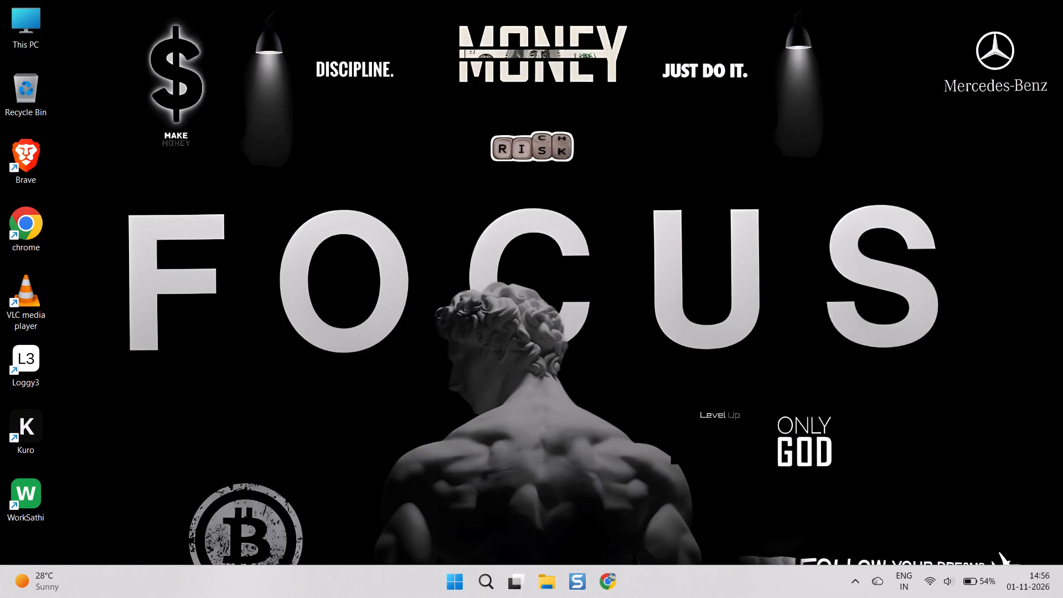
# Open Chrome with the profile that has the rabbit picture, and also bring up the Chrome profile containing the Freshdesk dashboard.
pyautogui.doubleClick(25, 217)
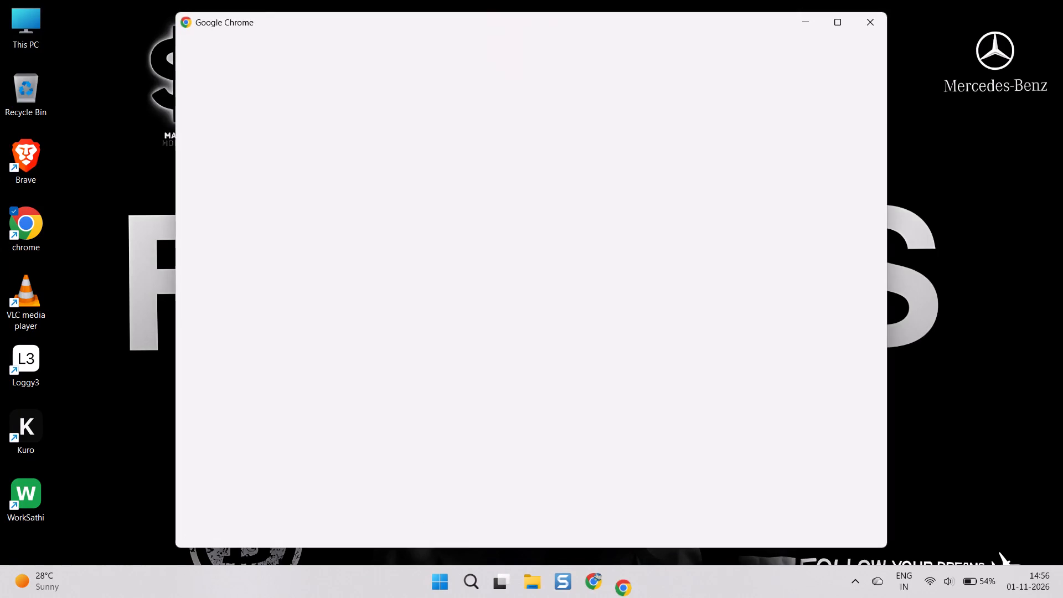
pyautogui.scroll(1, 691, 262)
pyautogui.click(704, 265)
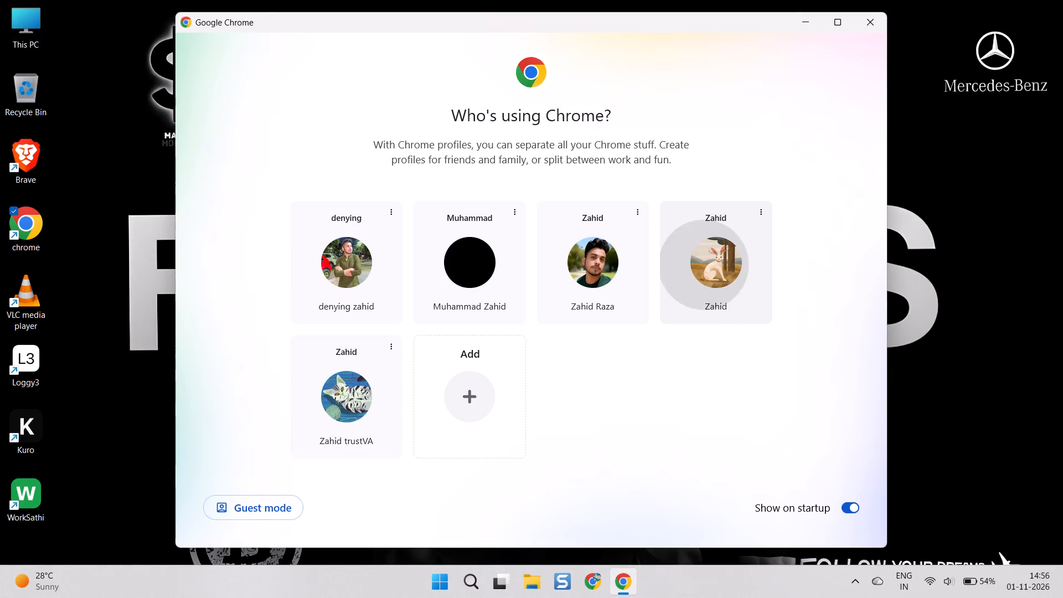
pyautogui.click(594, 589)
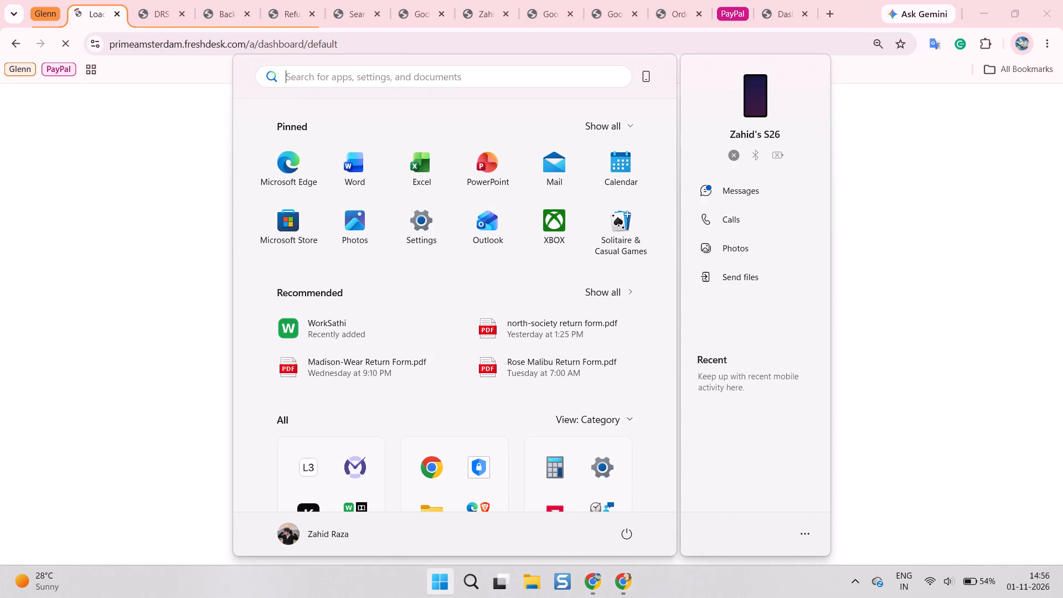
# Find and launch the MeraMonitor app, and look for it among the hidden background apps.
pyautogui.write('mera')
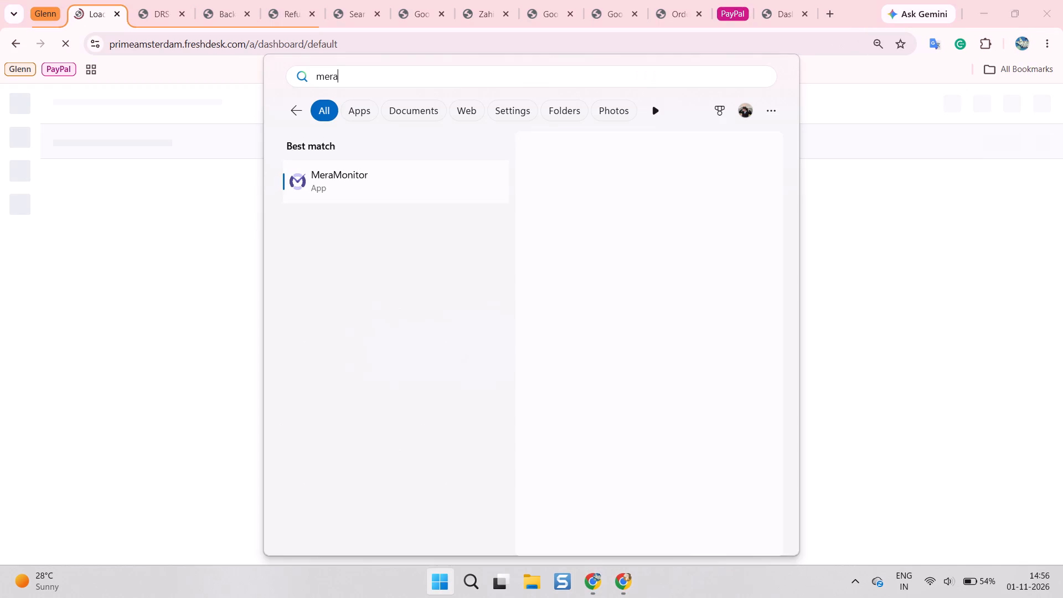
pyautogui.press('Return')
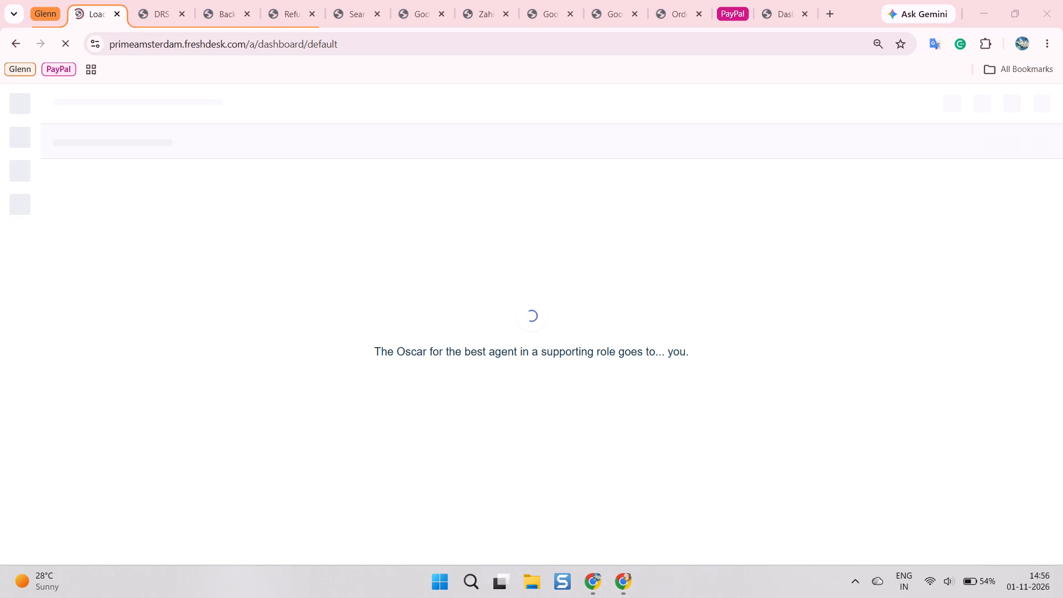
pyautogui.click(856, 586)
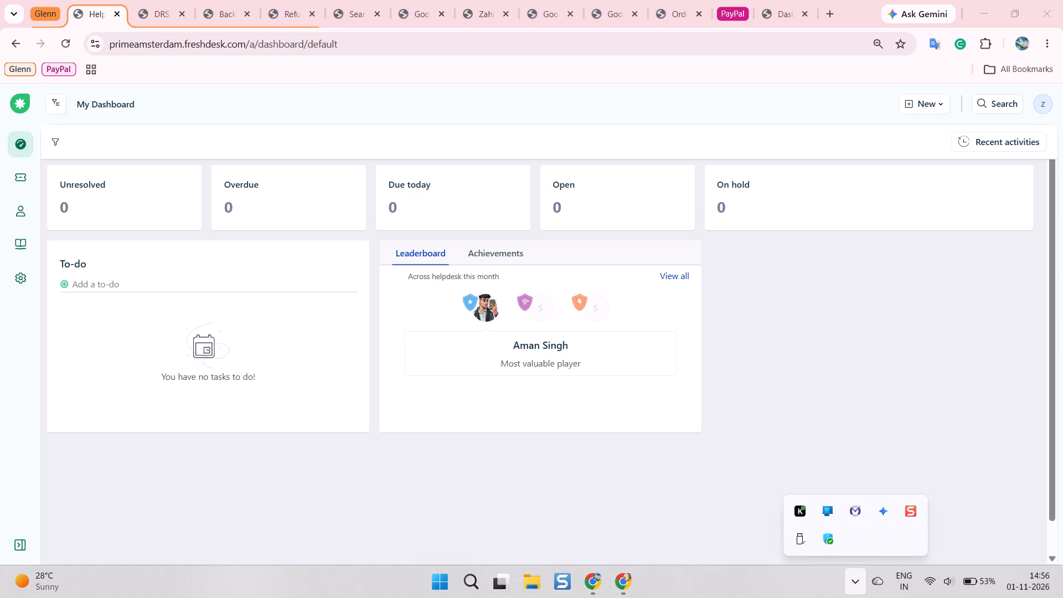
pyautogui.click(758, 594)
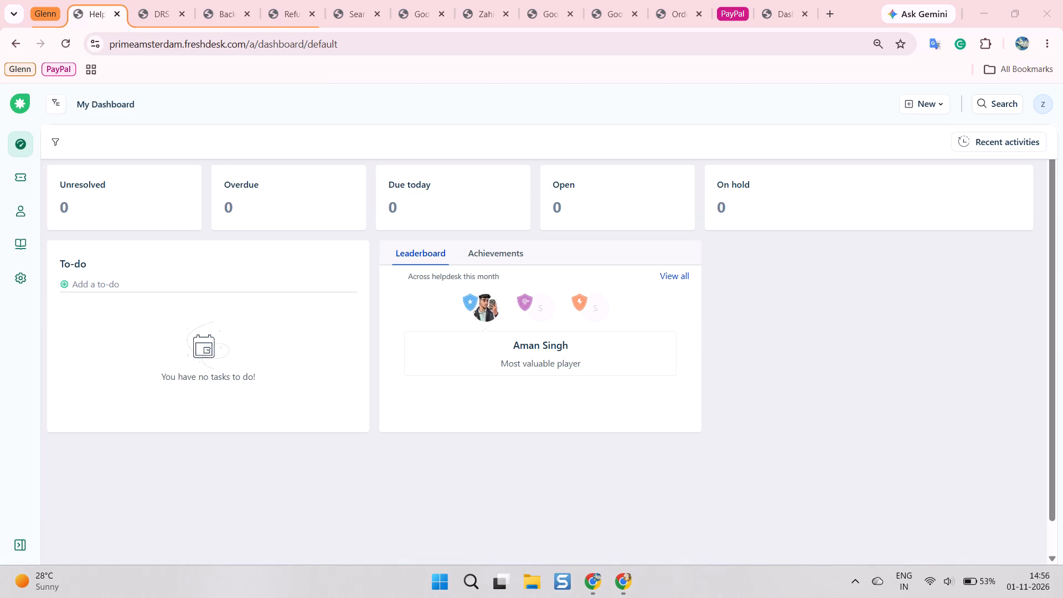
# Minimize both Chrome windows to clear the desktop.
pyautogui.click(978, 7)
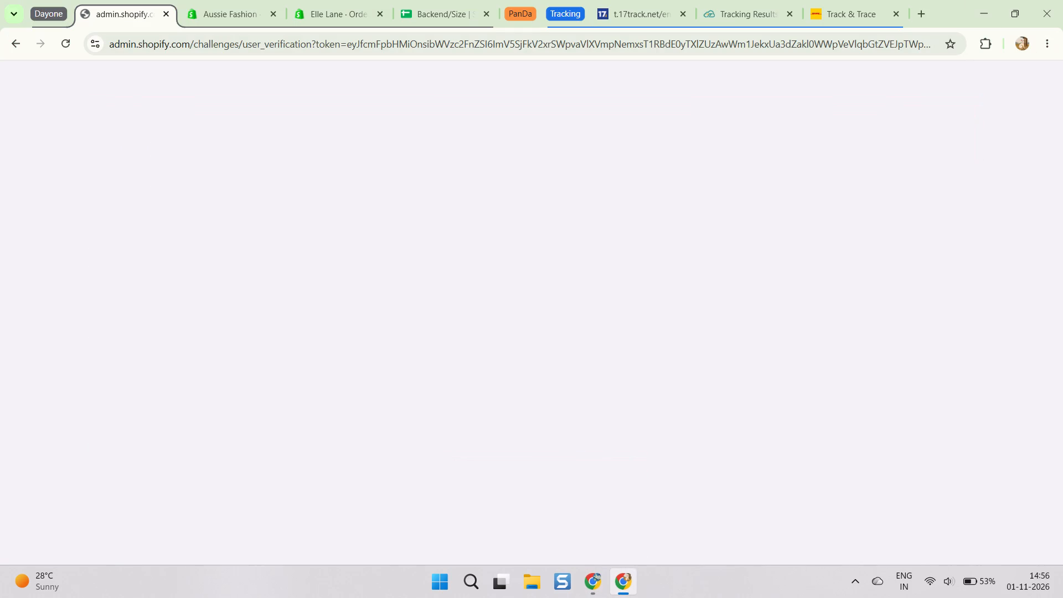
pyautogui.click(983, 7)
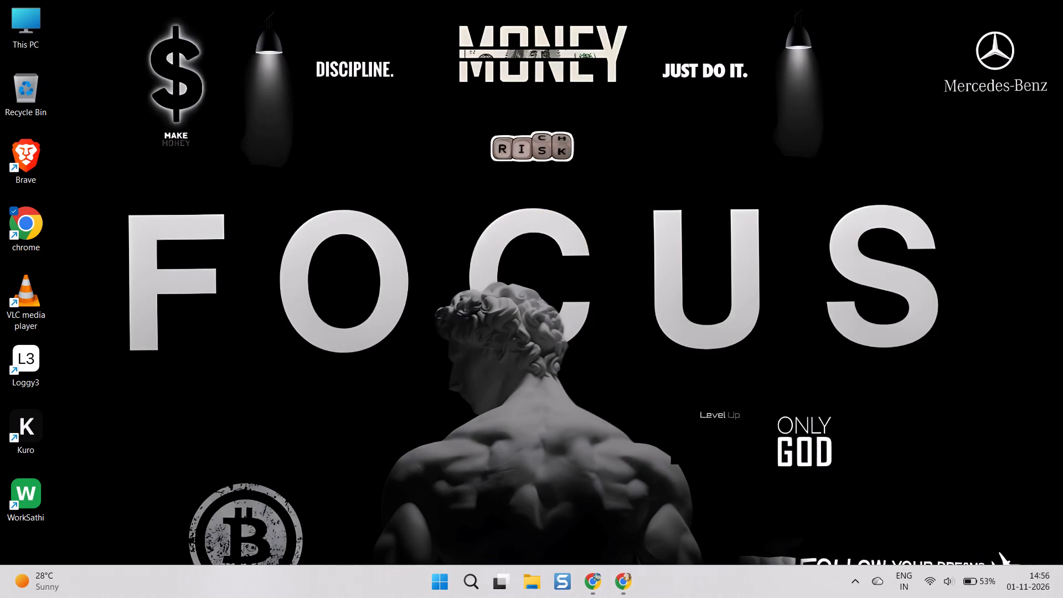
# Launch MeraMonitor again, open its window from the background apps, switch Work Mode on and dismiss the timer notification.
pyautogui.write('mera')
pyautogui.press('Return')
pyautogui.click(850, 582)
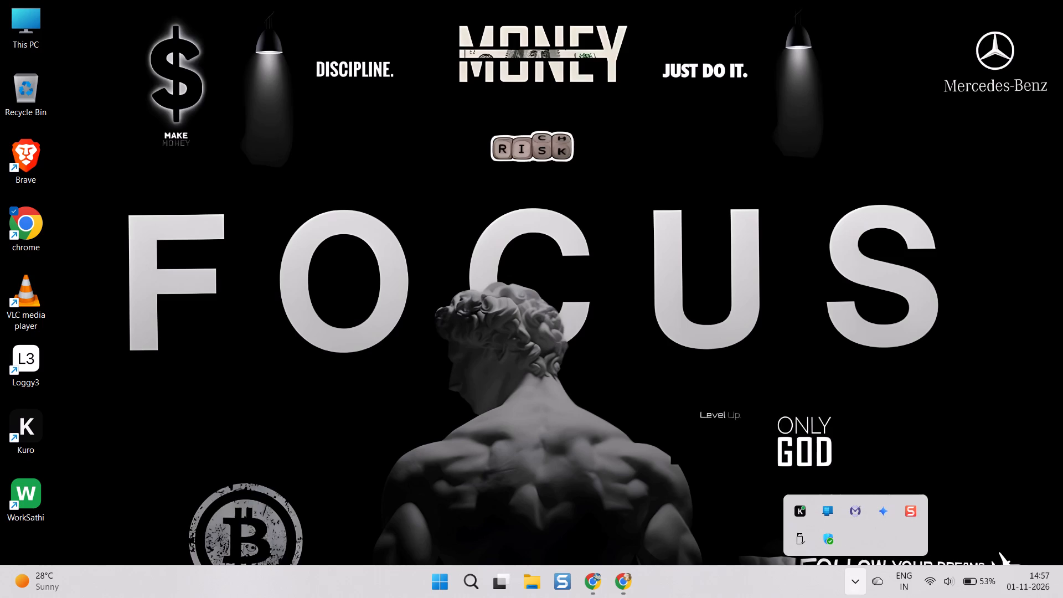
pyautogui.doubleClick(855, 511)
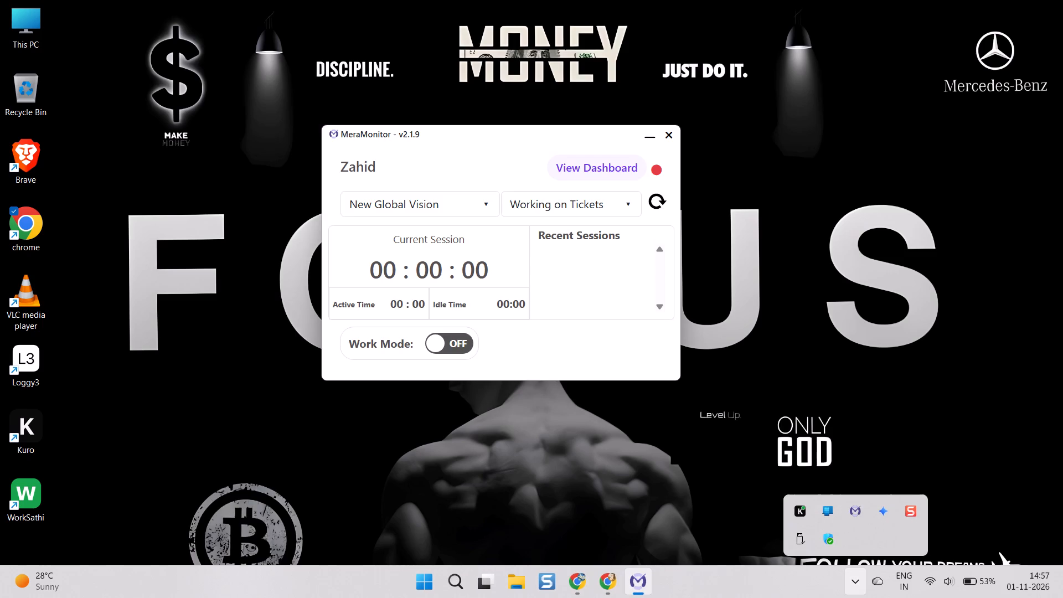
pyautogui.click(446, 342)
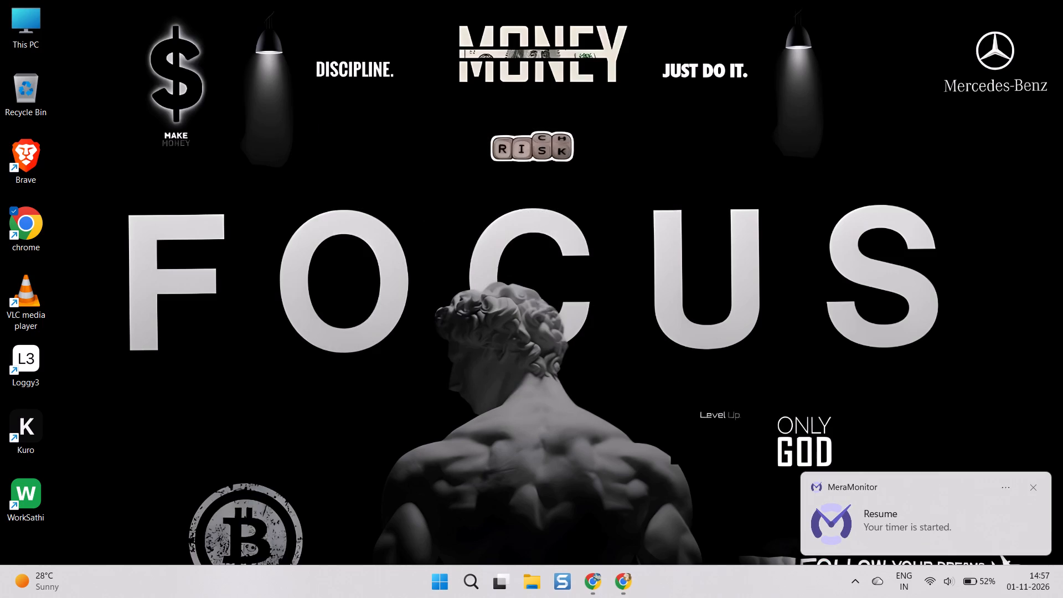
pyautogui.click(1034, 484)
# Return to the Chrome window with the Freshdesk dashboard and close the DRS- October 2026 spreadsheet.
pyautogui.click(594, 584)
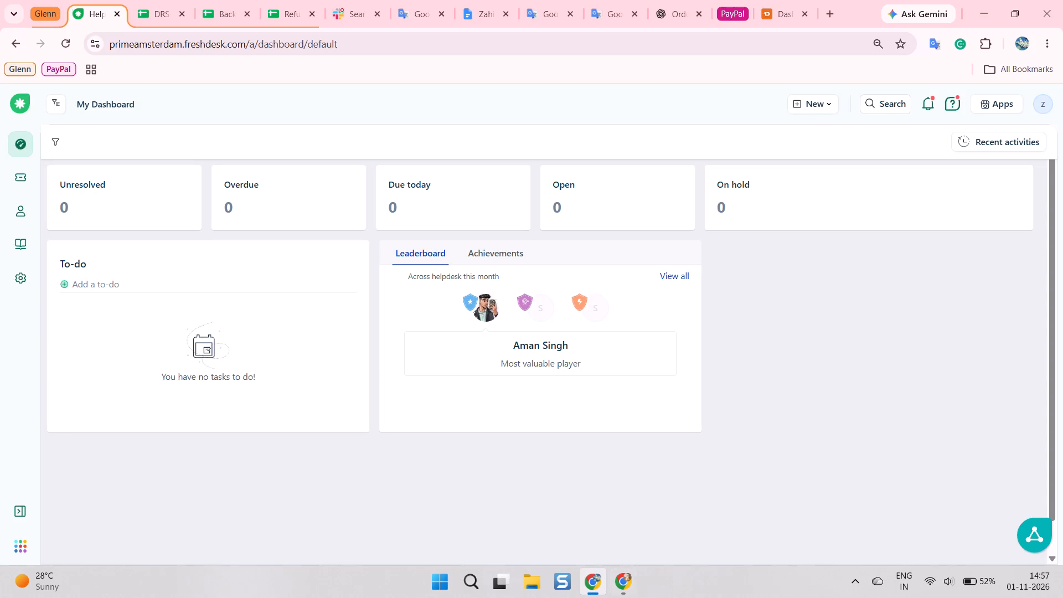
pyautogui.click(780, 386)
pyautogui.scroll(3, 117, 24)
pyautogui.click(142, 0)
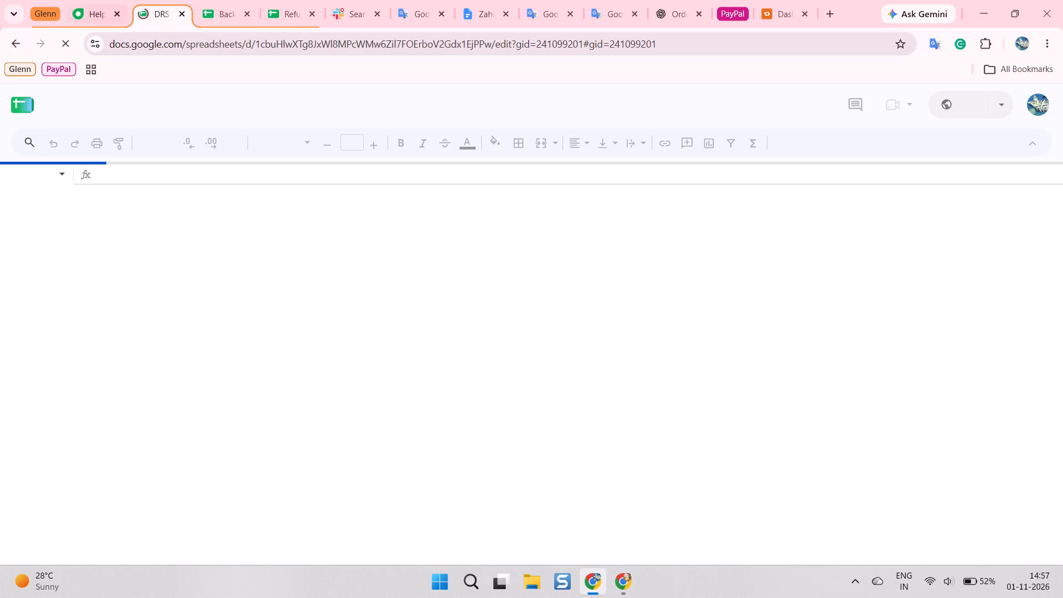
pyautogui.click(94, 0)
pyautogui.click(166, 14)
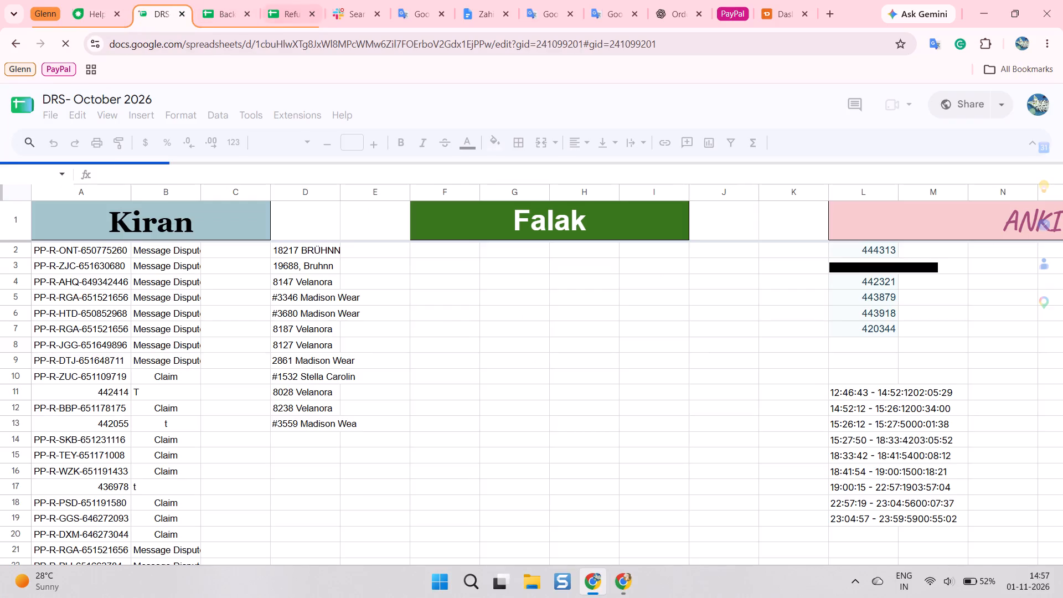
pyautogui.click(182, 15)
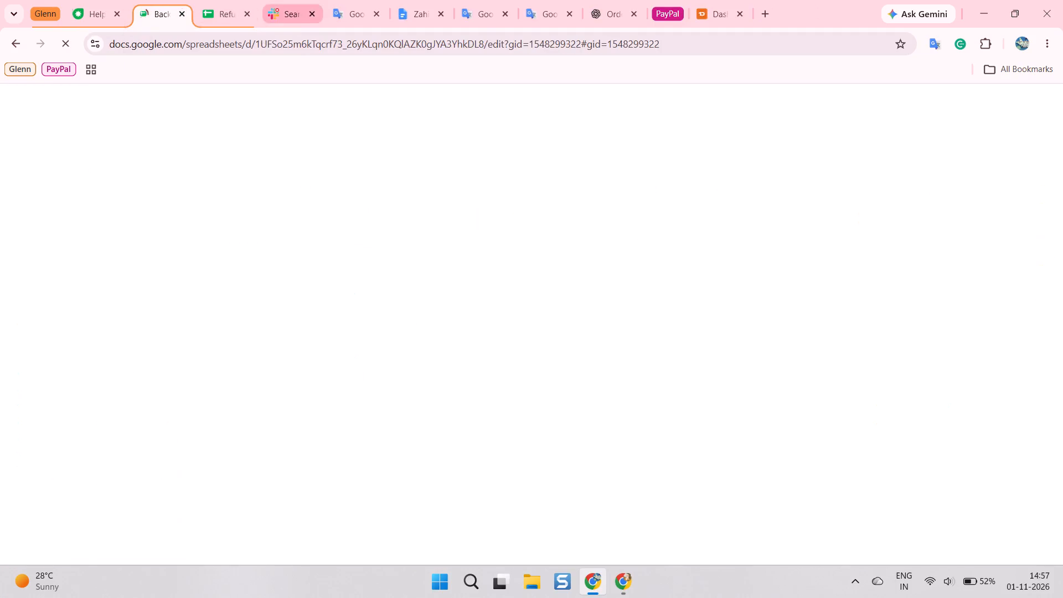
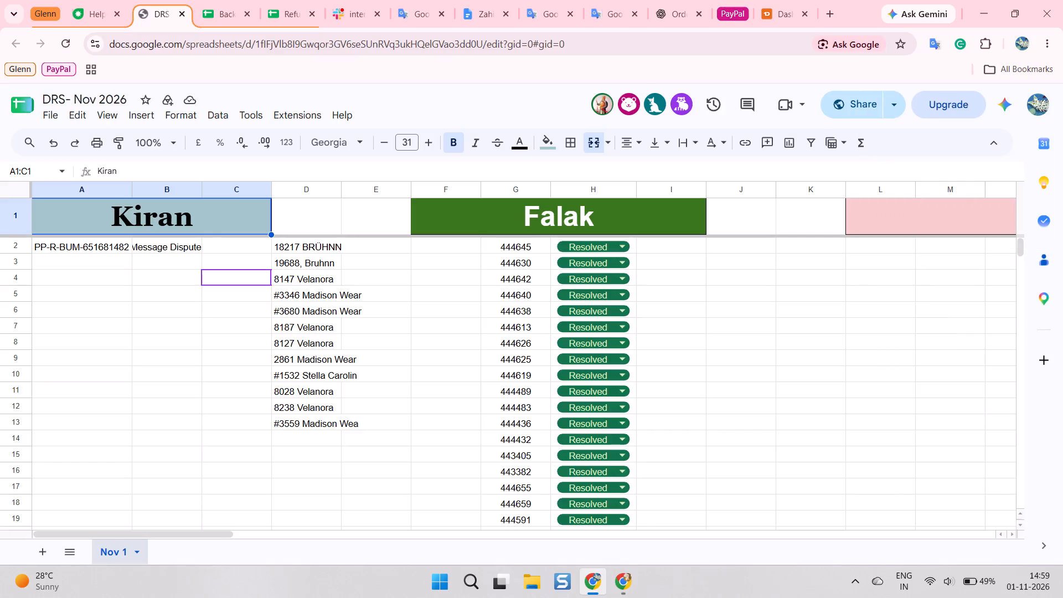
# Examine the ticket numbers logged in the agent sections of the DRS- Nov 2026 sheet, down to the last entries.
pyautogui.hscroll(-12, 565, 331)
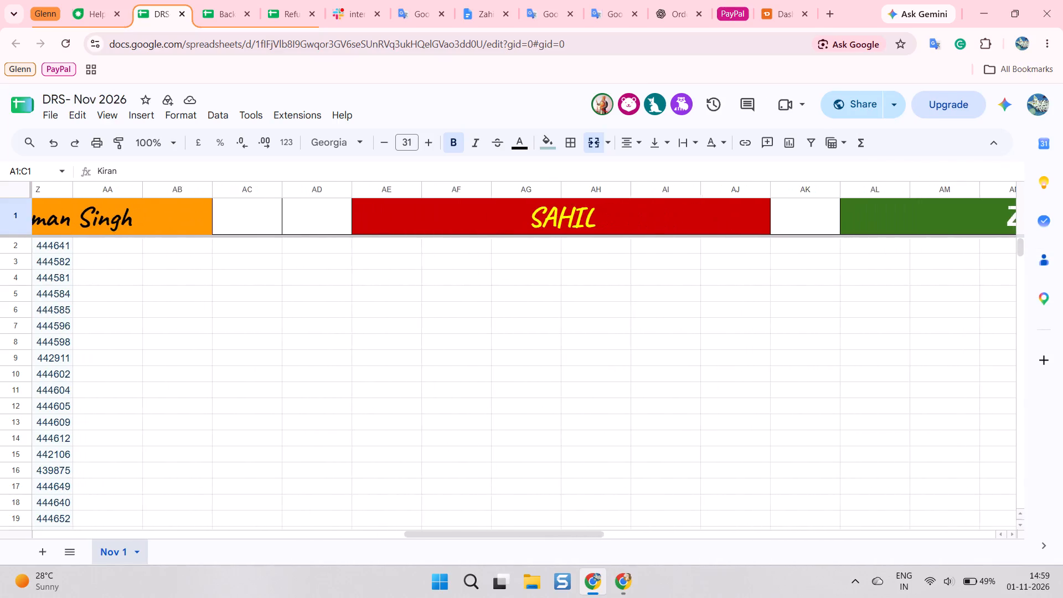
pyautogui.scroll(1, 567, 332)
pyautogui.hscroll(4, 567, 332)
pyautogui.scroll(-10, 433, 343)
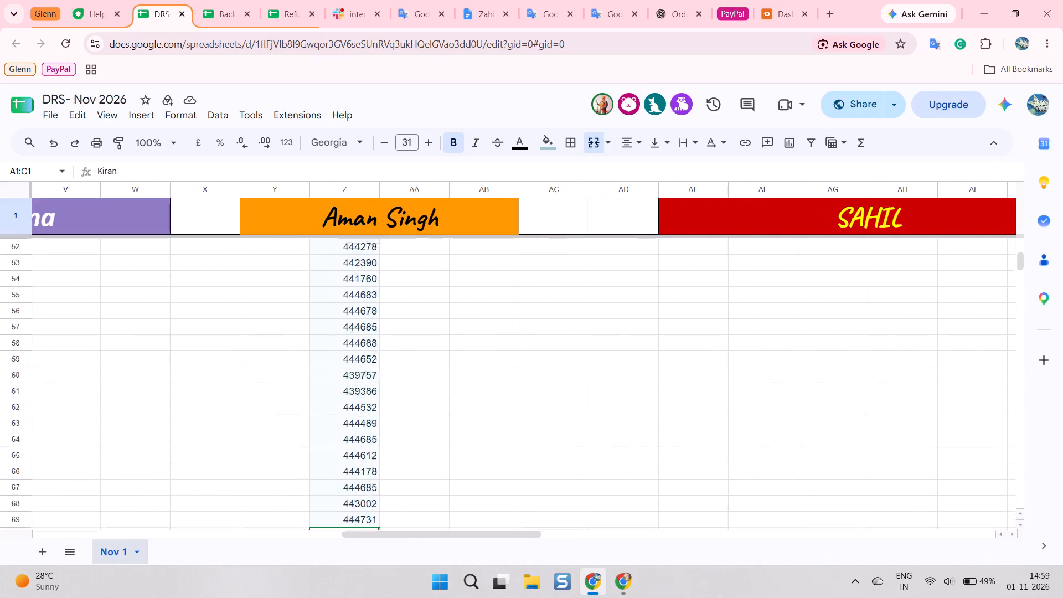
pyautogui.scroll(2, 425, 334)
pyautogui.scroll(-4, 418, 337)
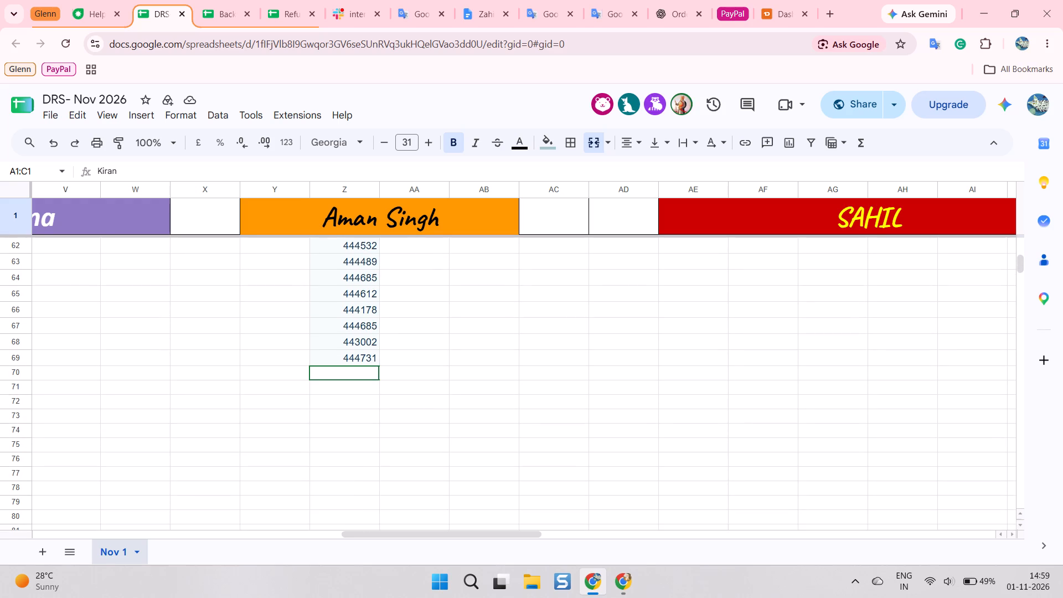
# Select cell AN2 in the first row of the ZAHID section.
pyautogui.scroll(7, 418, 335)
pyautogui.hscroll(-15, 420, 331)
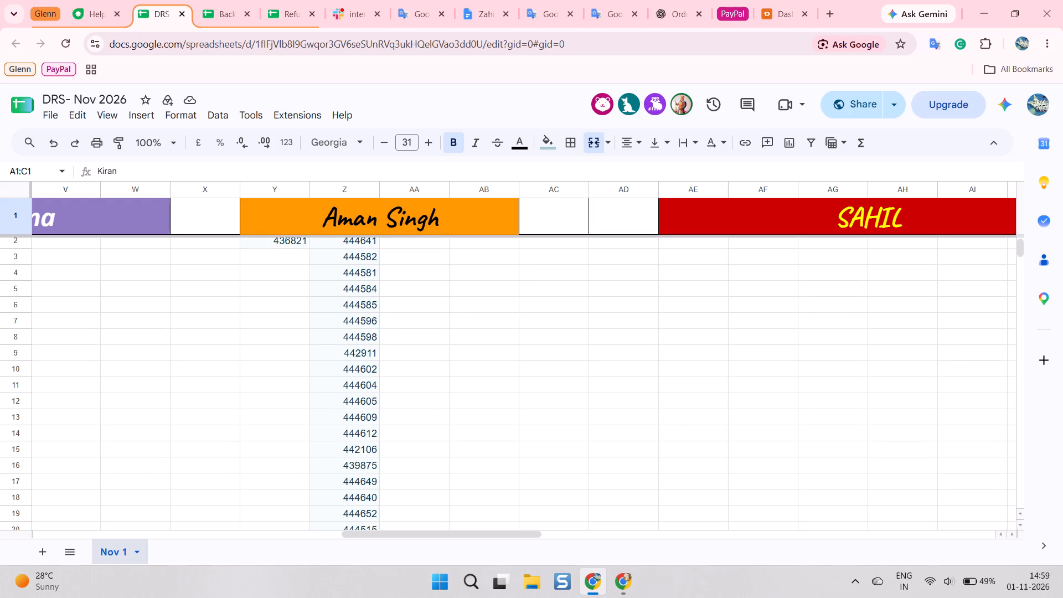
pyautogui.hscroll(-7, 491, 326)
pyautogui.click(365, 249)
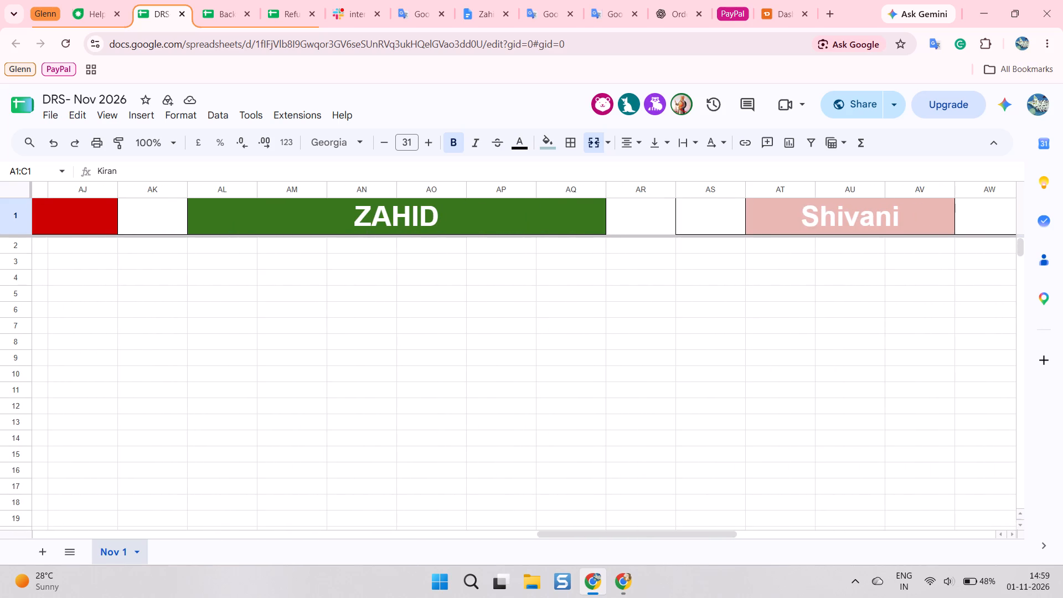
pyautogui.hscroll(1, 367, 251)
pyautogui.hscroll(-1, 376, 248)
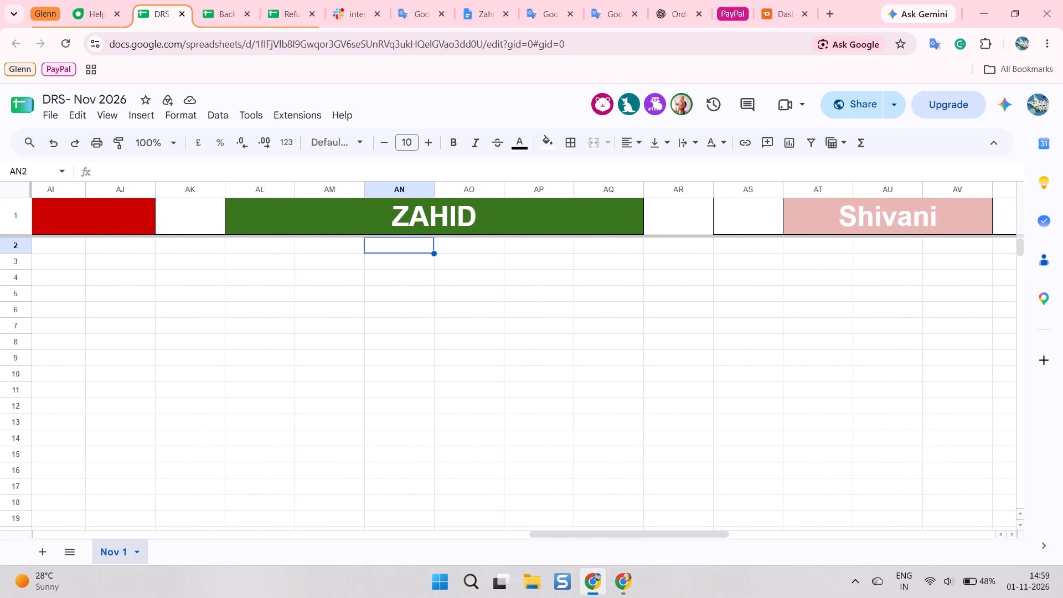
# Return to the Freshdesk dashboard.
pyautogui.click(86, 0)
pyautogui.scroll(4, 446, 269)
pyautogui.click(809, 372)
pyautogui.click(765, 462)
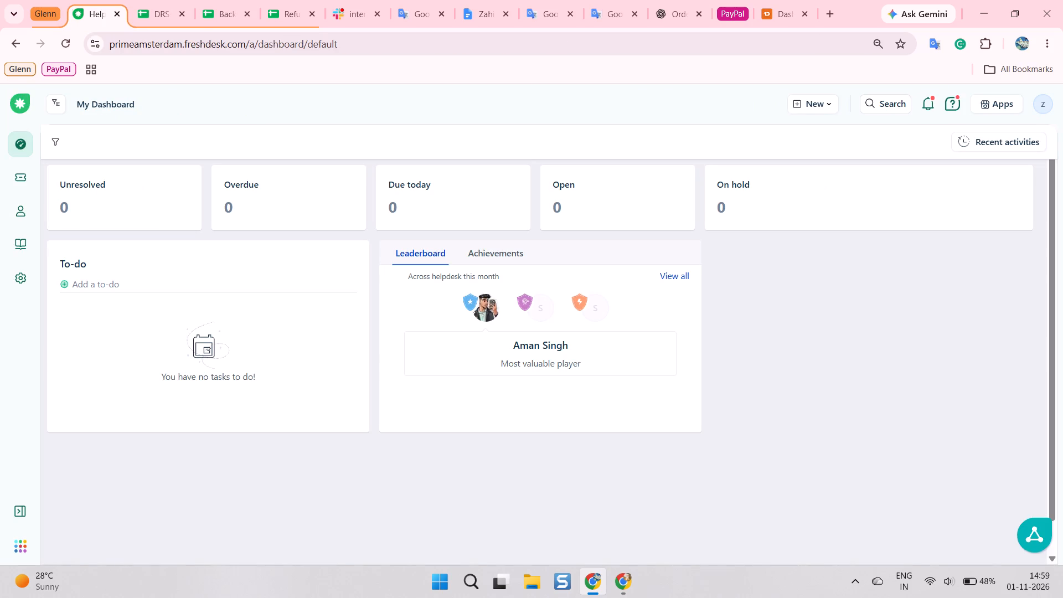
# Check the hidden background apps and close their list.
pyautogui.click(858, 584)
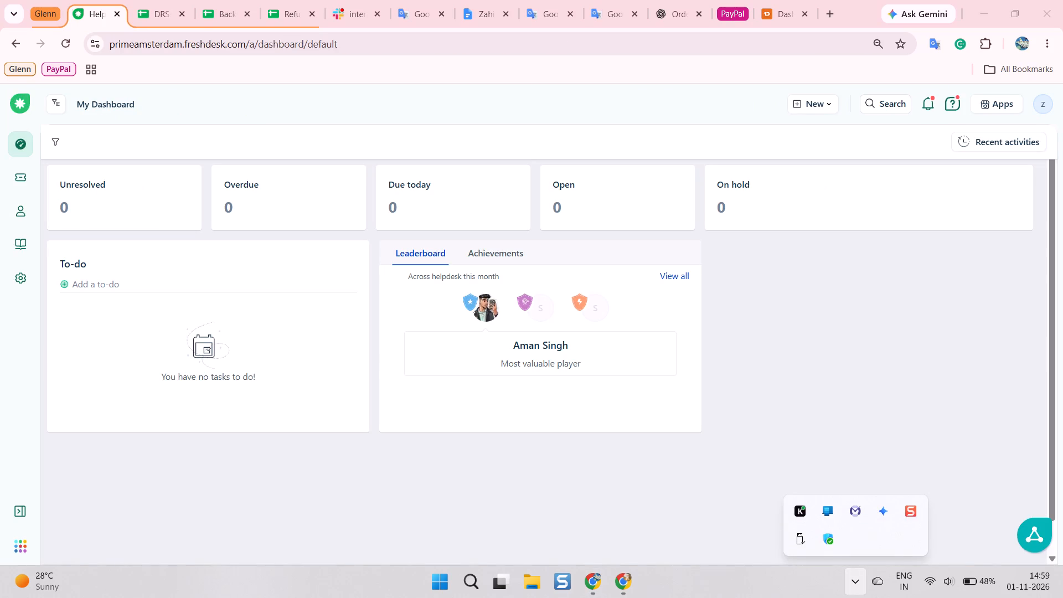
pyautogui.click(752, 405)
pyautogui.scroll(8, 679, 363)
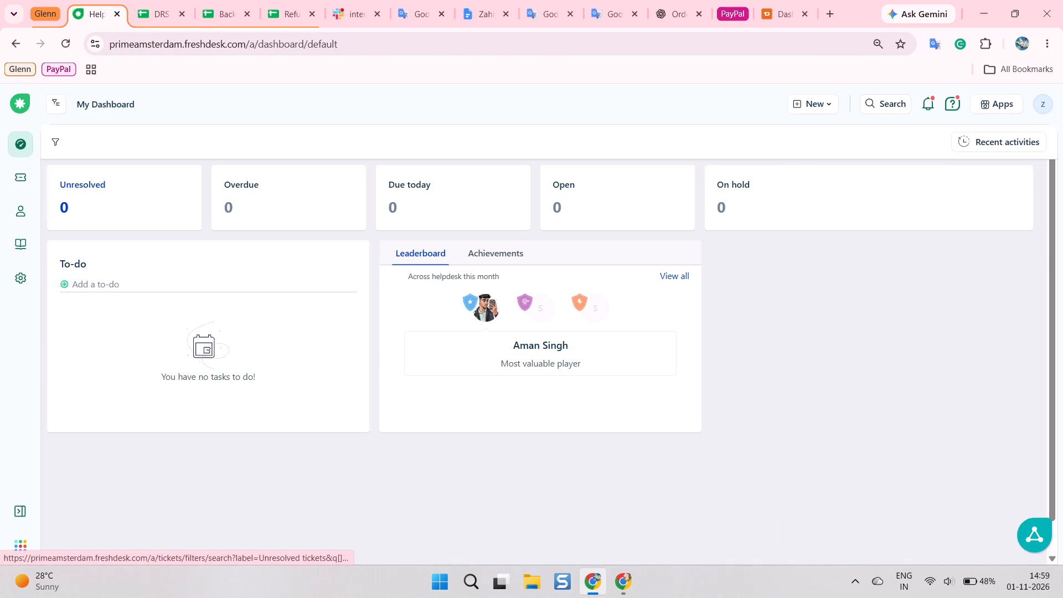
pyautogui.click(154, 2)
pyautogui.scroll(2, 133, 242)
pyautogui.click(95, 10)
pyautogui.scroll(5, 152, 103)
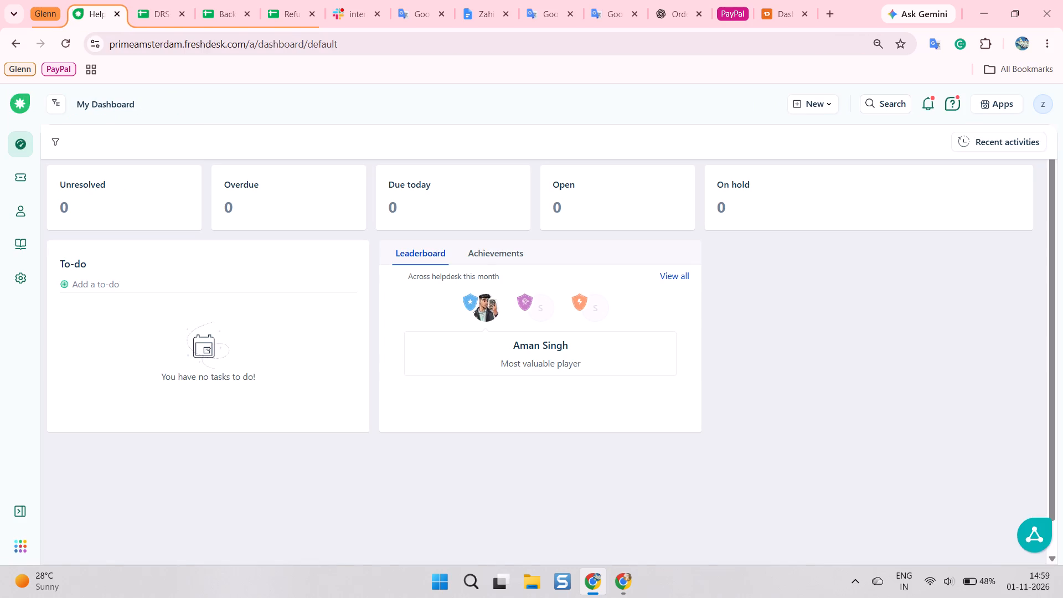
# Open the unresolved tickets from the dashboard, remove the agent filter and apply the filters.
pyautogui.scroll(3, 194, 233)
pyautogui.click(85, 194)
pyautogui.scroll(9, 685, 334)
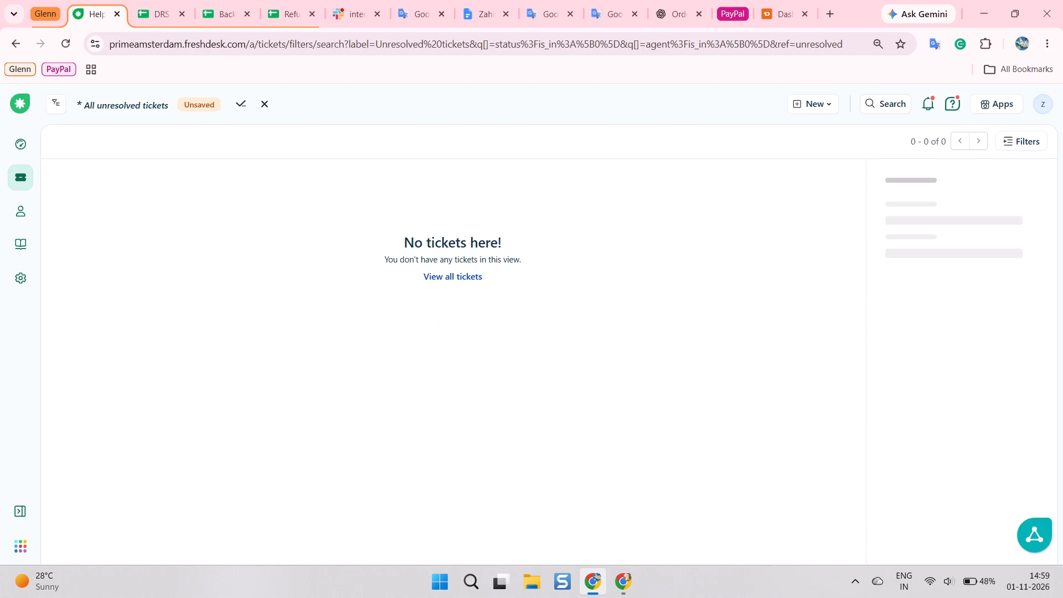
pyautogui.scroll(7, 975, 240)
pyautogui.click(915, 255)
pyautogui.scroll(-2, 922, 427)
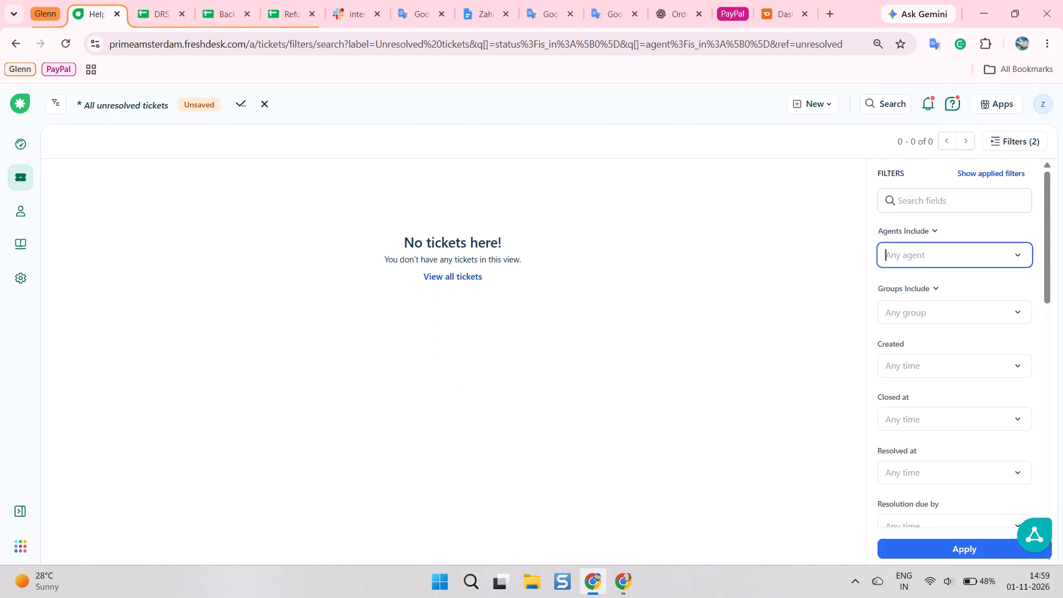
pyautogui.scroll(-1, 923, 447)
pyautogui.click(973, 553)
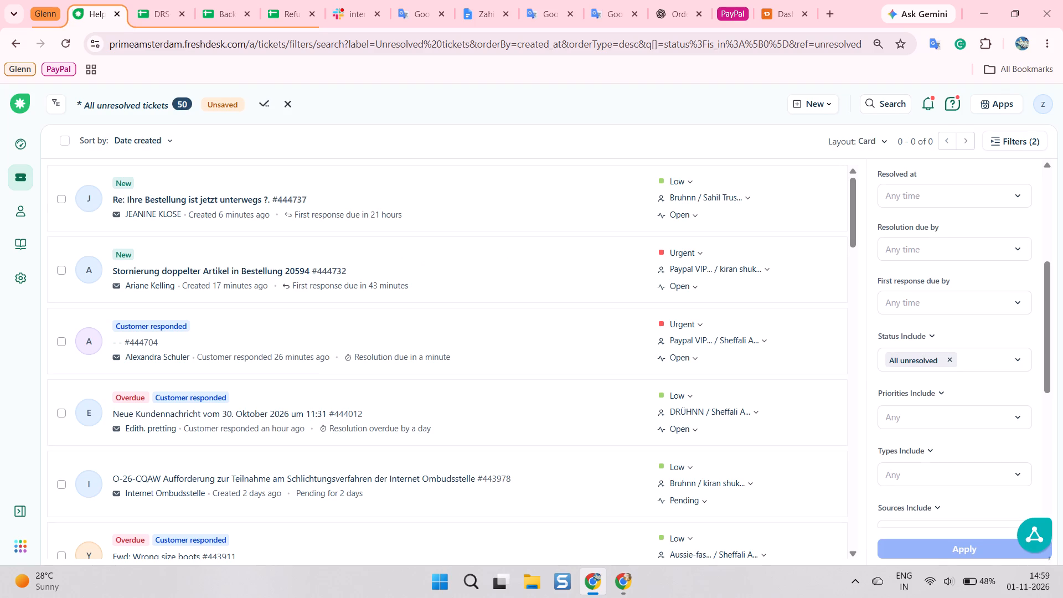
# Show the list of ticket views beside the unresolved tickets.
pyautogui.scroll(2, 187, 183)
pyautogui.click(59, 100)
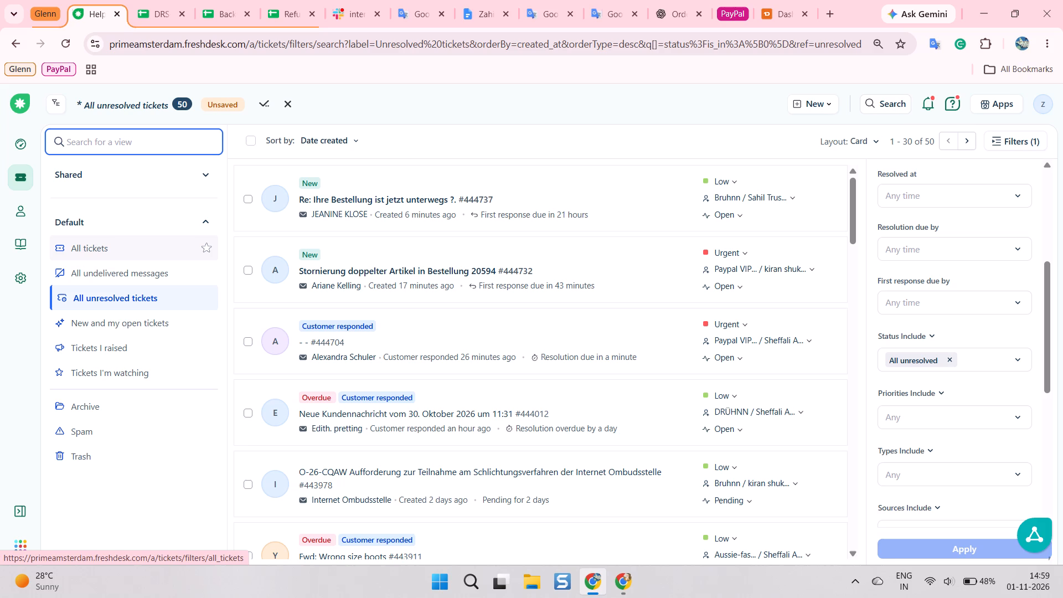
# Reopen the unresolved tickets from the dashboard, remove the agent filter and apply the filters.
pyautogui.scroll(3, 109, 259)
pyautogui.click(19, 152)
pyautogui.scroll(6, 19, 152)
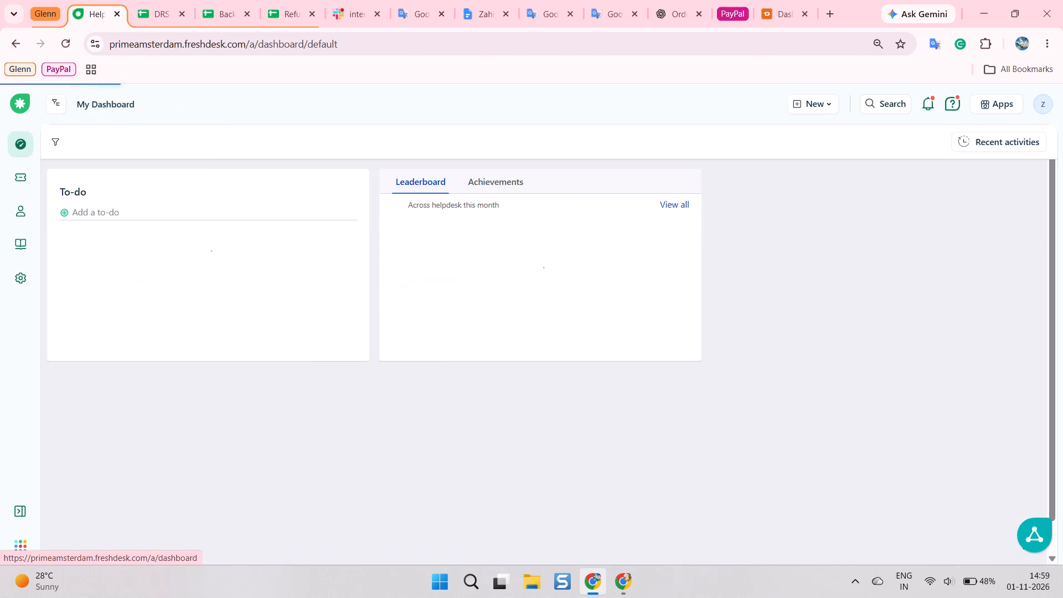
pyautogui.scroll(6, 25, 154)
pyautogui.click(94, 179)
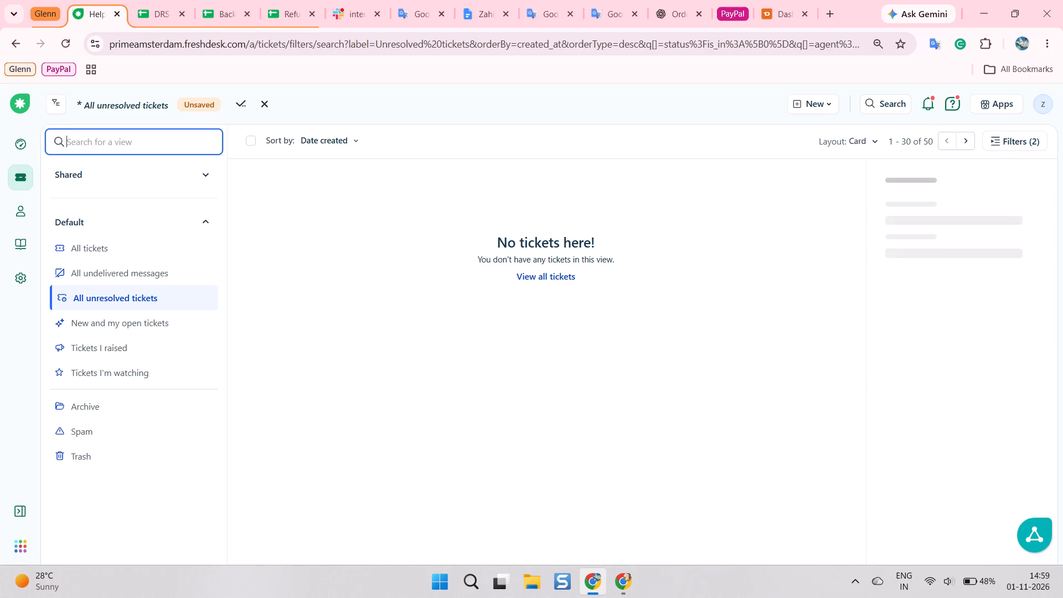
pyautogui.scroll(8, 892, 281)
pyautogui.click(914, 254)
pyautogui.scroll(-3, 940, 517)
pyautogui.click(981, 559)
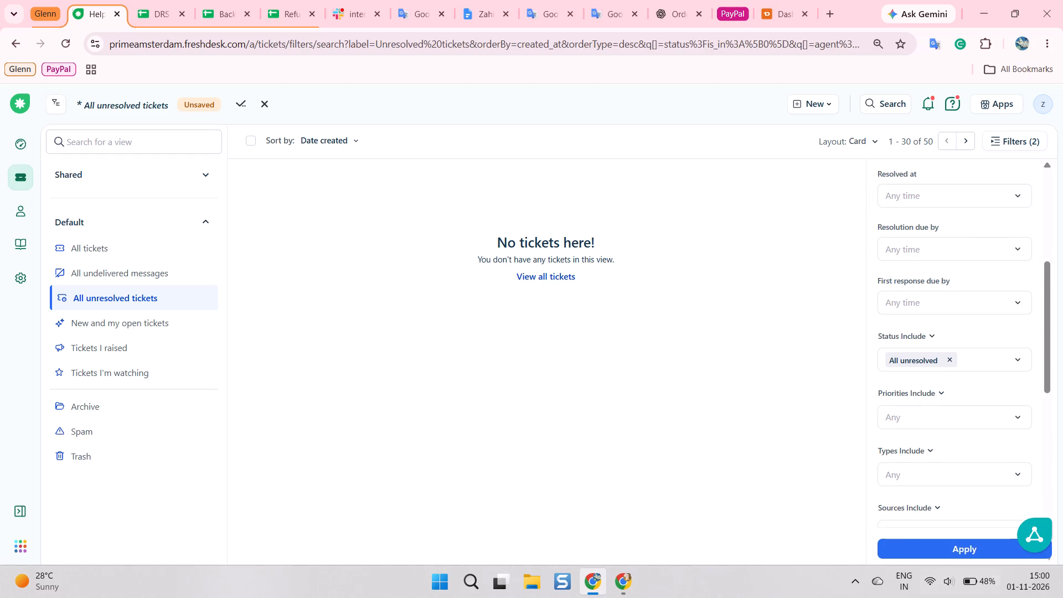
pyautogui.click(979, 540)
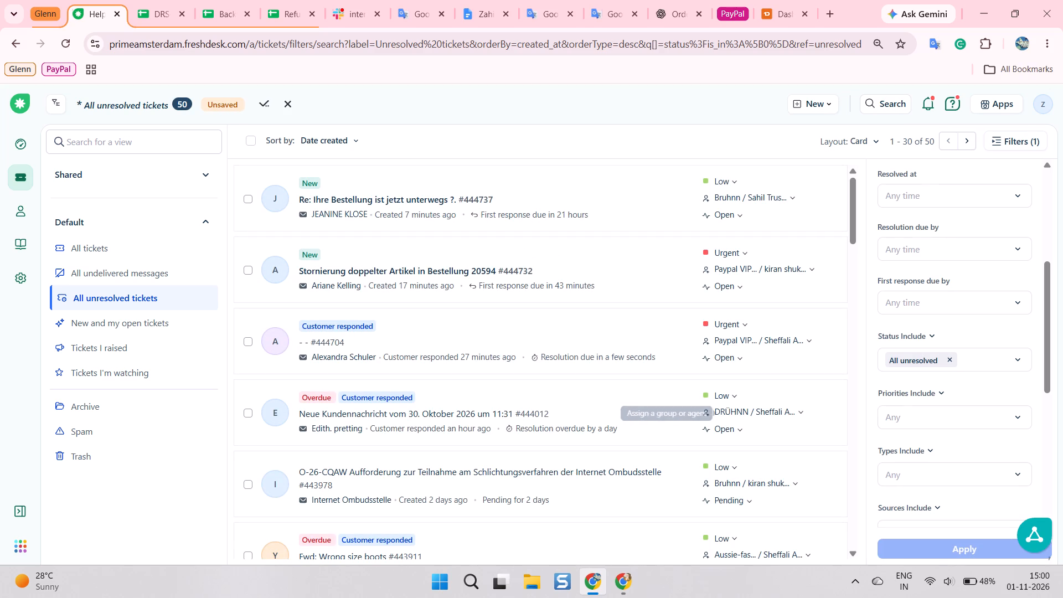
# Check the earnings in the Chatwait extension and close it.
pyautogui.click(962, 49)
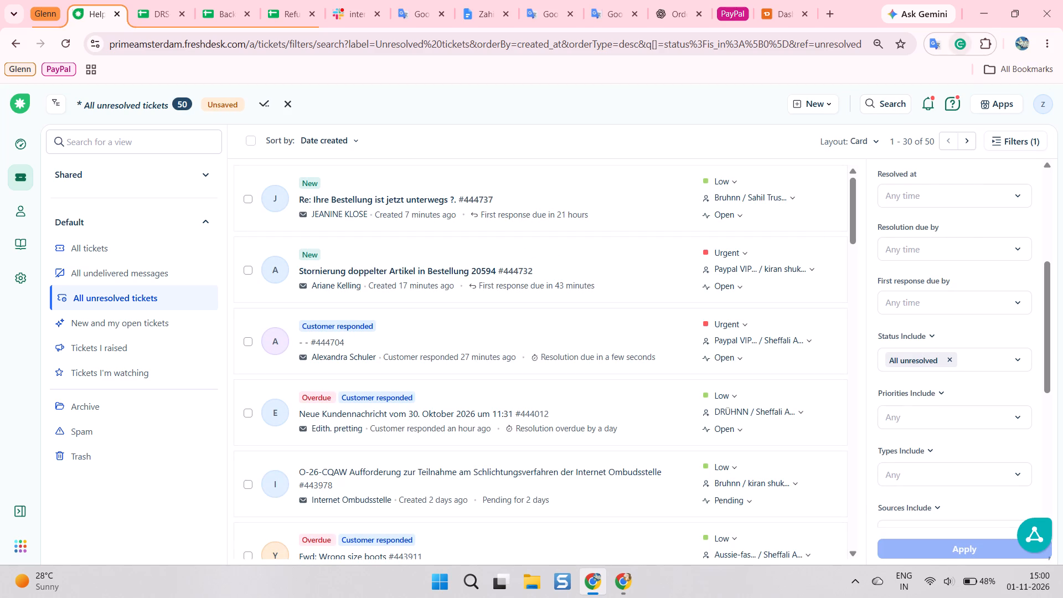
pyautogui.click(625, 107)
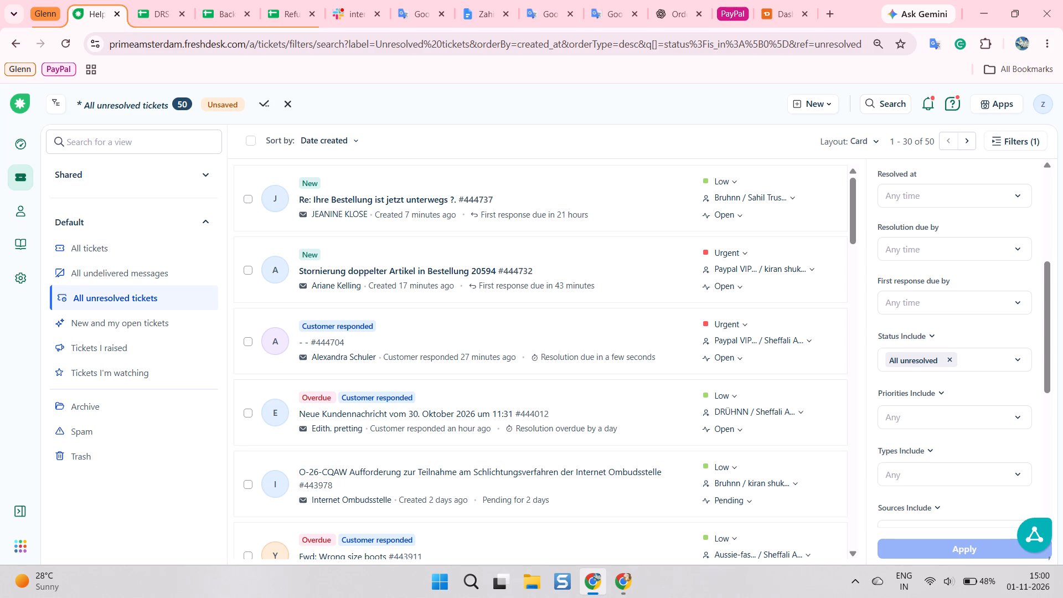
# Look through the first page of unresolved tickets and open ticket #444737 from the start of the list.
pyautogui.scroll(-9, 413, 256)
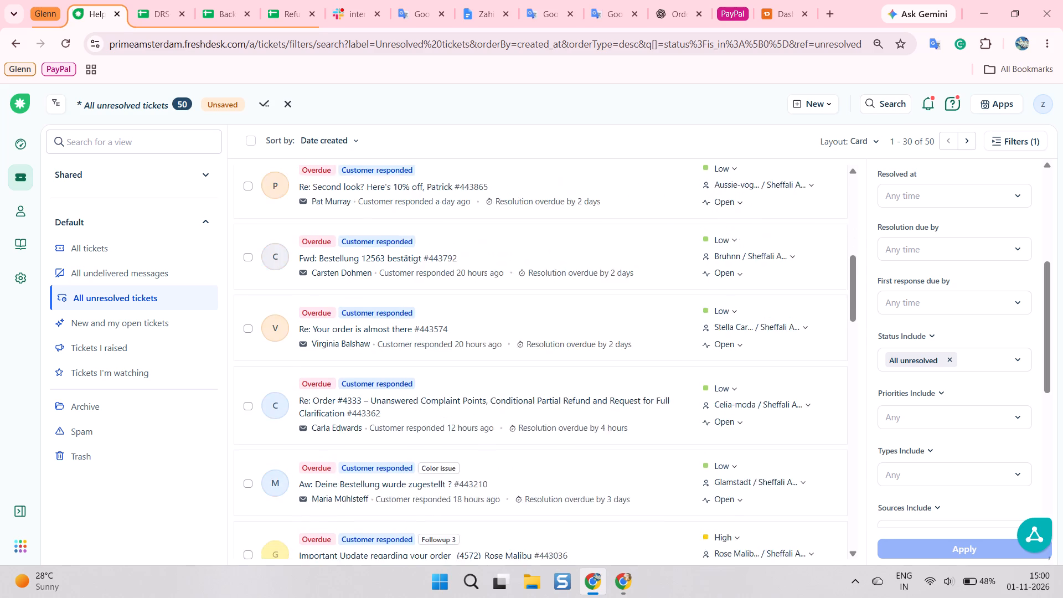
pyautogui.scroll(-20, 429, 269)
pyautogui.scroll(-8, 429, 269)
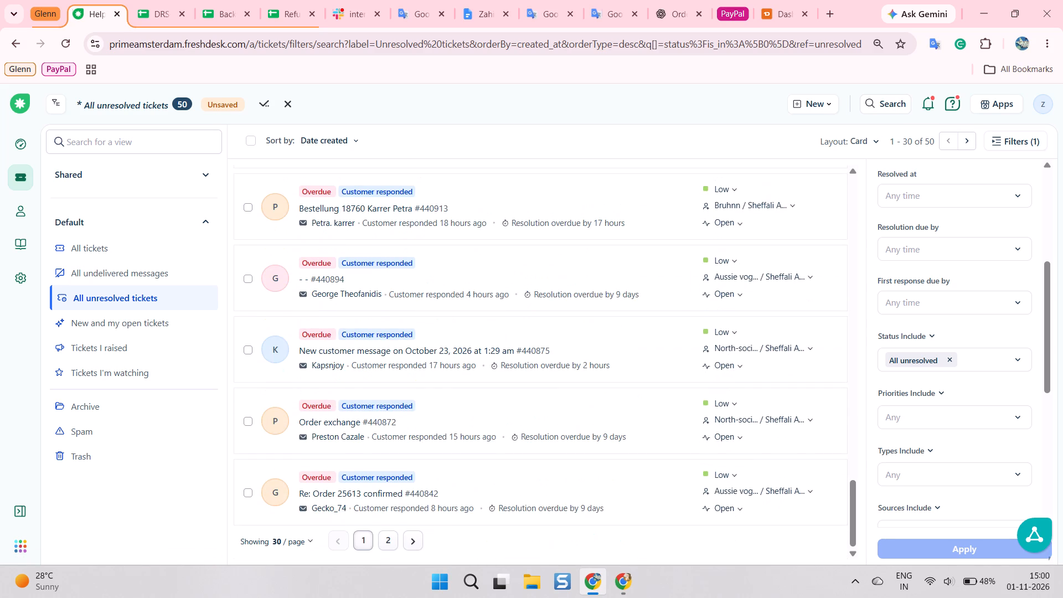
pyautogui.scroll(-2, 441, 275)
pyautogui.scroll(11, 438, 275)
pyautogui.scroll(14, 431, 276)
pyautogui.click(362, 200)
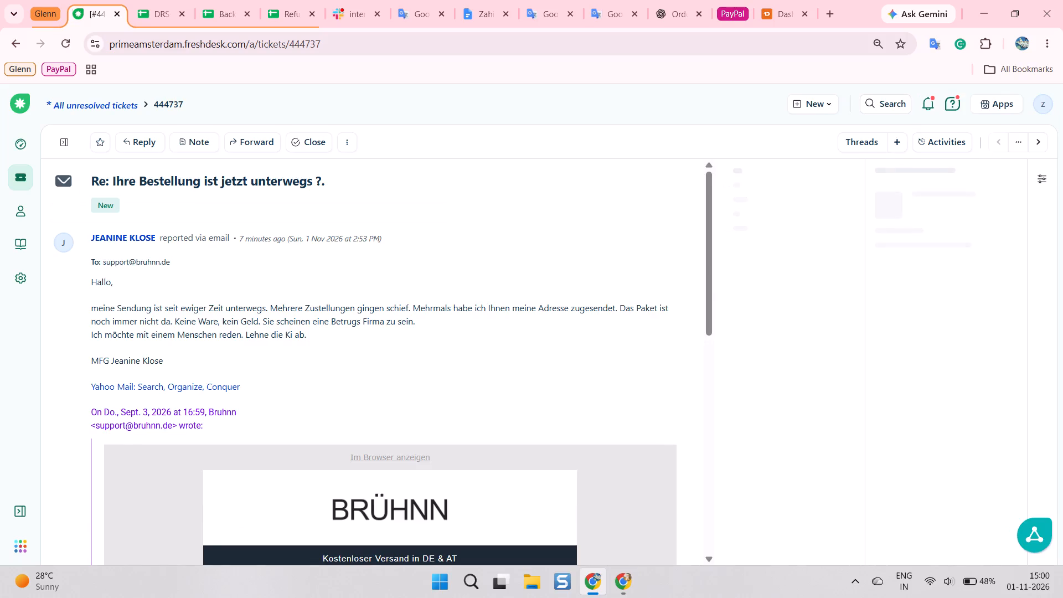
pyautogui.scroll(-20, 360, 250)
pyautogui.scroll(15, 516, 334)
pyautogui.click(427, 282)
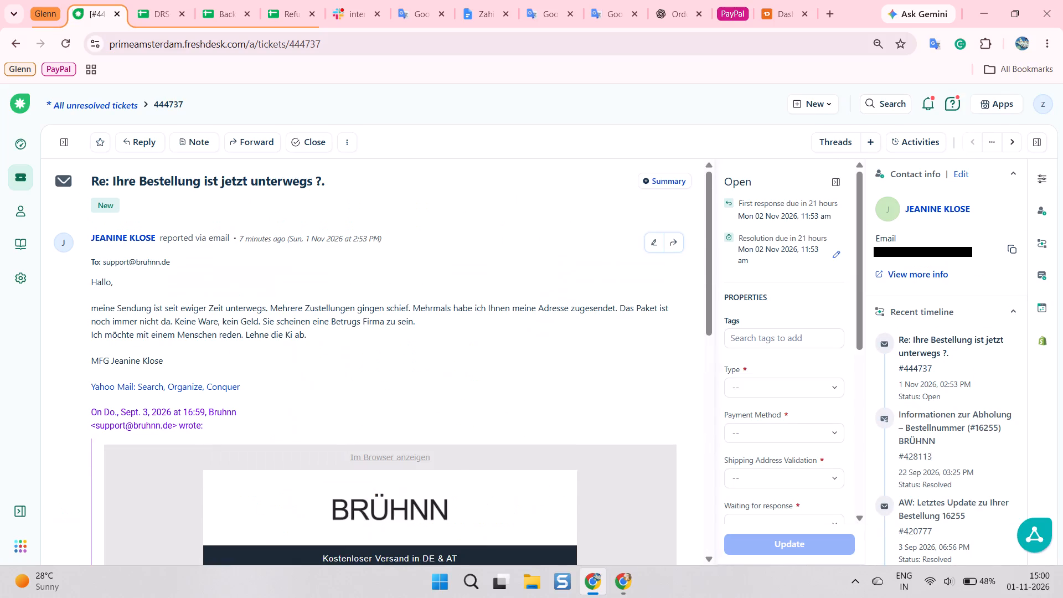
pyautogui.rightClick(440, 254)
pyautogui.scroll(-4, 456, 370)
pyautogui.click(535, 504)
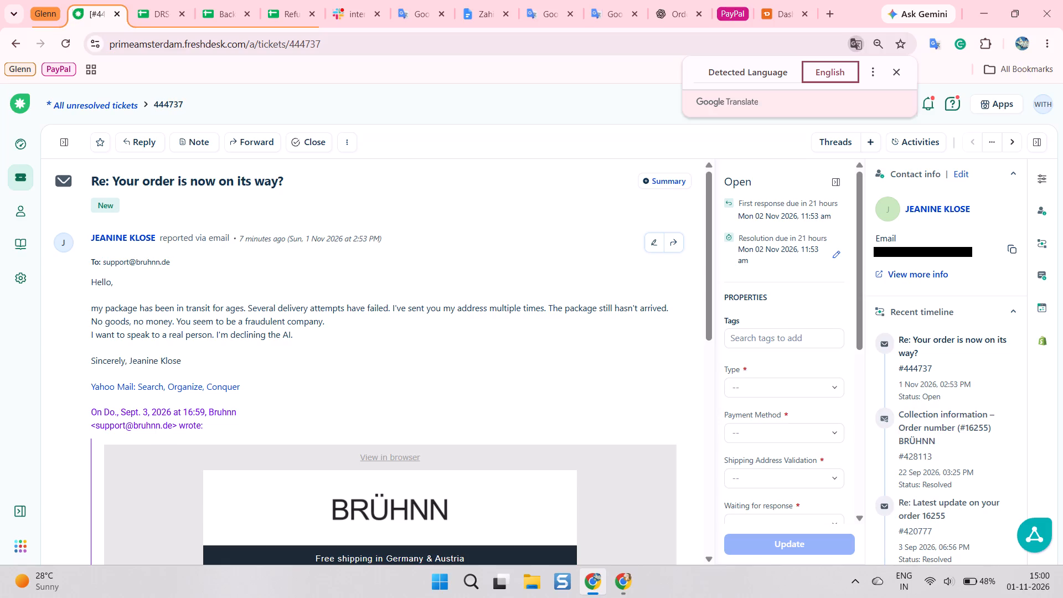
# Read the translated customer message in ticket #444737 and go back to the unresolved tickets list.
pyautogui.scroll(-1, 283, 296)
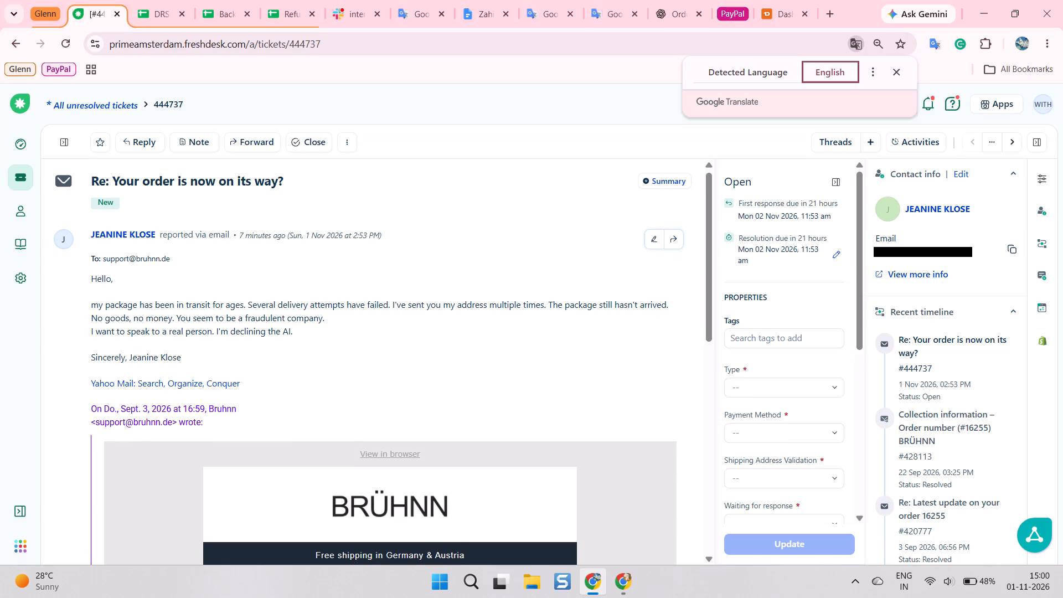
pyautogui.scroll(-2, 284, 295)
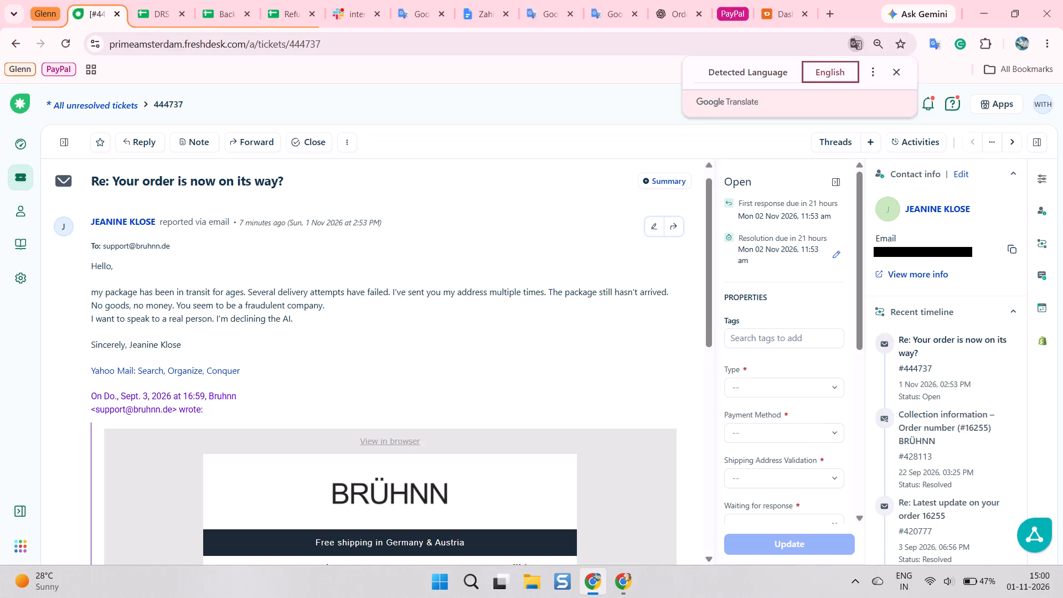
pyautogui.click(738, 62)
pyautogui.click(23, 181)
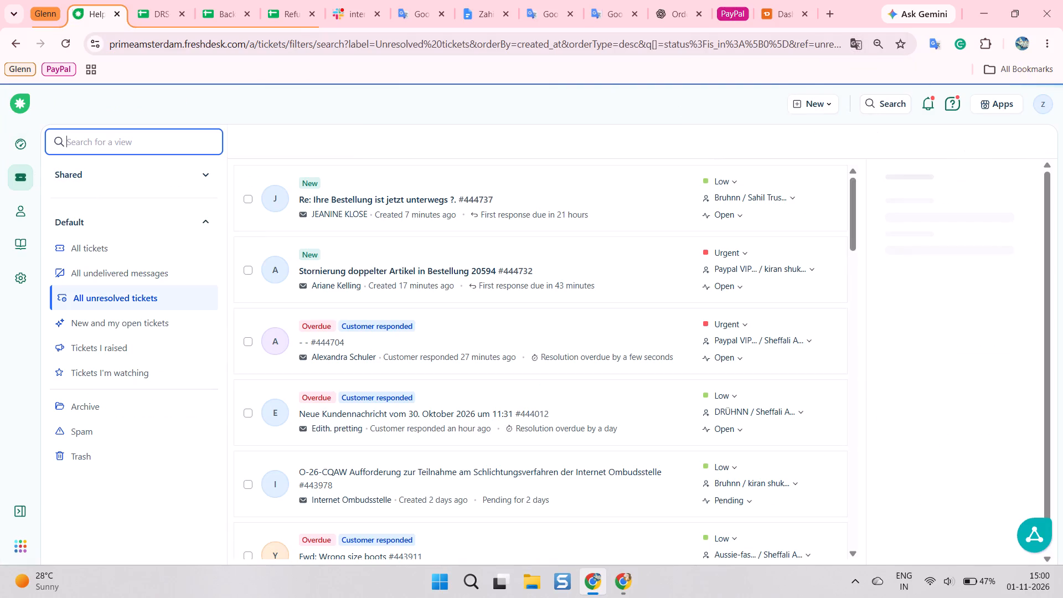
pyautogui.scroll(-9, 322, 296)
pyautogui.scroll(-12, 462, 410)
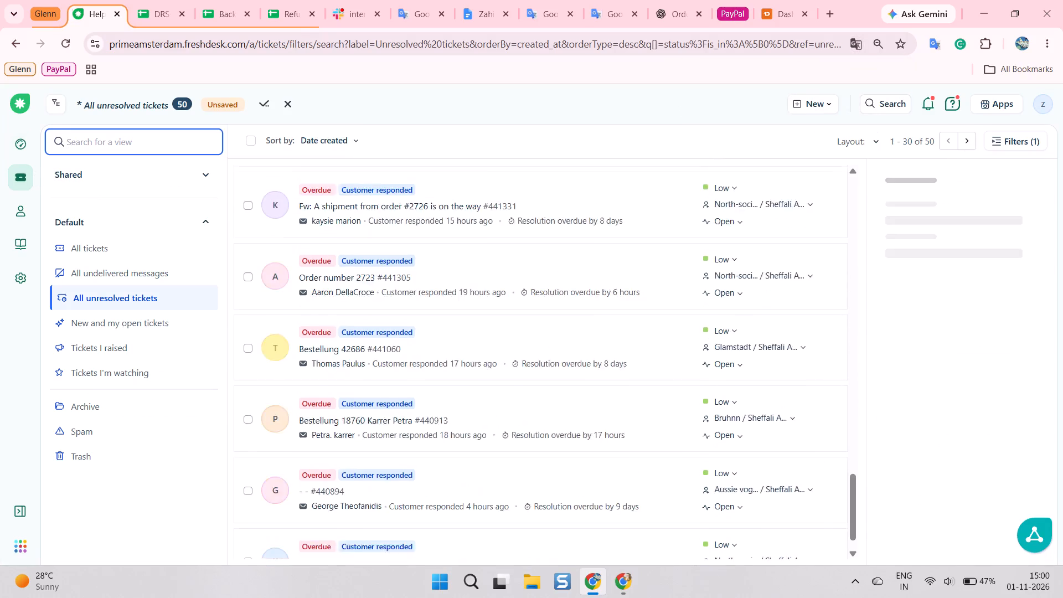
pyautogui.scroll(-9, 481, 458)
pyautogui.click(388, 539)
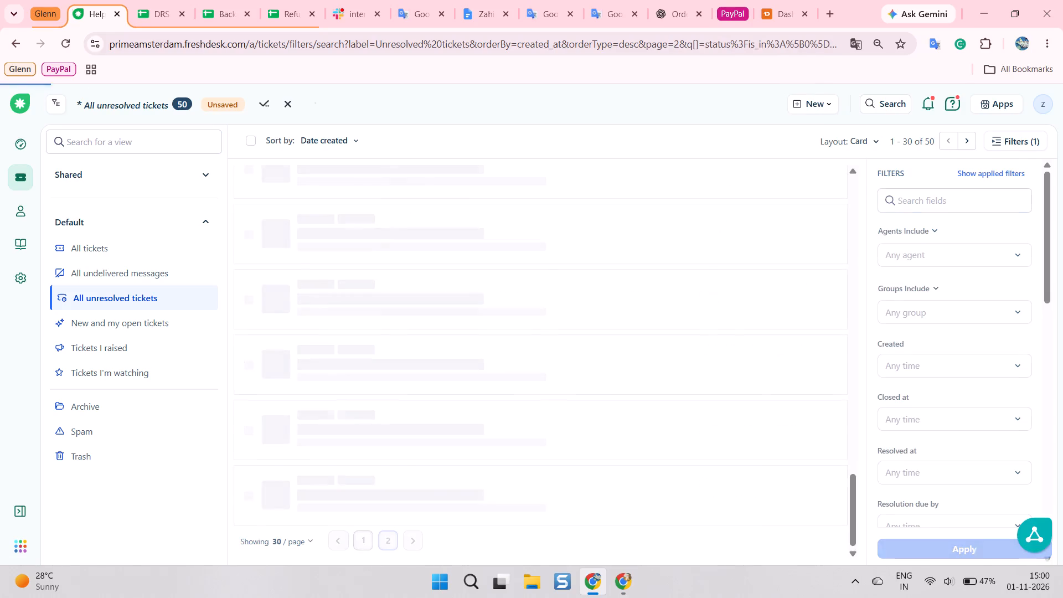
pyautogui.scroll(-8, 379, 437)
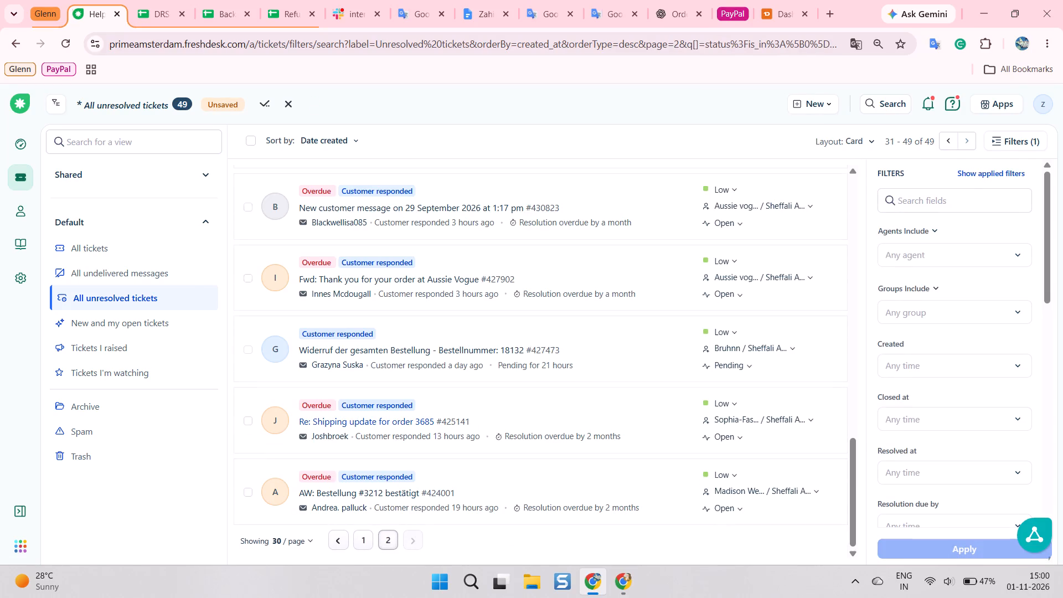
pyautogui.scroll(-12, 385, 432)
pyautogui.click(386, 492)
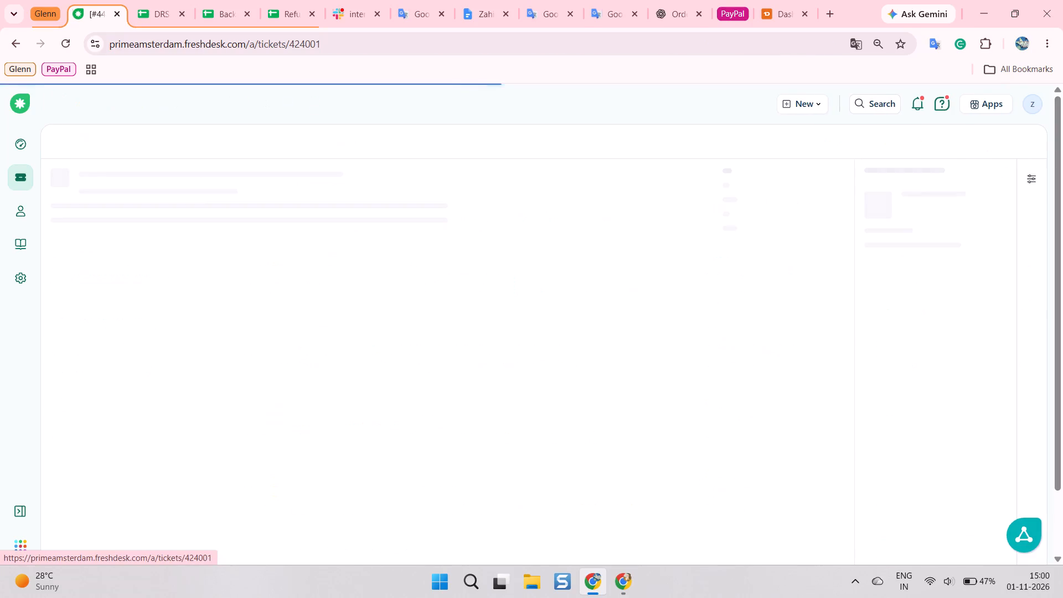
pyautogui.scroll(-12, 376, 267)
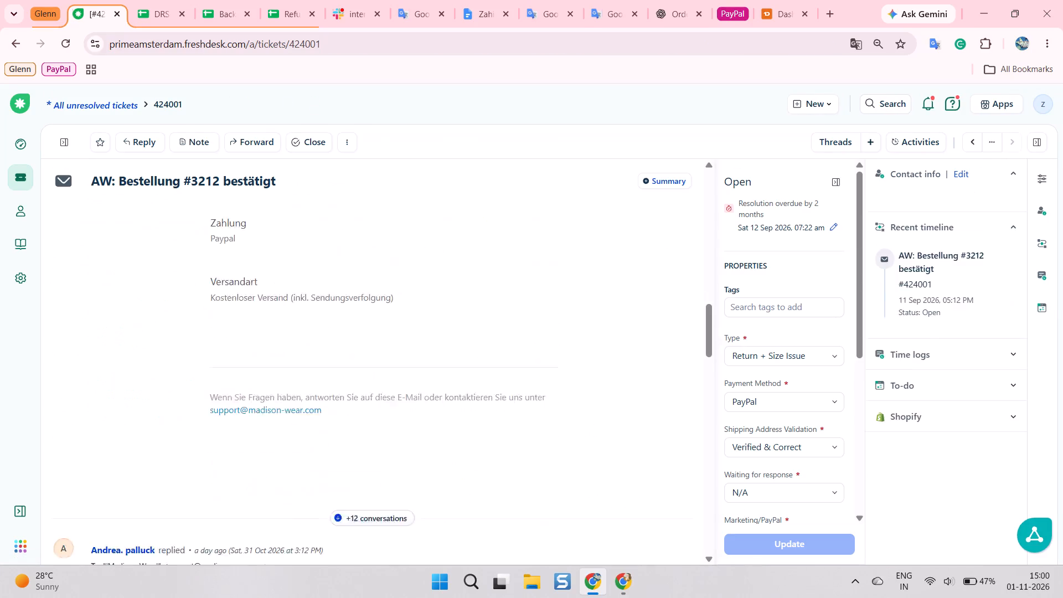
pyautogui.scroll(-8, 450, 334)
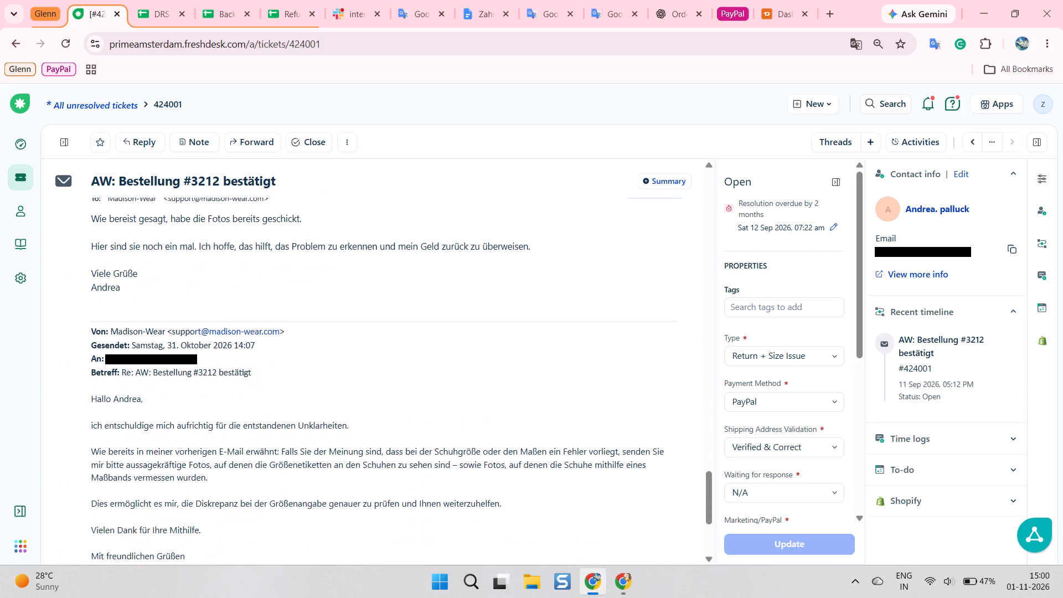
pyautogui.scroll(2, 442, 331)
pyautogui.rightClick(408, 298)
pyautogui.scroll(-3, 451, 448)
pyautogui.click(488, 496)
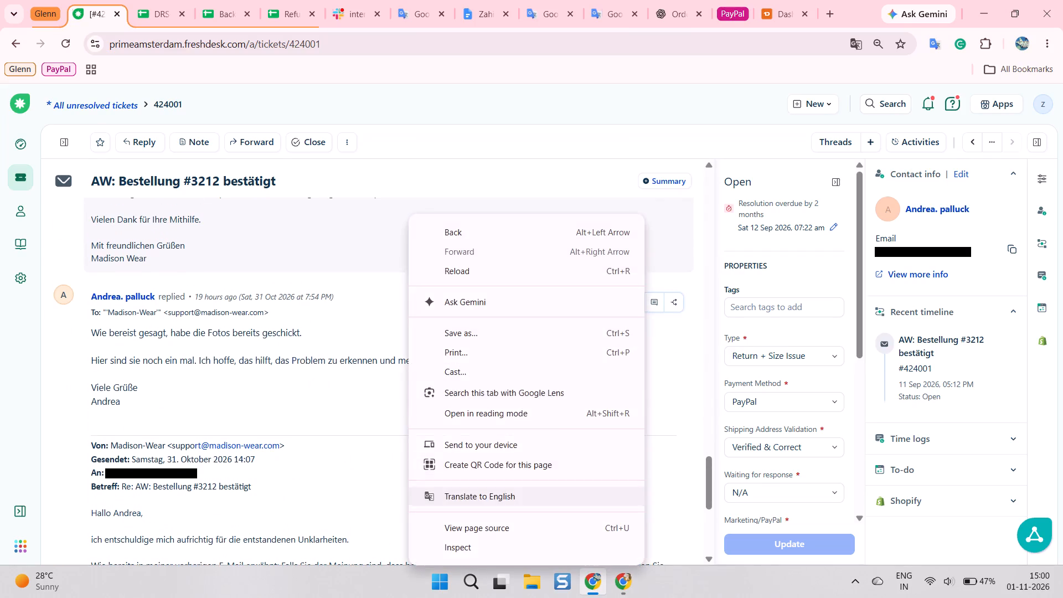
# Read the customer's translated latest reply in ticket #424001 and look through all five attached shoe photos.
pyautogui.click(391, 326)
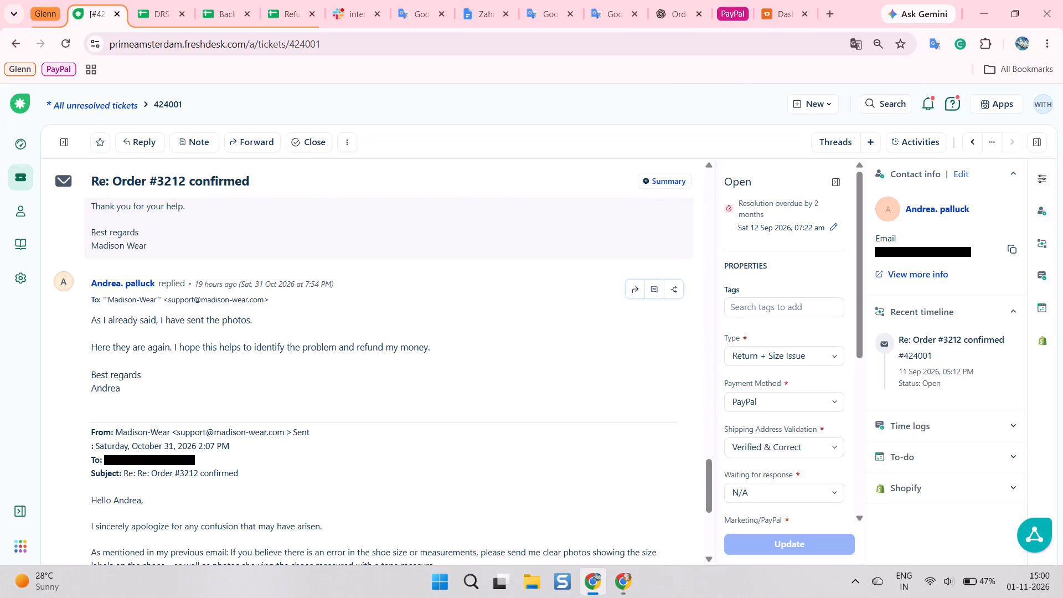
pyautogui.click(337, 321)
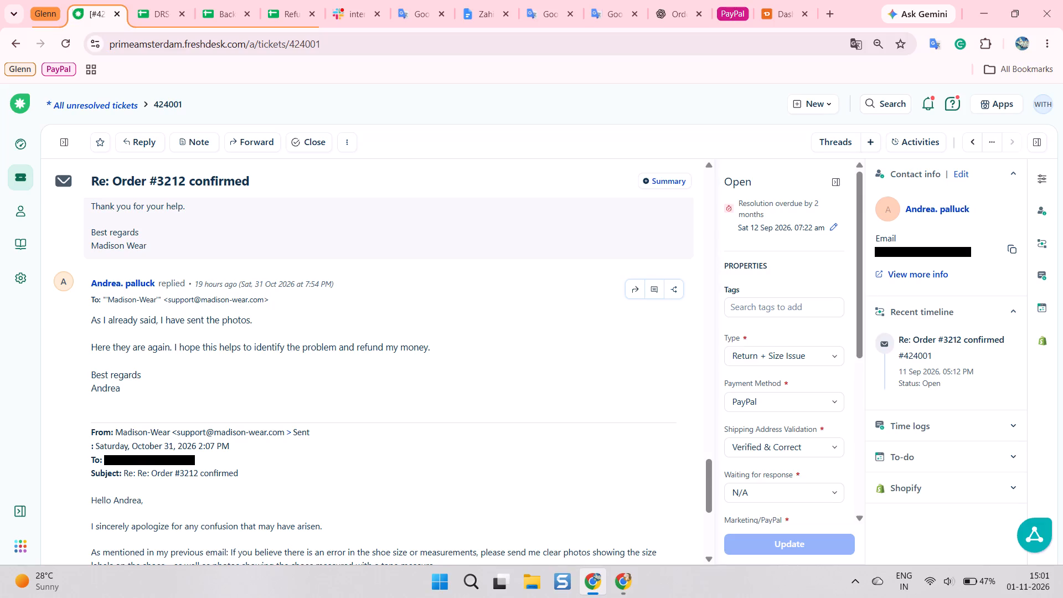
pyautogui.scroll(-1, 337, 320)
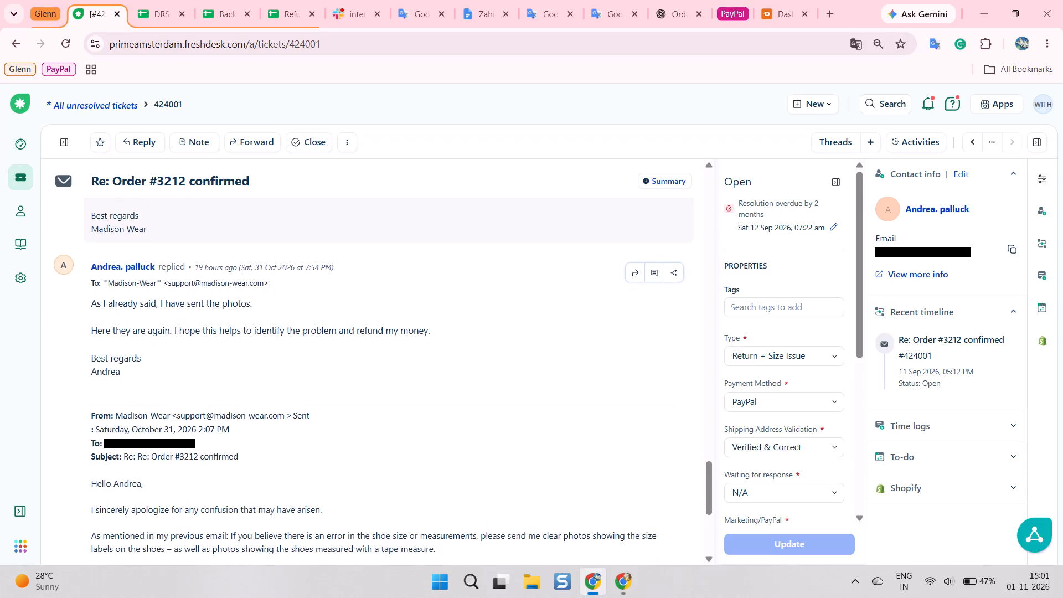
pyautogui.scroll(-5, 337, 320)
pyautogui.click(111, 409)
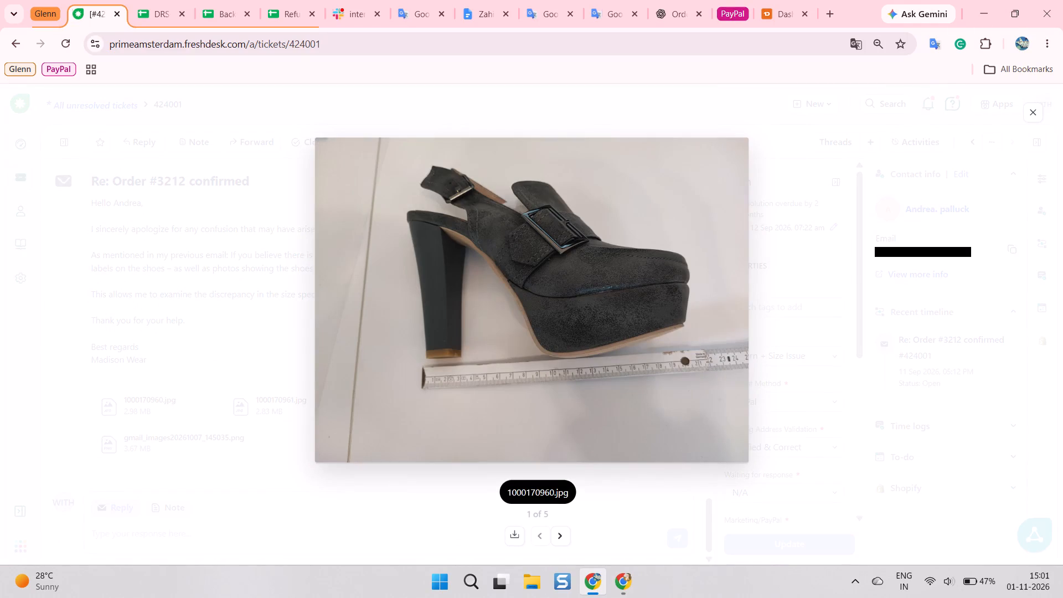
pyautogui.click(565, 538)
pyautogui.click(565, 538)
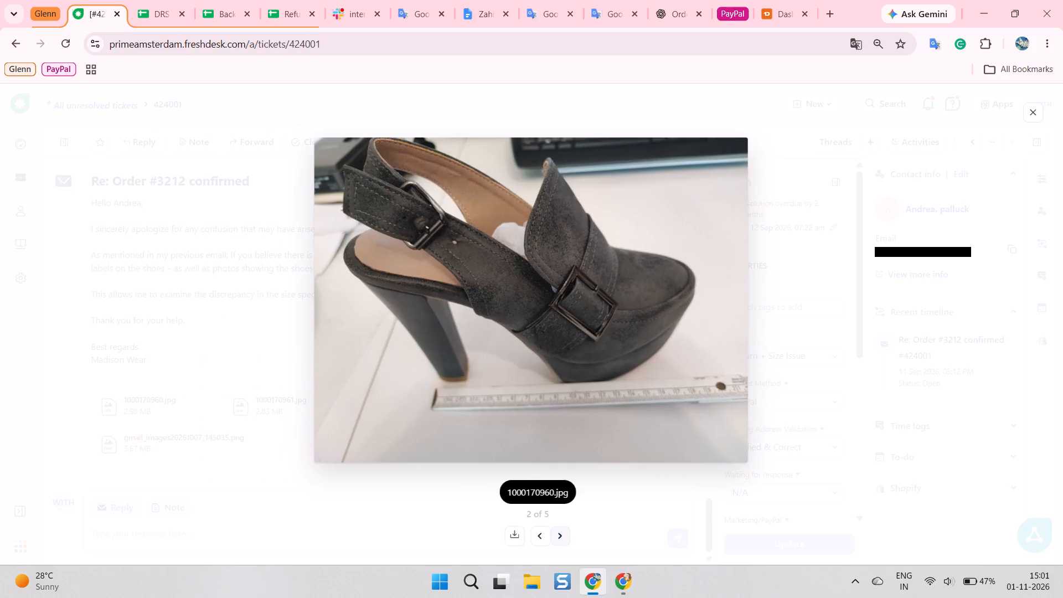
pyautogui.click(565, 538)
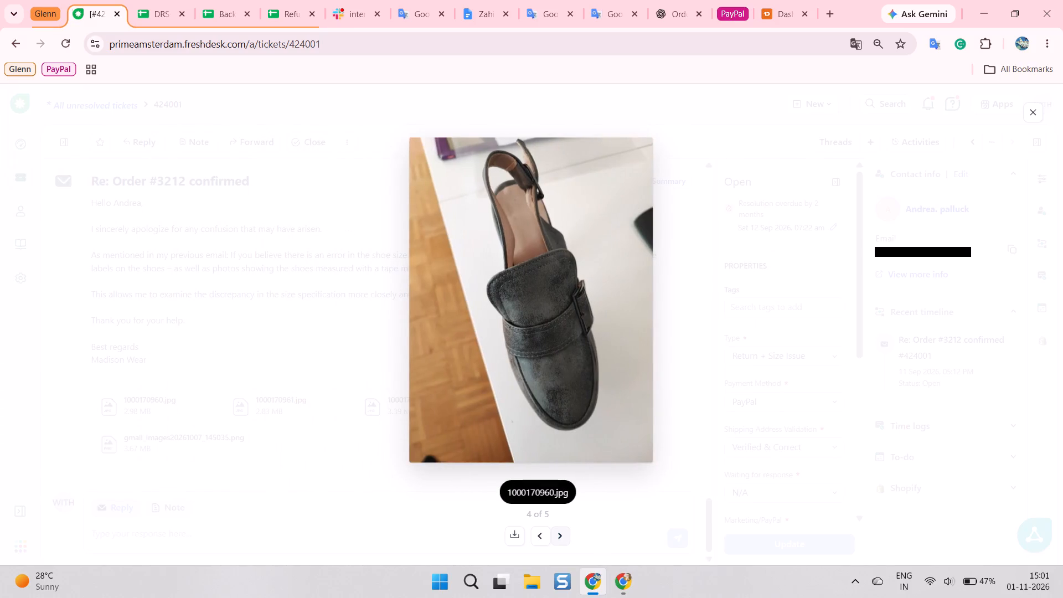
pyautogui.click(565, 538)
pyautogui.click(565, 538)
pyautogui.click(277, 319)
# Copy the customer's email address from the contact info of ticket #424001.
pyautogui.scroll(2, 332, 324)
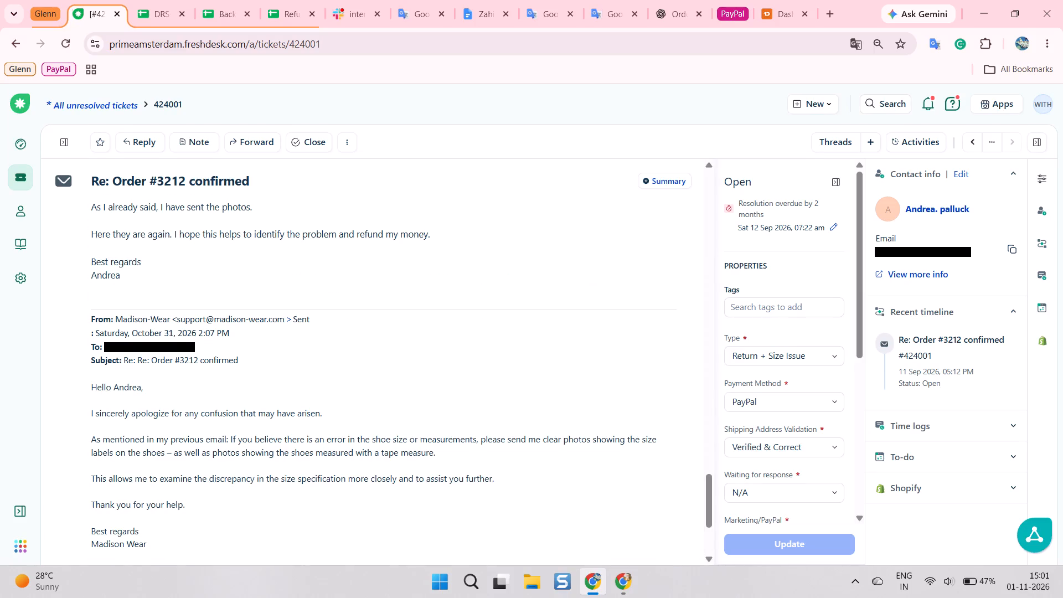
pyautogui.scroll(1, 301, 338)
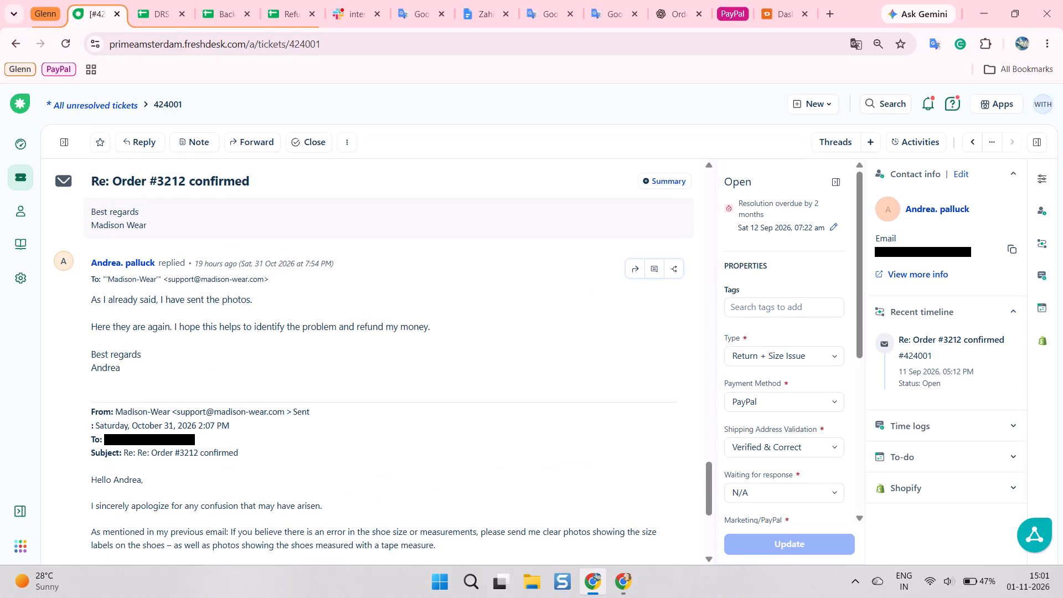
pyautogui.scroll(3, 1021, 250)
pyautogui.click(1010, 250)
pyautogui.click(432, 270)
# Switch to the other Chrome window showing the Shopify admin account verification page.
pyautogui.hotkey('alt', 'Tab')
pyautogui.hotkey('alt', 'Tab')
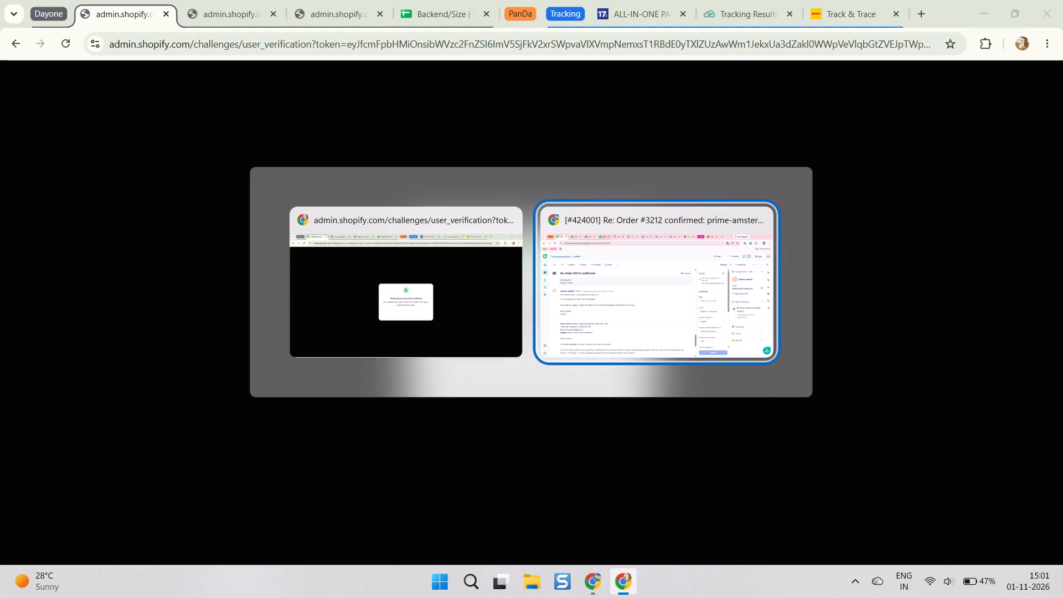
pyautogui.click(677, 582)
pyautogui.click(595, 587)
pyautogui.click(623, 586)
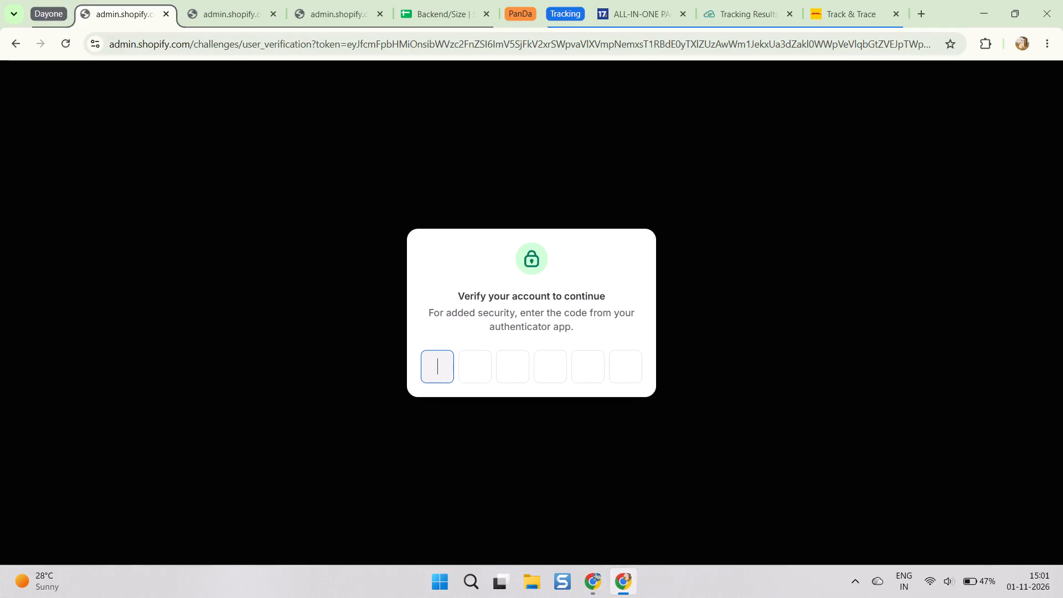
# Close the Track & Trace page in the Shopify browser window.
pyautogui.click(900, 16)
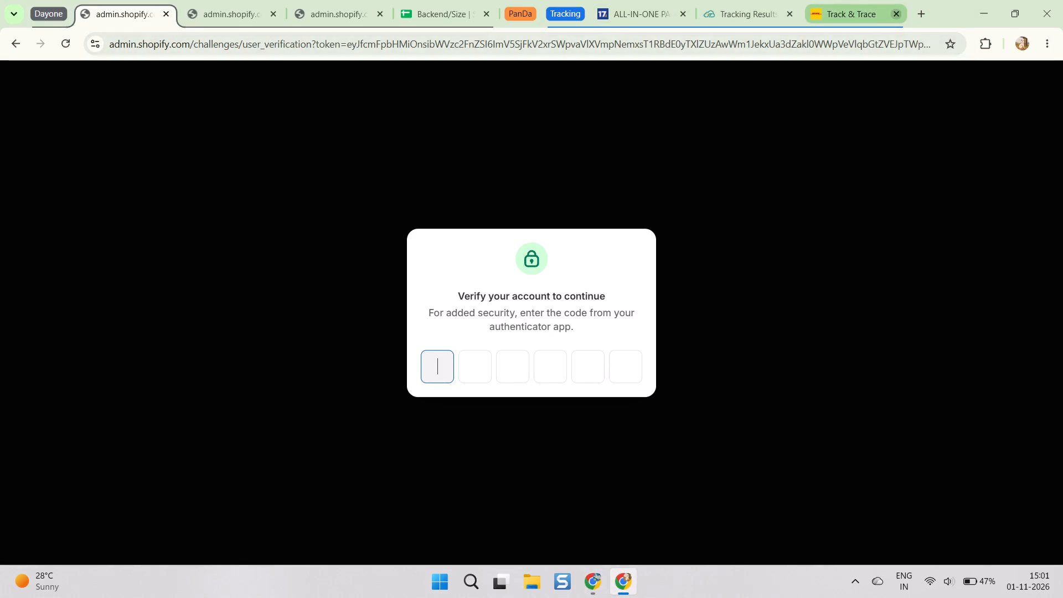
# Search Windows for the authenticator app needed for the Shopify verification, beginning the query with 2.
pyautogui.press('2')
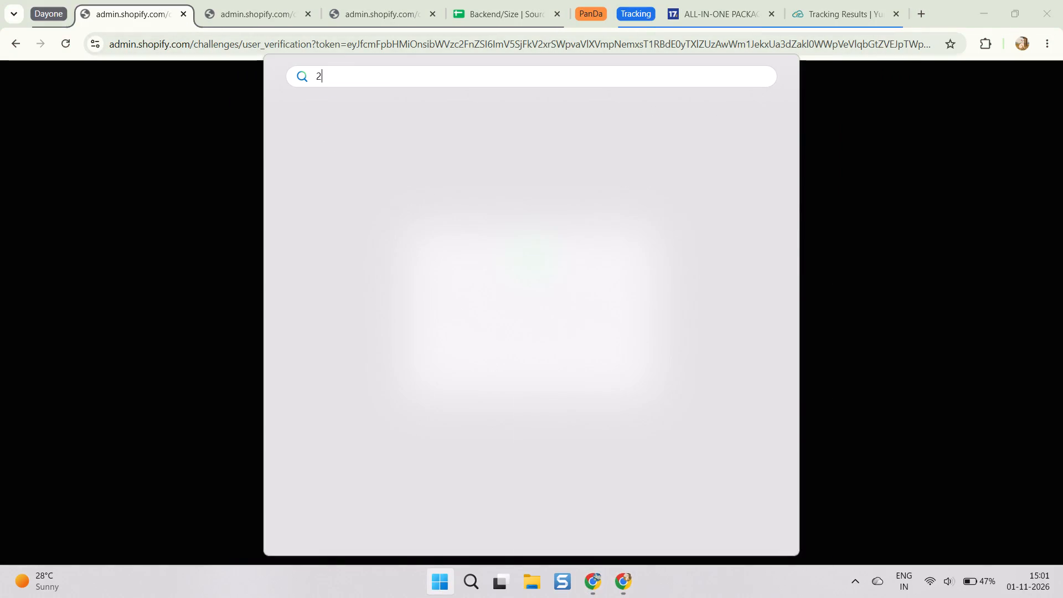
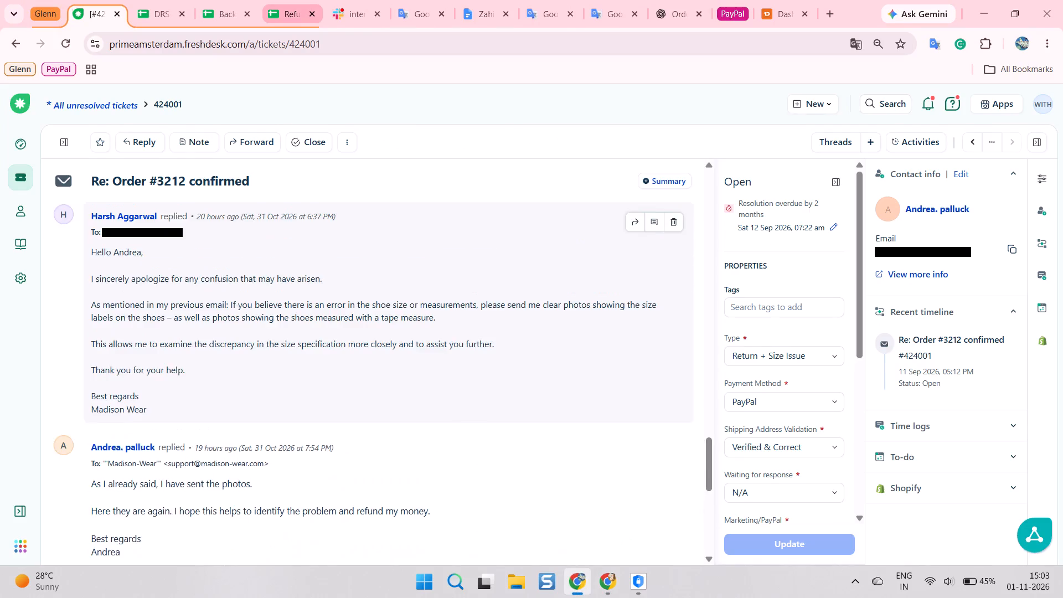
pyautogui.scroll(-2, 416, 279)
pyautogui.click(445, 277)
pyautogui.scroll(2, 456, 282)
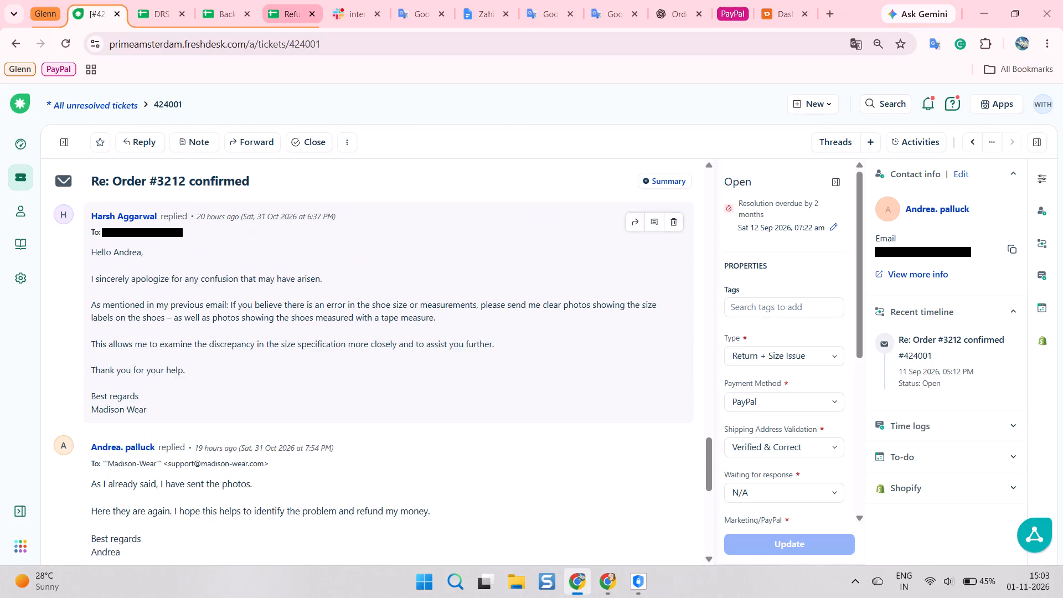
pyautogui.scroll(-1, 435, 278)
pyautogui.click(421, 284)
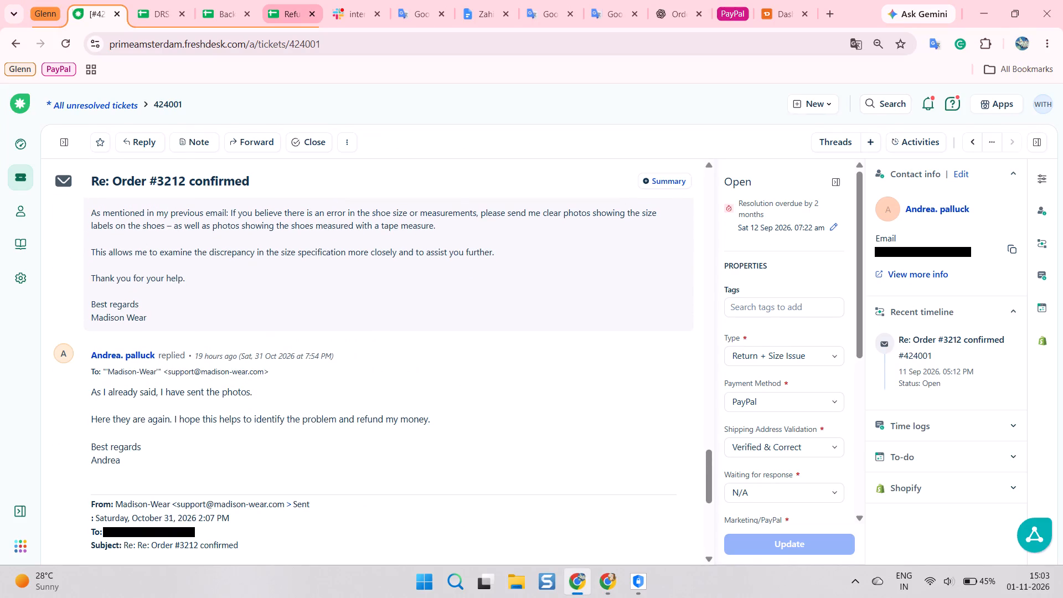
pyautogui.scroll(4, 421, 284)
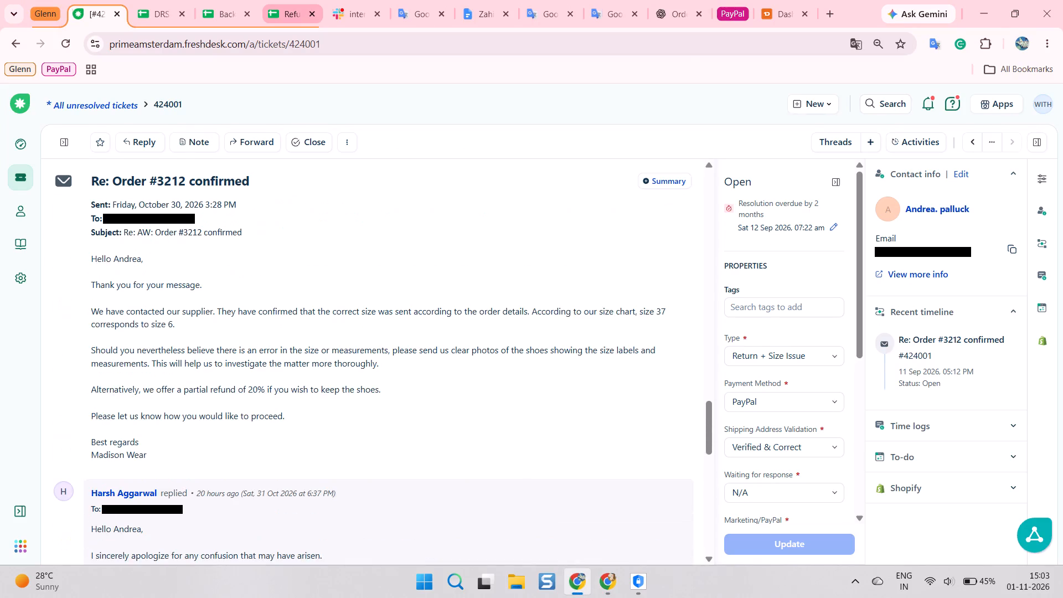
pyautogui.scroll(5, 419, 280)
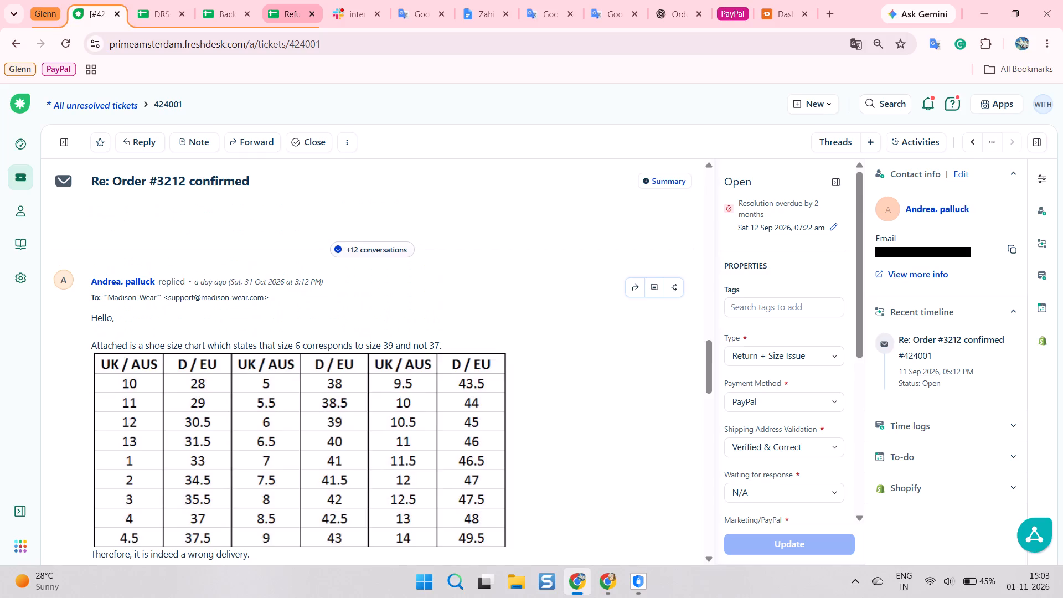
pyautogui.scroll(-1, 363, 286)
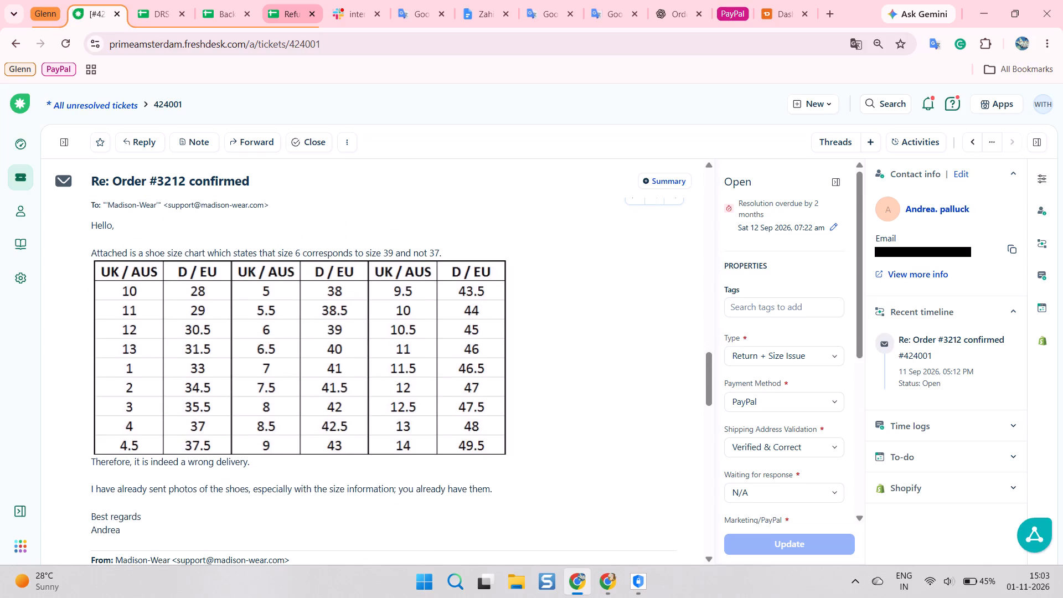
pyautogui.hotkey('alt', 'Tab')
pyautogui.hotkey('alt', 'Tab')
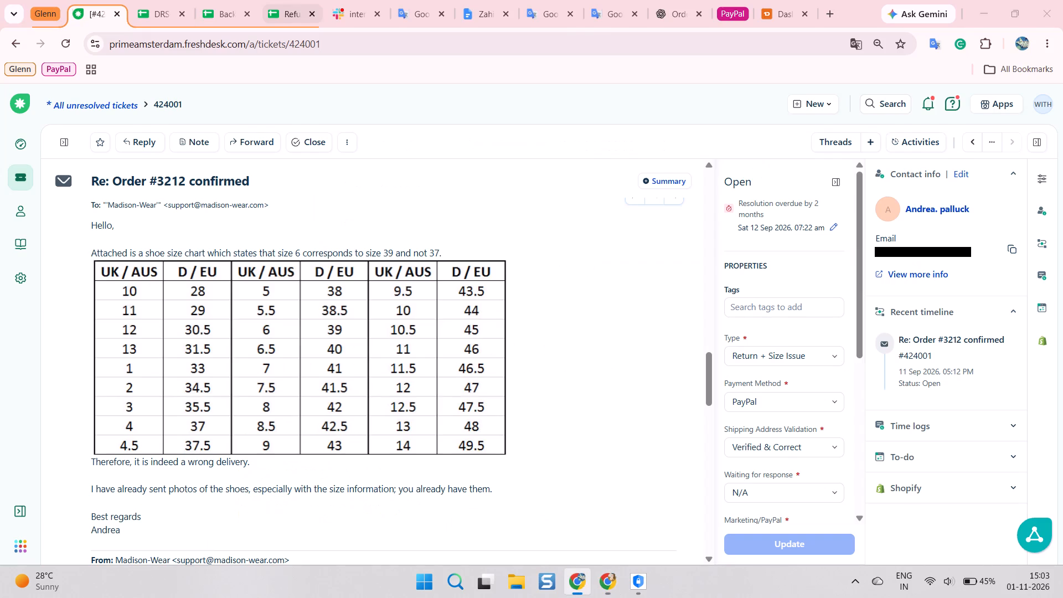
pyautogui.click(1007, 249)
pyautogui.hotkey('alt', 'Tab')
# Replace the Elle Lane page with the Maison Avery Shopify admin by entering "madi" as the address.
pyautogui.scroll(2, 505, 111)
pyautogui.click(376, 0)
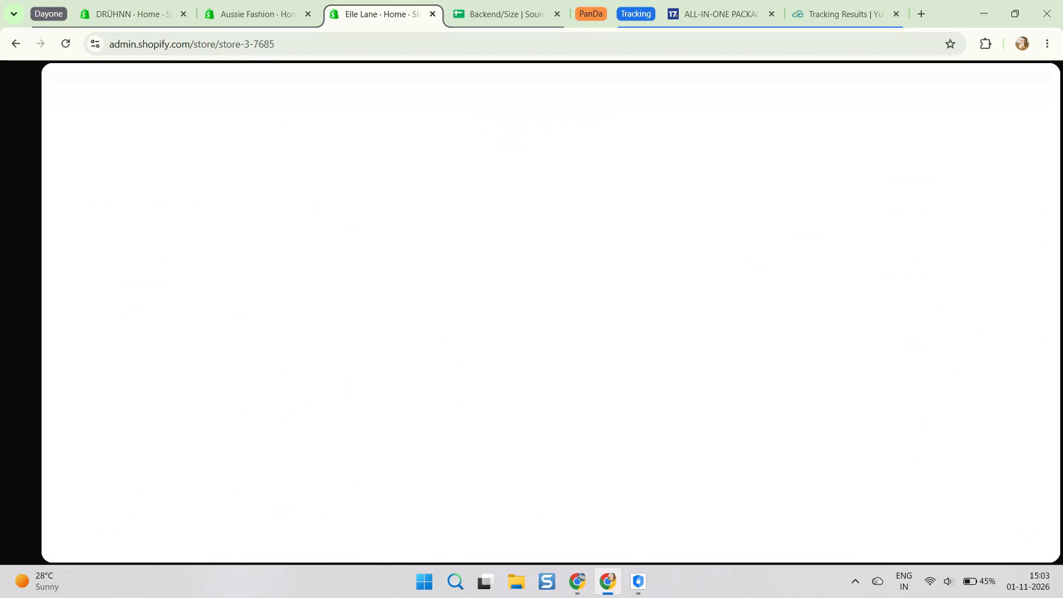
pyautogui.click(448, 0)
pyautogui.click(390, 0)
pyautogui.scroll(3, 394, 69)
pyautogui.click(383, 51)
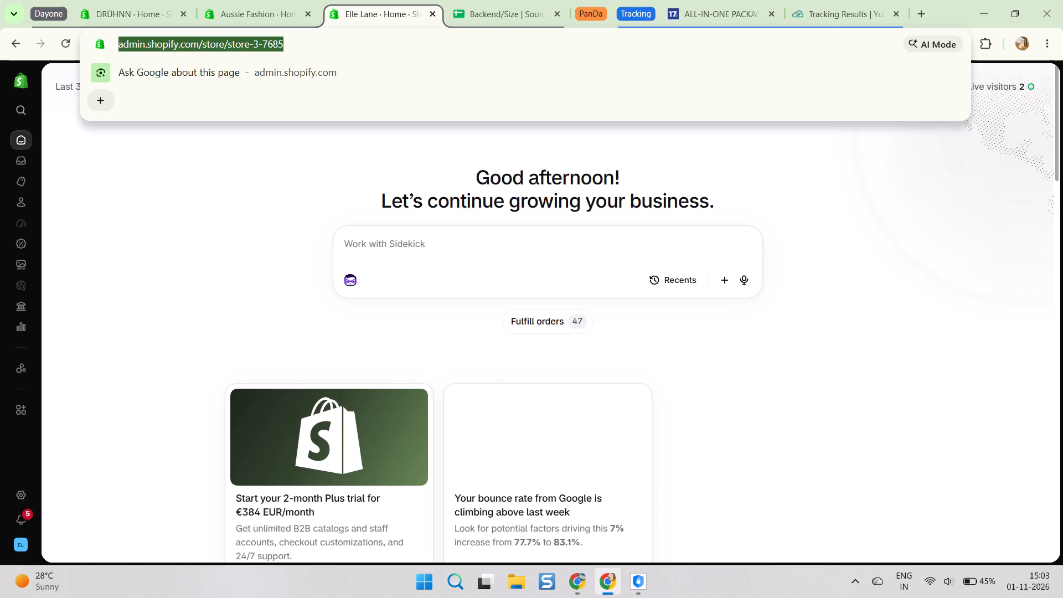
pyautogui.write('madi')
pyautogui.press('Return')
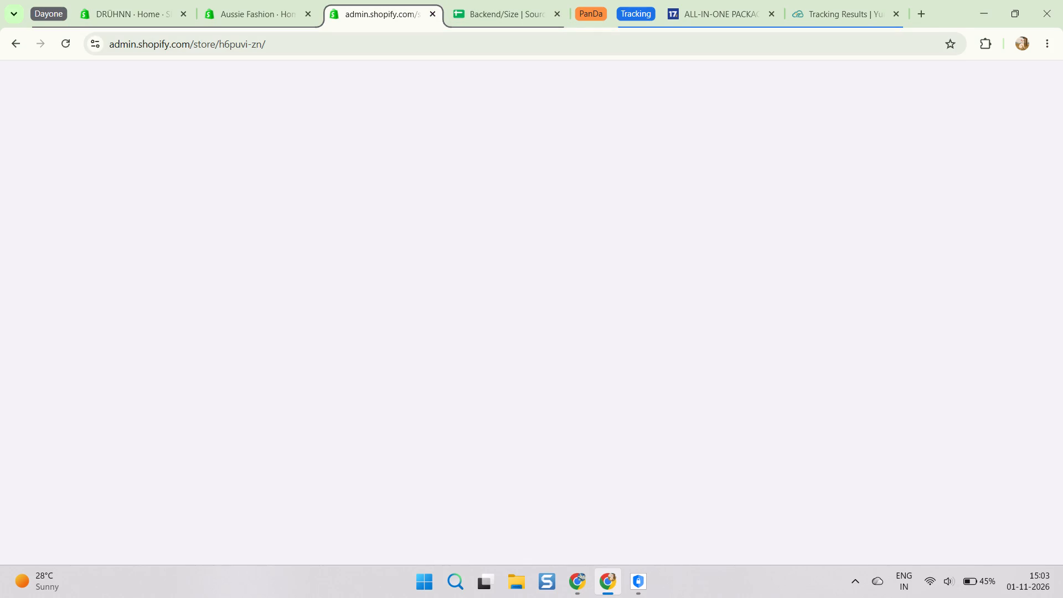
pyautogui.hotkey('alt', 'Tab')
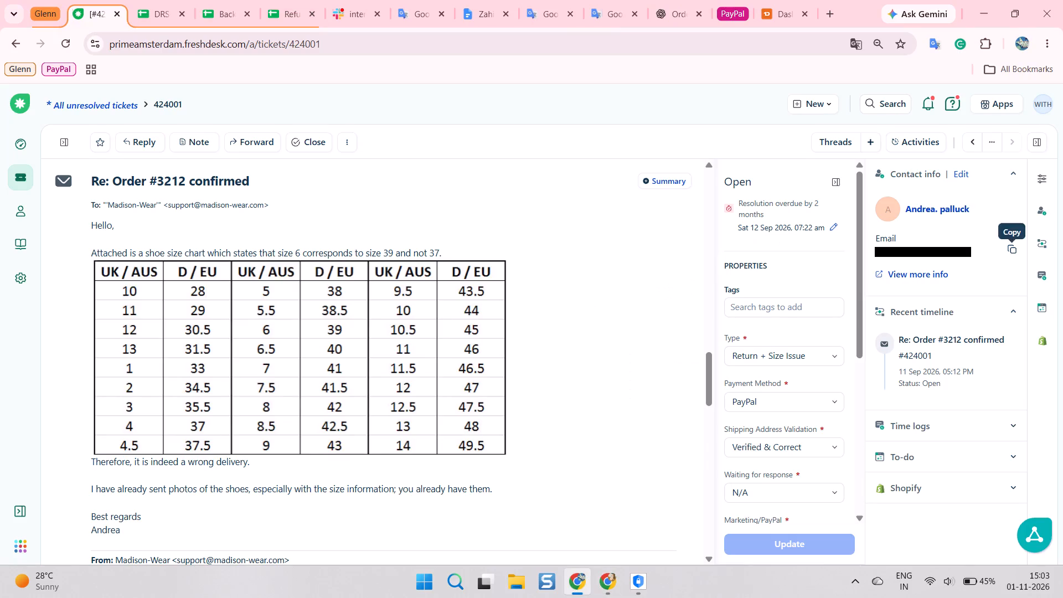
pyautogui.click(1013, 248)
pyautogui.hotkey('alt', 'Tab')
pyautogui.scroll(2, 390, 148)
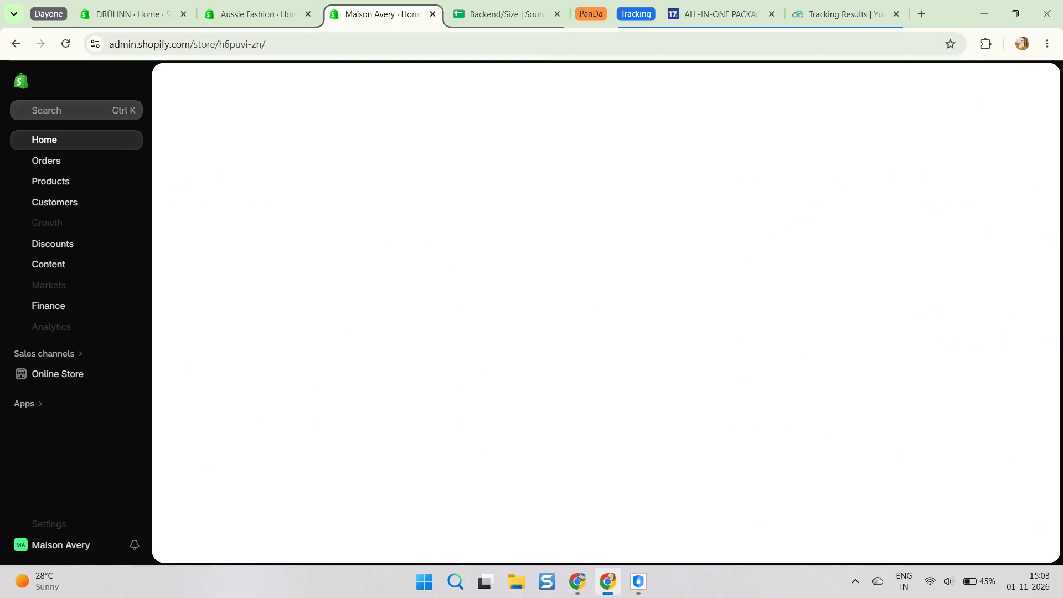
pyautogui.scroll(3, 223, 134)
pyautogui.click(74, 113)
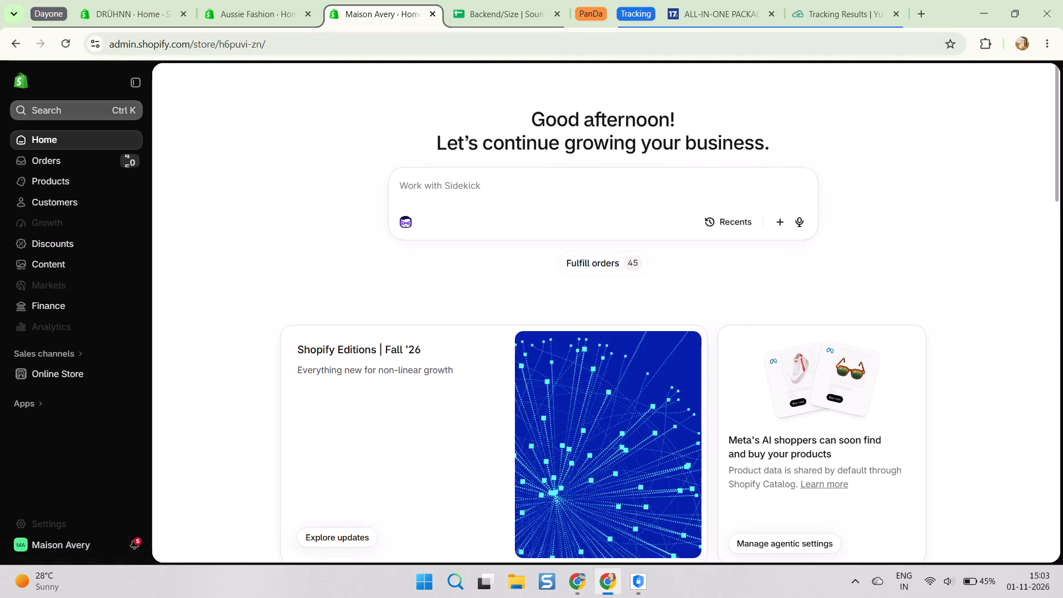
pyautogui.scroll(3, 176, 152)
pyautogui.click(74, 112)
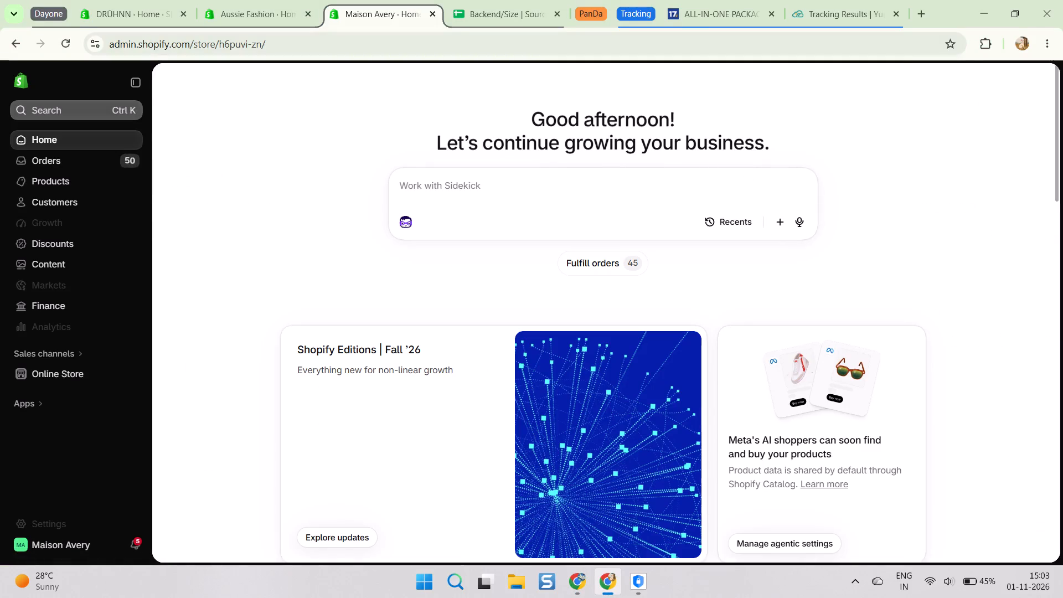
pyautogui.scroll(8, 223, 167)
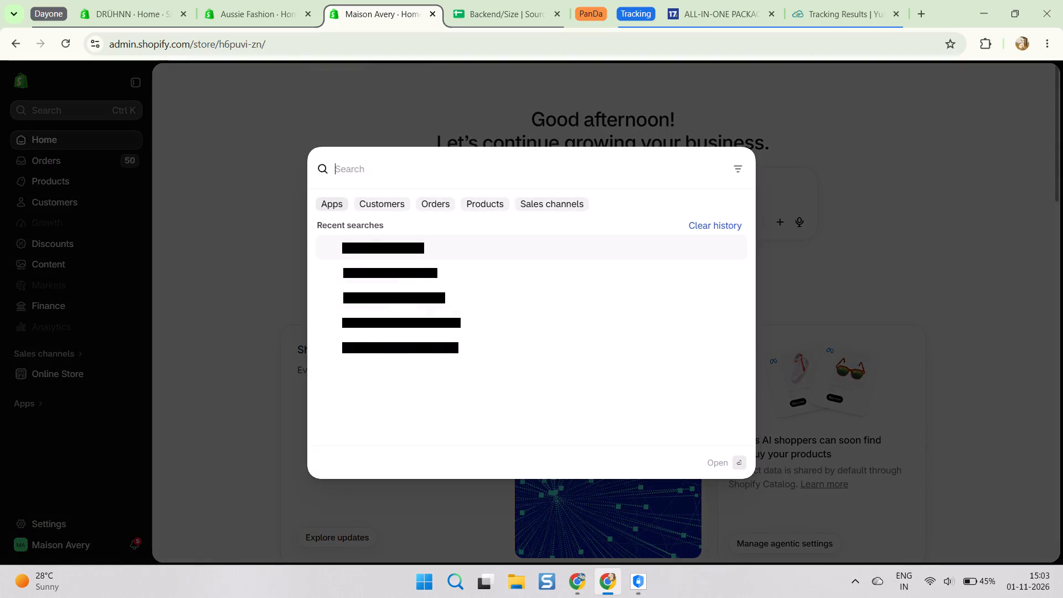
pyautogui.hotkey('ctrl', 'v')
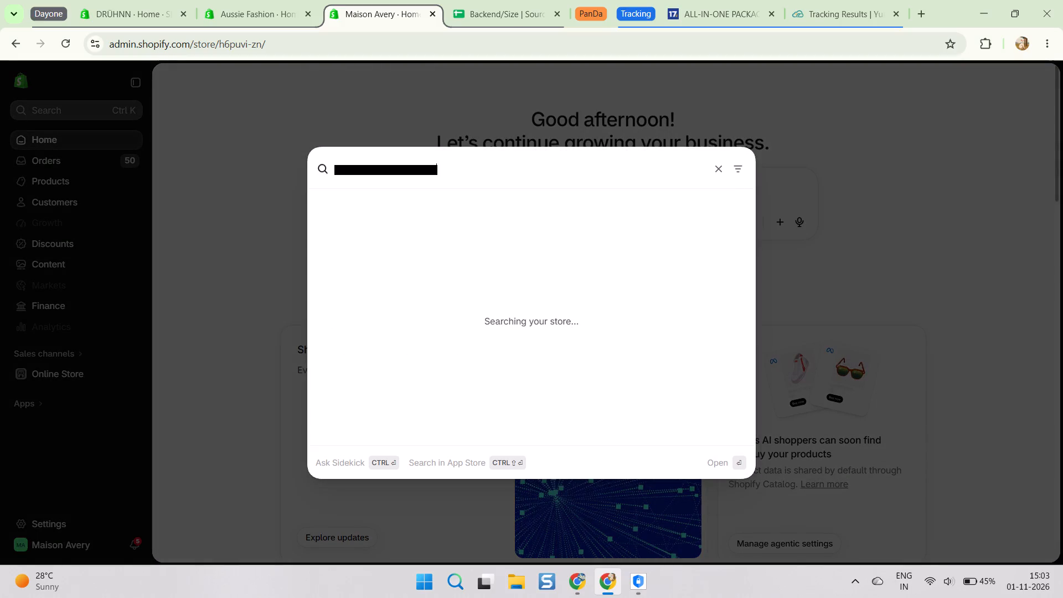
pyautogui.click(352, 270)
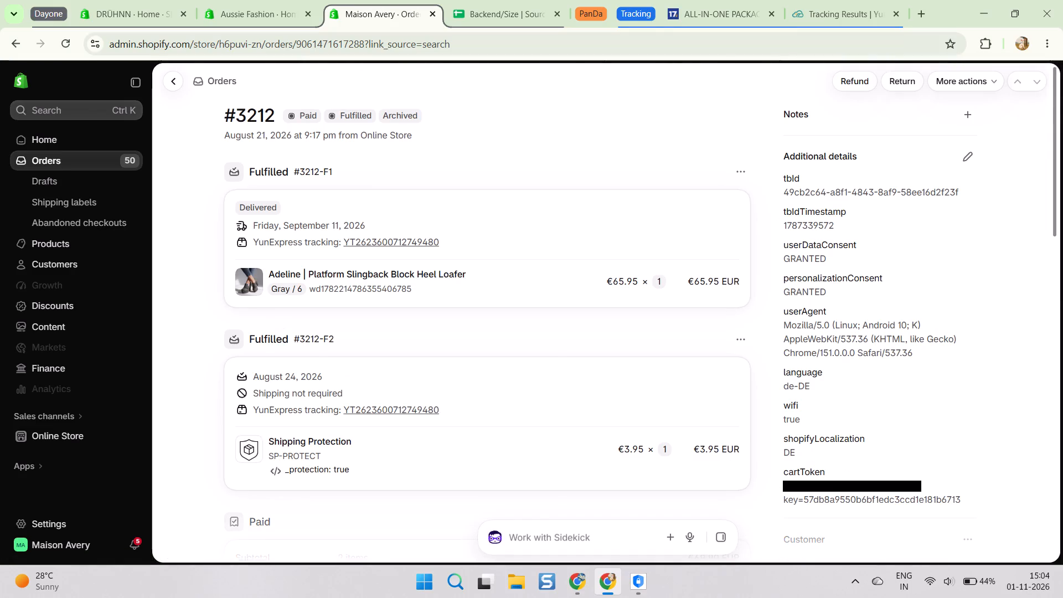
pyautogui.click(441, 214)
pyautogui.hotkey('ctrl', 'f')
pyautogui.hotkey('ctrl', 'v')
pyautogui.scroll(7, 560, 166)
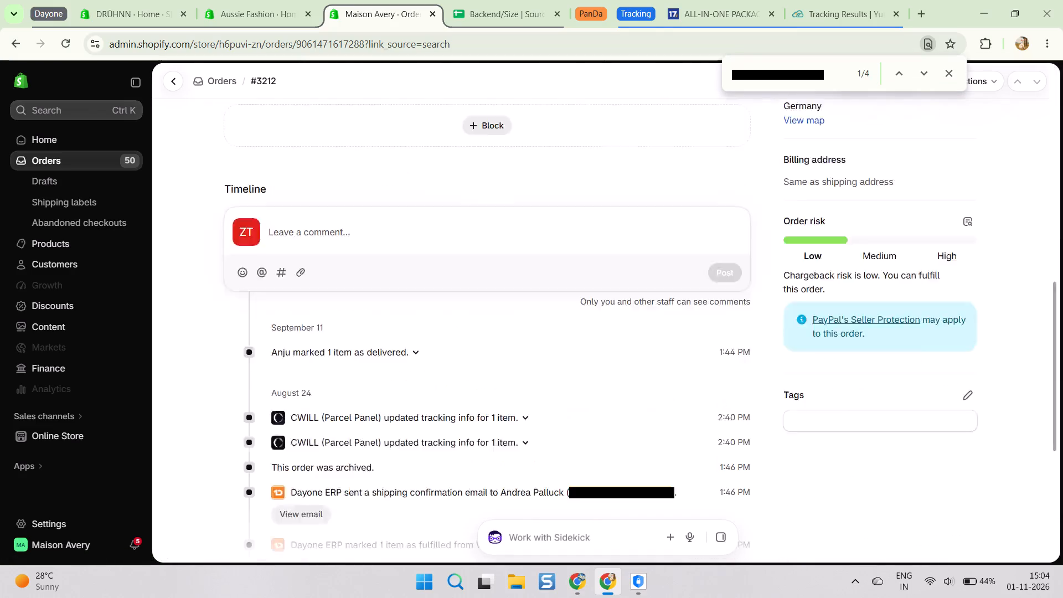
pyautogui.scroll(2, 885, 98)
pyautogui.click(927, 76)
pyautogui.tripleClick(927, 76)
pyautogui.click(927, 76)
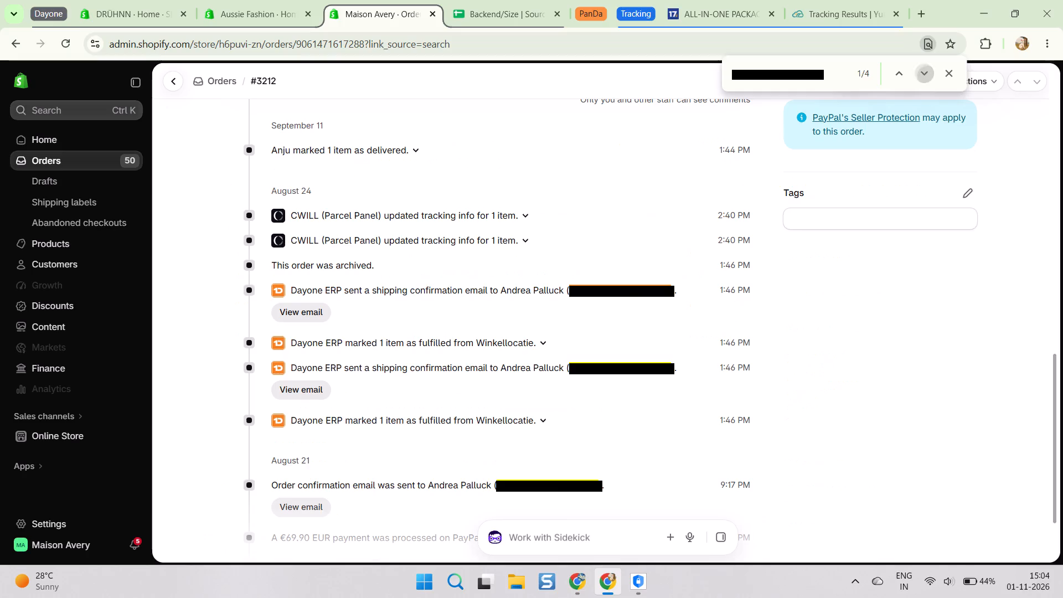
pyautogui.click(955, 79)
pyautogui.scroll(19, 647, 159)
pyautogui.click(469, 181)
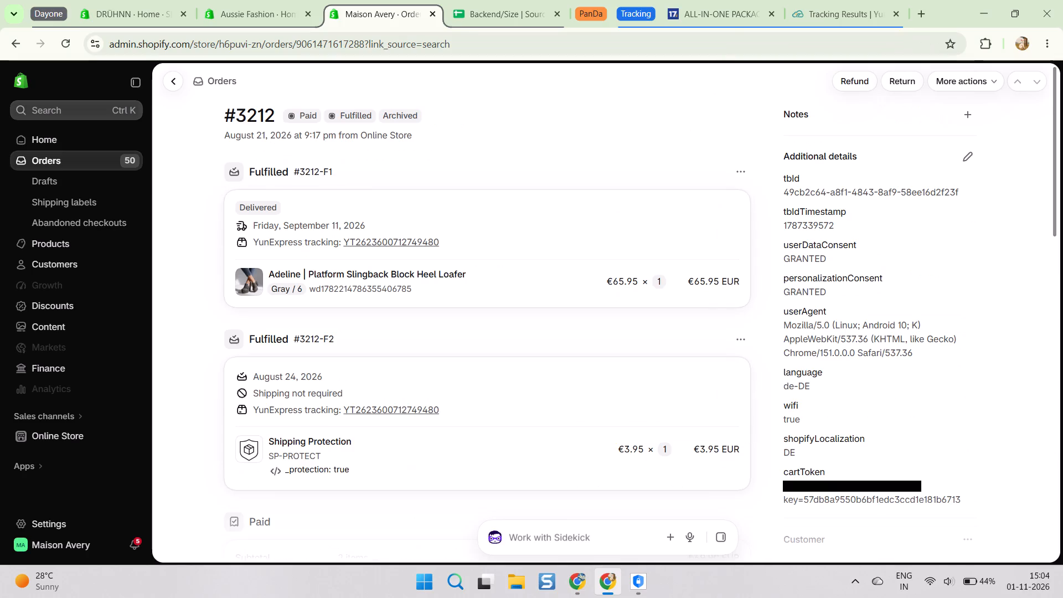
pyautogui.hotkey('alt', 'Tab')
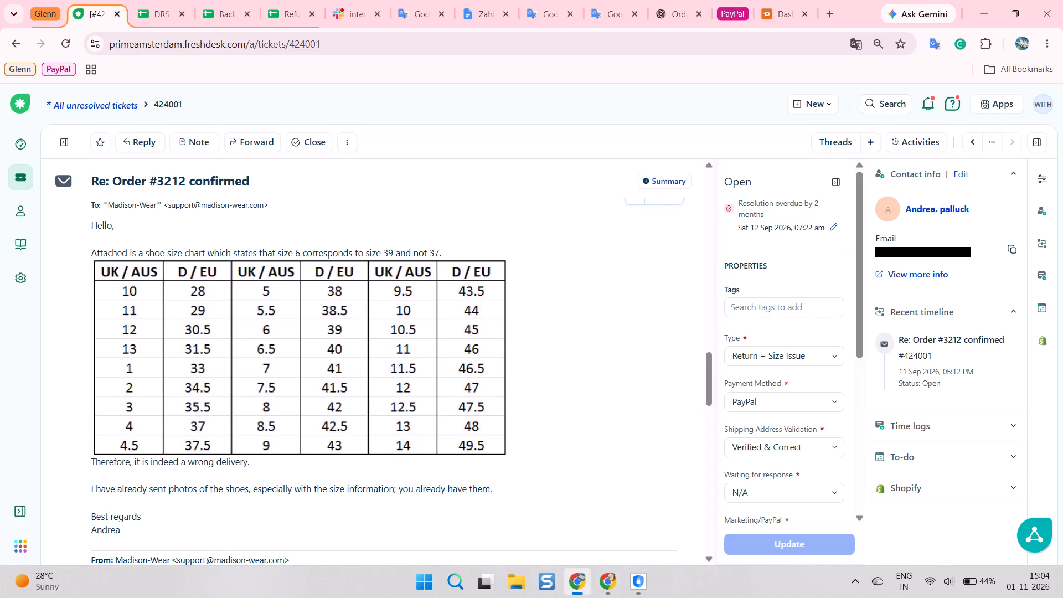
pyautogui.hotkey('alt', 'Tab')
pyautogui.scroll(6, 283, 216)
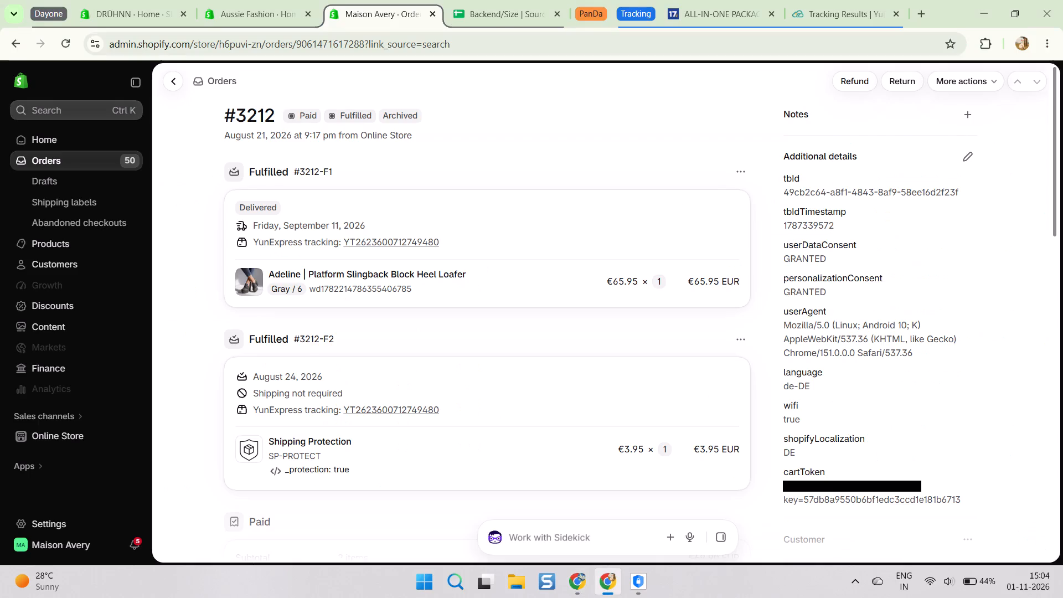
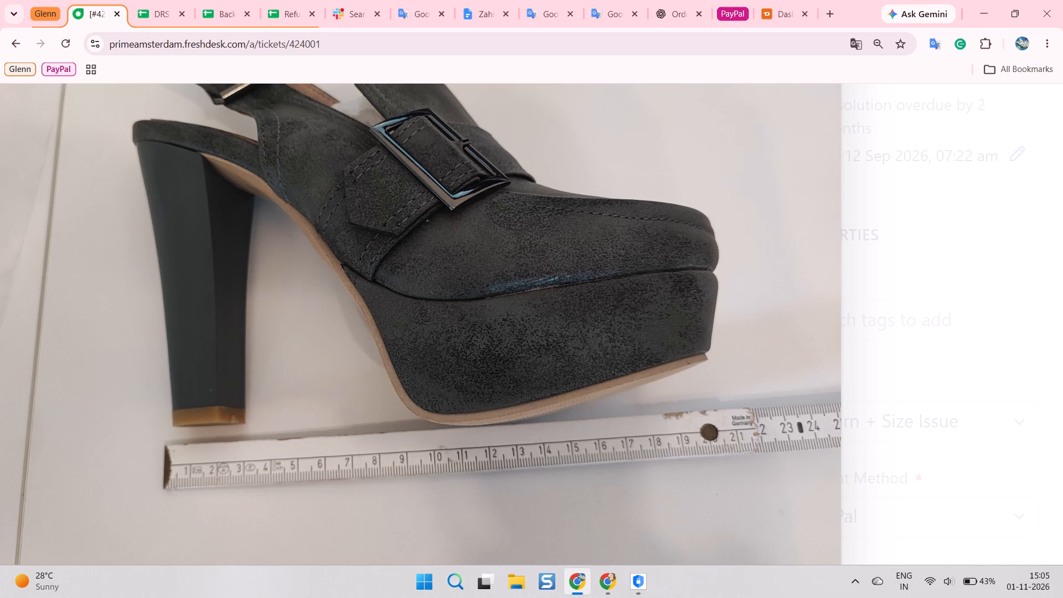
# Look up a cm to mm converter in a new browser tab and convert 20 centimetres to millimetres.
pyautogui.click(832, 15)
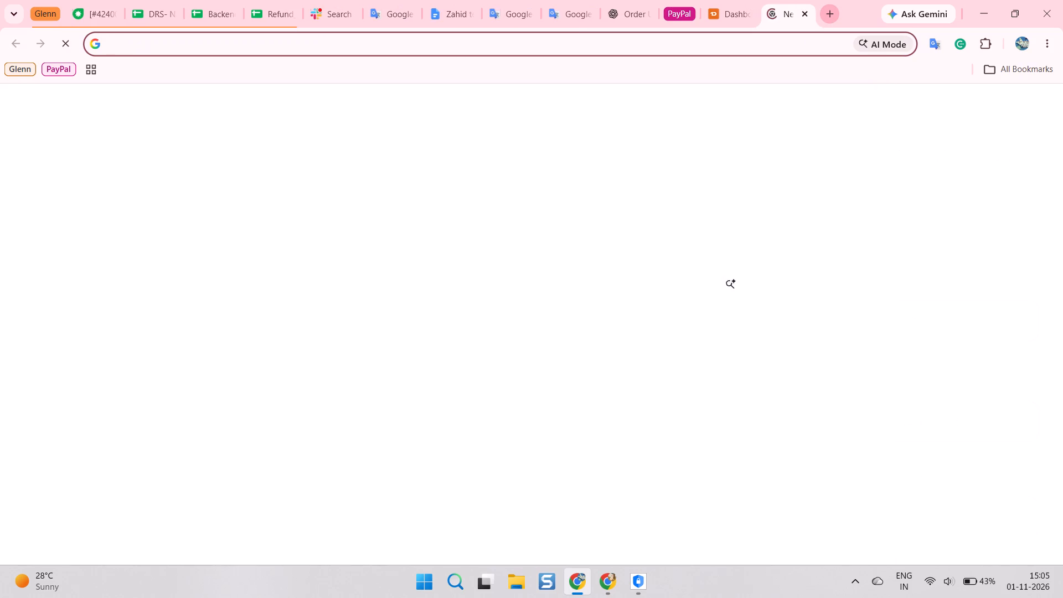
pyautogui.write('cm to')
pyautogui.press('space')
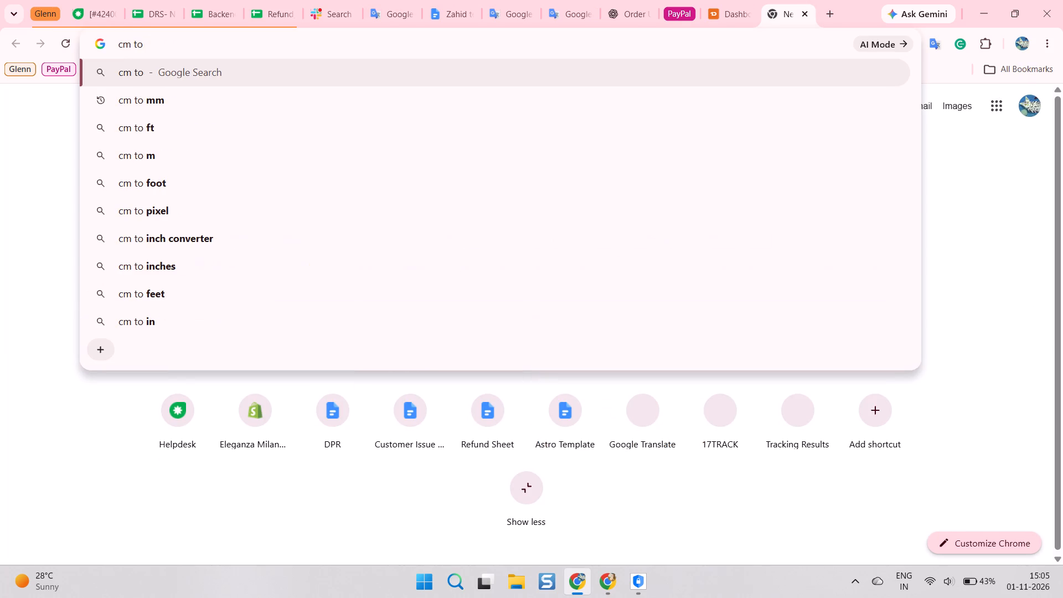
pyautogui.click(287, 106)
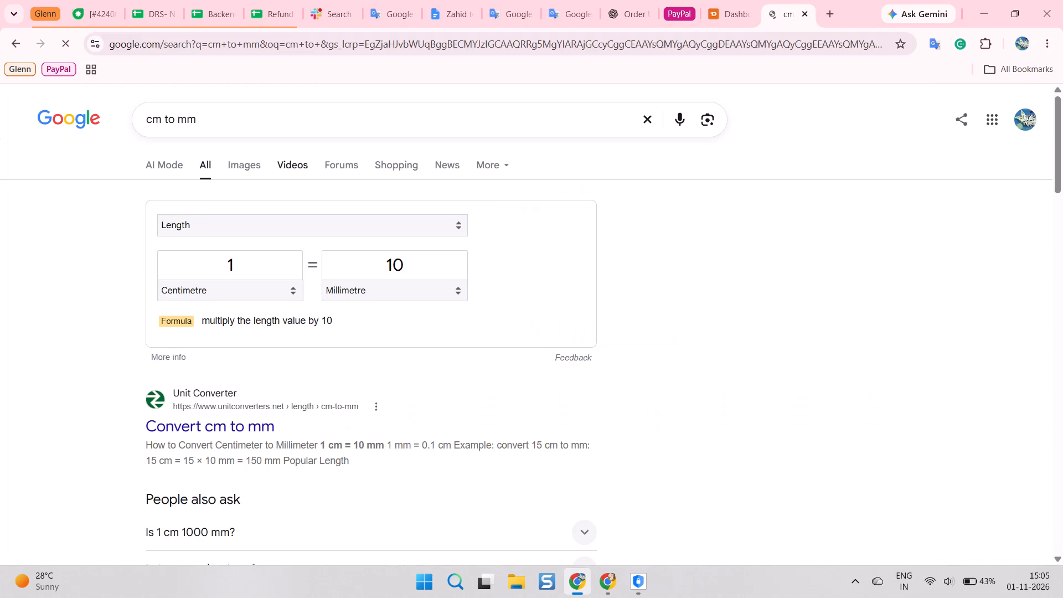
pyautogui.click(257, 266)
pyautogui.press('BackSpace')
pyautogui.press('BackSpace')
pyautogui.press('BackSpace')
pyautogui.press('BackSpace')
pyautogui.press('BackSpace')
pyautogui.press('BackSpace')
pyautogui.press('BackSpace')
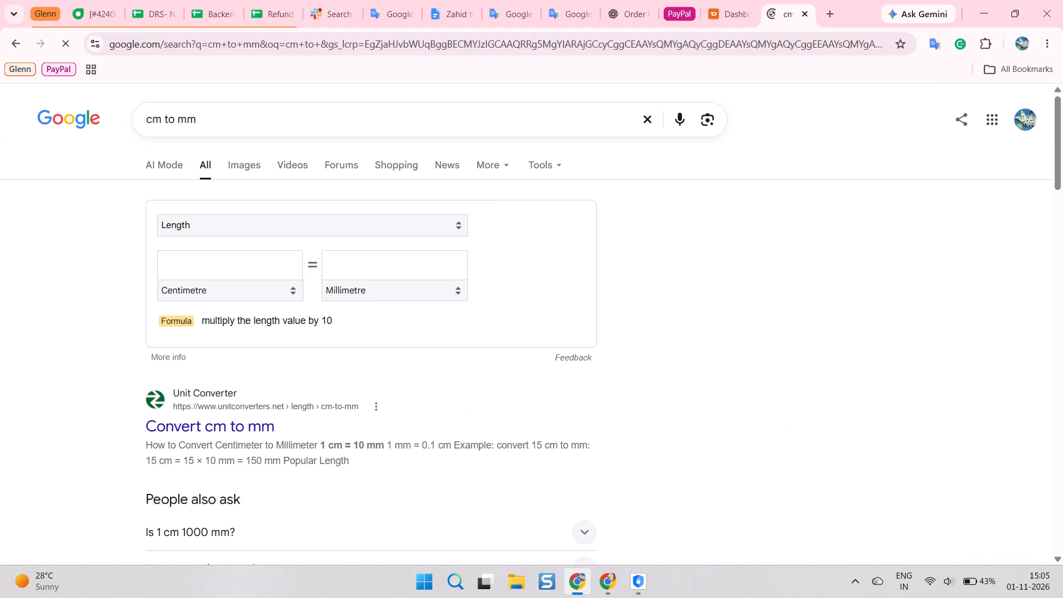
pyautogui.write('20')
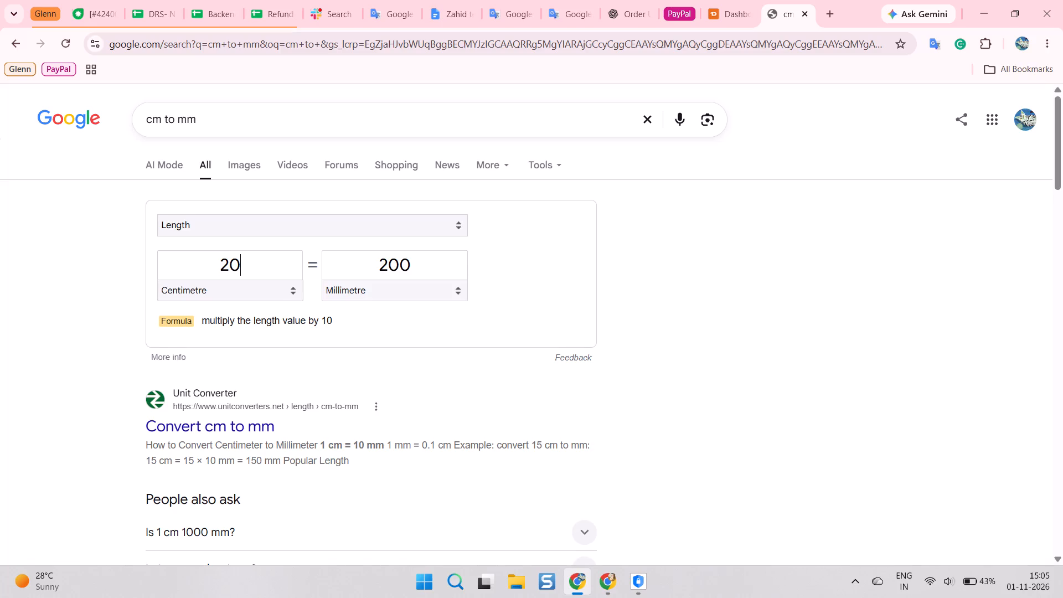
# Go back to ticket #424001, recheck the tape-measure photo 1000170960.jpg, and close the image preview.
pyautogui.click(91, 0)
pyautogui.scroll(-2, 463, 339)
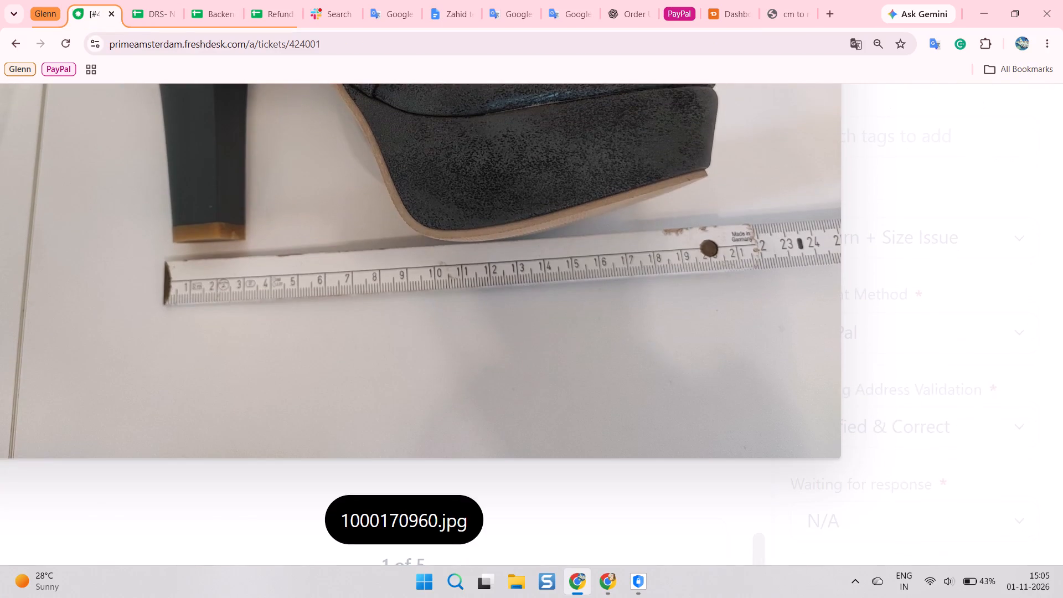
pyautogui.click(214, 275)
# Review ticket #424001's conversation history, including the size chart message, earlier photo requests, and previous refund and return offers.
pyautogui.scroll(-3, 301, 307)
pyautogui.scroll(2, 281, 342)
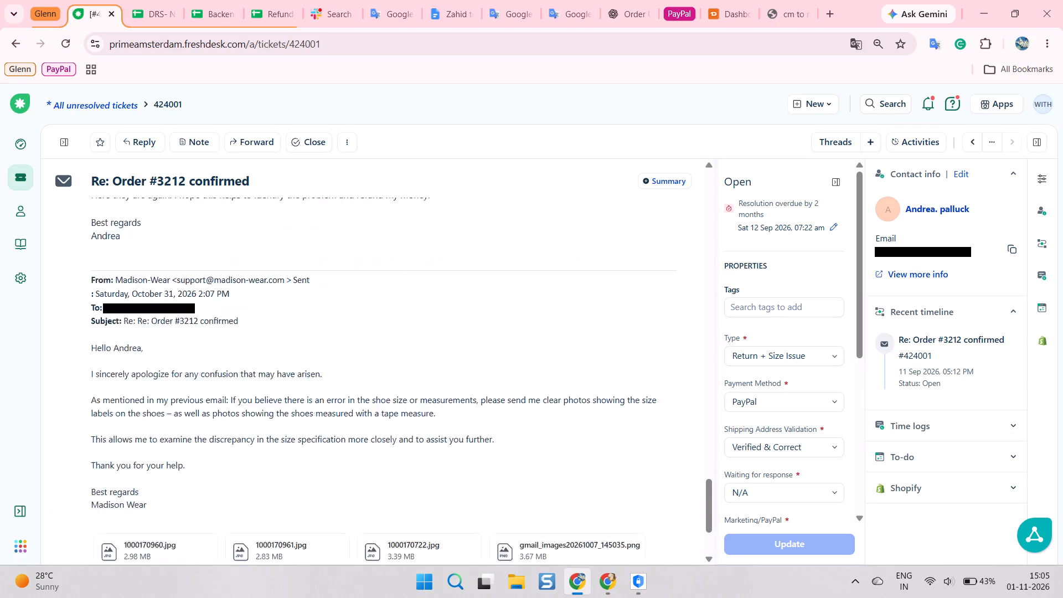
pyautogui.scroll(8, 295, 334)
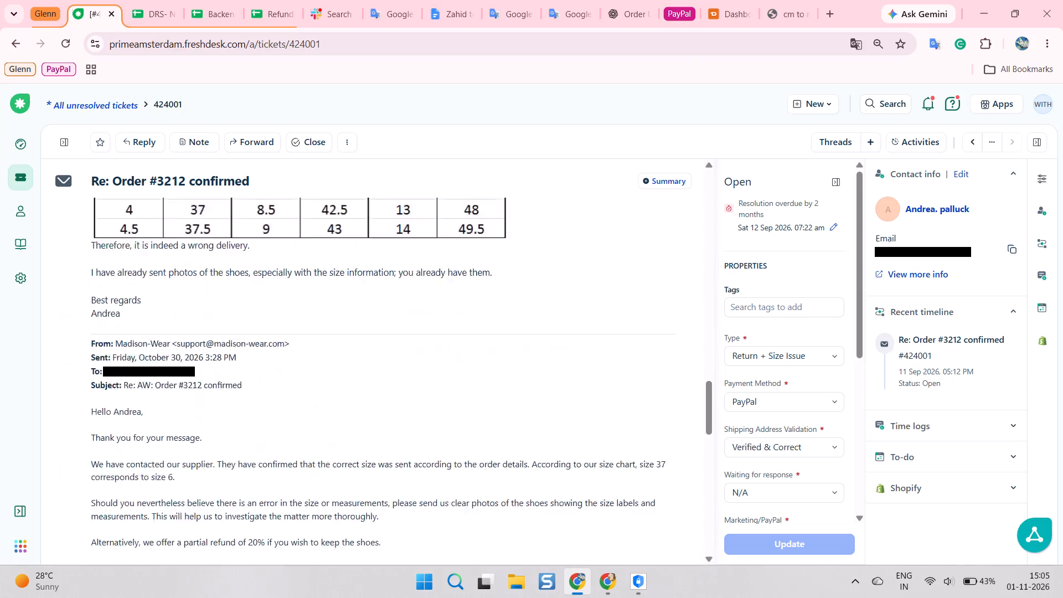
pyautogui.scroll(7, 307, 338)
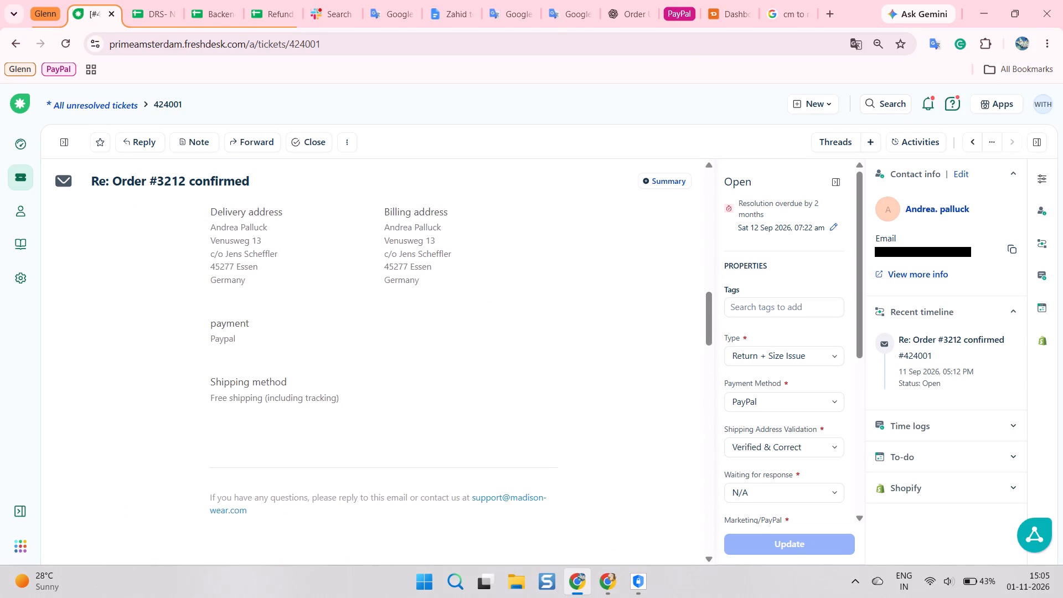
pyautogui.scroll(-3, 349, 394)
pyautogui.click(351, 338)
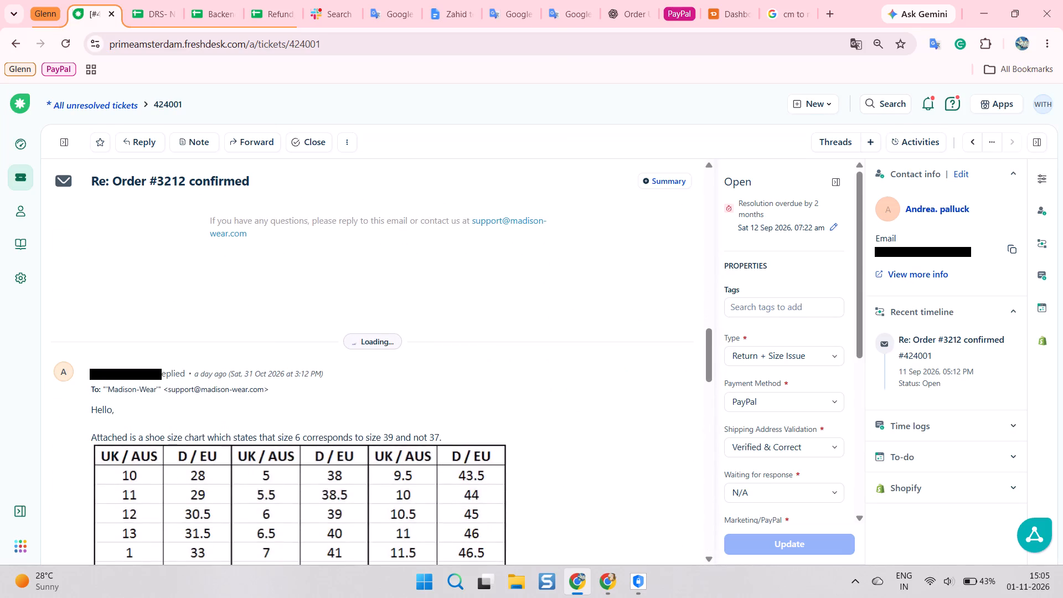
pyautogui.scroll(-3, 339, 310)
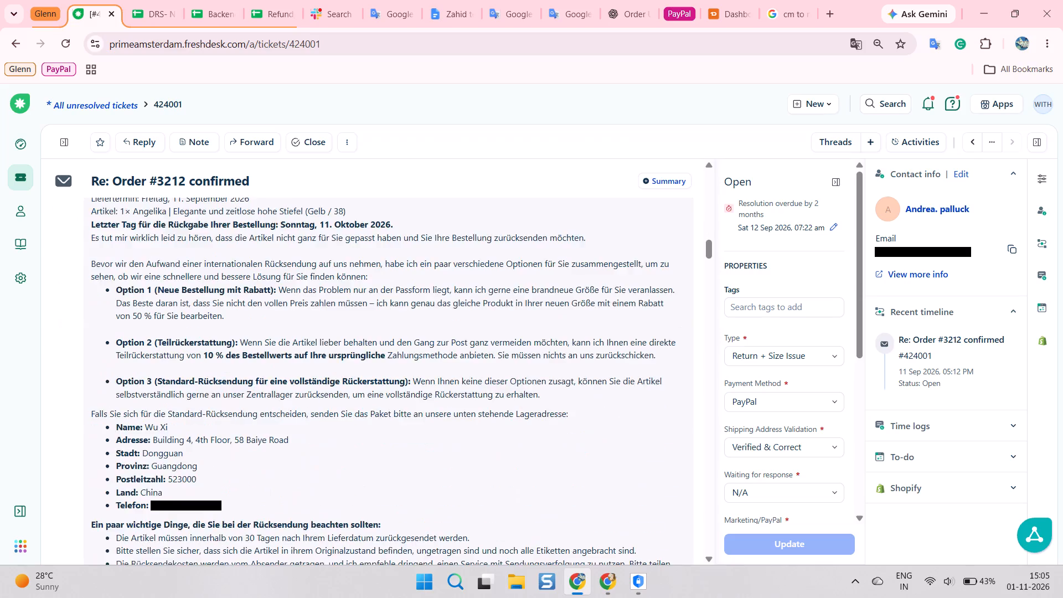
pyautogui.scroll(-20, 309, 292)
pyautogui.scroll(-2, 309, 292)
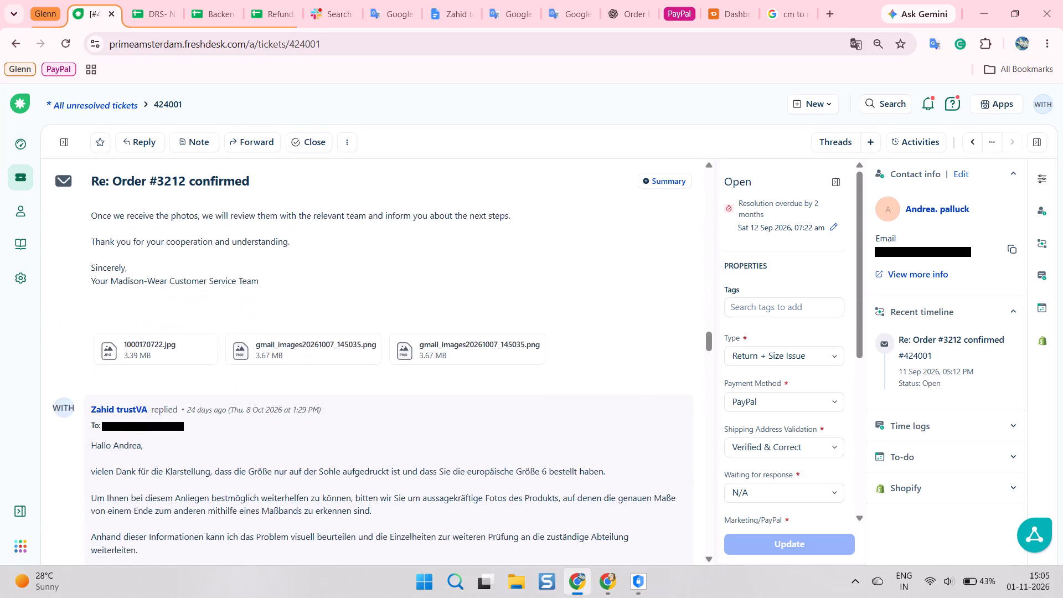
pyautogui.scroll(-20, 323, 299)
pyautogui.scroll(-10, 323, 299)
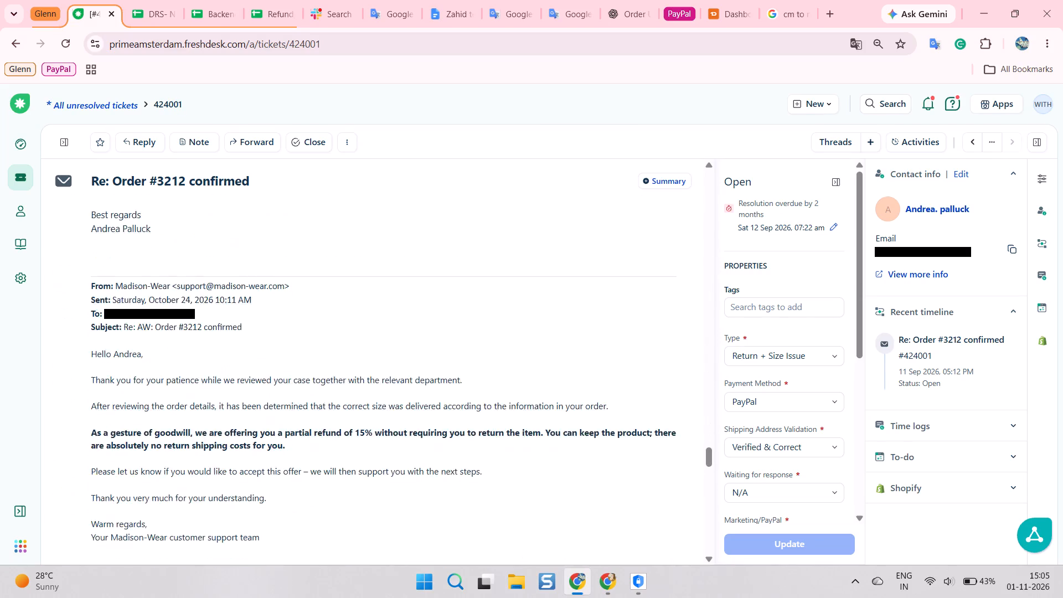
pyautogui.scroll(-10, 281, 344)
pyautogui.scroll(-18, 228, 311)
pyautogui.scroll(4, 233, 327)
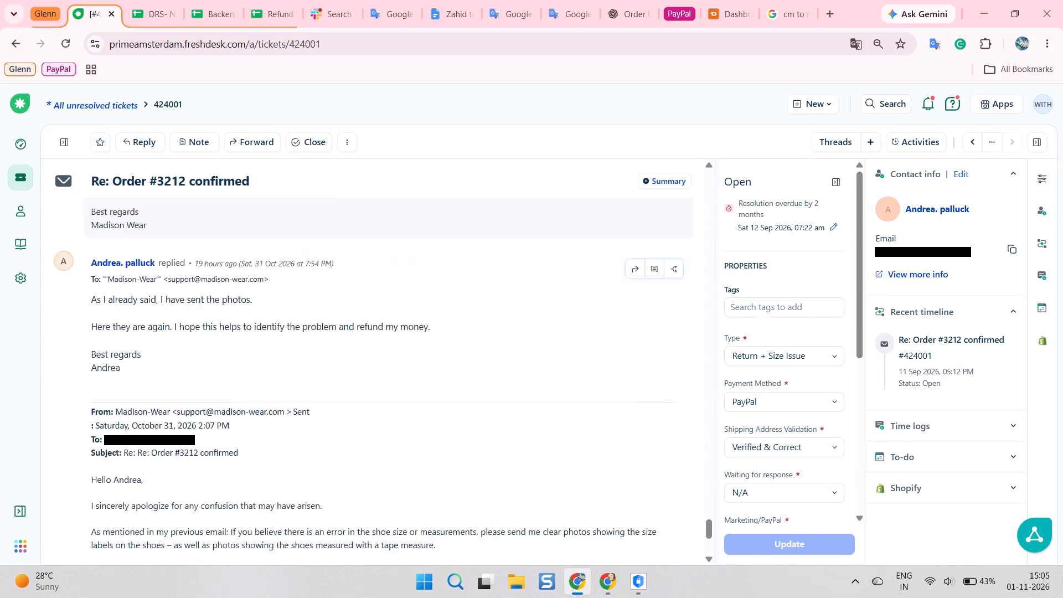
pyautogui.scroll(13, 233, 327)
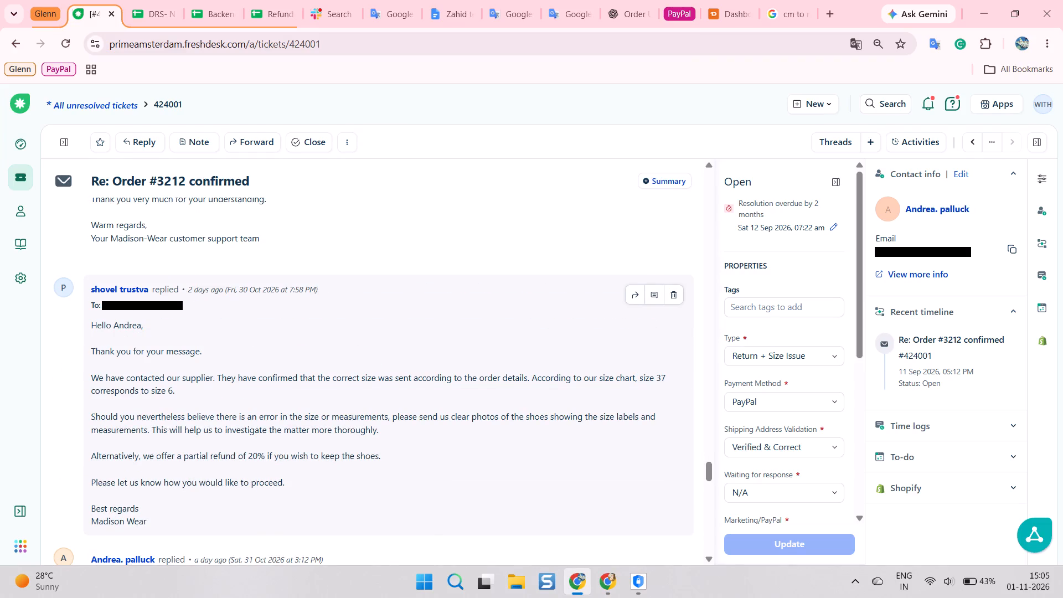
pyautogui.scroll(10, 269, 367)
pyautogui.scroll(-2, 290, 372)
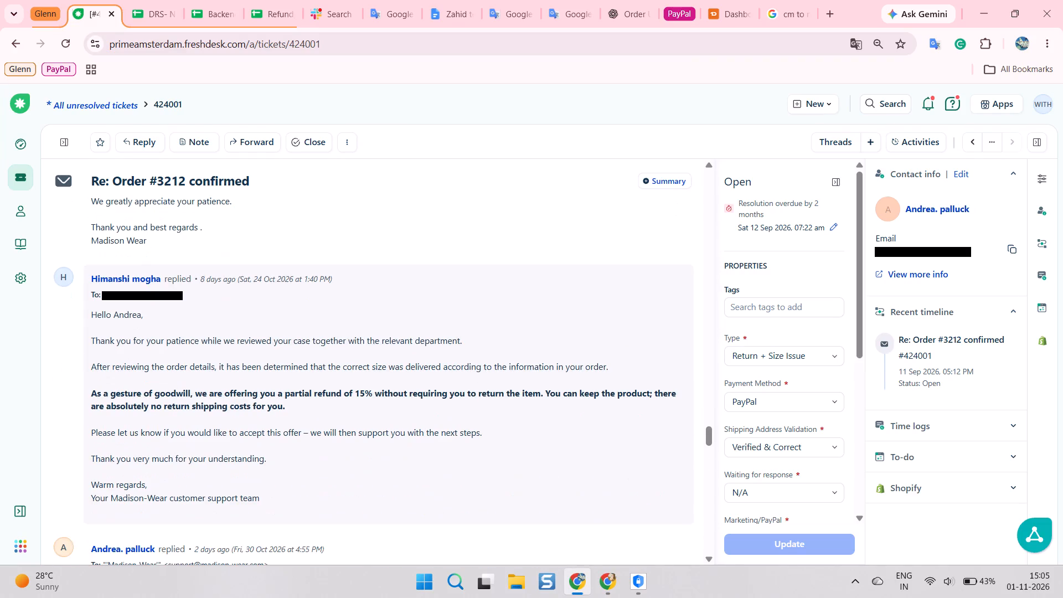
pyautogui.scroll(12, 290, 372)
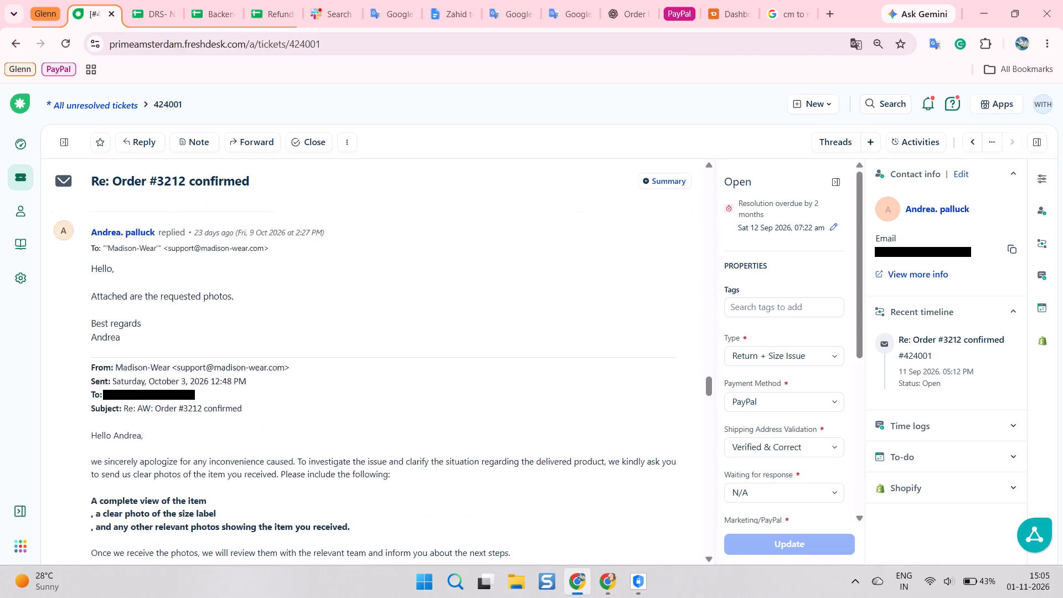
pyautogui.scroll(17, 290, 371)
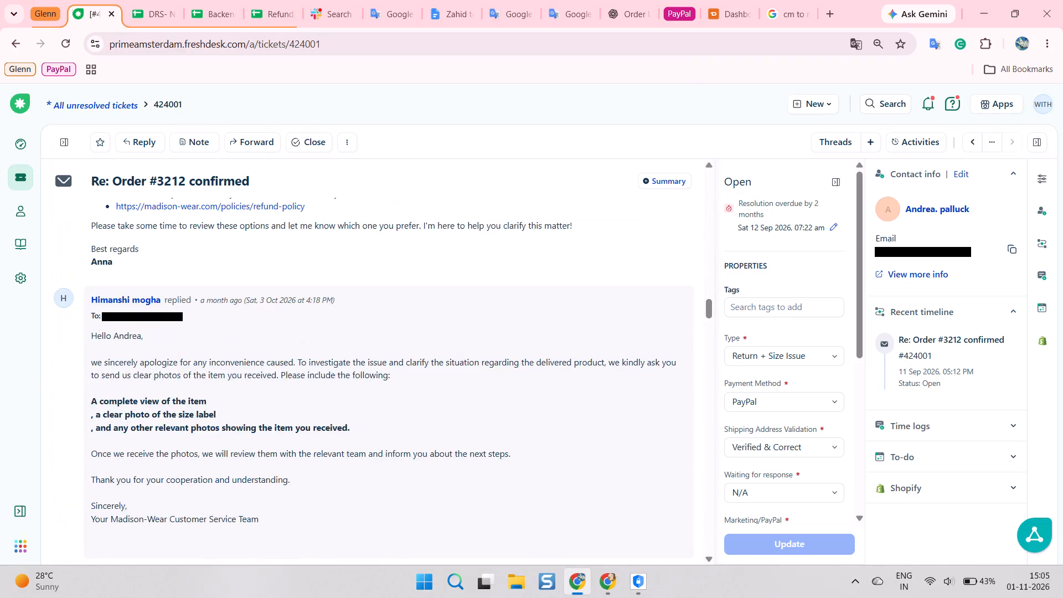
pyautogui.scroll(13, 290, 371)
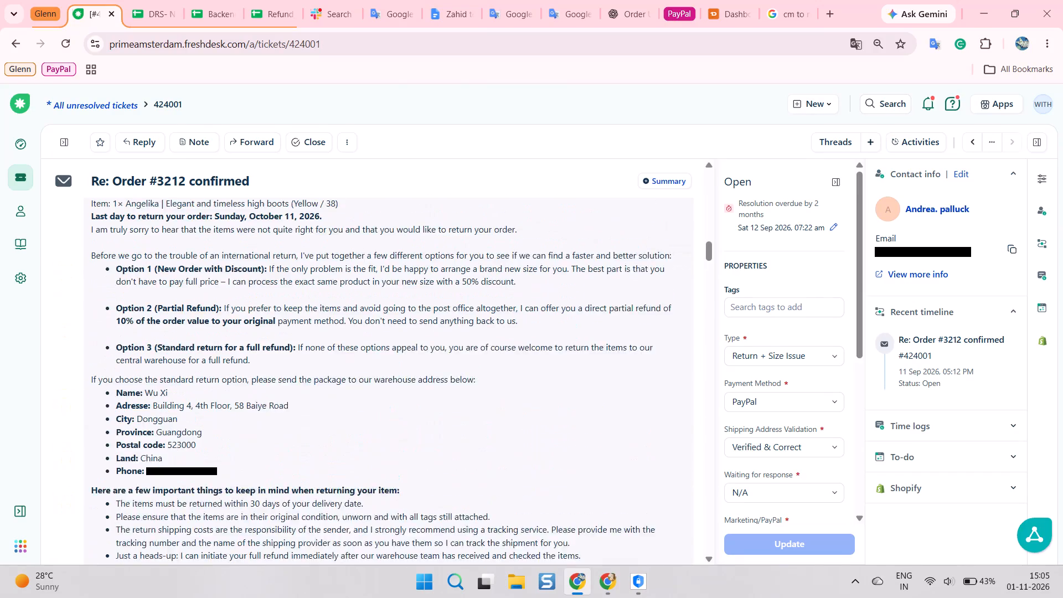
pyautogui.scroll(2, 291, 369)
pyautogui.scroll(-20, 291, 369)
pyautogui.scroll(-20, 291, 369)
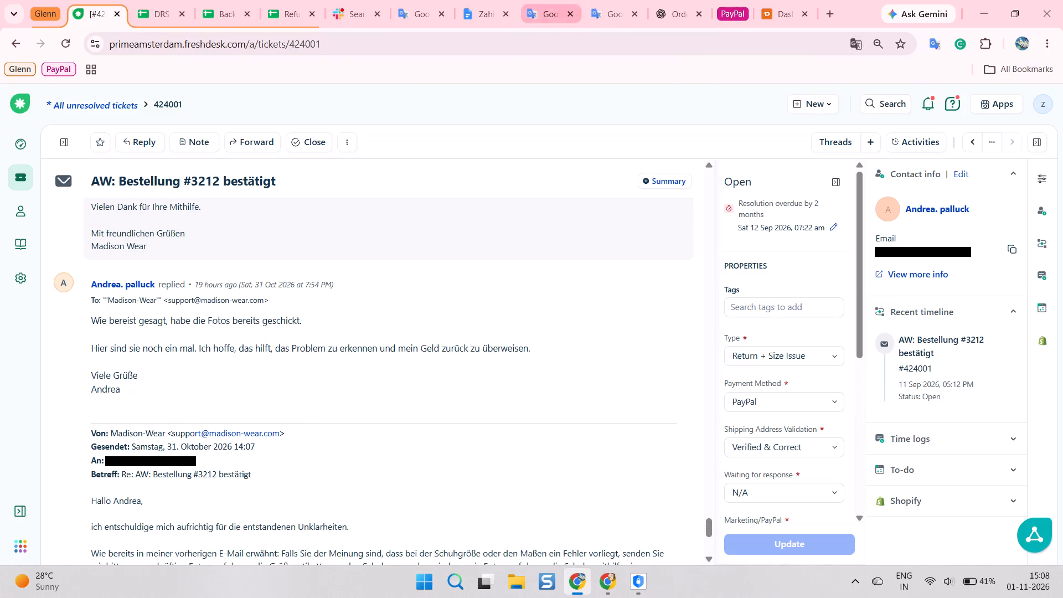
# Paste the copied draft into the empty Google Translate page that has German as its target language.
pyautogui.click(557, 8)
pyautogui.click(627, 0)
pyautogui.scroll(6, 448, 190)
pyautogui.click(510, 211)
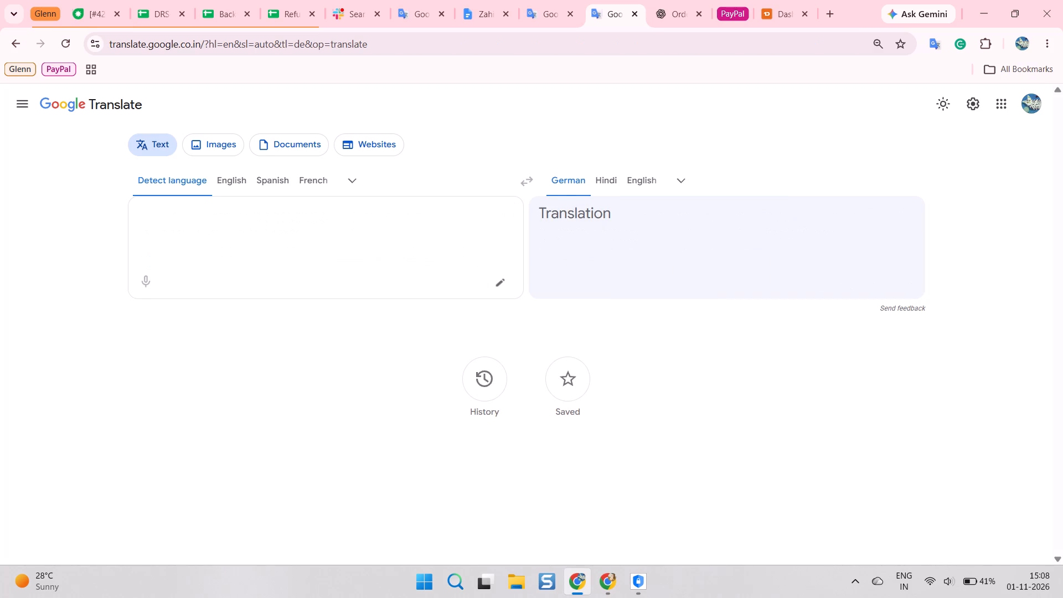
pyautogui.hotkey('ctrl', 'v')
pyautogui.scroll(-3, 401, 265)
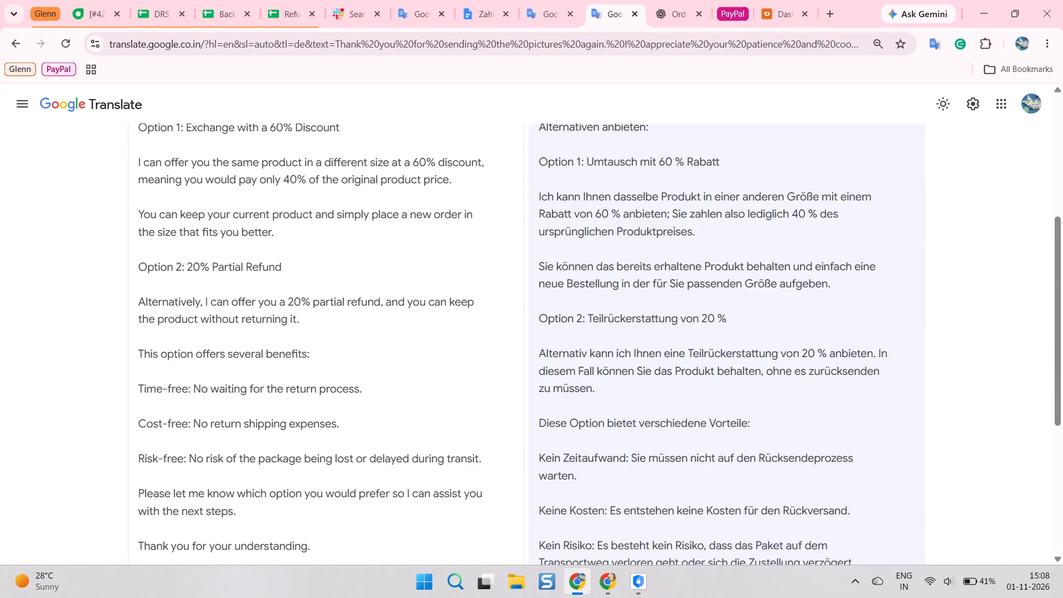
# Remove the blank lines between the Time-free, Cost-free and Risk-free lines, and copy the German translation.
pyautogui.click(237, 409)
pyautogui.press('BackSpace')
pyautogui.click(238, 418)
pyautogui.press('BackSpace')
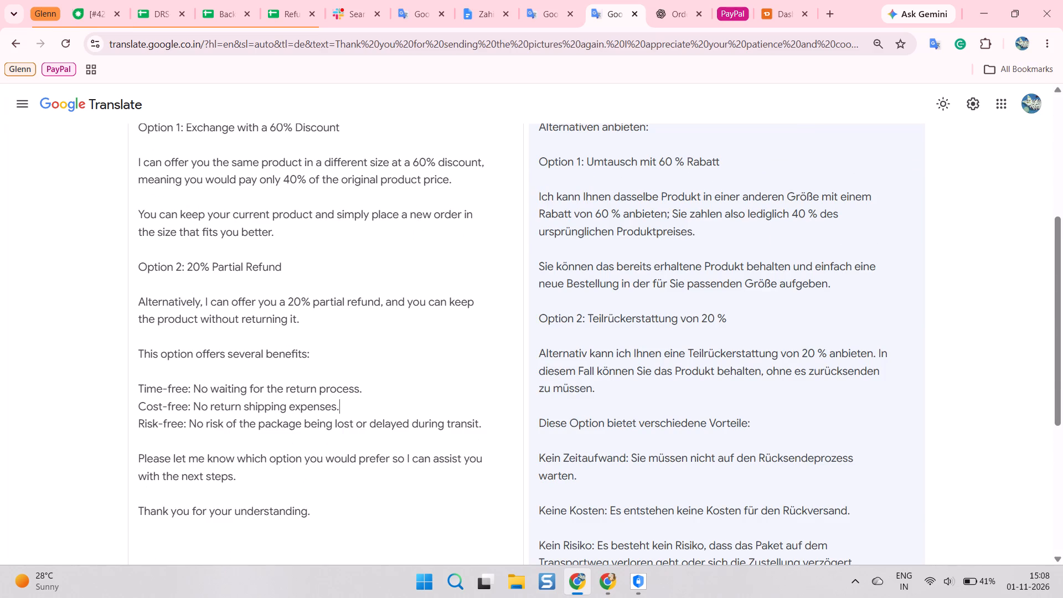
pyautogui.scroll(10, 380, 341)
pyautogui.scroll(-12, 658, 245)
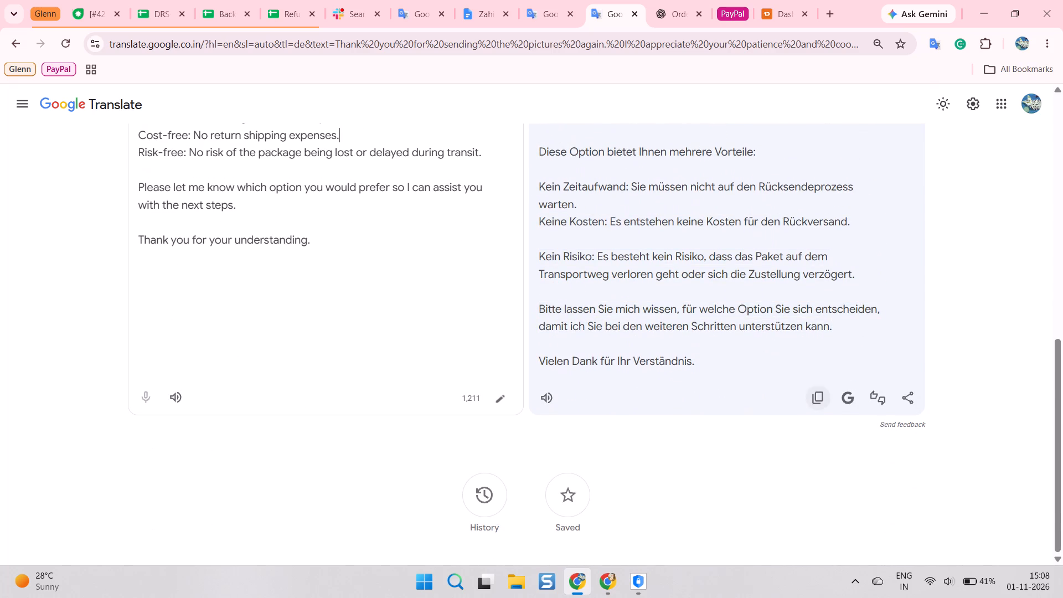
pyautogui.click(818, 398)
# Start a reply on ticket #424001 and replace its default text with the German canned response found by searching "asn".
pyautogui.click(104, 0)
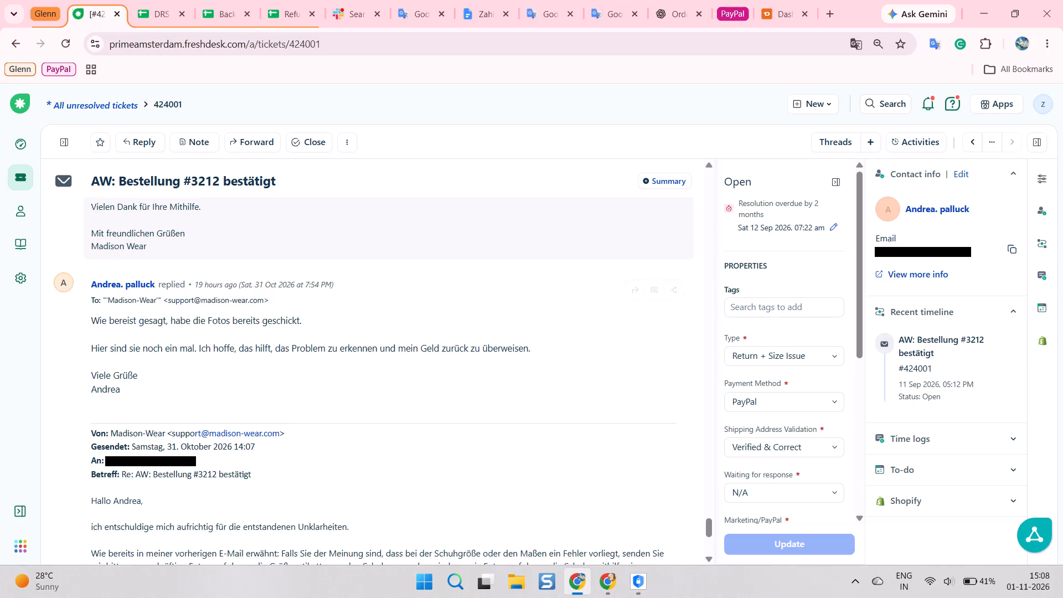
pyautogui.scroll(-6, 435, 306)
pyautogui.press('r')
pyautogui.scroll(-11, 113, 351)
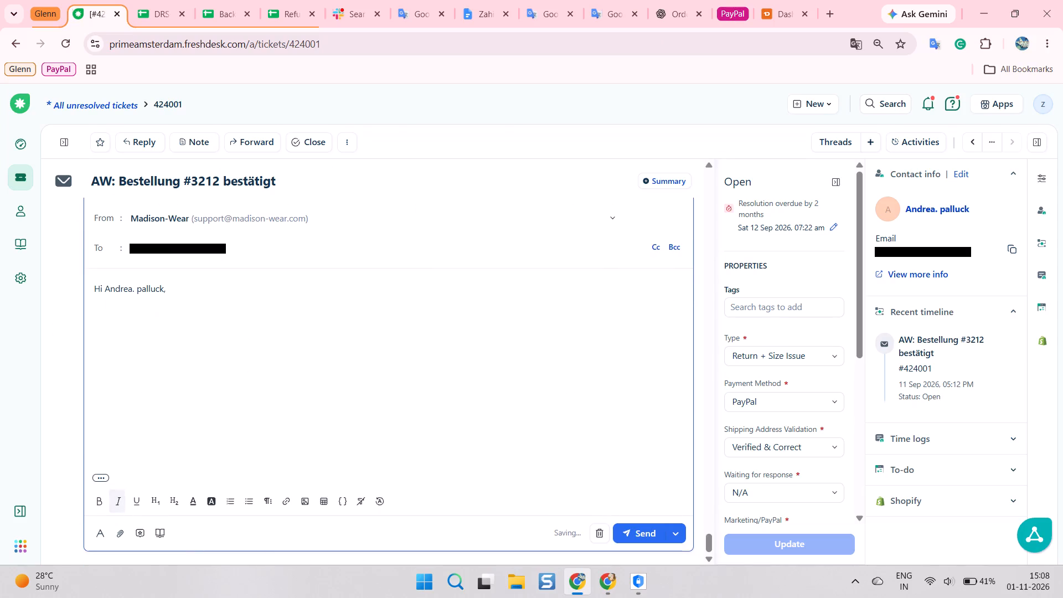
pyautogui.click(116, 476)
pyautogui.keyDown('ctrl'); pyautogui.click(123, 473); pyautogui.keyUp('ctrl')
pyautogui.hotkey('ctrl', 'a')
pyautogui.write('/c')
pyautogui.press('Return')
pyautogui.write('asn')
pyautogui.click(133, 335)
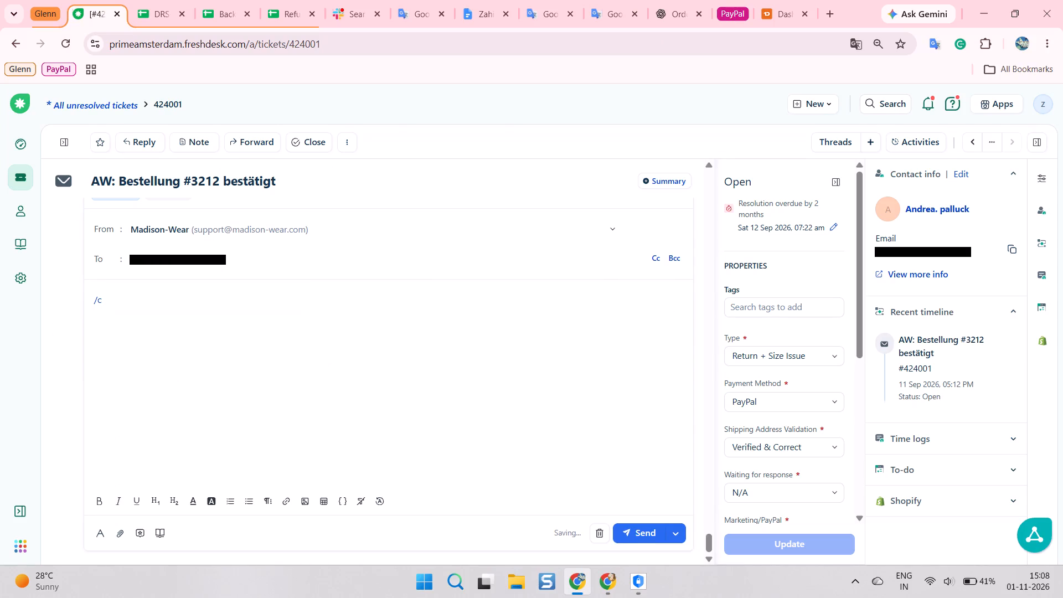
# Paste the German translation between the greeting and the sign-off, and remove the surplus line at its end.
pyautogui.click(114, 329)
pyautogui.hotkey('ctrl', 'v')
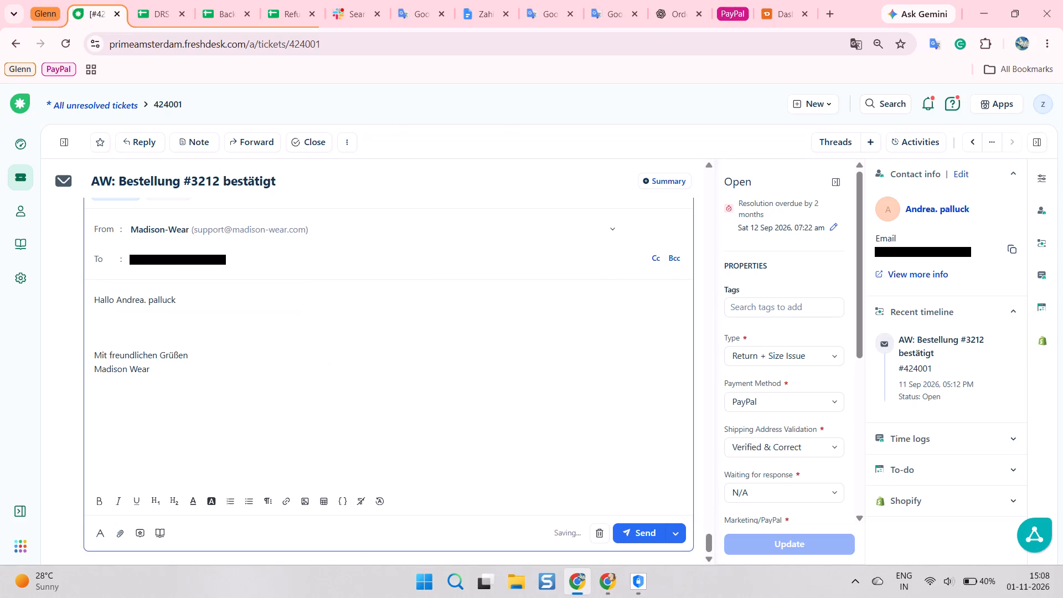
pyautogui.scroll(-8, 135, 344)
pyautogui.click(143, 432)
pyautogui.press('BackSpace')
# Shorten the reply's greeting to "Hallo Andrea,".
pyautogui.scroll(4, 149, 430)
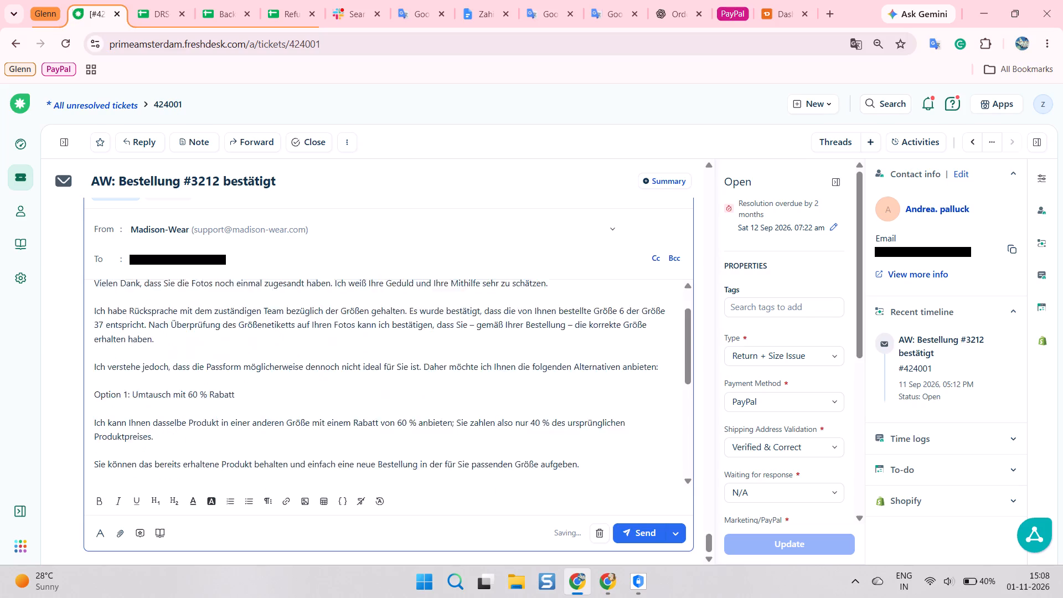
pyautogui.scroll(1, 163, 382)
pyautogui.doubleClick(164, 296)
pyautogui.press('BackSpace')
pyautogui.press('BackSpace')
pyautogui.press('BackSpace')
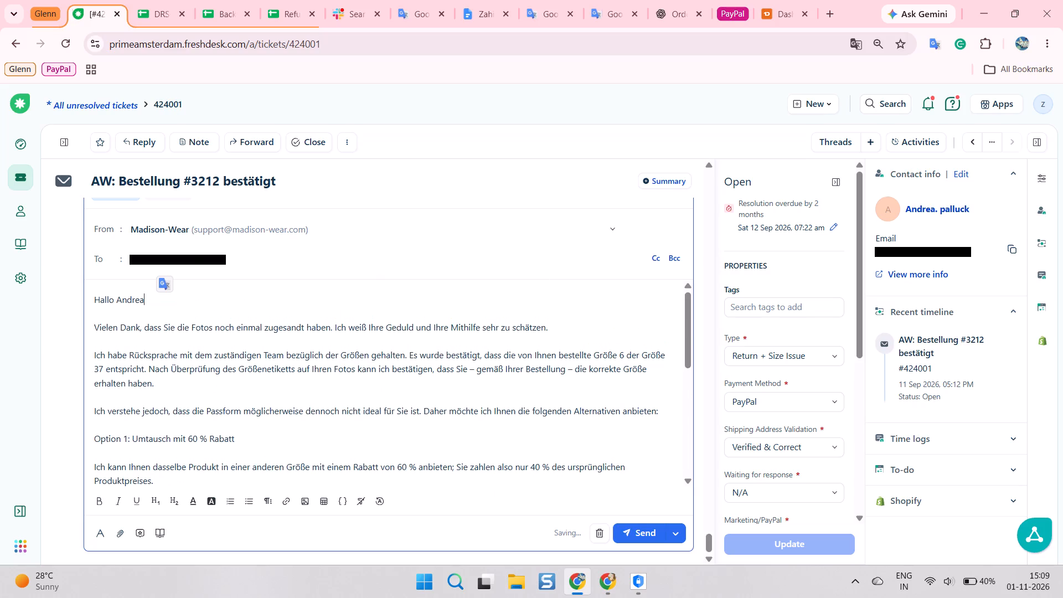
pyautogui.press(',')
# Bold the Option 1 and Option 2 headings and the three "Kein/Keine" benefit lines in the reply.
pyautogui.scroll(-1, 164, 302)
pyautogui.tripleClick(148, 350)
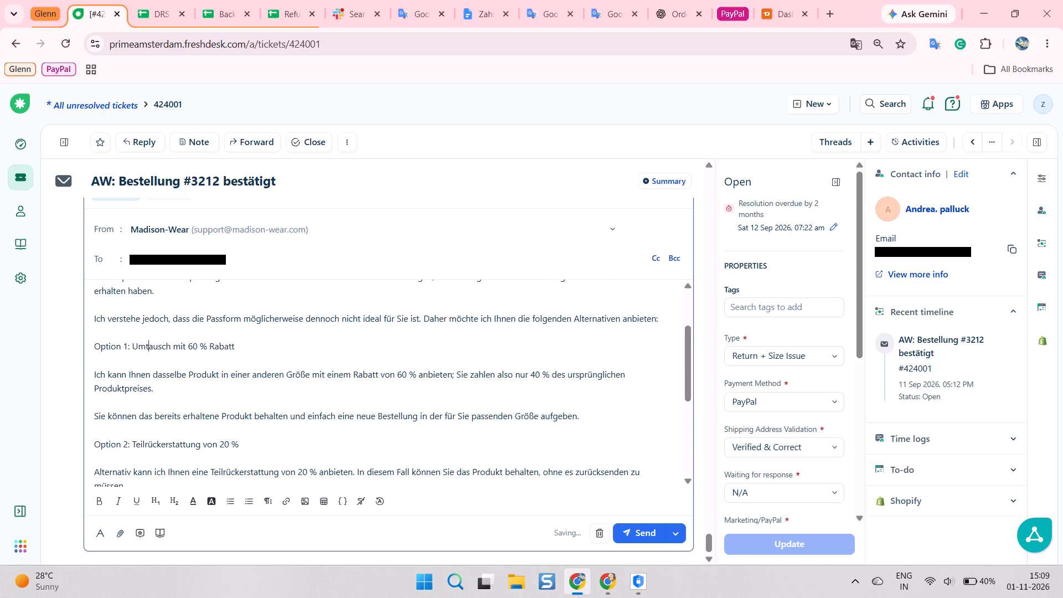
pyautogui.hotkey('ctrl', 'b')
pyautogui.scroll(-1, 152, 354)
pyautogui.scroll(-1, 198, 386)
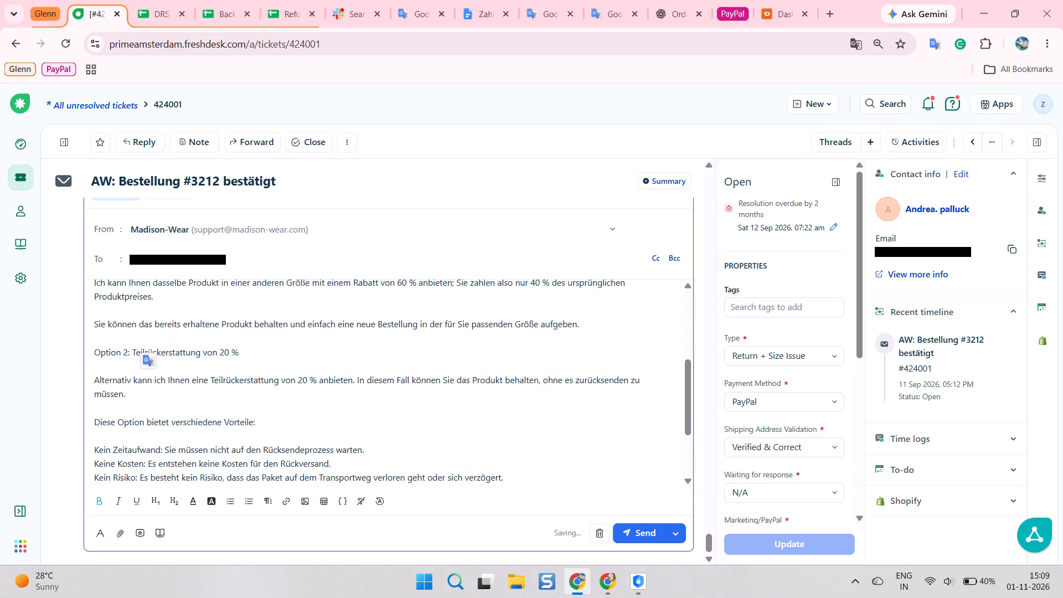
pyautogui.tripleClick(200, 354)
pyautogui.hotkey('ctrl', 'b')
pyautogui.scroll(-2, 200, 354)
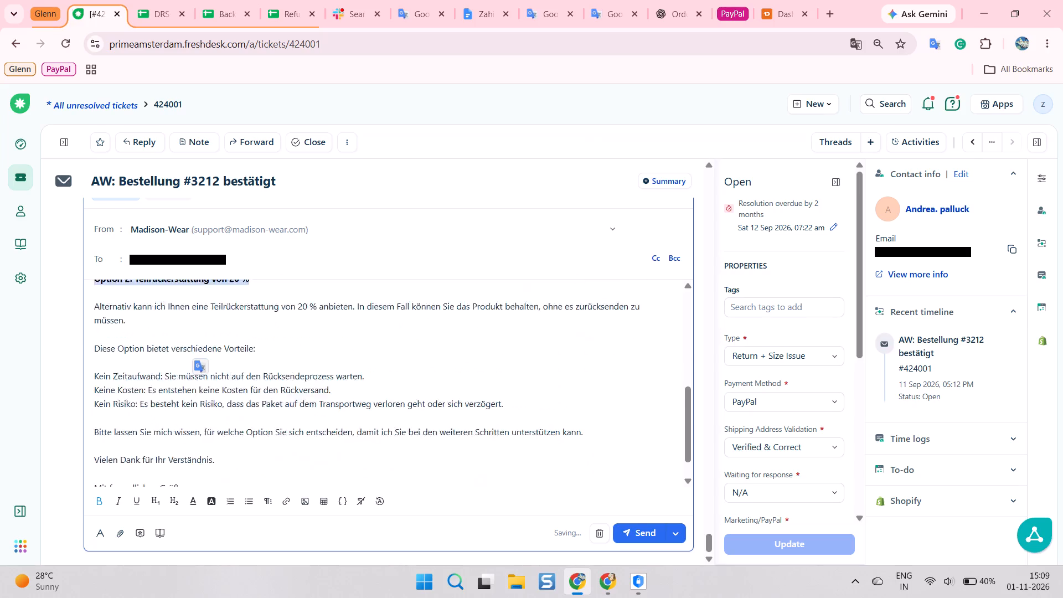
pyautogui.moveTo(527, 370); pyautogui.dragTo(60, 348)
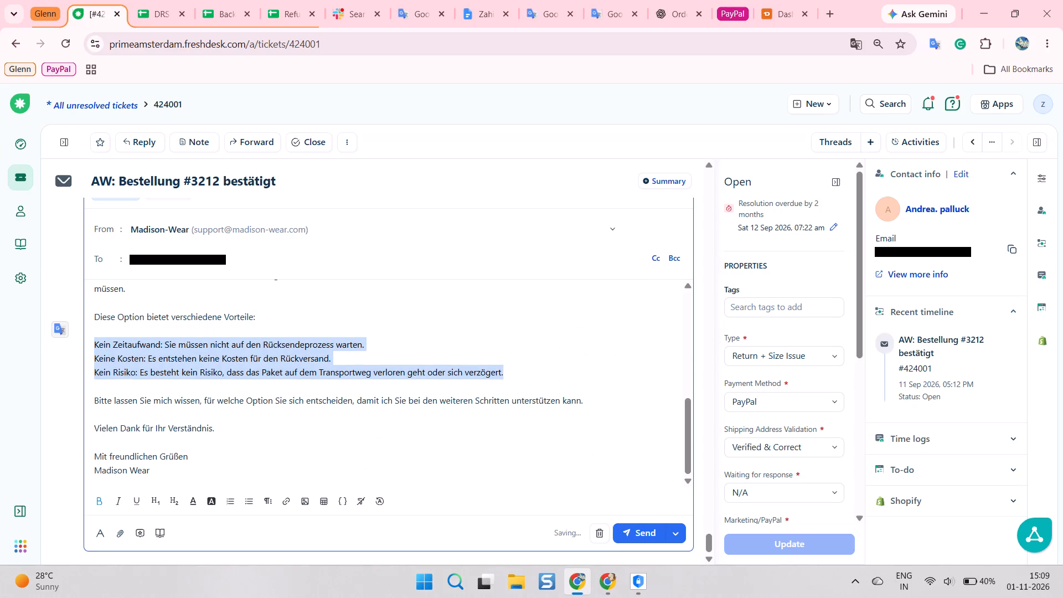
pyautogui.hotkey('ctrl', 'b')
# Send the German reply on ticket #424001.
pyautogui.scroll(-7, 299, 371)
pyautogui.click(640, 539)
# Set the ticket's status to Resolved, assign Zahid as the agent, and update the ticket properties.
pyautogui.scroll(-1, 750, 367)
pyautogui.scroll(-7, 788, 330)
pyautogui.click(776, 282)
pyautogui.click(768, 347)
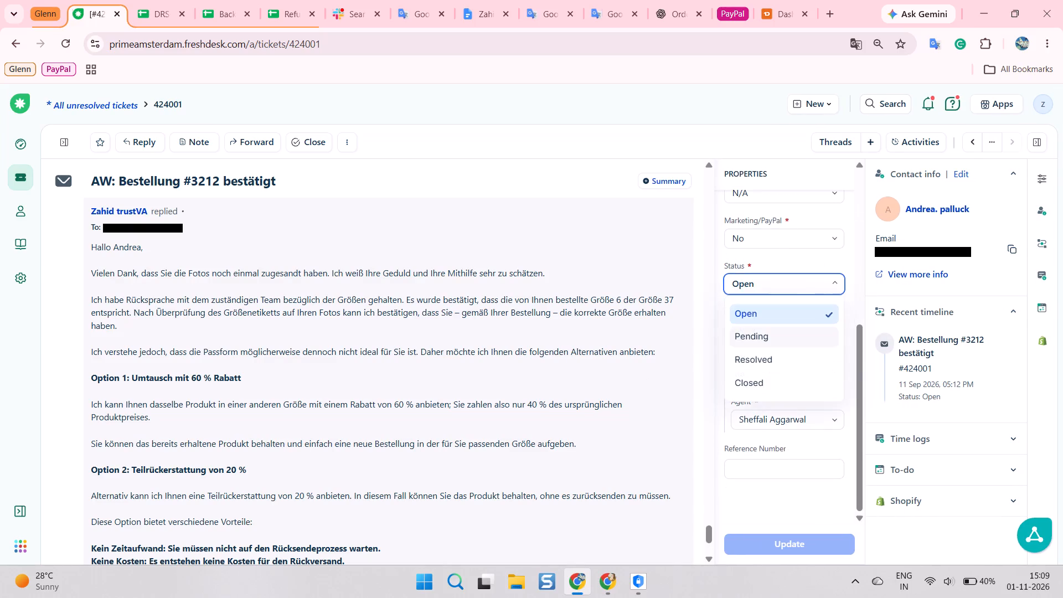
pyautogui.click(777, 285)
pyautogui.click(764, 373)
pyautogui.click(768, 355)
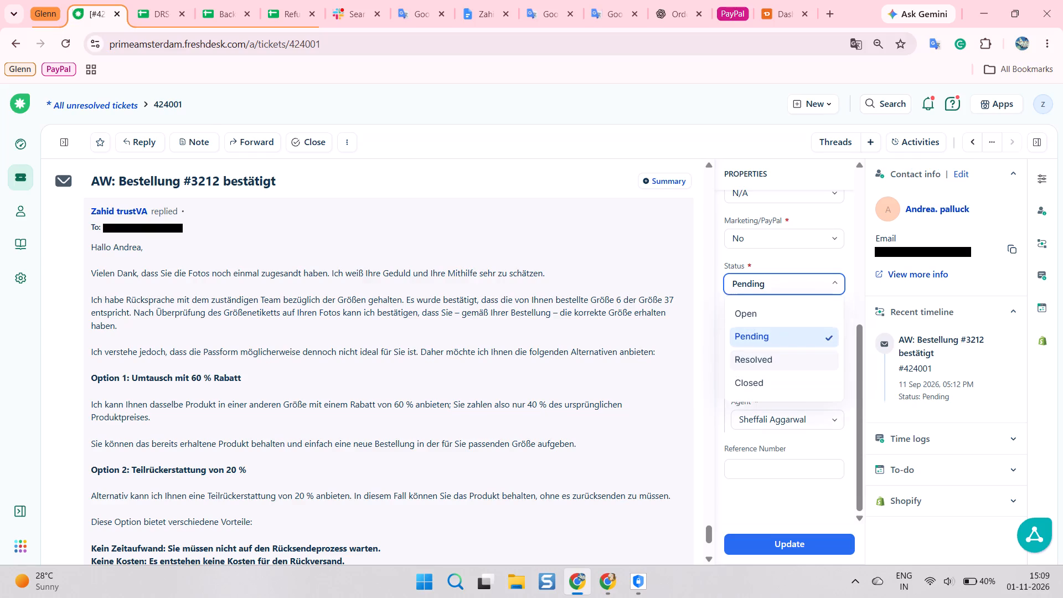
pyautogui.press('Tab')
pyautogui.press('Tab')
pyautogui.press('Tab')
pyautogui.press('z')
pyautogui.scroll(-6, 776, 357)
pyautogui.click(793, 543)
pyautogui.scroll(-12, 495, 405)
pyautogui.keyDown('ctrl'); pyautogui.doubleClick(156, 95); pyautogui.keyUp('ctrl')
pyautogui.hotkey('ctrl', 'c')
pyautogui.hotkey('ctrl', 'c')
pyautogui.hotkey('ctrl', 'c')
pyautogui.click(153, 0)
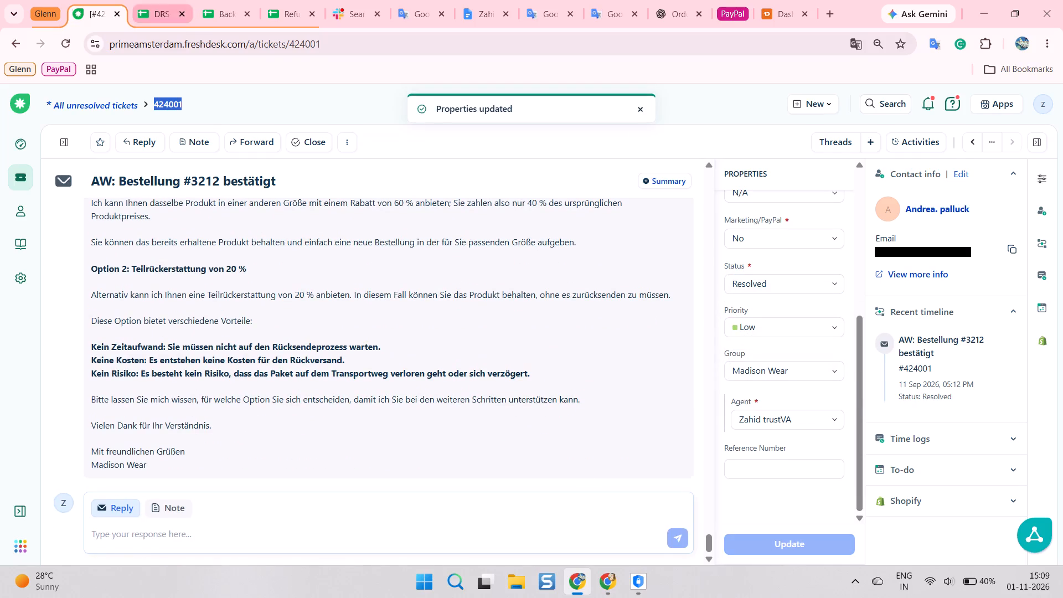
pyautogui.hotkey('ctrl', 'v')
pyautogui.click(406, 262)
pyautogui.hscroll(-1, 410, 271)
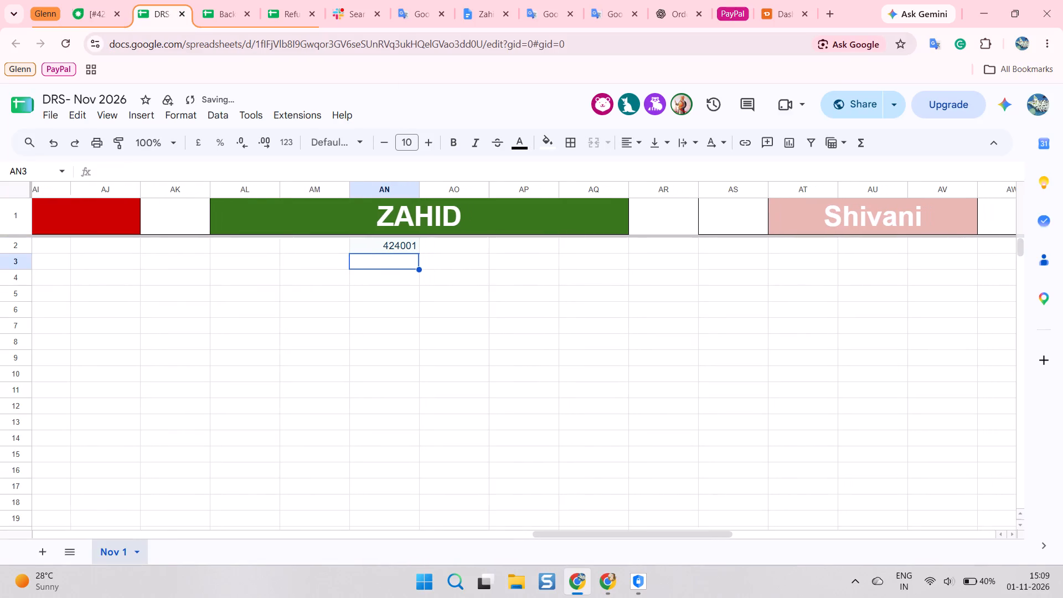
pyautogui.click(322, 237)
pyautogui.click(327, 255)
pyautogui.click(330, 249)
pyautogui.click(171, 0)
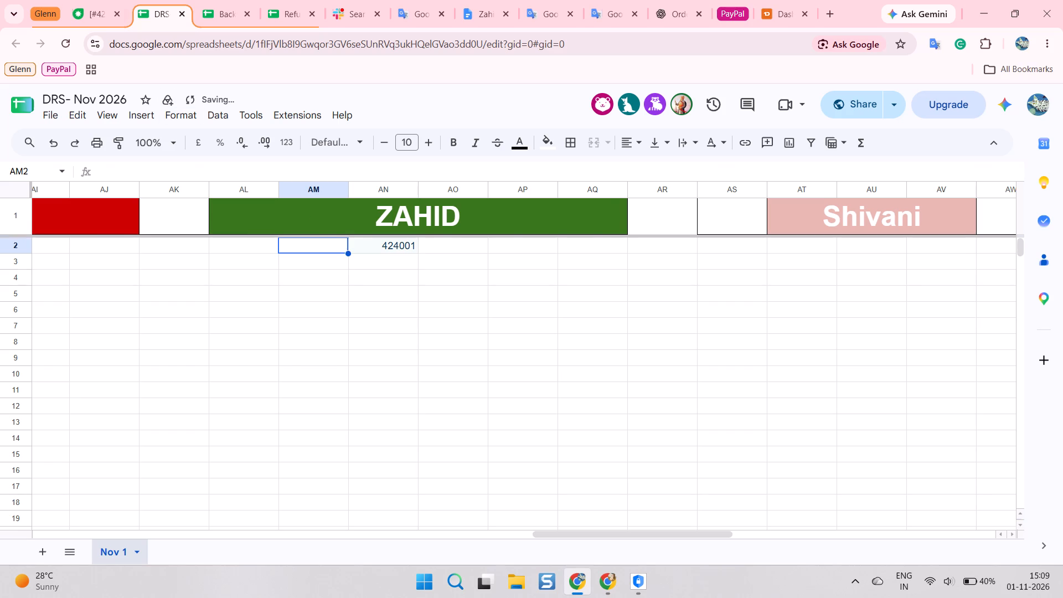
# Return to Freshdesk and open the next unresolved ticket, #425141.
pyautogui.click(128, 0)
pyautogui.click(398, 323)
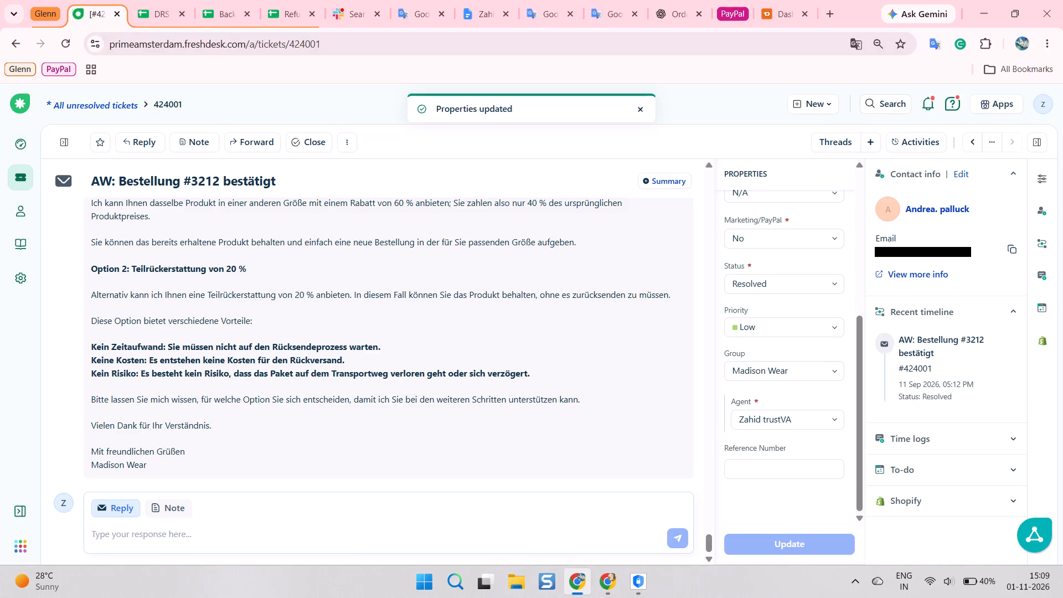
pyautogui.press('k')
pyautogui.scroll(-9, 396, 318)
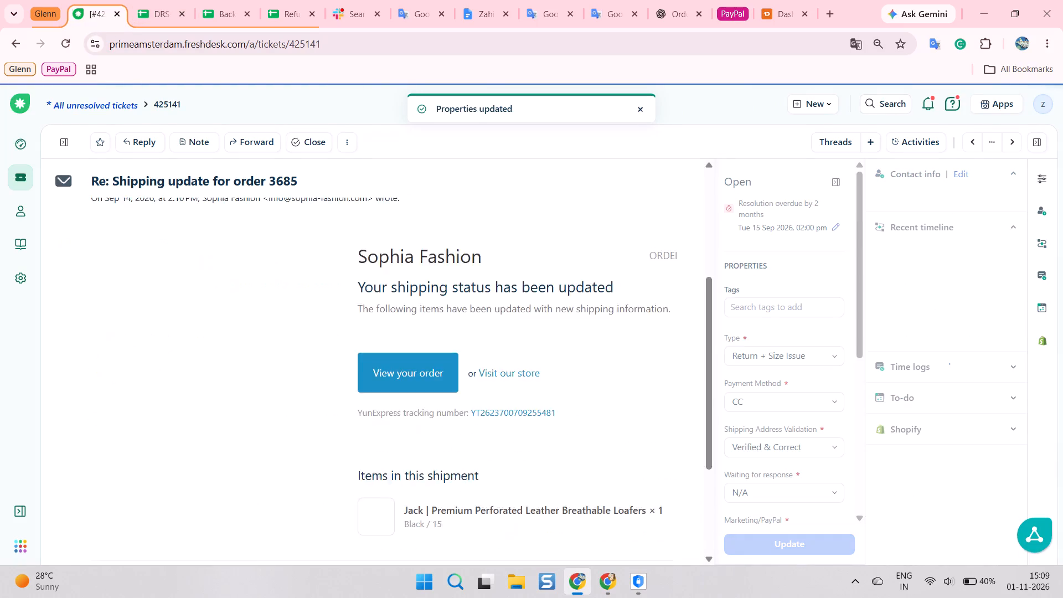
pyautogui.scroll(-8, 438, 334)
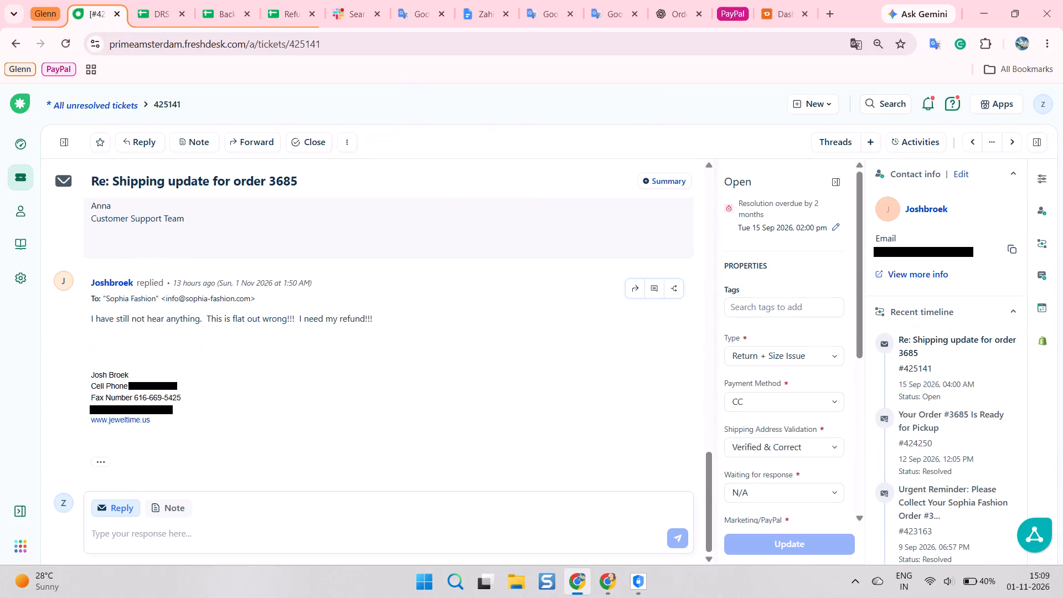
pyautogui.click(393, 315)
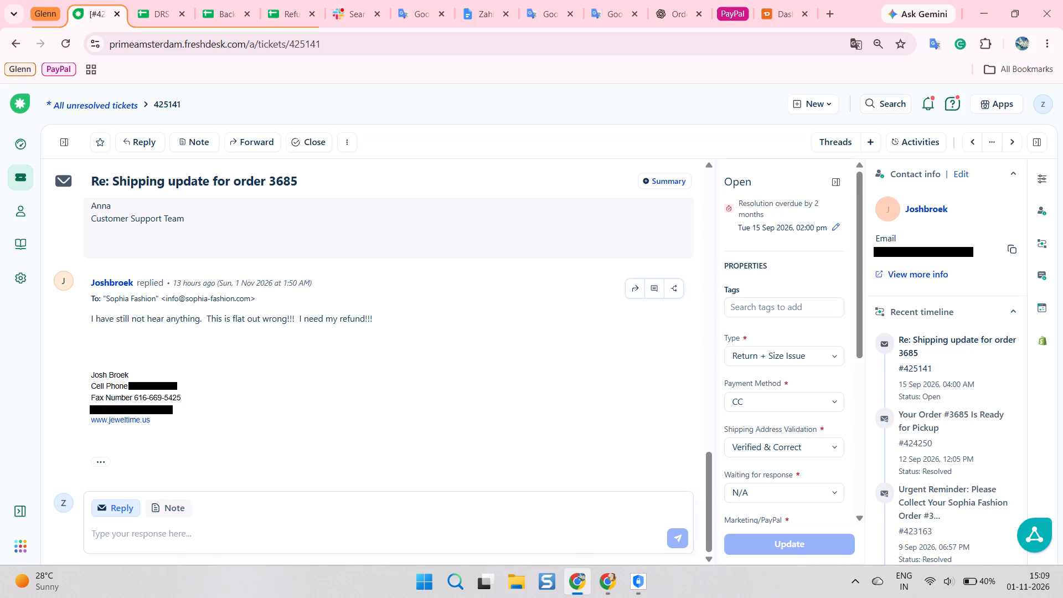
pyautogui.scroll(-2, 393, 315)
pyautogui.scroll(2, 393, 315)
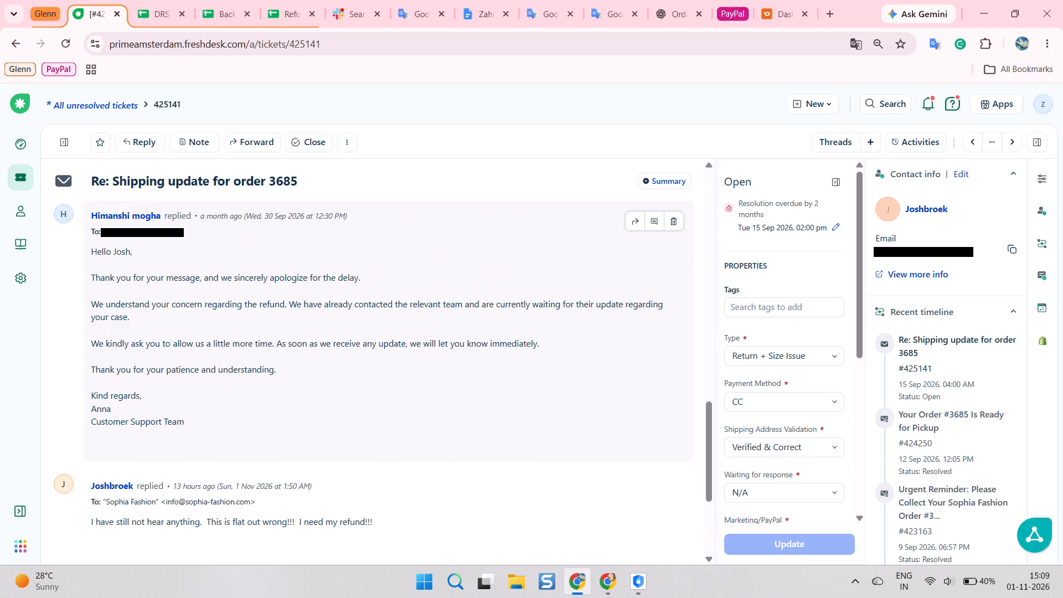
pyautogui.scroll(3, 389, 329)
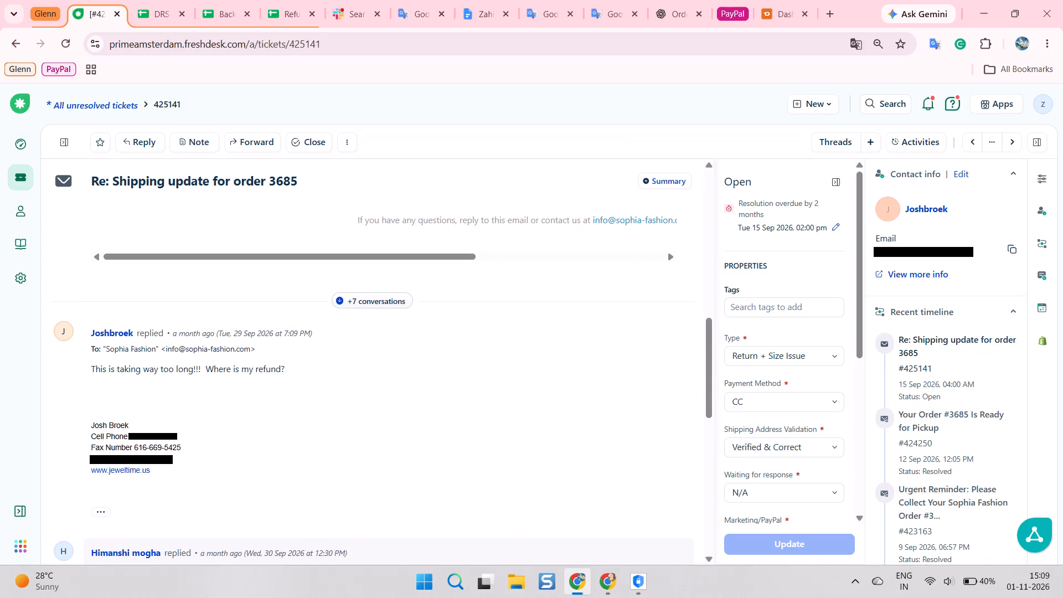
pyautogui.click(361, 303)
pyautogui.scroll(-3, 363, 303)
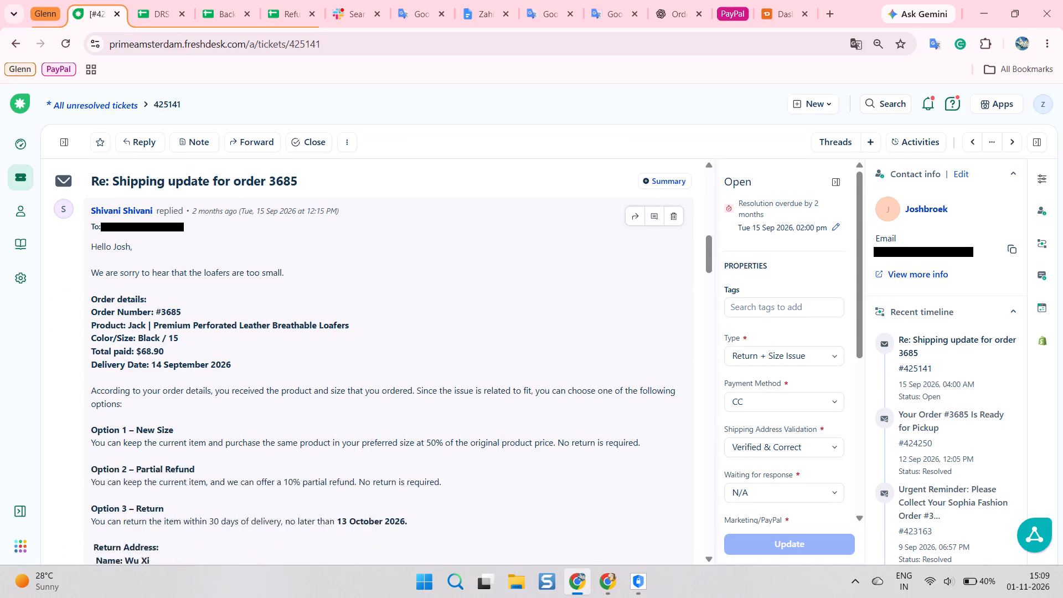
pyautogui.scroll(-14, 363, 305)
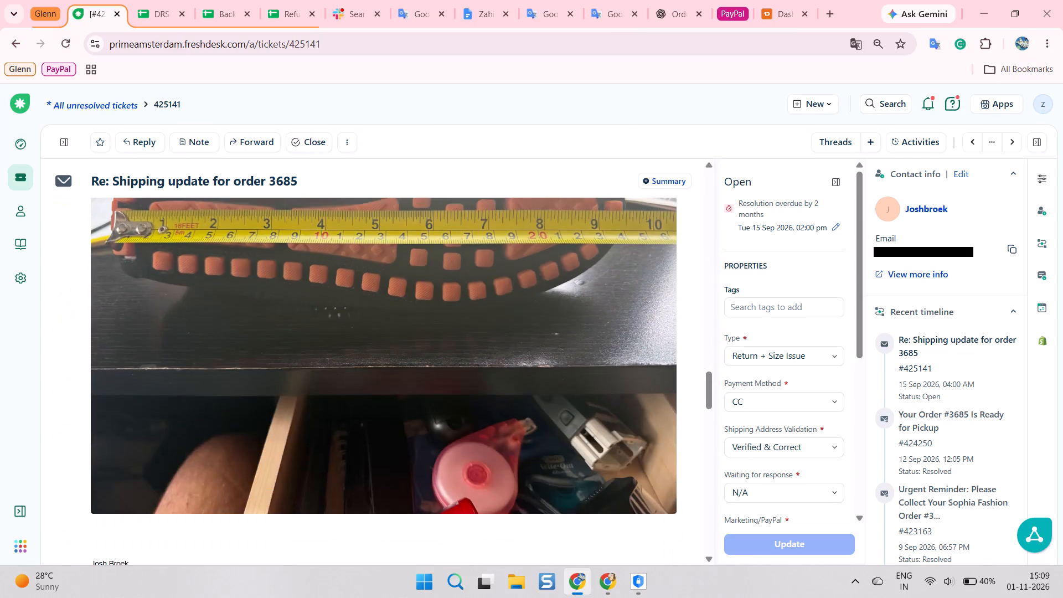
pyautogui.scroll(-10, 373, 304)
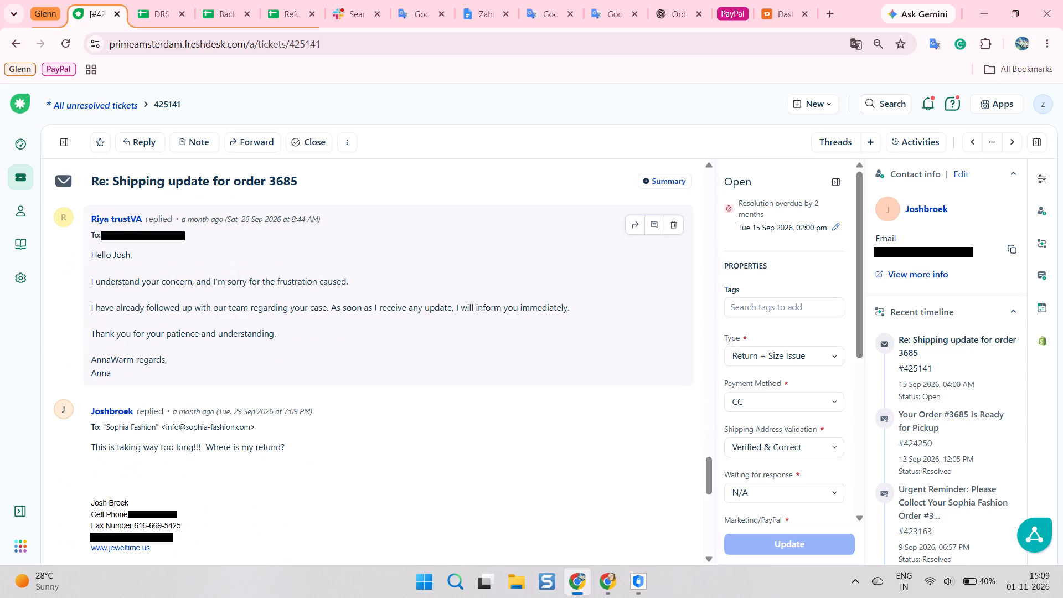
pyautogui.scroll(-11, 373, 304)
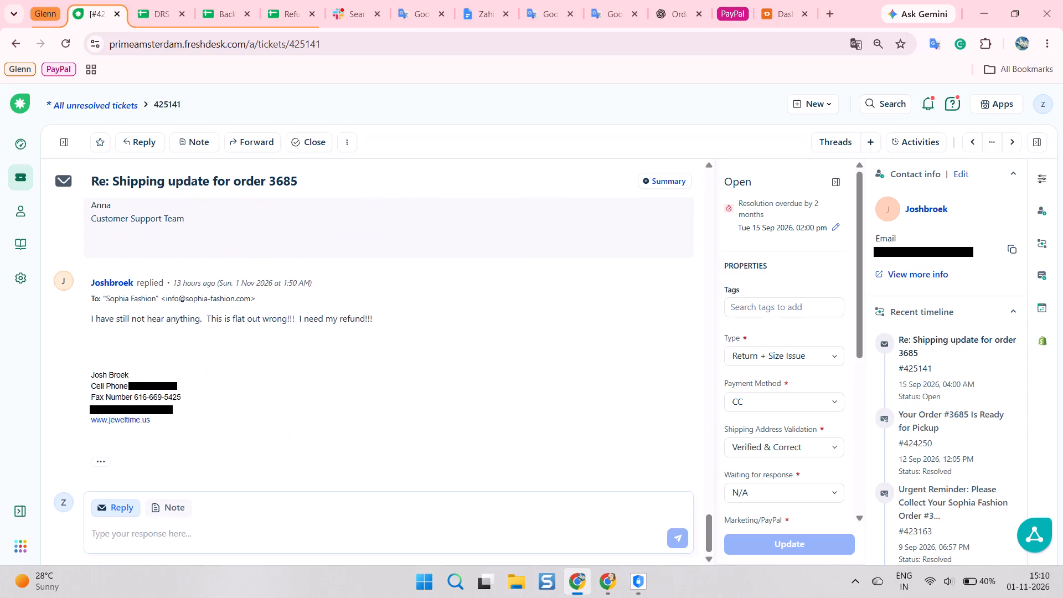
pyautogui.scroll(-4, 373, 303)
pyautogui.click(458, 303)
# Copy the customer's email address from the ticket and open the Sophia Fashion store in the Shopify admin window.
pyautogui.click(1013, 249)
pyautogui.click(407, 282)
pyautogui.hotkey('alt', 'Tab')
pyautogui.click(348, 49)
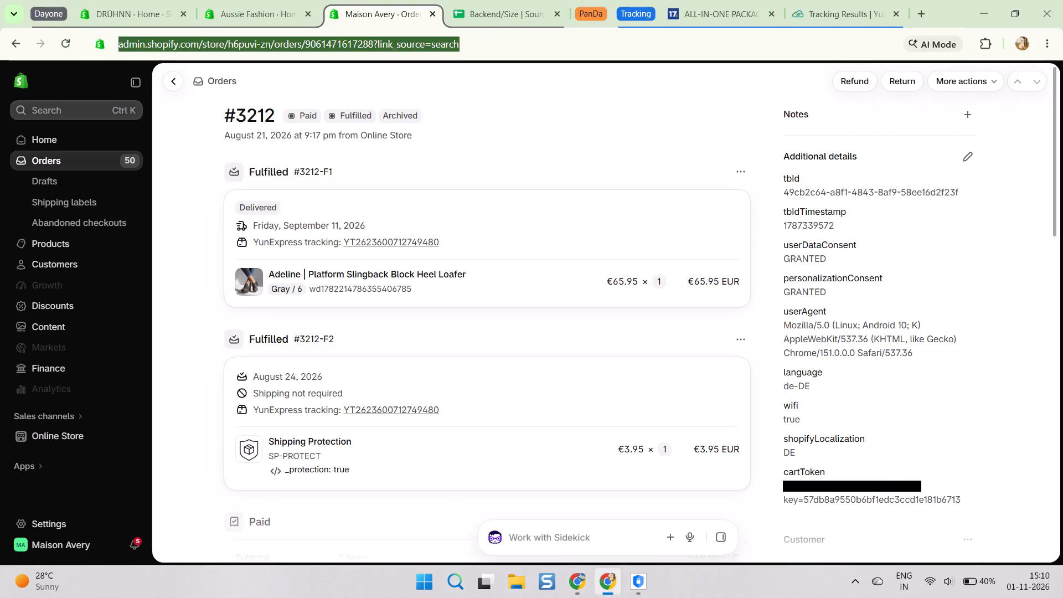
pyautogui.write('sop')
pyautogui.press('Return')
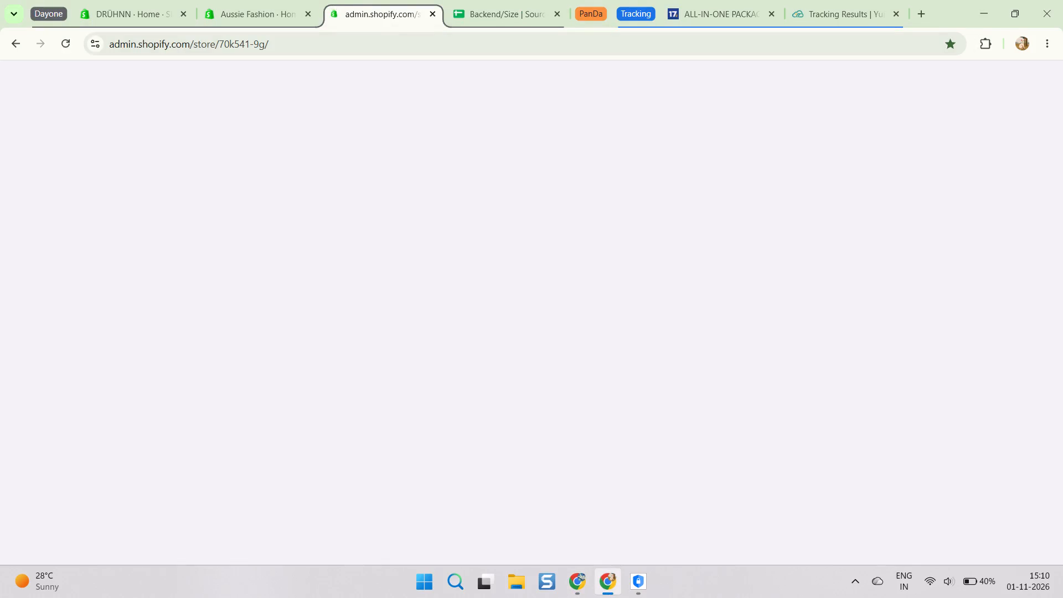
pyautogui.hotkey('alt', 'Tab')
pyautogui.click(1012, 249)
pyautogui.hotkey('alt', 'Tab')
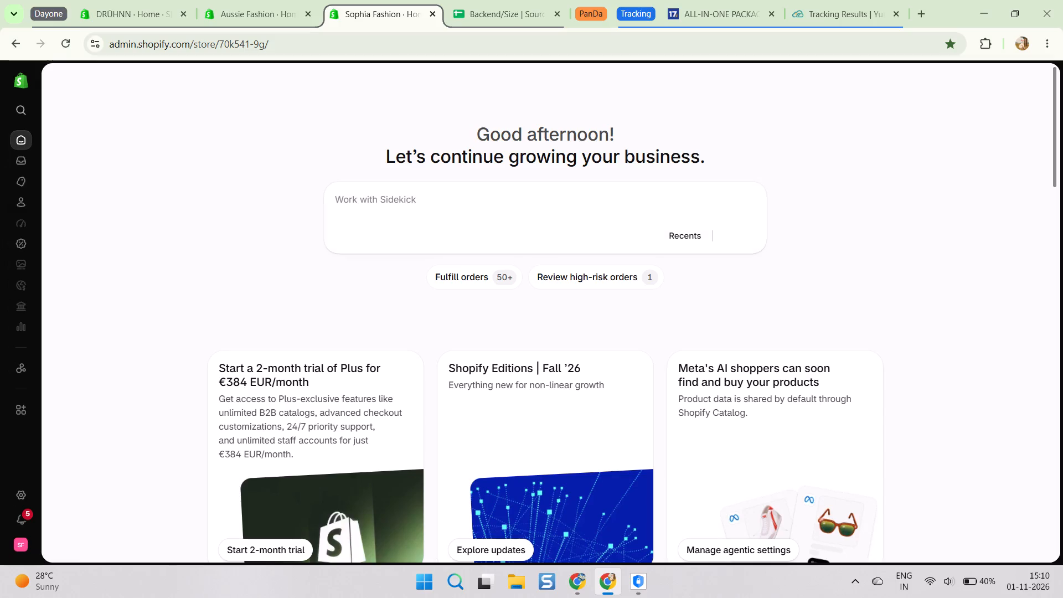
pyautogui.click(18, 115)
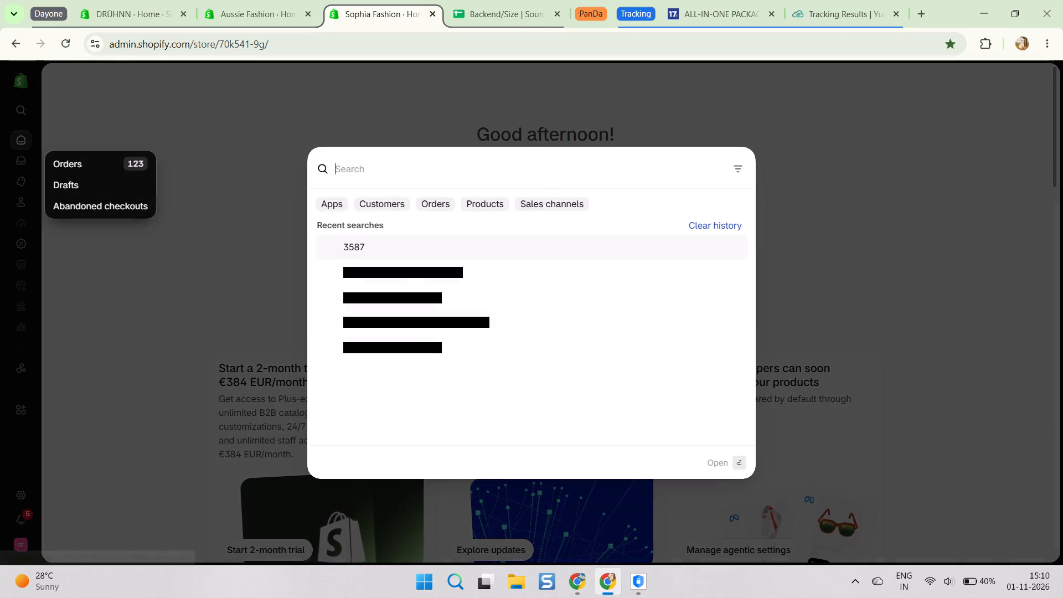
pyautogui.hotkey('ctrl', 'v')
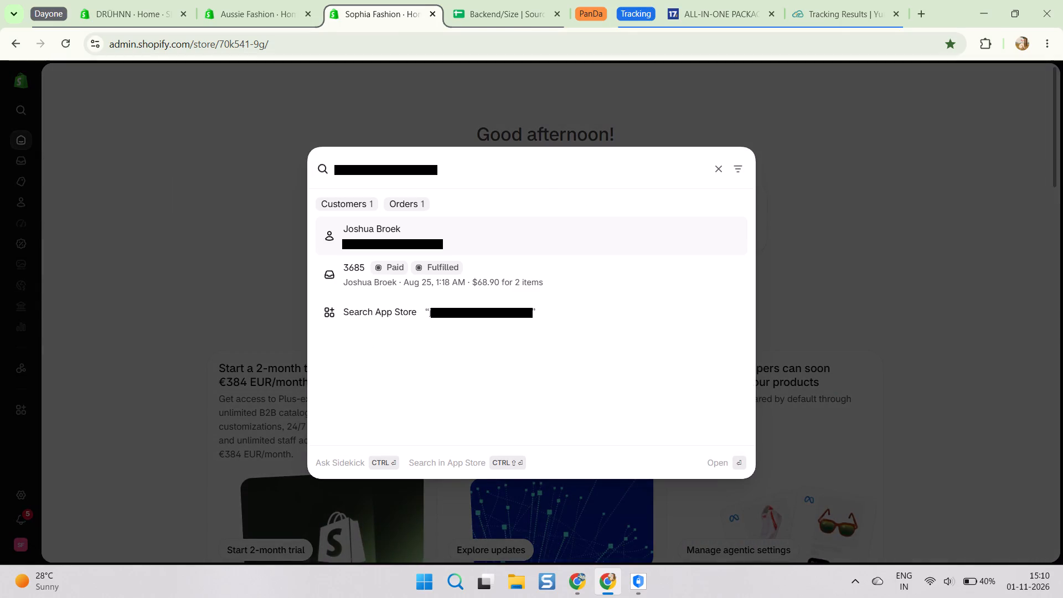
pyautogui.click(348, 266)
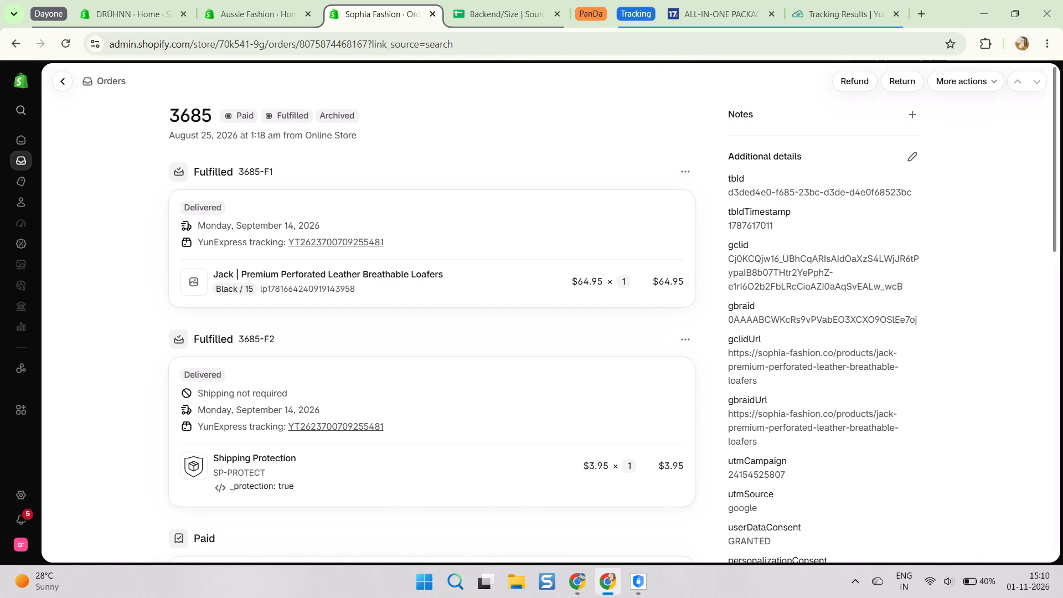
pyautogui.doubleClick(184, 117)
pyautogui.hotkey('ctrl', 'v')
pyautogui.hotkey('ctrl', 'v')
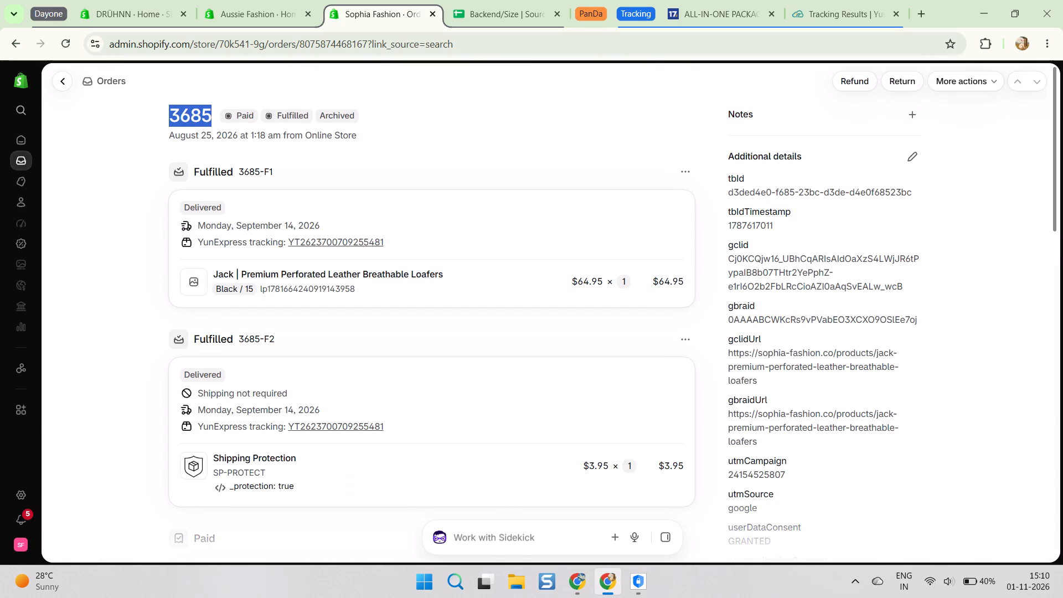
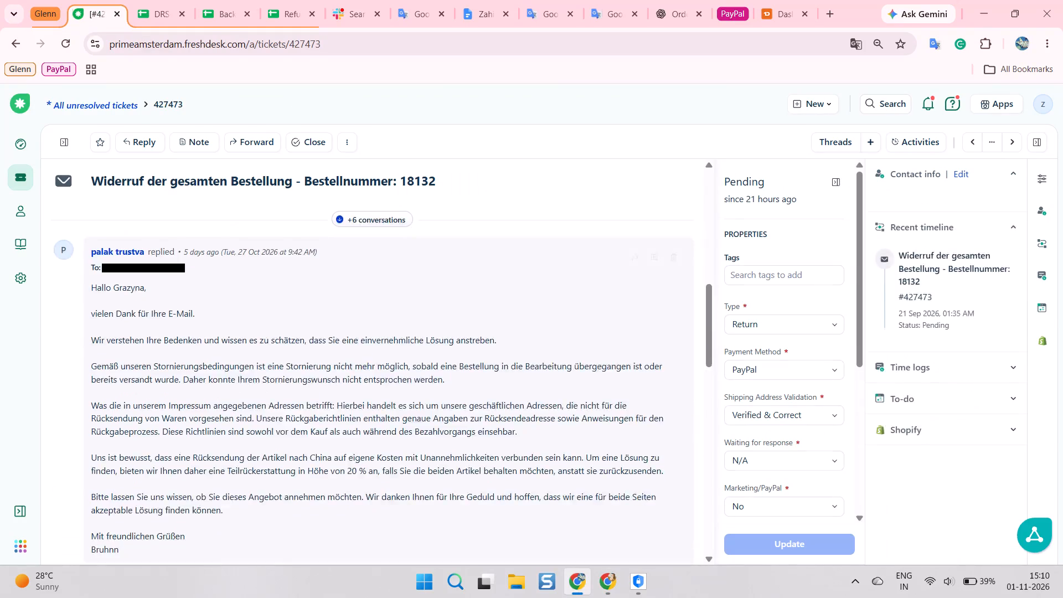
# Examine the latest messages and the private note at the end of ticket #427473.
pyautogui.scroll(-20, 414, 307)
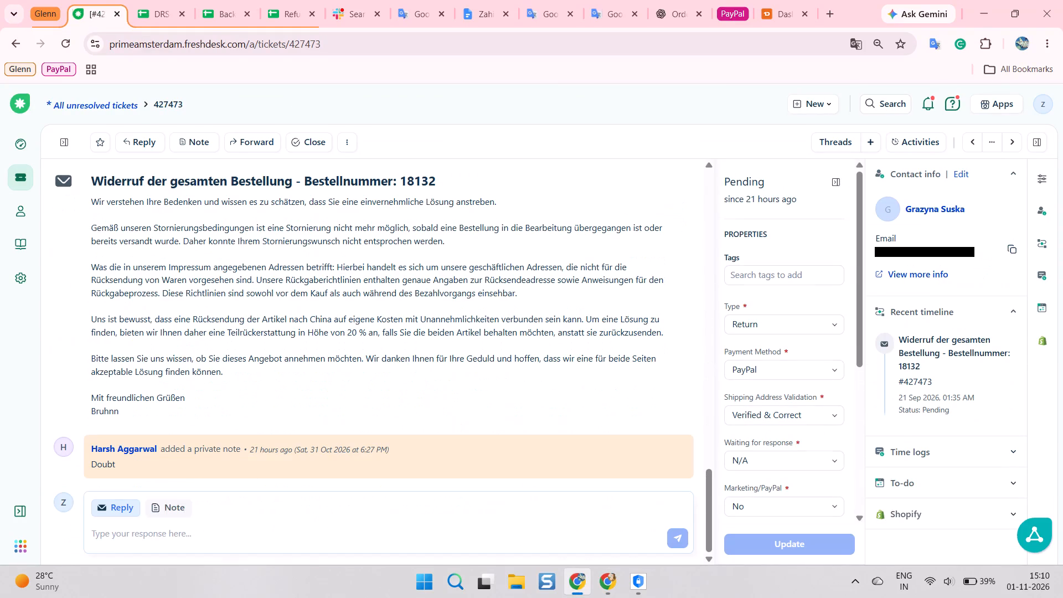
# Go to ticket #427902 about the Aussie Vogue order and examine the customer's latest reply and the support message before it.
pyautogui.click(453, 320)
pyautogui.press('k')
pyautogui.scroll(-1, 322, 310)
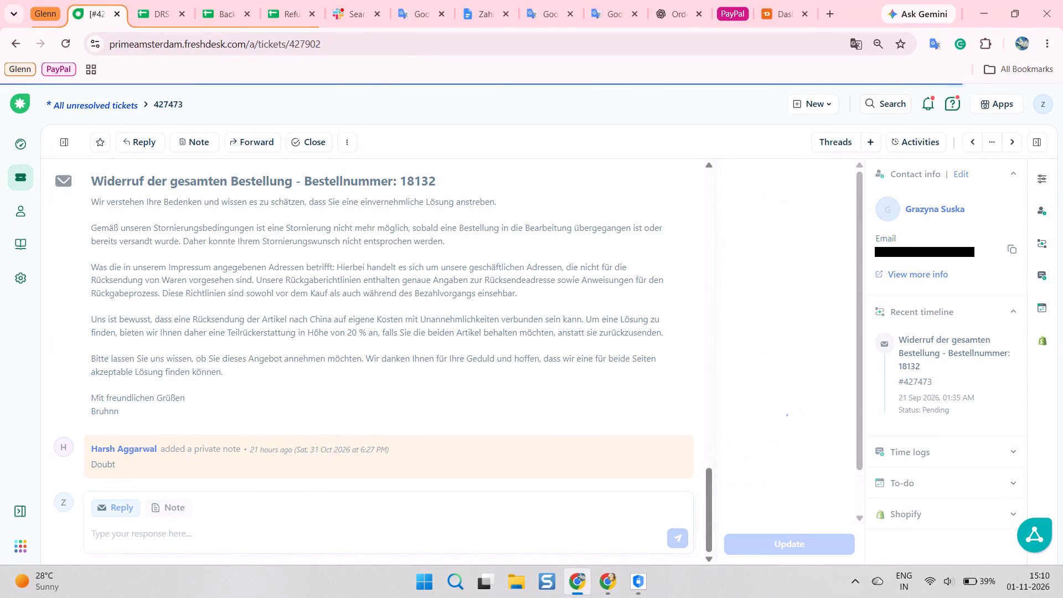
pyautogui.scroll(-14, 329, 306)
pyautogui.scroll(-1, 391, 305)
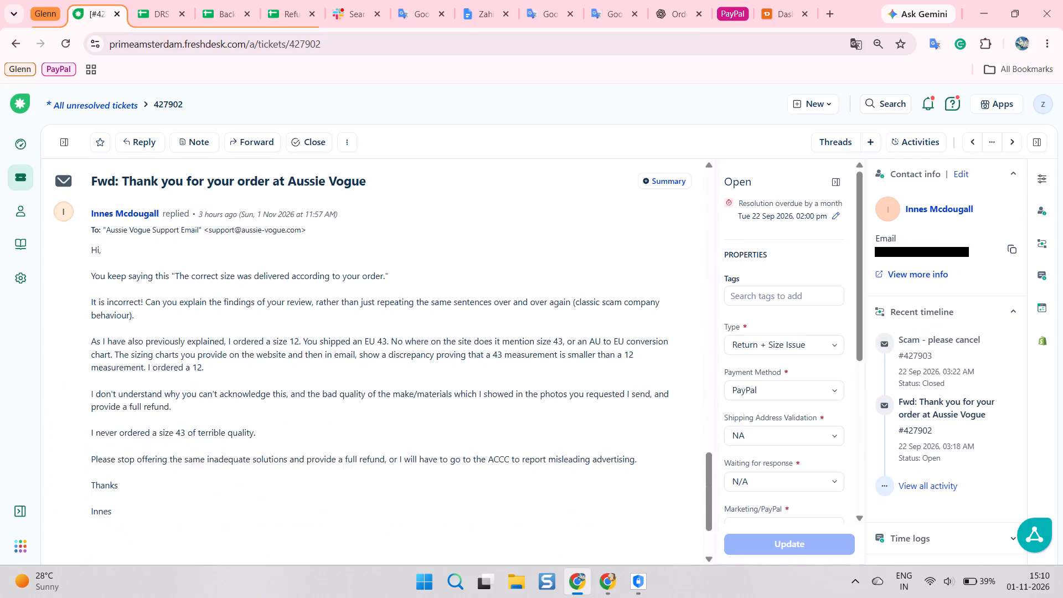
pyautogui.scroll(-1, 391, 305)
pyautogui.scroll(2, 391, 305)
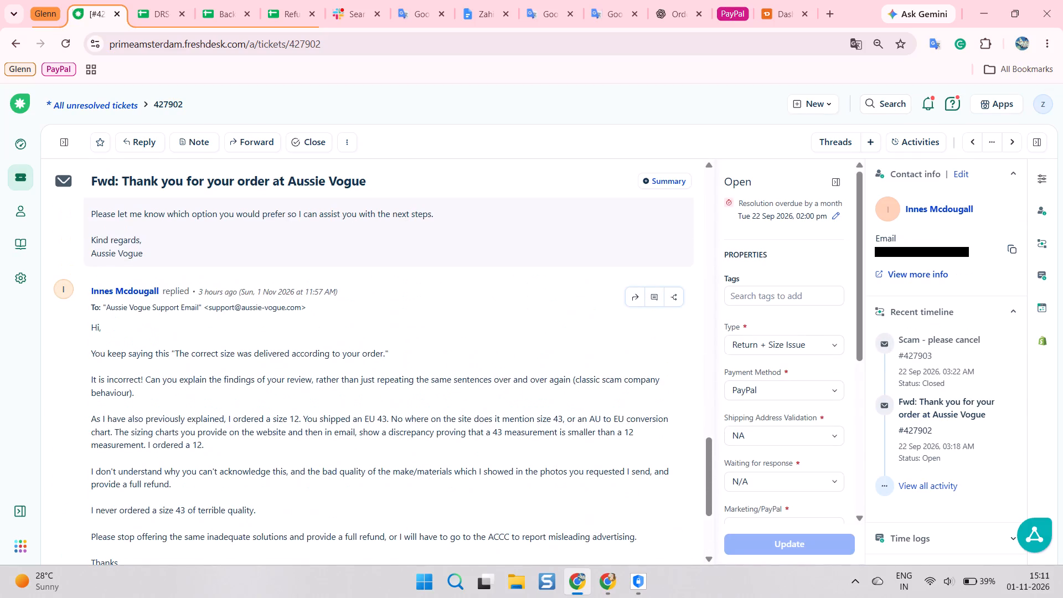
pyautogui.scroll(-2, 407, 289)
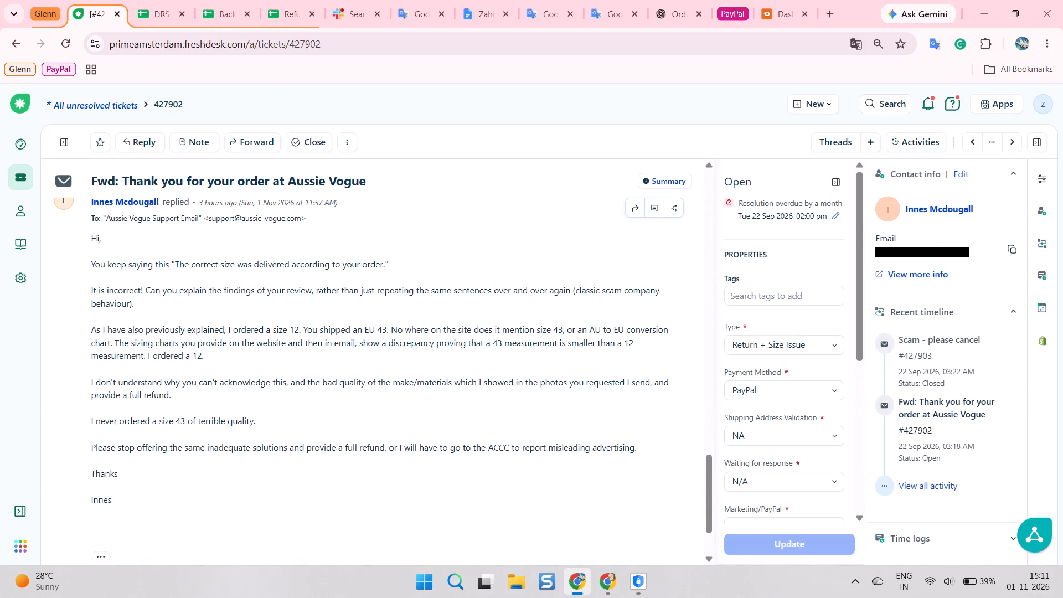
pyautogui.scroll(-5, 407, 289)
pyautogui.scroll(5, 367, 331)
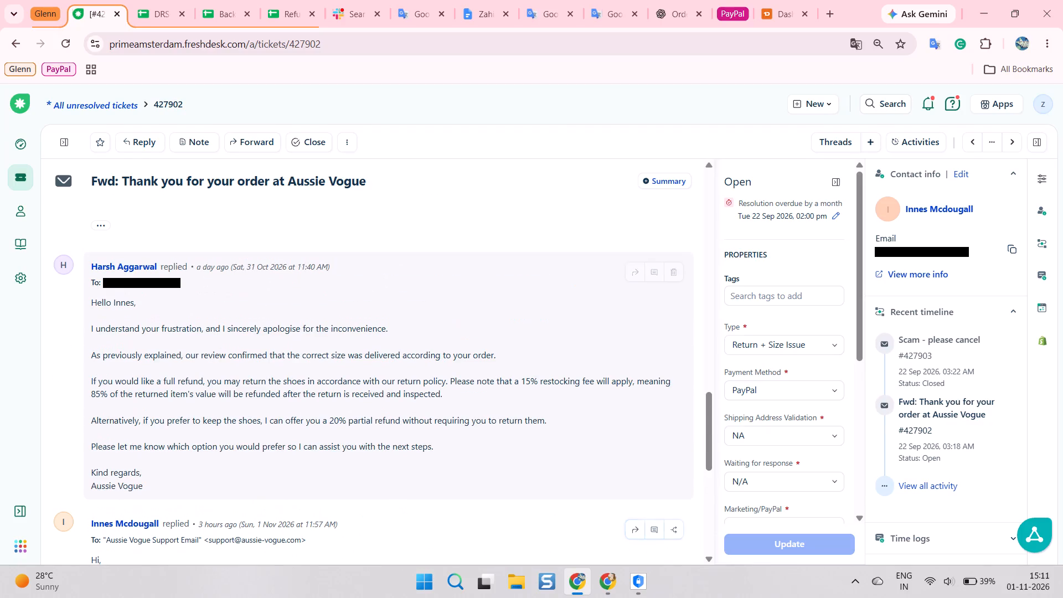
pyautogui.click(404, 334)
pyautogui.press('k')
pyautogui.scroll(-1, 406, 333)
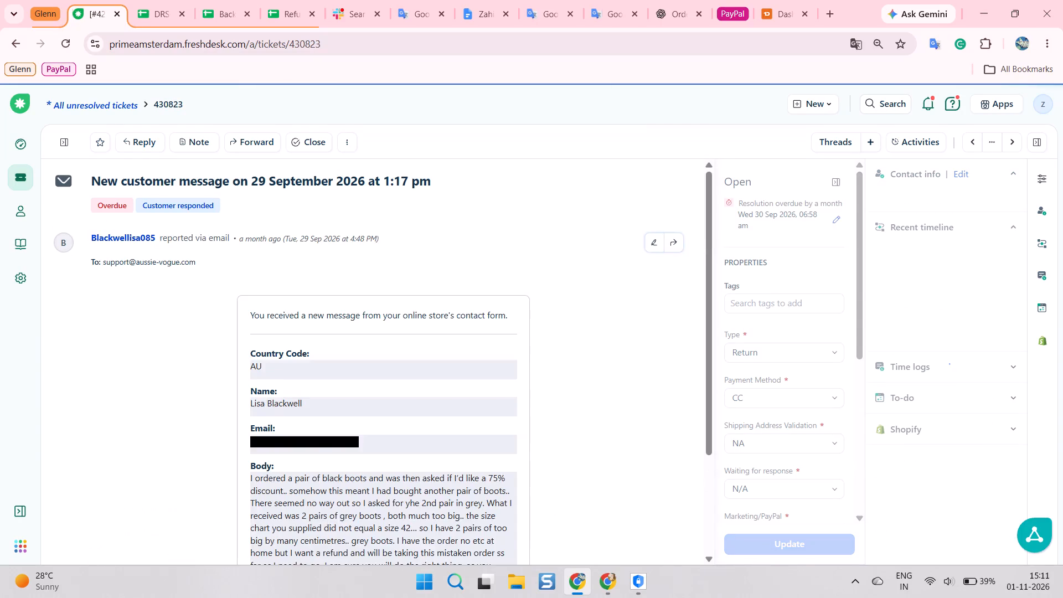
pyautogui.scroll(-13, 406, 333)
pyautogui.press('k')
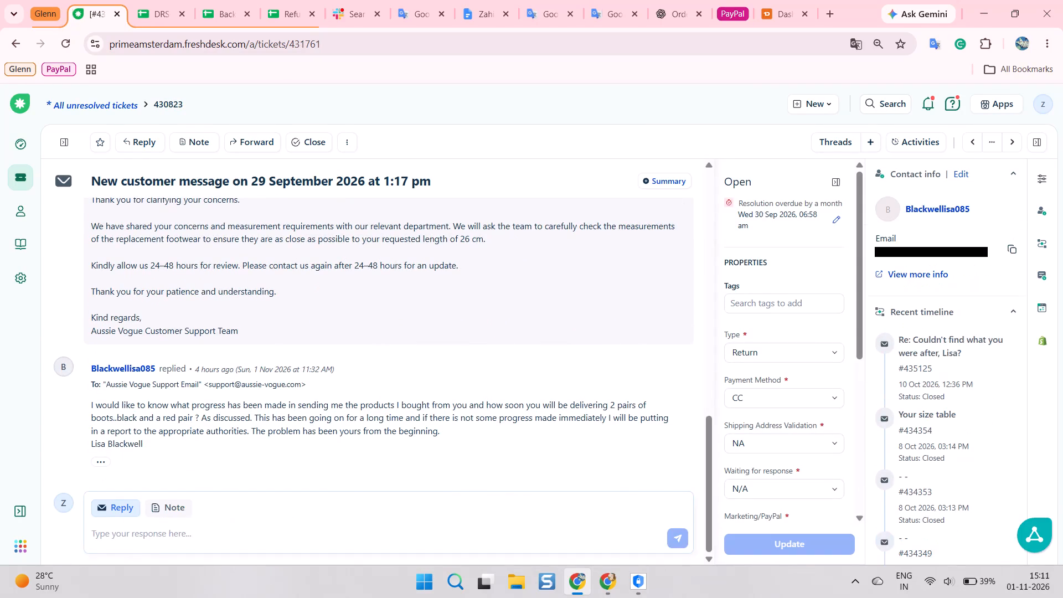
pyautogui.scroll(-10, 419, 330)
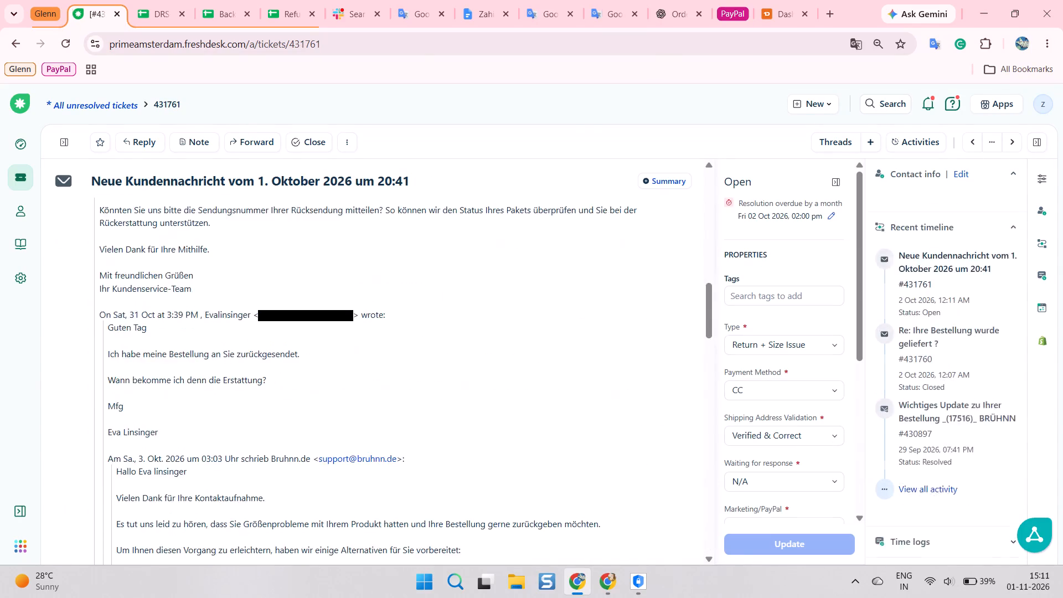
pyautogui.scroll(-11, 434, 323)
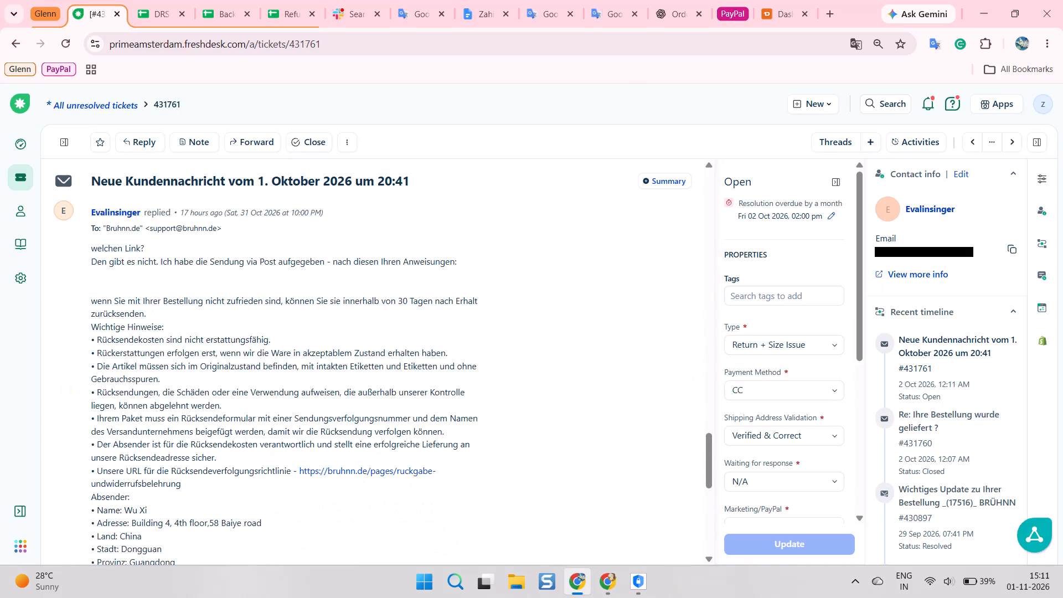
pyautogui.scroll(-13, 434, 323)
pyautogui.scroll(6, 434, 323)
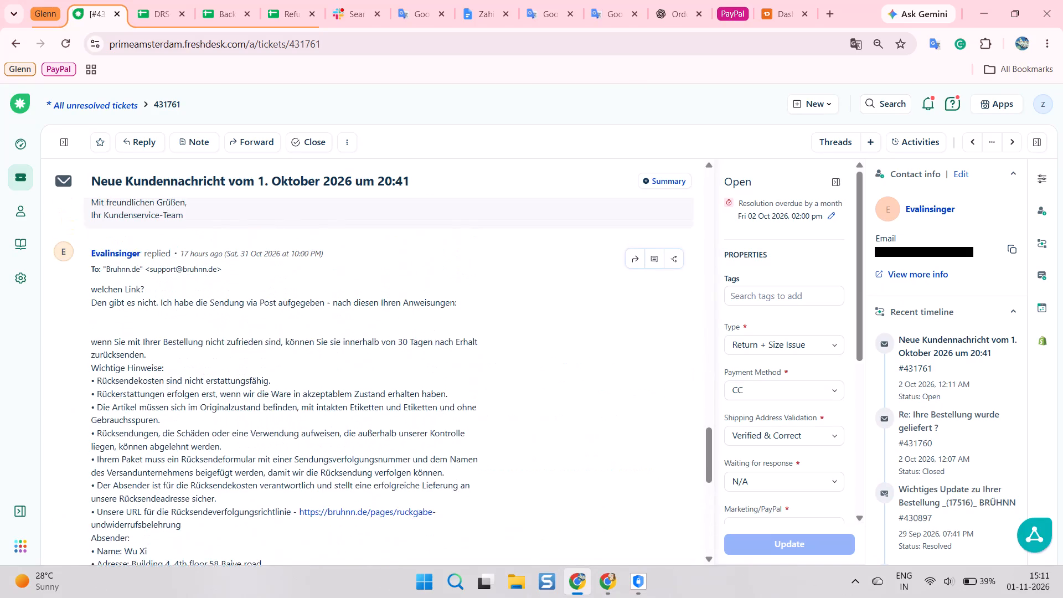
pyautogui.scroll(1, 434, 323)
# Translate the page of ticket #431761 into English.
pyautogui.rightClick(430, 283)
pyautogui.scroll(-4, 452, 379)
pyautogui.click(504, 498)
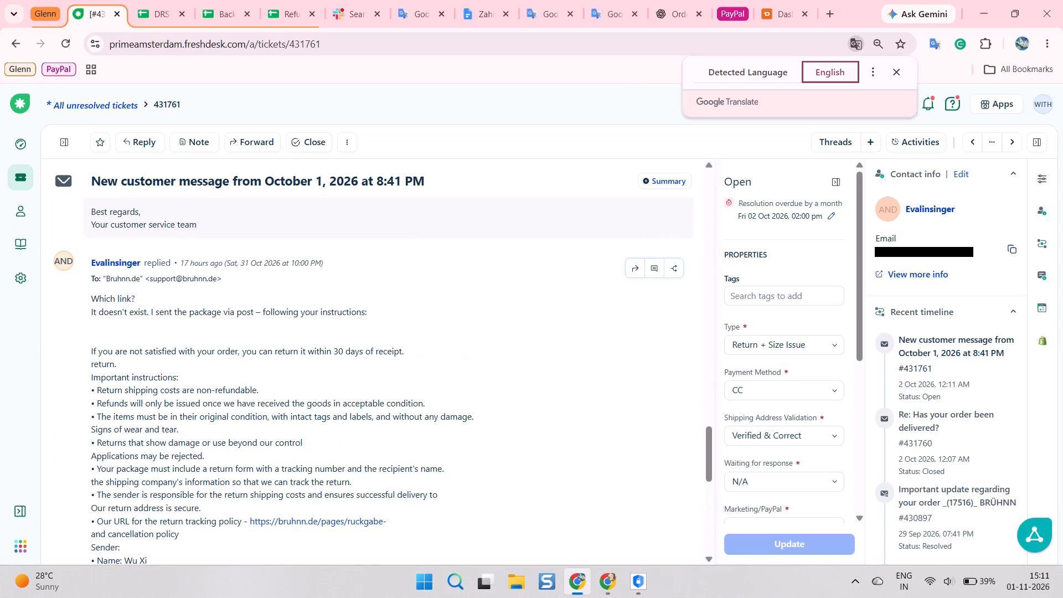
pyautogui.scroll(-1, 272, 337)
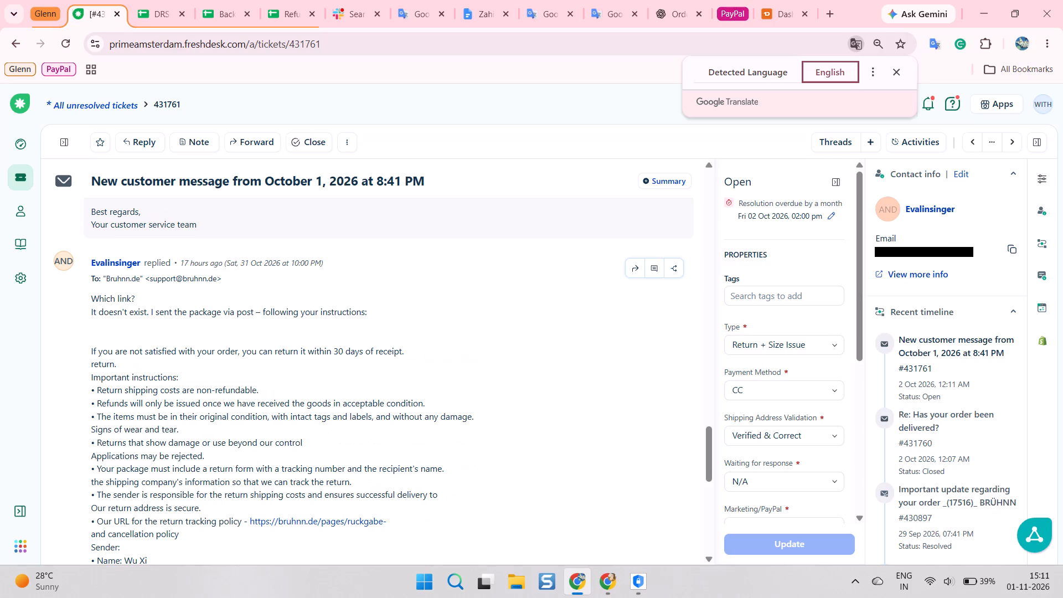
pyautogui.scroll(-9, 272, 337)
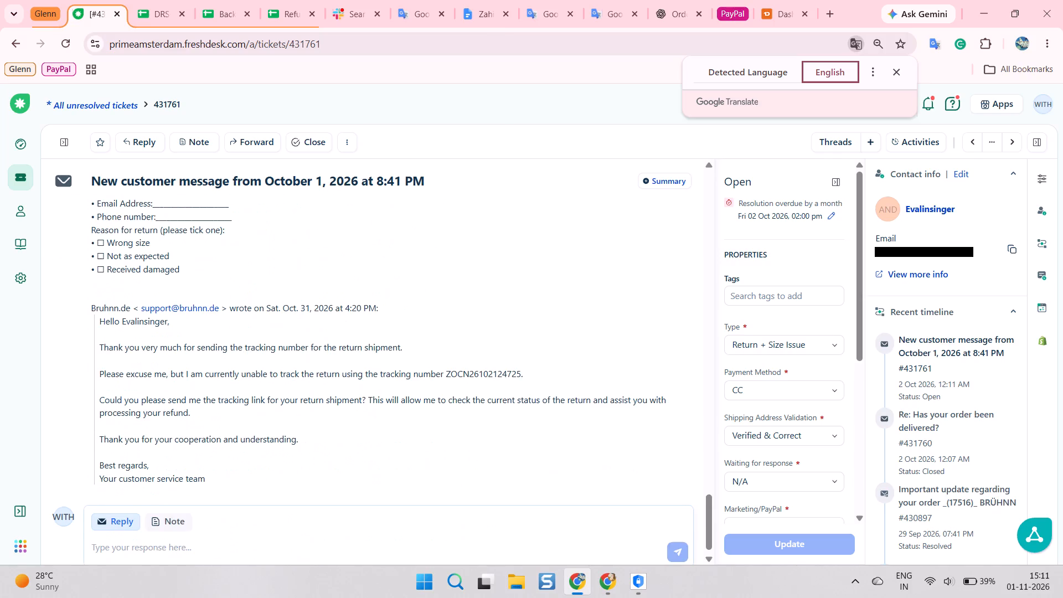
pyautogui.scroll(-2, 272, 337)
pyautogui.scroll(4, 272, 337)
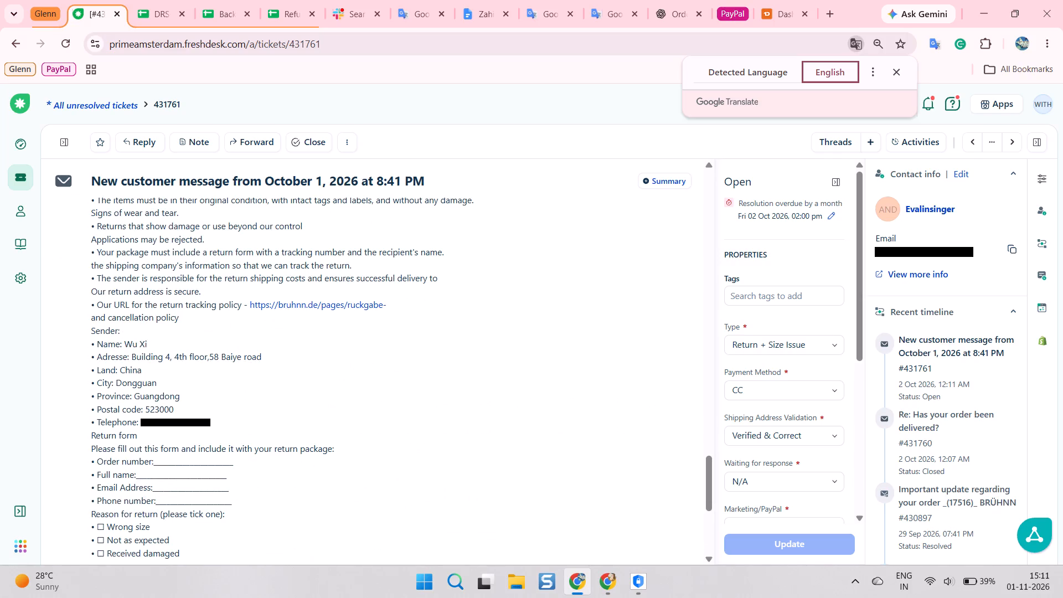
pyautogui.scroll(2, 277, 334)
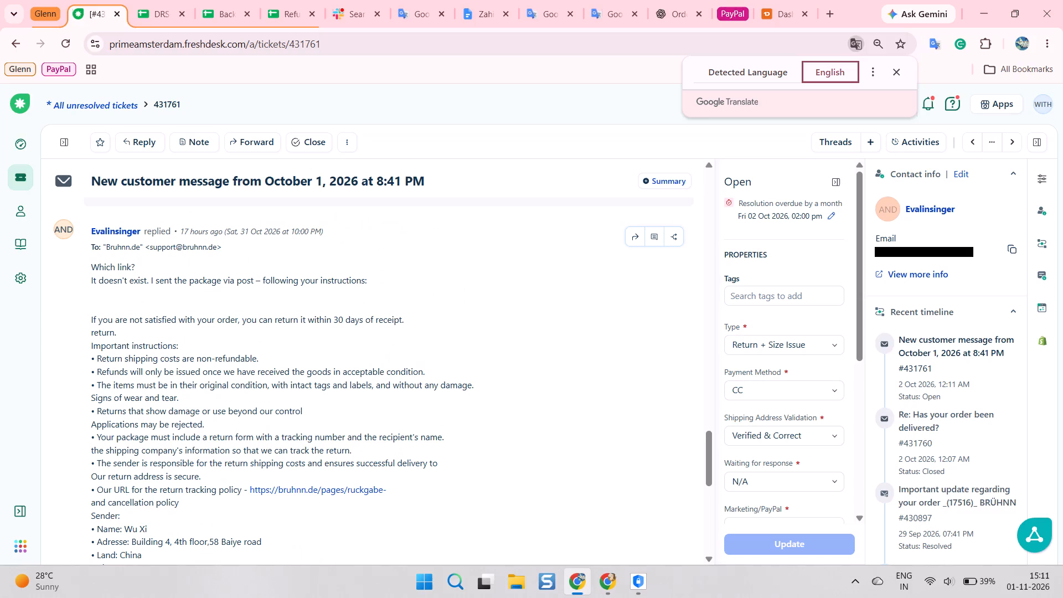
pyautogui.scroll(2, 220, 306)
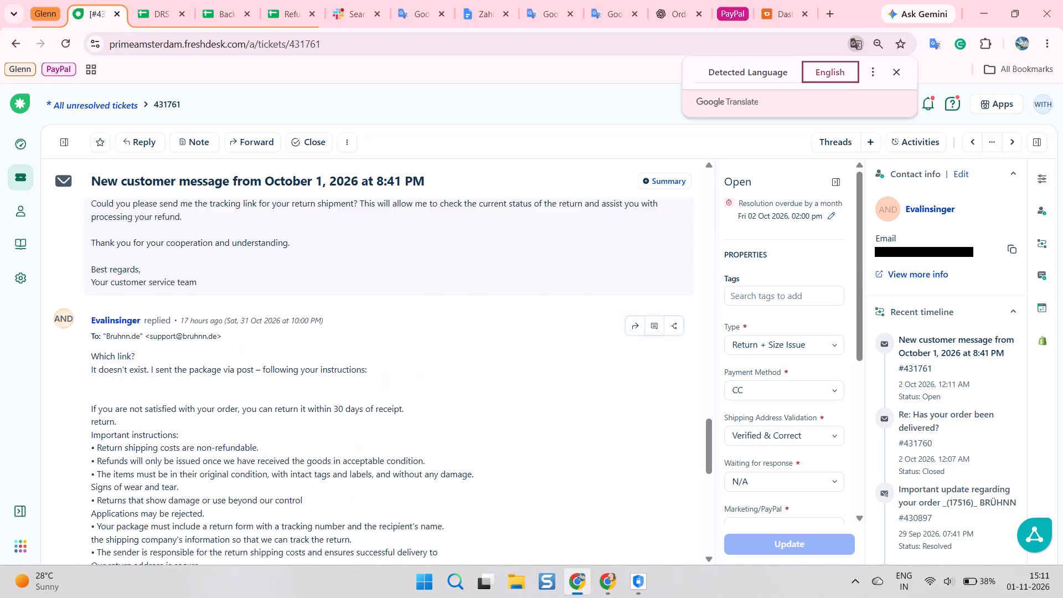
pyautogui.scroll(11, 245, 307)
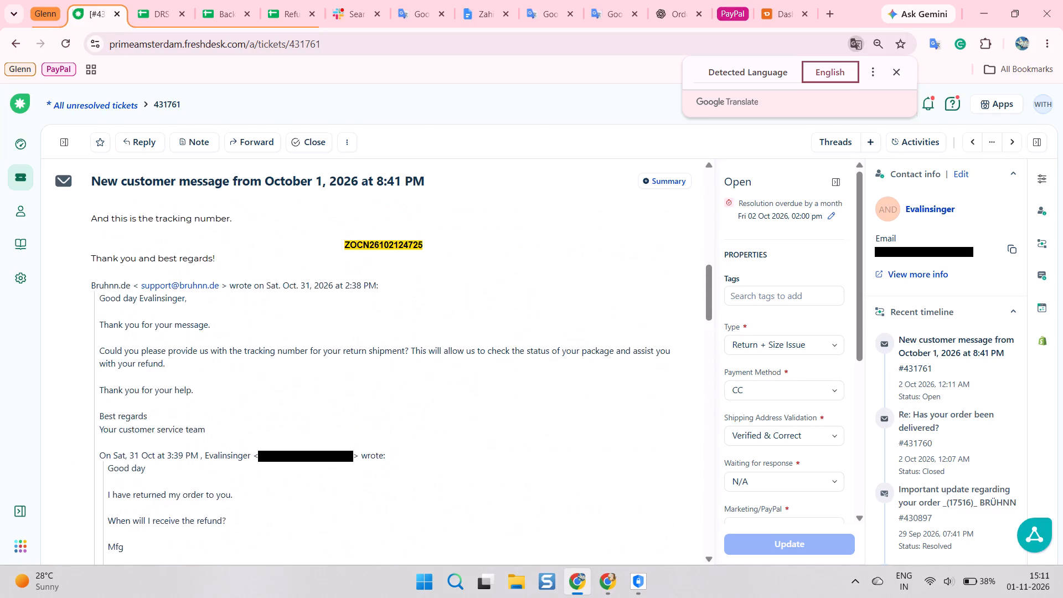
pyautogui.scroll(1, 282, 317)
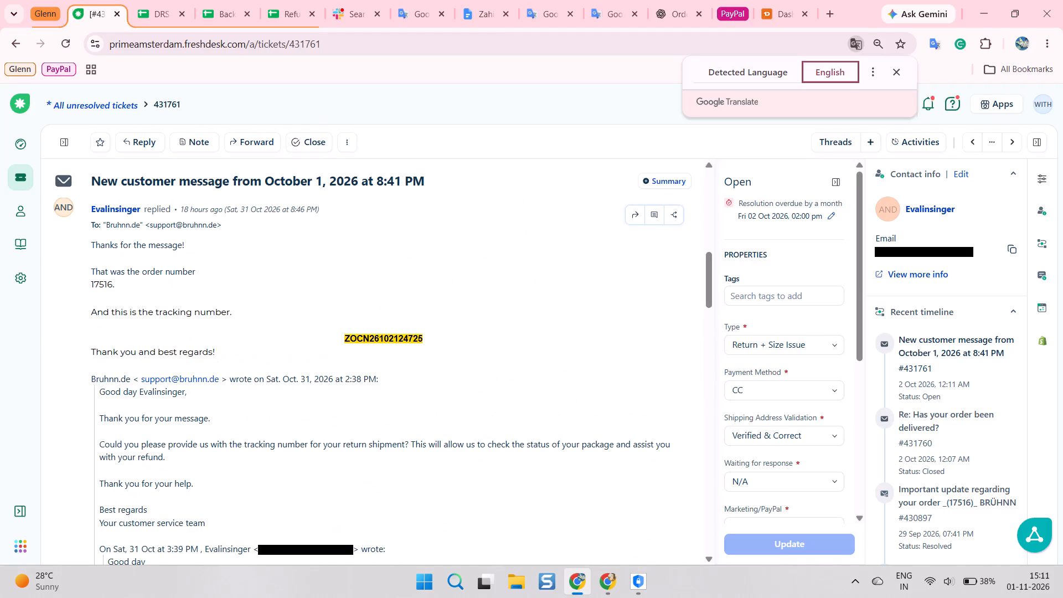
pyautogui.scroll(2, 276, 323)
pyautogui.click(364, 364)
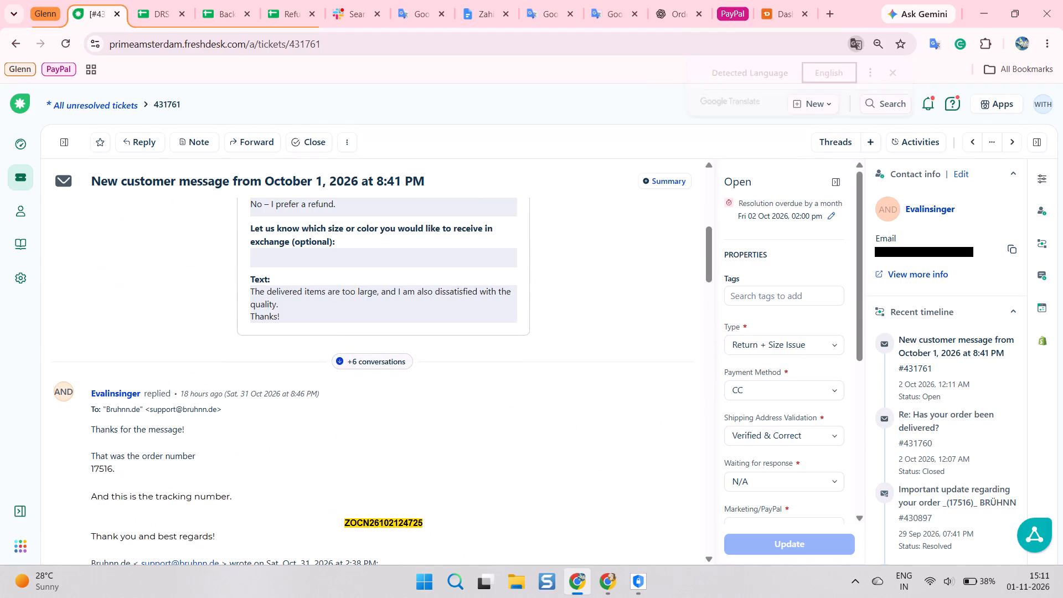
pyautogui.scroll(-6, 343, 356)
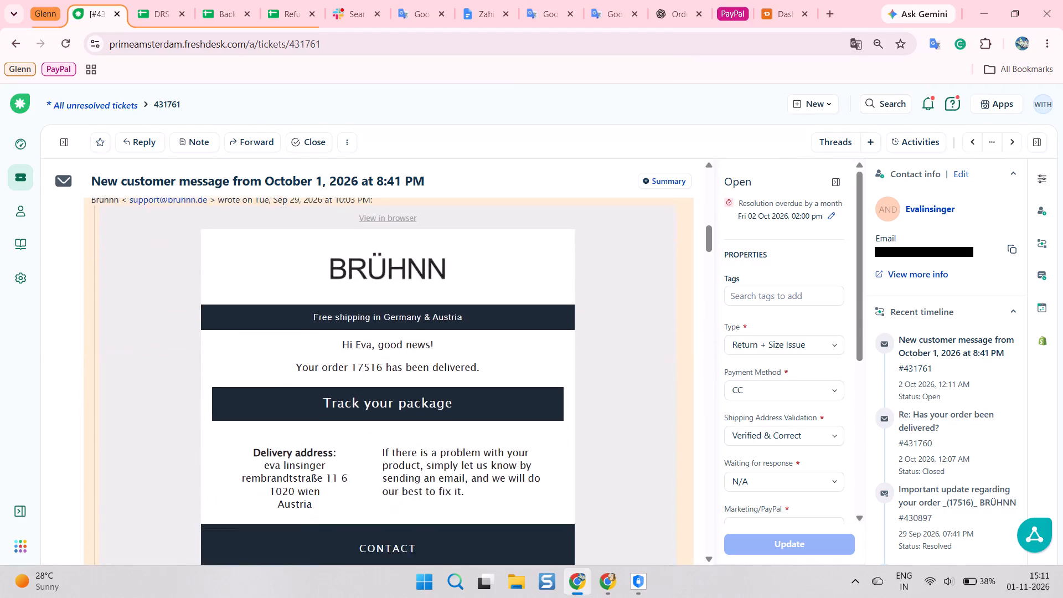
pyautogui.scroll(-14, 311, 336)
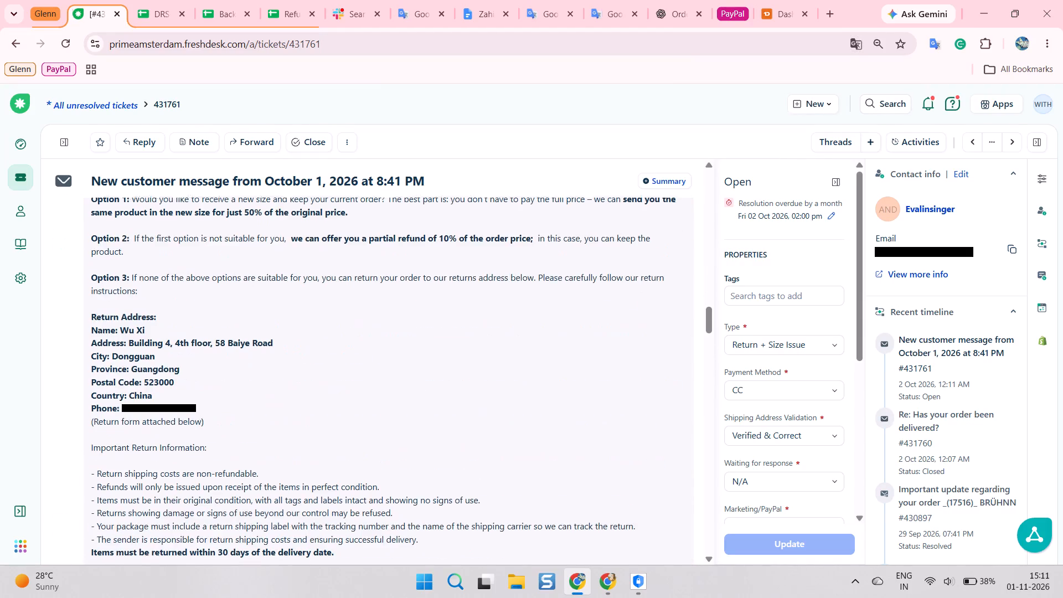
pyautogui.scroll(-6, 311, 336)
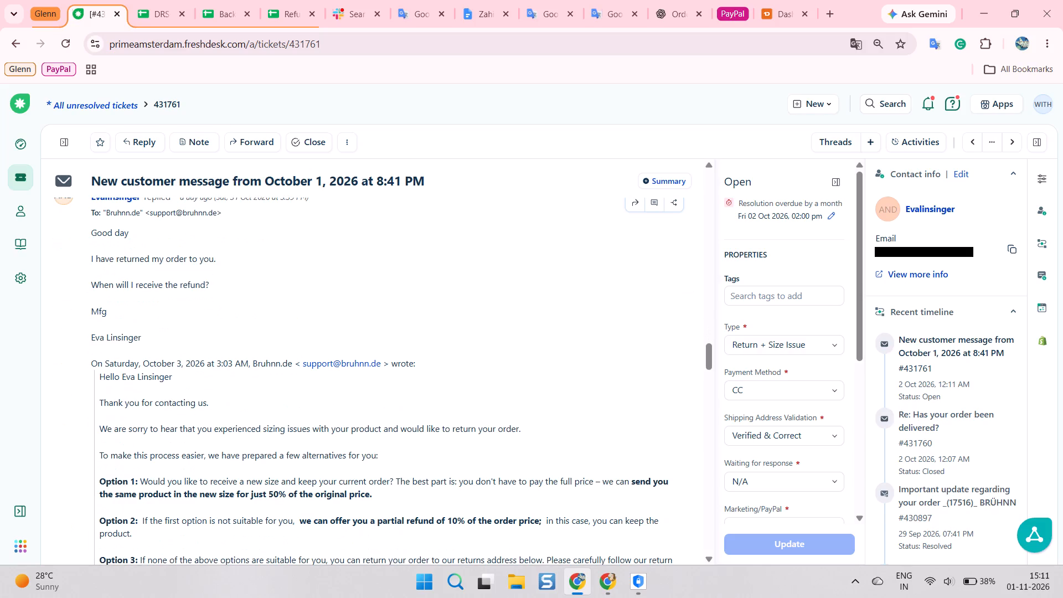
pyautogui.scroll(2, 311, 336)
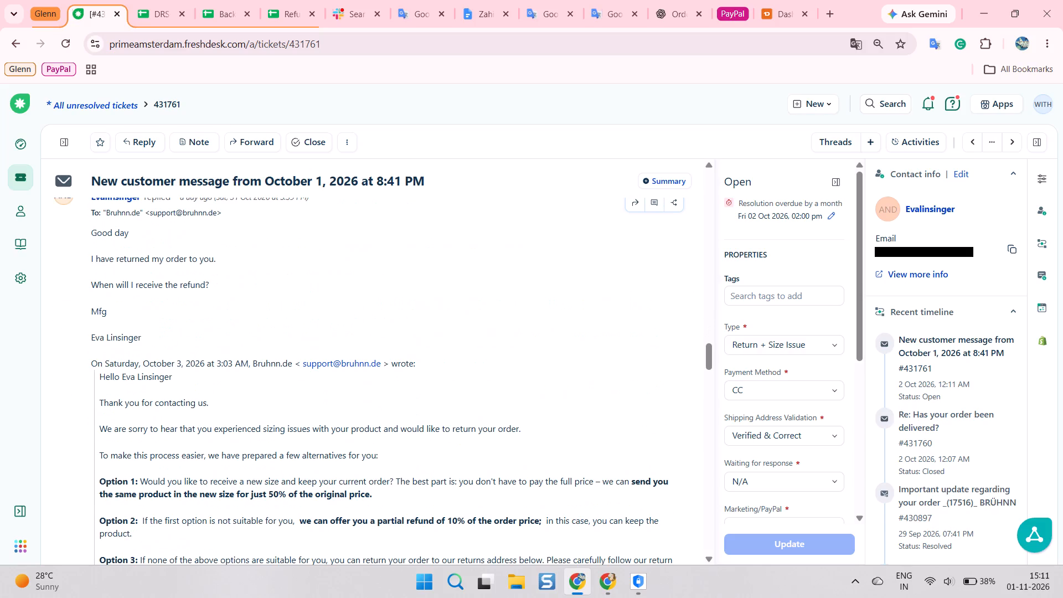
pyautogui.scroll(-8, 311, 336)
pyautogui.click(260, 323)
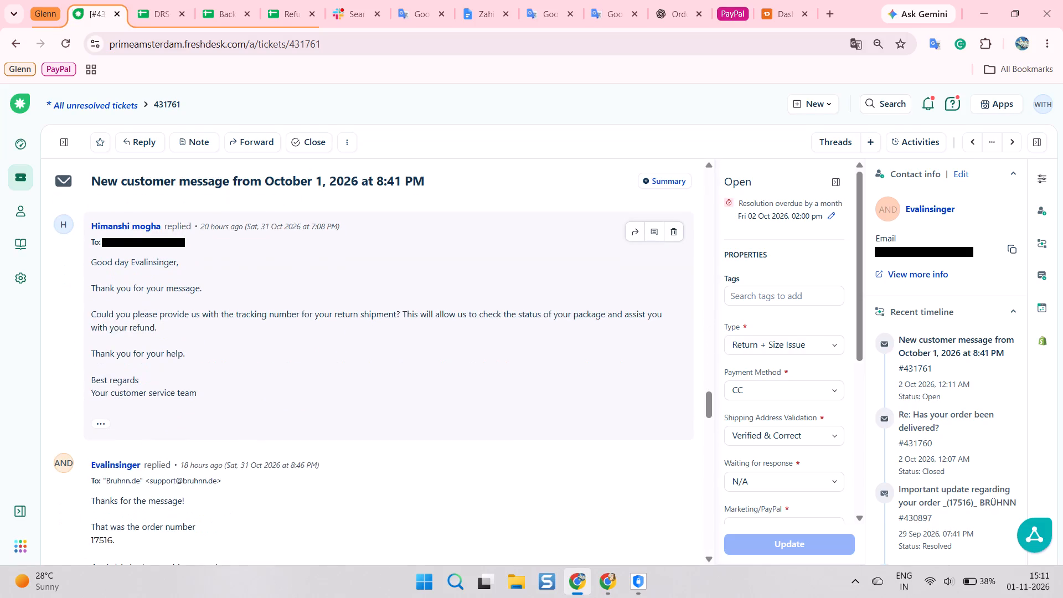
pyautogui.scroll(-14, 261, 321)
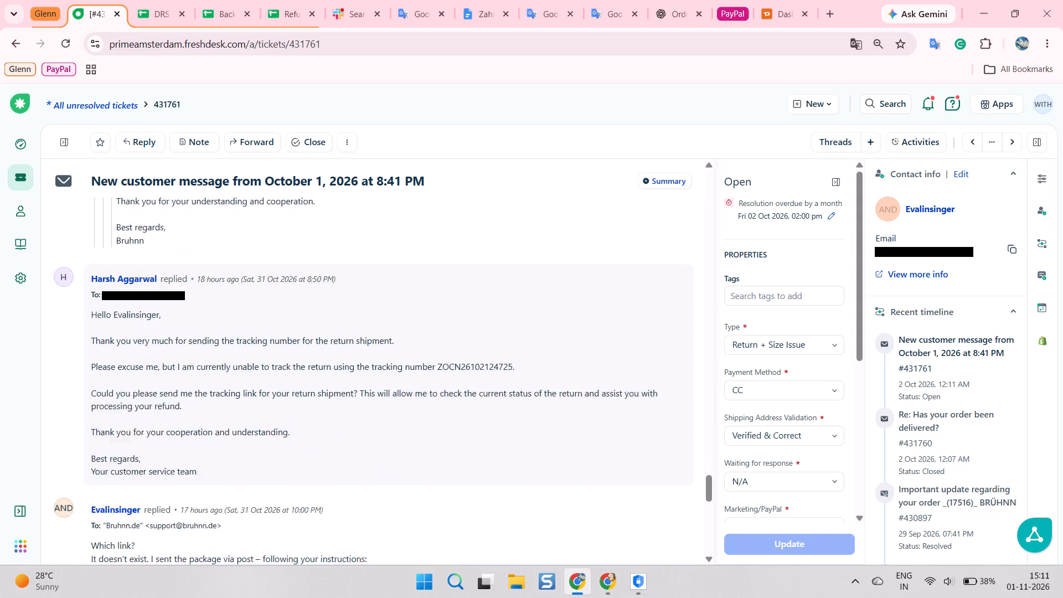
pyautogui.scroll(-12, 295, 327)
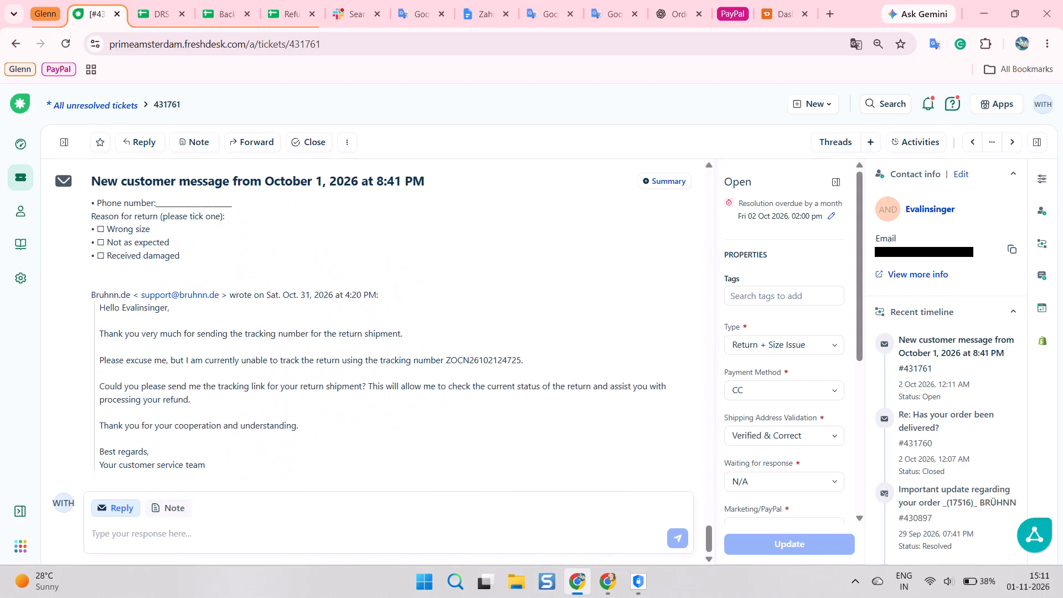
pyautogui.scroll(-3, 295, 327)
pyautogui.scroll(8, 295, 329)
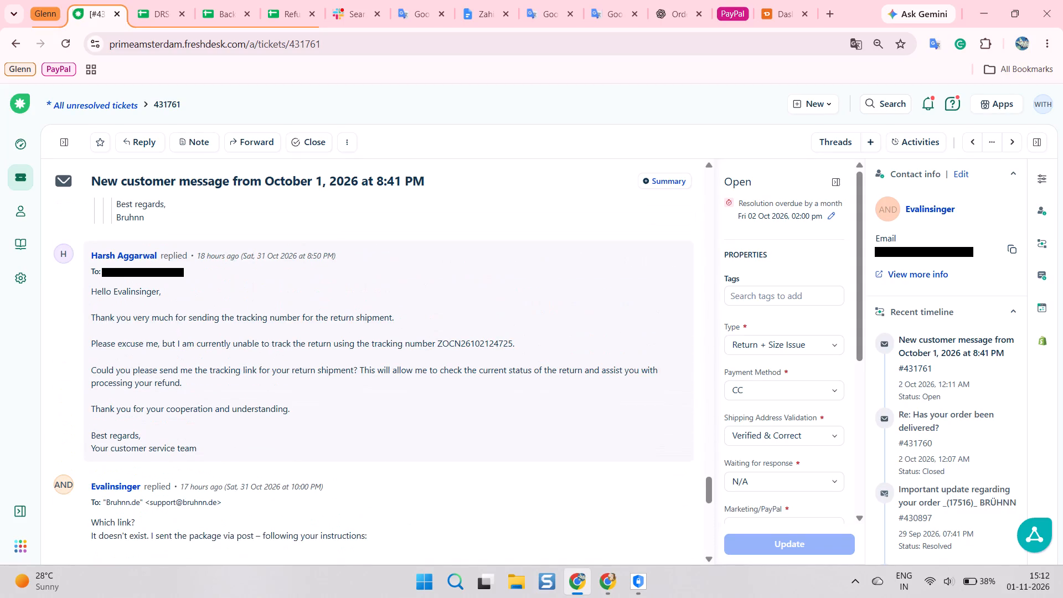
pyautogui.click(1014, 245)
pyautogui.scroll(-1, 425, 319)
pyautogui.click(324, 308)
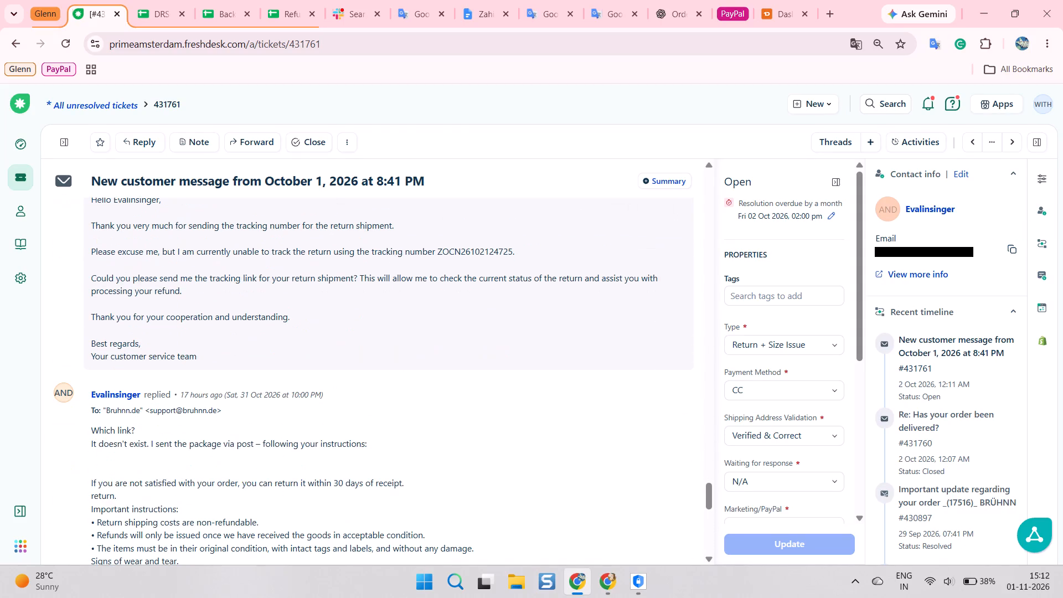
pyautogui.hotkey('alt', 'Tab')
pyautogui.click(124, 3)
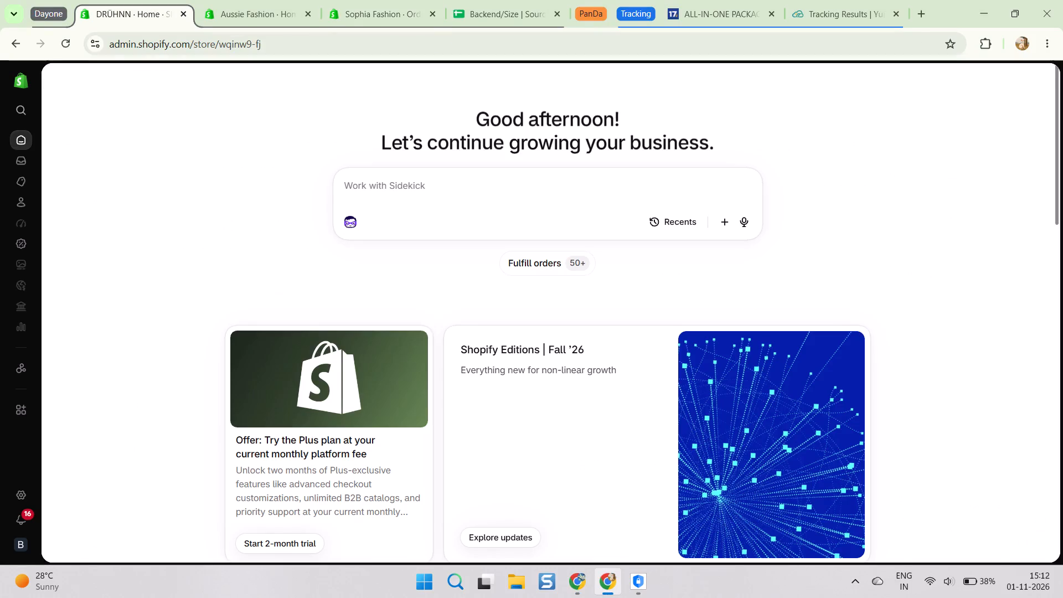
pyautogui.click(23, 111)
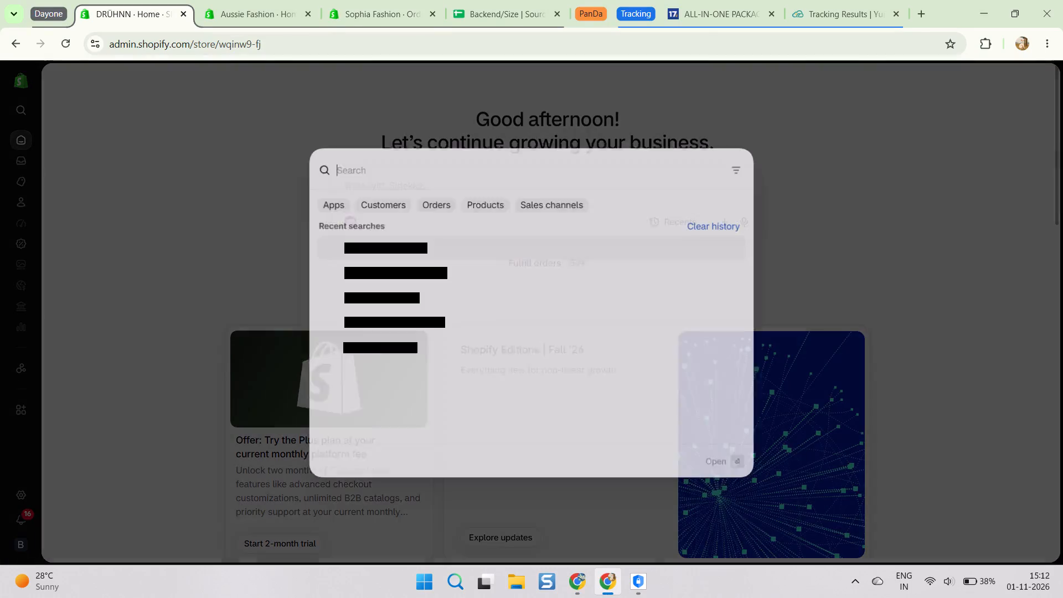
pyautogui.hotkey('ctrl', 'v')
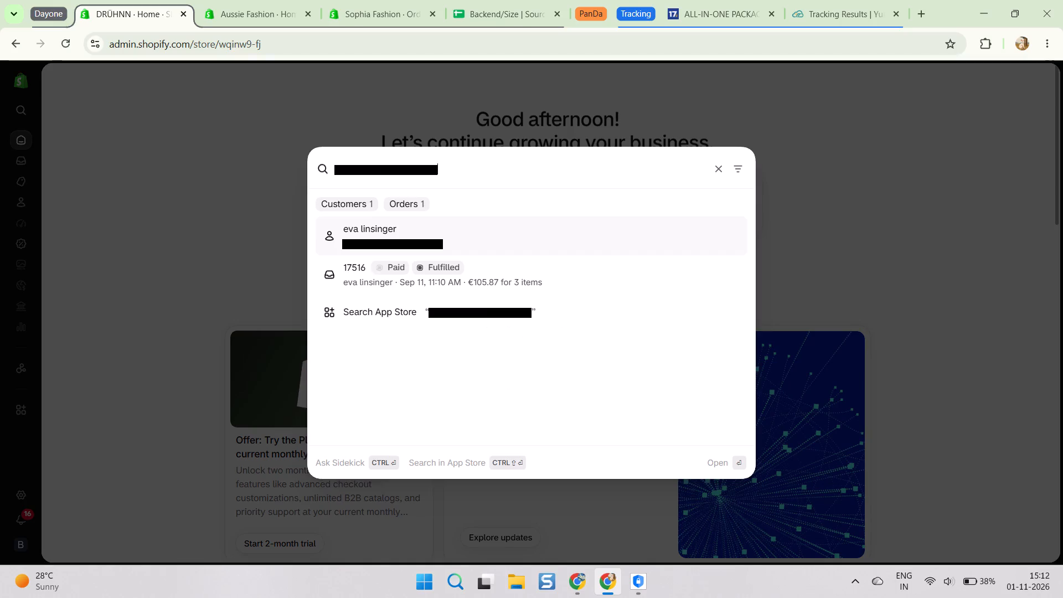
pyautogui.click(355, 269)
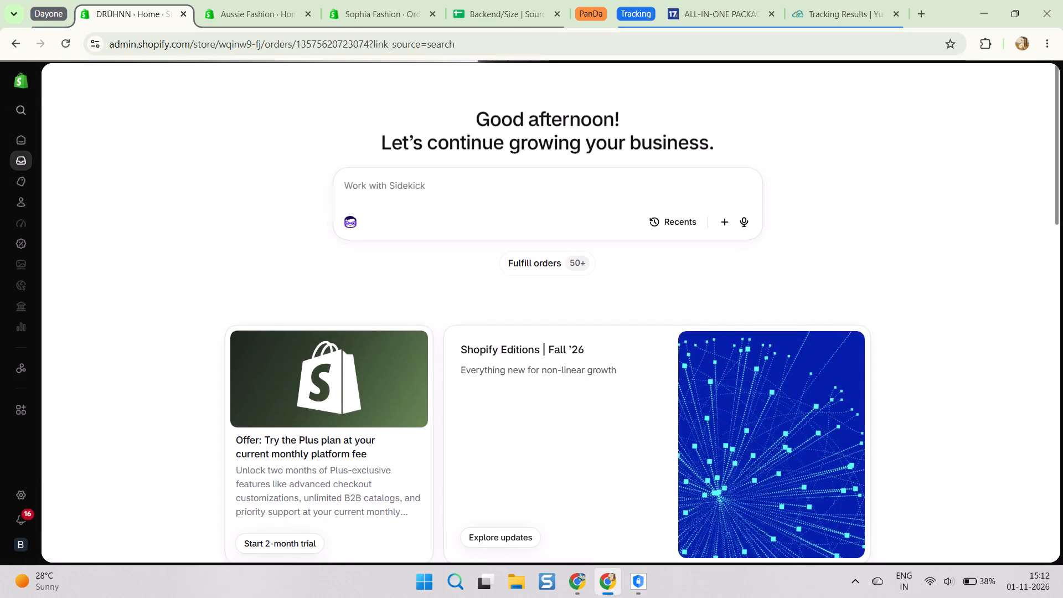
pyautogui.hotkey('alt', 'Tab')
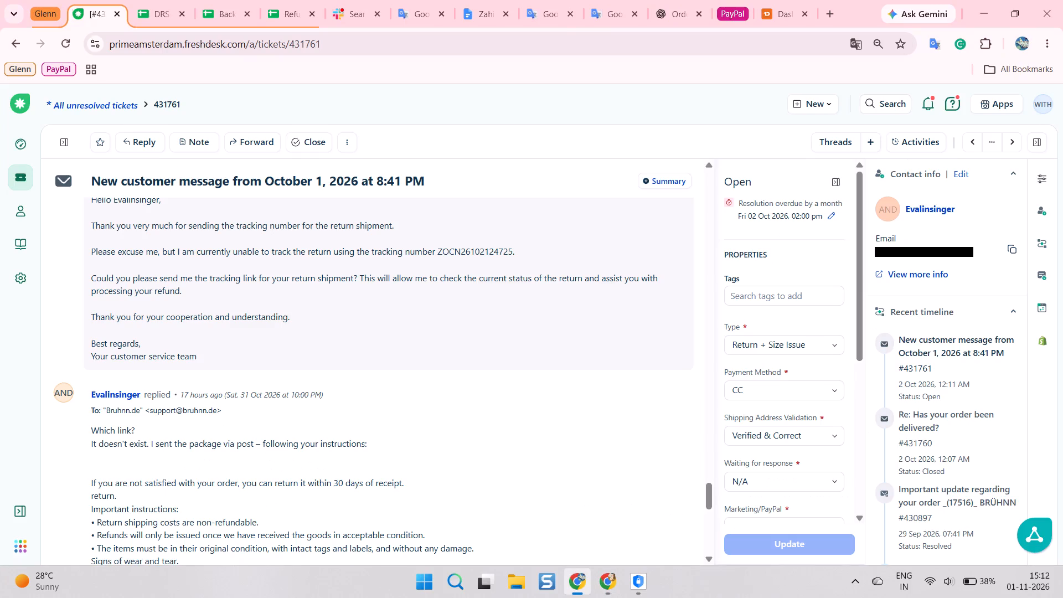
pyautogui.hotkey('alt', 'Tab')
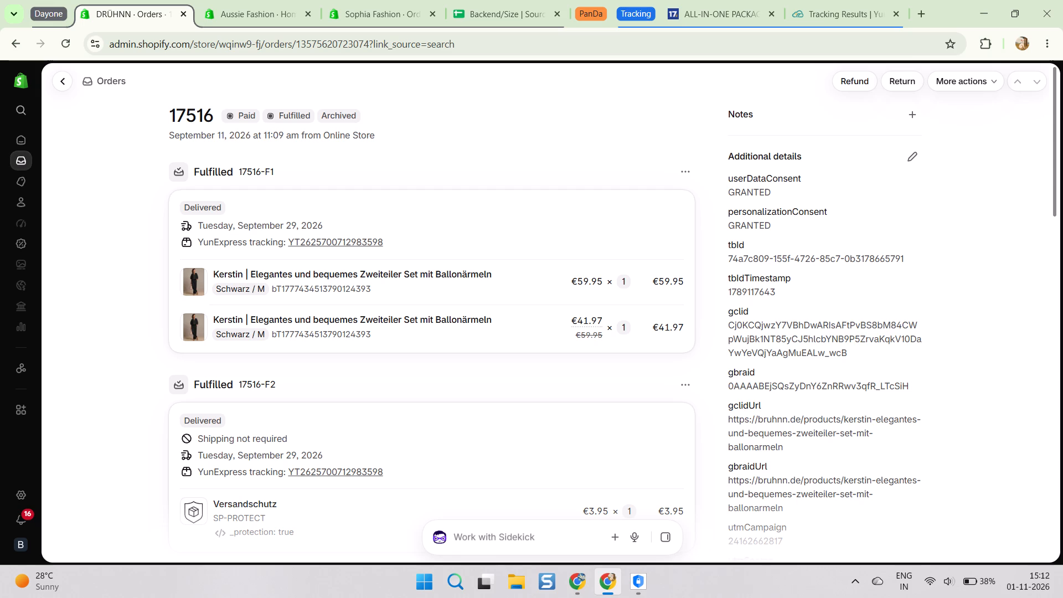
# Return to ticket #431761 and examine the customer's latest reply, the quoted return instructions and the previous support message.
pyautogui.hotkey('alt', 'Tab')
pyautogui.click(391, 286)
pyautogui.scroll(-2, 391, 287)
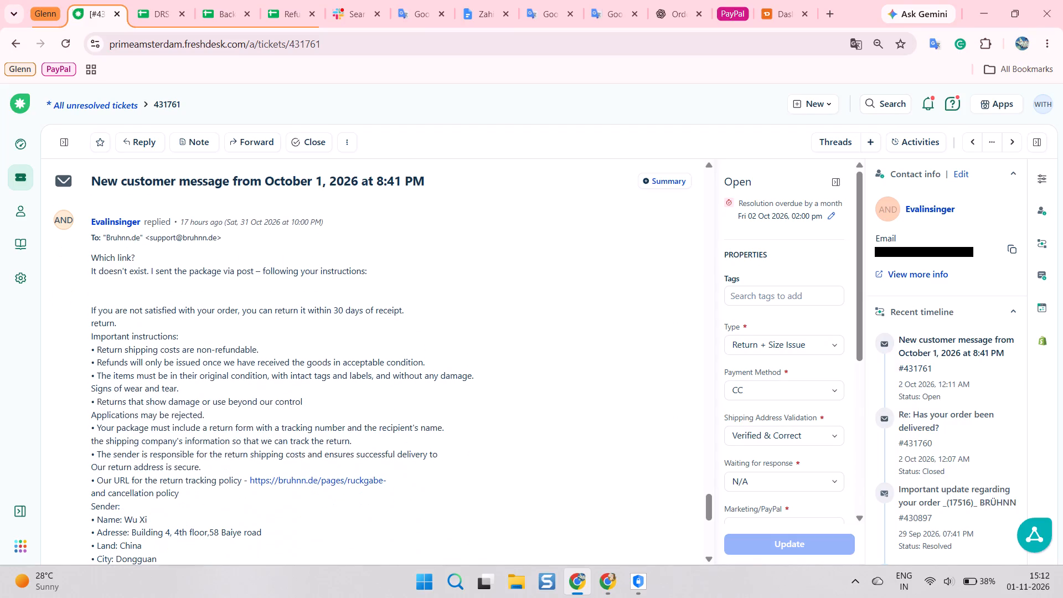
pyautogui.scroll(-3, 407, 290)
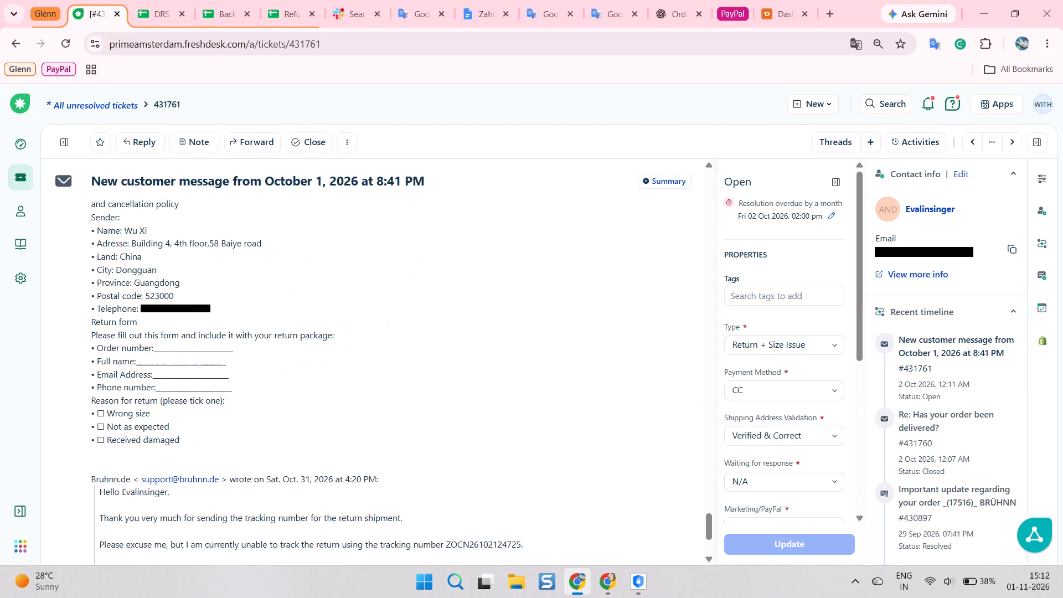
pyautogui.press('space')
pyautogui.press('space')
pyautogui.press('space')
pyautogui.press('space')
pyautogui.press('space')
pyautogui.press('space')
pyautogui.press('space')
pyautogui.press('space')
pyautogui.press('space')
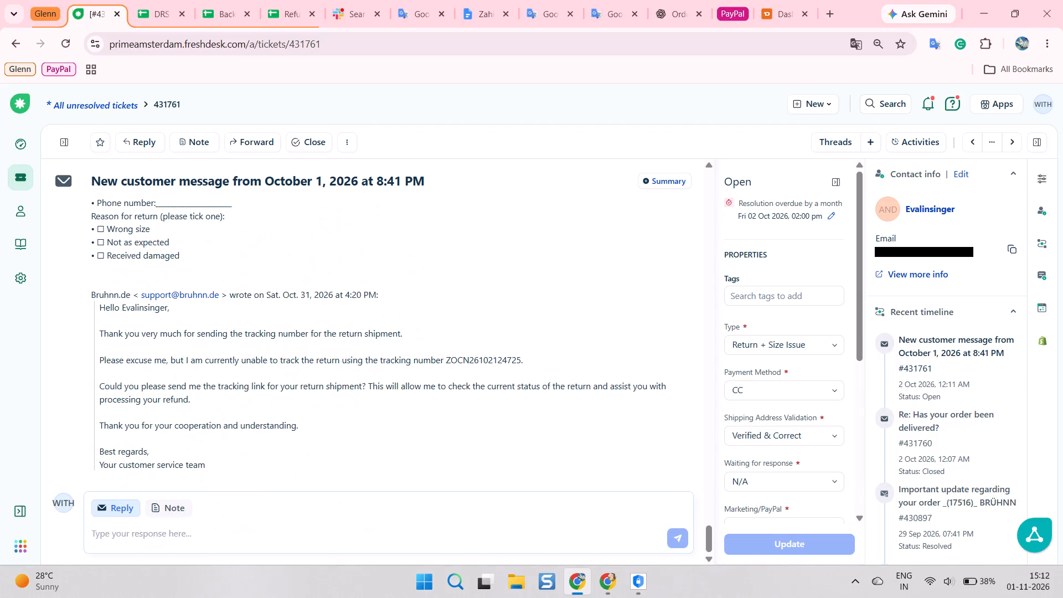
pyautogui.scroll(2, 448, 319)
pyautogui.scroll(4, 374, 353)
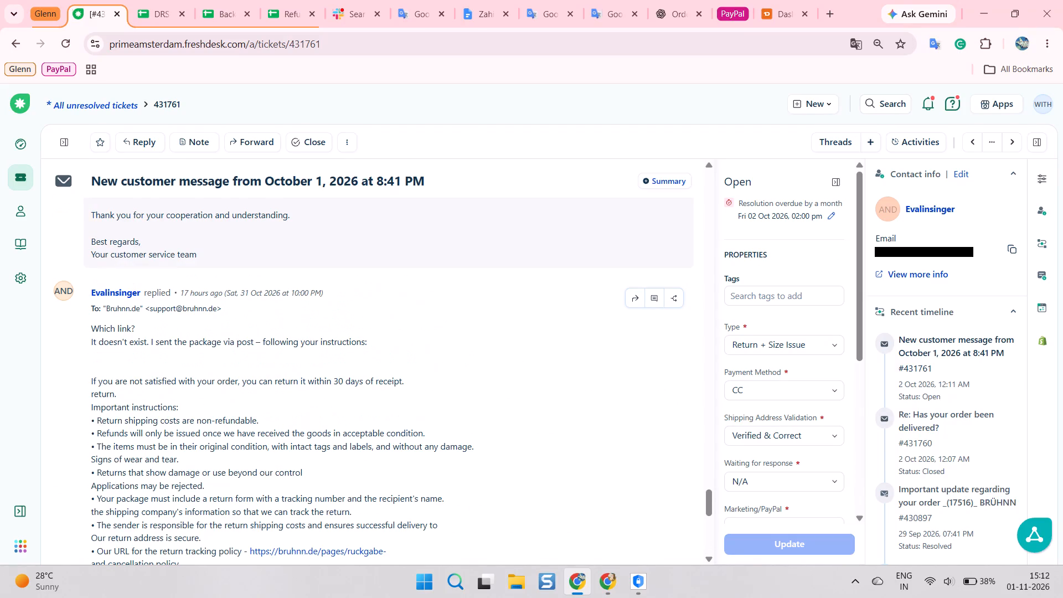
pyautogui.moveTo(79, 294); pyautogui.dragTo(422, 360)
pyautogui.click(379, 259)
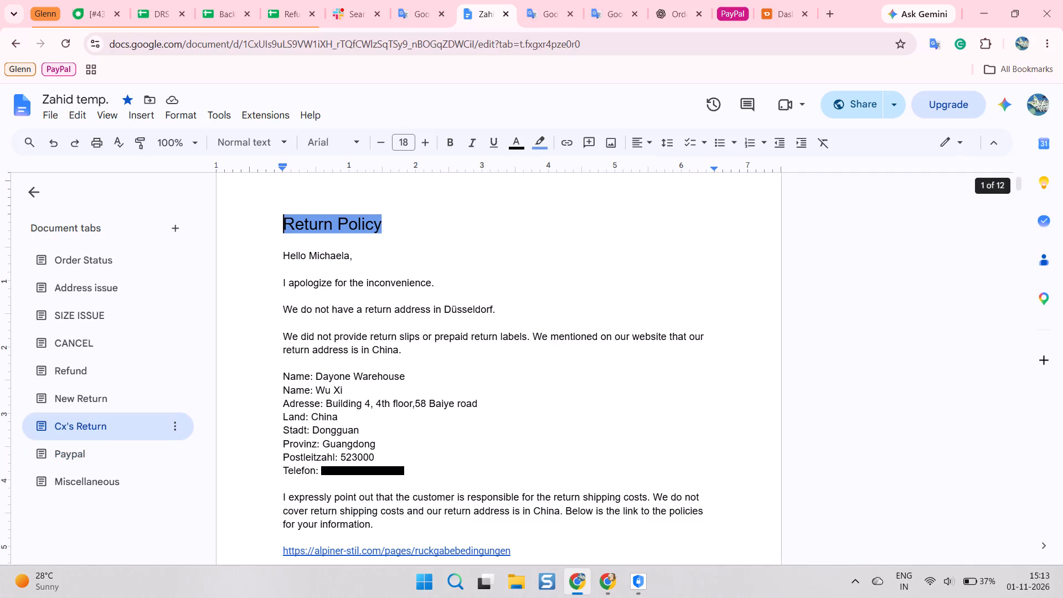
pyautogui.scroll(-11, 359, 357)
pyautogui.scroll(-1, 363, 298)
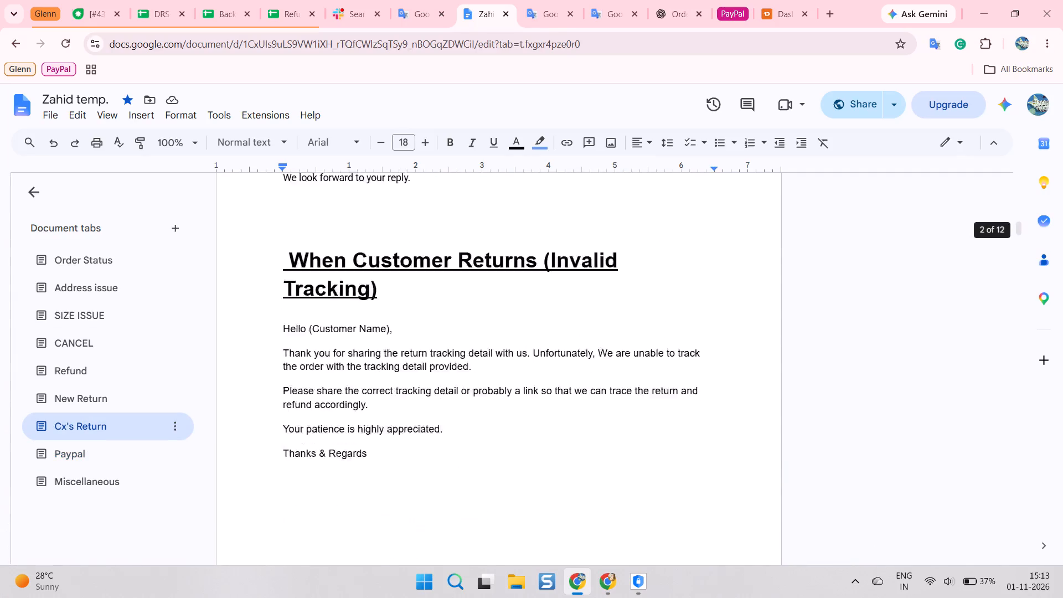
pyautogui.scroll(-10, 363, 298)
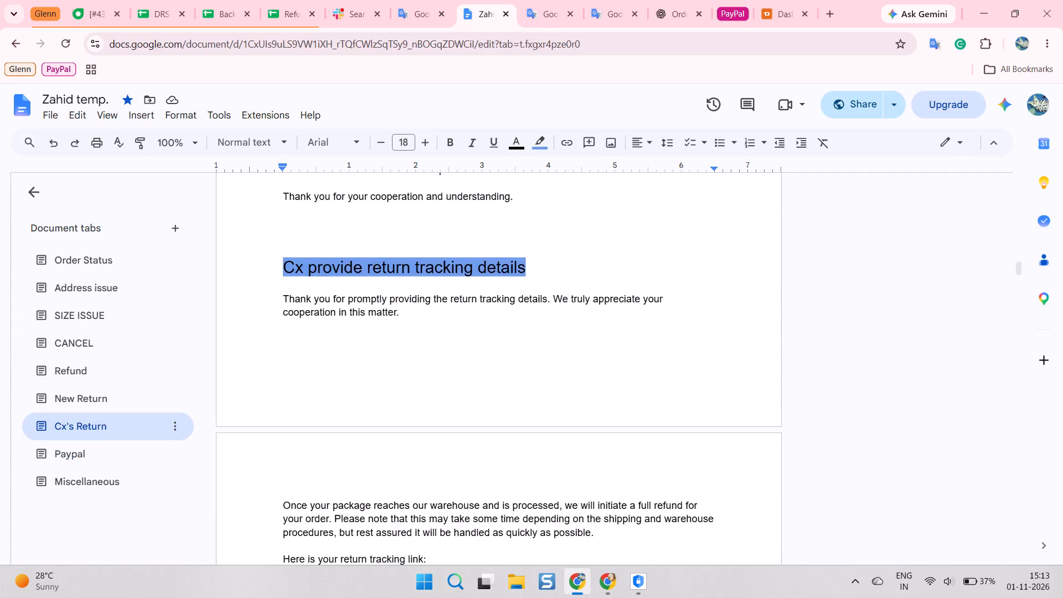
pyautogui.scroll(-11, 349, 302)
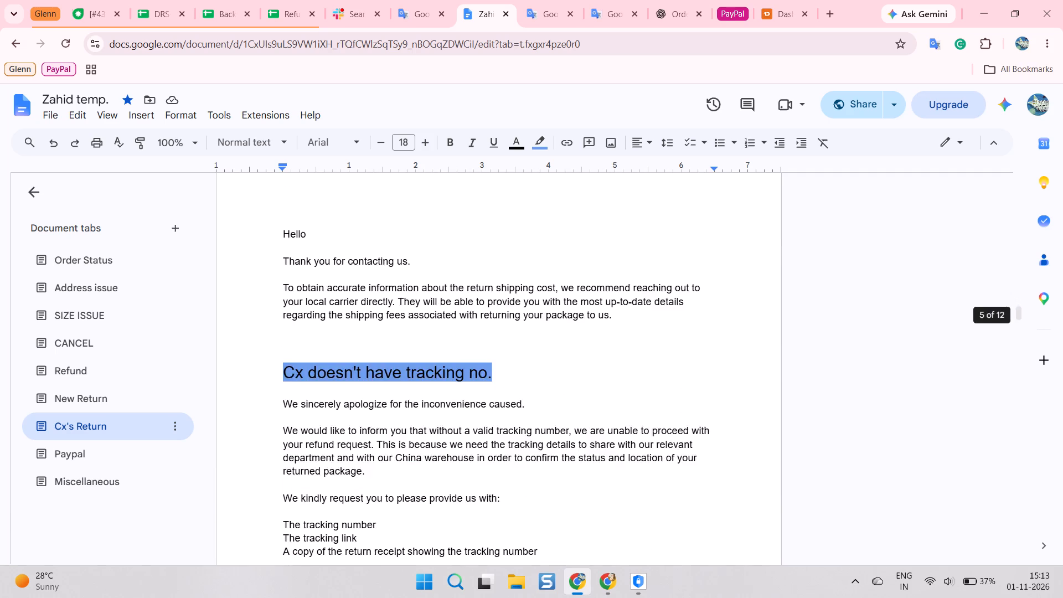
pyautogui.scroll(-2, 359, 305)
pyautogui.scroll(1, 316, 289)
pyautogui.moveTo(281, 310); pyautogui.dragTo(369, 349)
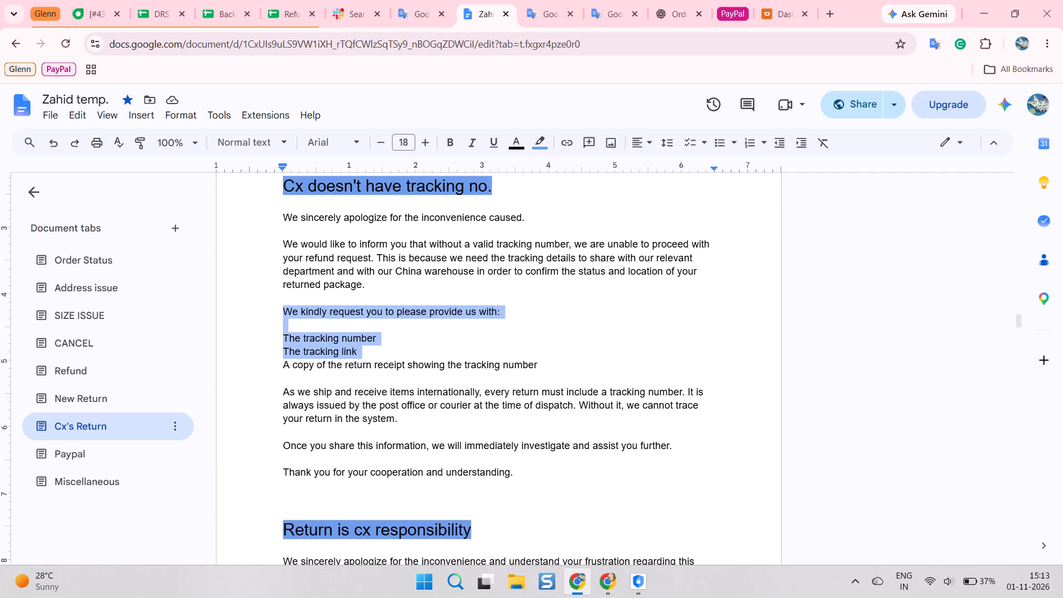
pyautogui.moveTo(369, 349); pyautogui.dragTo(517, 476)
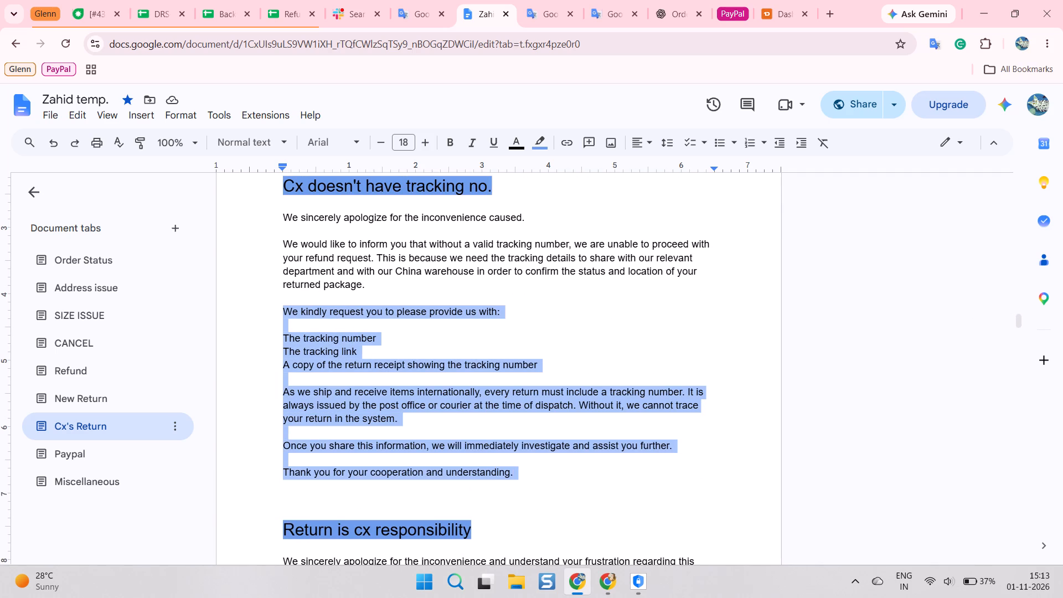
pyautogui.hotkey('ctrl', 'c')
pyautogui.hotkey('ctrl', 'c')
# Paste the template text at the end of the ChatGPT prompt, submit it and read the generated reply.
pyautogui.click(668, 0)
pyautogui.hotkey('ctrl', 'v')
pyautogui.scroll(-4, 548, 427)
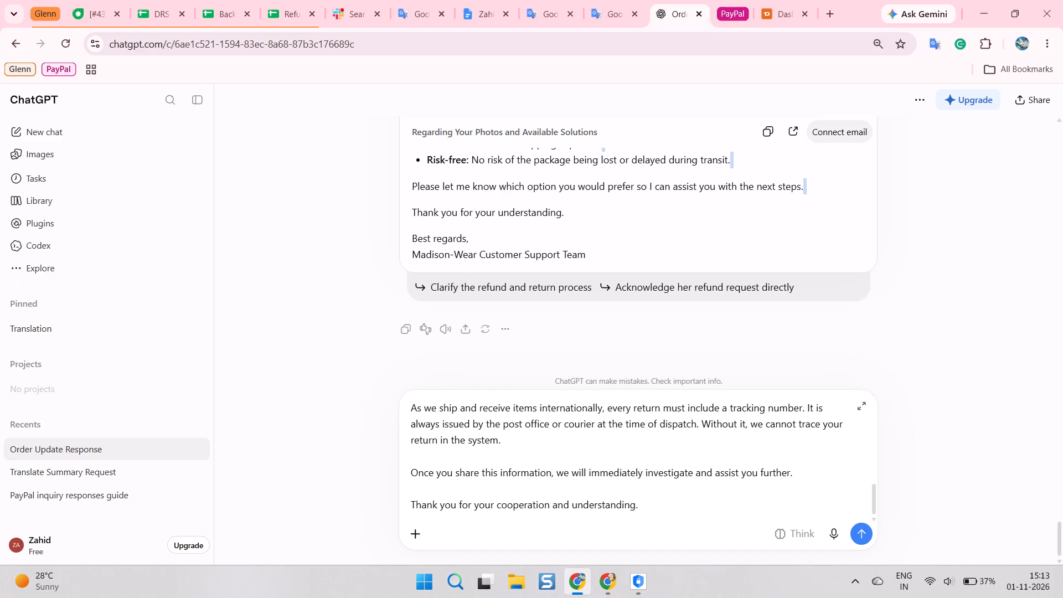
pyautogui.press('Return')
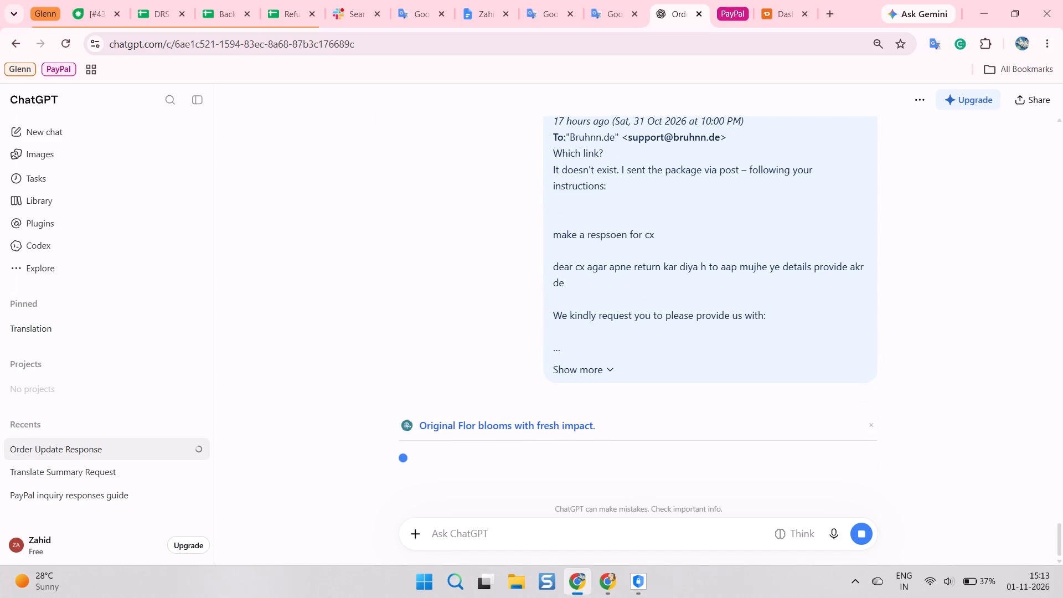
pyautogui.scroll(-8, 525, 367)
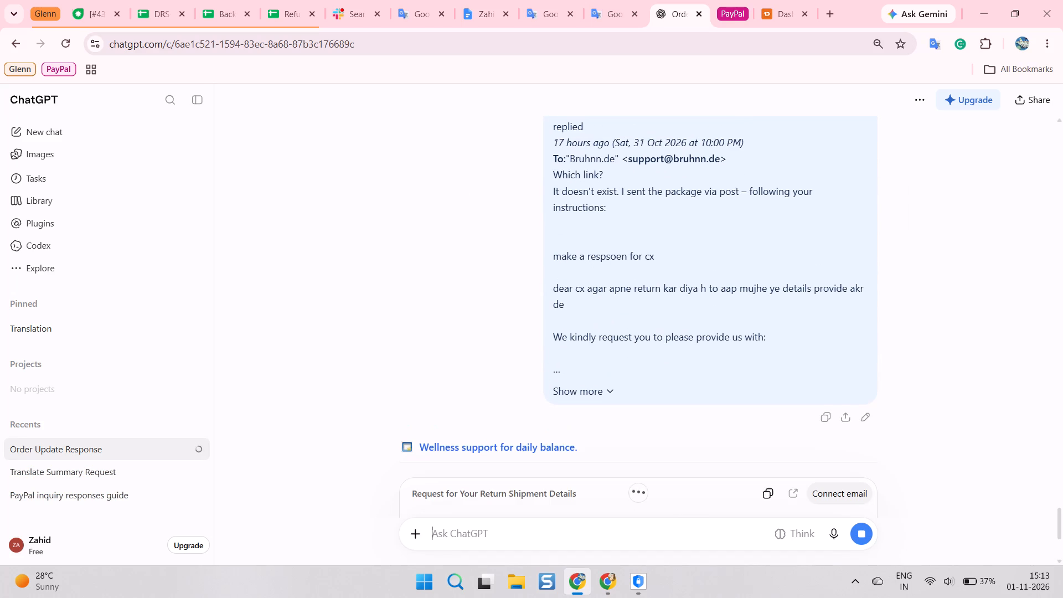
pyautogui.scroll(-4, 529, 344)
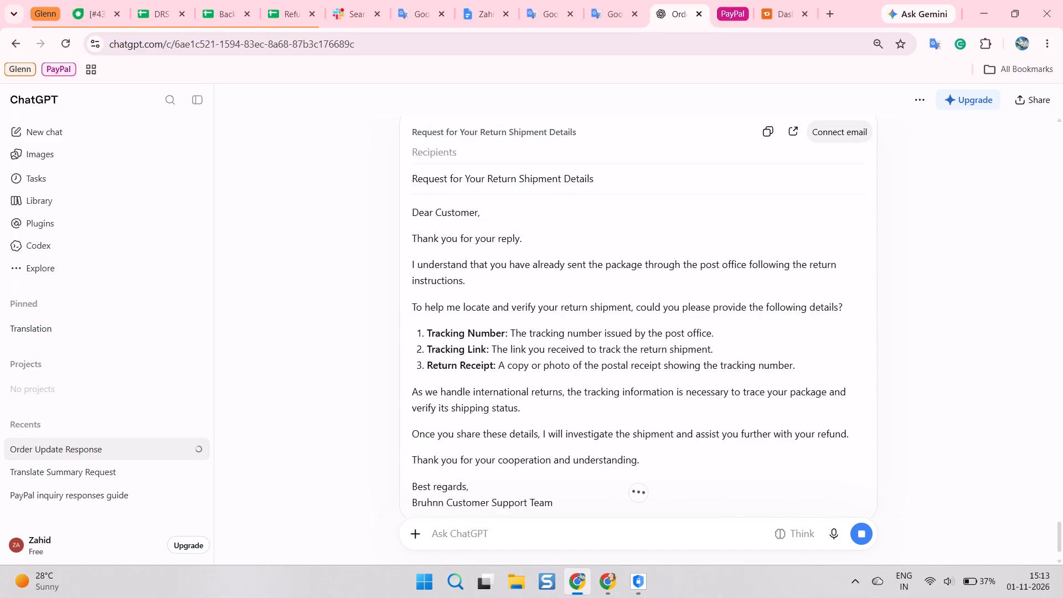
# Copy the generated email's body from "Thank you for your reply." through "Thank you for your cooperation and understanding.".
pyautogui.moveTo(411, 234); pyautogui.dragTo(481, 306)
pyautogui.scroll(-1, 468, 285)
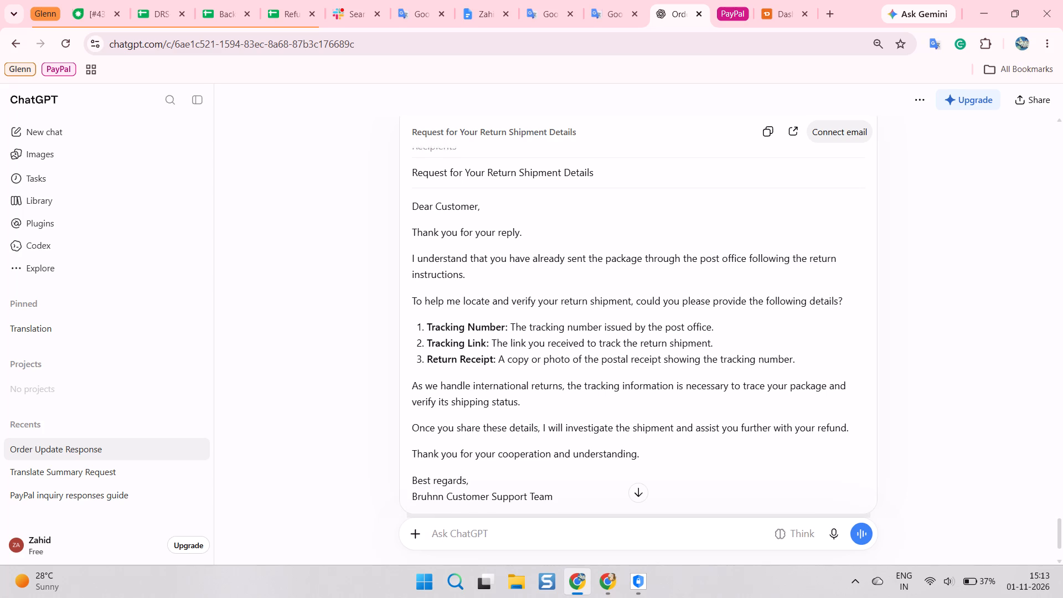
pyautogui.moveTo(481, 306); pyautogui.dragTo(482, 309)
pyautogui.scroll(-1, 481, 306)
pyautogui.moveTo(646, 446); pyautogui.dragTo(449, 250)
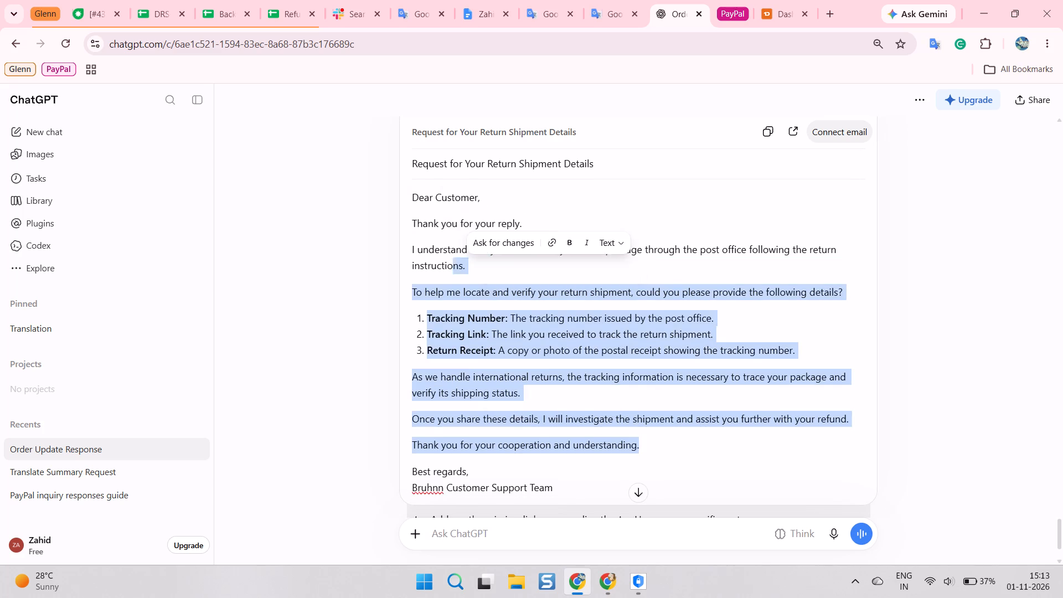
pyautogui.moveTo(449, 250); pyautogui.dragTo(395, 217)
pyautogui.hotkey('ctrl', 'c')
pyautogui.hotkey('ctrl', 'c')
pyautogui.hotkey('ctrl', 'c')
pyautogui.hotkey('ctrl', 'c')
pyautogui.hotkey('ctrl', 'c')
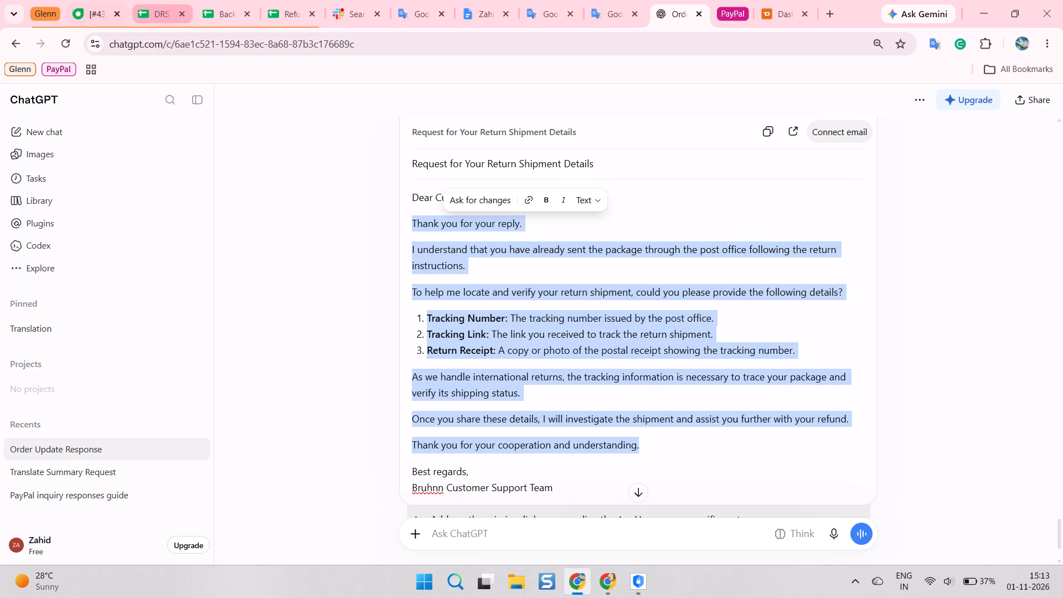
pyautogui.hotkey('ctrl', 'c')
pyautogui.hotkey('ctrl', 'c')
# Switch the page of ticket #431761 from the English translation back to its original German.
pyautogui.click(97, 0)
pyautogui.click(430, 323)
pyautogui.rightClick(441, 257)
pyautogui.scroll(-2, 486, 395)
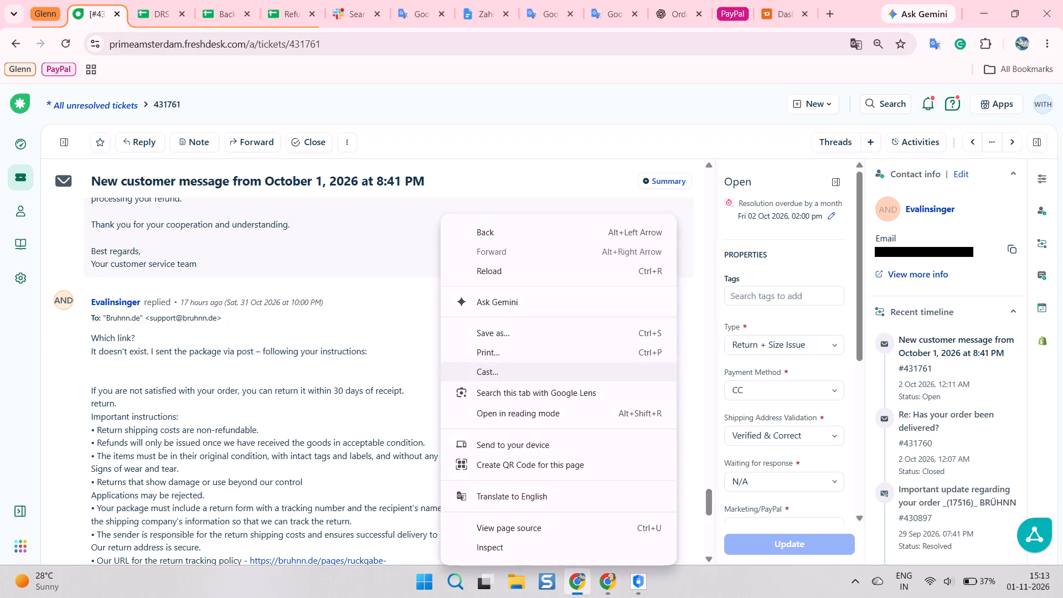
pyautogui.scroll(-1, 504, 426)
pyautogui.click(527, 492)
pyautogui.tripleClick(734, 76)
pyautogui.doubleClick(734, 76)
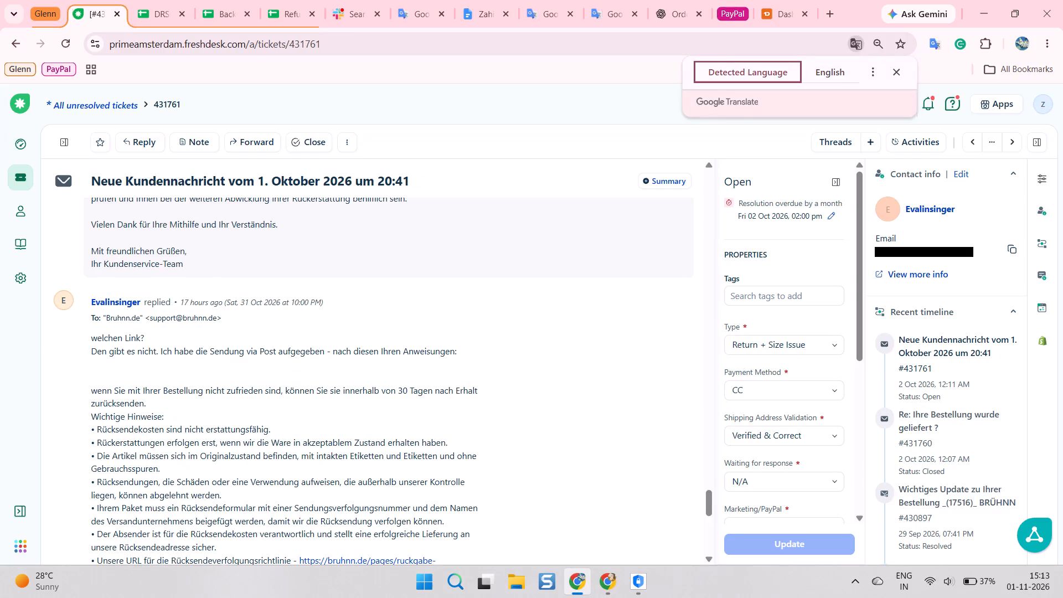
pyautogui.click(428, 267)
pyautogui.click(362, 279)
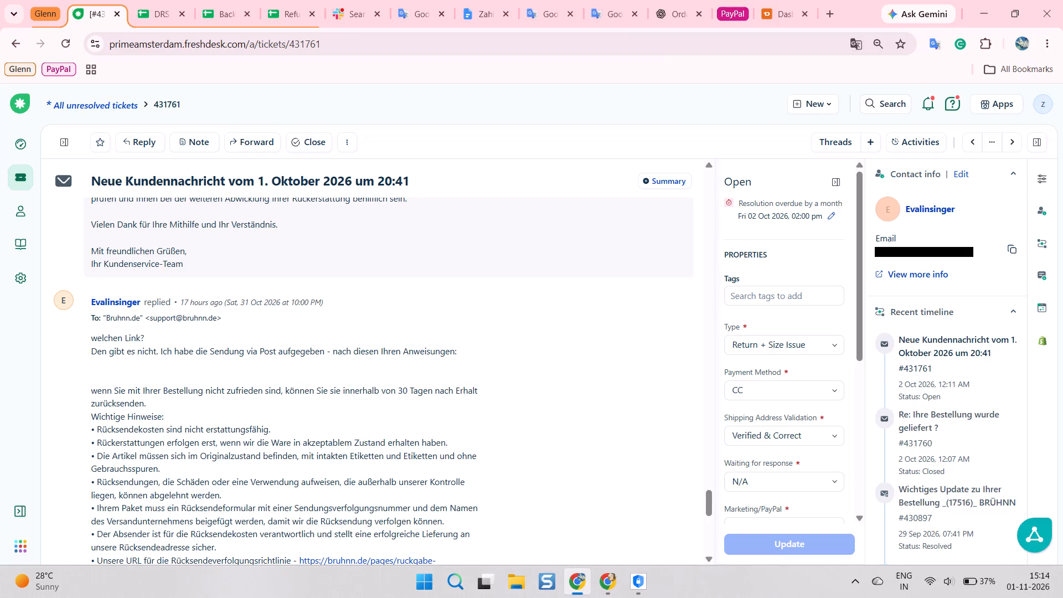
# Replace the source text in Google Translate with the copied English email body for translation into German.
pyautogui.click(489, 0)
pyautogui.click(566, 2)
pyautogui.click(594, 0)
pyautogui.scroll(7, 517, 153)
pyautogui.scroll(2, 512, 219)
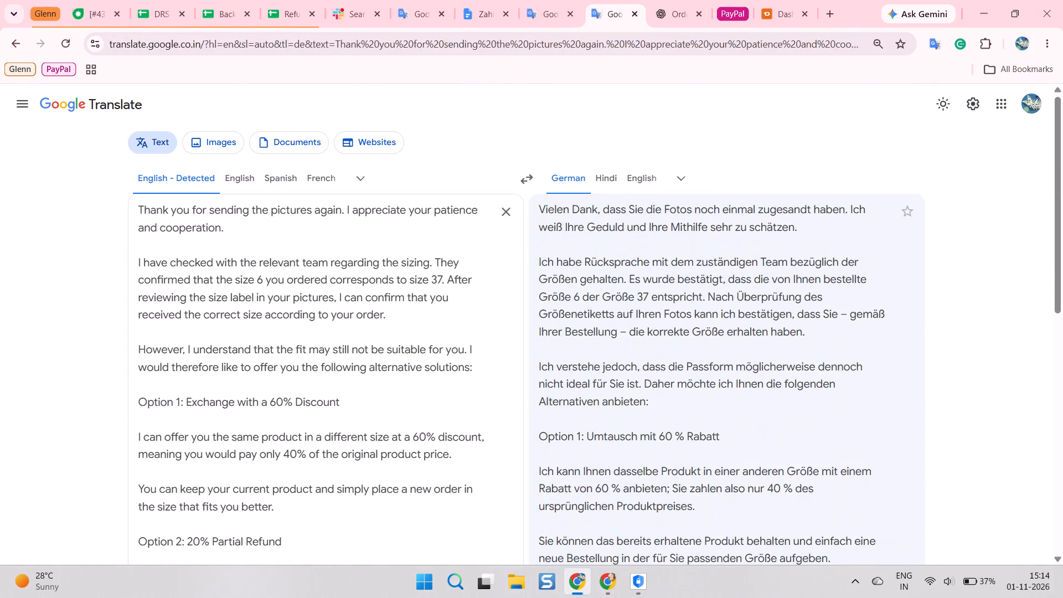
pyautogui.click(510, 218)
pyautogui.hotkey('ctrl', 'v')
# Remove the blank lines between the Tracking Number, Tracking Link and Return Receipt items in the English source text.
pyautogui.scroll(-1, 286, 285)
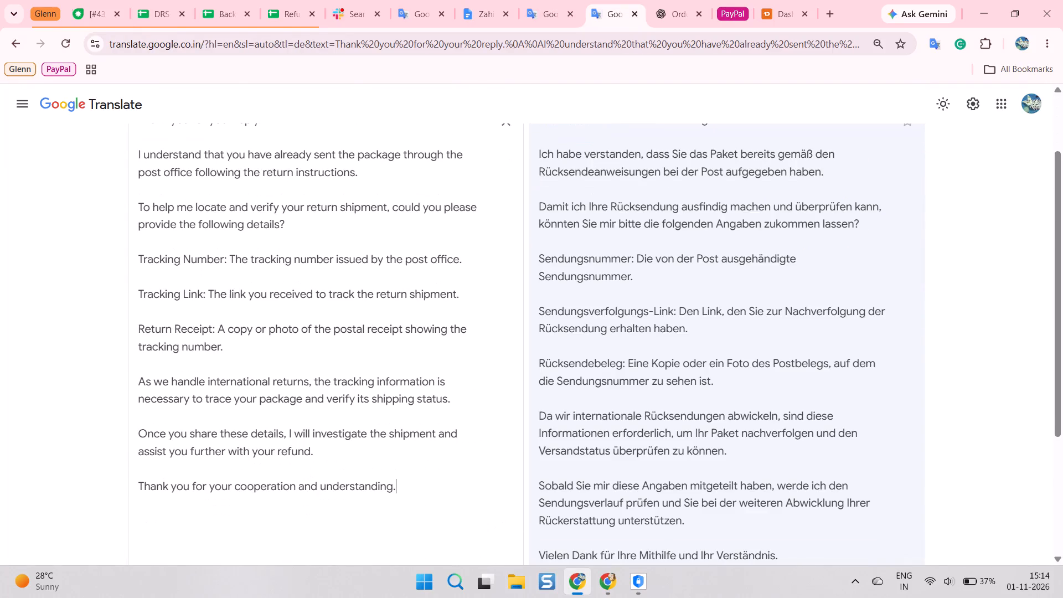
pyautogui.click(195, 278)
pyautogui.press('BackSpace')
pyautogui.click(174, 301)
pyautogui.press('BackSpace')
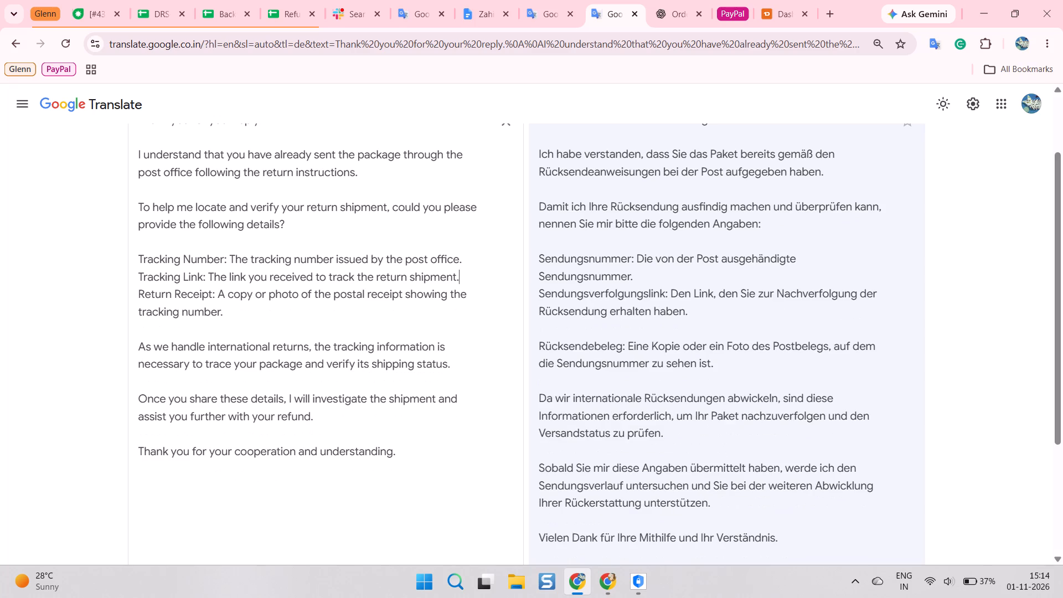
# Check the updated German translation and copy it in full.
pyautogui.scroll(2, 202, 286)
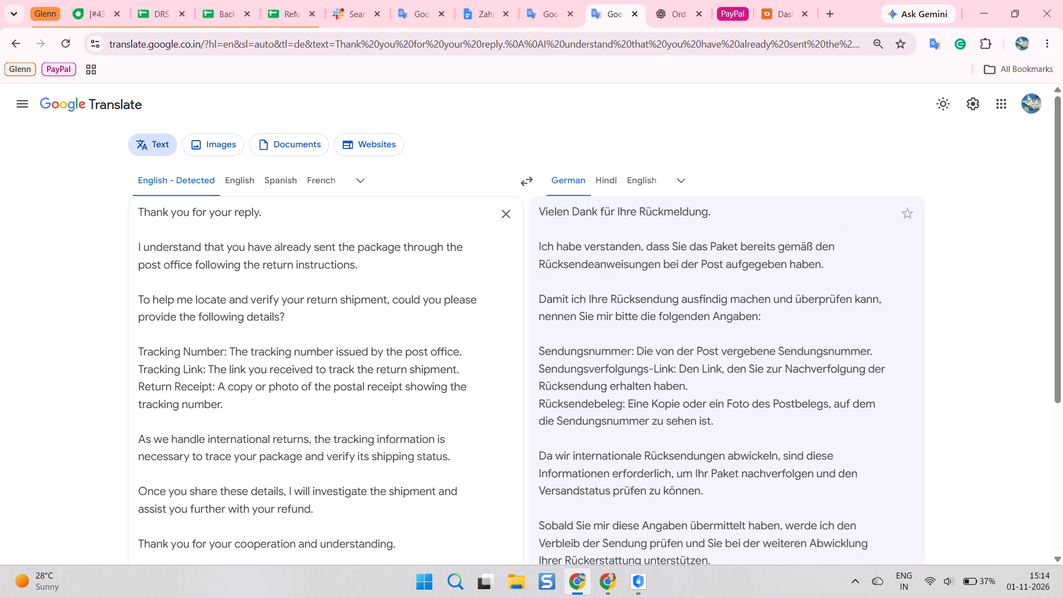
pyautogui.scroll(-4, 588, 269)
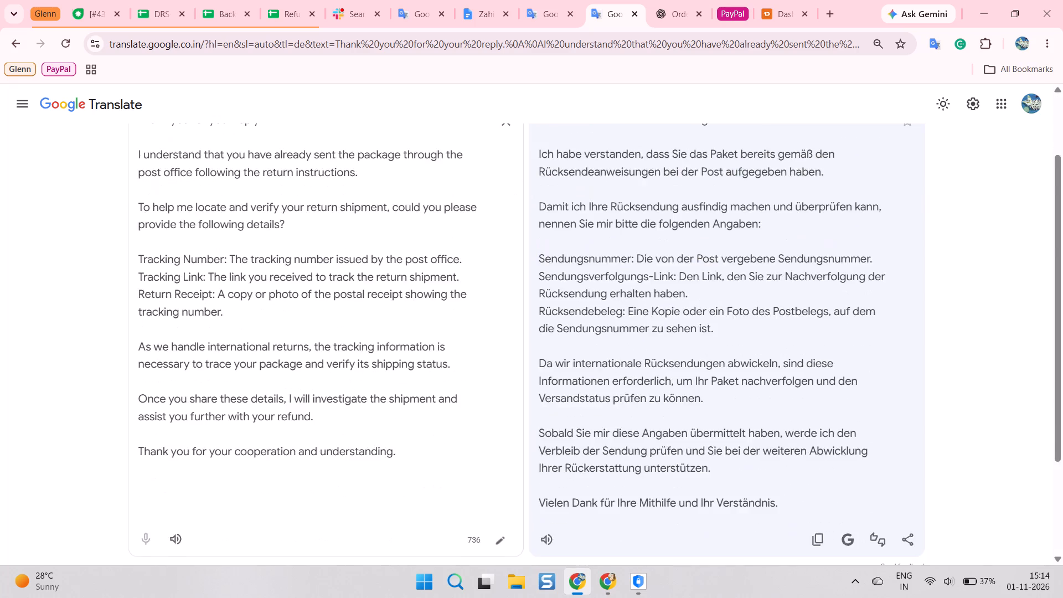
pyautogui.scroll(-5, 647, 284)
pyautogui.click(821, 397)
pyautogui.click(101, 0)
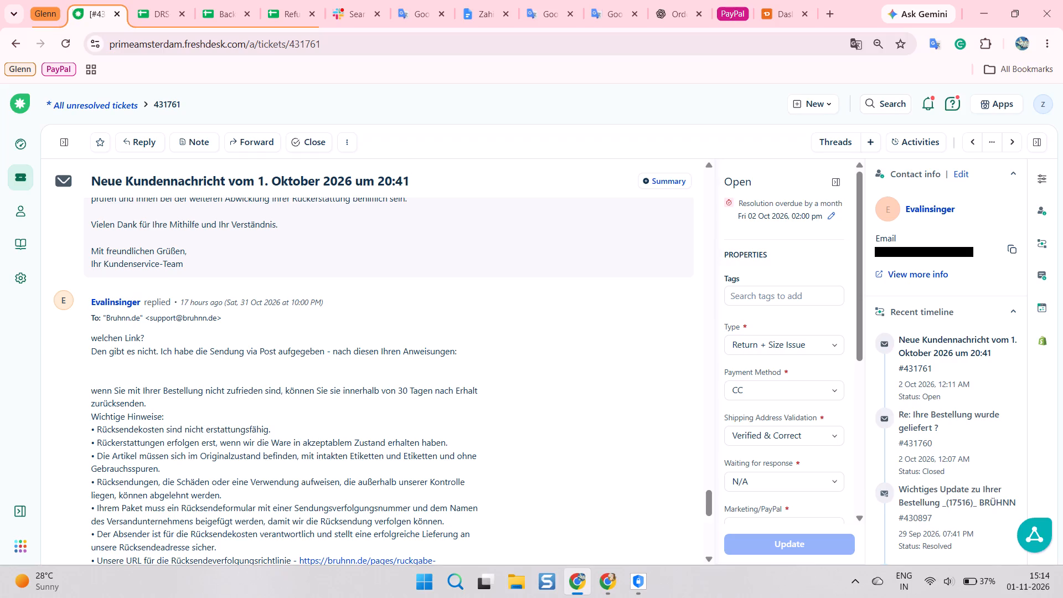
pyautogui.click(419, 329)
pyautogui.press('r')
pyautogui.scroll(-12, 204, 308)
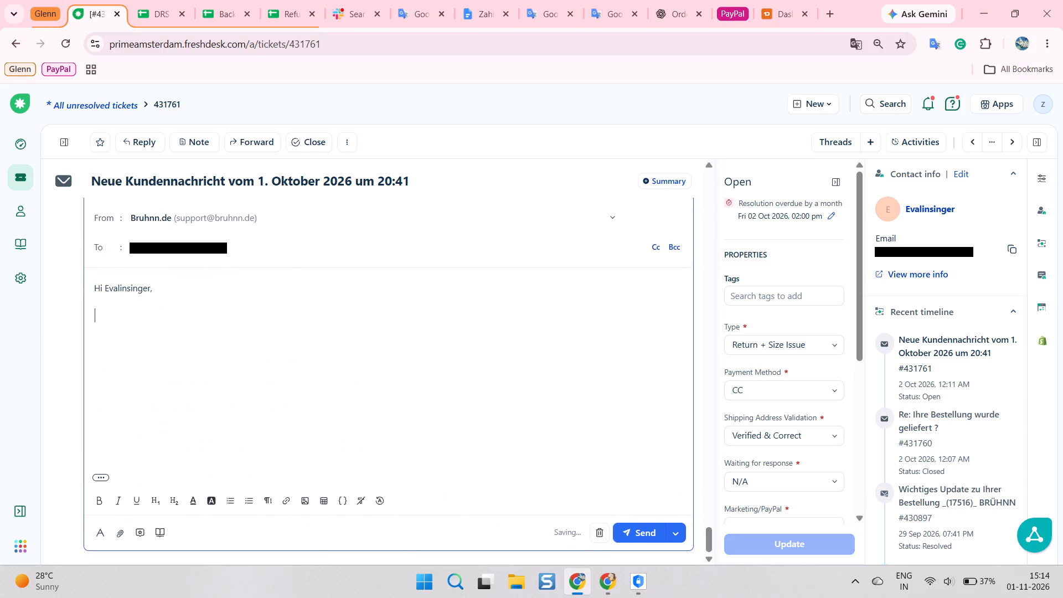
pyautogui.scroll(-1, 102, 461)
pyautogui.click(118, 478)
pyautogui.keyDown('ctrl'); pyautogui.moveTo(125, 472); pyautogui.dragTo(131, 464); pyautogui.keyUp('ctrl')
pyautogui.hotkey('ctrl', 'a')
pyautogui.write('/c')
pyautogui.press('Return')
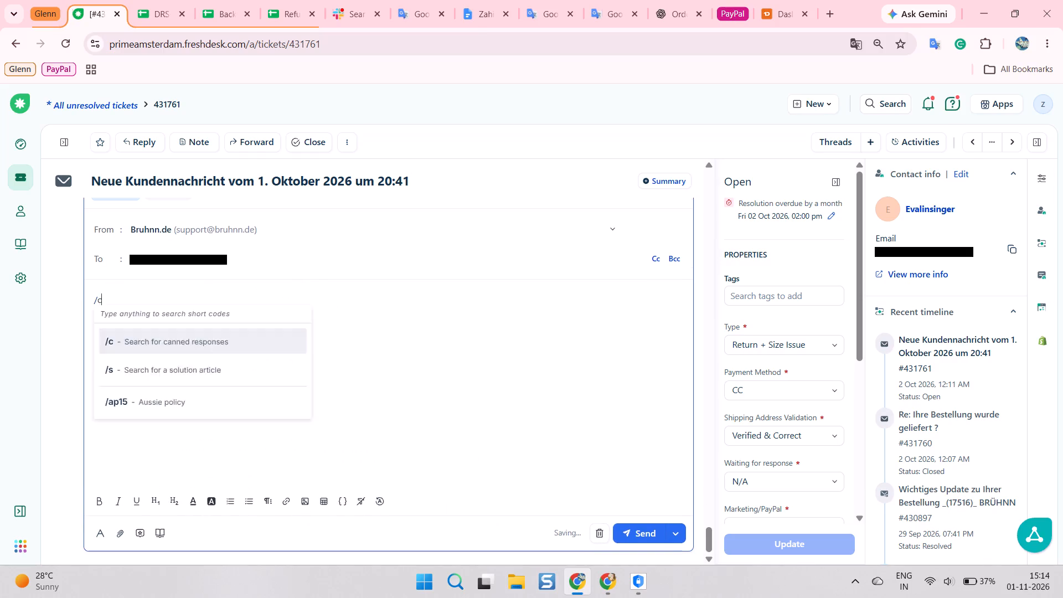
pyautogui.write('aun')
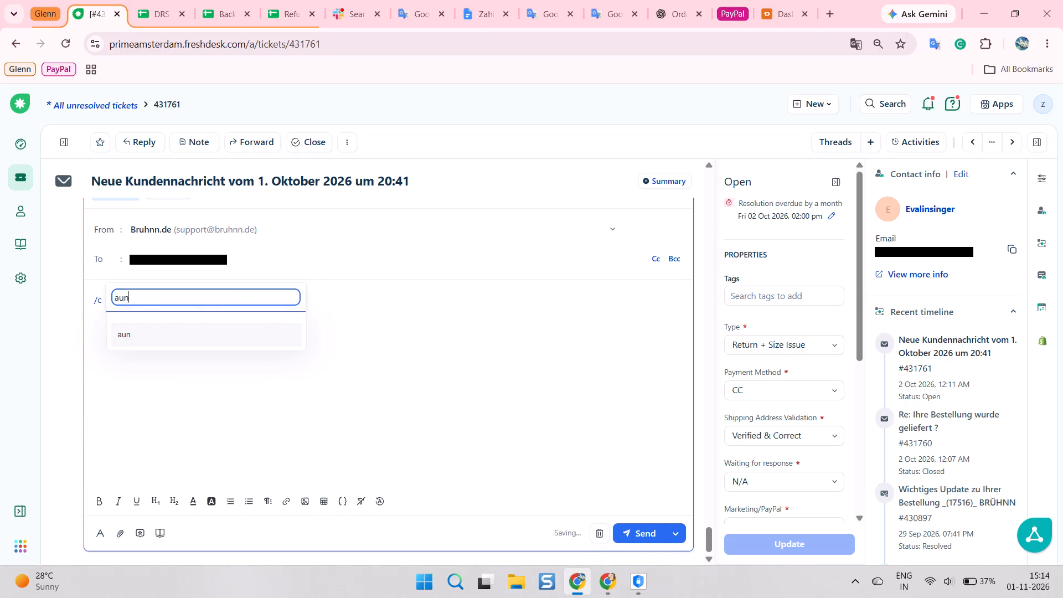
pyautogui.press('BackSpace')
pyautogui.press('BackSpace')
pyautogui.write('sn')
pyautogui.click(125, 340)
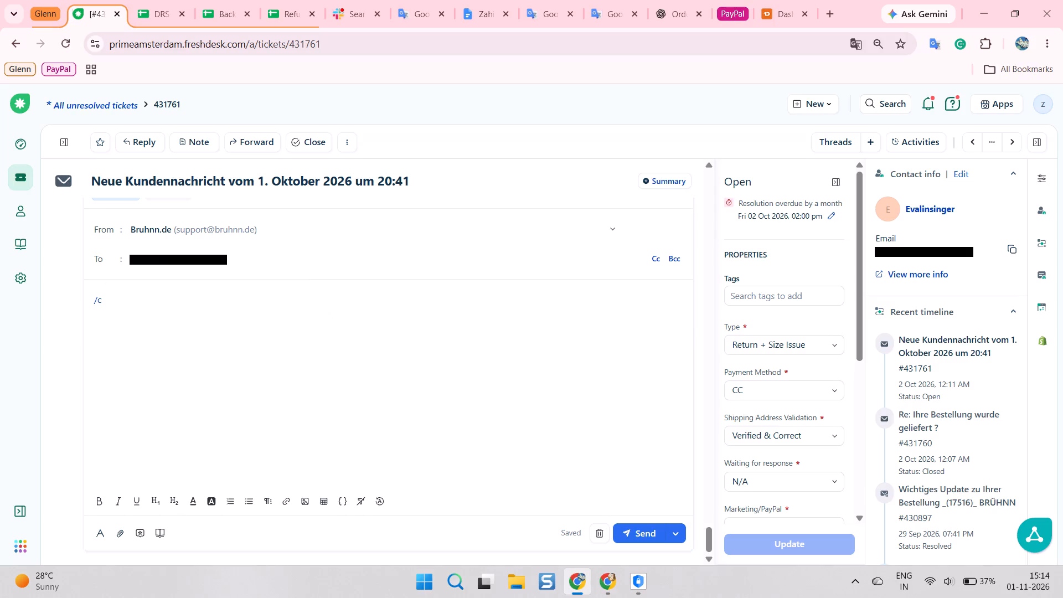
# Paste the German translation between the greeting and sign-off of the reply and remove the surplus blank line below it.
pyautogui.click(113, 333)
pyautogui.hotkey('ctrl', 'v')
pyautogui.scroll(-4, 130, 337)
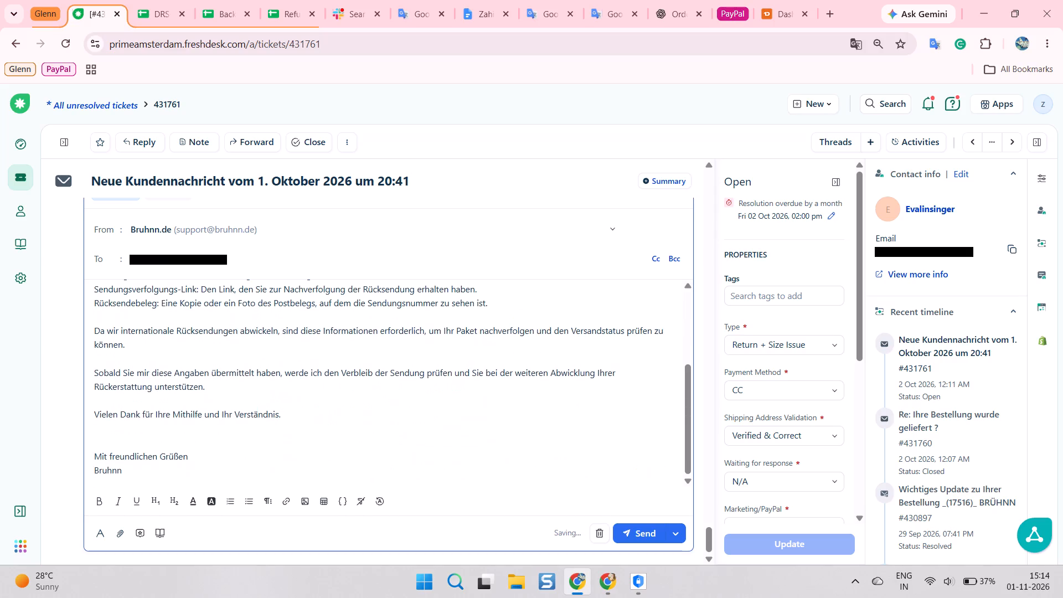
pyautogui.click(110, 429)
pyautogui.press('BackSpace')
# Copy the customer's name from the quoted "Hallo" greeting, paste it into an emptied Google Translate and cut it as plain text.
pyautogui.scroll(6, 173, 405)
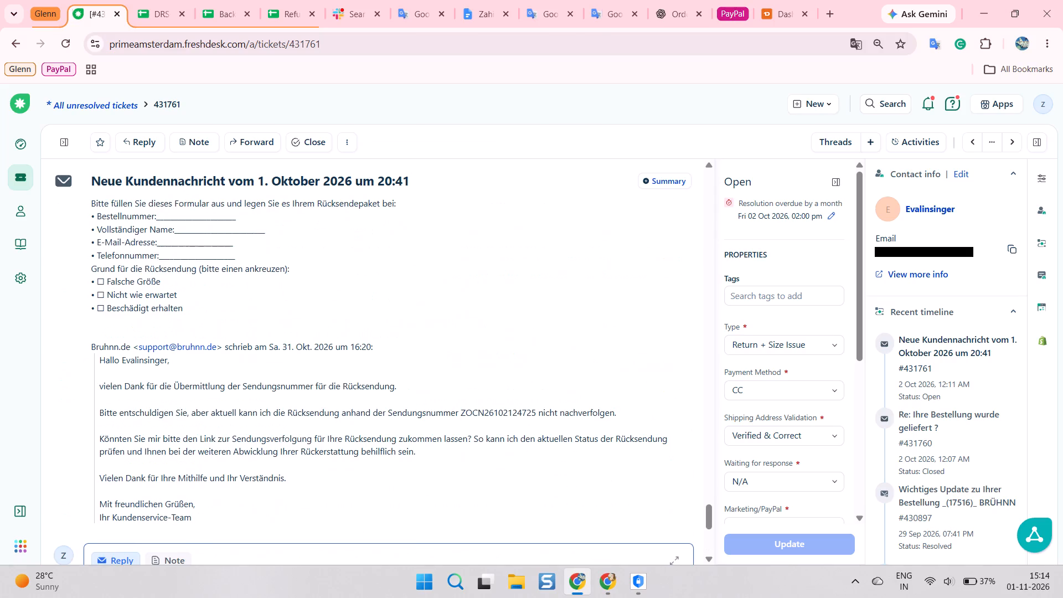
pyautogui.doubleClick(141, 365)
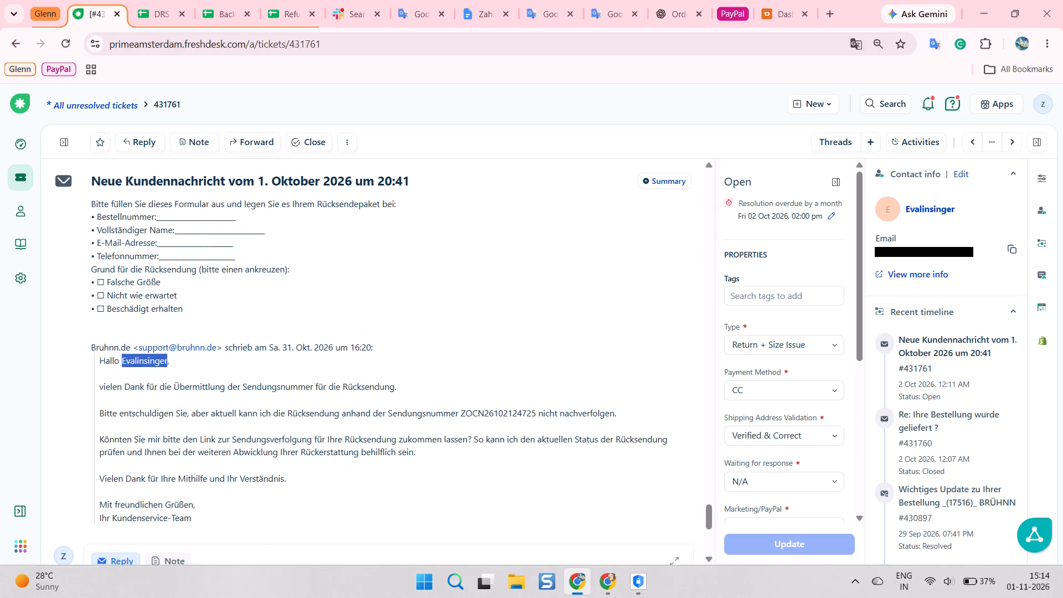
pyautogui.hotkey('ctrl', 'c')
pyautogui.hotkey('ctrl', 'c')
pyautogui.click(617, 0)
pyautogui.scroll(11, 501, 171)
pyautogui.click(505, 218)
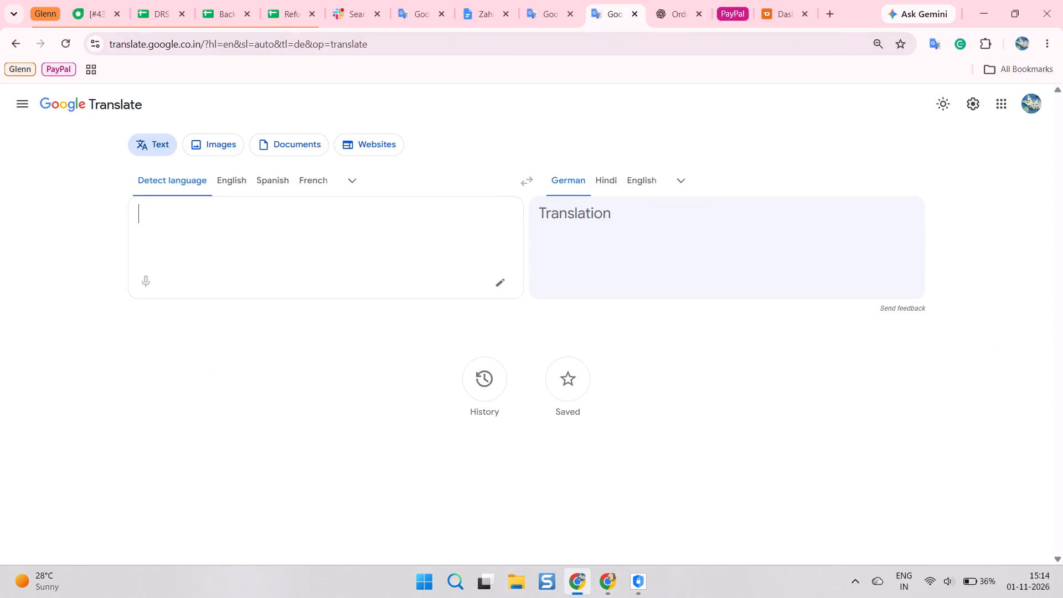
pyautogui.hotkey('ctrl', 'v')
pyautogui.hotkey('ctrl', 'a')
pyautogui.hotkey('ctrl', 'x')
pyautogui.click(90, 0)
pyautogui.scroll(-3, 230, 364)
pyautogui.scroll(-1, 171, 364)
pyautogui.doubleClick(137, 302)
pyautogui.hotkey('ctrl', 'v')
# Send the German reply on ticket #431761.
pyautogui.scroll(-10, 156, 317)
pyautogui.click(641, 540)
pyautogui.scroll(-2, 394, 337)
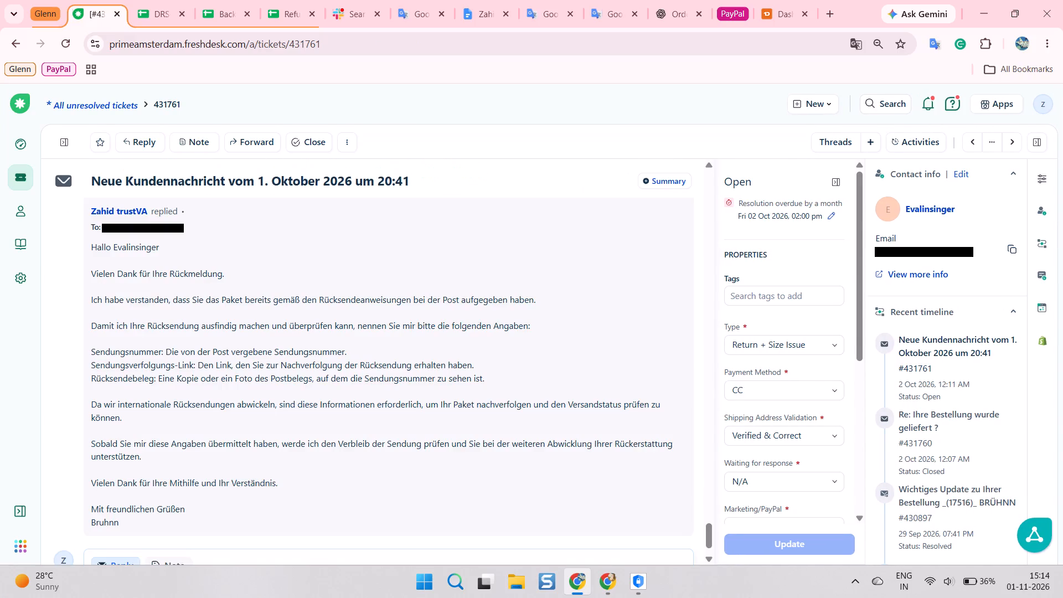
pyautogui.scroll(-3, 398, 339)
pyautogui.scroll(-4, 806, 332)
pyautogui.click(761, 277)
pyautogui.click(757, 362)
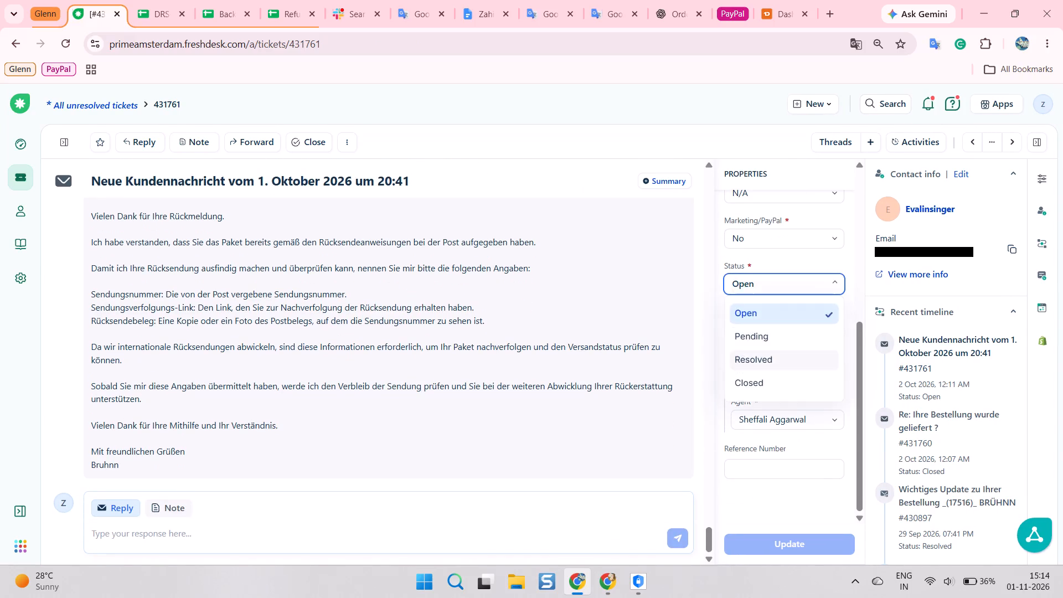
pyautogui.press('Tab')
pyautogui.press('Tab')
pyautogui.press('Tab')
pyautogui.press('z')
pyautogui.scroll(-7, 764, 422)
pyautogui.click(799, 543)
pyautogui.scroll(-2, 641, 416)
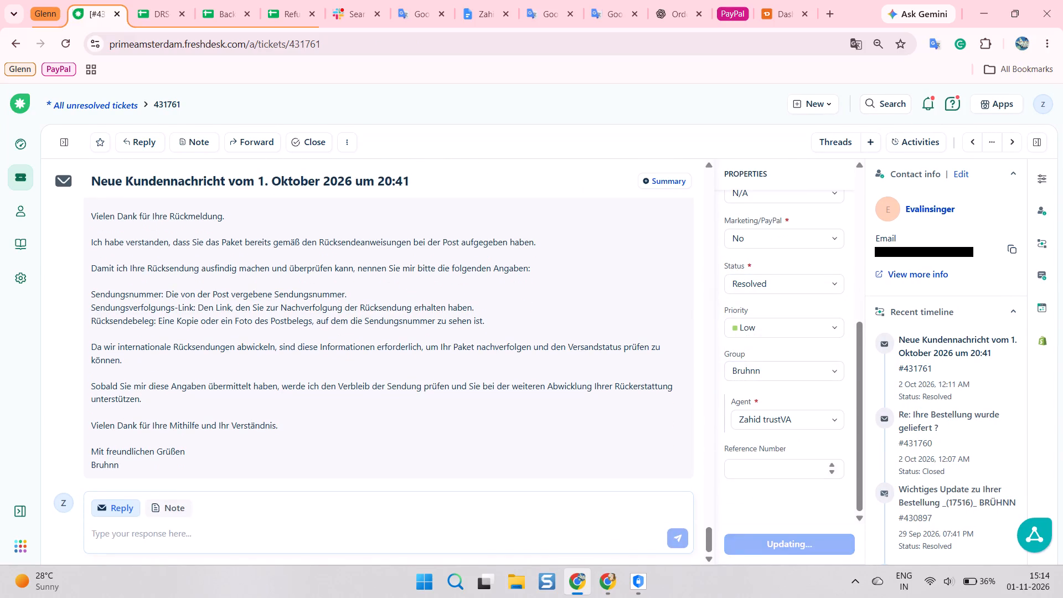
# Copy ticket number 431761 and log it in cell AM2 under ZAHID in the DRS- Nov 2026 sheet.
pyautogui.scroll(-5, 517, 331)
pyautogui.doubleClick(164, 102)
pyautogui.hotkey('ctrl', 'c')
pyautogui.hotkey('ctrl', 'c')
pyautogui.keyDown('ctrl'); pyautogui.click(155, 0); pyautogui.keyUp('ctrl')
pyautogui.hotkey('ctrl', 'v')
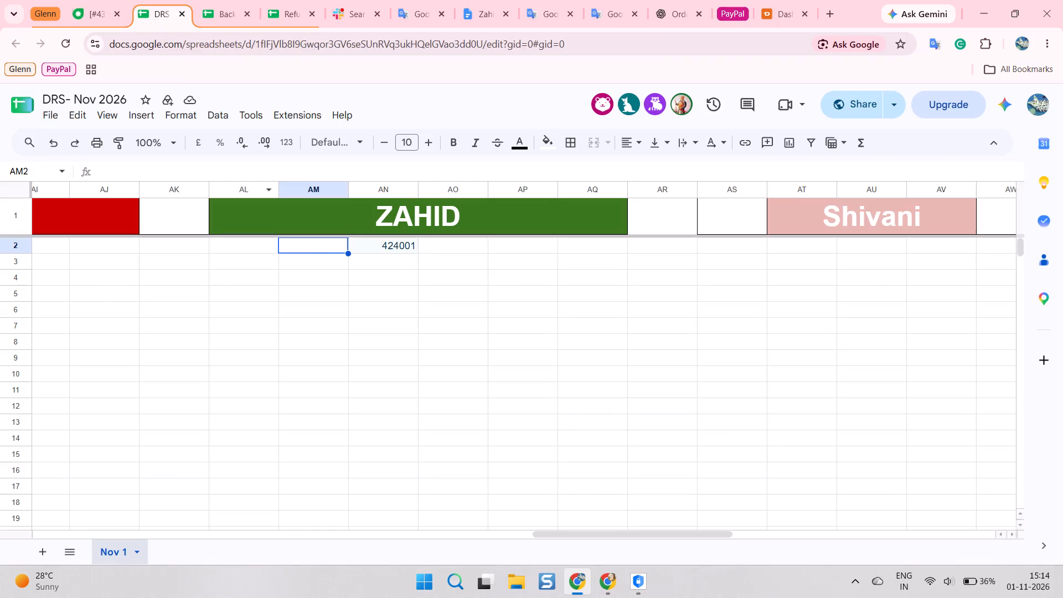
pyautogui.click(317, 265)
pyautogui.click(409, 264)
pyautogui.hscroll(-1, 421, 267)
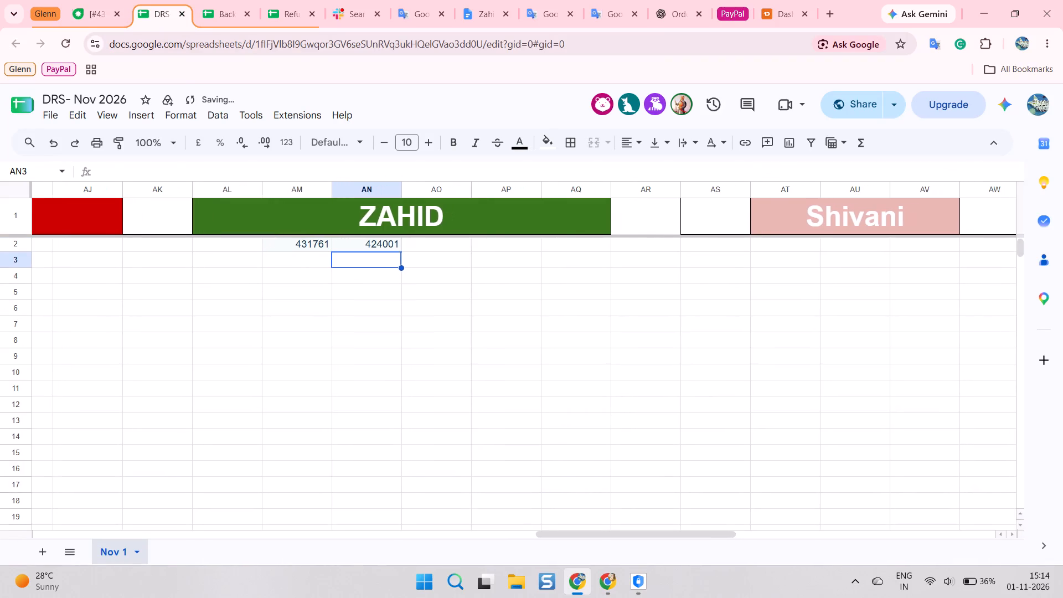
pyautogui.click(90, 0)
pyautogui.click(420, 317)
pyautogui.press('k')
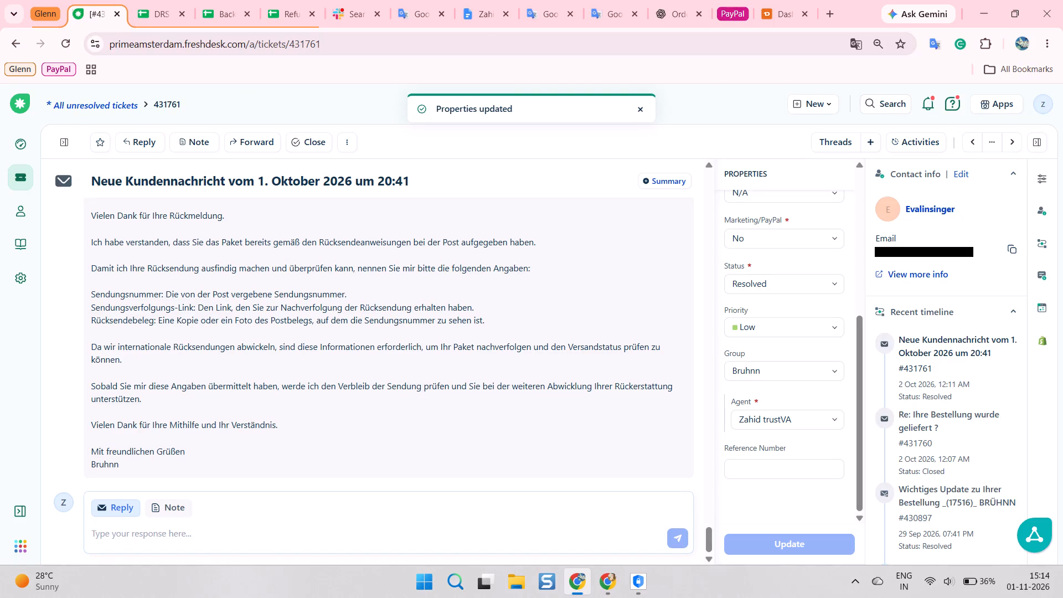
pyautogui.scroll(-13, 422, 320)
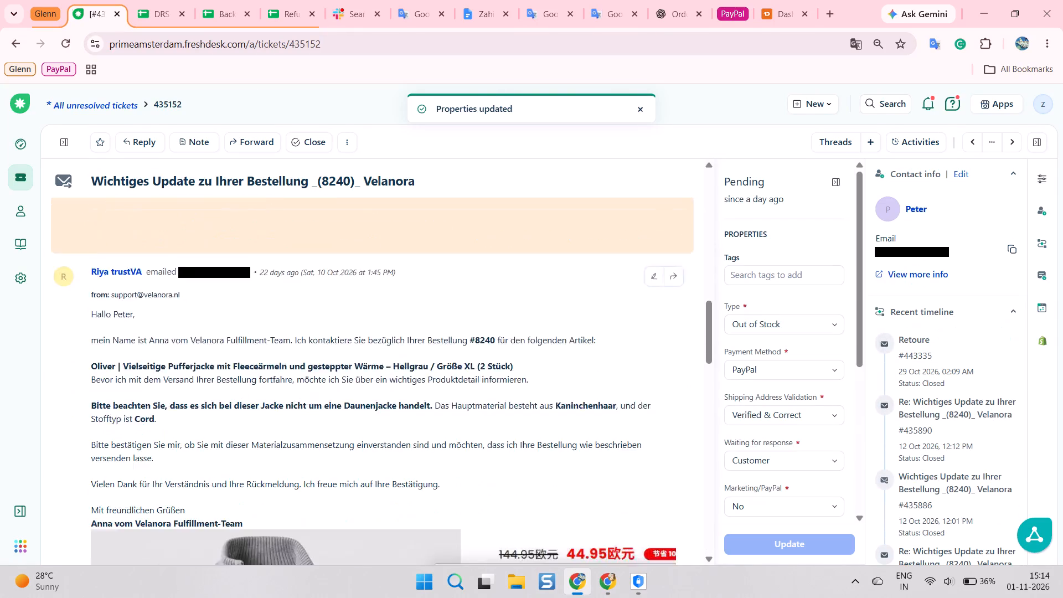
pyautogui.scroll(-13, 398, 334)
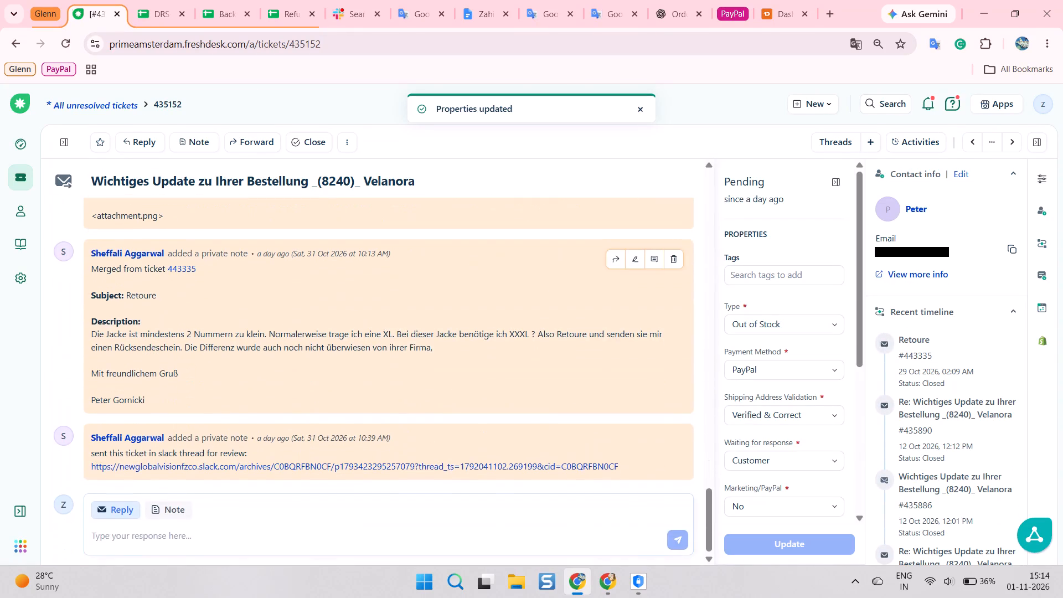
pyautogui.scroll(-4, 386, 334)
pyautogui.click(426, 310)
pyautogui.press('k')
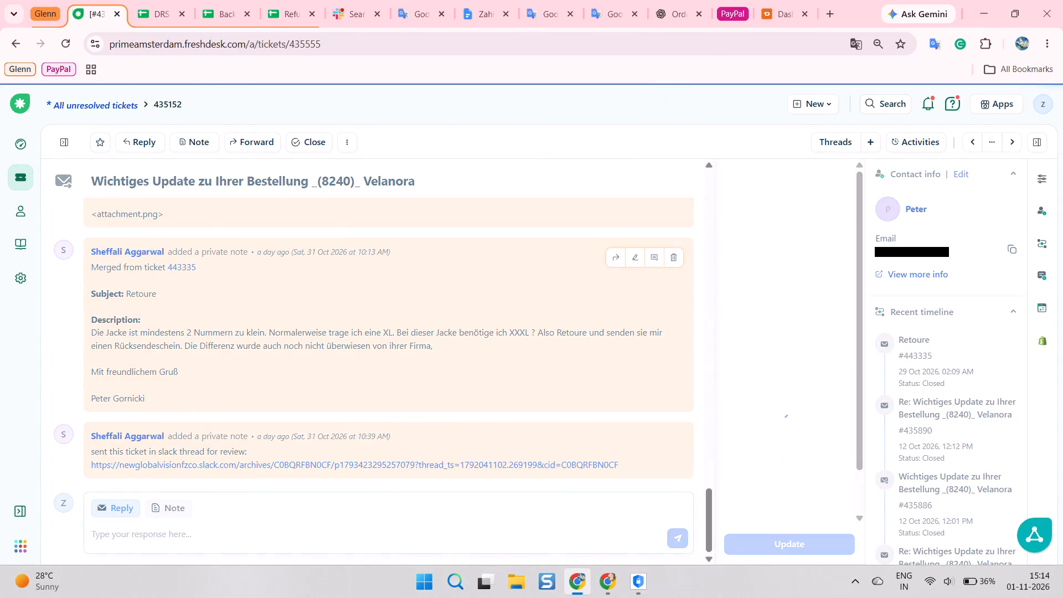
pyautogui.scroll(-19, 426, 311)
pyautogui.scroll(-5, 430, 344)
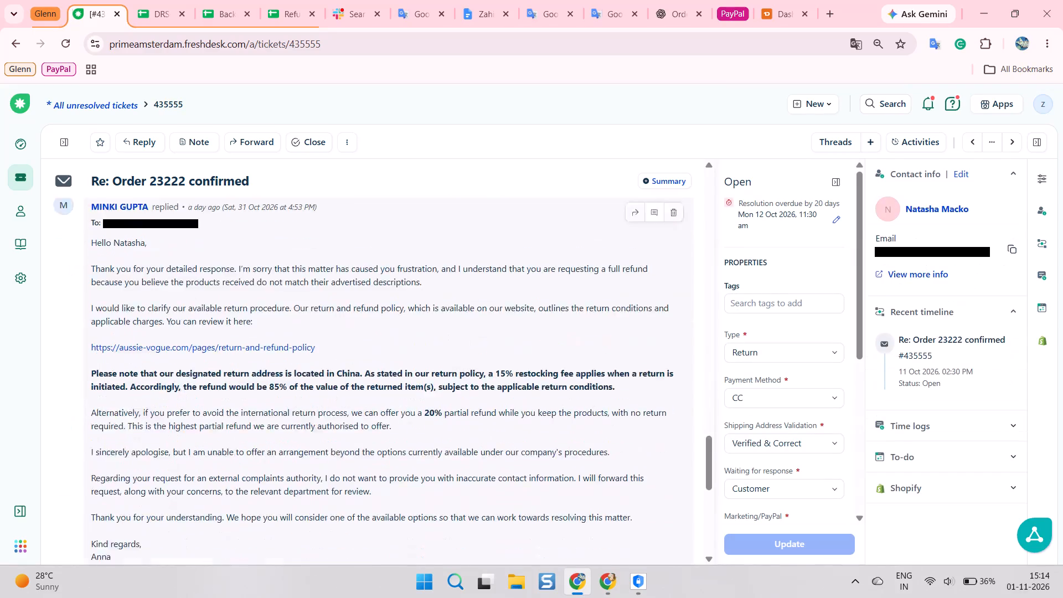
pyautogui.scroll(-5, 431, 343)
# Move on to ticket #435690 and read the customer's latest reply down to its photo attachments.
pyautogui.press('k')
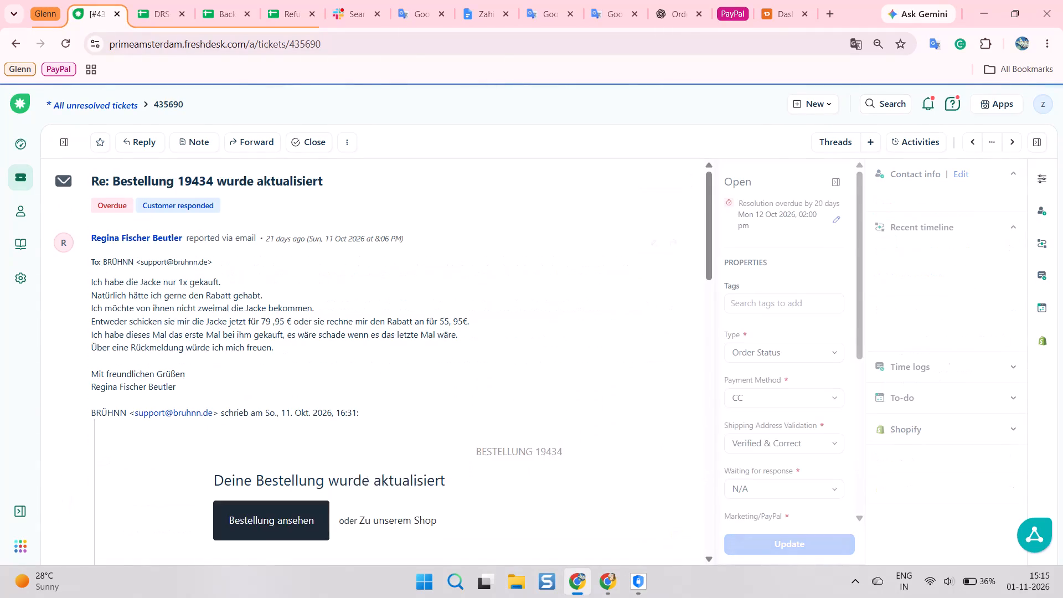
pyautogui.scroll(-20, 434, 337)
pyautogui.scroll(-3, 434, 337)
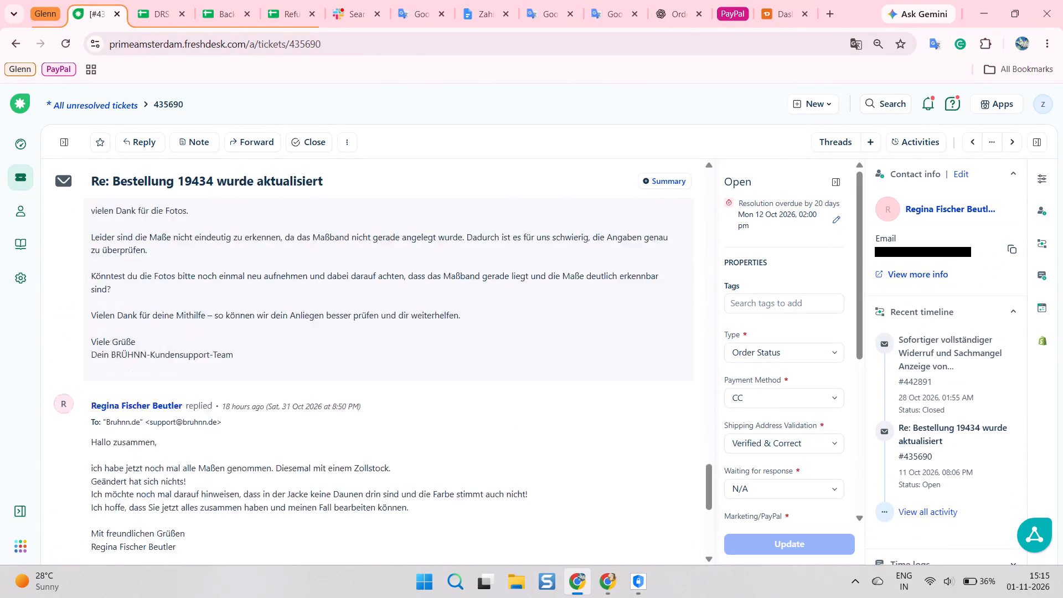
pyautogui.scroll(-16, 446, 355)
pyautogui.scroll(3, 442, 349)
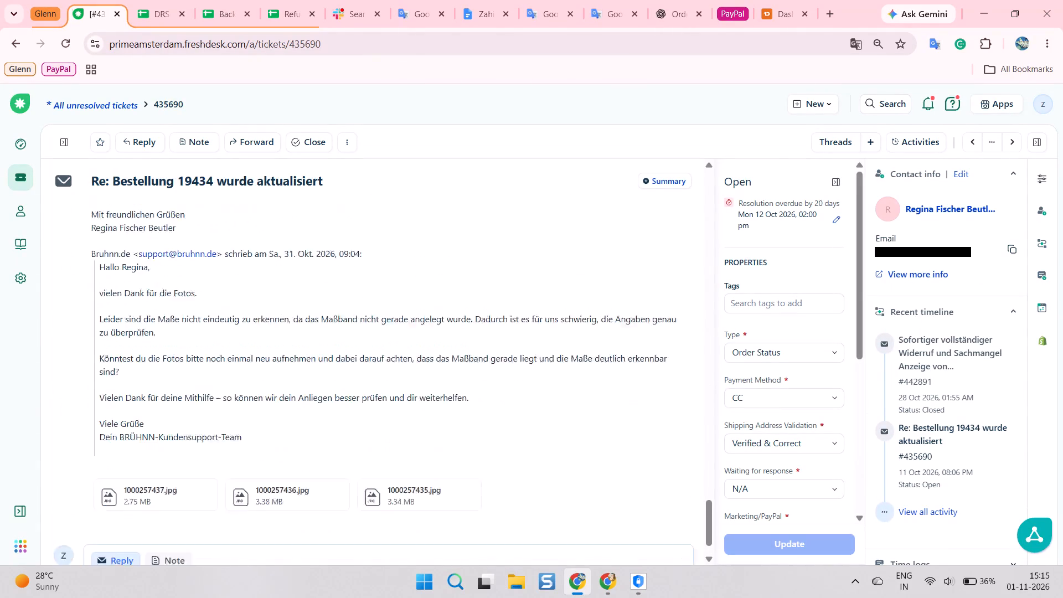
pyautogui.click(450, 337)
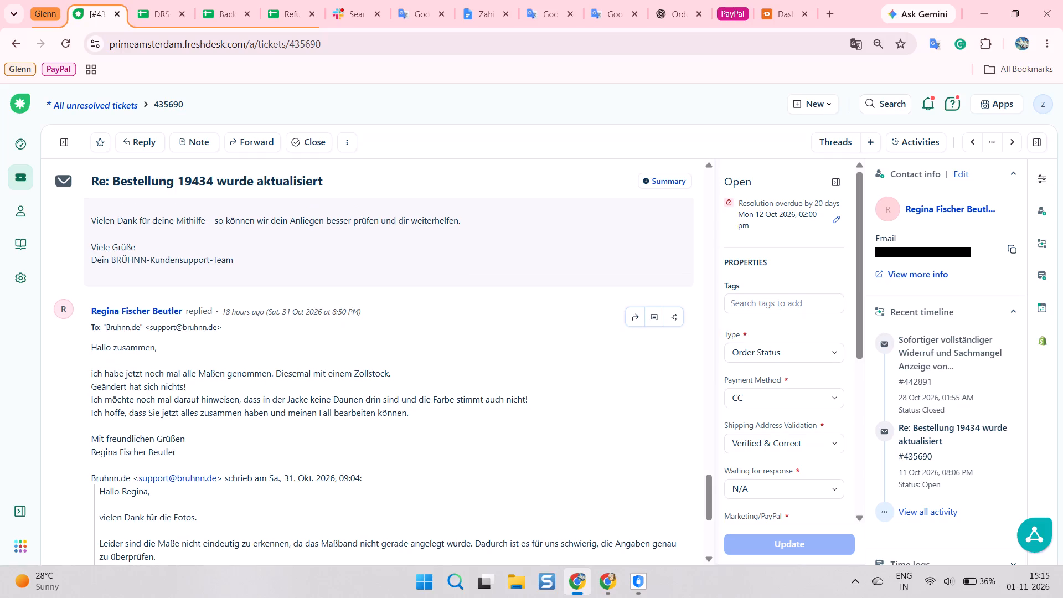
pyautogui.click(454, 345)
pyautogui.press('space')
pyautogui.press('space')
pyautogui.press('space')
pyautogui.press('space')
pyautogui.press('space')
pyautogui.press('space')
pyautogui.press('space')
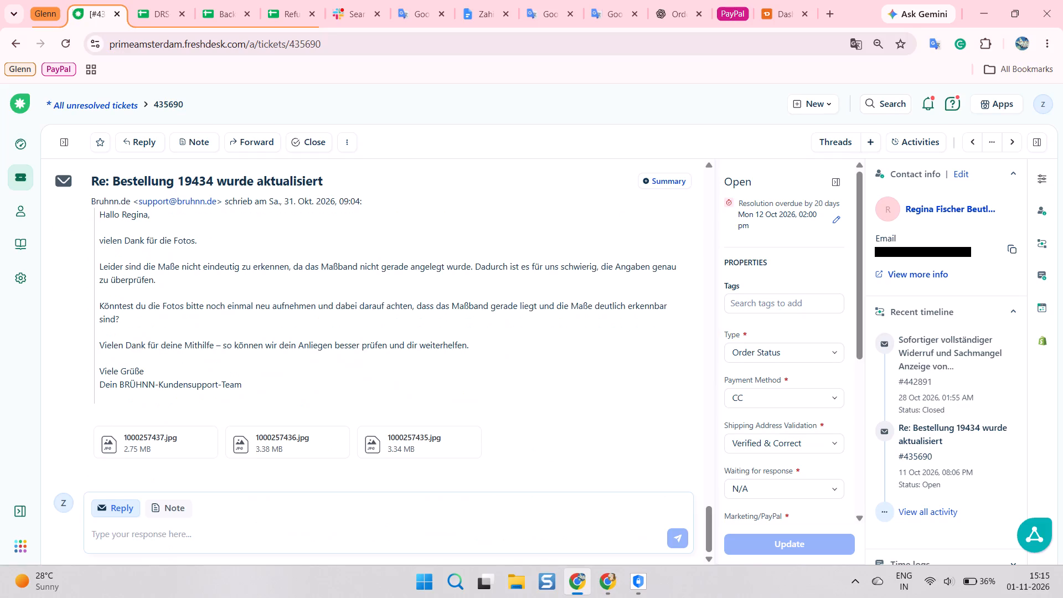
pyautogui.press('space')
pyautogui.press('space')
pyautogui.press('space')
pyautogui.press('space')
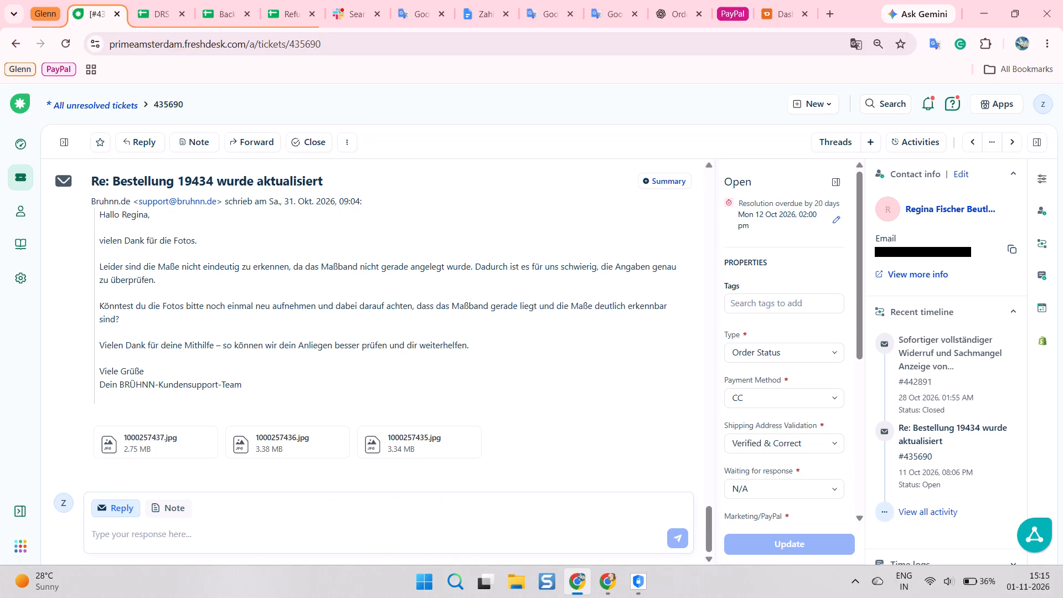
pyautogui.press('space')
pyautogui.click(493, 349)
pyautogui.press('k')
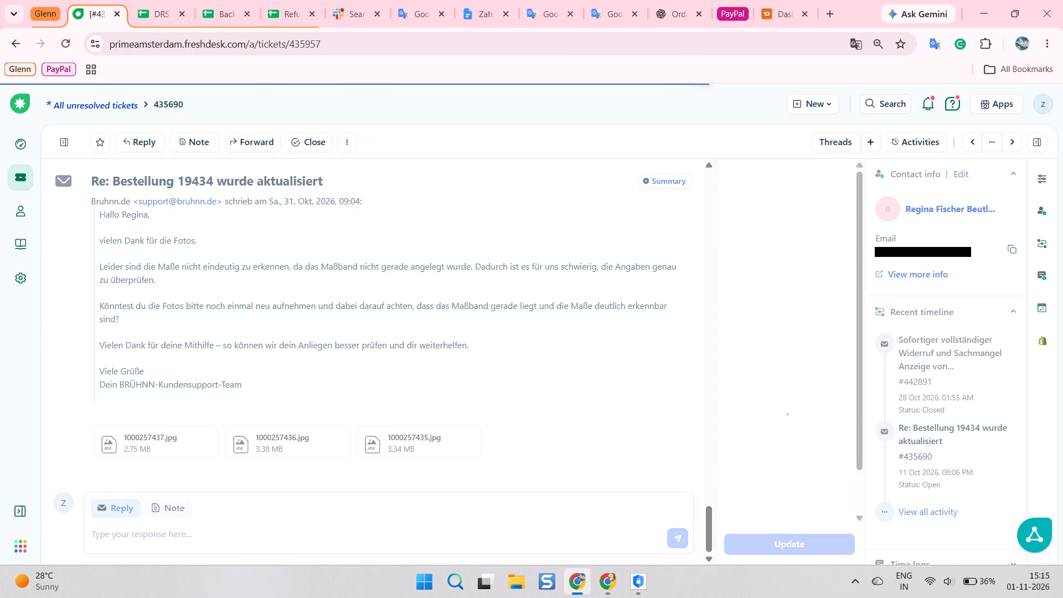
pyautogui.scroll(-11, 456, 310)
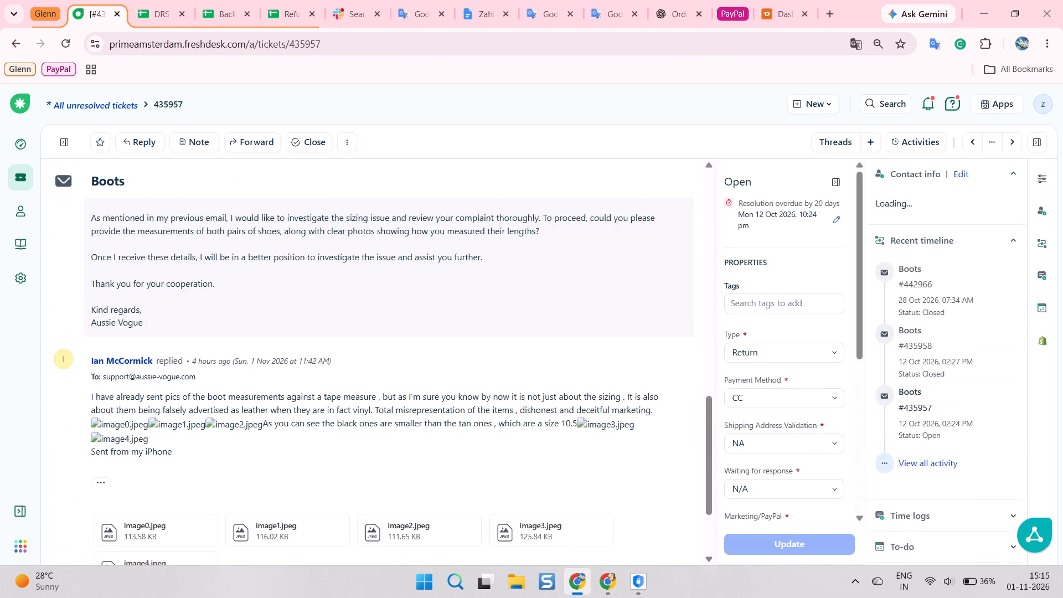
pyautogui.scroll(-4, 450, 307)
pyautogui.click(457, 297)
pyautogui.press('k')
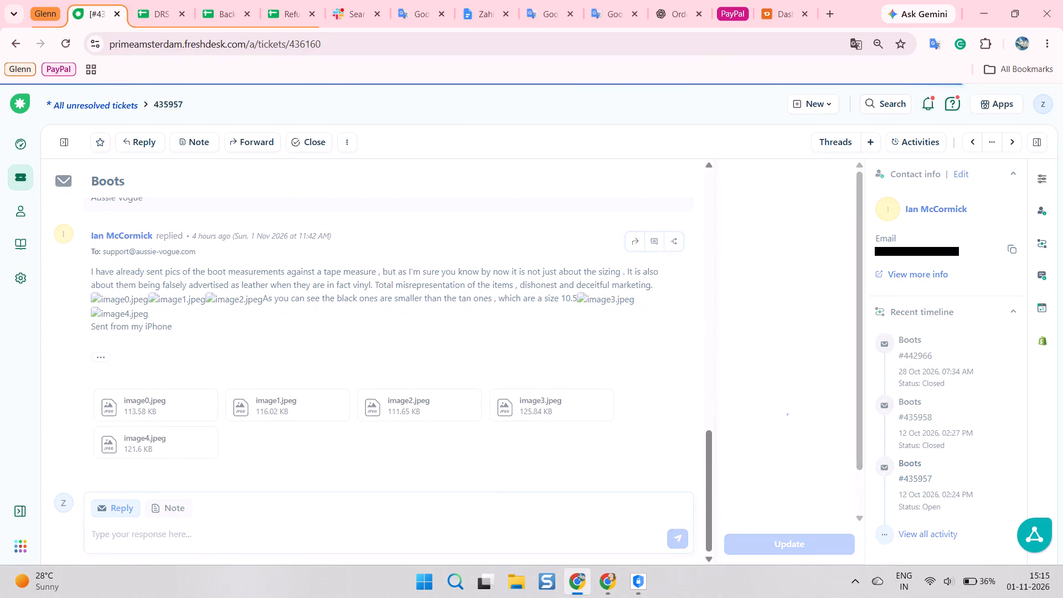
pyautogui.scroll(-18, 463, 295)
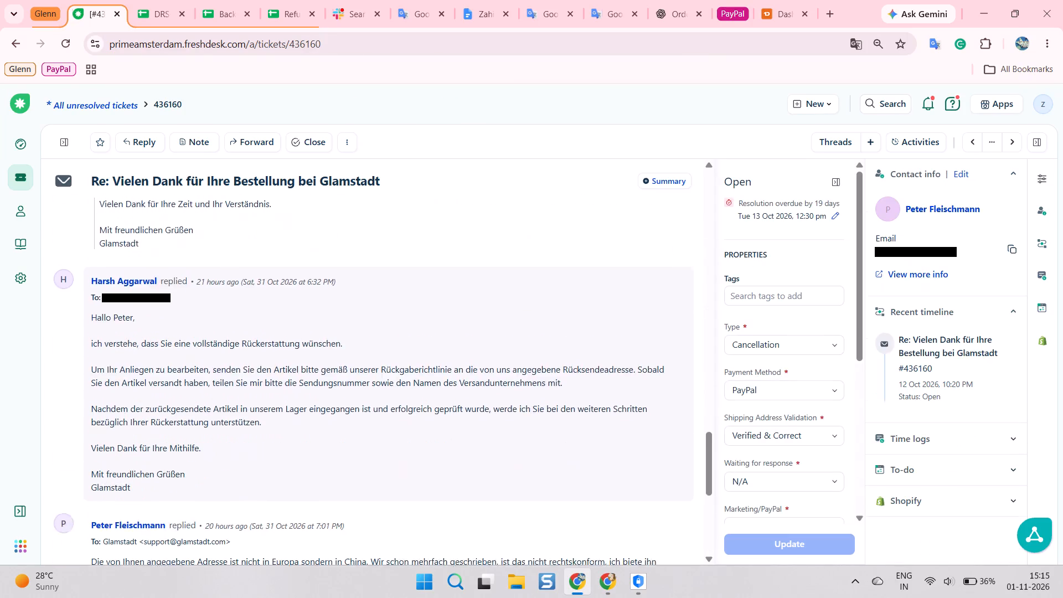
pyautogui.scroll(-9, 436, 302)
pyautogui.scroll(1, 437, 297)
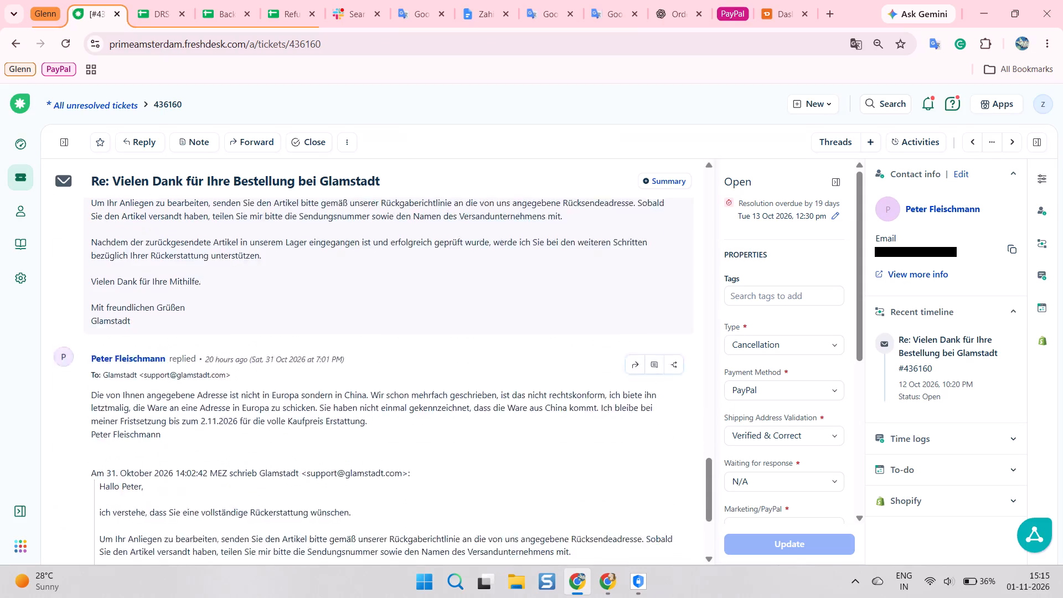
pyautogui.scroll(1, 437, 297)
# Move on to ticket #436806 and read the agent's last message and the customer's reply about the return parcel.
pyautogui.click(505, 337)
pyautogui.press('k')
pyautogui.scroll(-3, 431, 315)
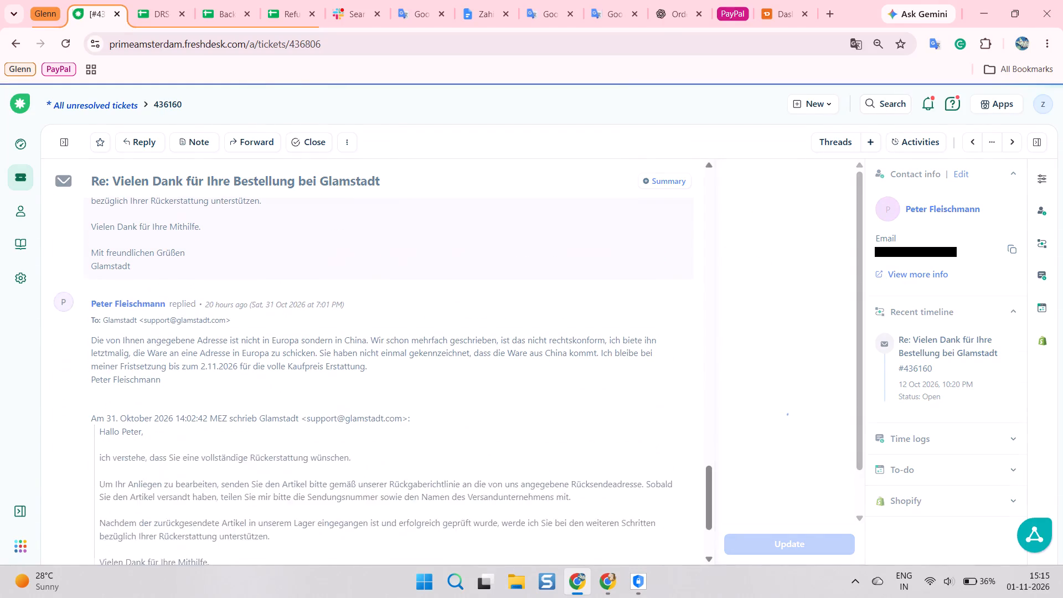
pyautogui.scroll(-12, 432, 309)
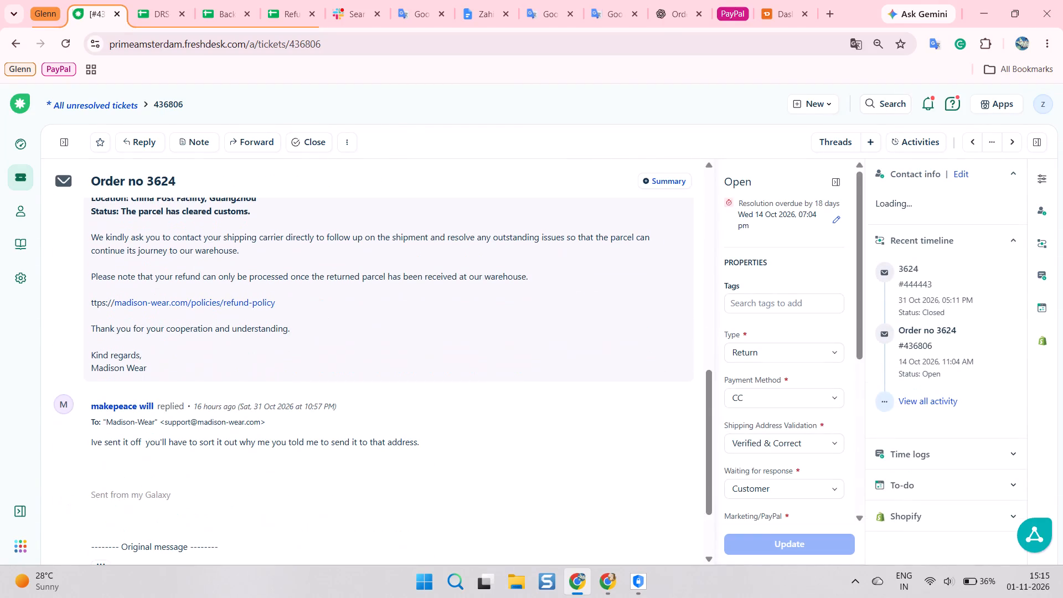
pyautogui.click(428, 311)
pyautogui.scroll(-2, 428, 311)
pyautogui.click(427, 311)
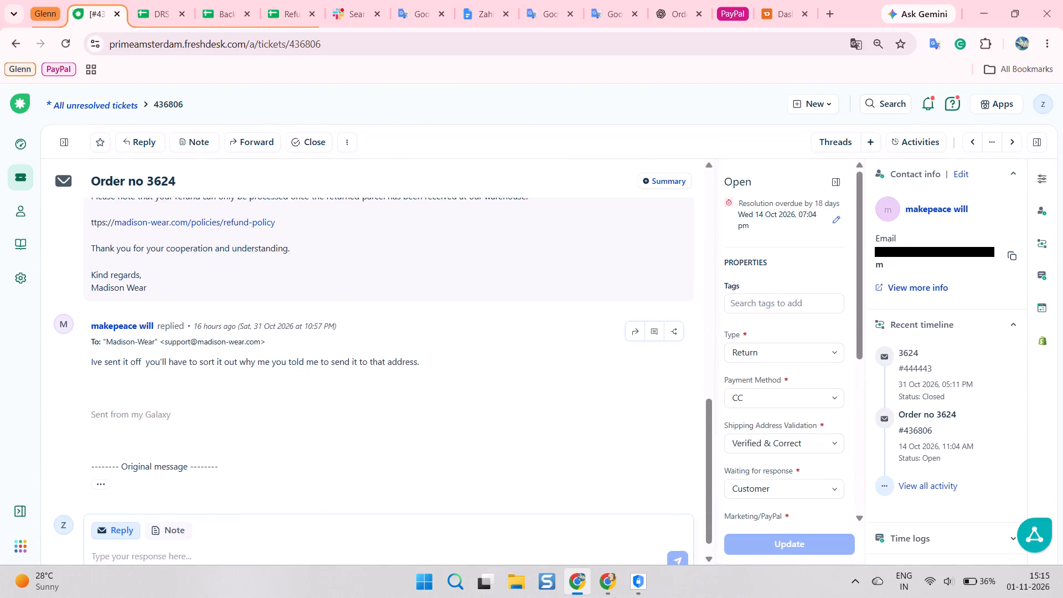
pyautogui.scroll(-1, 440, 327)
pyautogui.click(452, 347)
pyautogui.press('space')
pyautogui.scroll(3, 453, 344)
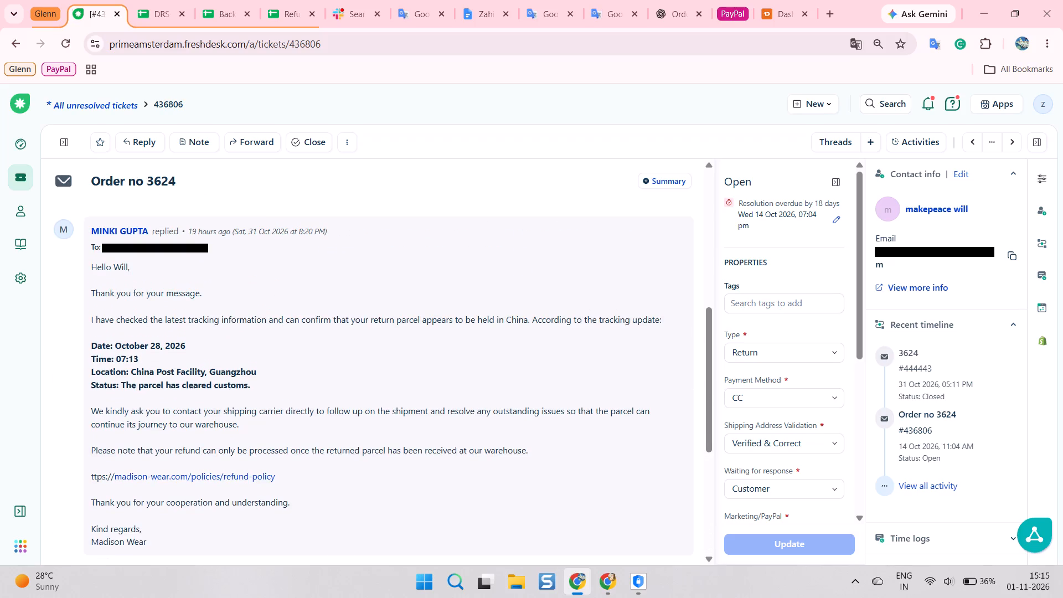
pyautogui.scroll(-3, 403, 338)
pyautogui.click(455, 331)
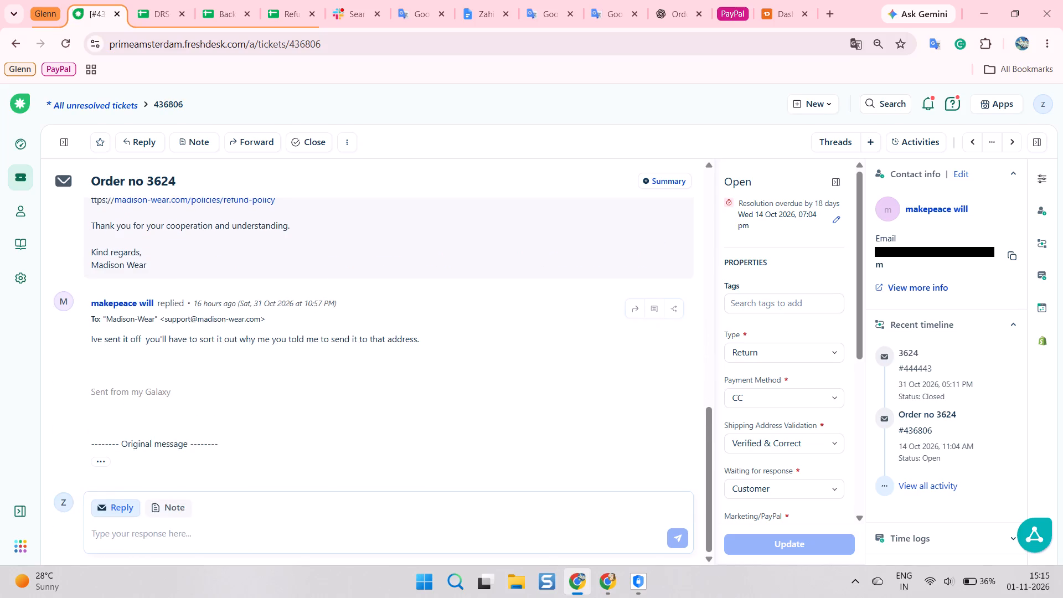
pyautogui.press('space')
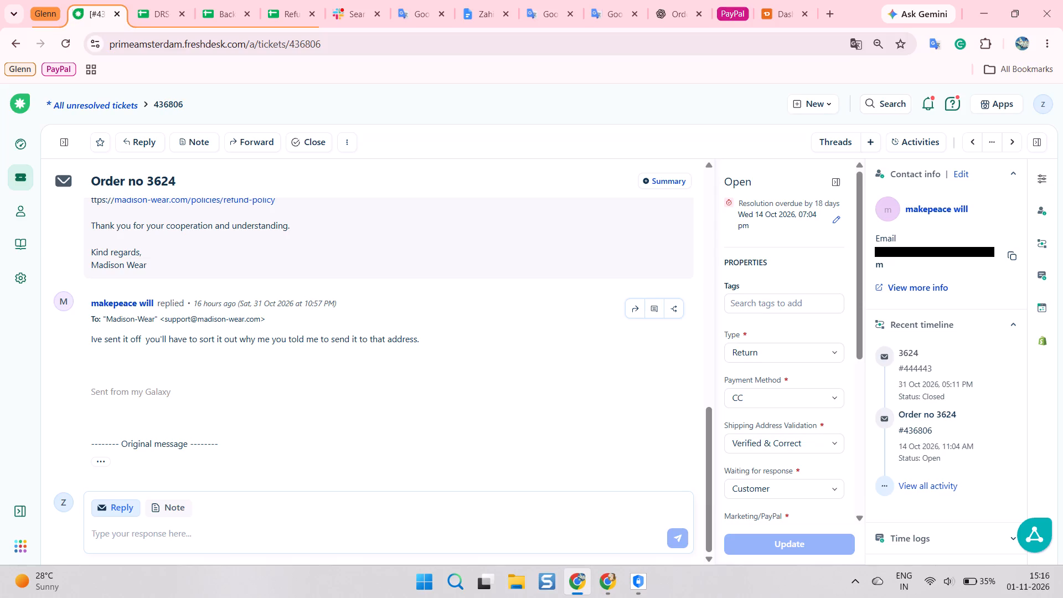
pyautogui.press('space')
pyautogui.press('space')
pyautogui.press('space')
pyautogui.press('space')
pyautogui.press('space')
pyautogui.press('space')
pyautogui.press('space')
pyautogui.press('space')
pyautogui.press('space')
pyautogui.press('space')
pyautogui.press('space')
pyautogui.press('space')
# Review the earlier messages in ticket #436806, including the agent's tracking update and the customer's preceding reply.
pyautogui.scroll(3, 448, 331)
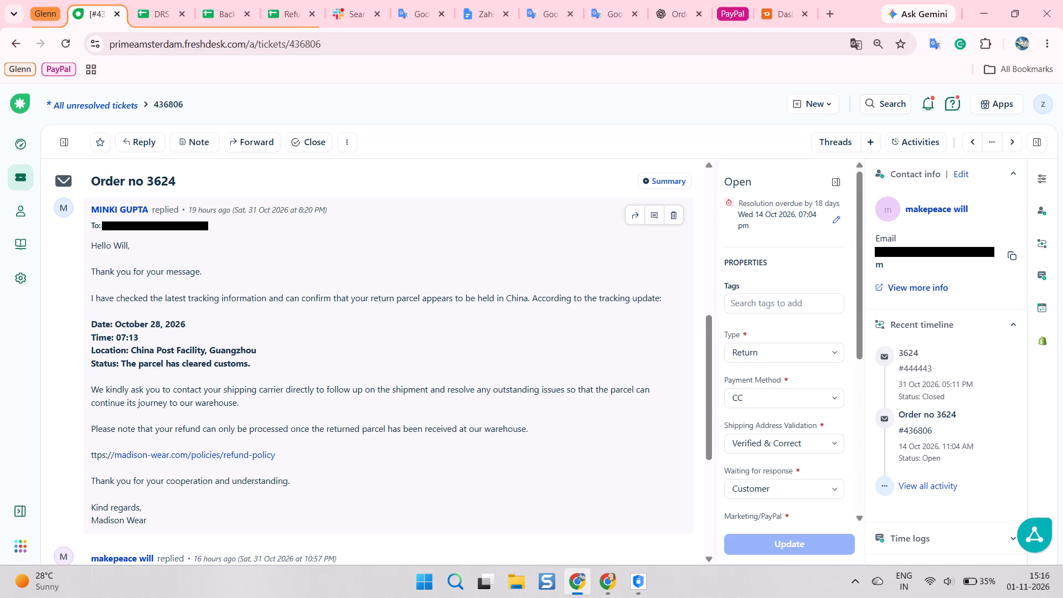
pyautogui.doubleClick(448, 331)
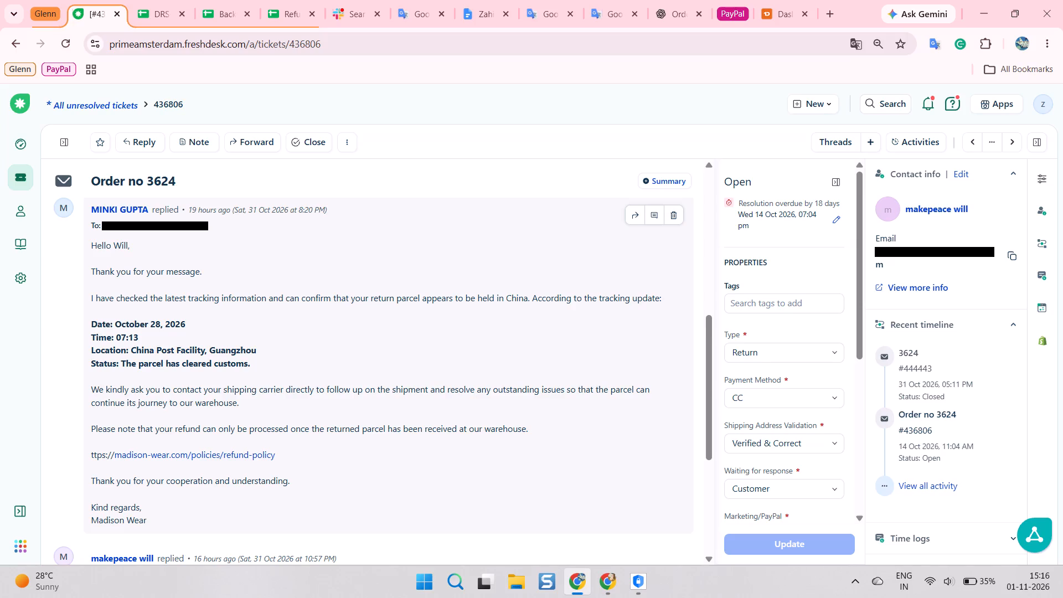
pyautogui.click(448, 331)
pyautogui.scroll(3, 443, 345)
pyautogui.scroll(-2, 443, 352)
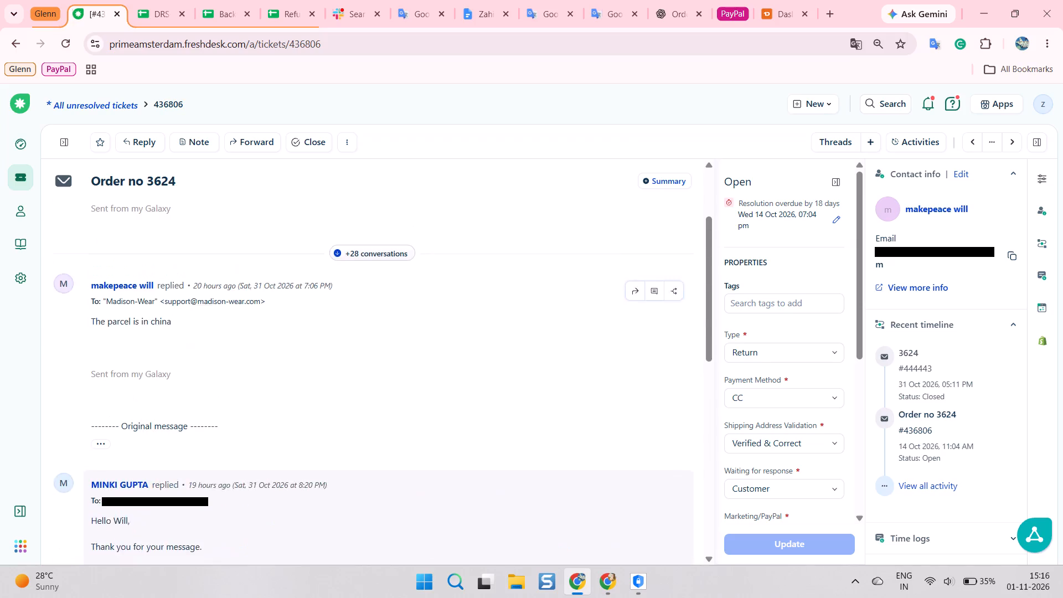
# Move on to ticket #437107 (Rückforderung) and read the customer's latest reply and the quoted agent message.
pyautogui.click(433, 370)
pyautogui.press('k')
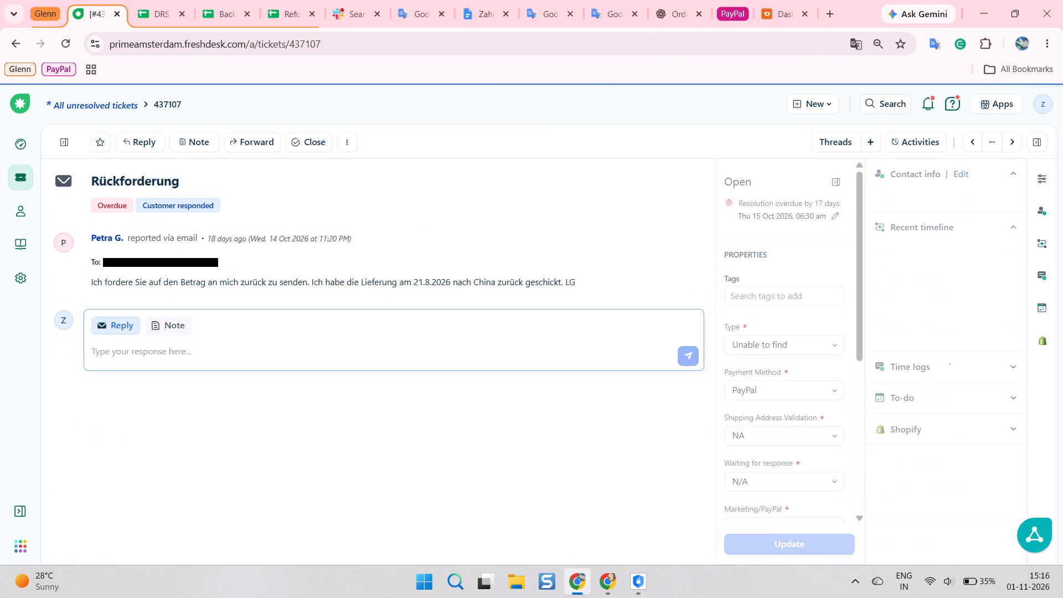
pyautogui.scroll(-12, 432, 366)
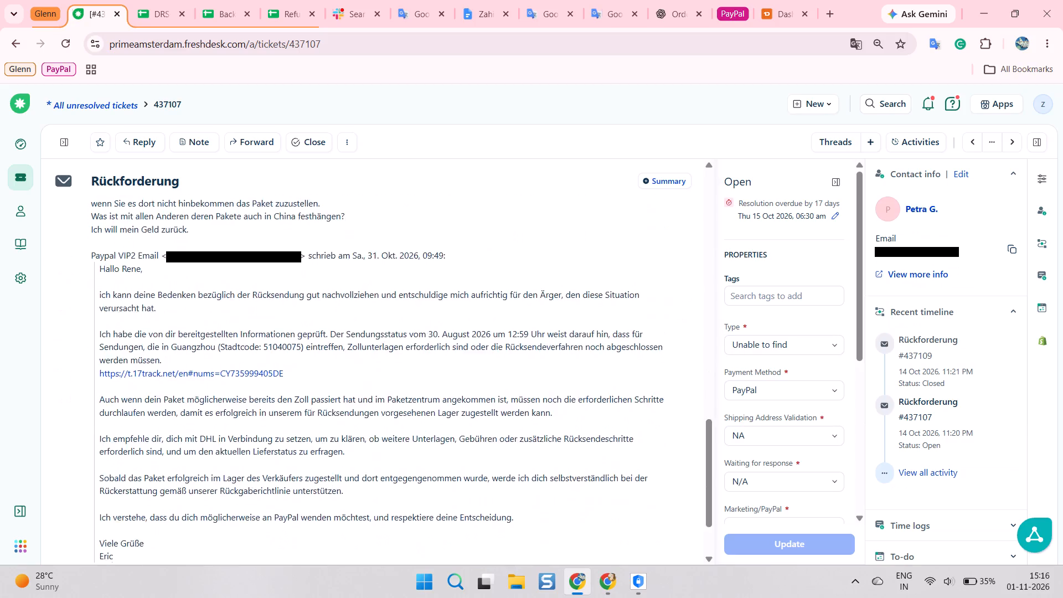
pyautogui.scroll(-4, 486, 365)
pyautogui.click(489, 363)
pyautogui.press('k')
pyautogui.scroll(-17, 488, 362)
pyautogui.click(463, 357)
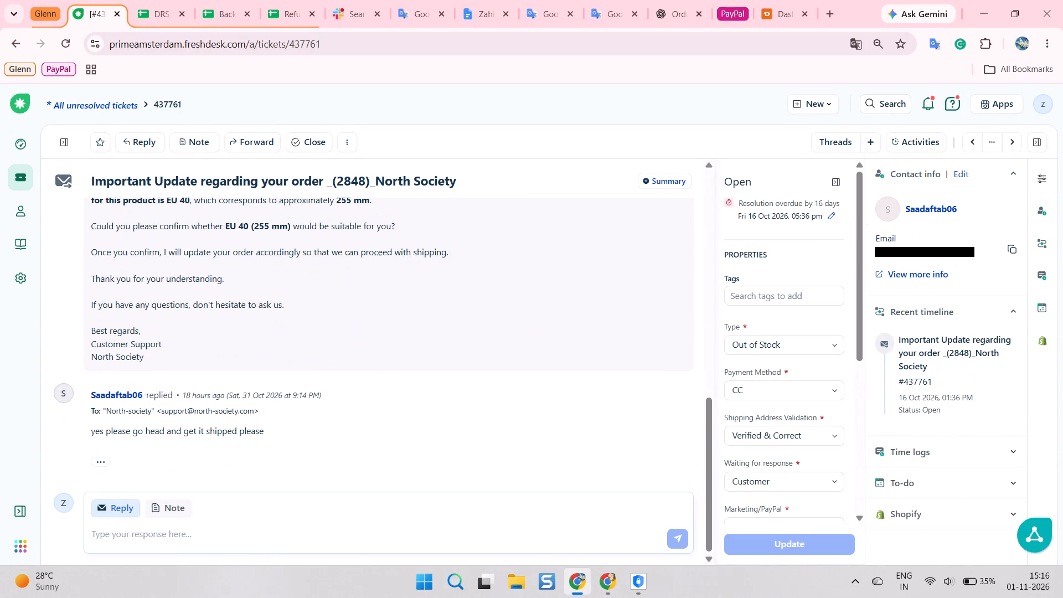
pyautogui.click(457, 359)
pyautogui.scroll(2, 440, 370)
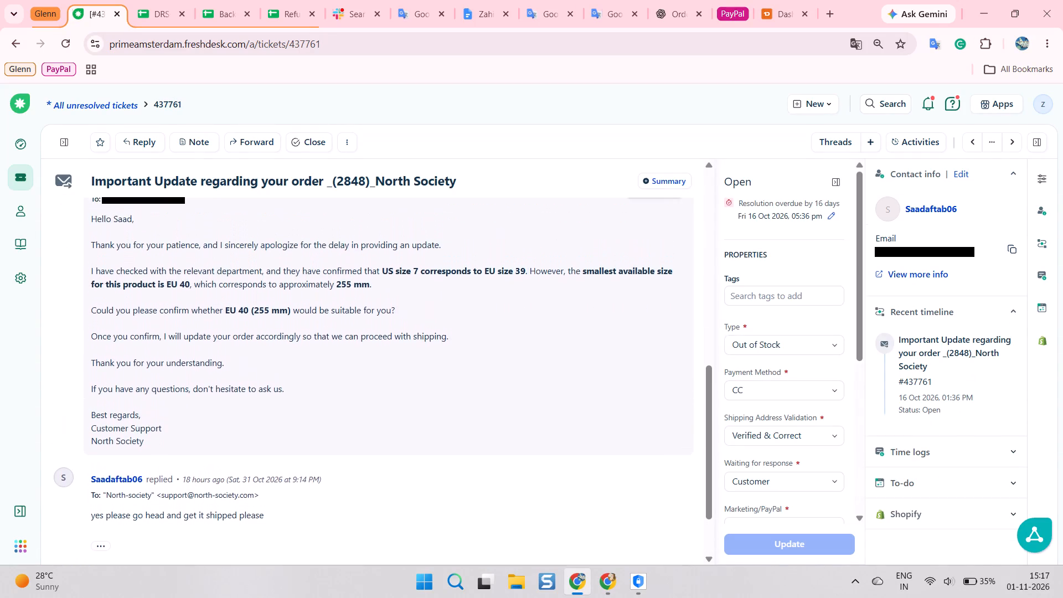
pyautogui.scroll(1, 441, 368)
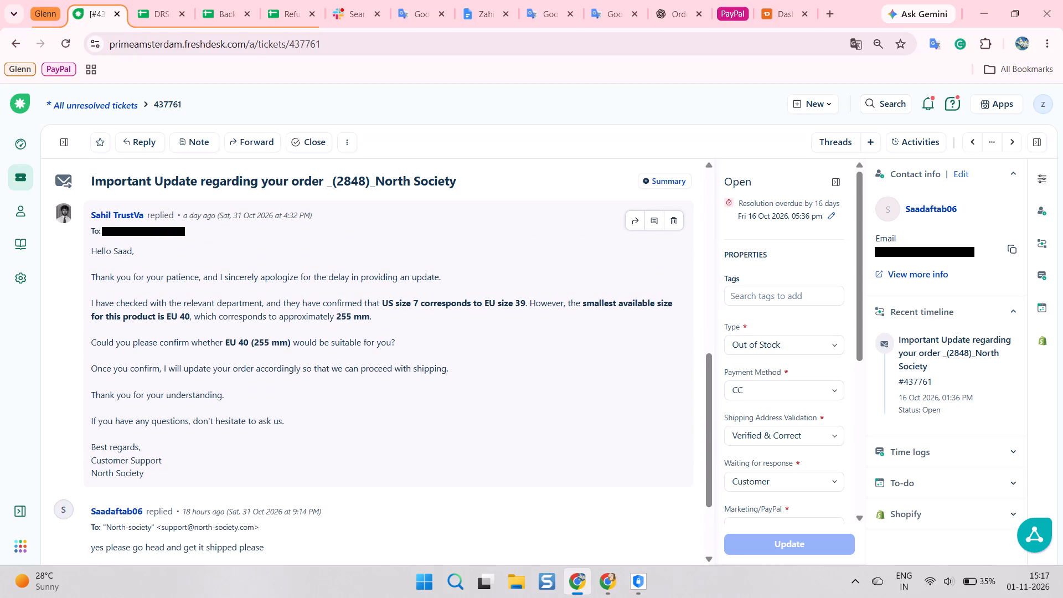
pyautogui.click(461, 365)
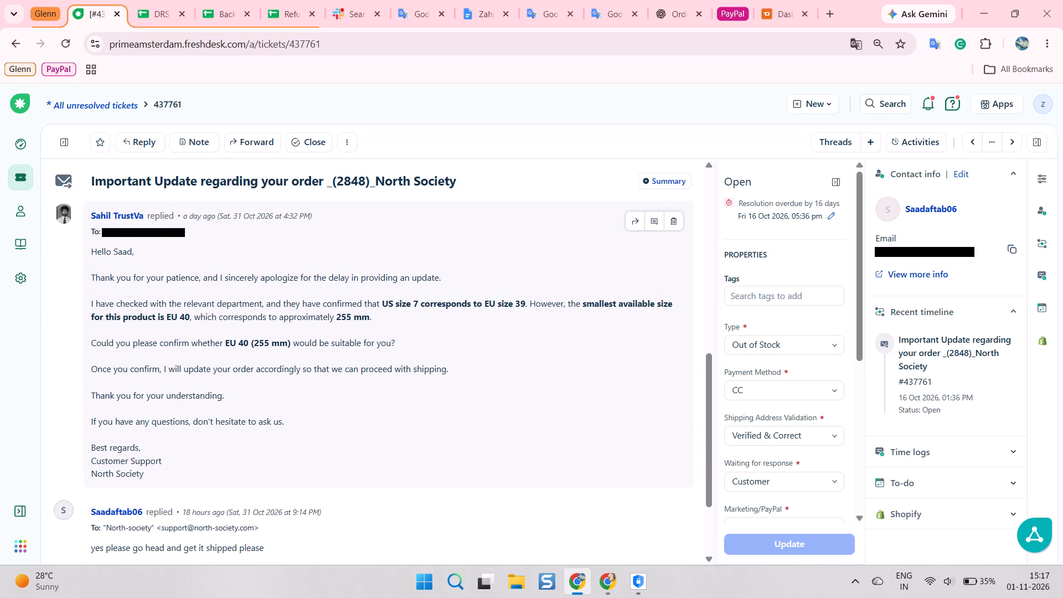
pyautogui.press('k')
pyautogui.scroll(-8, 456, 369)
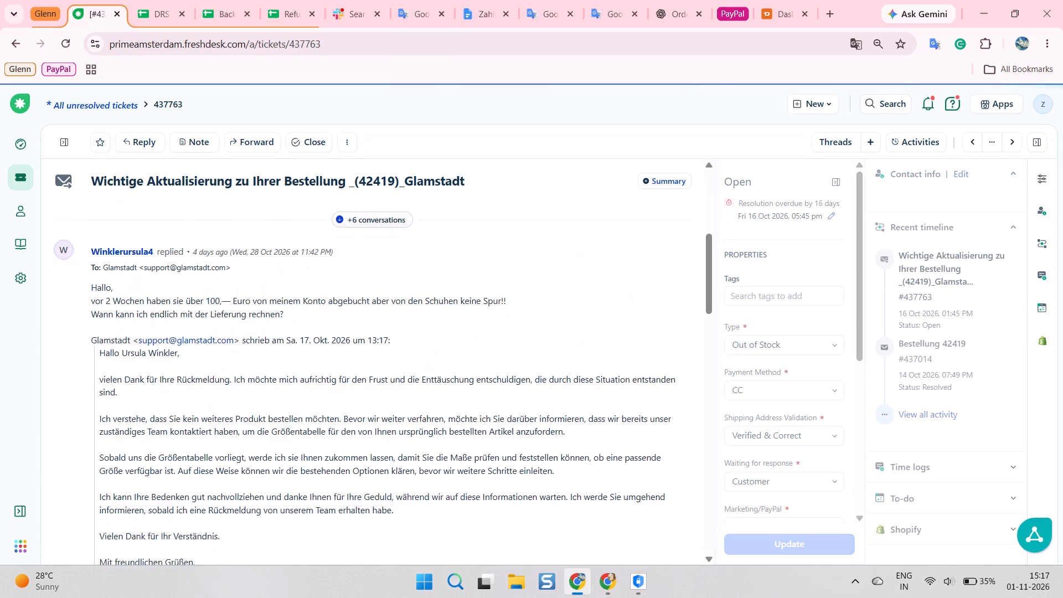
pyautogui.scroll(-14, 444, 358)
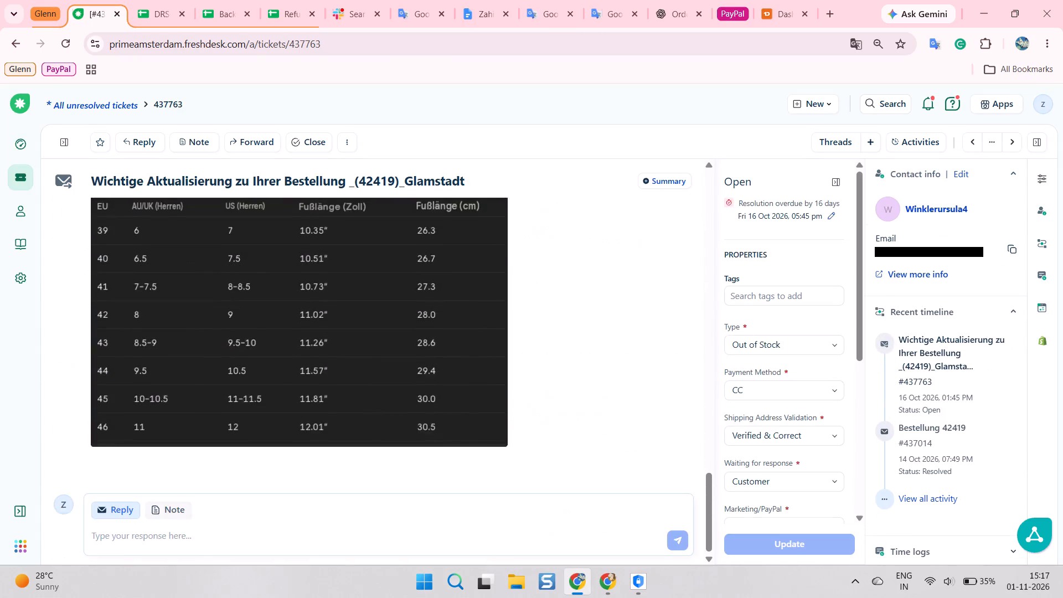
pyautogui.scroll(-3, 456, 353)
pyautogui.click(554, 379)
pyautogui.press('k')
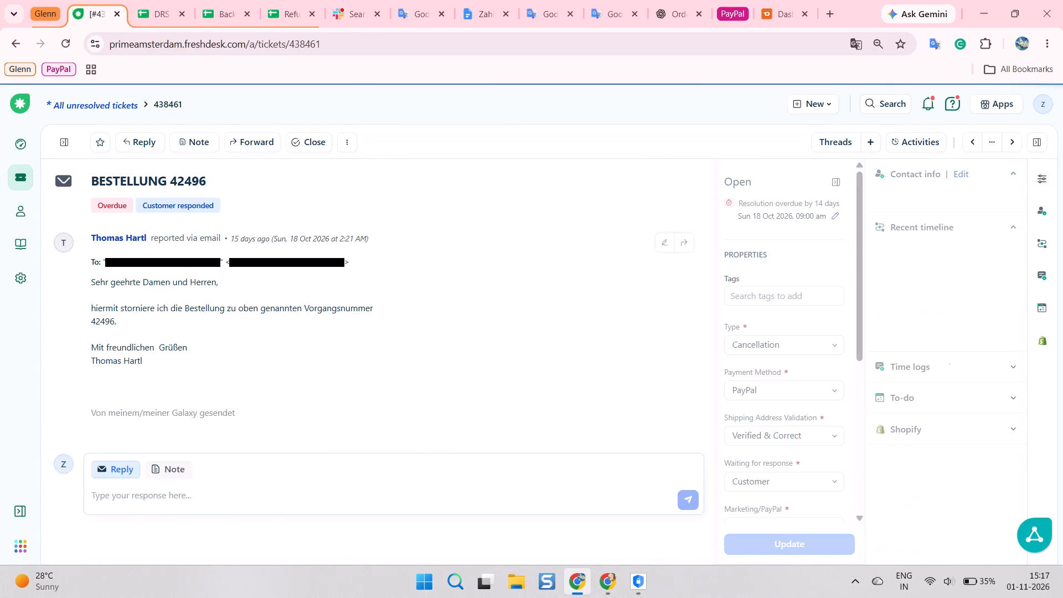
pyautogui.scroll(-12, 473, 352)
pyautogui.scroll(3, 415, 346)
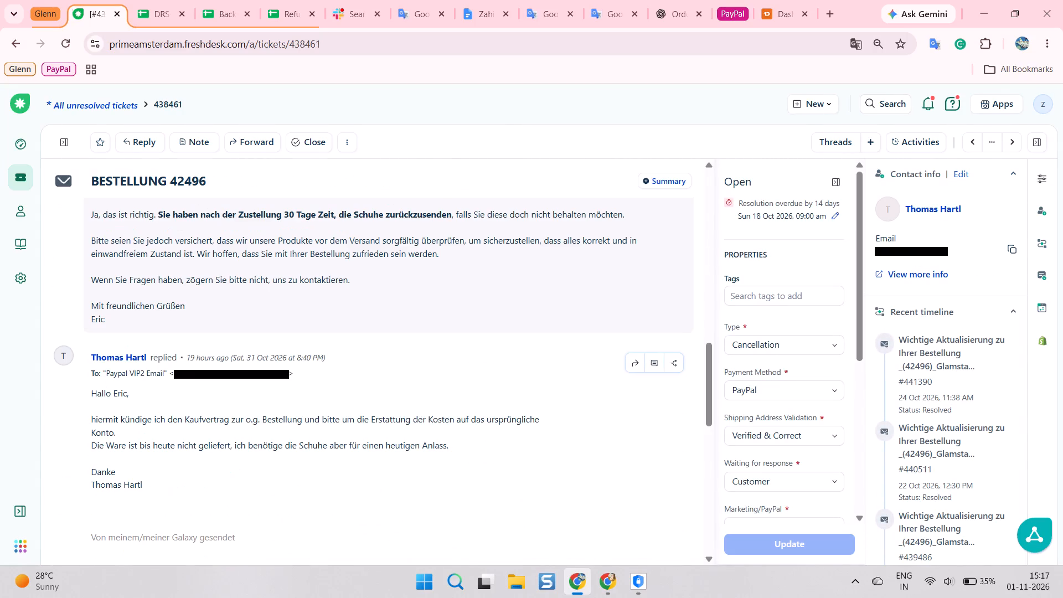
pyautogui.click(422, 355)
pyautogui.scroll(-1, 418, 354)
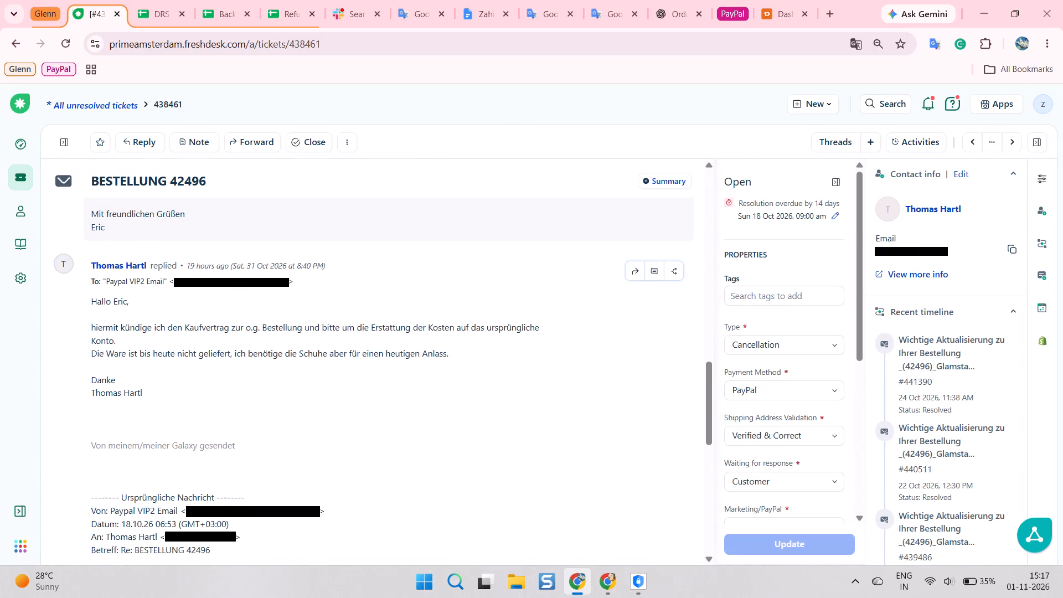
pyautogui.scroll(12, 414, 342)
pyautogui.scroll(-3, 426, 349)
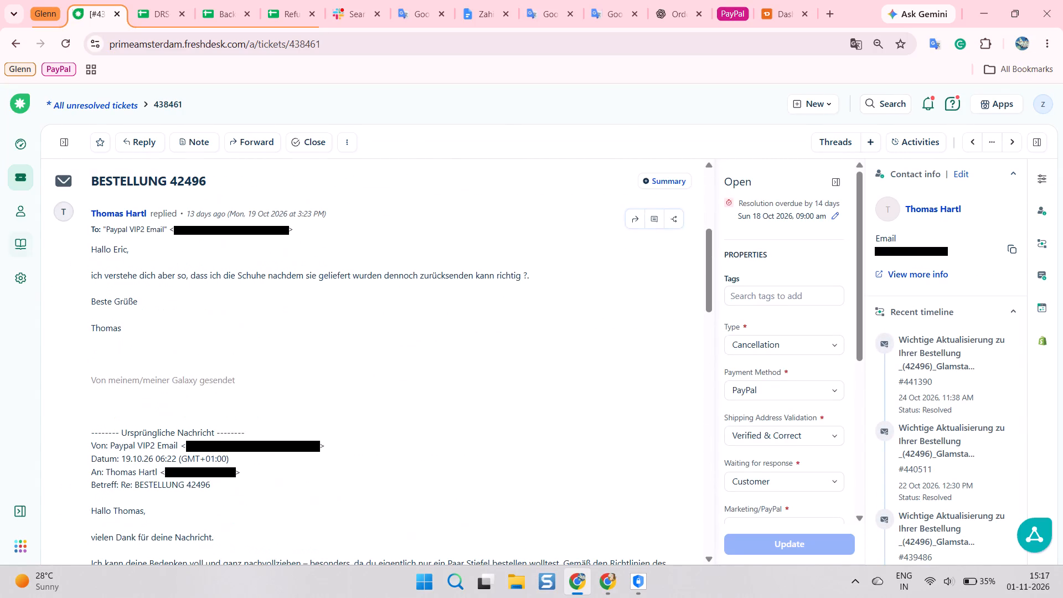
# Return to the All unresolved tickets list and go to page 1, showing the newest tickets.
pyautogui.click(19, 181)
pyautogui.scroll(1, 364, 318)
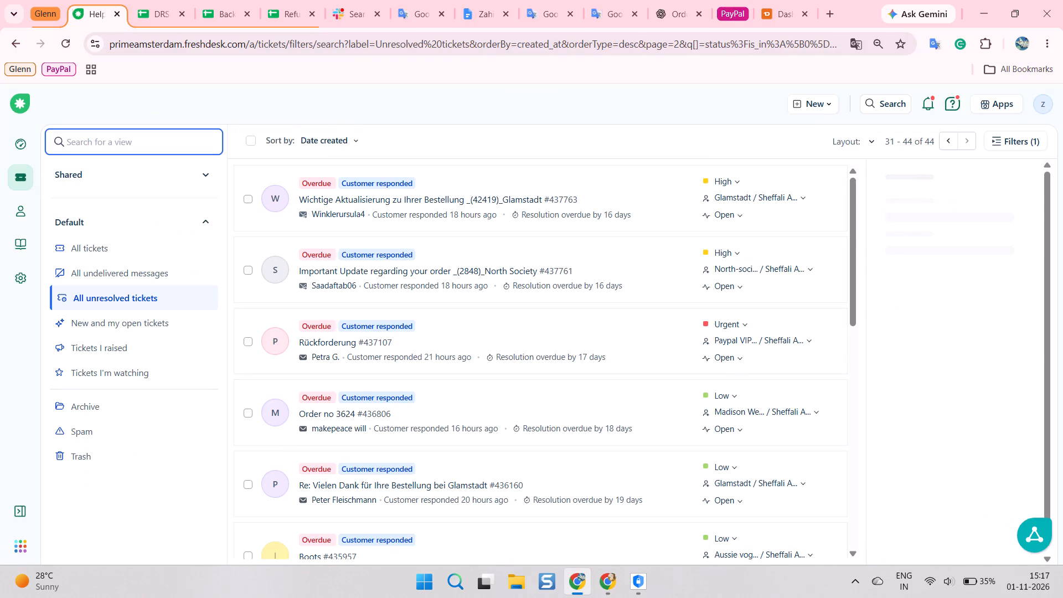
pyautogui.scroll(-20, 345, 360)
pyautogui.scroll(-3, 345, 360)
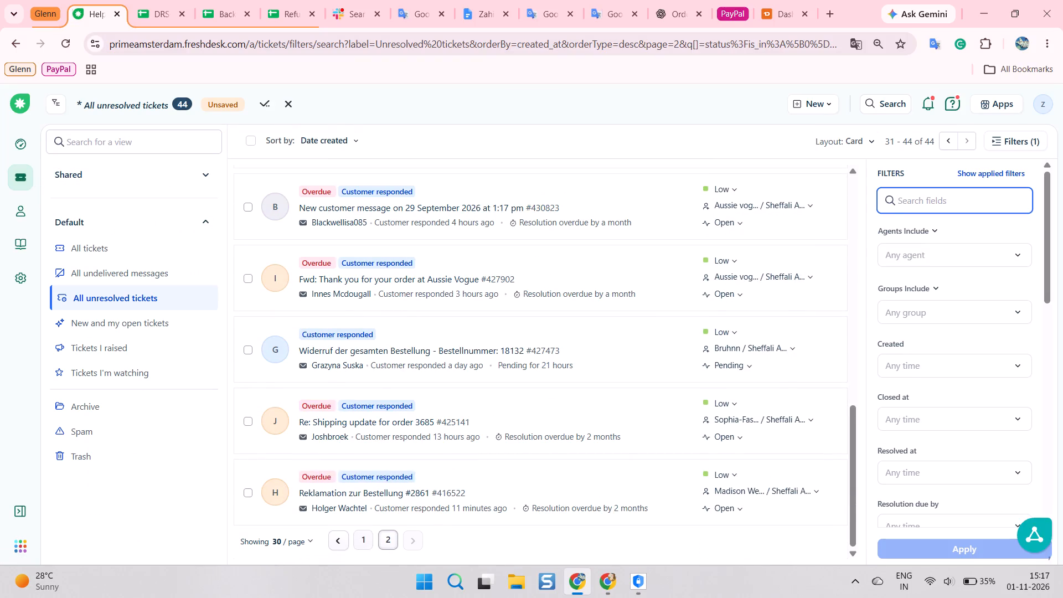
pyautogui.click(363, 544)
pyautogui.scroll(2, 407, 383)
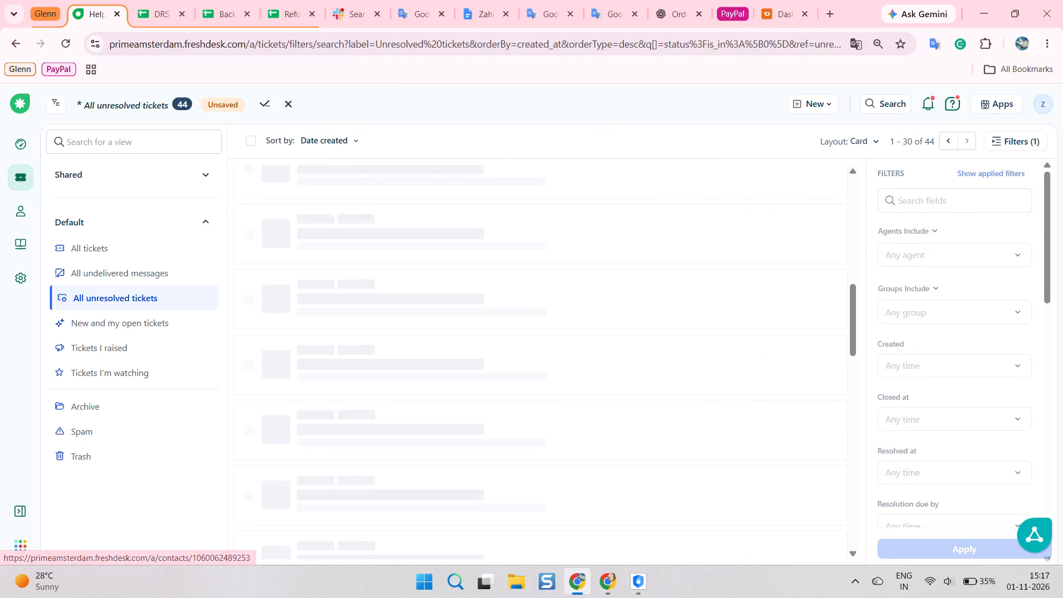
pyautogui.scroll(17, 407, 383)
pyautogui.scroll(13, 411, 241)
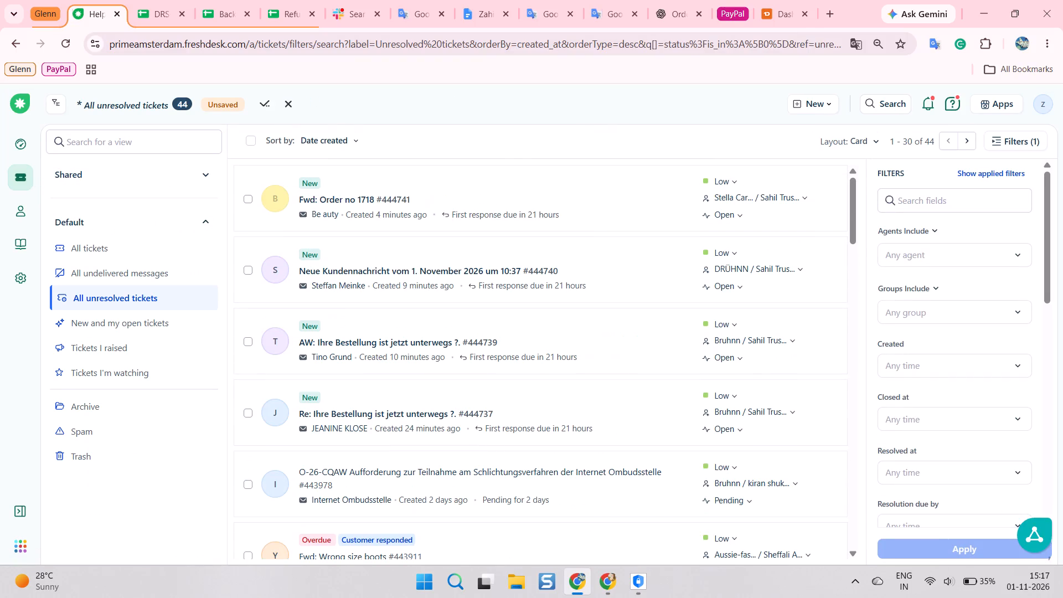
pyautogui.scroll(7, 453, 246)
pyautogui.click(346, 202)
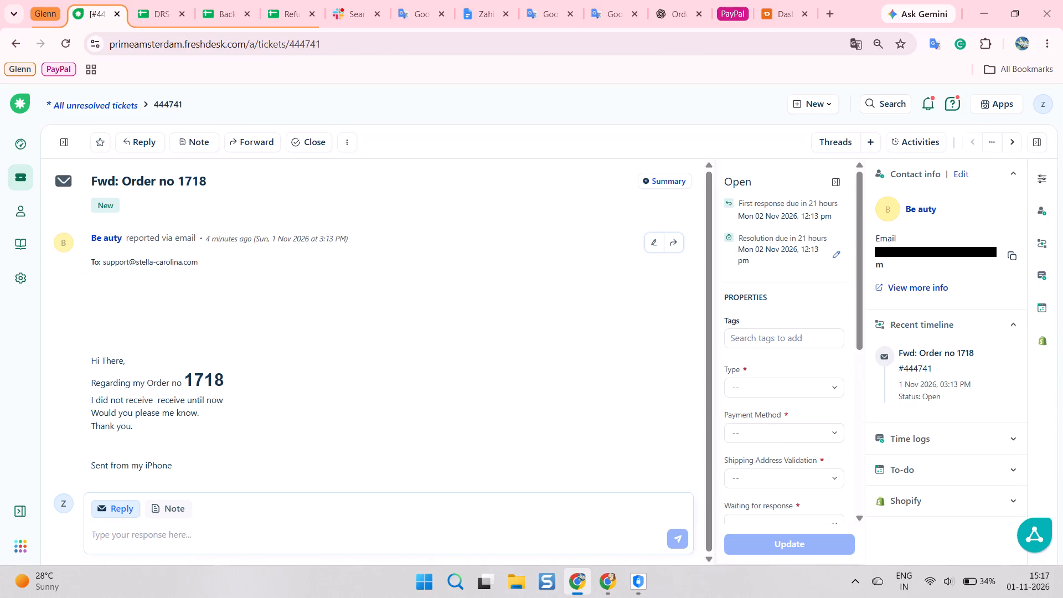
pyautogui.click(417, 284)
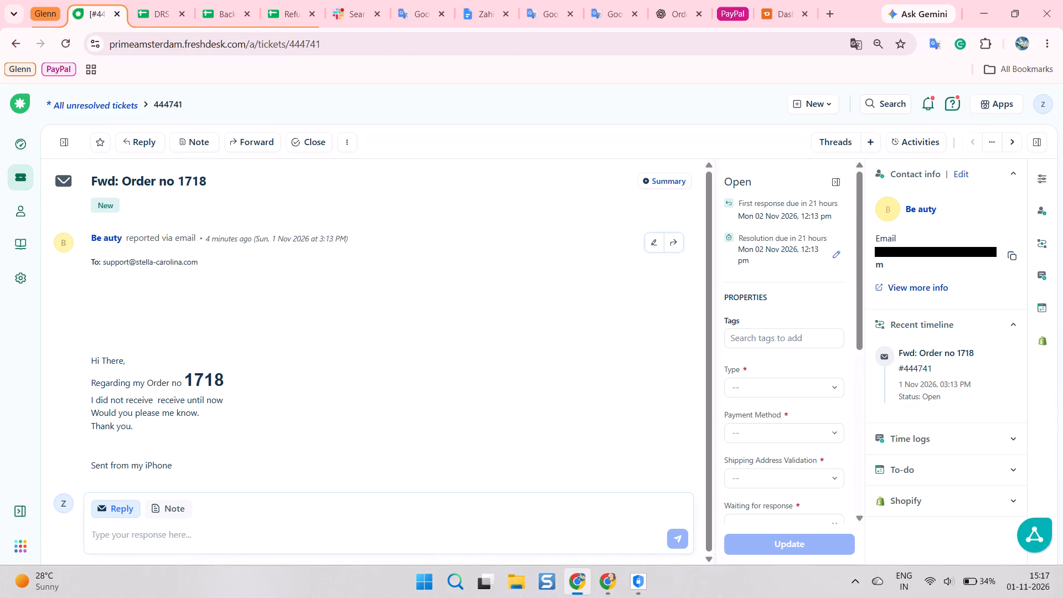
pyautogui.click(411, 277)
pyautogui.click(409, 280)
pyautogui.click(404, 286)
pyautogui.click(403, 287)
pyautogui.doubleClick(403, 287)
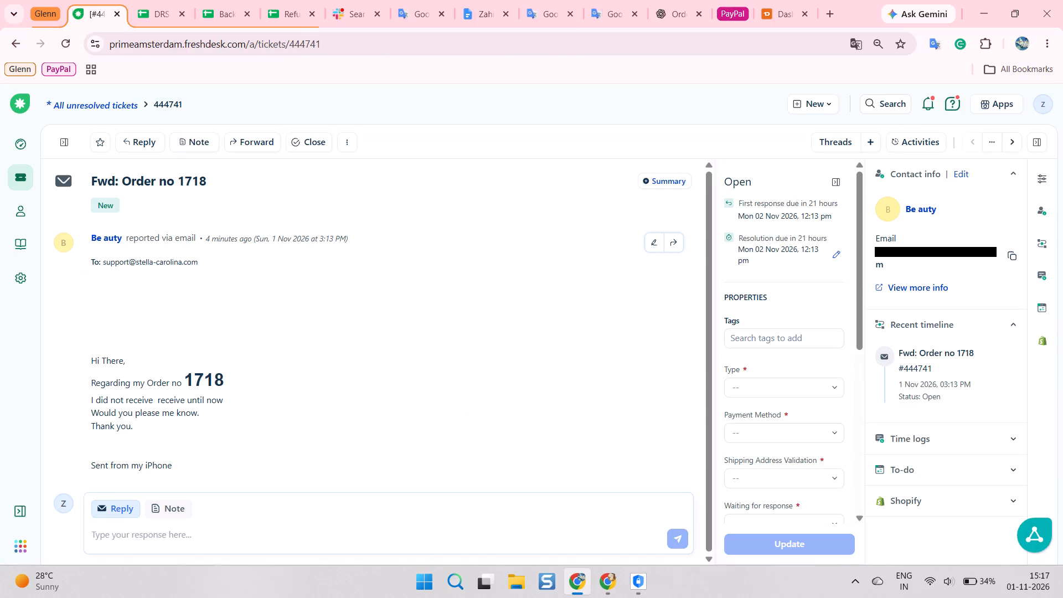
pyautogui.click(403, 287)
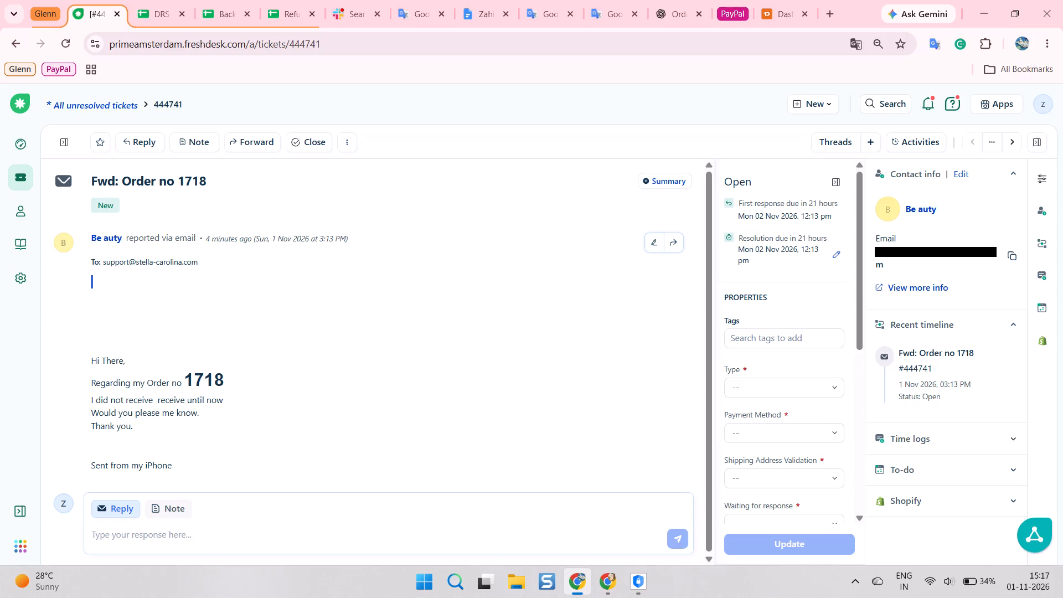
pyautogui.click(403, 287)
pyautogui.scroll(8, 515, 300)
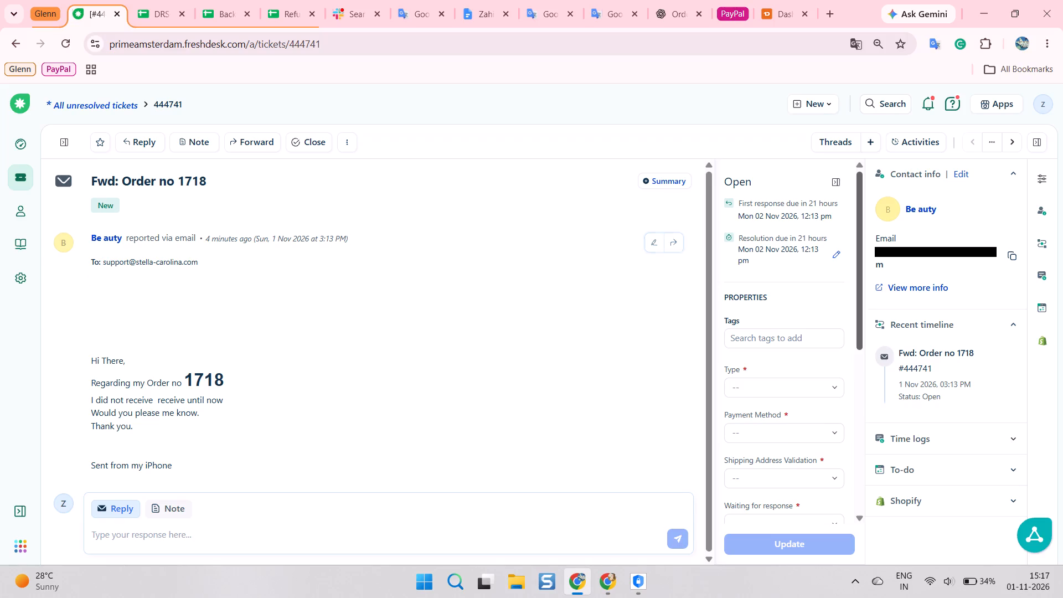
pyautogui.scroll(2, 911, 297)
# Switch to the other Chrome window and open the Stella Carolina store's Shopify admin.
pyautogui.click(1016, 260)
pyautogui.scroll(4, 631, 330)
pyautogui.click(388, 302)
pyautogui.hotkey('alt', 'Tab')
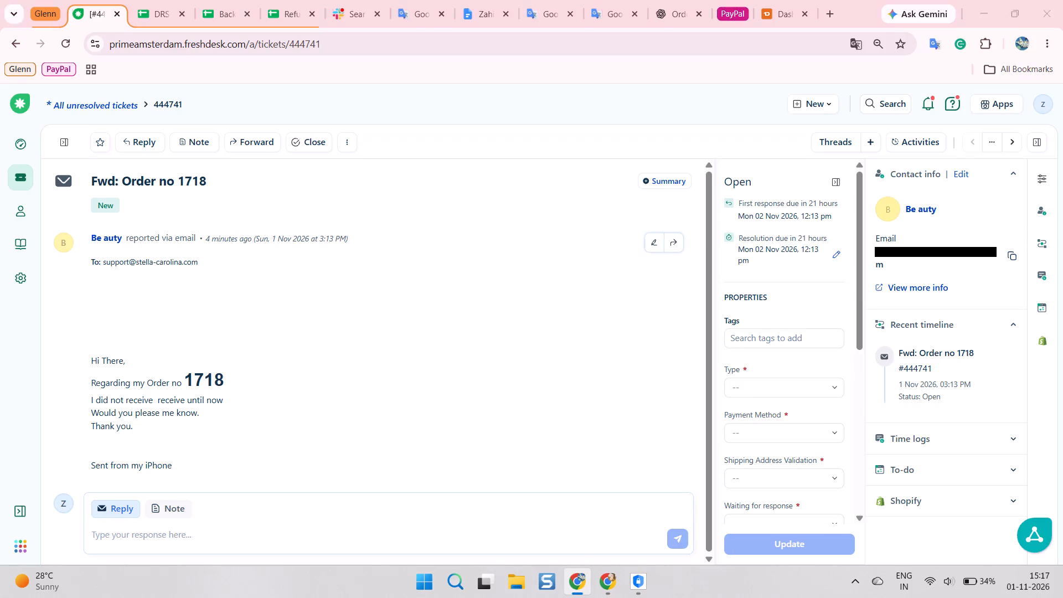
pyautogui.click(384, 0)
pyautogui.scroll(4, 368, 55)
pyautogui.click(359, 44)
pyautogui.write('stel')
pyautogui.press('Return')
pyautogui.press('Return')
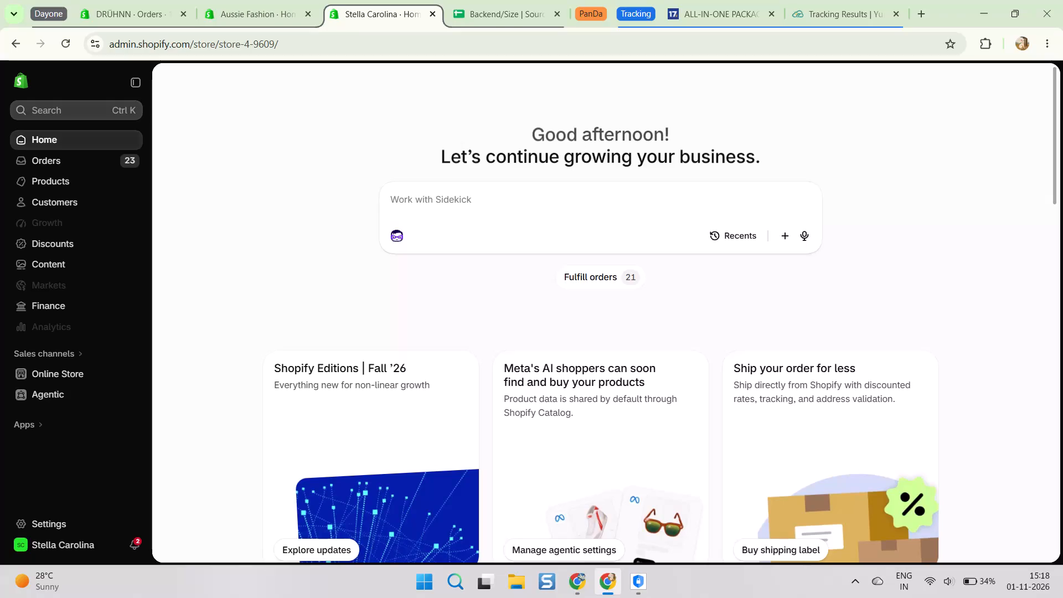
# Copy the requester's email from ticket #444741, search the Stella Carolina Shopify admin for it, and open order #1718.
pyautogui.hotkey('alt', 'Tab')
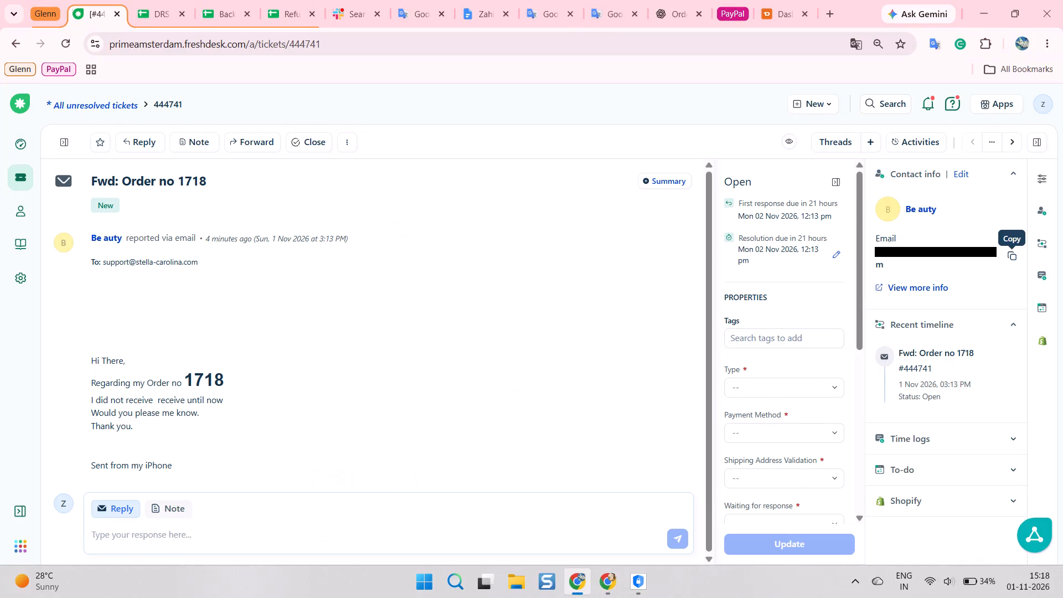
pyautogui.click(1008, 255)
pyautogui.hotkey('alt', 'Tab')
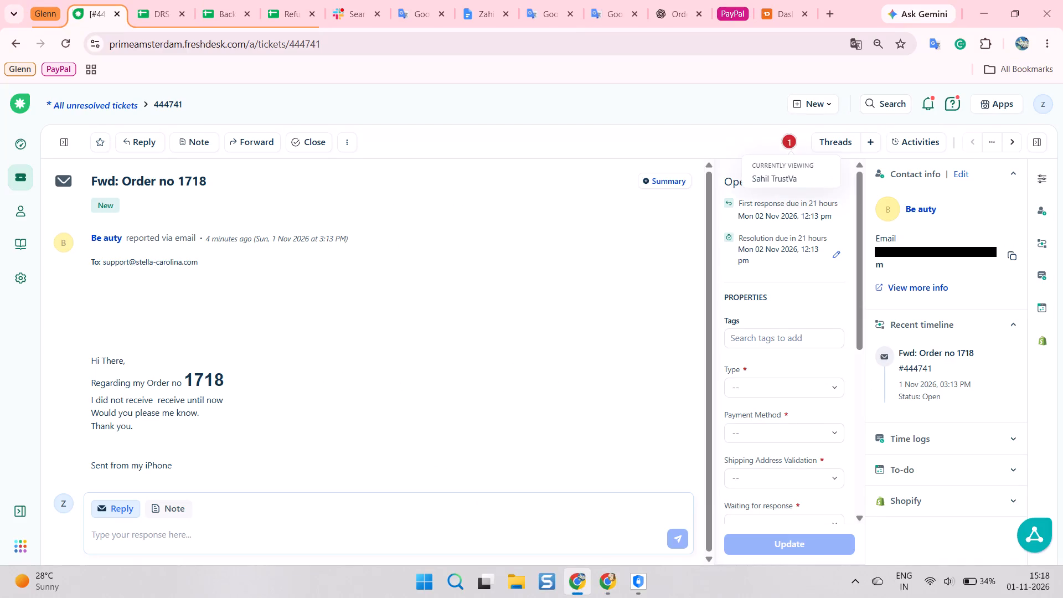
pyautogui.scroll(5, 454, 134)
pyautogui.click(81, 111)
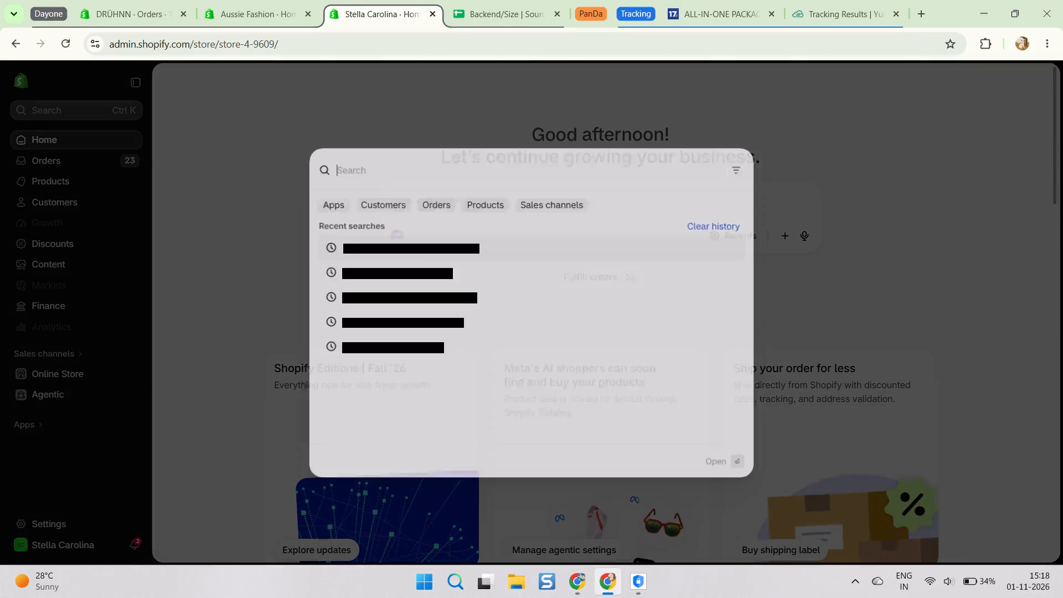
pyautogui.hotkey('ctrl', 'v')
pyautogui.hotkey('alt', 'Tab')
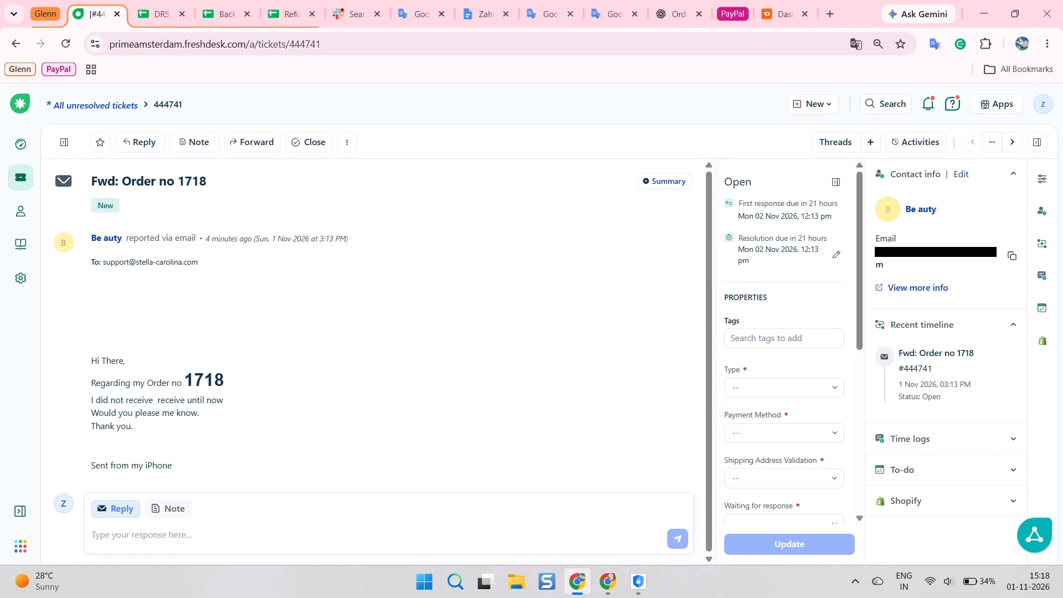
pyautogui.hotkey('alt', 'Tab')
pyautogui.click(357, 269)
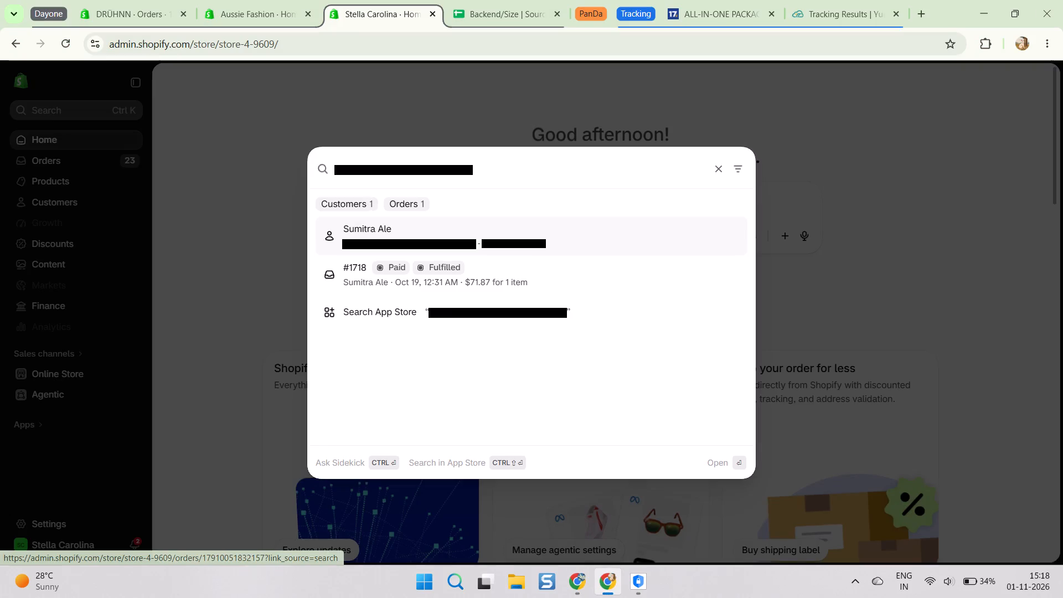
pyautogui.hotkey('alt', 'Tab')
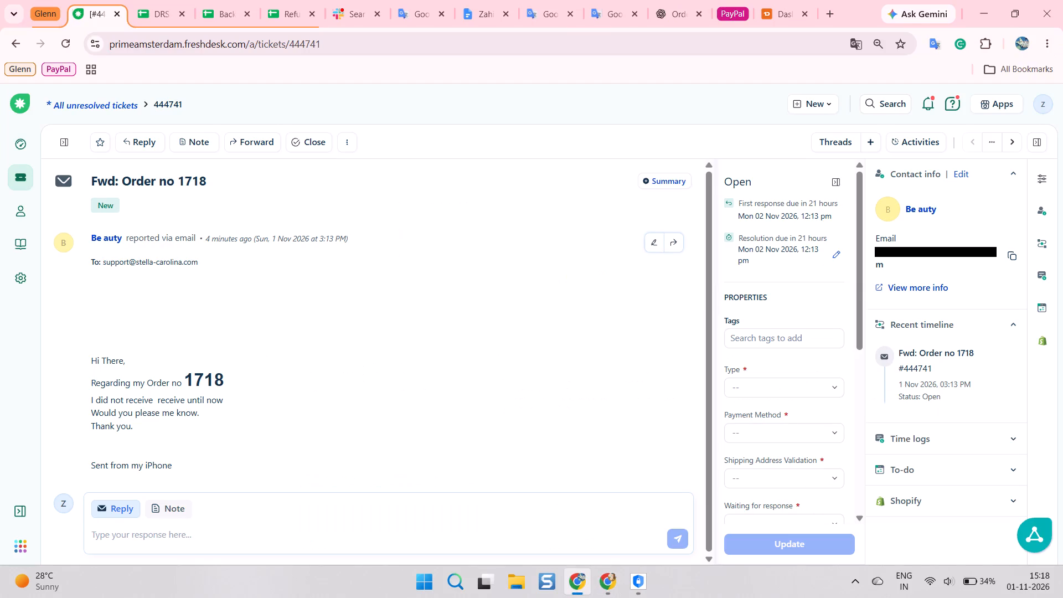
pyautogui.hotkey('alt', 'Tab')
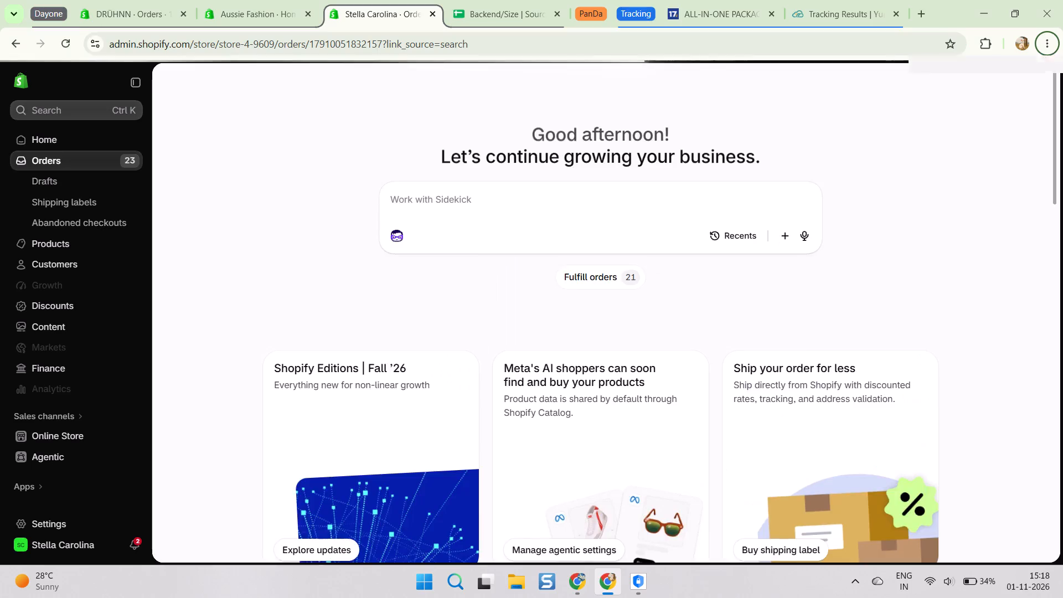
pyautogui.hotkey('alt', 'Tab')
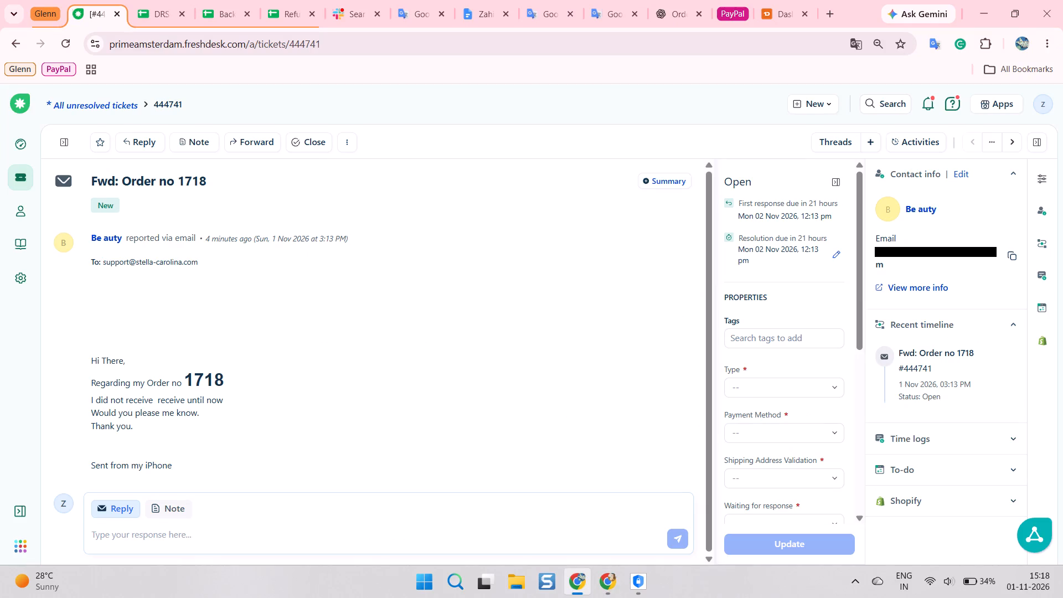
pyautogui.hotkey('alt', 'Tab')
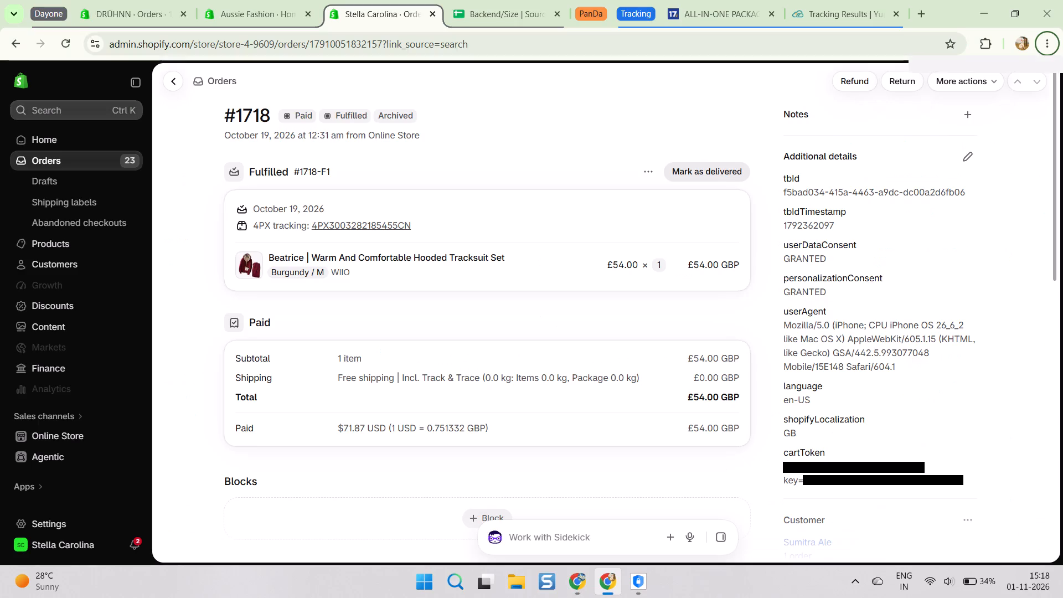
pyautogui.hotkey('alt', 'Tab')
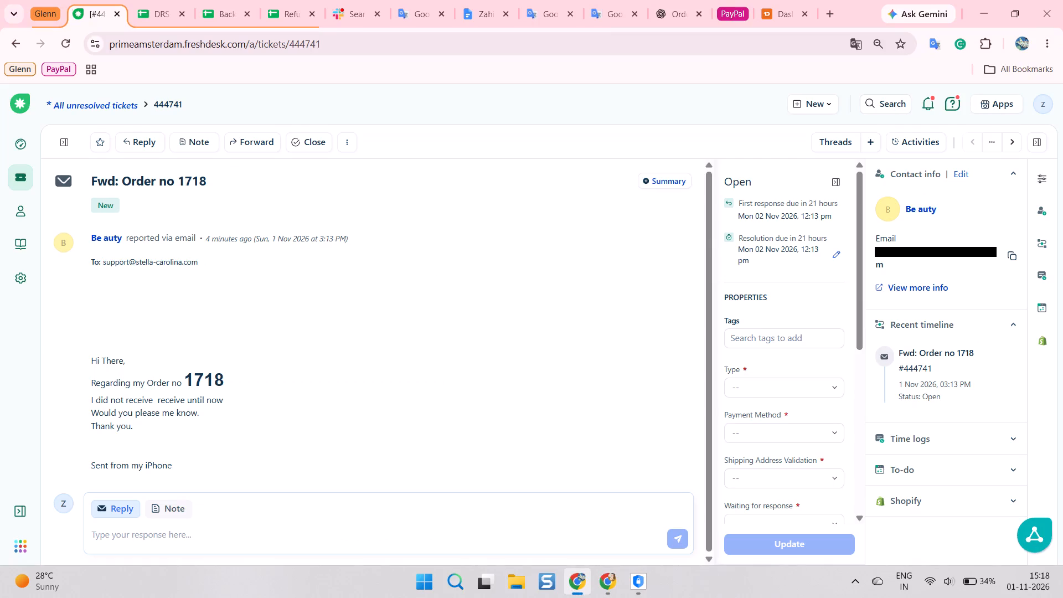
pyautogui.hotkey('alt', 'Tab')
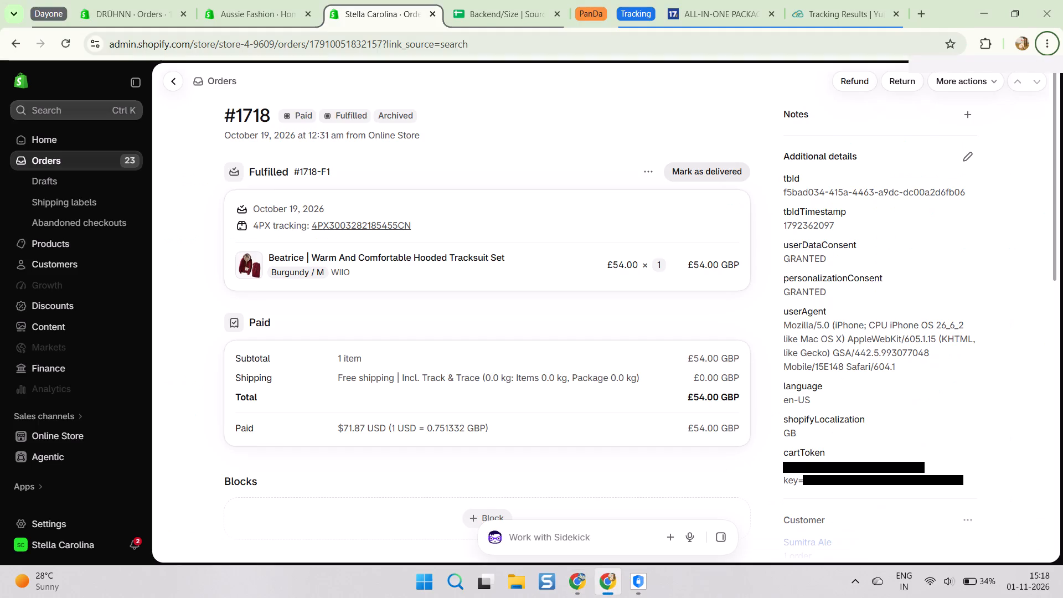
pyautogui.hotkey('alt', 'Tab')
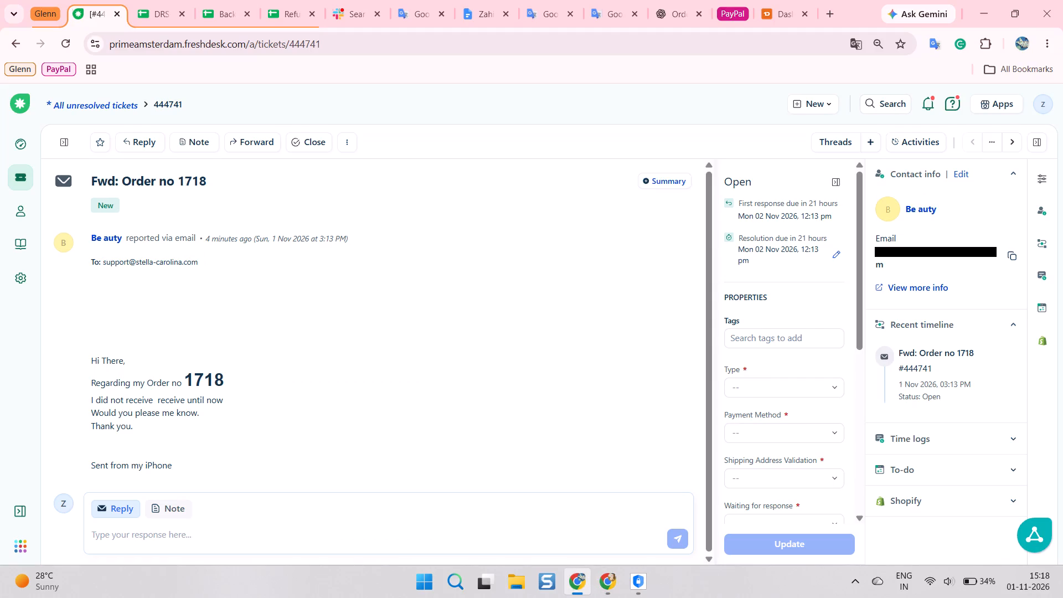
pyautogui.hotkey('alt', 'Tab')
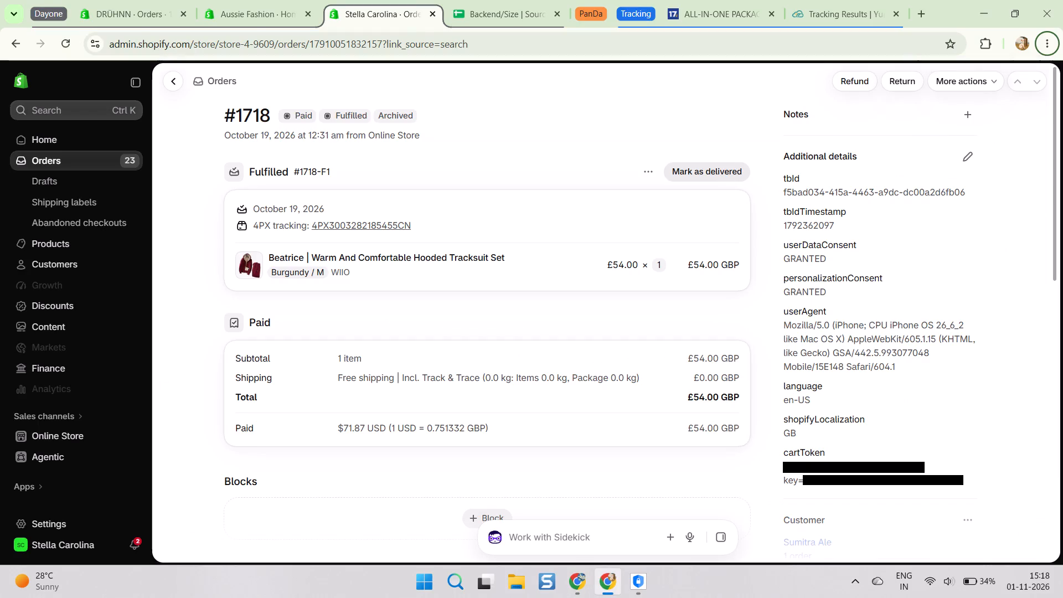
pyautogui.hotkey('alt', 'Tab')
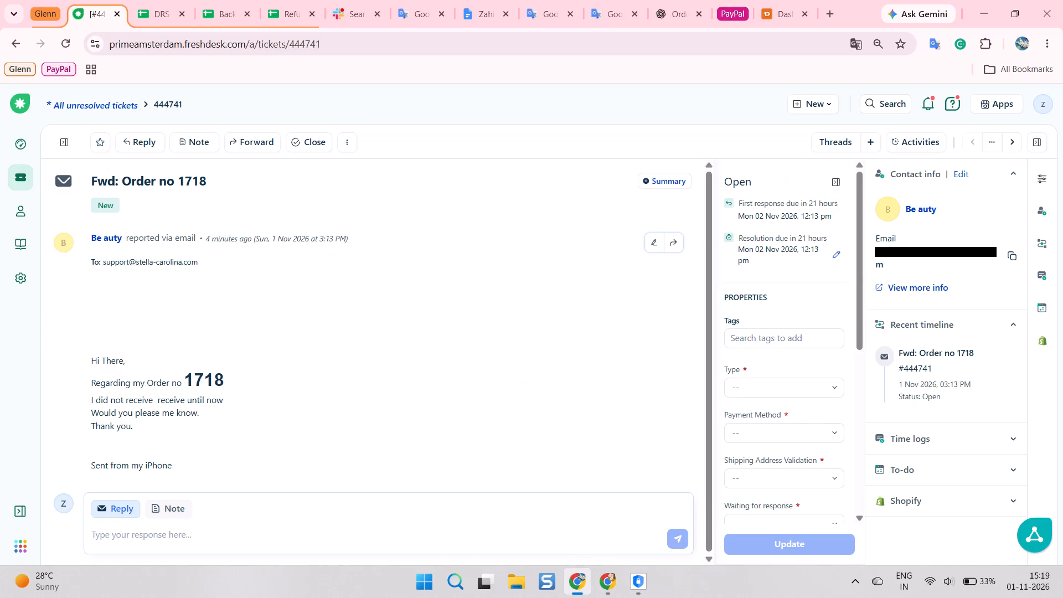
pyautogui.hotkey('alt', 'Tab')
pyautogui.scroll(4, 378, 255)
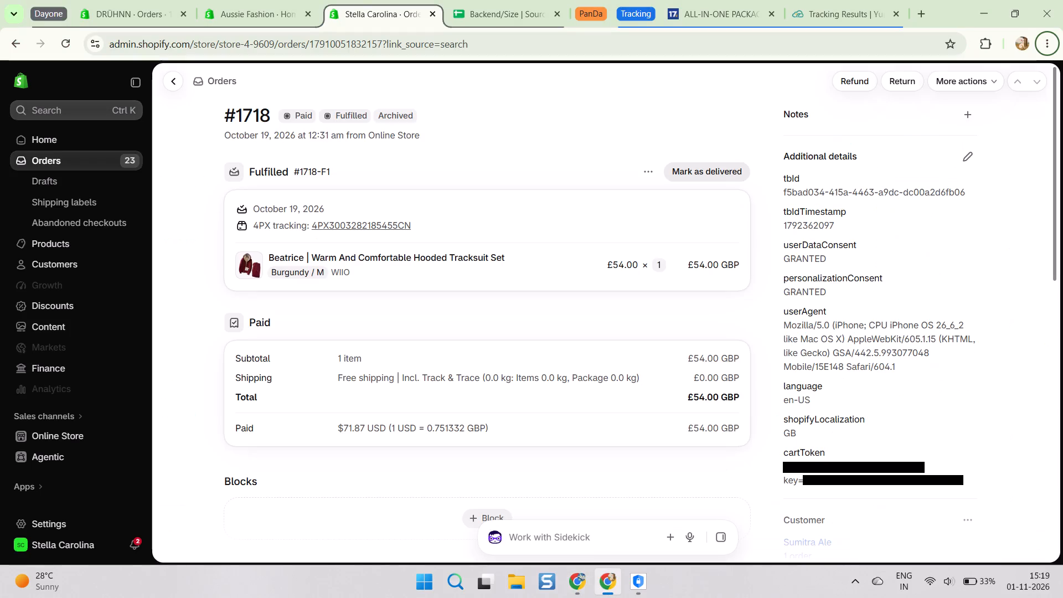
pyautogui.doubleClick(337, 234)
pyautogui.hotkey('ctrl', 'c')
pyautogui.hotkey('ctrl', 'c')
pyautogui.click(713, 9)
pyautogui.scroll(8, 828, 101)
pyautogui.click(1039, 153)
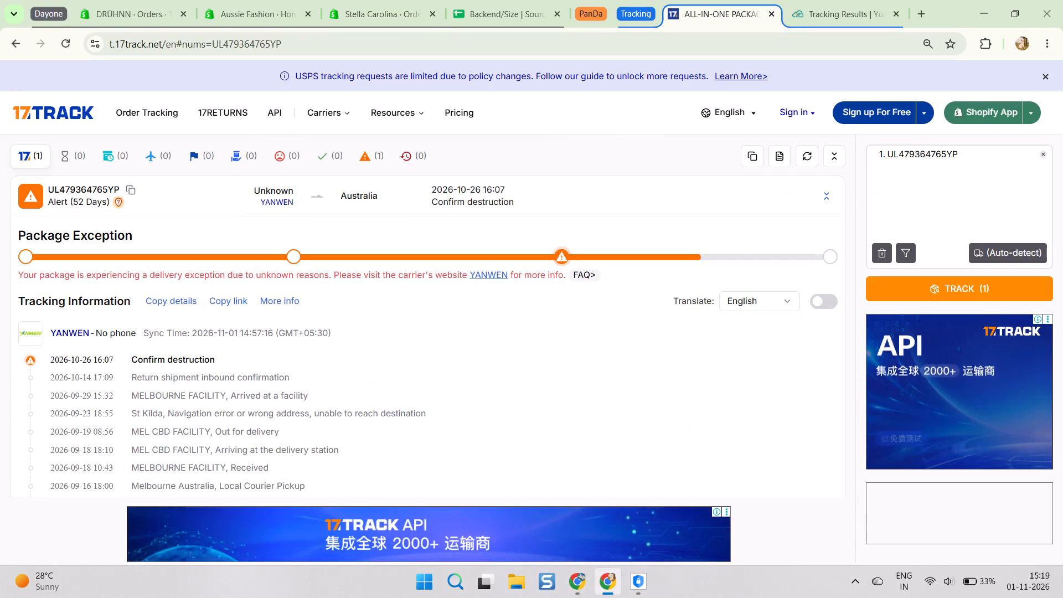
pyautogui.hotkey('ctrl', 'v')
pyautogui.click(958, 317)
pyautogui.click(962, 291)
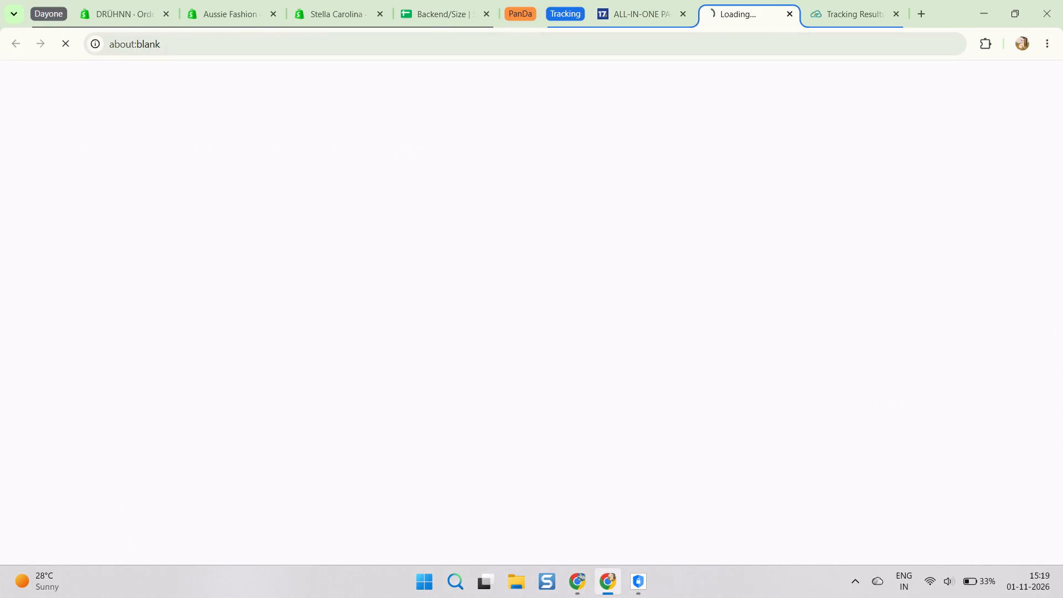
pyautogui.click(785, 16)
pyautogui.scroll(2, 900, 190)
pyautogui.click(936, 287)
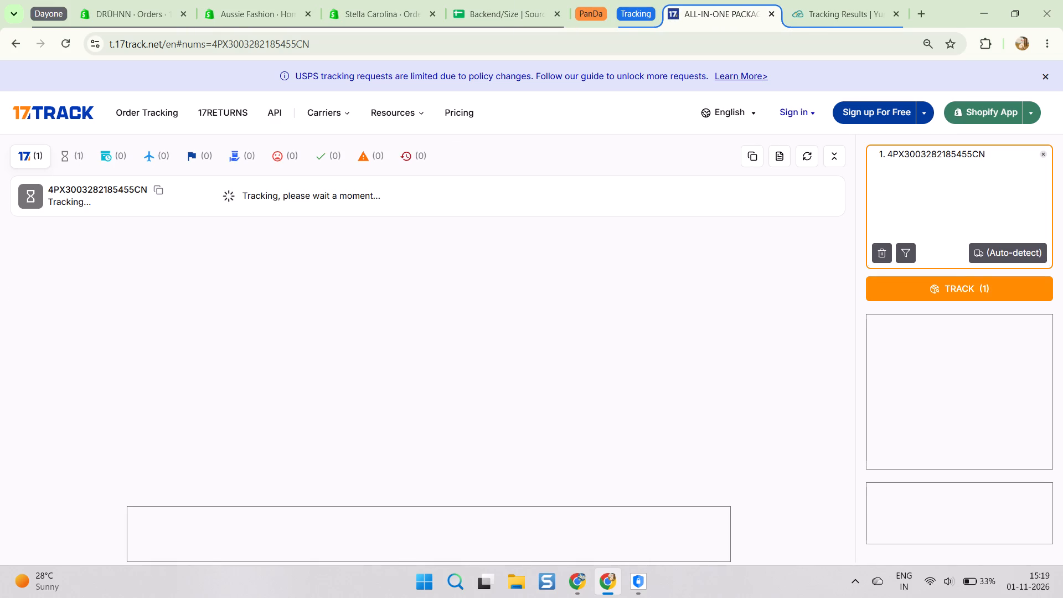
pyautogui.click(1048, 75)
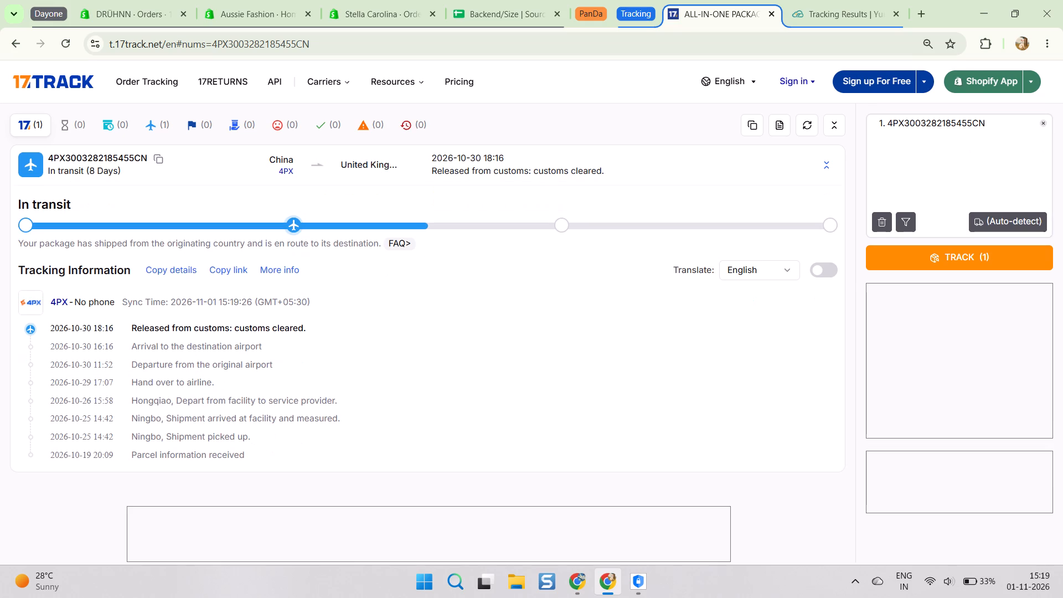
pyautogui.scroll(-10, 366, 226)
pyautogui.scroll(-4, 251, 277)
pyautogui.scroll(-20, 236, 280)
pyautogui.hotkey('alt', 'Tab')
pyautogui.scroll(3, 250, 261)
pyautogui.hotkey('alt', 'Tab')
pyautogui.scroll(4, 343, 0)
pyautogui.click(381, 0)
pyautogui.scroll(2, 264, 139)
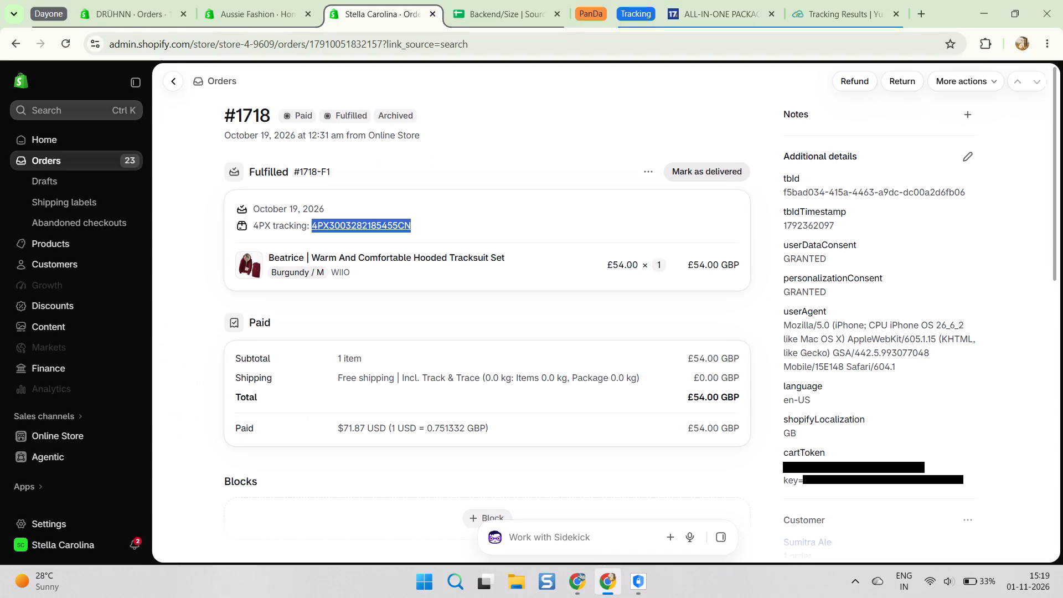
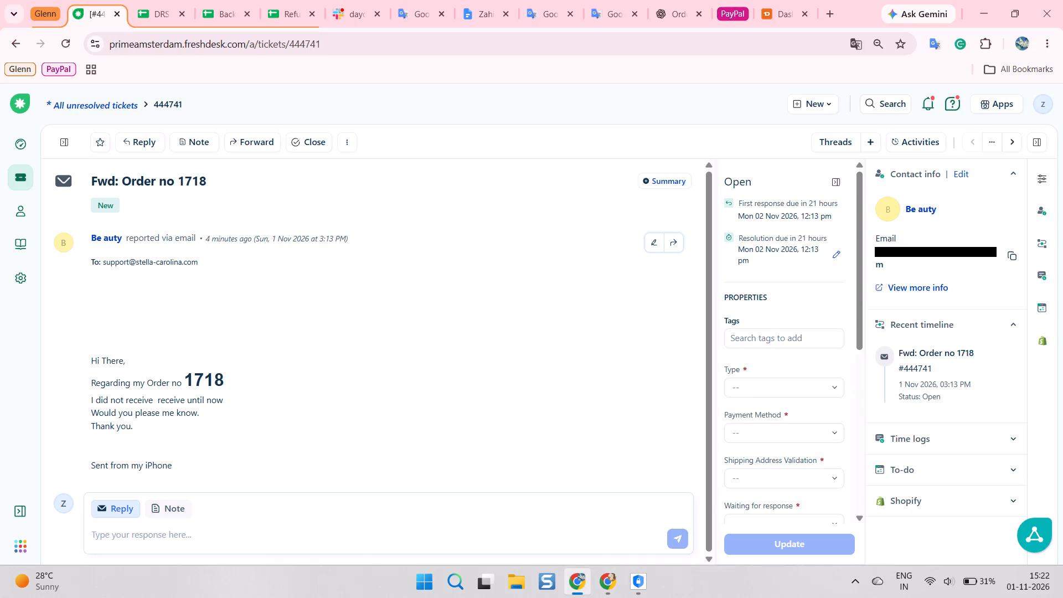
pyautogui.hotkey('alt', 'Tab')
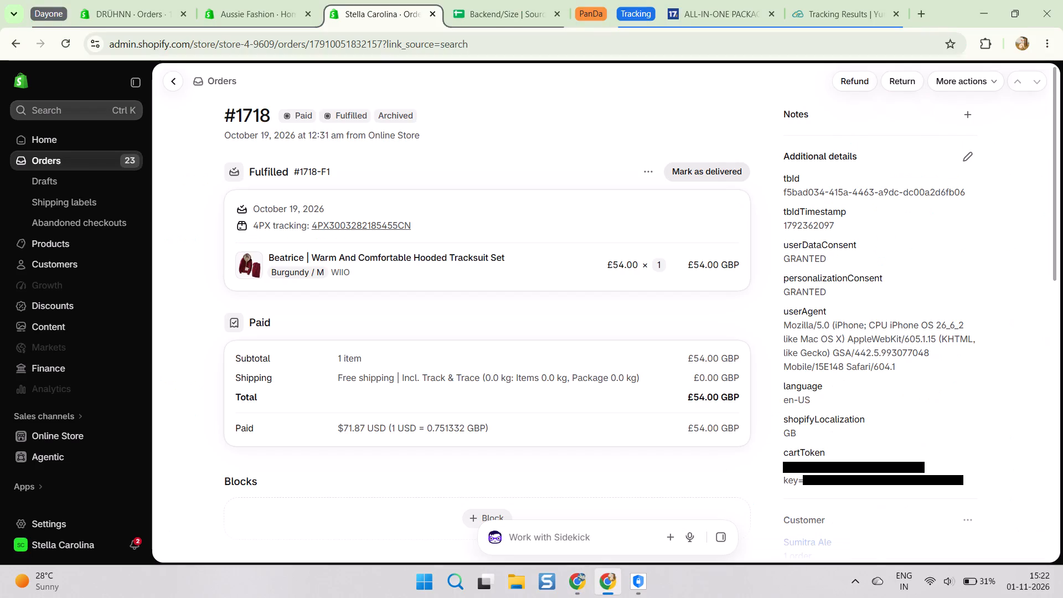
pyautogui.hotkey('alt', 'Tab')
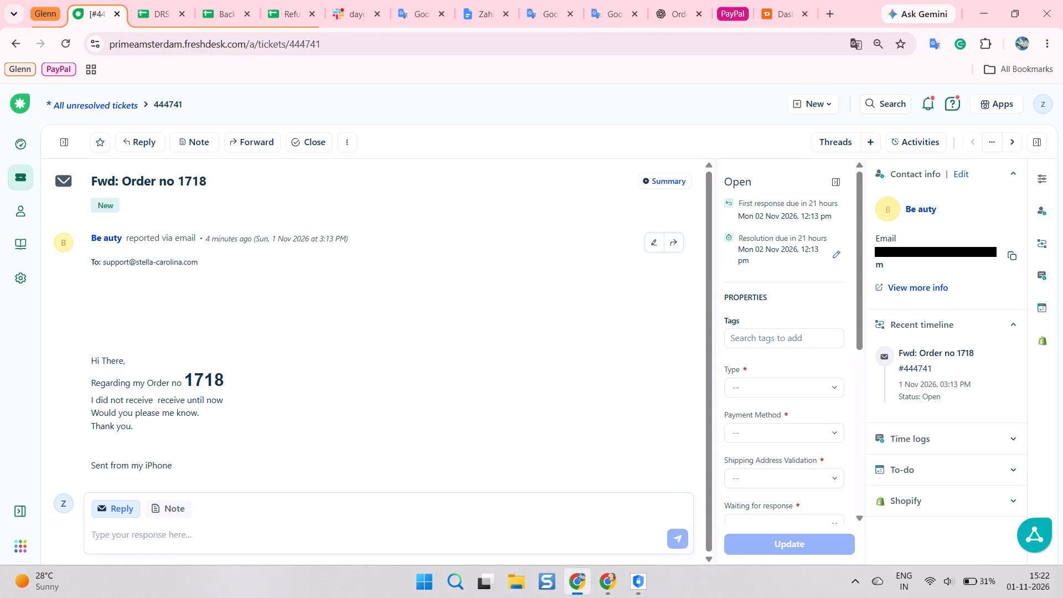
pyautogui.hotkey('alt', 'Tab')
pyautogui.hotkey('alt', 'Tab')
pyautogui.hotkey('alt', 'Tab')
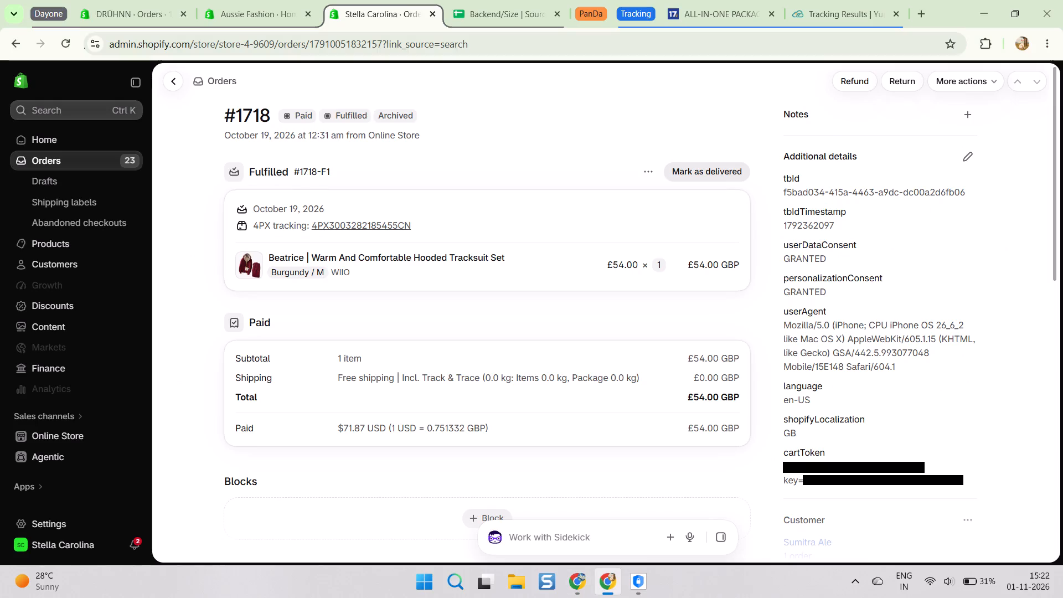
pyautogui.hotkey('alt', 'Tab')
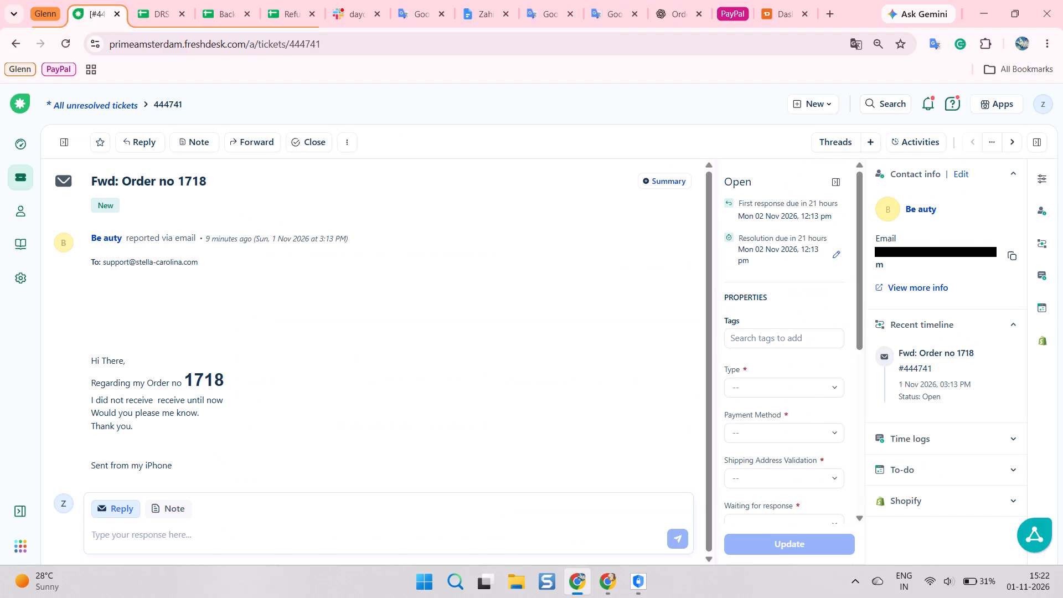
pyautogui.hotkey('alt', 'Tab')
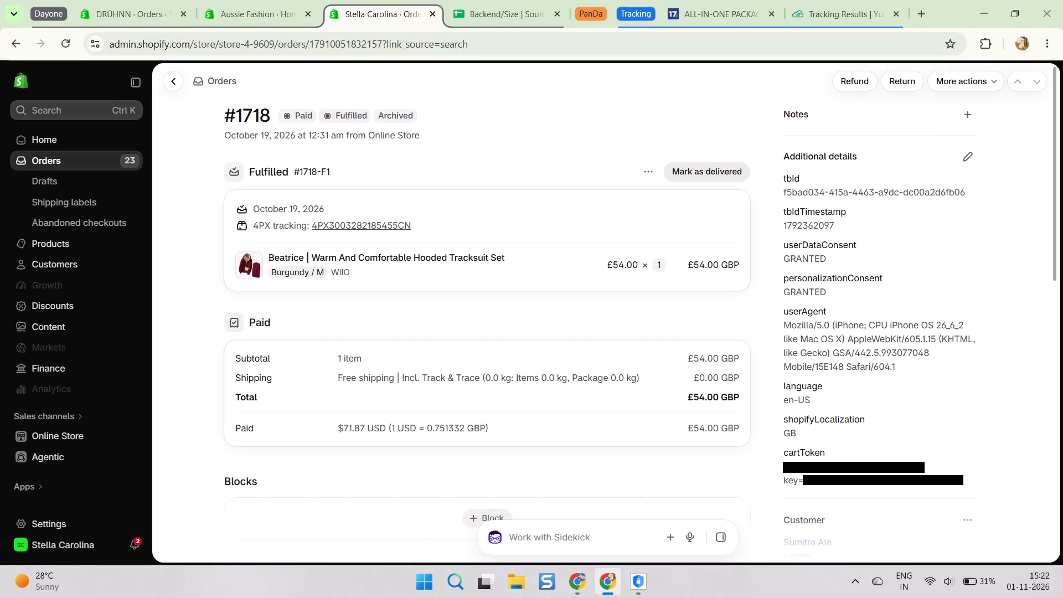
pyautogui.hotkey('alt', 'Tab')
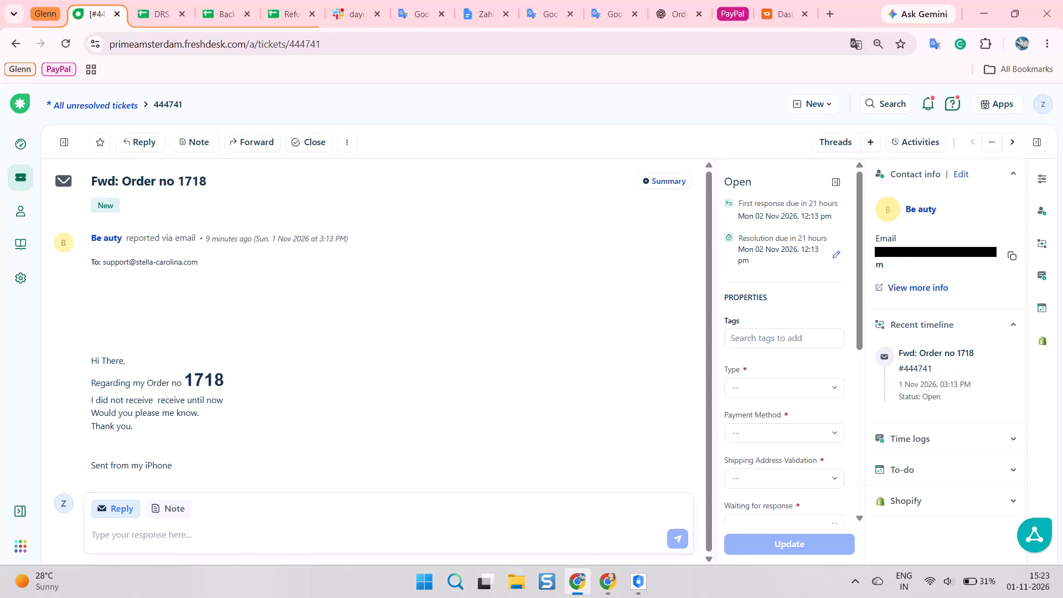
pyautogui.hotkey('alt', 'Tab')
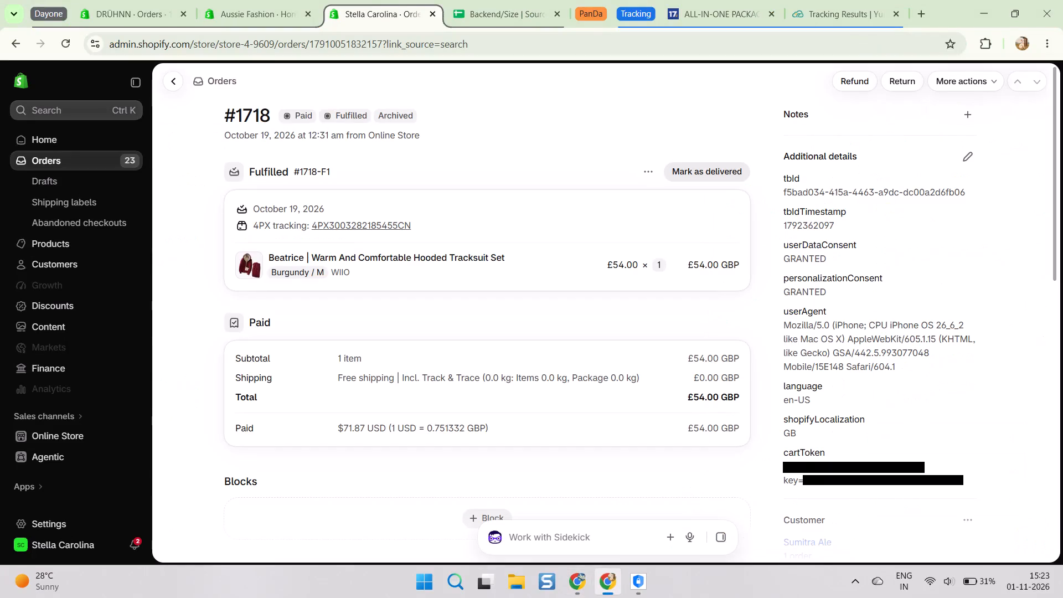
pyautogui.hotkey('alt', 'Tab')
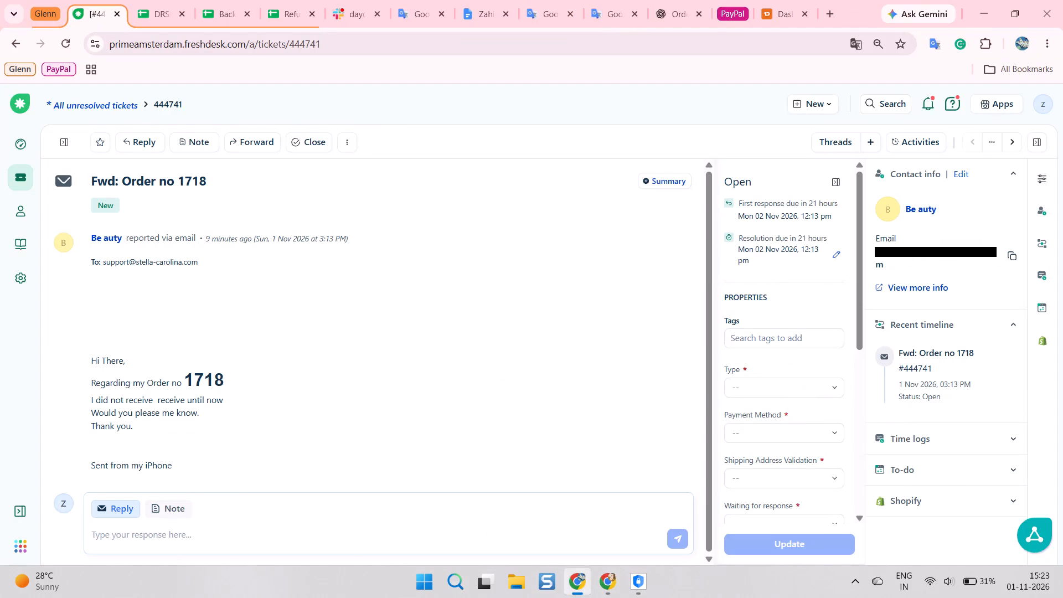
pyautogui.hotkey('alt', 'Tab')
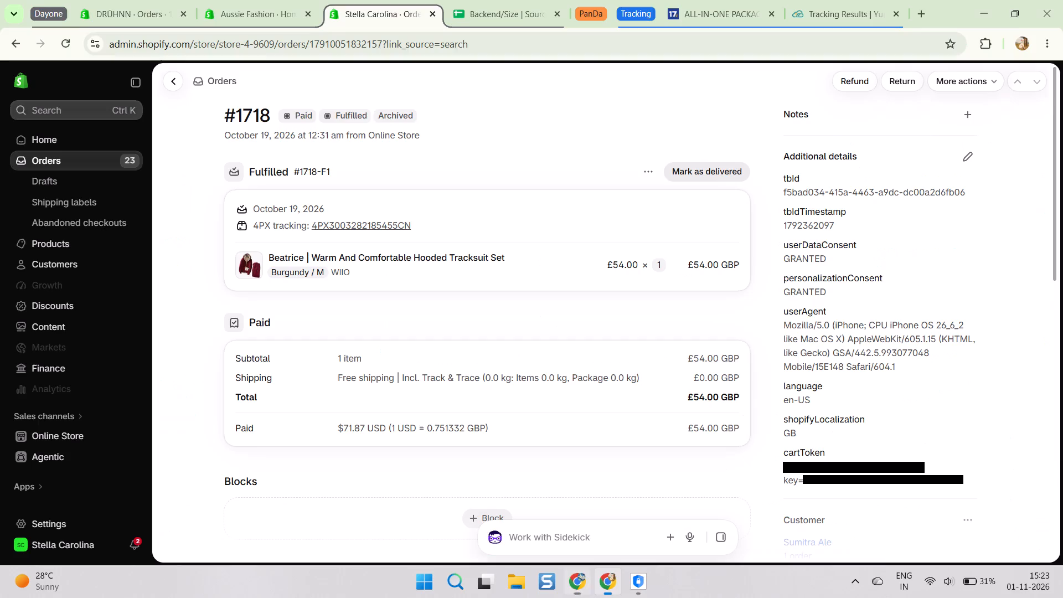
pyautogui.hotkey('alt', 'Tab')
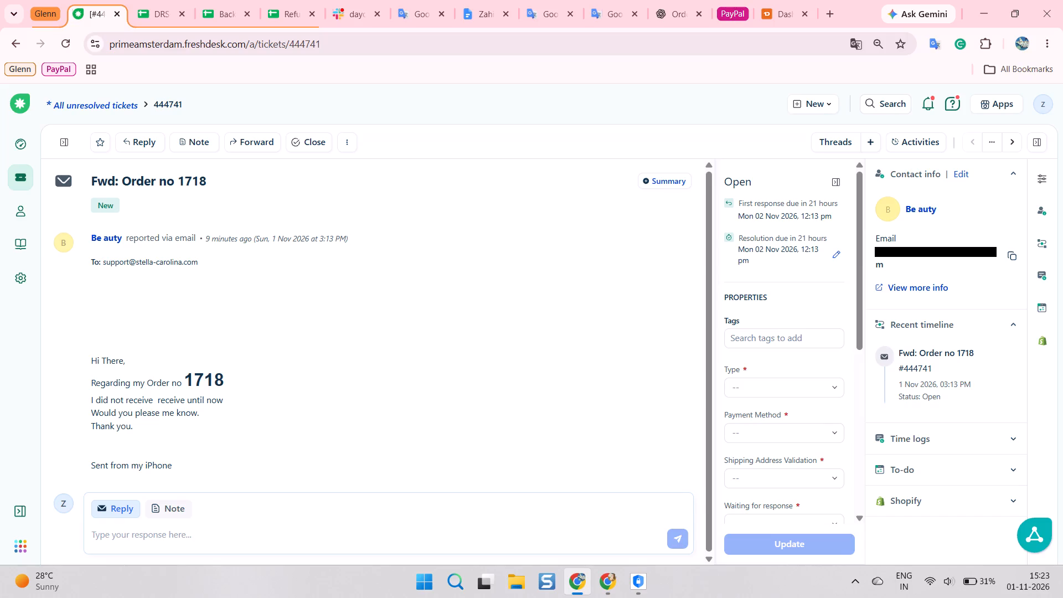
pyautogui.hotkey('alt', 'Tab')
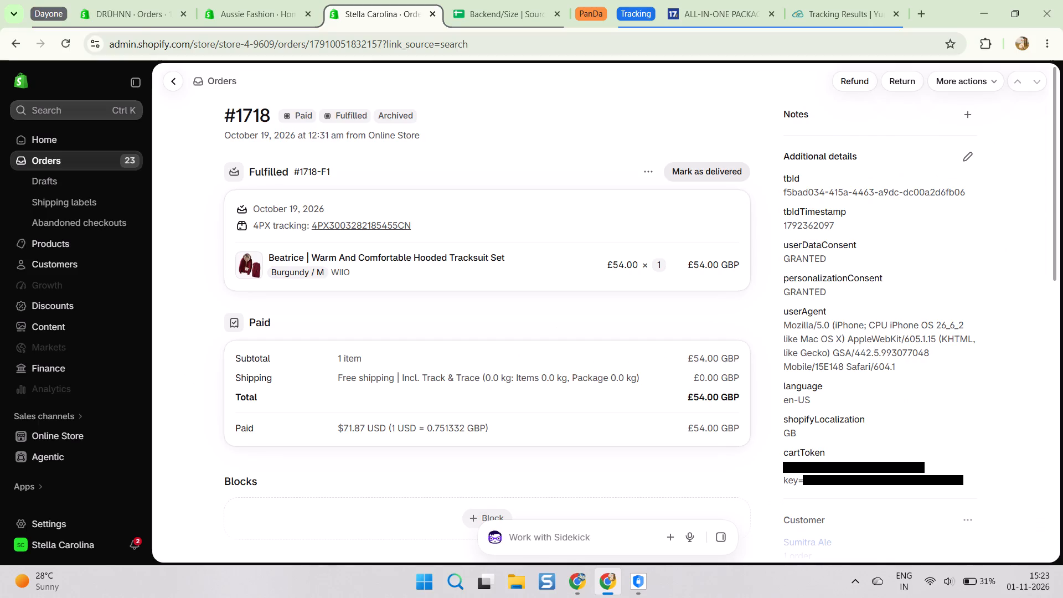
pyautogui.hotkey('alt', 'Tab')
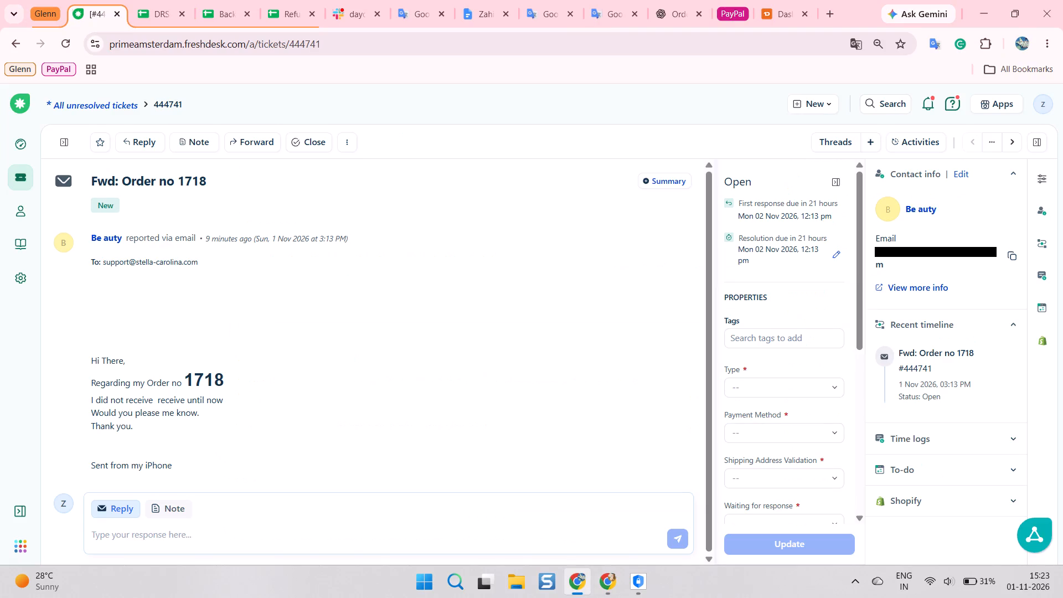
pyautogui.hotkey('alt', 'Tab')
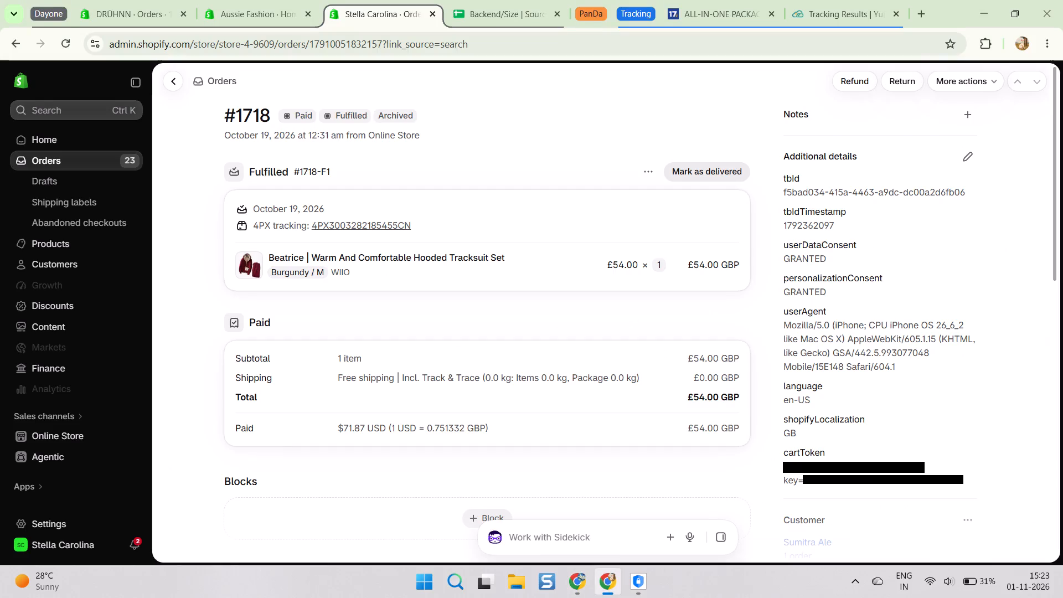
pyautogui.hotkey('alt', 'Tab')
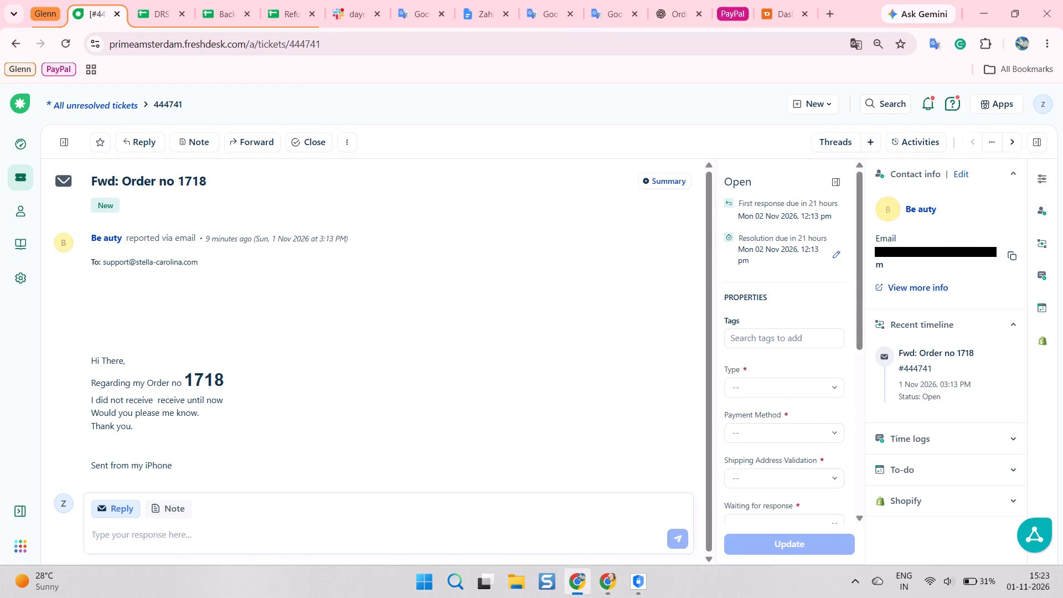
pyautogui.hotkey('alt', 'Tab')
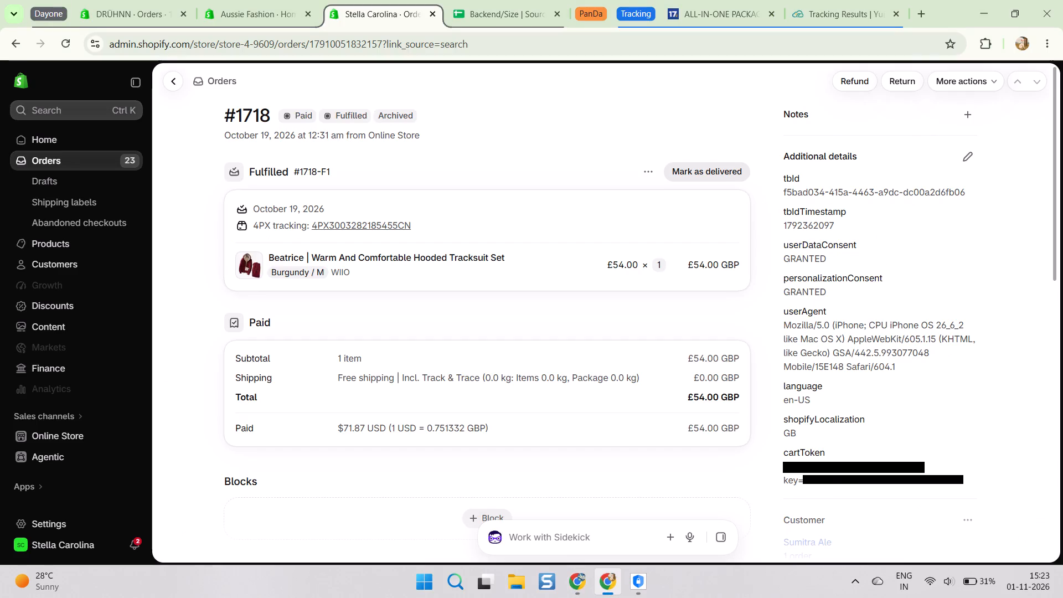
pyautogui.hotkey('alt', 'Tab')
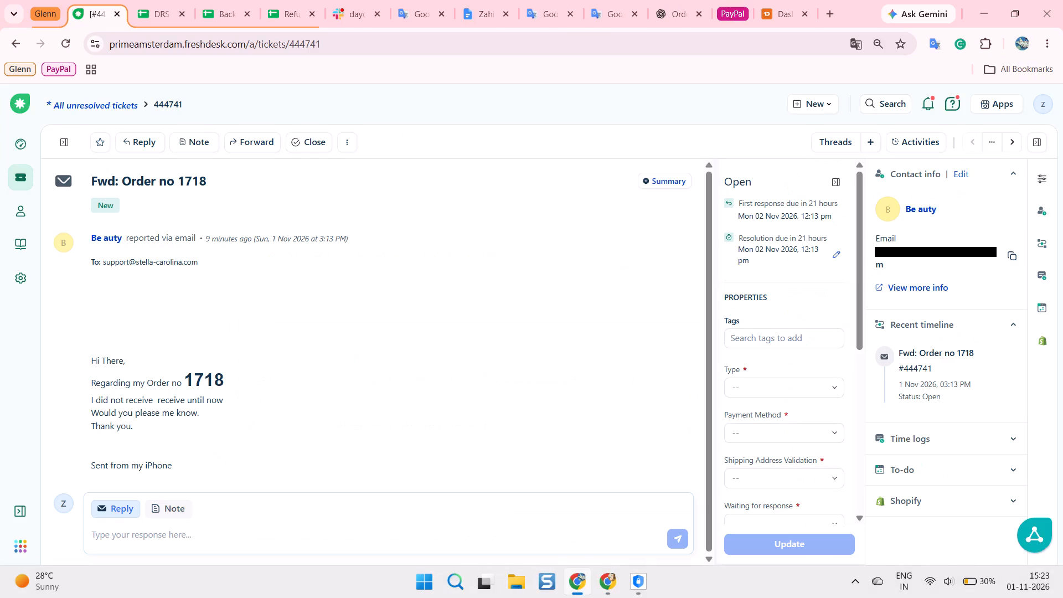
pyautogui.hotkey('alt', 'Tab')
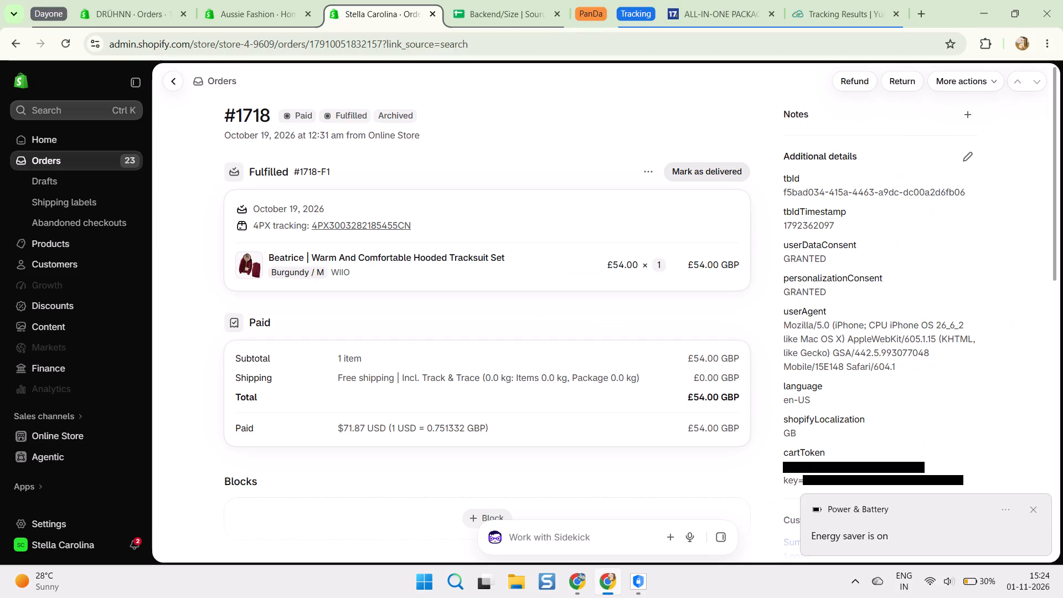
pyautogui.hotkey('alt', 'Tab')
pyautogui.click(429, 338)
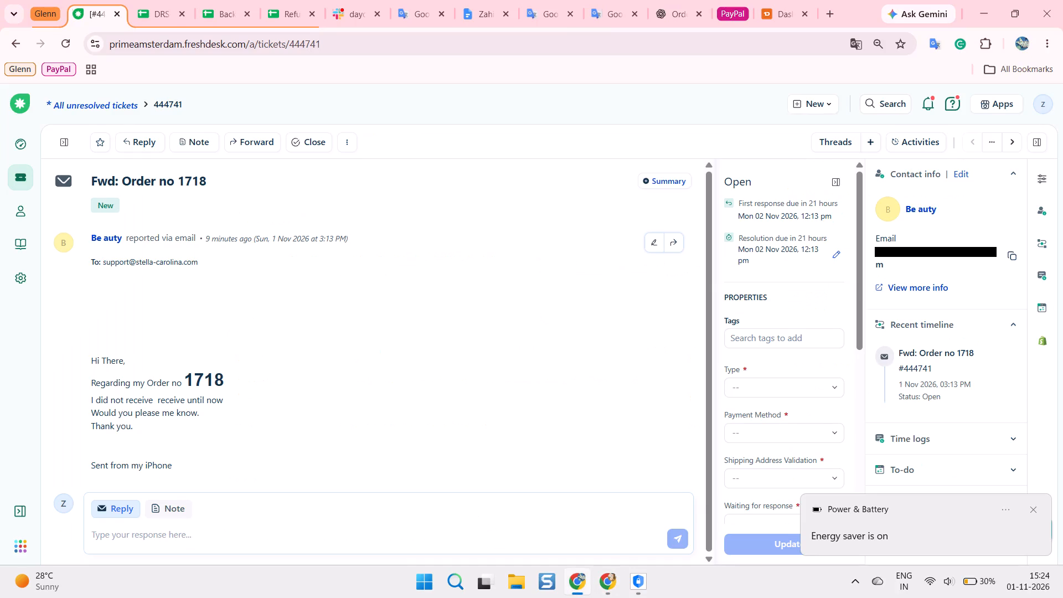
pyautogui.click(420, 333)
pyautogui.hotkey('alt', 'Tab')
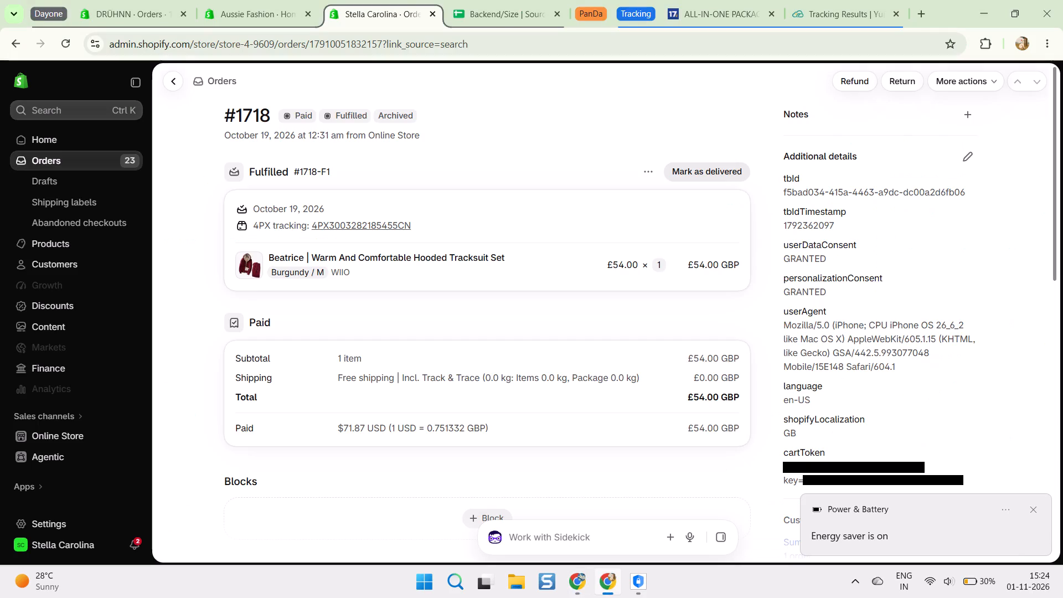
pyautogui.click(378, 309)
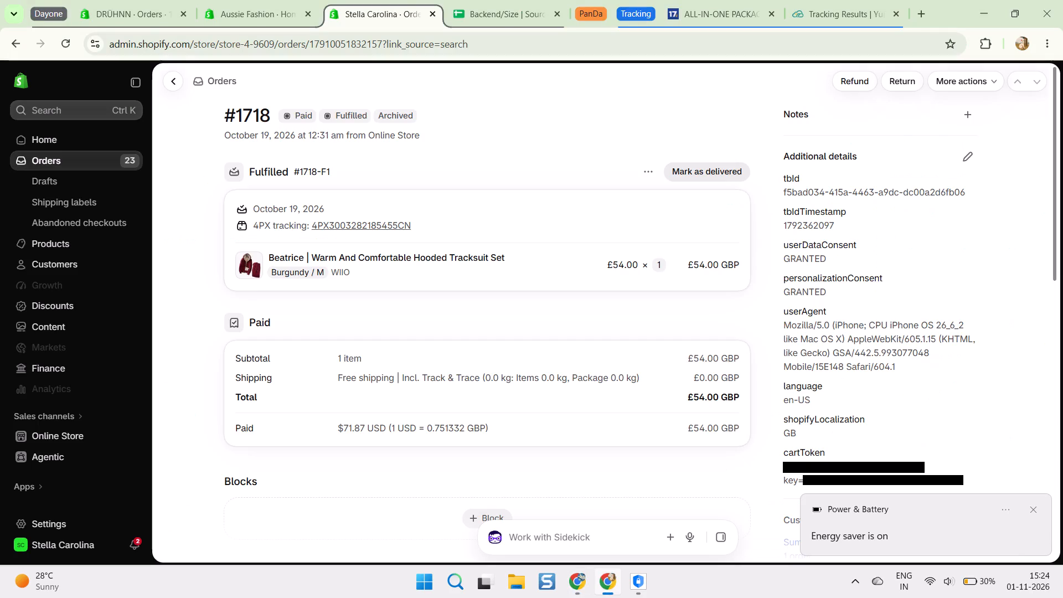
pyautogui.click(378, 309)
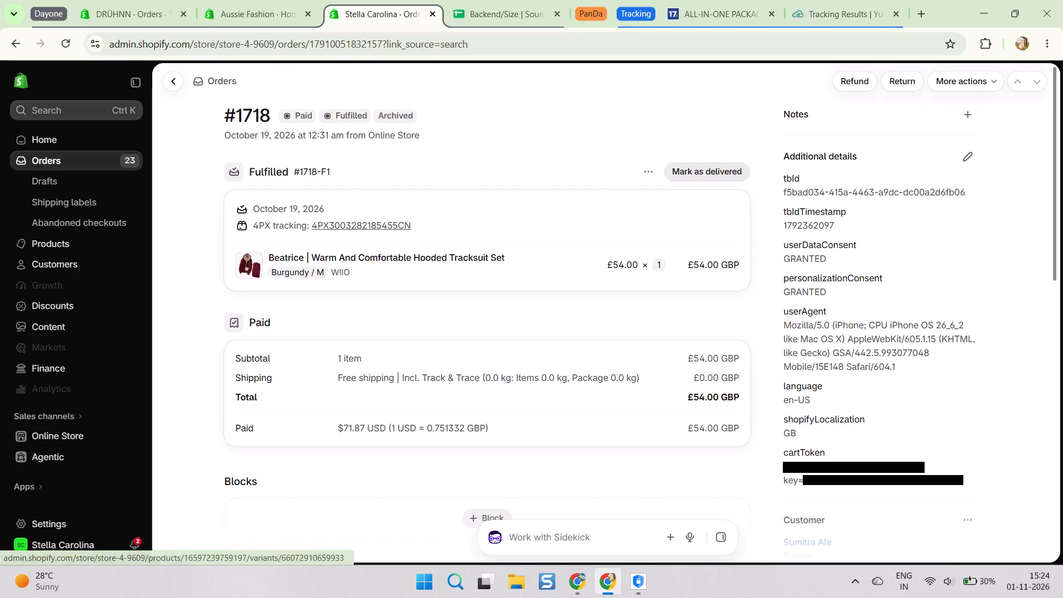
pyautogui.click(496, 230)
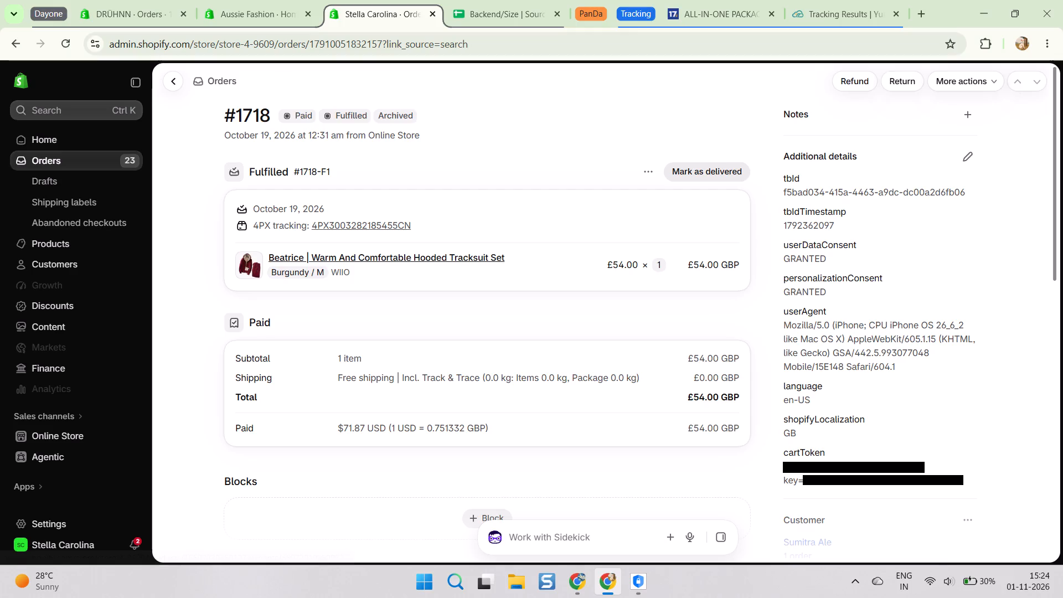
pyautogui.hotkey('alt', 'Tab')
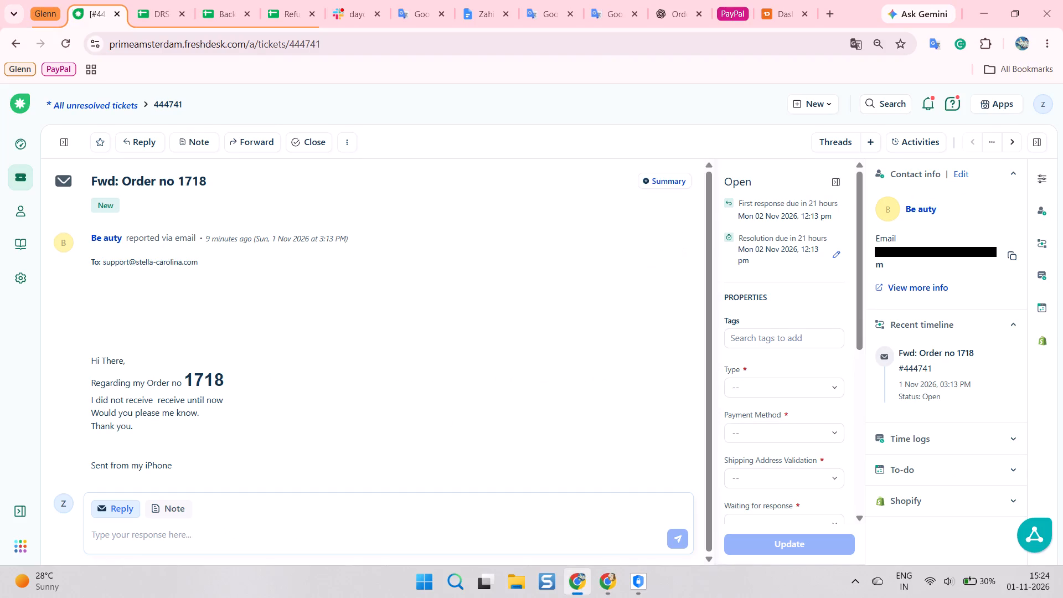
pyautogui.hotkey('alt', 'Tab')
pyautogui.hotkey('alt', 'Tab')
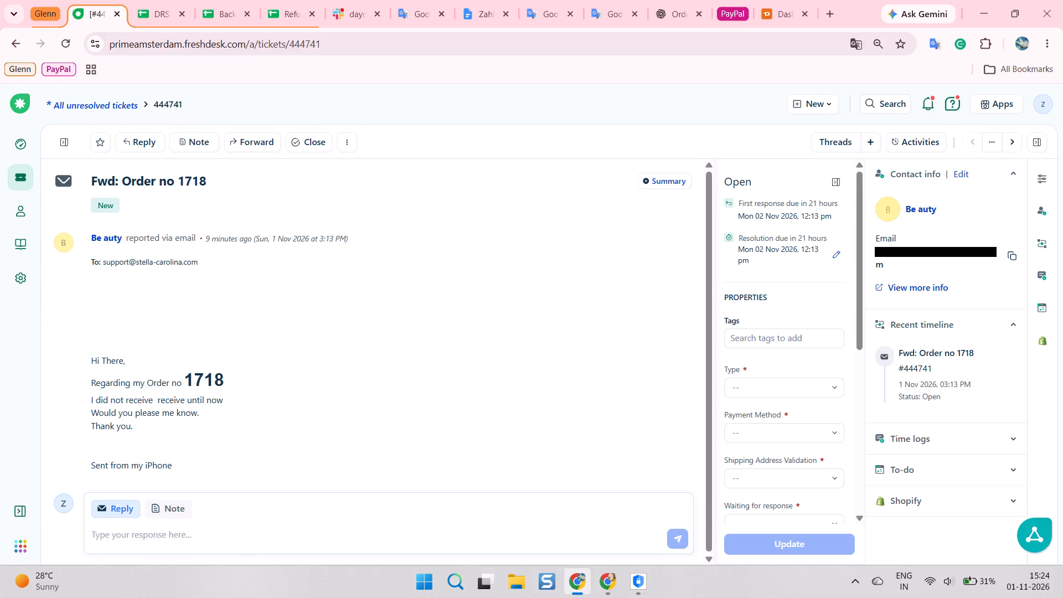
pyautogui.hotkey('alt', 'Tab')
pyautogui.scroll(3, 363, 235)
pyautogui.click(445, 188)
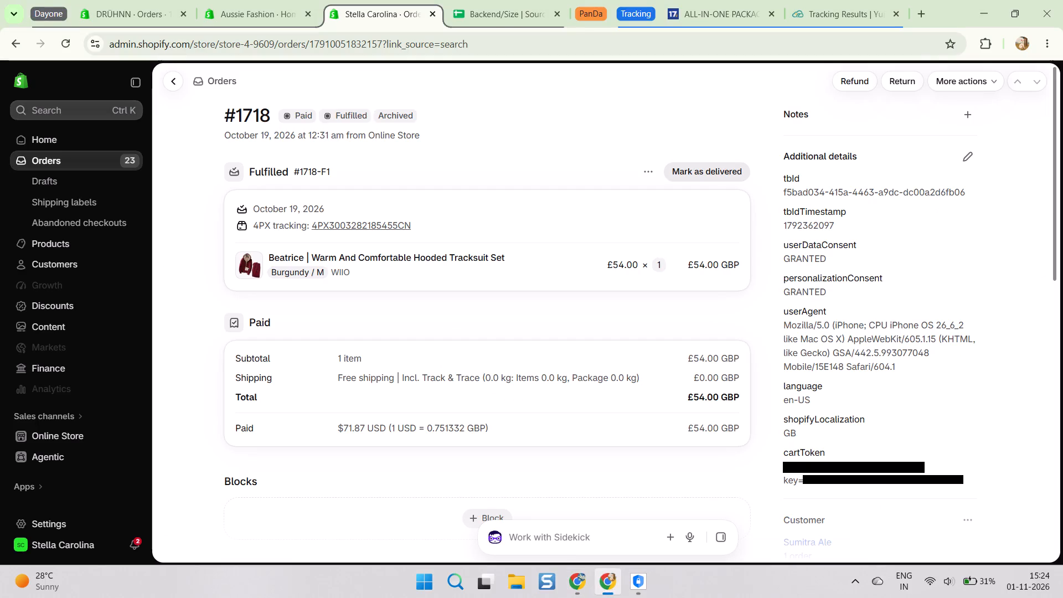
pyautogui.hotkey('alt', 'Tab')
pyautogui.hotkey('alt', 'Tab')
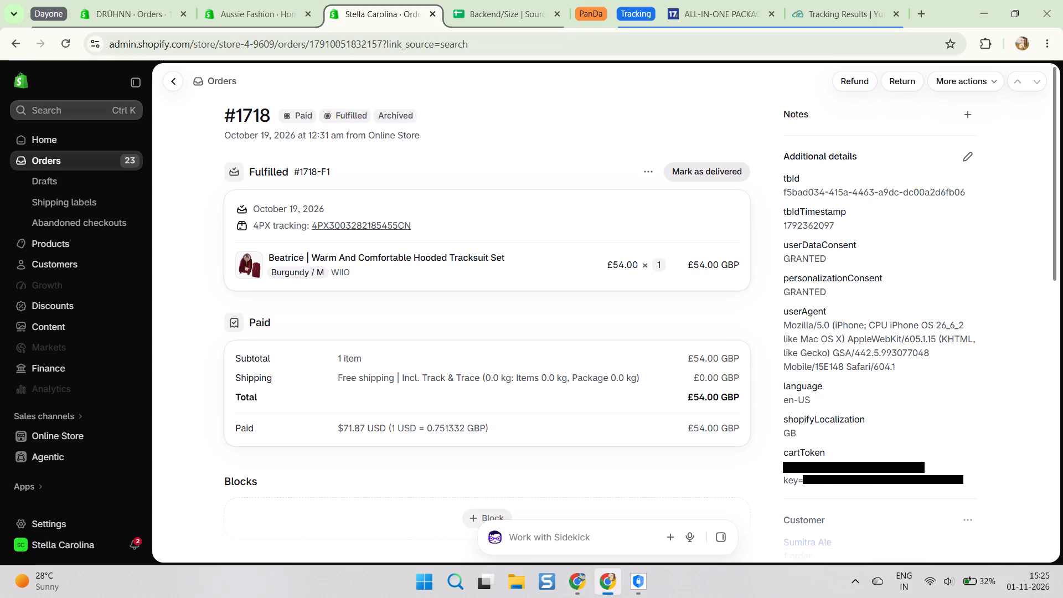
pyautogui.click(487, 175)
# Start a reply to ticket #444741 in Freshdesk and replace its default greeting with the os1 canned response.
pyautogui.hotkey('alt', 'Tab')
pyautogui.scroll(-5, 422, 259)
pyautogui.click(379, 333)
pyautogui.click(359, 309)
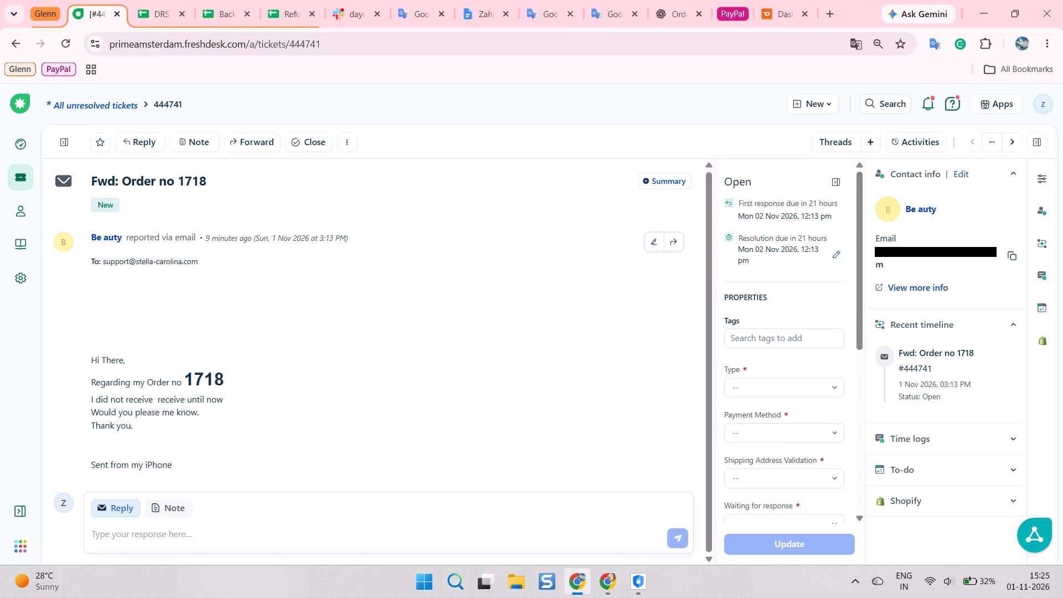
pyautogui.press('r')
pyautogui.scroll(-9, 198, 347)
pyautogui.click(118, 476)
pyautogui.keyDown('ctrl'); pyautogui.moveTo(118, 473); pyautogui.dragTo(133, 461); pyautogui.keyUp('ctrl')
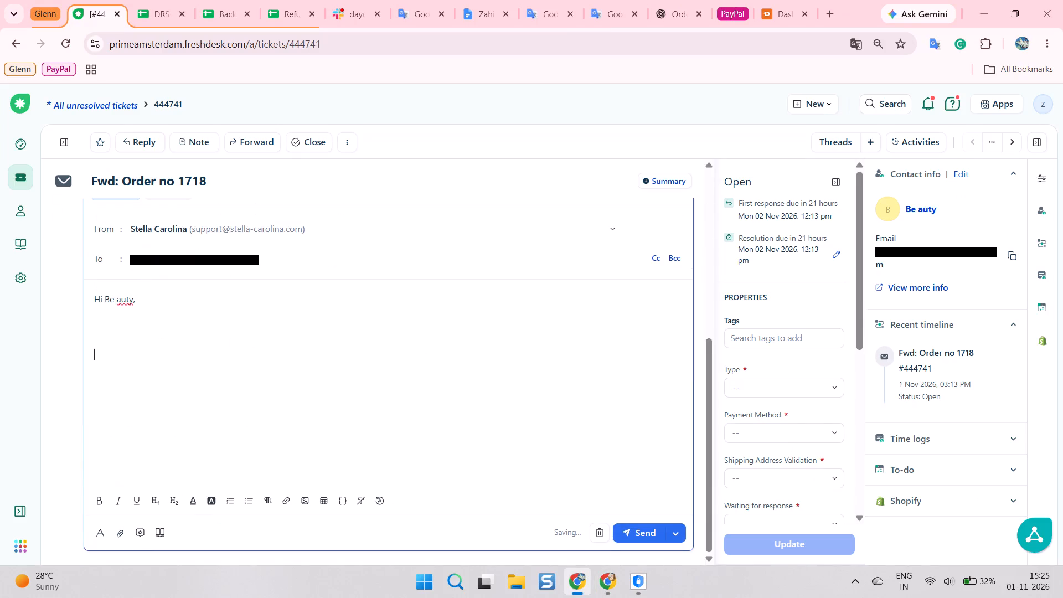
pyautogui.hotkey('ctrl', 'a')
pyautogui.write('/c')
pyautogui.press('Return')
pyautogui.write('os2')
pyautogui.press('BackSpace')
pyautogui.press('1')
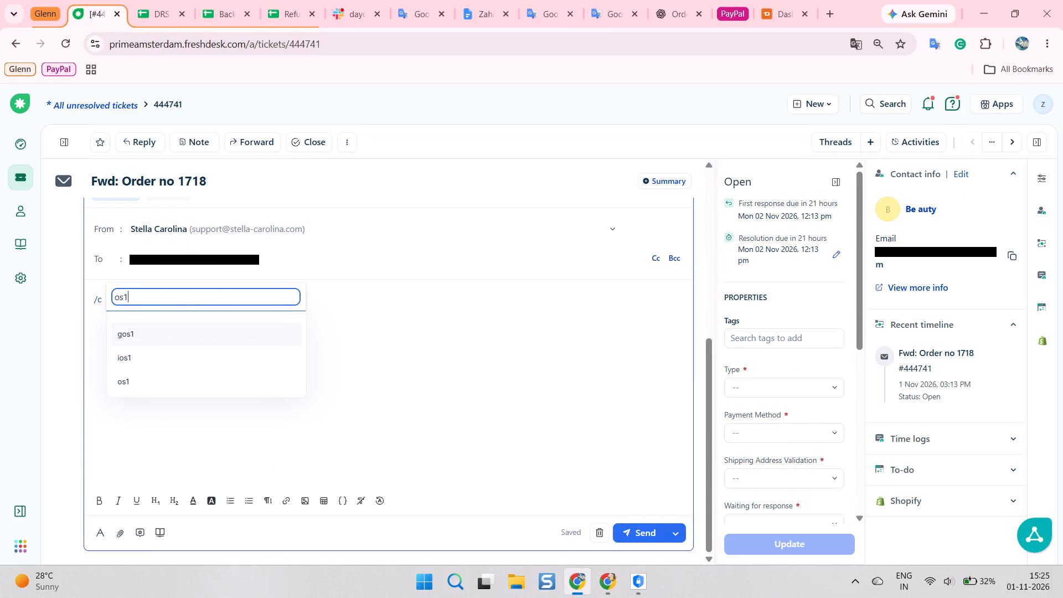
pyautogui.click(150, 383)
pyautogui.scroll(-11, 169, 368)
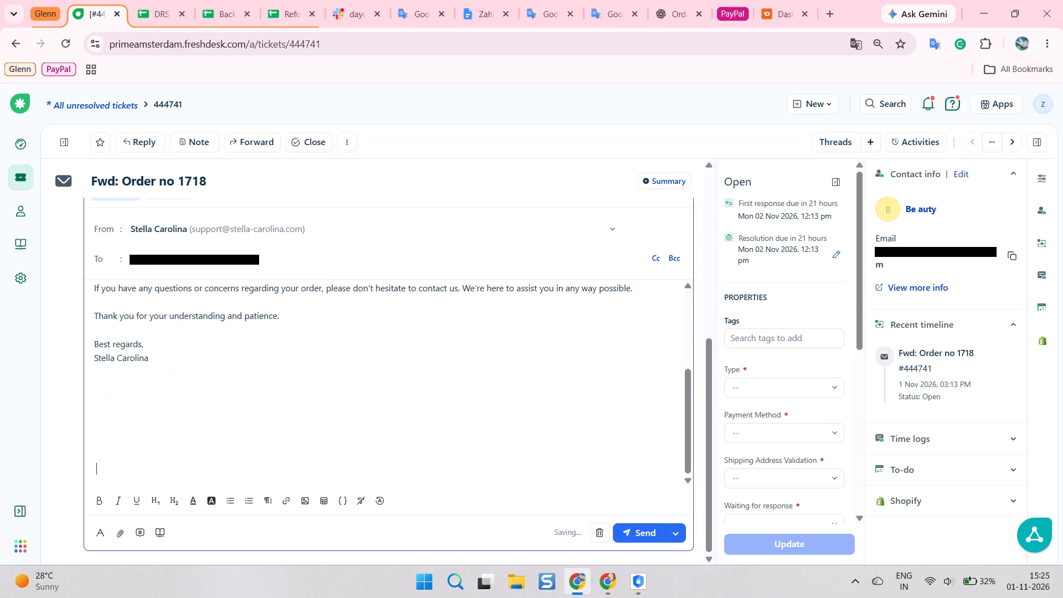
pyautogui.press('BackSpace')
pyautogui.press('BackSpace')
pyautogui.press('BackSpace')
pyautogui.press('BackSpace')
pyautogui.press('BackSpace')
pyautogui.press('BackSpace')
pyautogui.press('BackSpace')
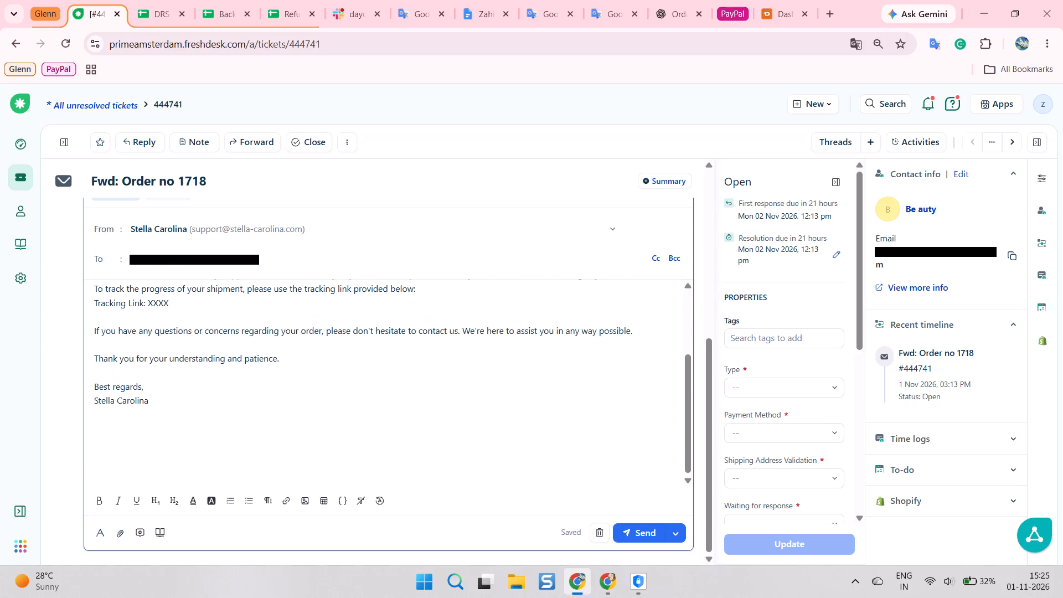
pyautogui.press('BackSpace')
pyautogui.press('BackSpace')
pyautogui.press('BackSpace')
pyautogui.press('BackSpace')
pyautogui.press('BackSpace')
pyautogui.press('BackSpace')
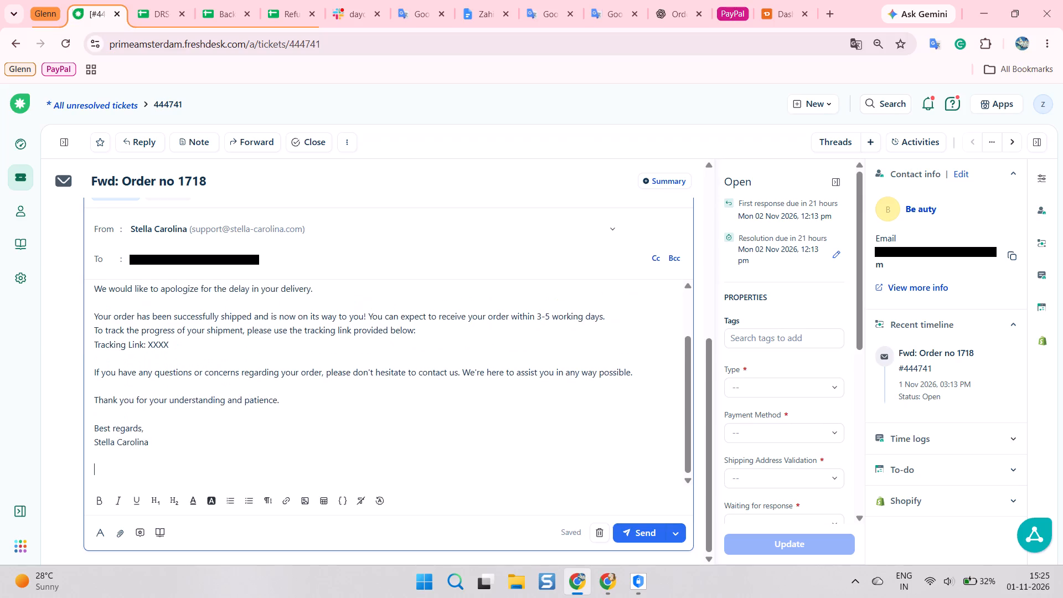
pyautogui.press('BackSpace')
pyautogui.press('BackSpace')
pyautogui.press('BackSpace')
# Move the whole reply draft out of the Freshdesk editor into Google Translate's English-to-German source text.
pyautogui.hotkey('ctrl', 'a')
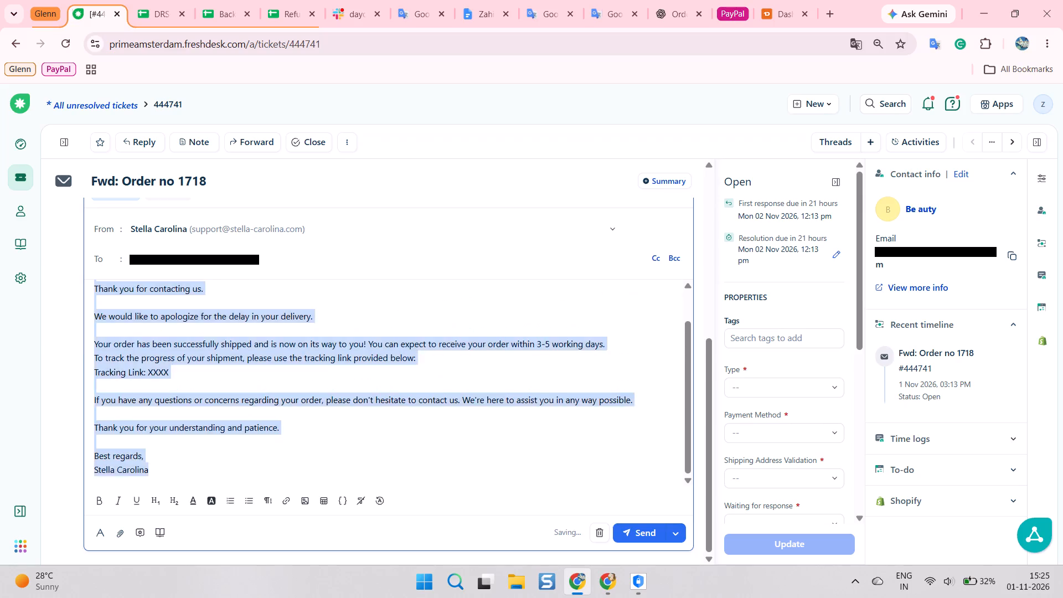
pyautogui.hotkey('ctrl', 'x')
pyautogui.click(620, 0)
pyautogui.scroll(8, 502, 214)
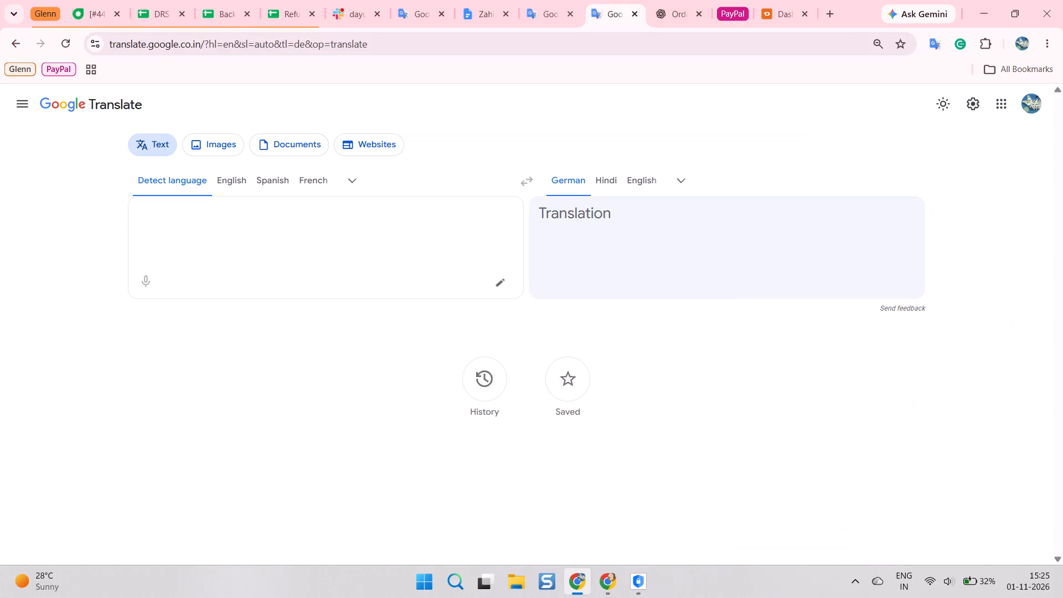
pyautogui.hotkey('ctrl', 'v')
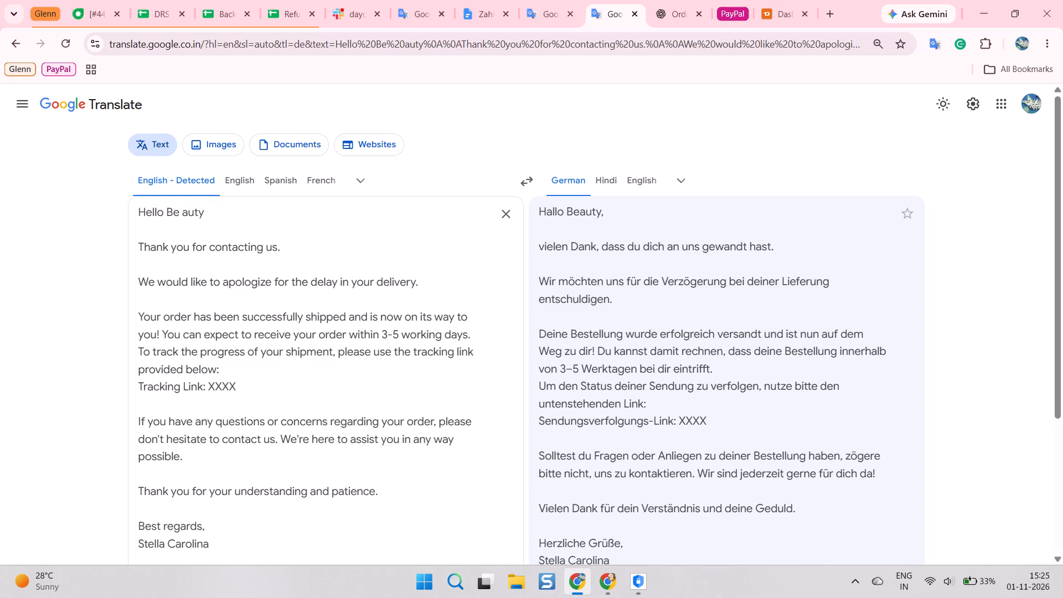
pyautogui.hotkey('alt', 'Tab')
pyautogui.scroll(4, 229, 225)
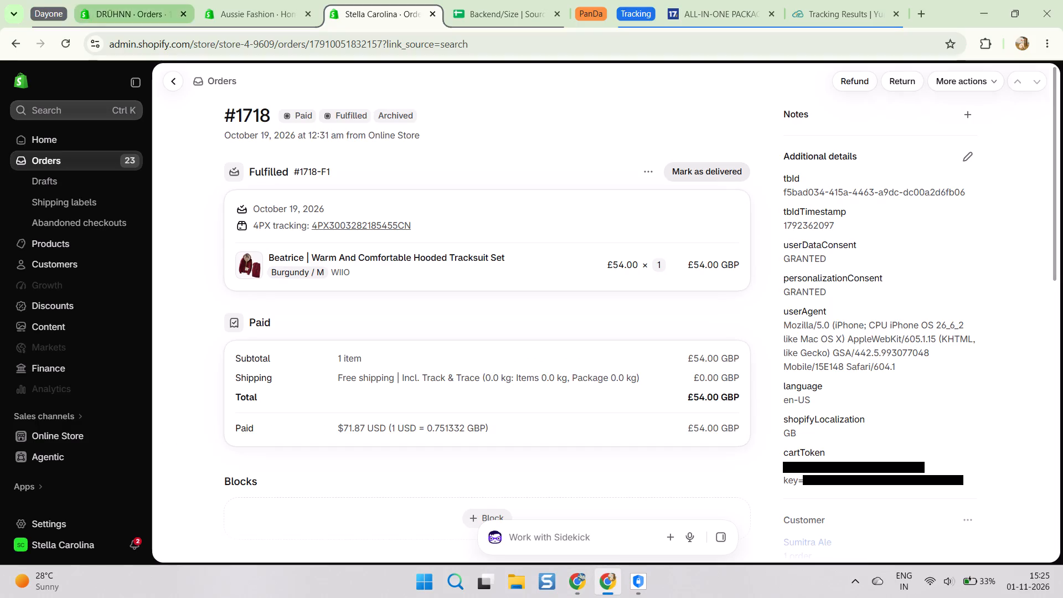
pyautogui.scroll(5, 167, 0)
pyautogui.click(358, 216)
pyautogui.click(354, 222)
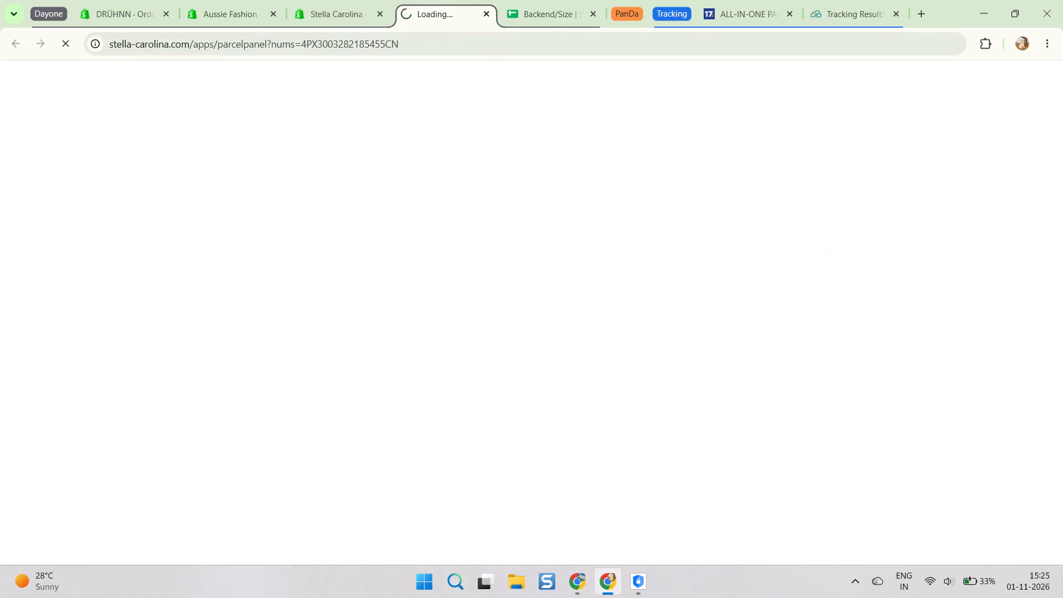
pyautogui.click(422, 45)
pyautogui.hotkey('ctrl', 'c')
pyautogui.hotkey('ctrl', 'c')
pyautogui.hotkey('alt', 'Tab')
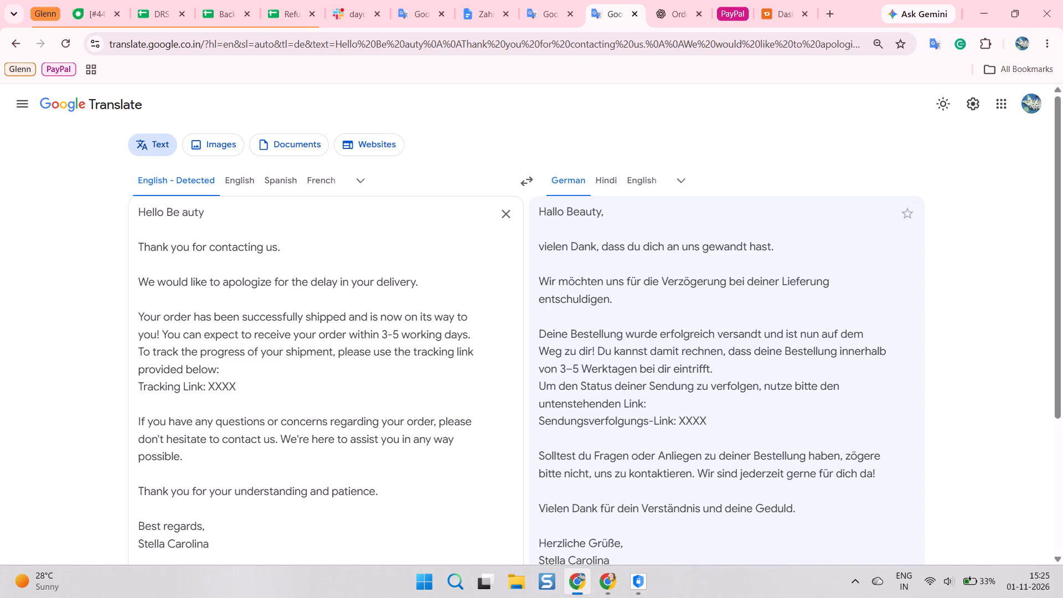
pyautogui.doubleClick(220, 383)
pyautogui.hotkey('ctrl', 'v')
pyautogui.click(226, 208)
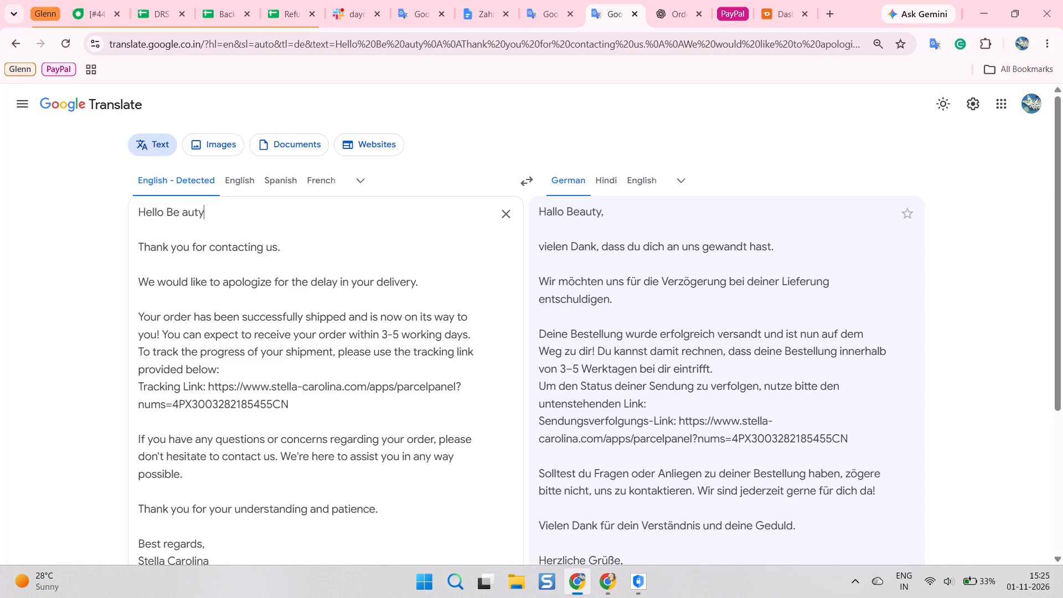
pyautogui.click(311, 254)
pyautogui.press('Return')
pyautogui.press('Return')
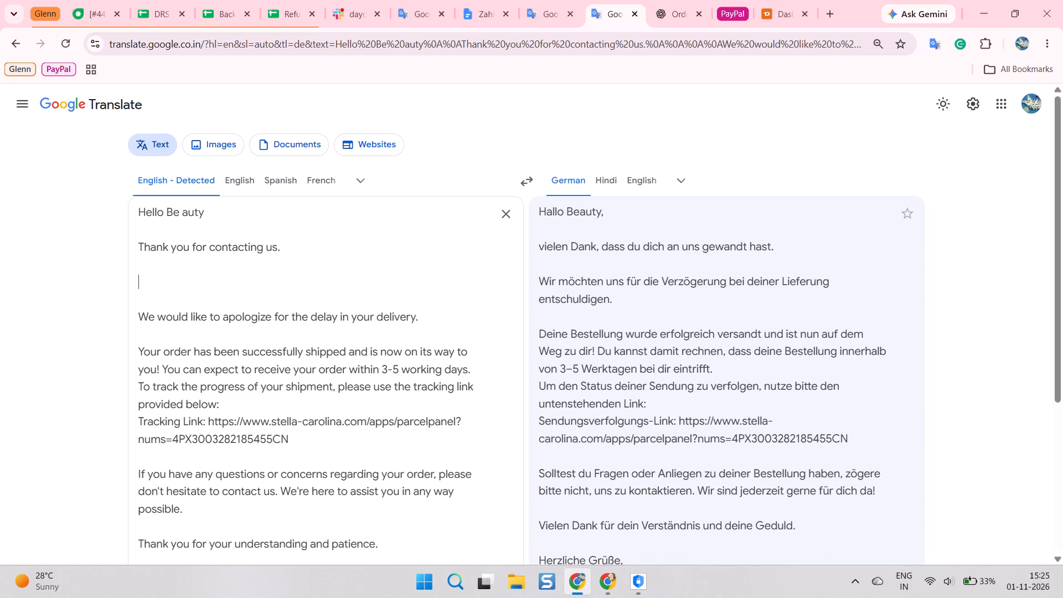
pyautogui.hotkey('alt', 'Tab')
pyautogui.scroll(6, 311, 254)
pyautogui.click(347, 0)
pyautogui.scroll(10, 288, 165)
pyautogui.tripleClick(251, 115)
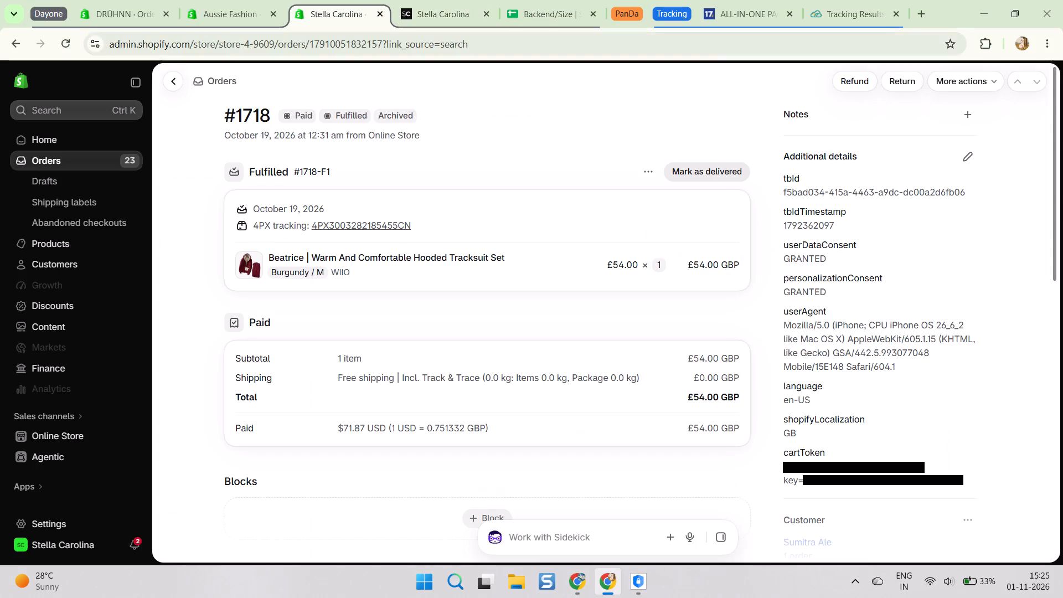
pyautogui.hotkey('ctrl', 'c')
pyautogui.hotkey('ctrl', 'c')
pyautogui.hotkey('alt', 'Tab')
pyautogui.hotkey('ctrl', 'v')
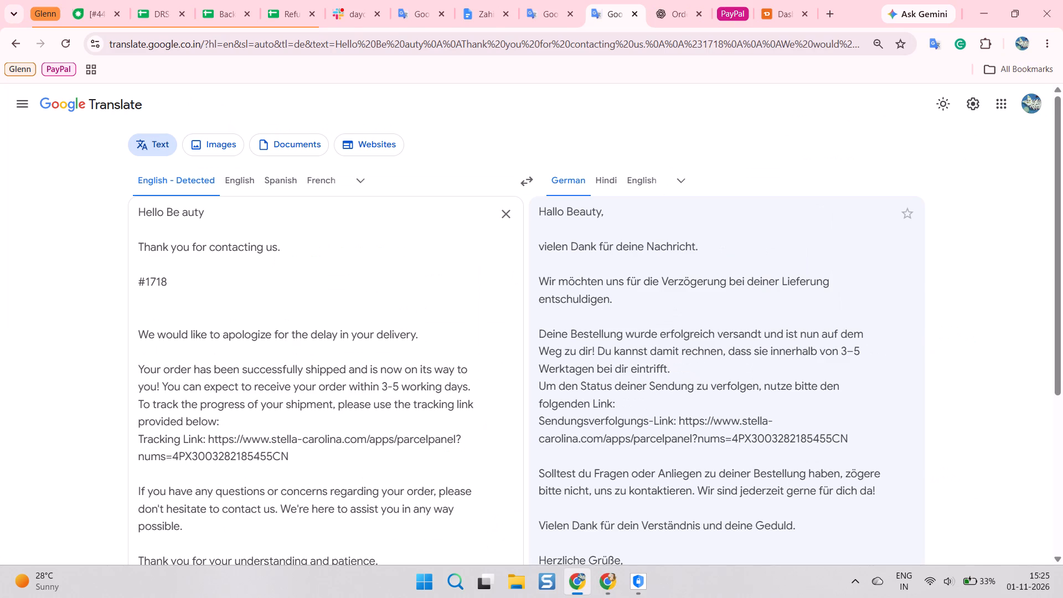
# Add the ordered product, Beatrice | Warm And Comfortable Hooded Tracksuit Set, Burgundy / M, from Shopify below the order number.
pyautogui.press('Return')
pyautogui.hotkey('alt', 'Tab')
pyautogui.moveTo(328, 281); pyautogui.dragTo(271, 265)
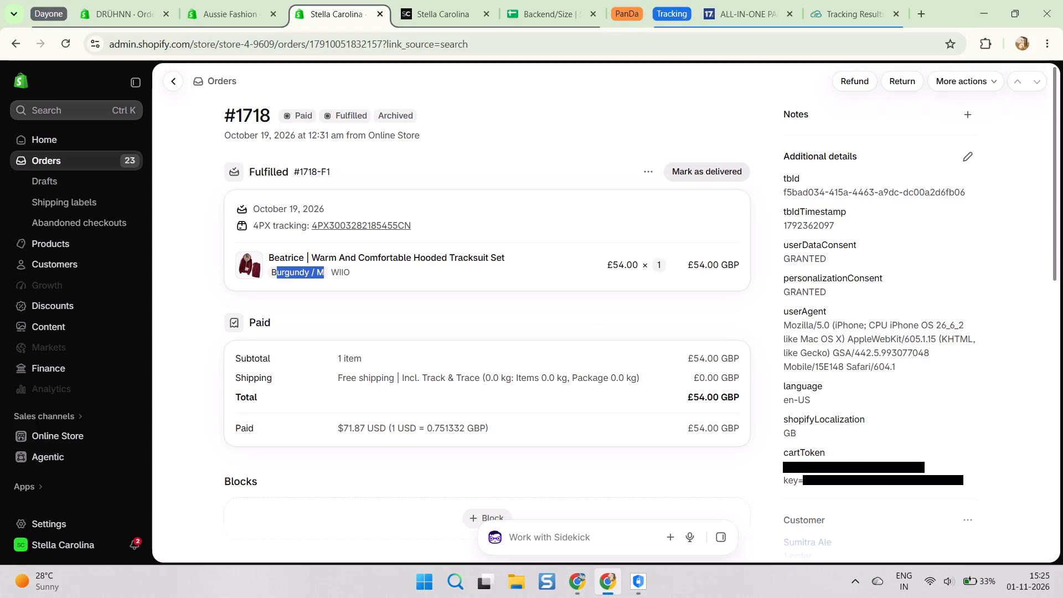
pyautogui.moveTo(271, 265); pyautogui.dragTo(259, 259)
pyautogui.hotkey('ctrl', 'c')
pyautogui.hotkey('ctrl', 'c')
pyautogui.hotkey('alt', 'Tab')
pyautogui.hotkey('ctrl', 'v')
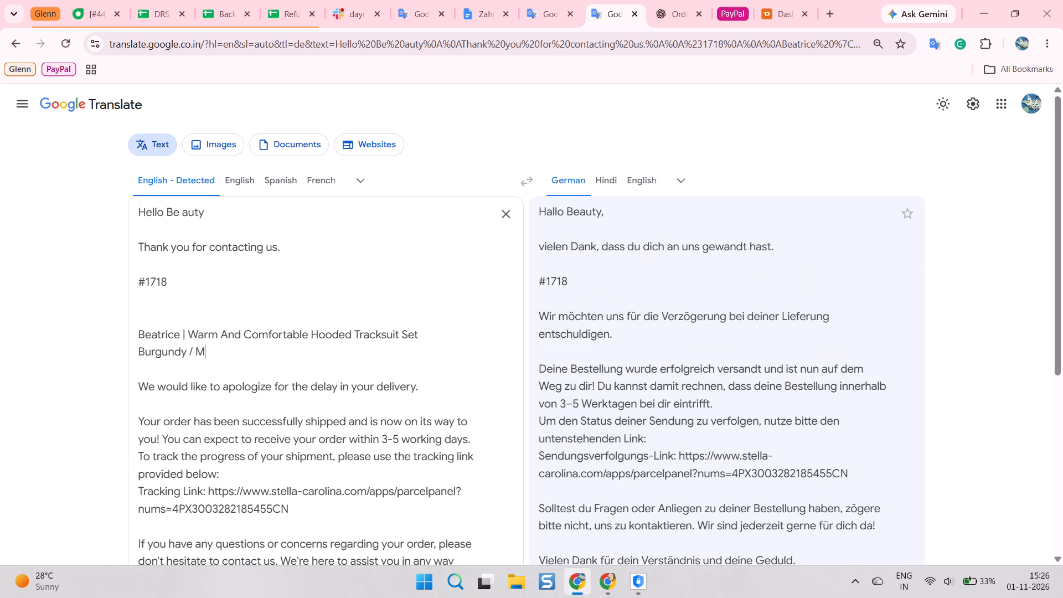
pyautogui.press('Return')
pyautogui.press('Return')
pyautogui.hotkey('alt', 'Tab')
pyautogui.scroll(-6, 793, 337)
pyautogui.scroll(2, 784, 232)
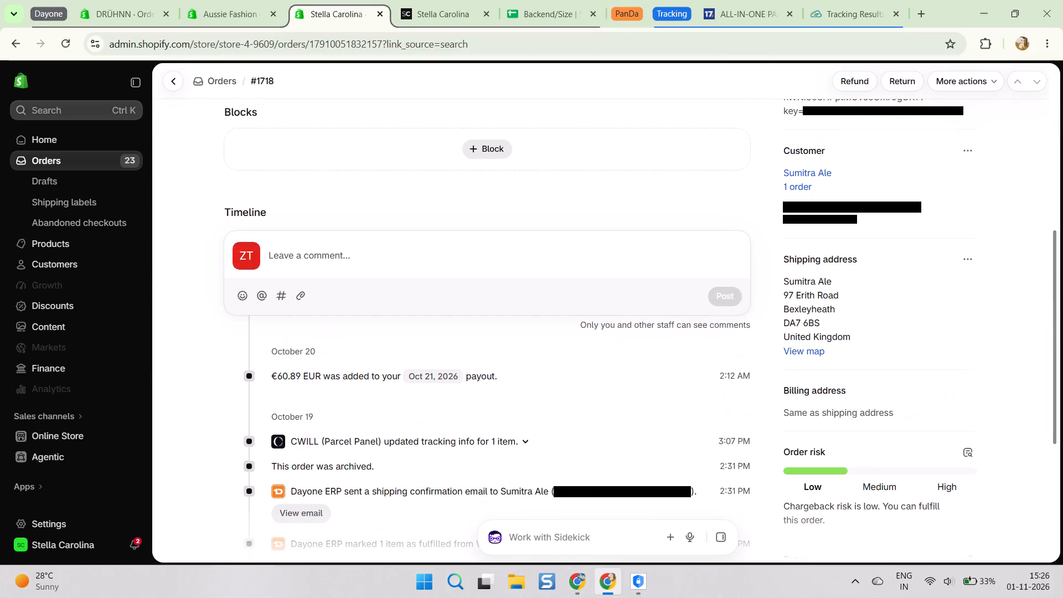
pyautogui.moveTo(775, 251); pyautogui.dragTo(864, 347)
pyautogui.hotkey('ctrl', 'c')
pyautogui.hotkey('ctrl', 'c')
pyautogui.hotkey('alt', 'Tab')
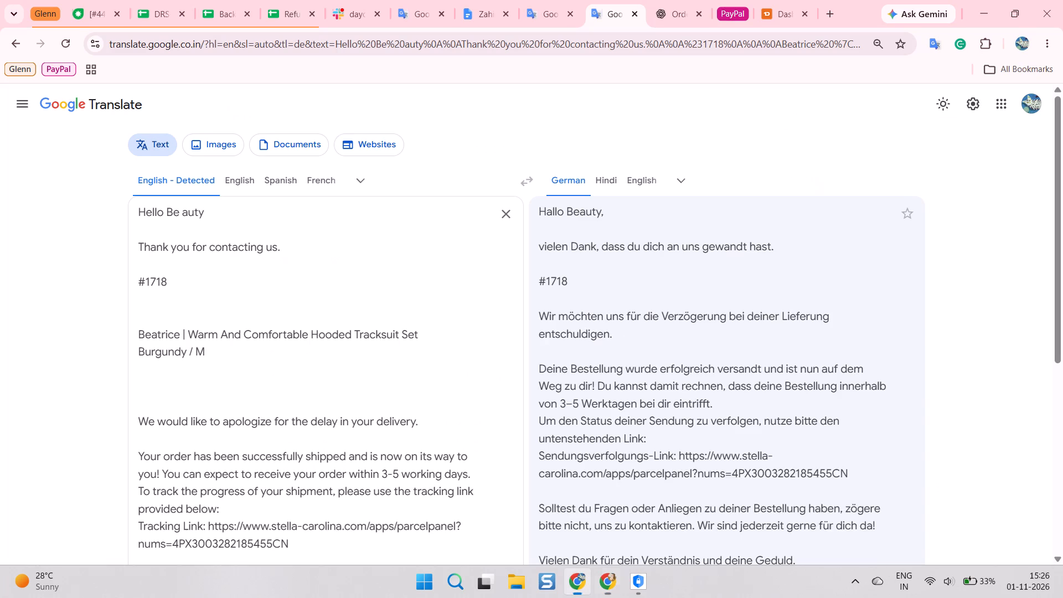
pyautogui.hotkey('ctrl', 'v')
# Remove the extra blank line above the product and join the Burgundy / M variant to its name with " - ".
pyautogui.click(164, 303)
pyautogui.press('BackSpace')
pyautogui.click(139, 331)
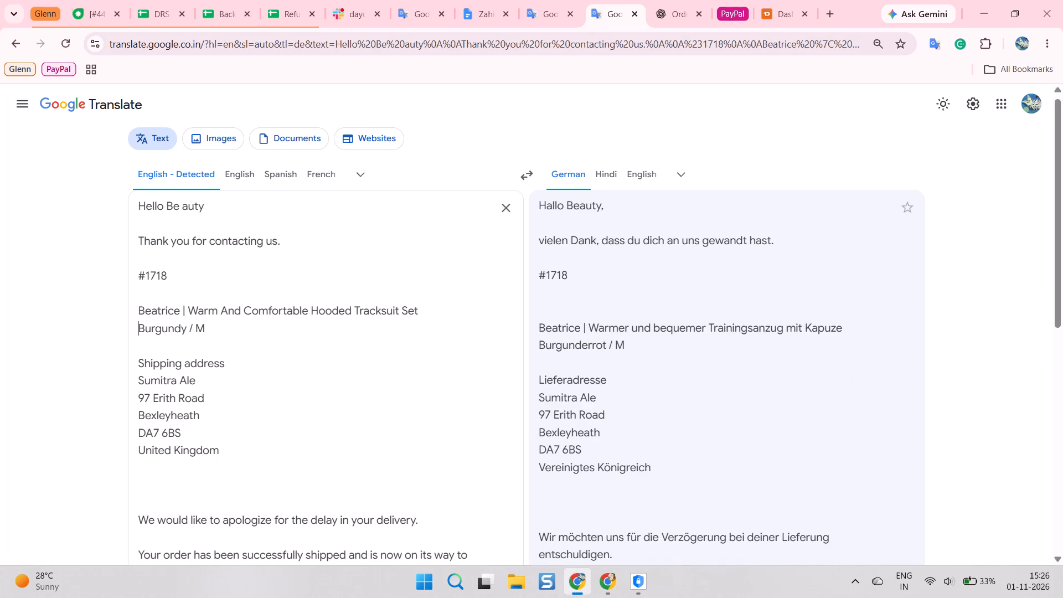
pyautogui.press('BackSpace')
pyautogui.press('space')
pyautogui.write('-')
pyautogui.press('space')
# Delete the surplus blank lines between the shipping address and the delay apology in the draft.
pyautogui.scroll(-1, 134, 347)
pyautogui.click(166, 383)
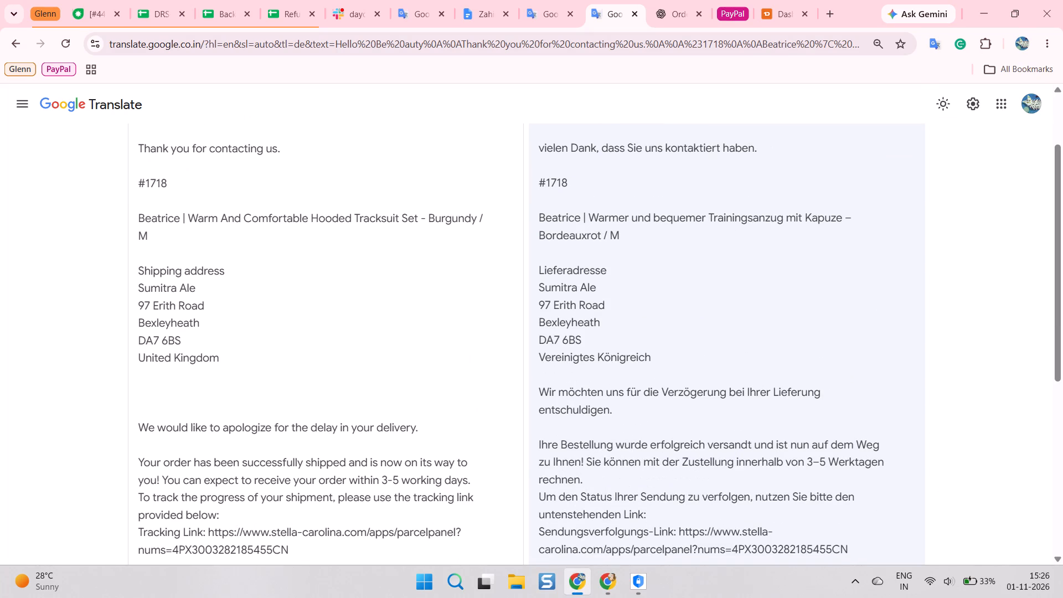
pyautogui.press('BackSpace')
pyautogui.click(166, 383)
pyautogui.press('BackSpace')
pyautogui.scroll(-2, 178, 383)
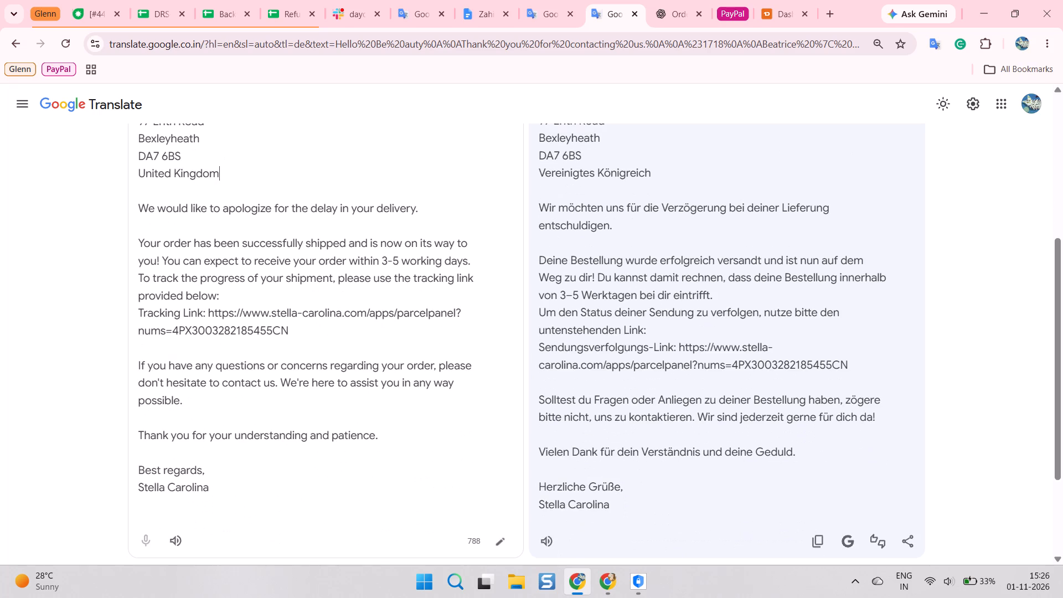
# Separate the tracking instructions into their own paragraph and set the delivery estimate to 4-6 working days.
pyautogui.click(475, 262)
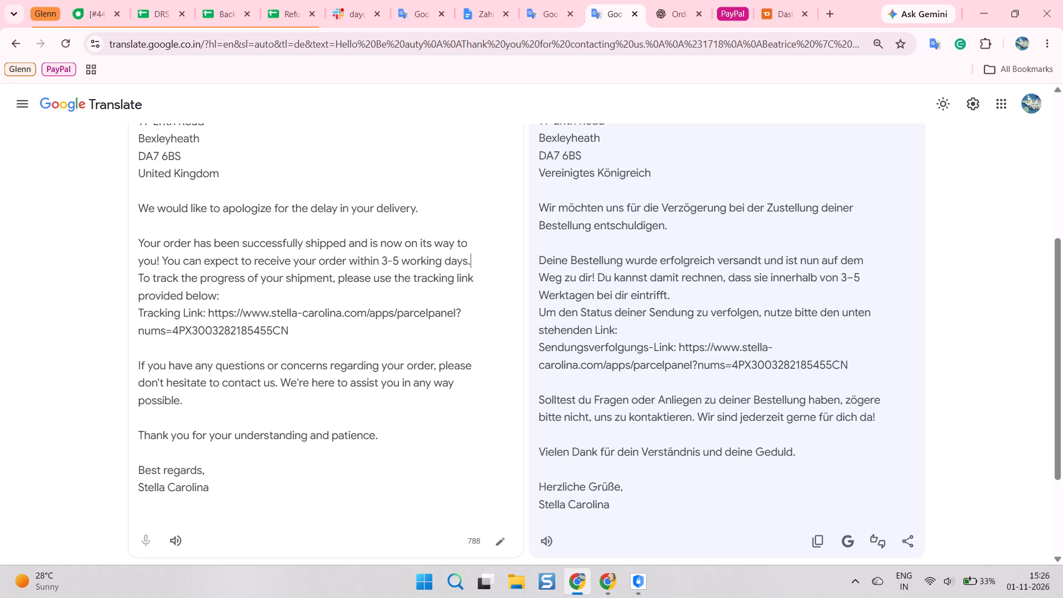
pyautogui.press('Return')
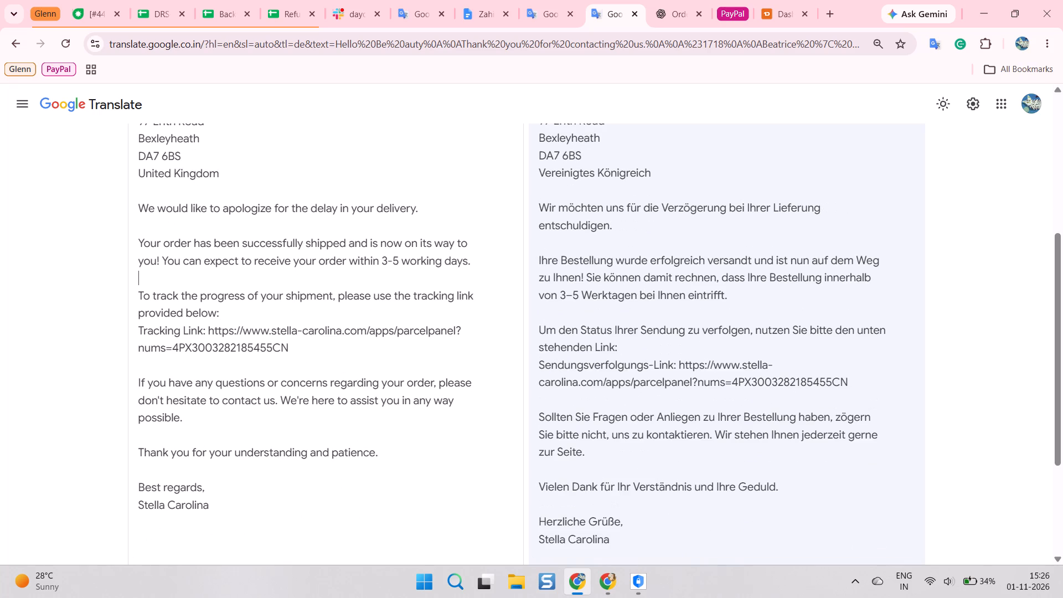
pyautogui.click(396, 255)
pyautogui.press('BackSpace')
pyautogui.press('BackSpace')
pyautogui.press('BackSpace')
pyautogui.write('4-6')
pyautogui.scroll(-1, 246, 329)
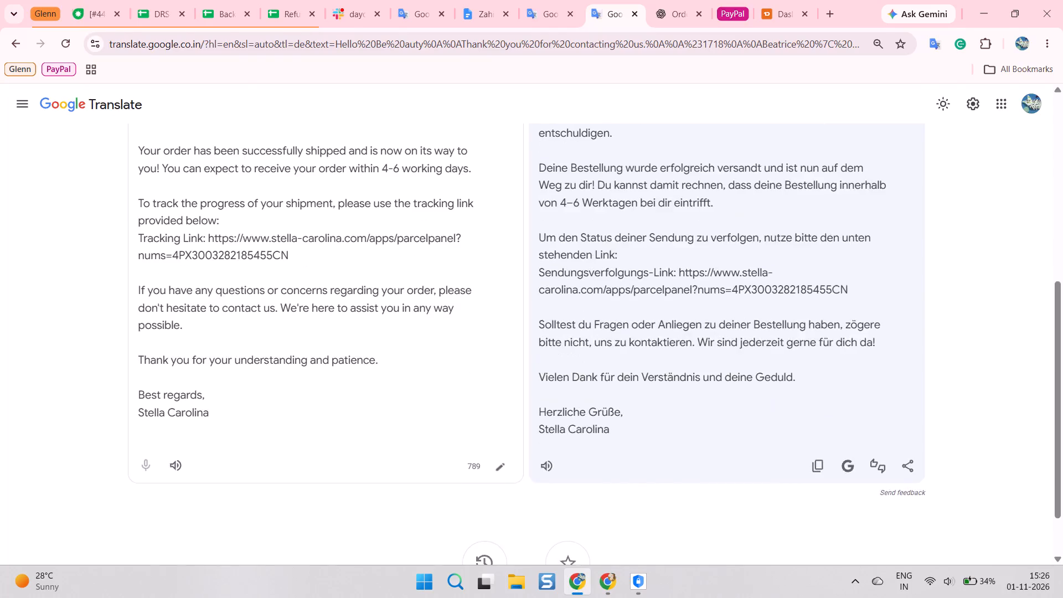
pyautogui.hotkey('alt', 'Tab')
pyautogui.scroll(-7, 334, 186)
pyautogui.scroll(6, 444, 279)
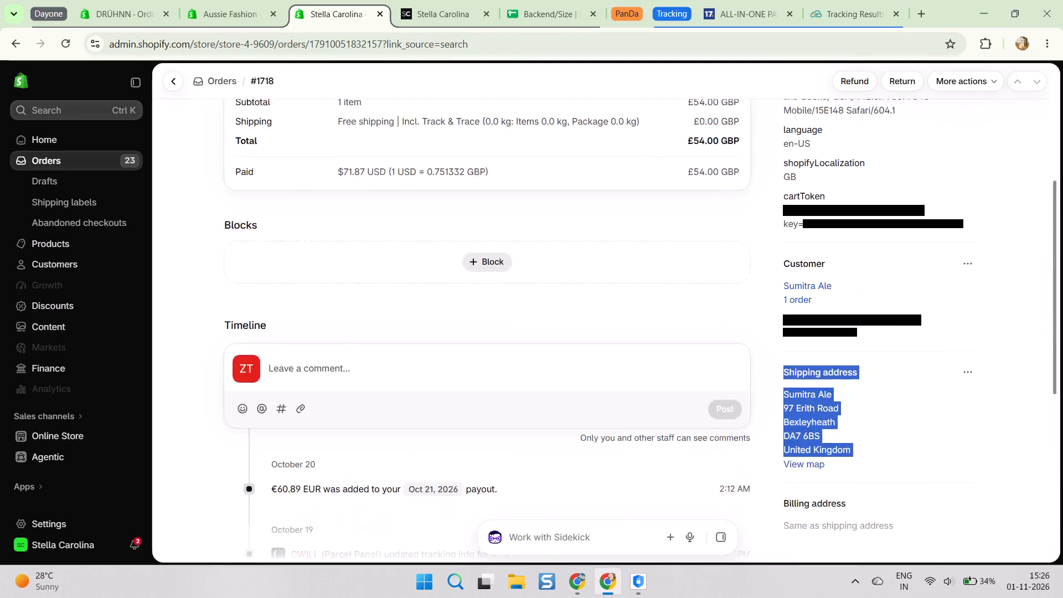
pyautogui.scroll(5, 431, 196)
pyautogui.click(436, 0)
pyautogui.scroll(7, 434, 190)
pyautogui.click(659, 133)
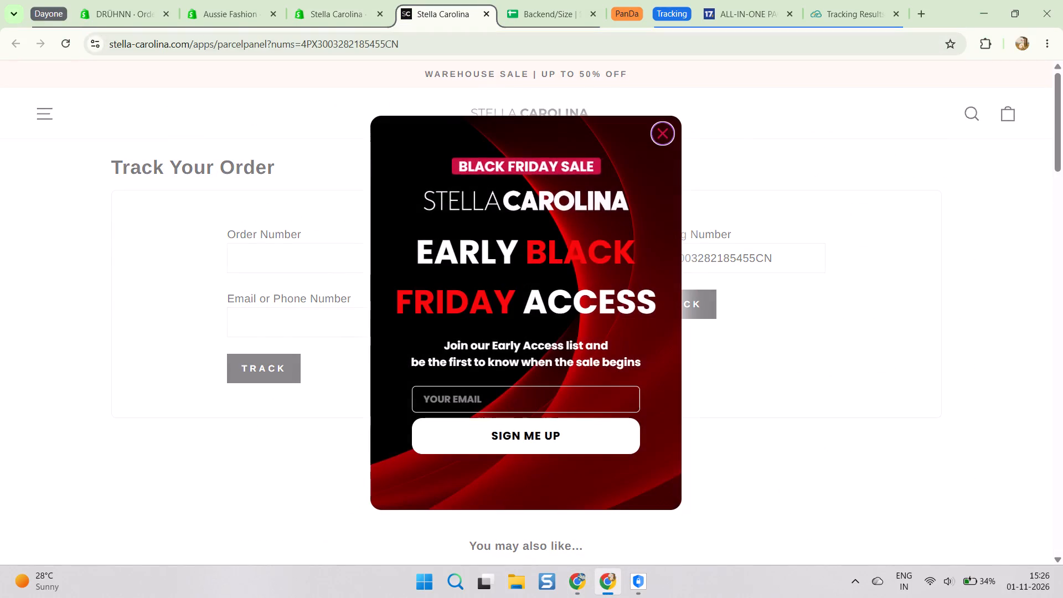
pyautogui.hotkey('alt', 'Tab')
pyautogui.scroll(8, 425, 307)
pyautogui.hotkey('alt', 'Tab')
pyautogui.click(342, 0)
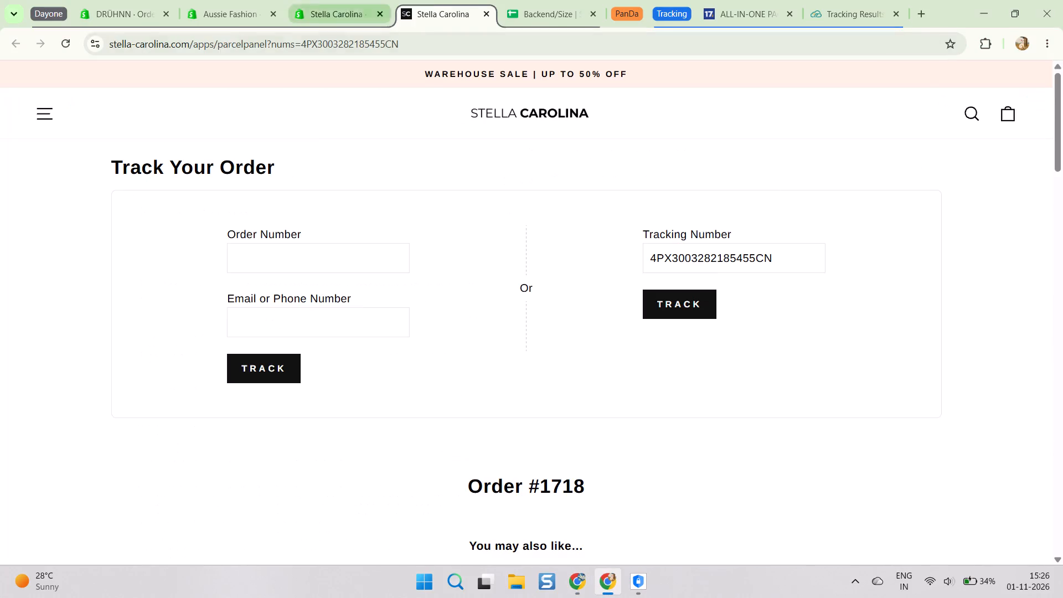
pyautogui.scroll(1, 668, 249)
pyautogui.scroll(-4, 675, 256)
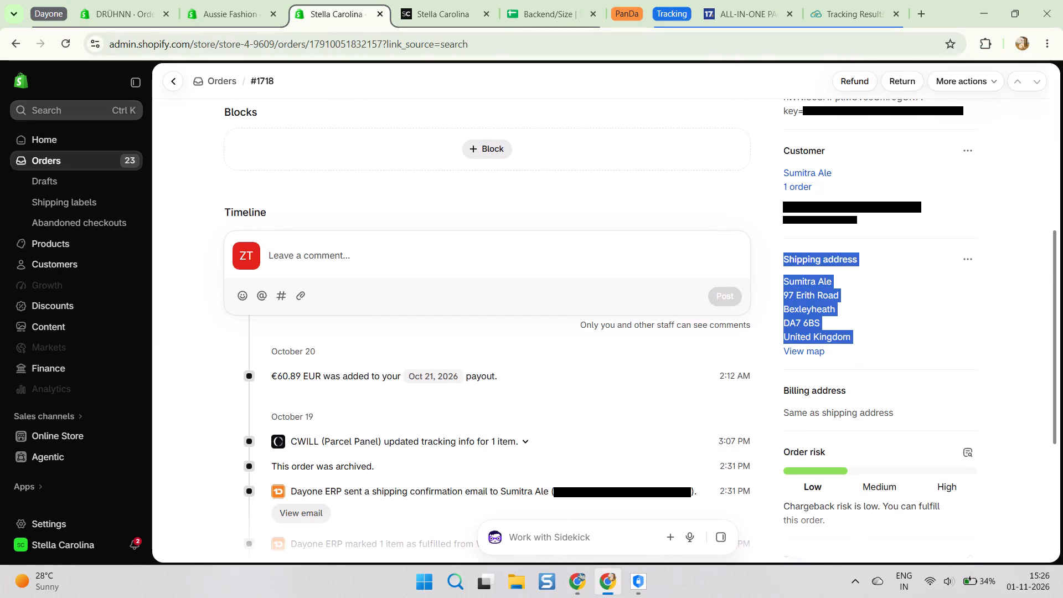
pyautogui.tripleClick(768, 276)
pyautogui.hotkey('ctrl', 'c')
pyautogui.hotkey('ctrl', 'c')
pyautogui.hotkey('alt', 'Tab')
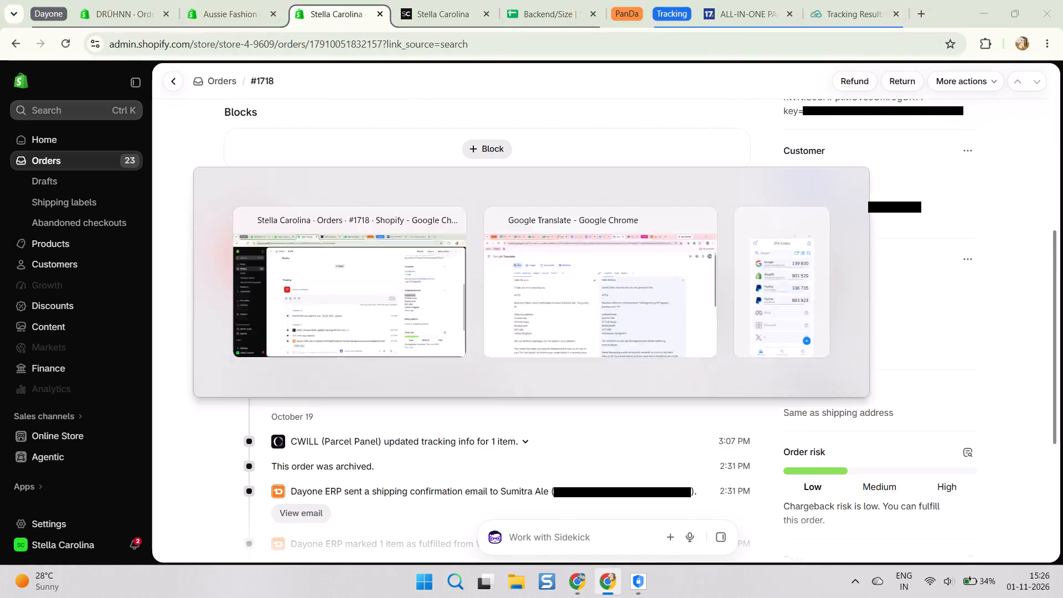
pyautogui.moveTo(167, 214); pyautogui.dragTo(223, 214)
pyautogui.hotkey('ctrl', 'v')
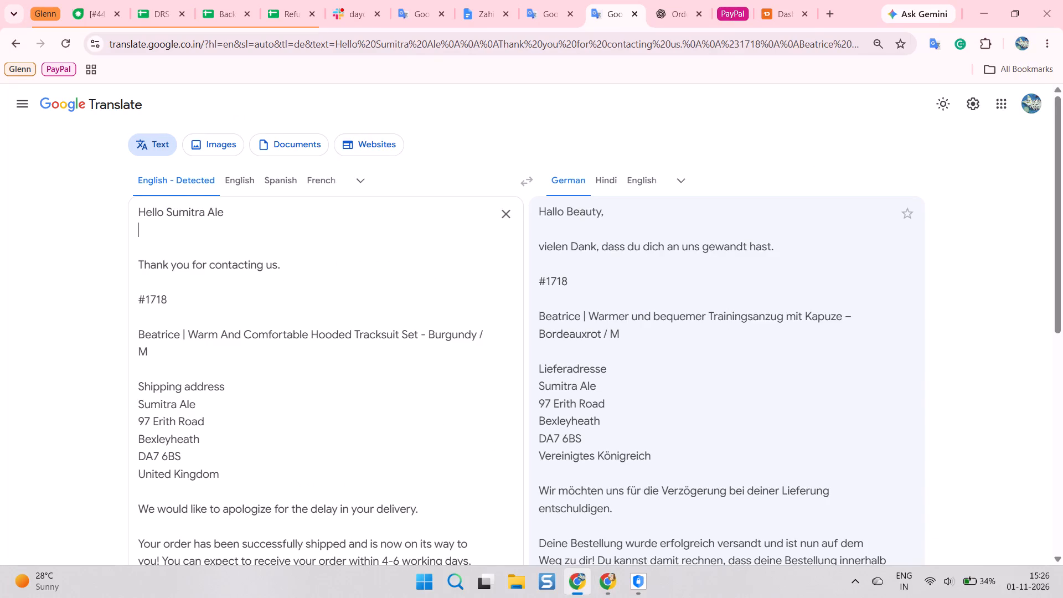
pyautogui.press('BackSpace')
# Copy the complete English draft from Google Translate and return to the reply on Freshdesk ticket #444741.
pyautogui.hotkey('ctrl', 'a')
pyautogui.hotkey('ctrl', 'c')
pyautogui.hotkey('ctrl', 'c')
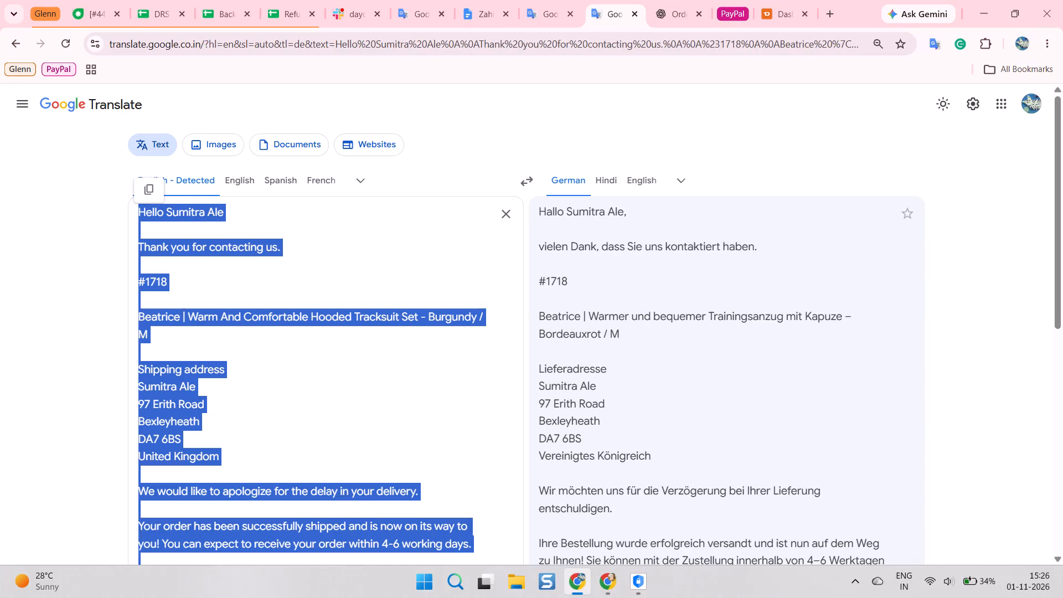
pyautogui.hotkey('ctrl', 'c')
pyautogui.click(89, 8)
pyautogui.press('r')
pyautogui.scroll(-5, 194, 445)
pyautogui.scroll(3, 303, 262)
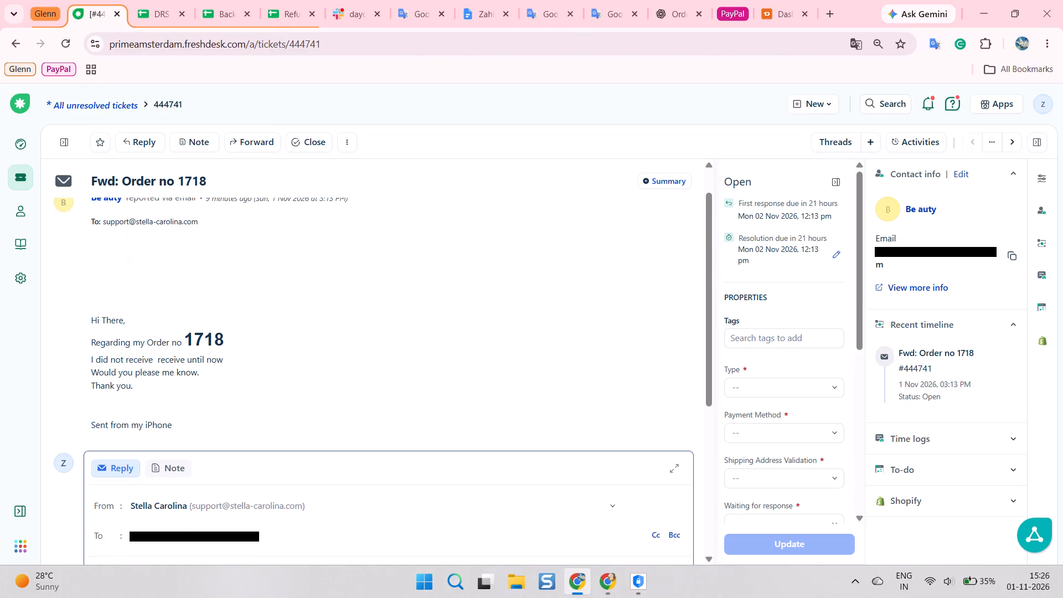
# Use the browser's page translation on the ticket and set it back to the detected language.
pyautogui.rightClick(412, 138)
pyautogui.scroll(1, 434, 256)
pyautogui.scroll(-5, 436, 314)
pyautogui.click(509, 425)
pyautogui.tripleClick(734, 72)
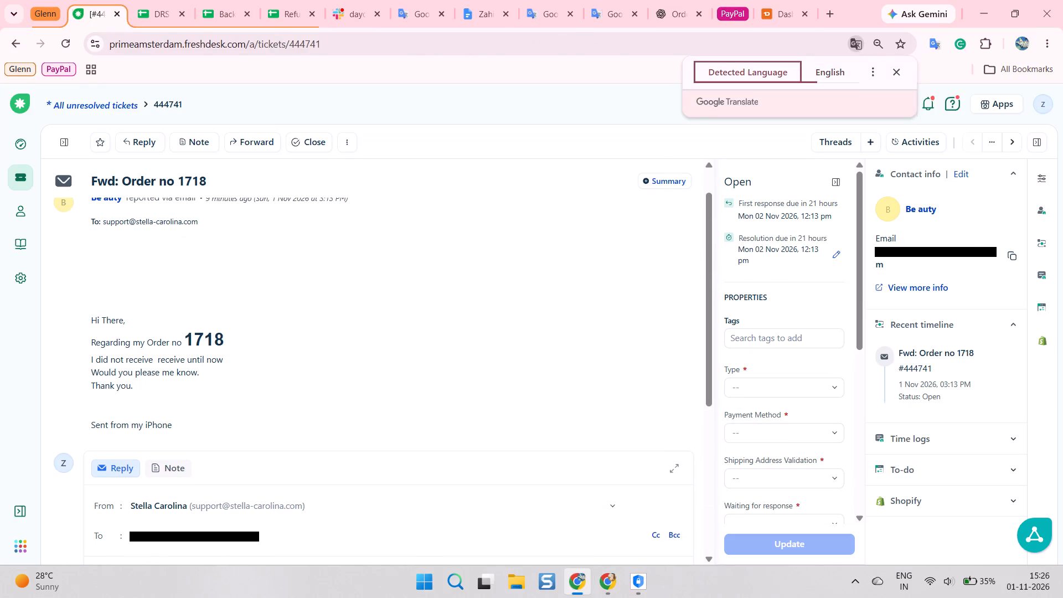
# Clear the reply editor of ticket #444741 and paste in the edited English draft.
pyautogui.scroll(-5, 297, 282)
pyautogui.click(167, 349)
pyautogui.hotkey('ctrl', 'a')
pyautogui.press('BackSpace')
pyautogui.press('BackSpace')
pyautogui.hotkey('ctrl', 'BackSpace')
pyautogui.hotkey('ctrl', 'v')
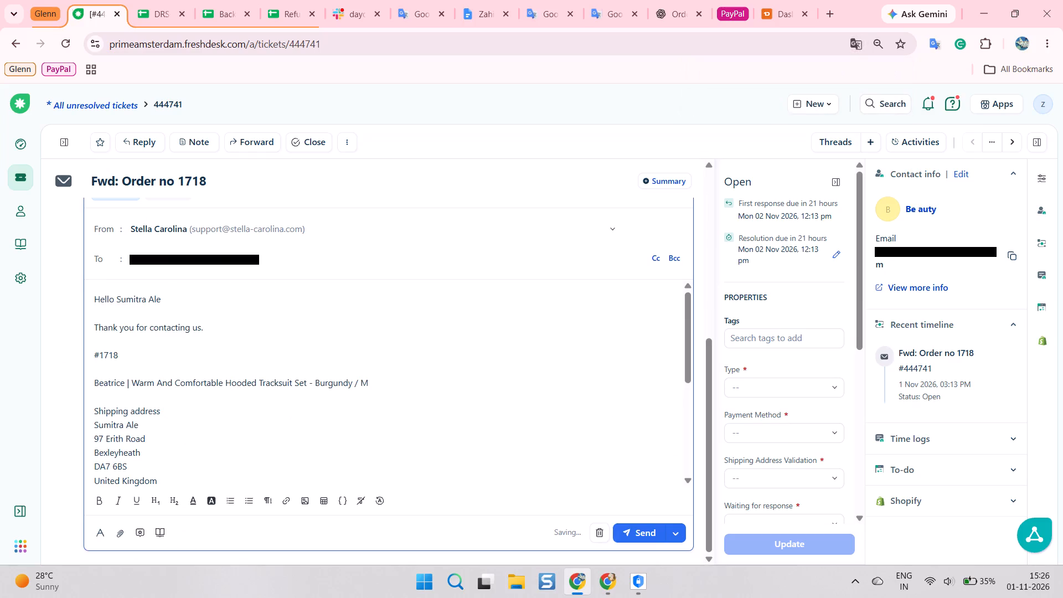
pyautogui.scroll(-11, 143, 344)
pyautogui.scroll(3, 163, 378)
# Make the order number, product line and "Shipping address" heading bold in the reply.
pyautogui.moveTo(164, 412); pyautogui.dragTo(77, 353)
pyautogui.hotkey('ctrl', 'b')
# Review the rest of the reply and send it to the customer.
pyautogui.scroll(-4, 189, 370)
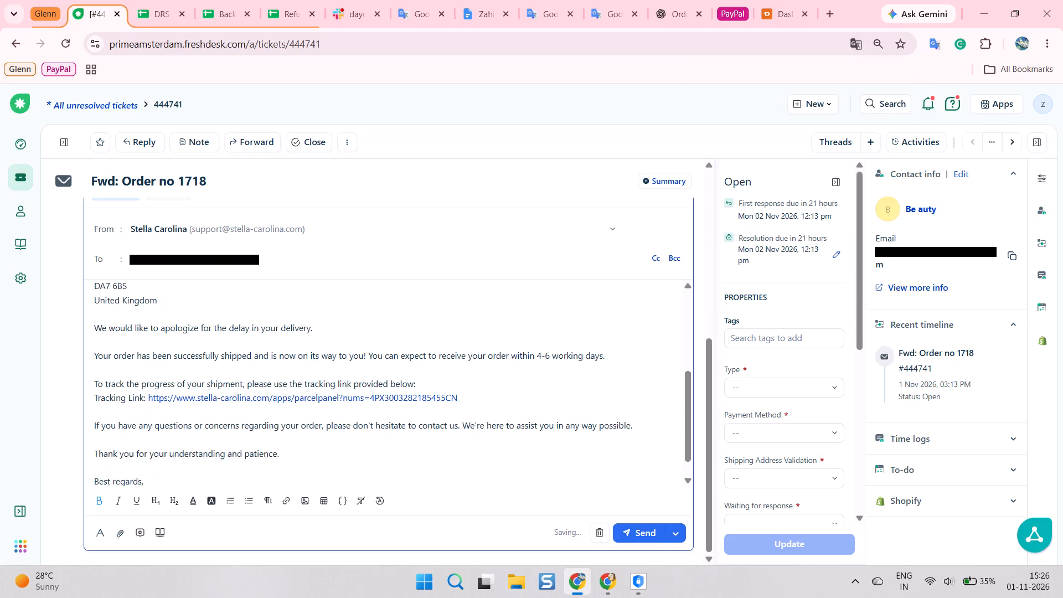
pyautogui.scroll(-10, 188, 368)
pyautogui.click(632, 540)
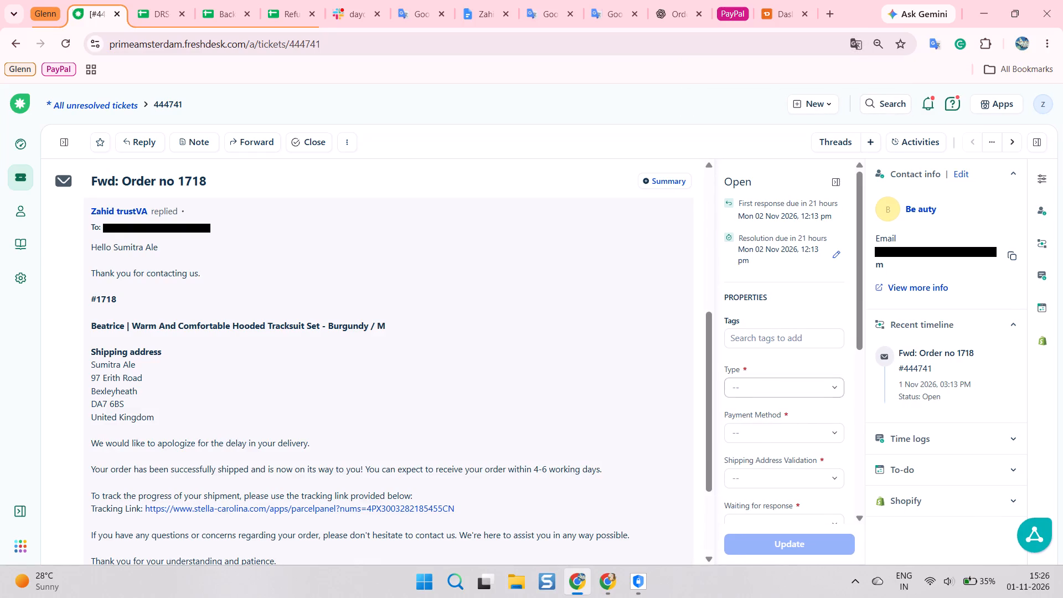
pyautogui.click(773, 389)
pyautogui.click(787, 466)
pyautogui.press('Tab')
pyautogui.hotkey('alt', 'Tab')
pyautogui.scroll(-4, 750, 329)
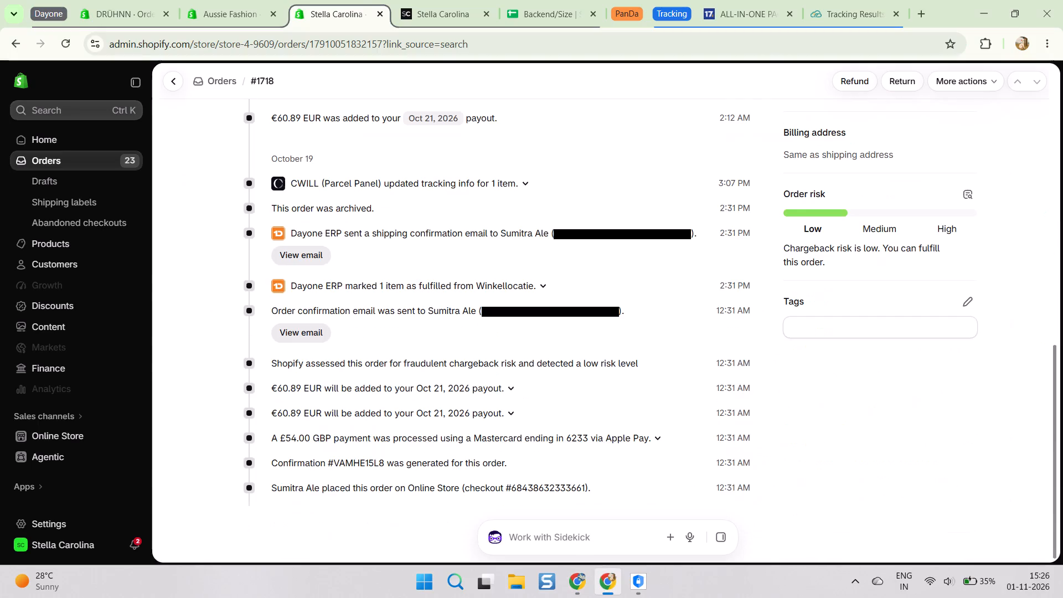
pyautogui.scroll(-2, 770, 302)
pyautogui.hotkey('alt', 'Tab')
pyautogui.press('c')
pyautogui.press('Tab')
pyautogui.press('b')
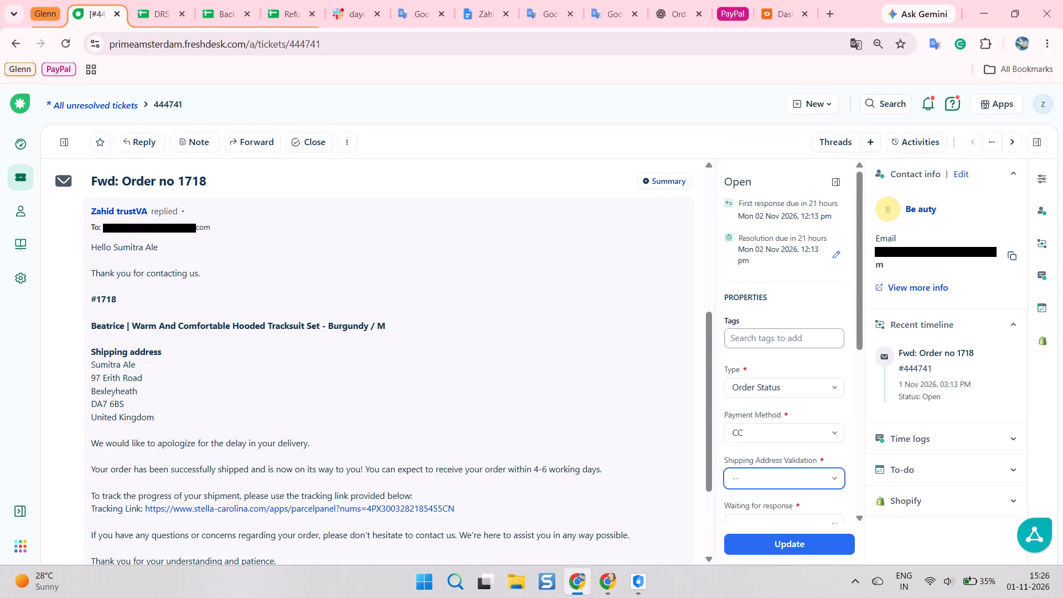
# Set Shipping Address Validation to Verified & Correct, Waiting for response to N/A and Marketing/PayPal to No.
pyautogui.press('Tab')
pyautogui.press('Tab')
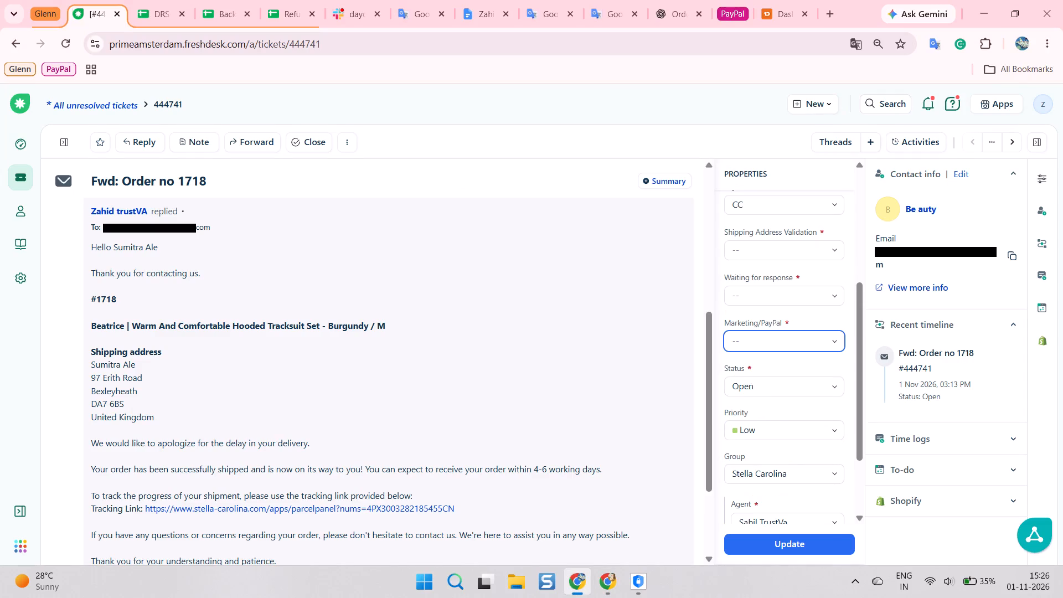
pyautogui.scroll(5, 782, 307)
pyautogui.click(771, 346)
pyautogui.press('Tab')
pyautogui.press('Tab')
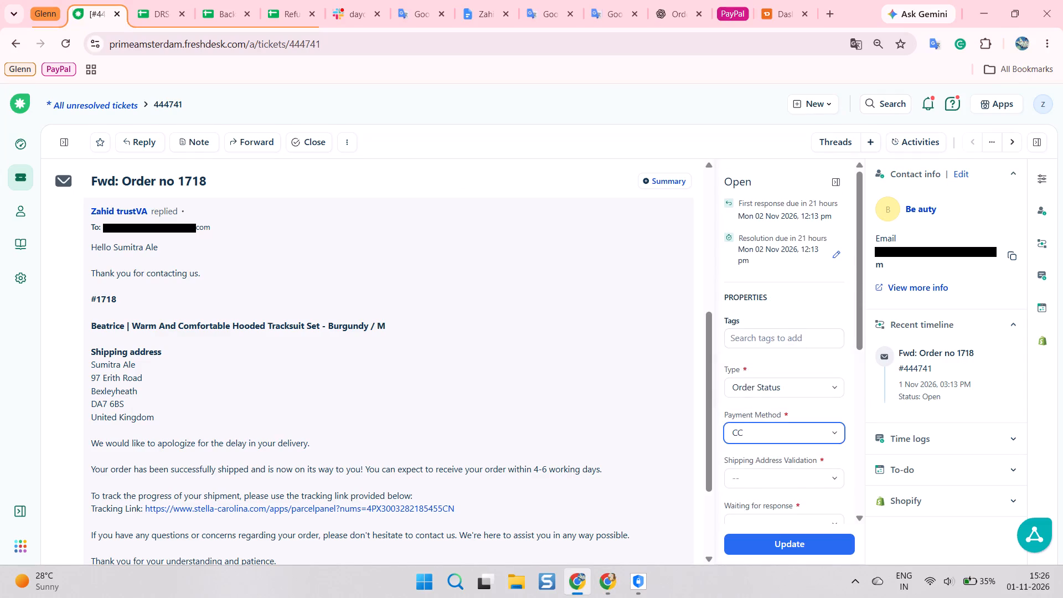
pyautogui.press('Tab')
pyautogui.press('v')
pyautogui.press('Tab')
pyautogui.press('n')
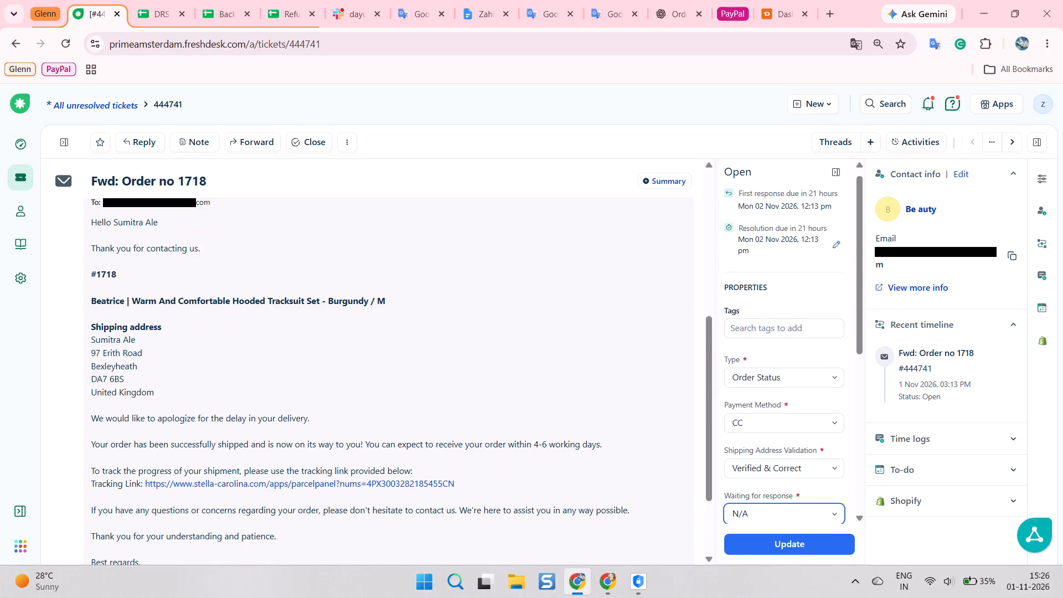
pyautogui.press('Tab')
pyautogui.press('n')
# Set the ticket's status to Resolved and its agent to Zahid trustVA, and save the updated properties.
pyautogui.press('Tab')
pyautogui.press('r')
pyautogui.press('Tab')
pyautogui.press('Tab')
pyautogui.press('Tab')
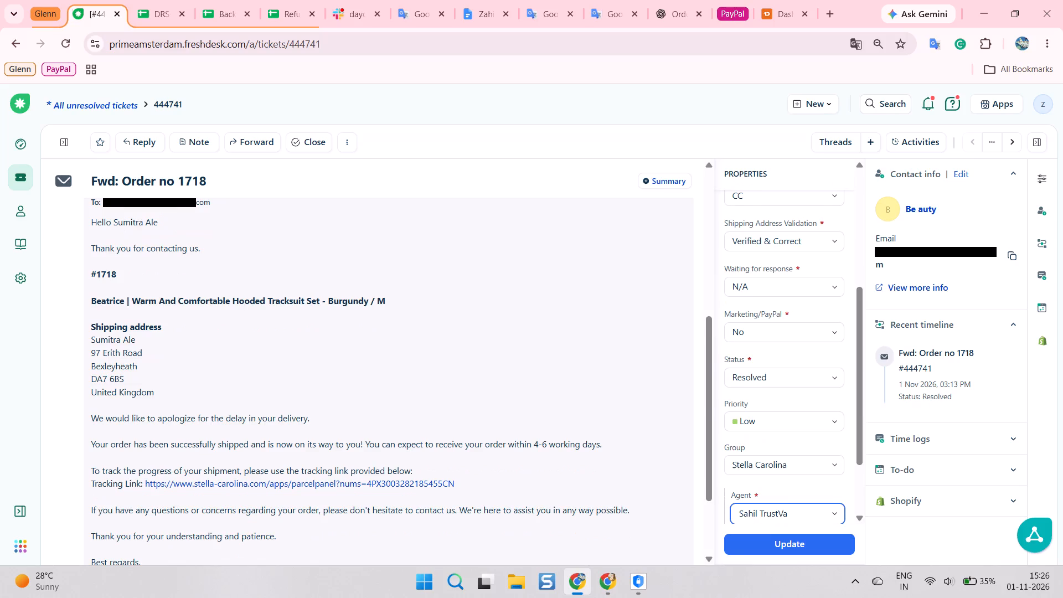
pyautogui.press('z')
pyautogui.scroll(-4, 846, 552)
pyautogui.click(785, 550)
# Copy ticket number 444741 into the next empty cell below 424001 in the ZAHID section of the DRS- Nov 2026 sheet.
pyautogui.scroll(-11, 729, 530)
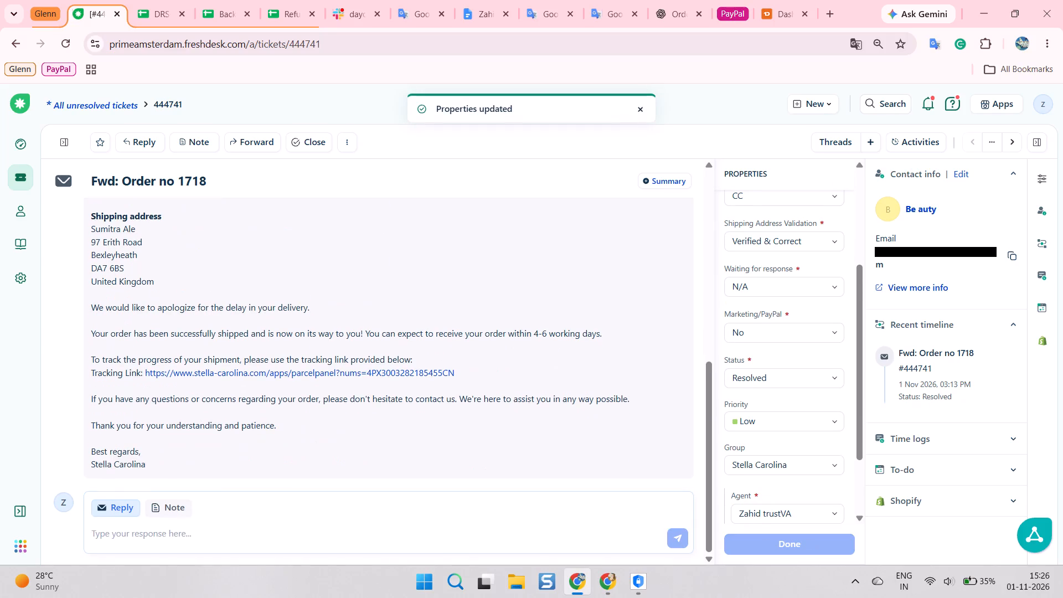
pyautogui.doubleClick(166, 103)
pyautogui.hotkey('ctrl', 'c')
pyautogui.hotkey('ctrl', 'c')
pyautogui.hotkey('ctrl', 'c')
pyautogui.hotkey('ctrl', 'c')
pyautogui.scroll(17, 369, 332)
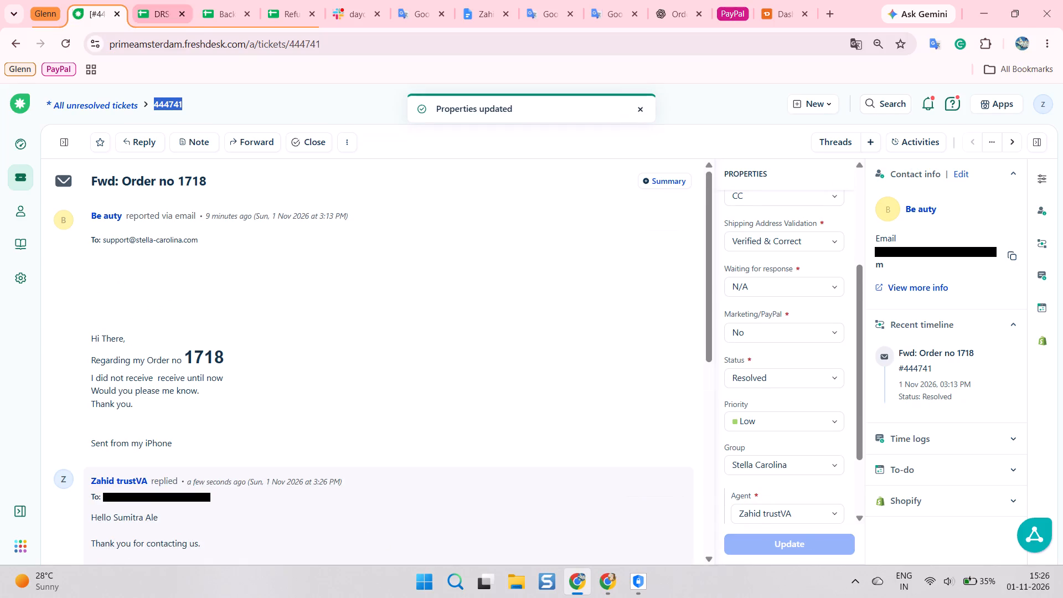
pyautogui.click(152, 0)
pyautogui.hotkey('ctrl', 'v')
pyautogui.click(375, 270)
pyautogui.hscroll(-1, 376, 276)
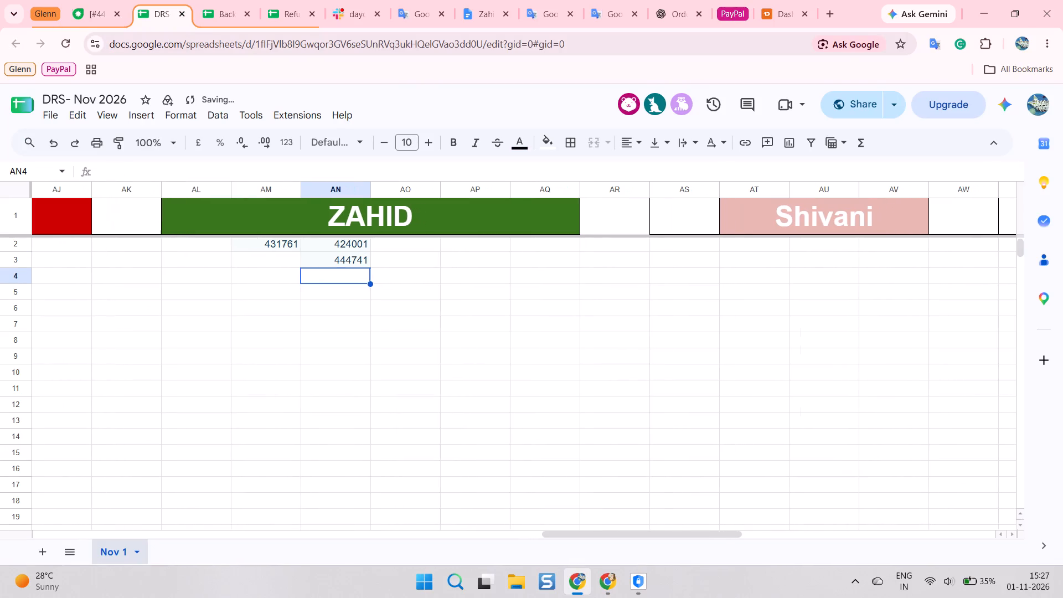
pyautogui.click(103, 0)
pyautogui.click(24, 174)
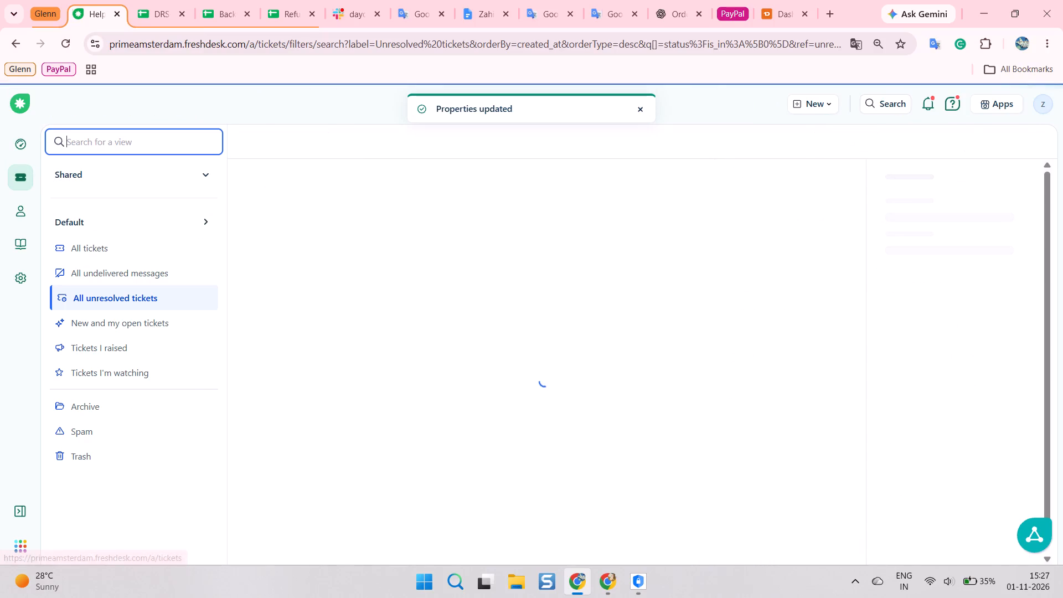
pyautogui.hscroll(-1, 347, 275)
pyautogui.click(371, 197)
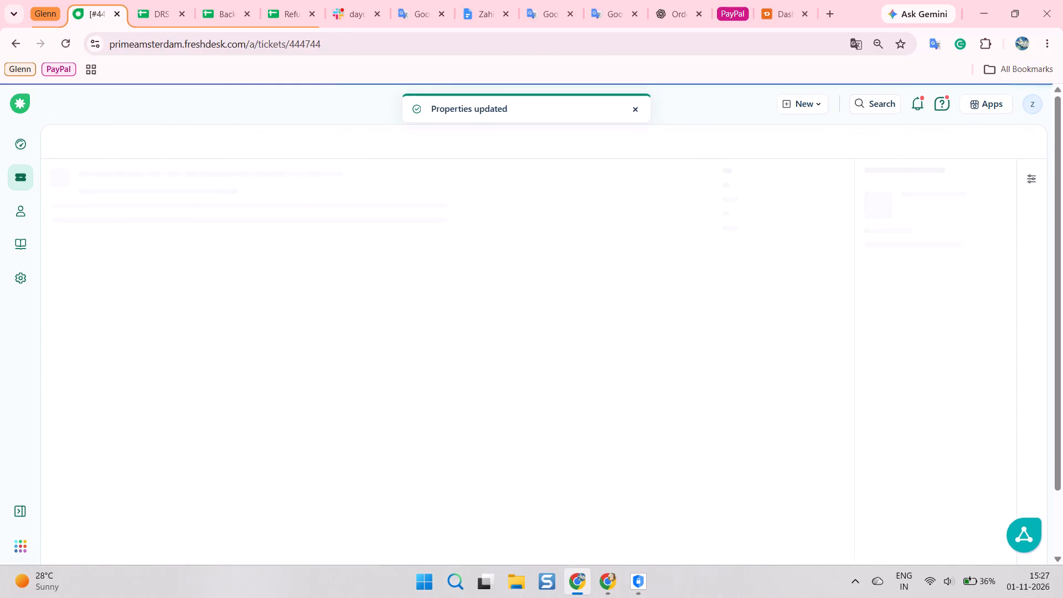
# Translate ticket #444744 into English and read the customer's return request.
pyautogui.scroll(1, 384, 273)
pyautogui.scroll(-4, 389, 275)
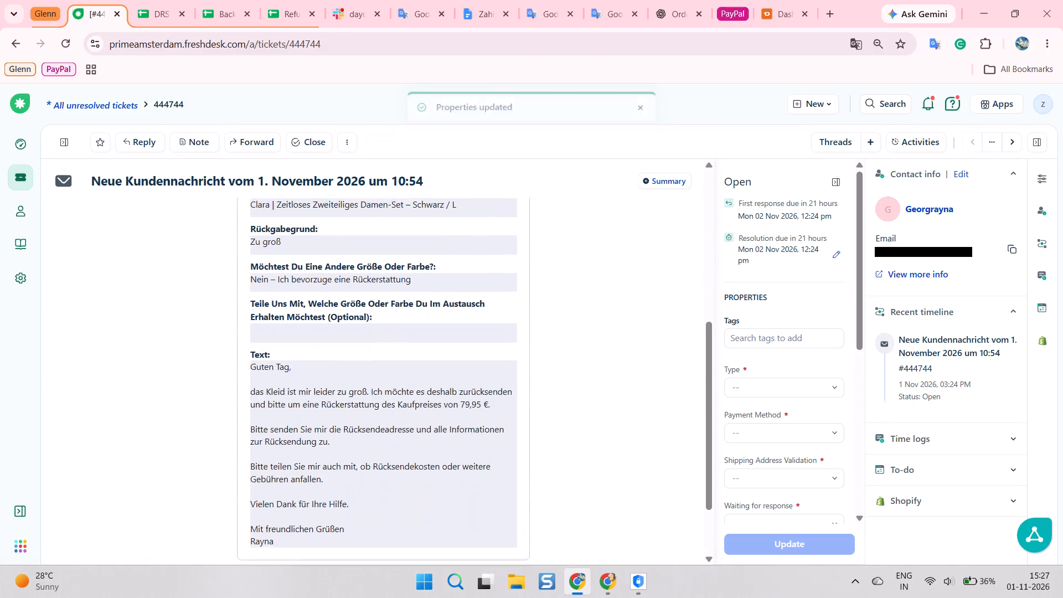
pyautogui.scroll(-1, 445, 275)
pyautogui.rightClick(458, 257)
pyautogui.scroll(-6, 491, 380)
pyautogui.click(536, 492)
pyautogui.scroll(2, 413, 377)
pyautogui.scroll(1, 313, 329)
pyautogui.scroll(1, 356, 350)
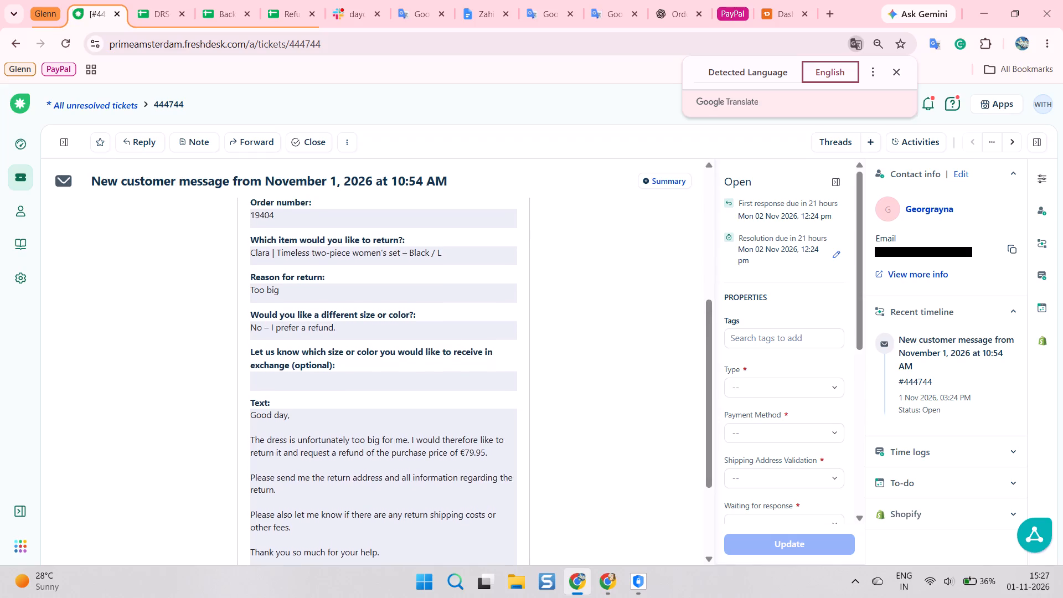
pyautogui.scroll(-1, 369, 359)
pyautogui.scroll(-1, 422, 431)
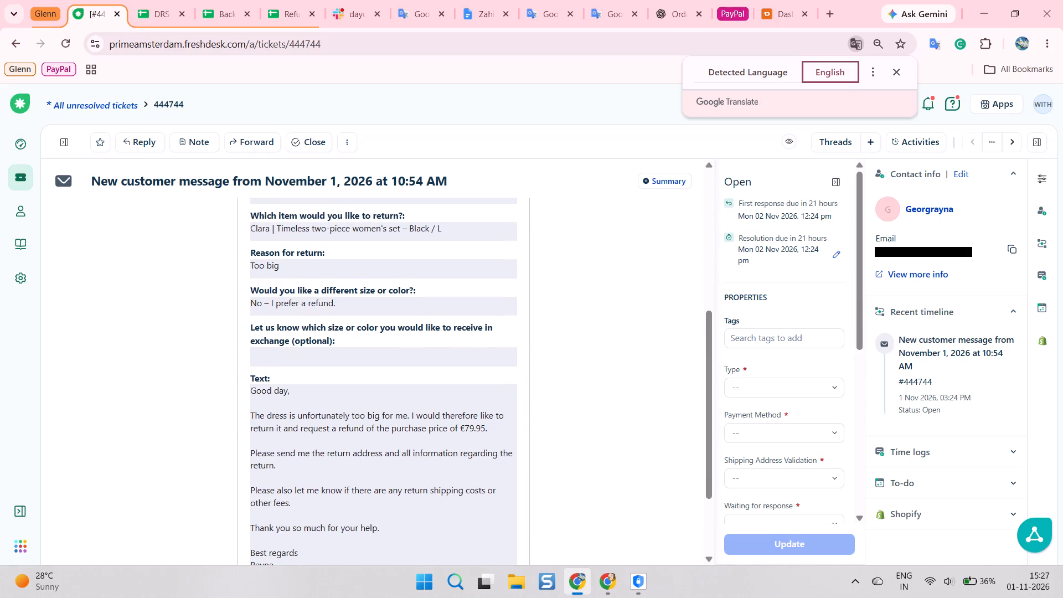
pyautogui.scroll(-3, 338, 431)
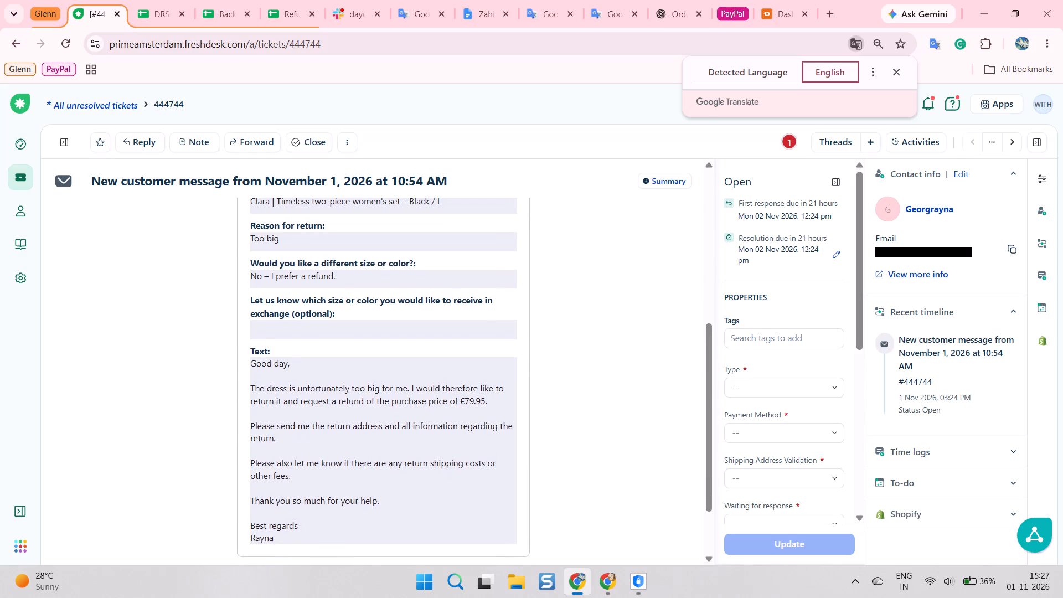
pyautogui.scroll(-1, 364, 436)
pyautogui.scroll(-1, 443, 434)
# Set the page translation of ticket #444744 back to the detected language.
pyautogui.rightClick(340, 457)
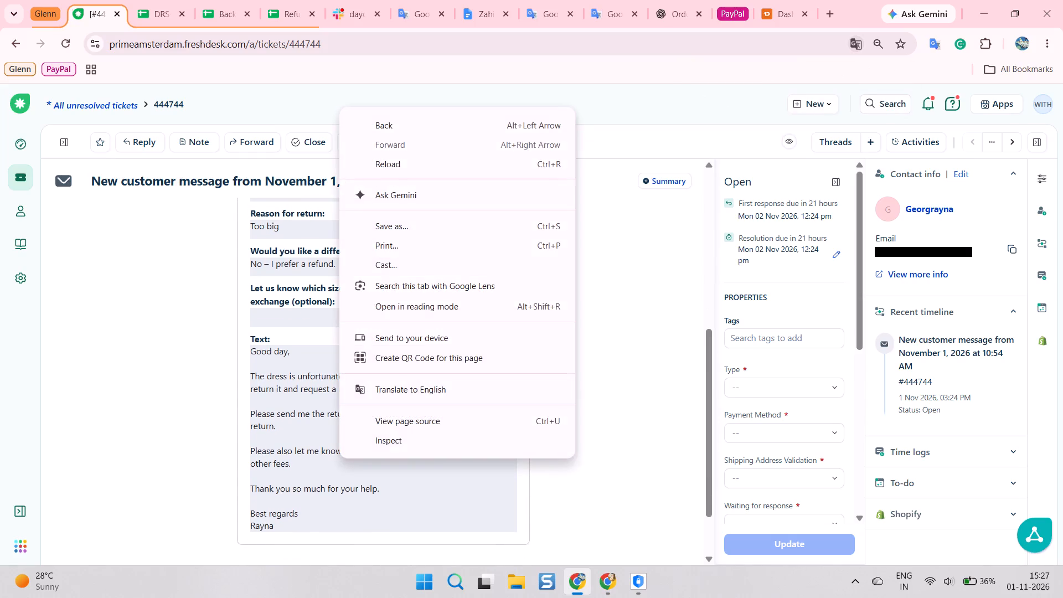
pyautogui.click(283, 449)
pyautogui.scroll(-2, 361, 447)
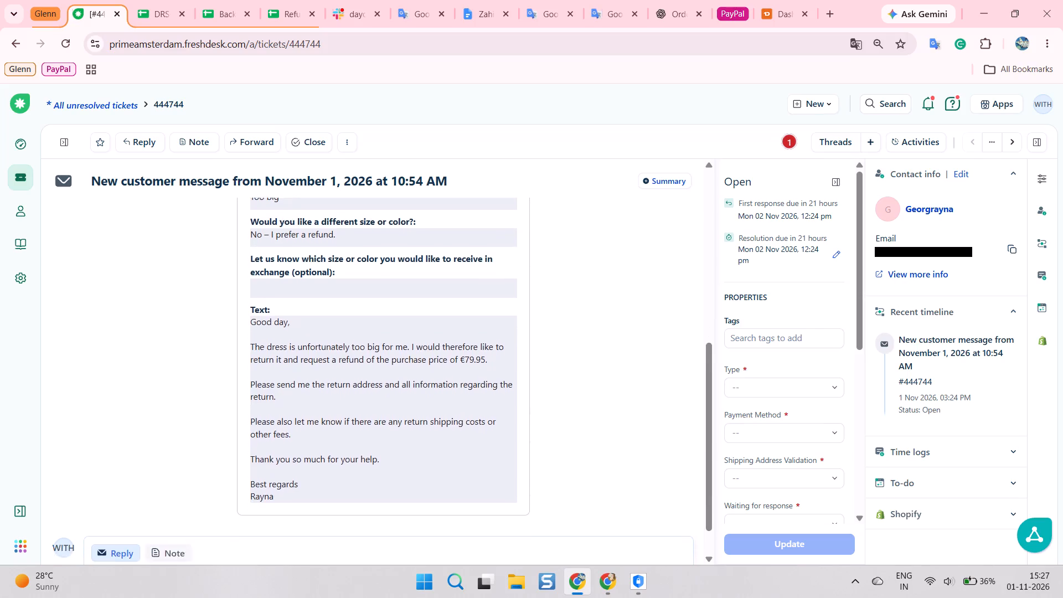
pyautogui.scroll(-3, 405, 441)
pyautogui.scroll(-3, 781, 342)
pyautogui.scroll(1, 493, 305)
pyautogui.rightClick(466, 265)
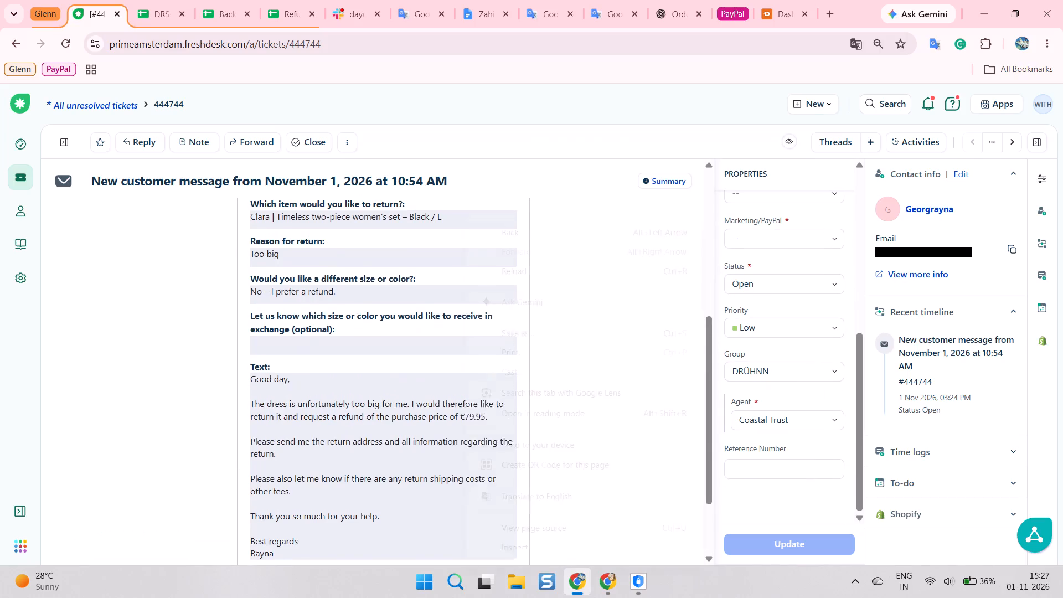
pyautogui.scroll(-4, 491, 387)
pyautogui.click(542, 499)
pyautogui.scroll(2, 778, 79)
pyautogui.click(730, 82)
pyautogui.click(734, 78)
pyautogui.scroll(4, 514, 234)
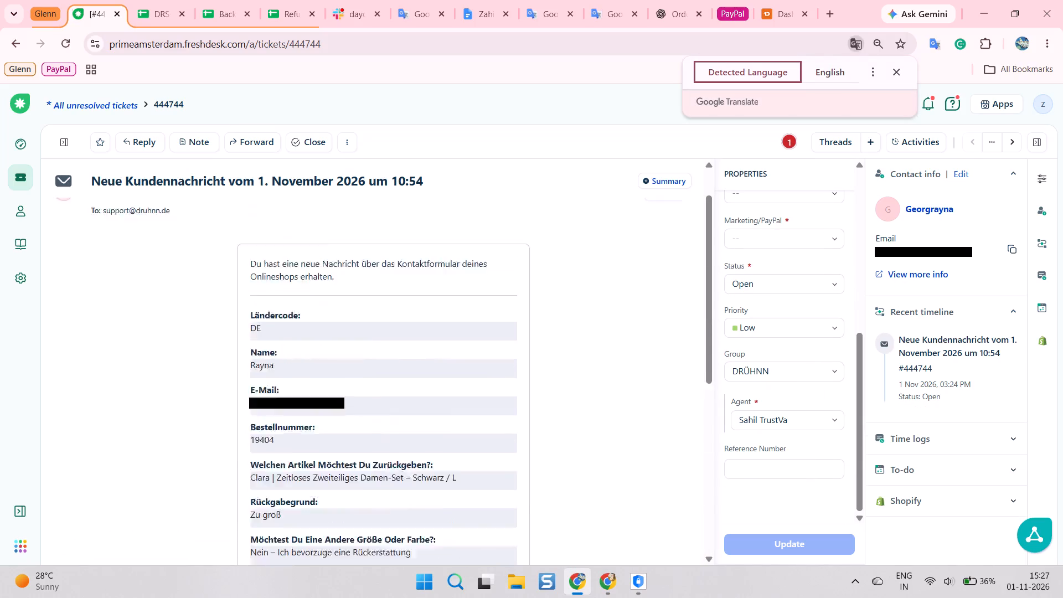
pyautogui.scroll(-4, 801, 277)
pyautogui.scroll(12, 745, 282)
pyautogui.click(1010, 245)
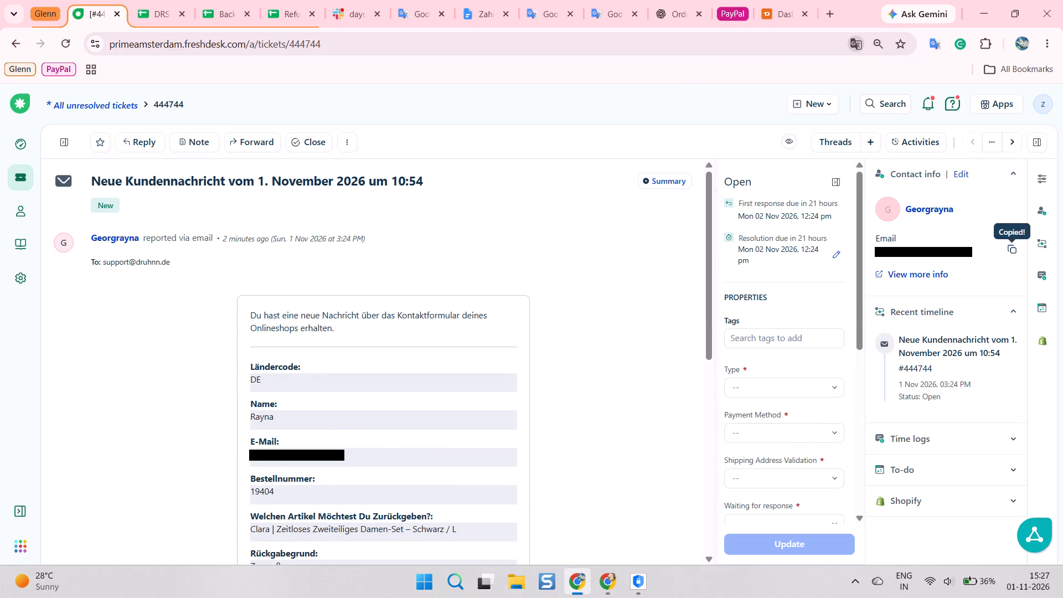
pyautogui.scroll(5, 657, 286)
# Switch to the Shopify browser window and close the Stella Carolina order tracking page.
pyautogui.hotkey('alt', 'Tab')
pyautogui.scroll(3, 217, 92)
pyautogui.click(124, 0)
pyautogui.scroll(3, 245, 45)
pyautogui.click(447, 1)
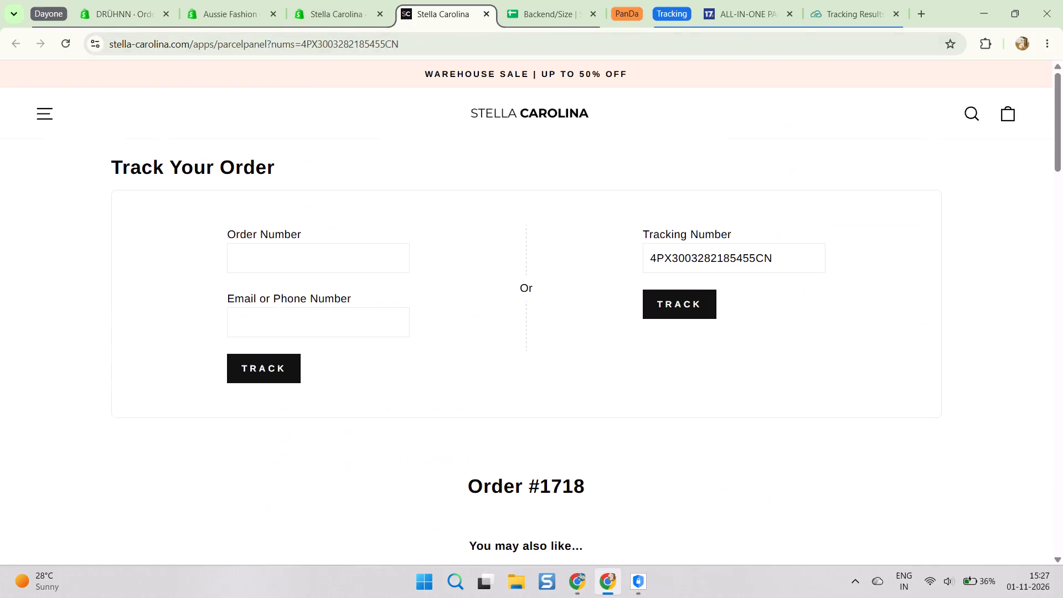
pyautogui.click(487, 15)
pyautogui.scroll(2, 195, 0)
pyautogui.click(134, 0)
pyautogui.scroll(5, 77, 90)
pyautogui.click(3, 109)
pyautogui.click(21, 112)
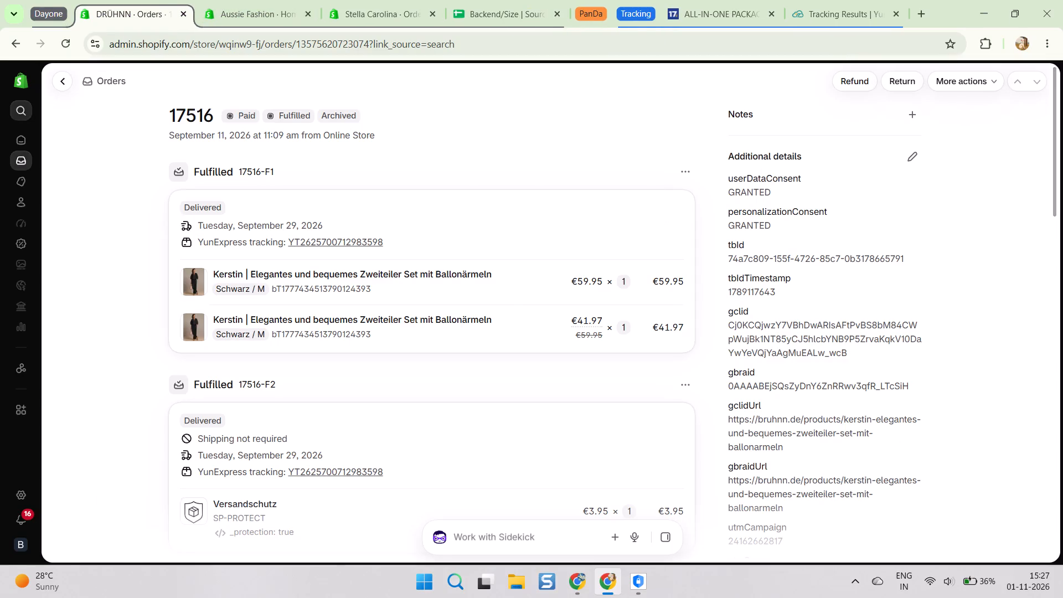
pyautogui.hotkey('ctrl', 'v')
pyautogui.scroll(2, 340, 227)
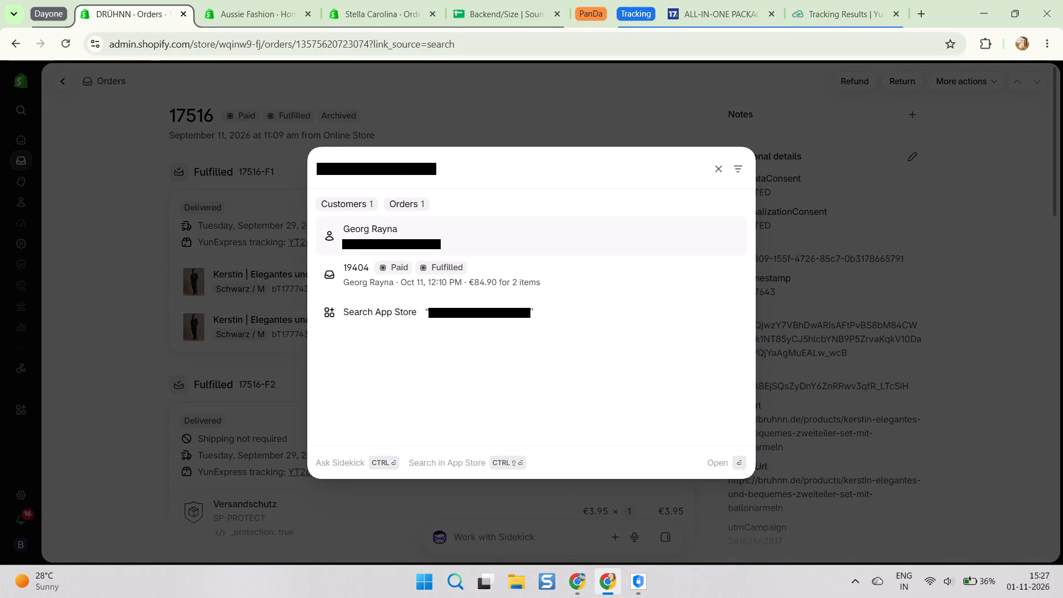
pyautogui.click(350, 268)
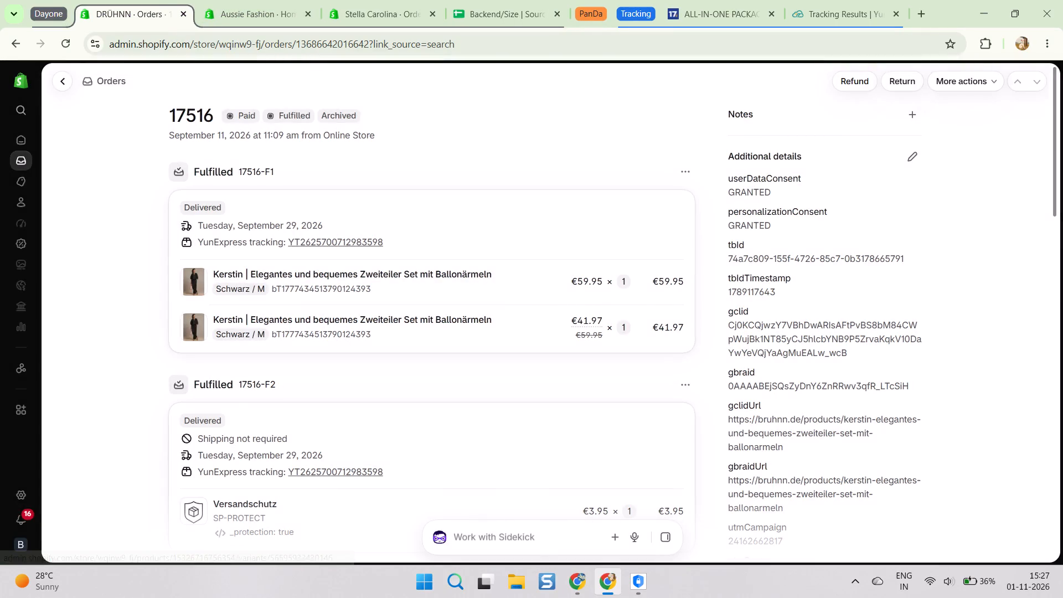
pyautogui.scroll(-4, 407, 270)
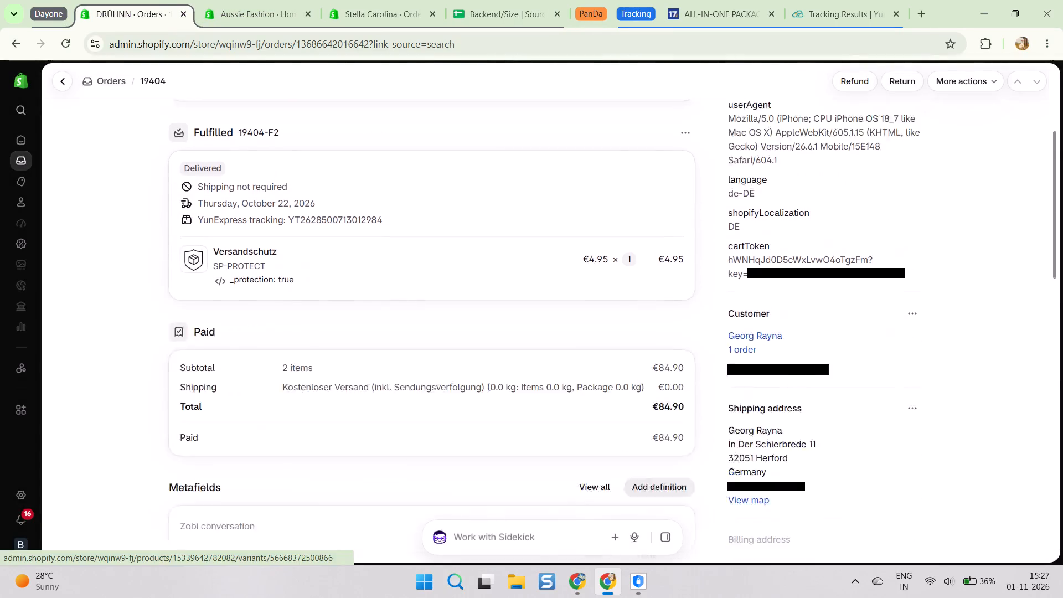
pyautogui.scroll(-11, 443, 263)
pyautogui.scroll(13, 471, 271)
pyautogui.scroll(6, 417, 266)
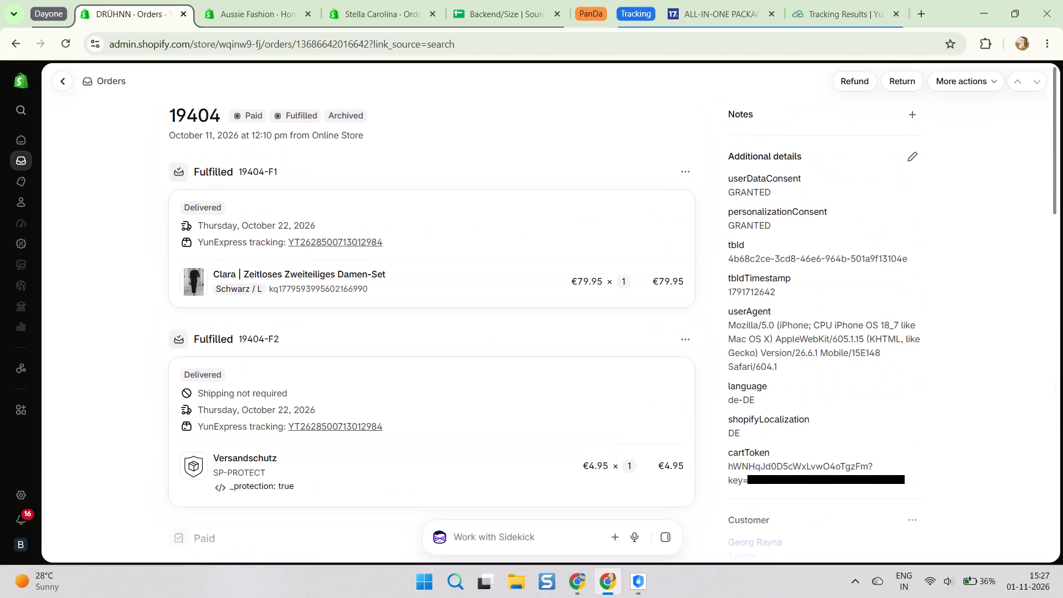
pyautogui.tripleClick(388, 239)
pyautogui.hotkey('ctrl', 'c')
pyautogui.hotkey('ctrl', 'c')
pyautogui.click(390, 230)
pyautogui.doubleClick(338, 254)
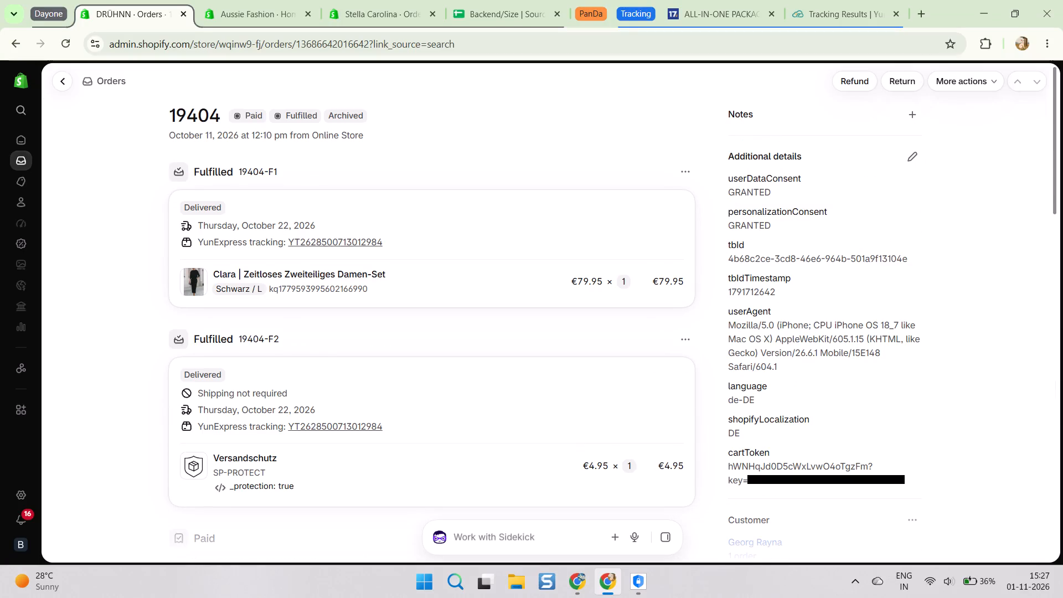
pyautogui.hotkey('ctrl', 'c')
pyautogui.hotkey('ctrl', 'c')
pyautogui.click(396, 202)
pyautogui.tripleClick(396, 271)
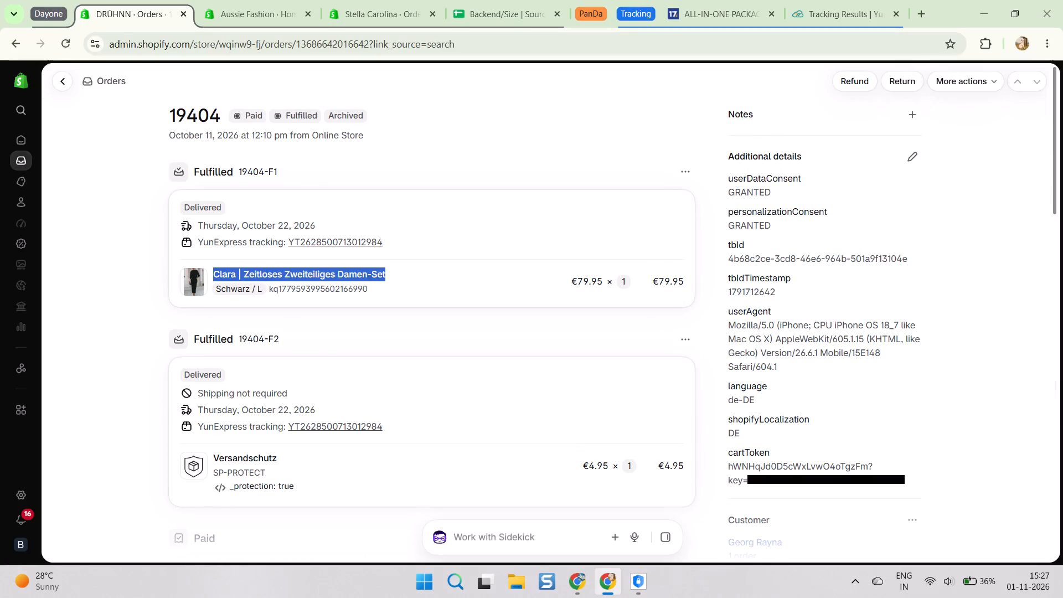
pyautogui.doubleClick(200, 118)
pyautogui.click(375, 216)
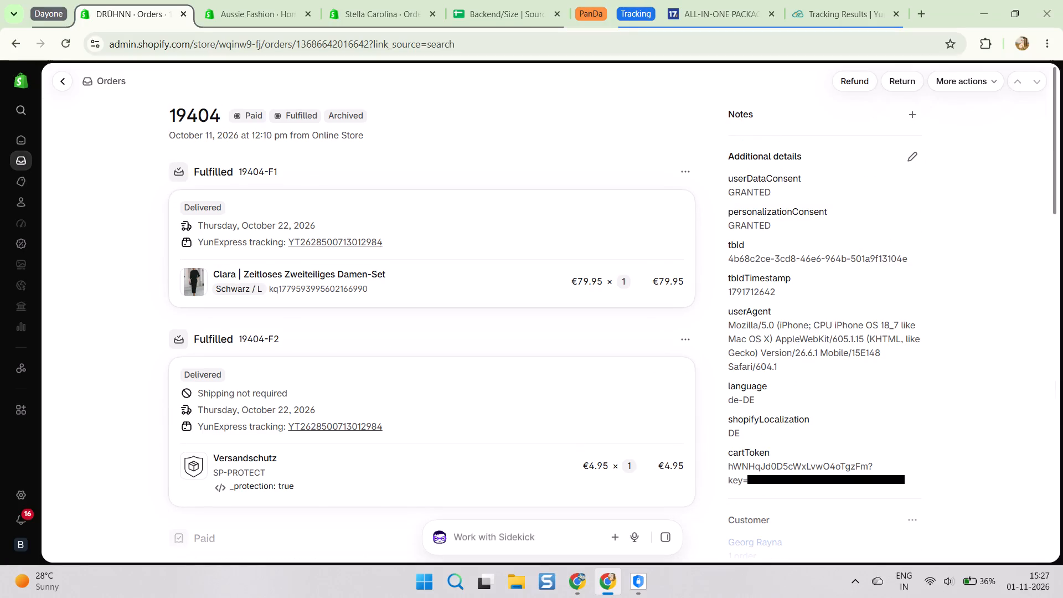
pyautogui.hotkey('alt', 'Tab')
pyautogui.scroll(-5, 419, 260)
pyautogui.hotkey('alt', 'Tab')
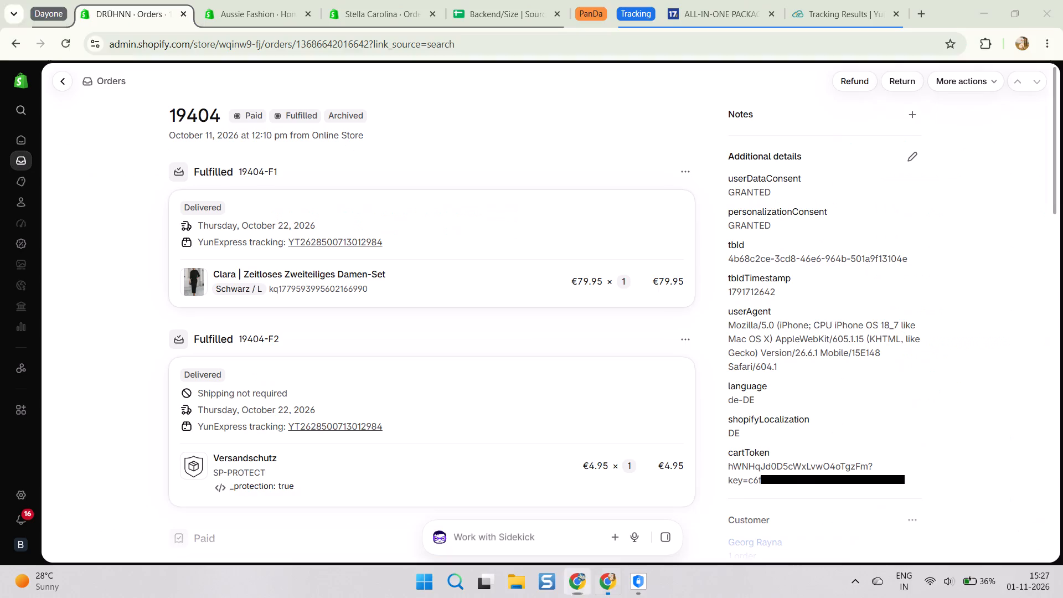
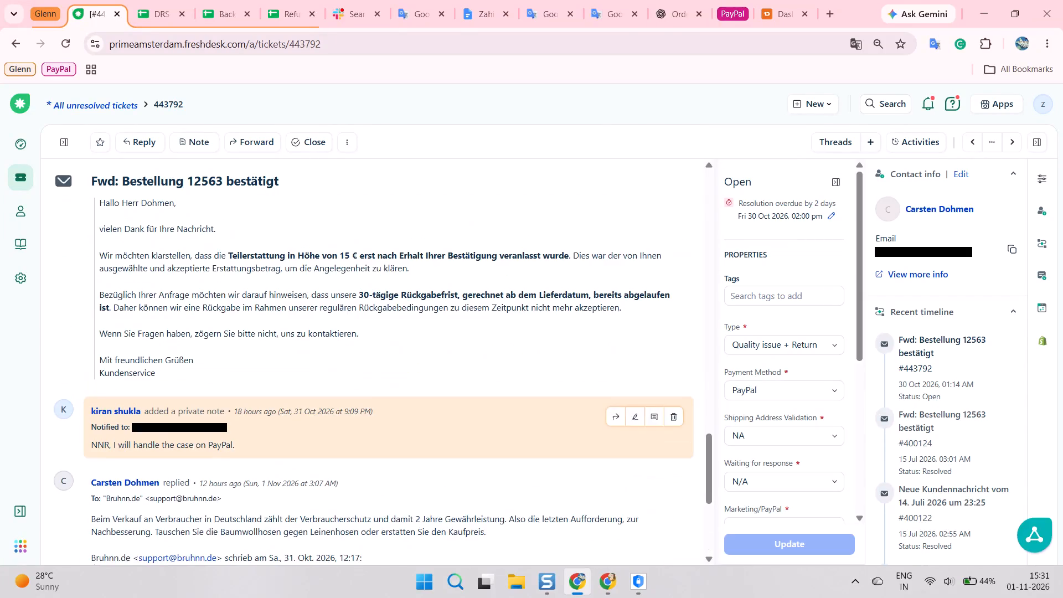
# Read the customer's latest reply in ticket #443792 in English translation, then restore the original language.
pyautogui.scroll(-2, 458, 400)
pyautogui.click(472, 390)
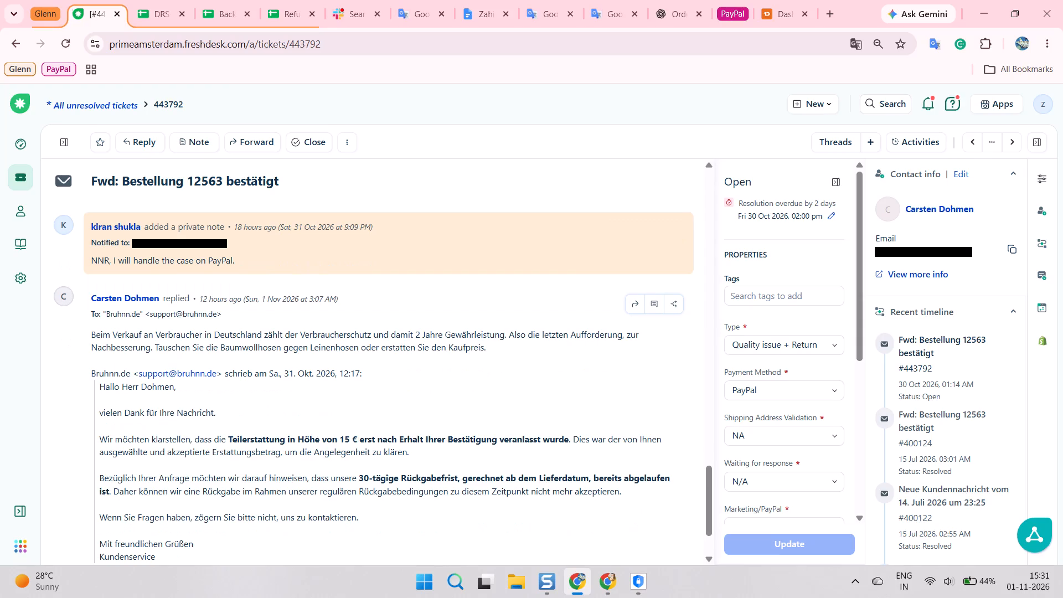
pyautogui.click(410, 377)
pyautogui.rightClick(415, 280)
pyautogui.scroll(-5, 460, 397)
pyautogui.click(494, 501)
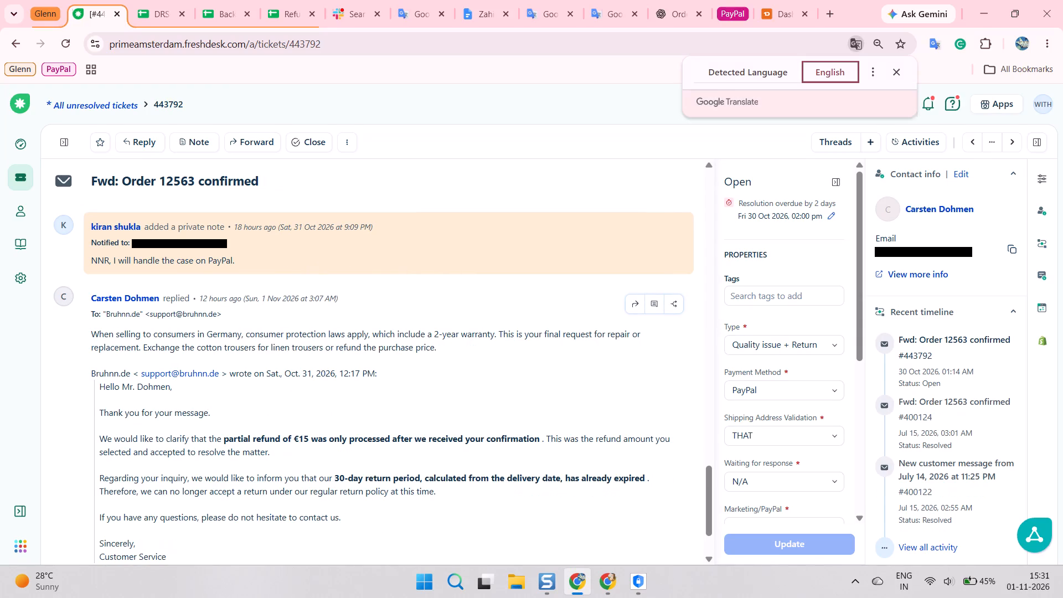
pyautogui.click(754, 81)
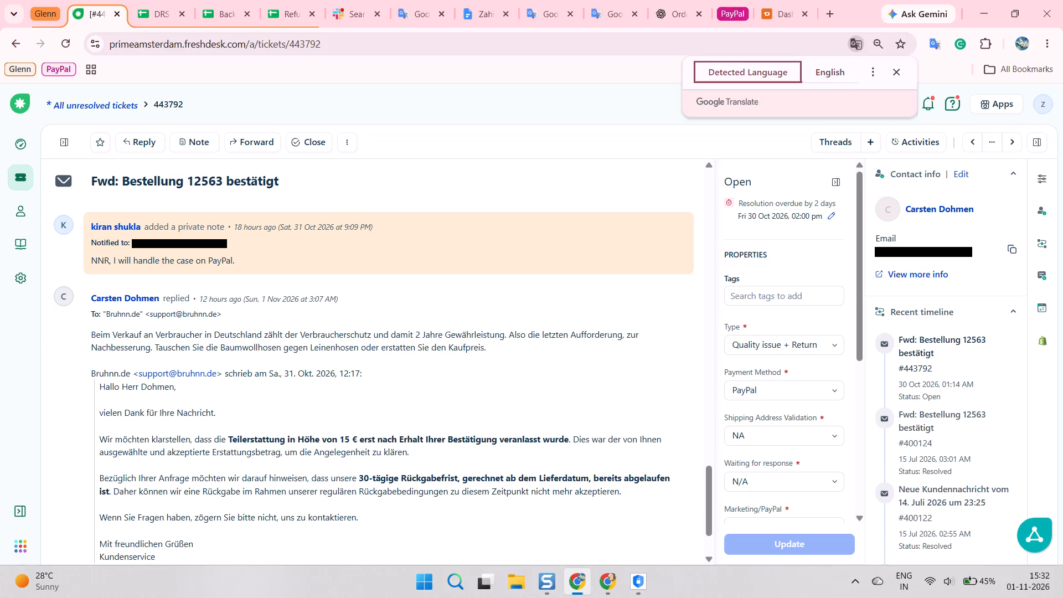
# Copy "NNR" from the colleague's private note about handling the case on PayPal.
pyautogui.scroll(-6, 796, 270)
pyautogui.scroll(1, 271, 290)
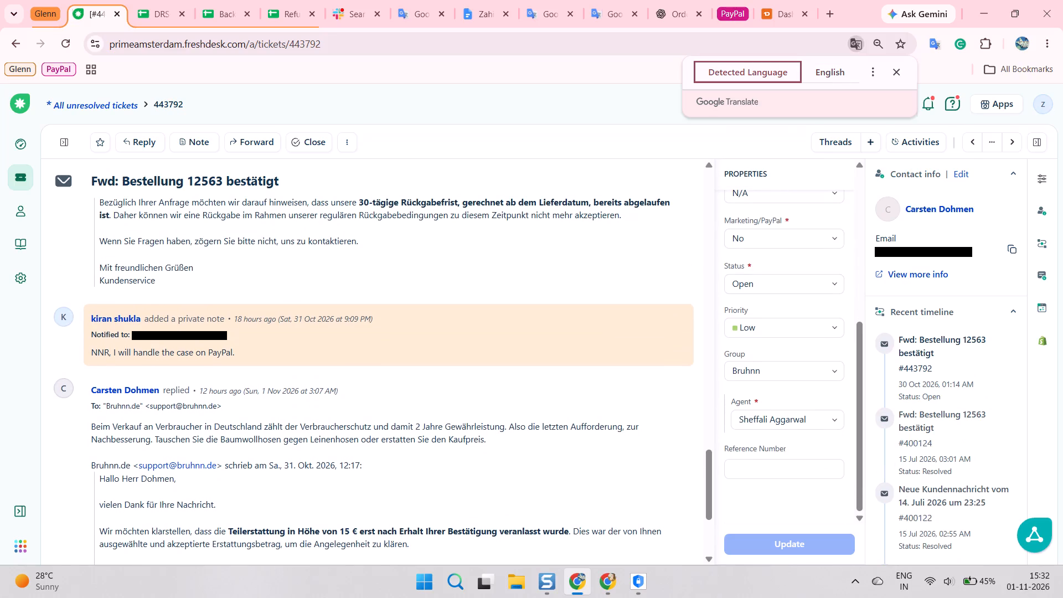
pyautogui.doubleClick(99, 353)
pyautogui.hotkey('ctrl', 'c')
pyautogui.hotkey('ctrl', 'c')
pyautogui.hotkey('ctrl', 'c')
pyautogui.hotkey('ctrl', 'c')
pyautogui.hotkey('ctrl', 'c')
pyautogui.click(429, 343)
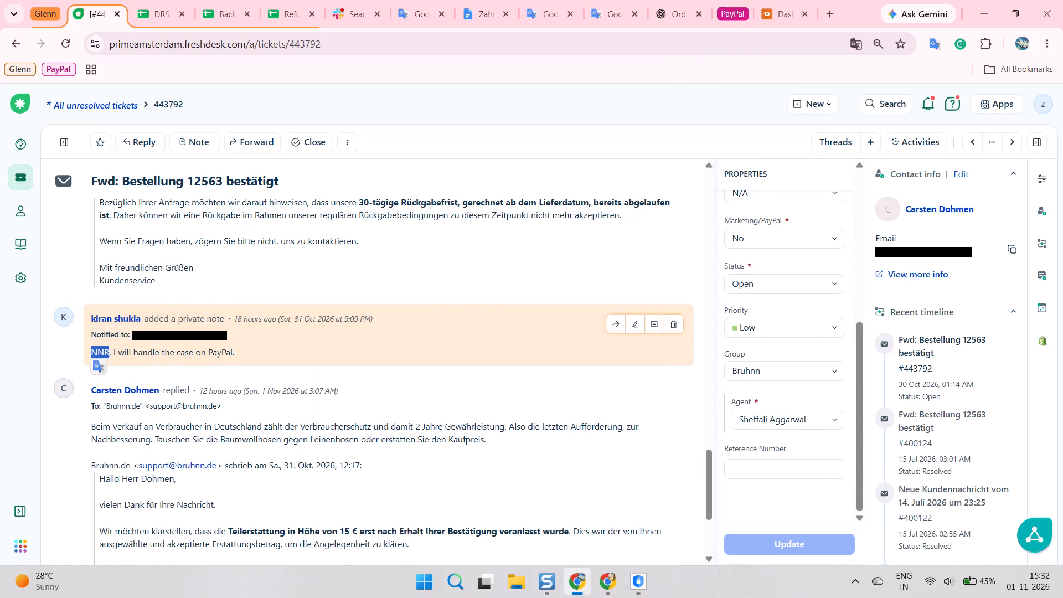
pyautogui.rightClick(420, 262)
pyautogui.click(353, 390)
pyautogui.scroll(-5, 399, 381)
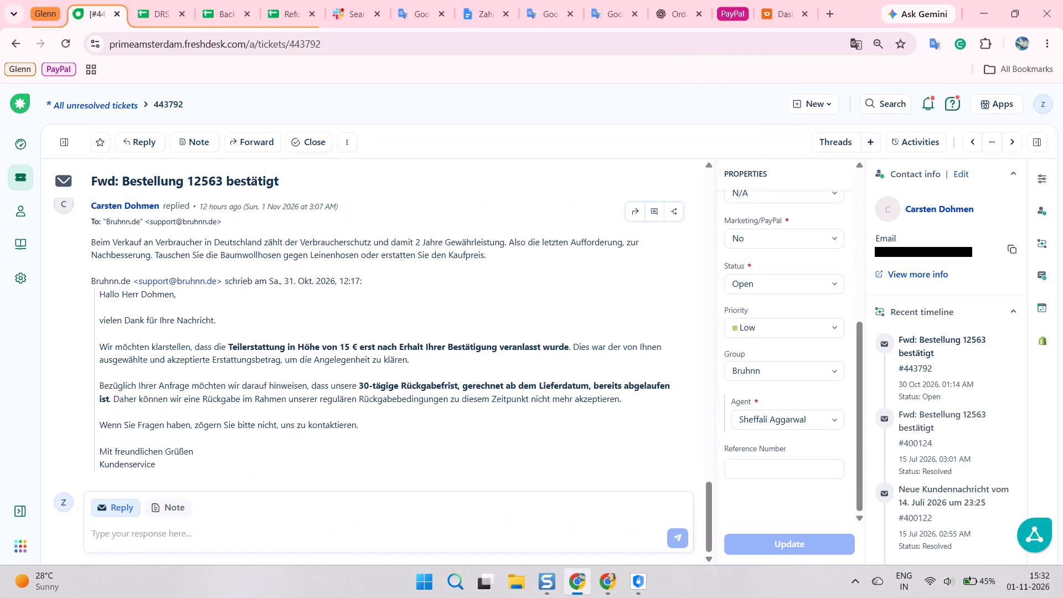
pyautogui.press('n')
pyautogui.scroll(-5, 331, 355)
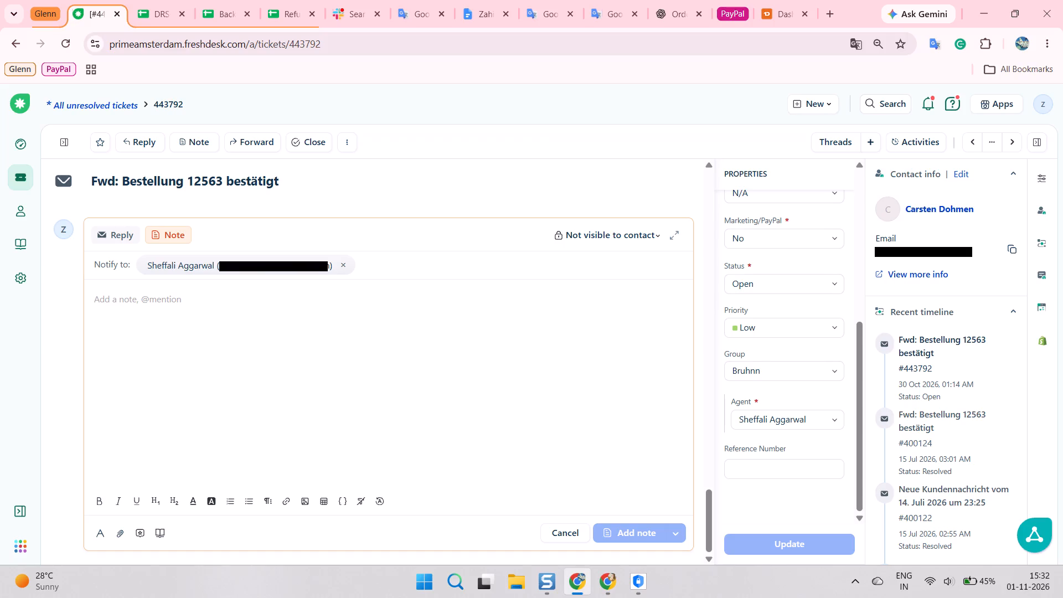
pyautogui.click(352, 264)
pyautogui.click(330, 262)
pyautogui.click(338, 263)
pyautogui.hotkey('ctrl', 'v')
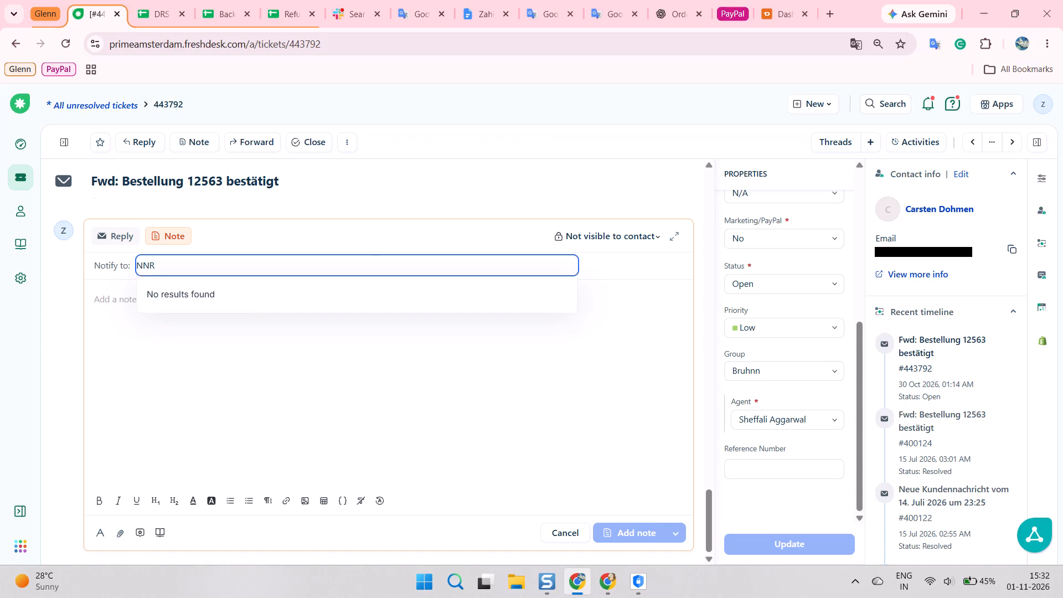
pyautogui.click(154, 335)
pyautogui.click(109, 296)
pyautogui.hotkey('ctrl', 'v')
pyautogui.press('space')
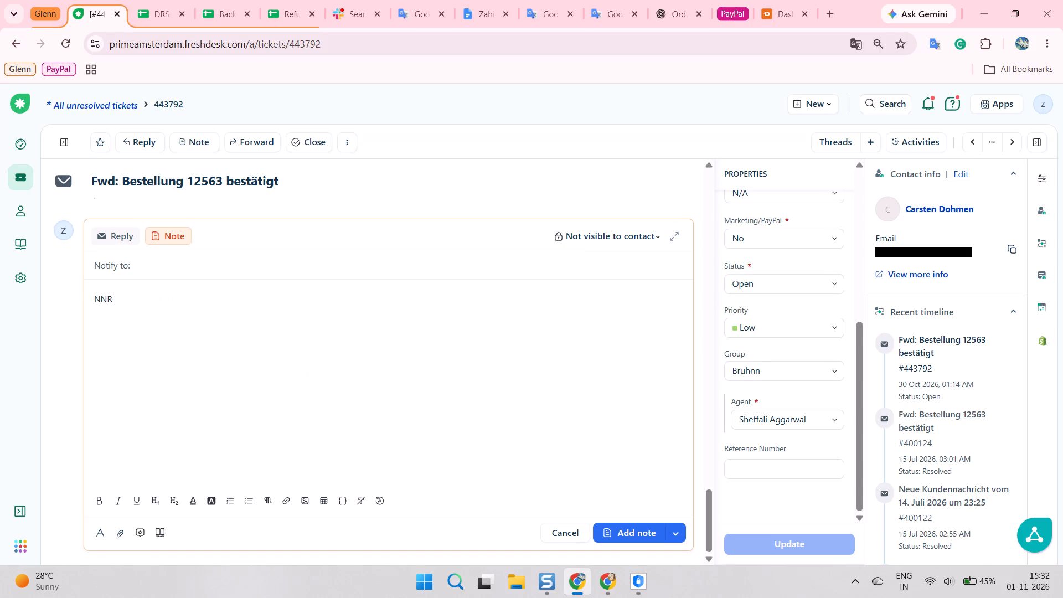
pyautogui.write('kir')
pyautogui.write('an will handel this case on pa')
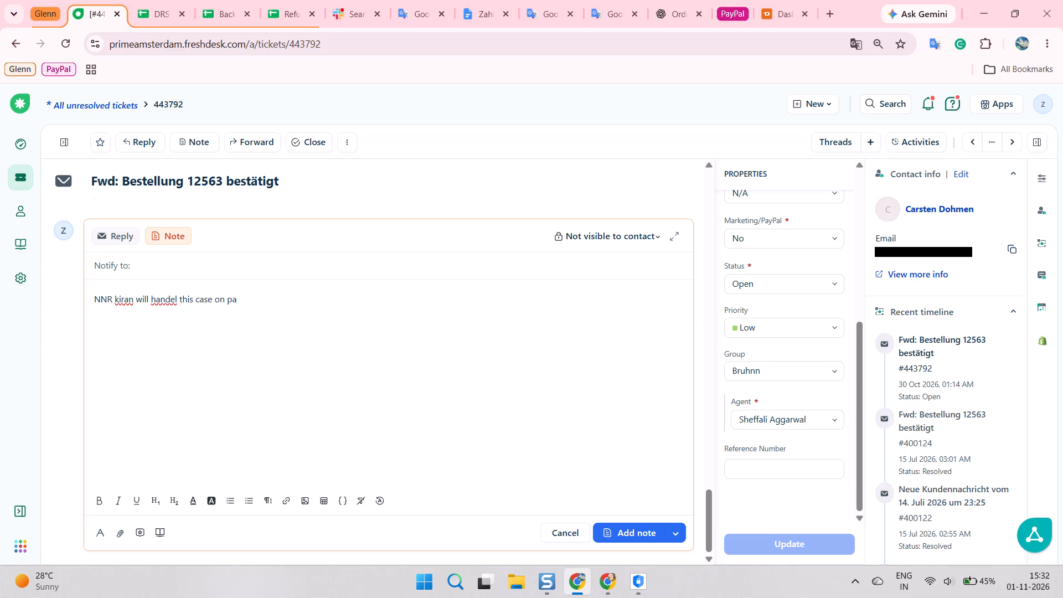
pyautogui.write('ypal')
pyautogui.scroll(-2, 429, 459)
pyautogui.click(640, 529)
pyautogui.scroll(-6, 436, 260)
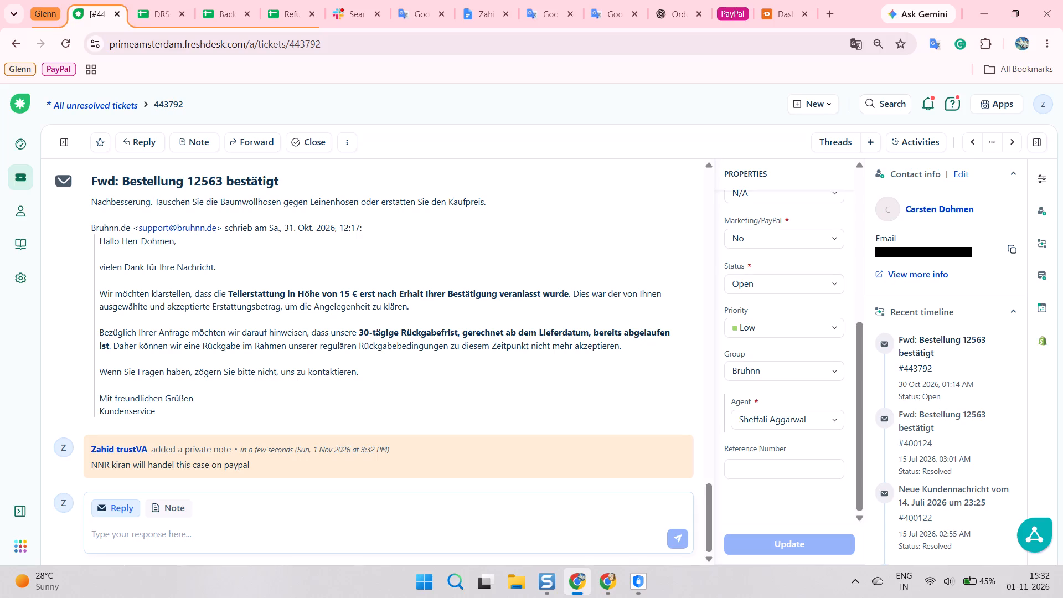
pyautogui.scroll(-17, 422, 250)
pyautogui.click(767, 286)
pyautogui.click(780, 355)
pyautogui.press('Tab')
pyautogui.press('Tab')
pyautogui.press('Tab')
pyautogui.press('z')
pyautogui.scroll(-2, 787, 394)
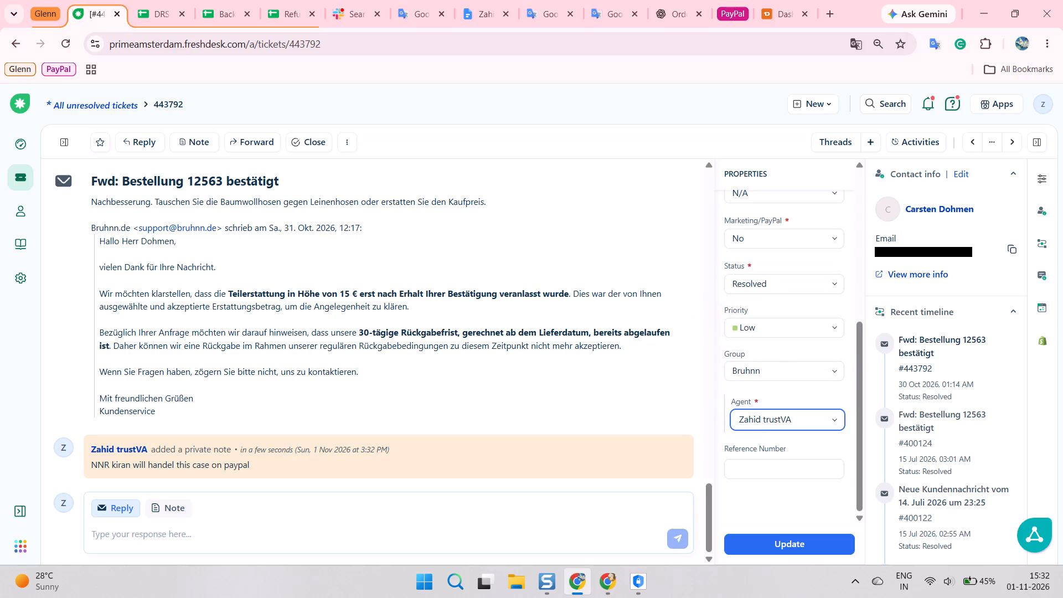
pyautogui.scroll(-3, 787, 389)
pyautogui.moveTo(799, 542); pyautogui.dragTo(796, 554)
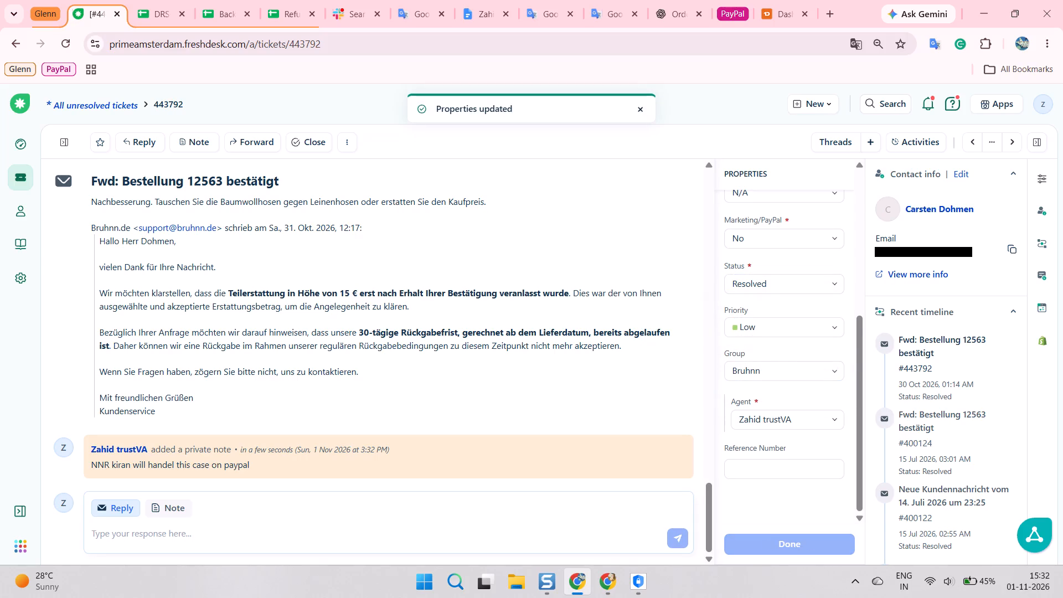
# Go to the next ticket, #443574, and review the customer's messages about the return and customs declaration.
pyautogui.click(498, 258)
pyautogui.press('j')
pyautogui.scroll(-10, 478, 279)
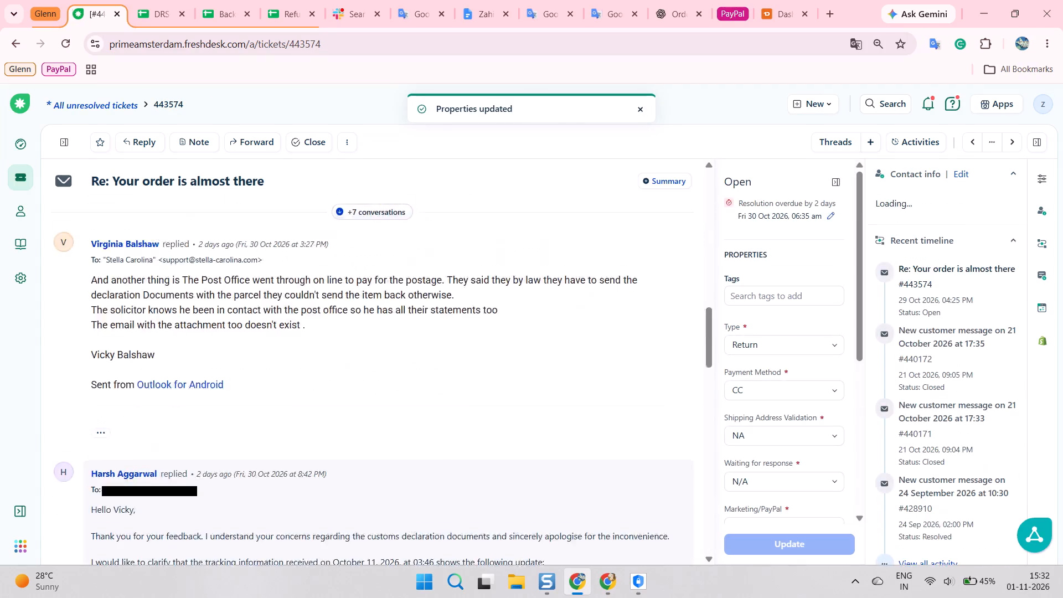
pyautogui.scroll(-7, 443, 301)
pyautogui.scroll(5, 436, 301)
pyautogui.click(435, 320)
pyautogui.scroll(1, 435, 321)
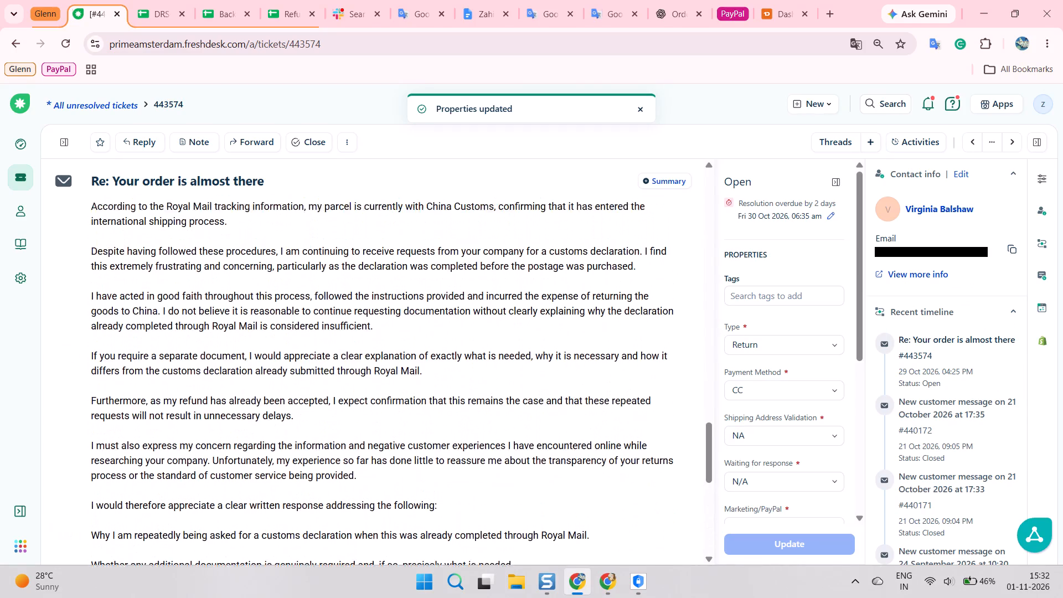
pyautogui.scroll(3, 439, 323)
pyautogui.click(432, 344)
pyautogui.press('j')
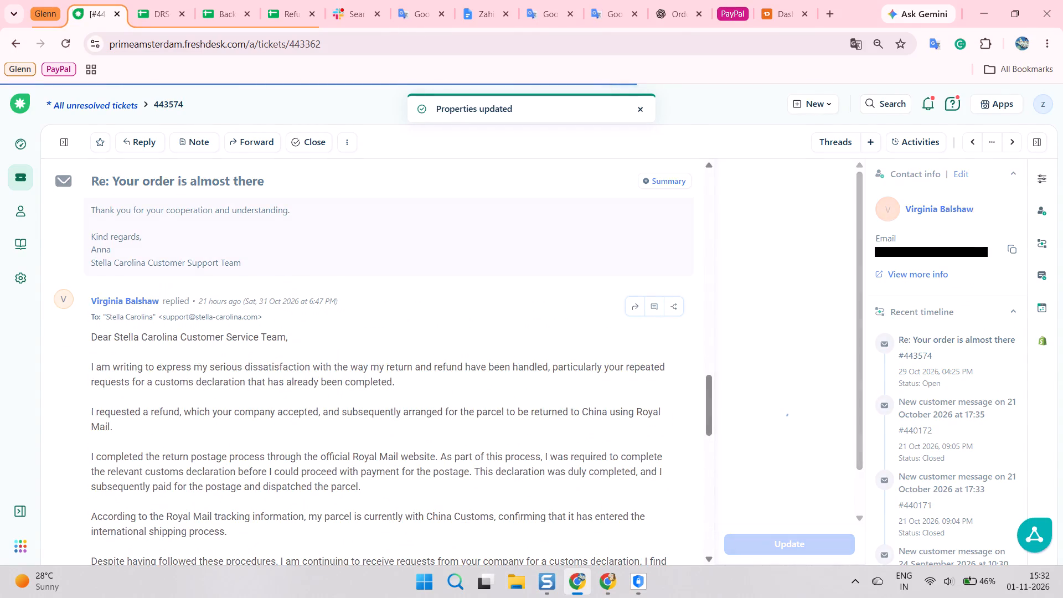
pyautogui.scroll(-15, 399, 344)
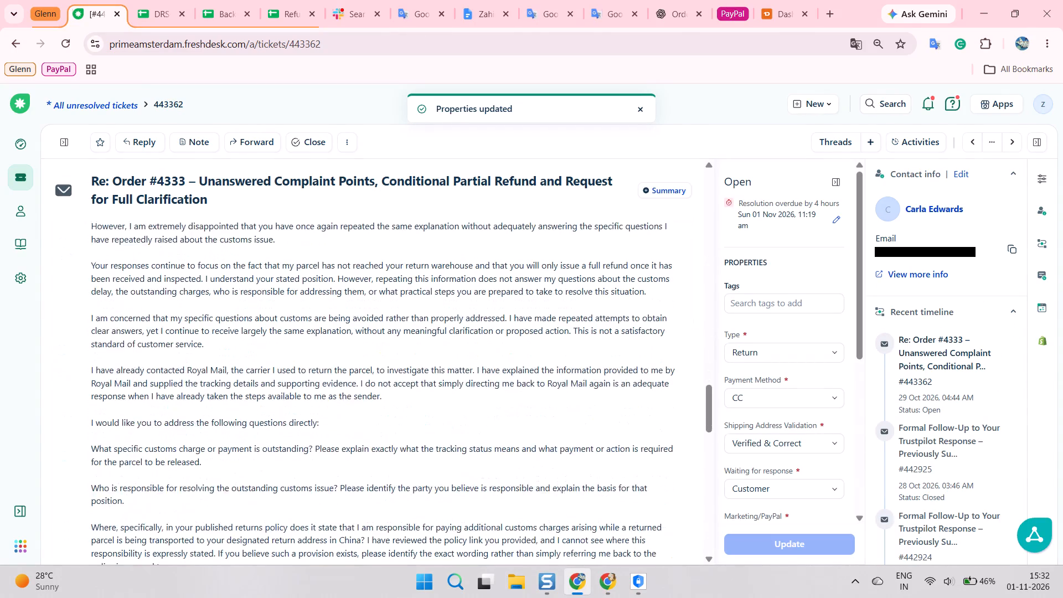
pyautogui.scroll(-17, 412, 333)
pyautogui.click(426, 350)
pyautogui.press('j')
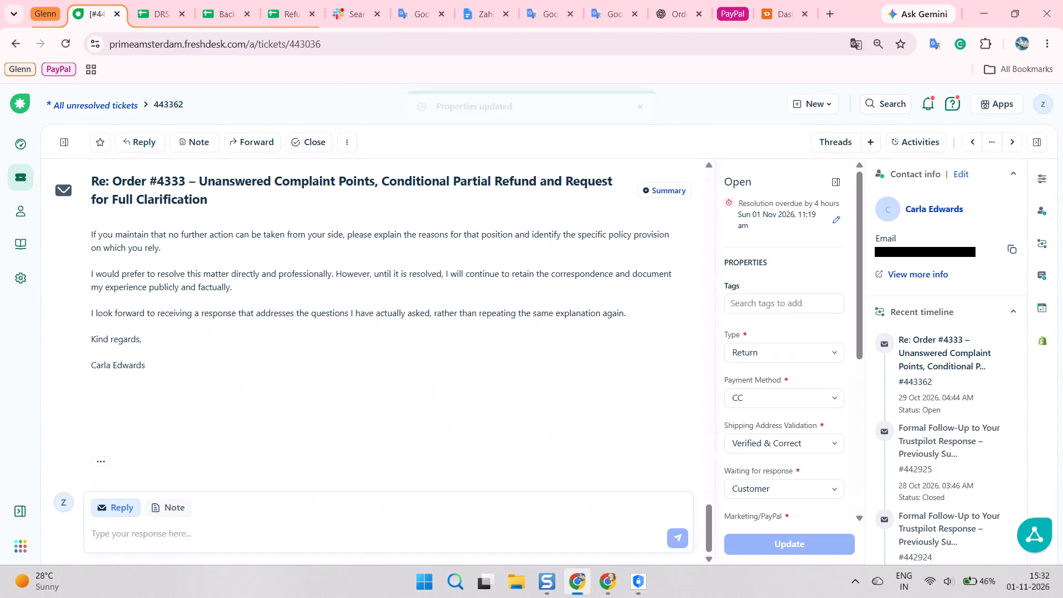
pyautogui.scroll(-12, 409, 328)
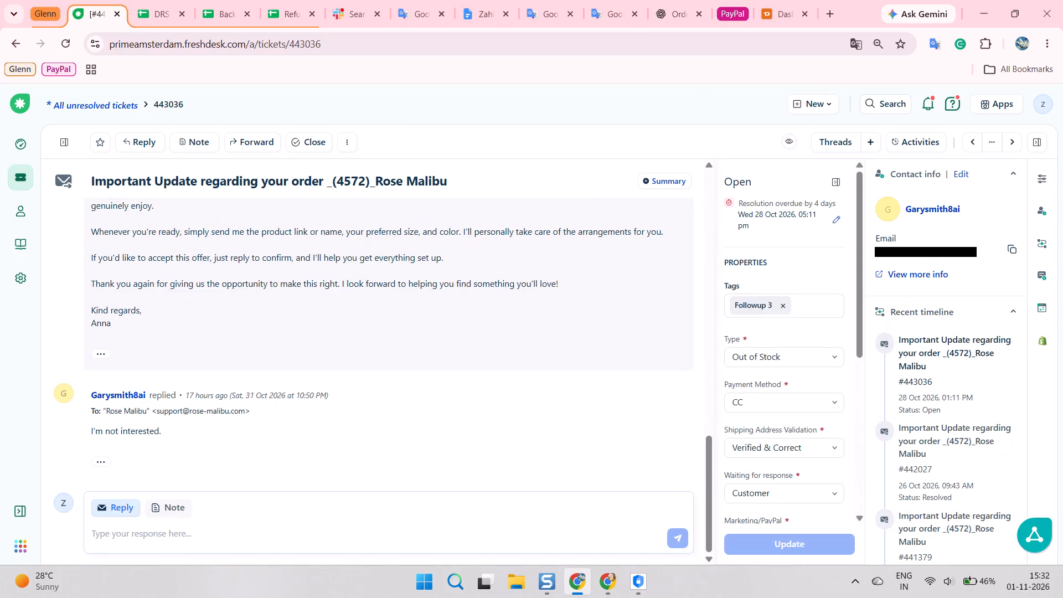
pyautogui.scroll(3, 417, 333)
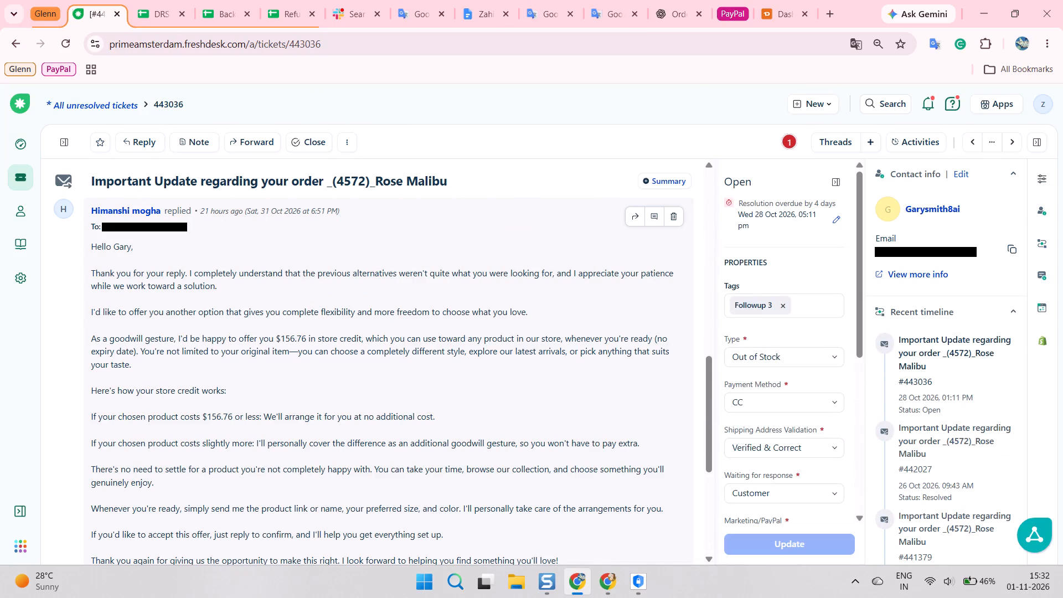
pyautogui.scroll(3, 557, 273)
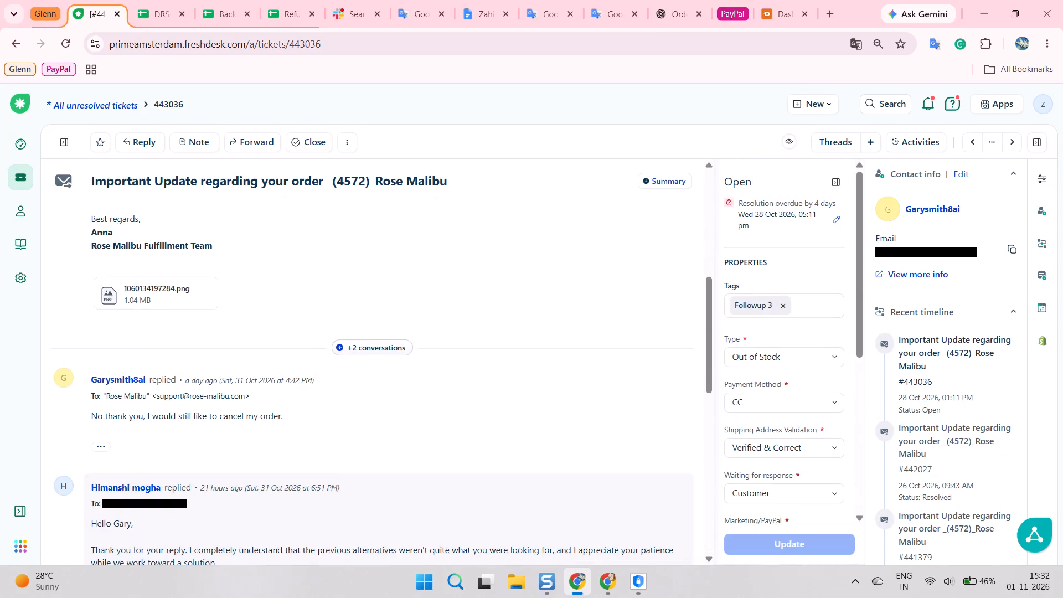
pyautogui.click(487, 359)
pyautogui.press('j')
pyautogui.scroll(-9, 442, 340)
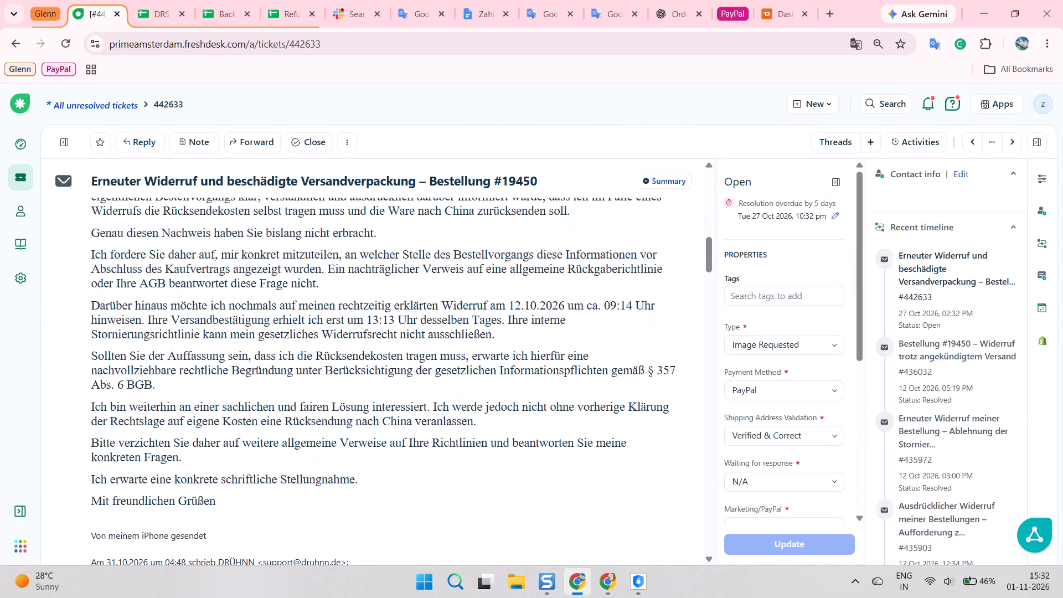
pyautogui.scroll(-20, 420, 317)
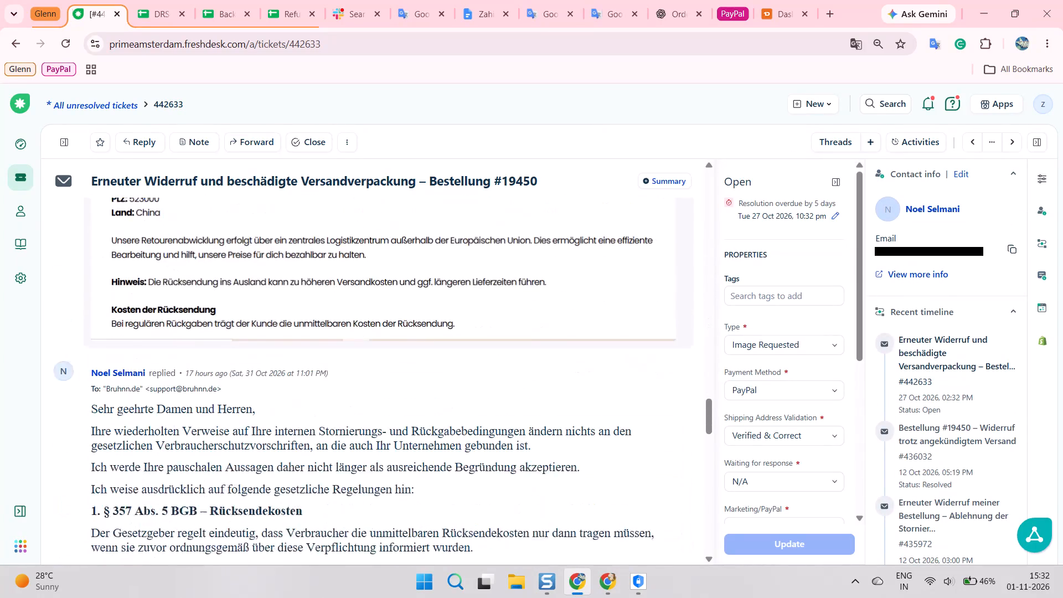
pyautogui.scroll(-9, 421, 317)
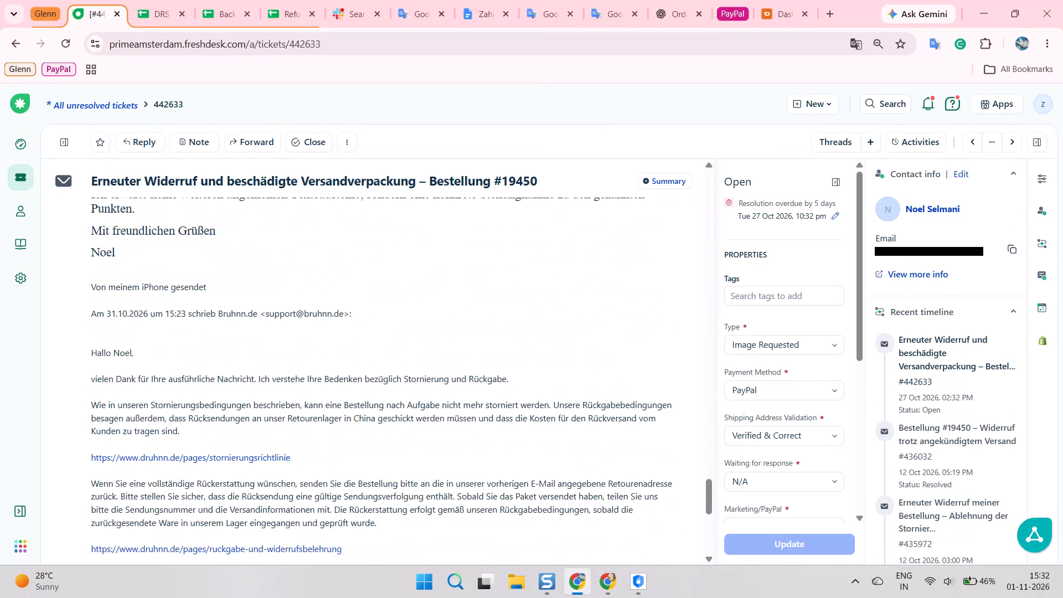
pyautogui.scroll(-4, 457, 339)
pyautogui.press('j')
pyautogui.scroll(-12, 457, 339)
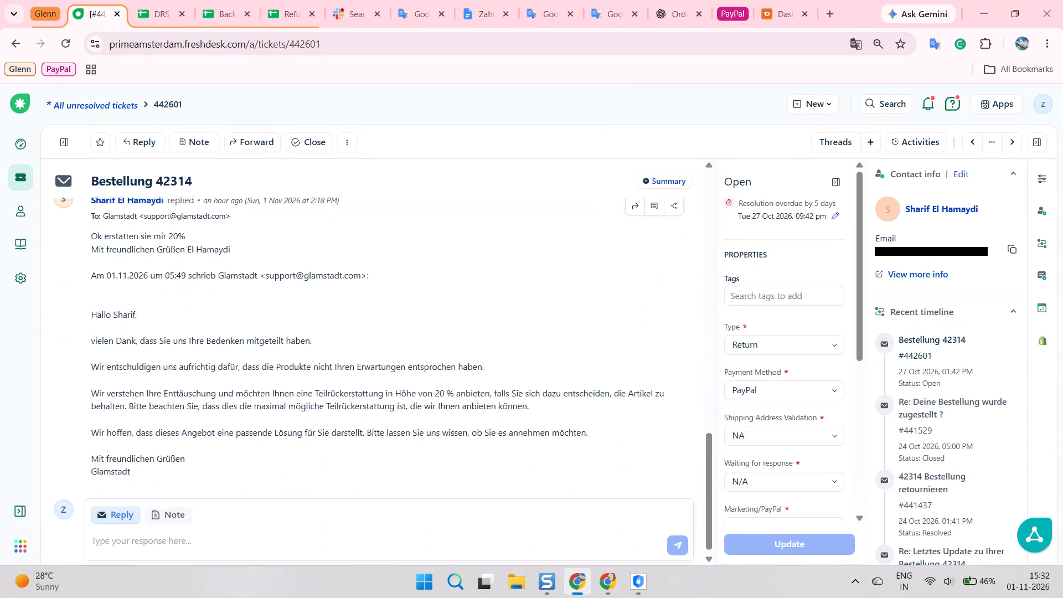
pyautogui.scroll(-2, 463, 338)
pyautogui.scroll(1, 423, 332)
pyautogui.rightClick(389, 281)
pyautogui.scroll(-3, 442, 417)
pyautogui.click(483, 490)
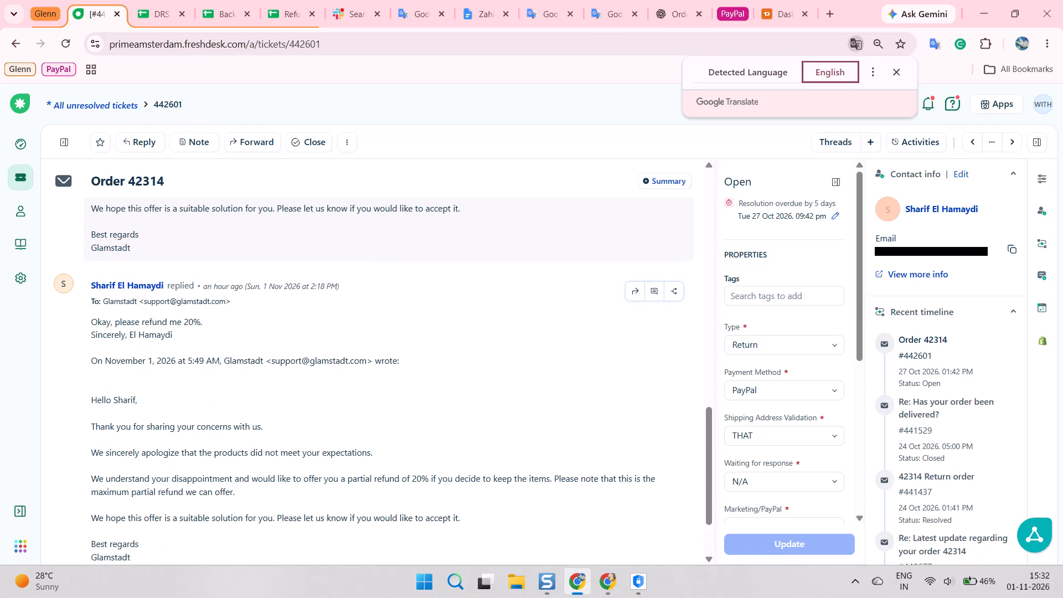
# Review ticket #442601's full conversation from the first message, checking the partial refund offers and private note.
pyautogui.scroll(2, 306, 367)
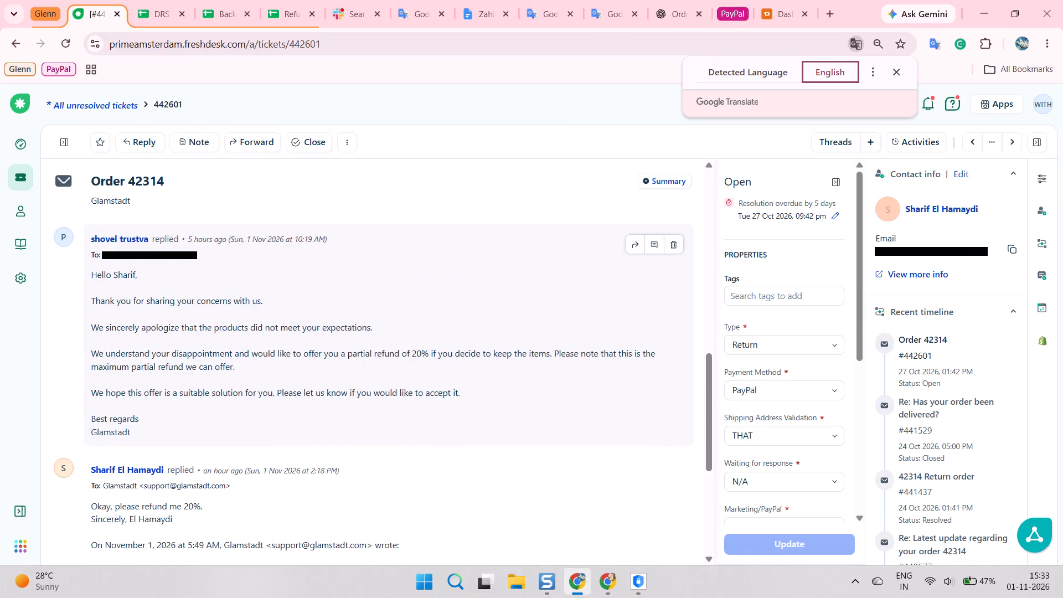
pyautogui.scroll(1, 318, 362)
pyautogui.scroll(4, 447, 383)
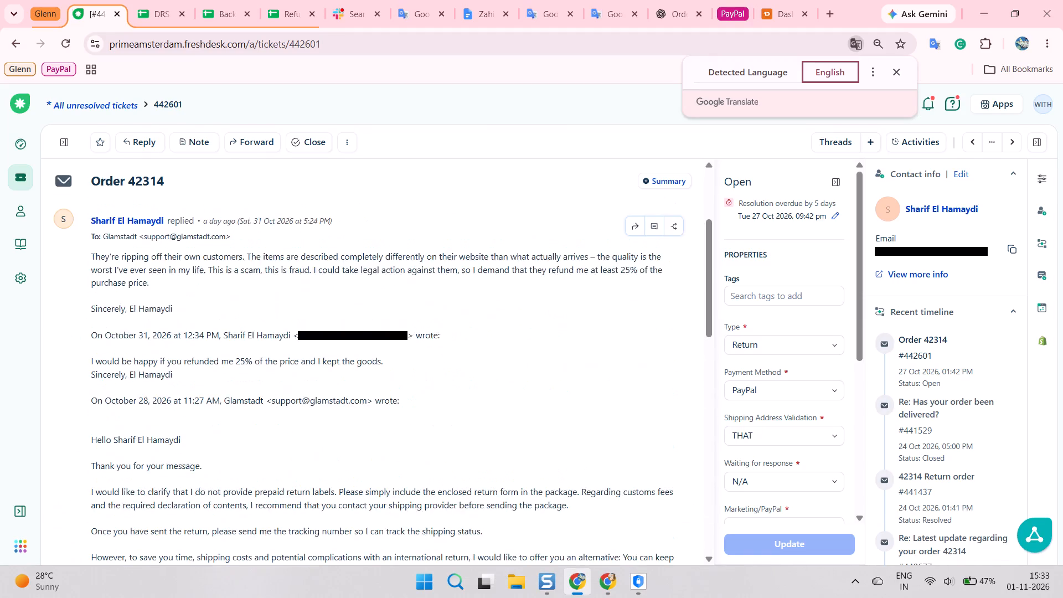
pyautogui.scroll(5, 447, 384)
pyautogui.click(370, 354)
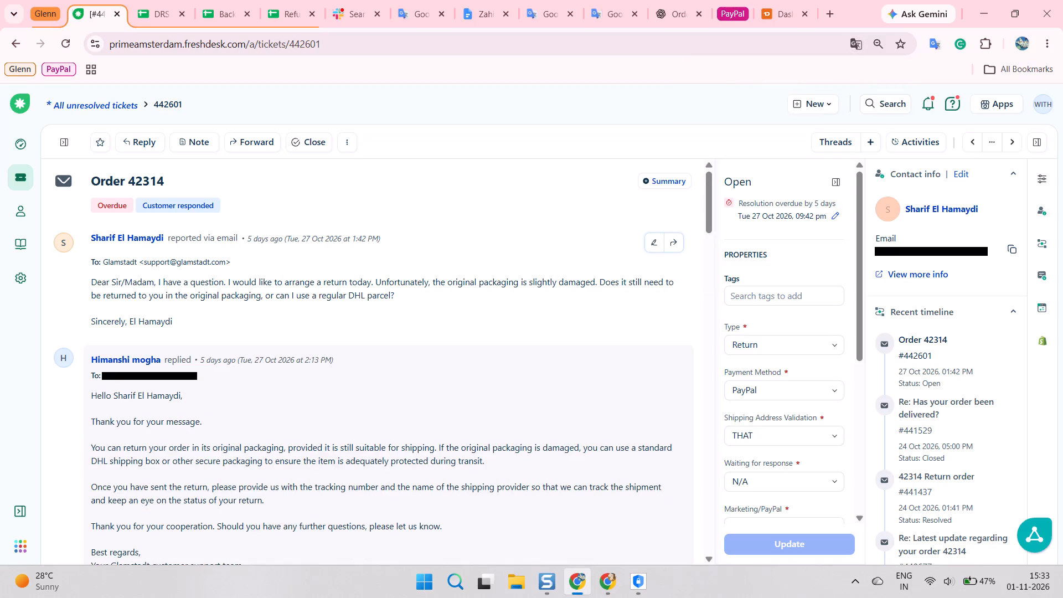
pyautogui.scroll(-3, 214, 322)
pyautogui.scroll(-1, 282, 331)
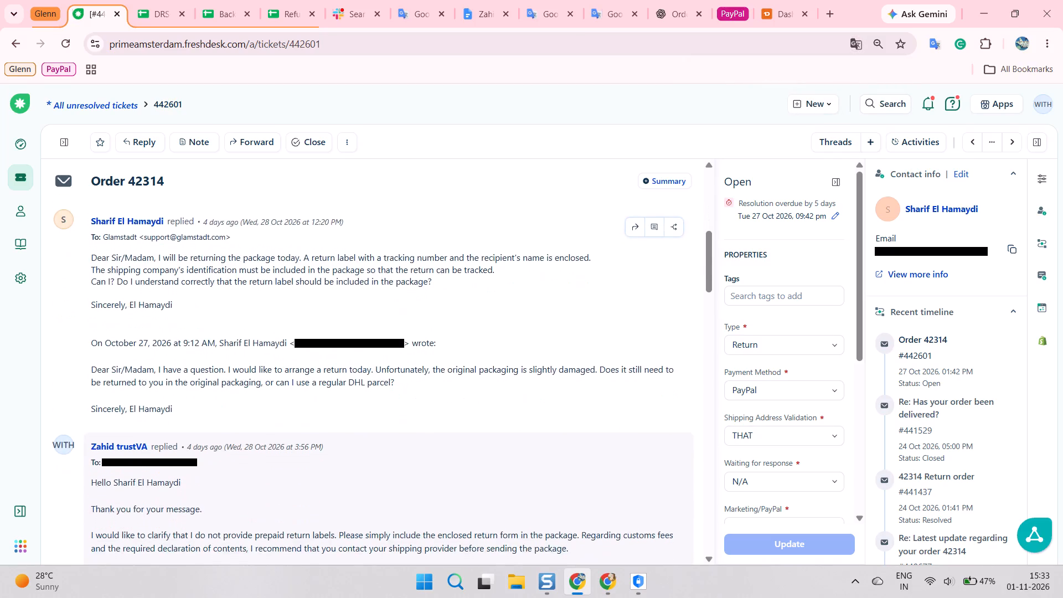
pyautogui.scroll(-4, 282, 331)
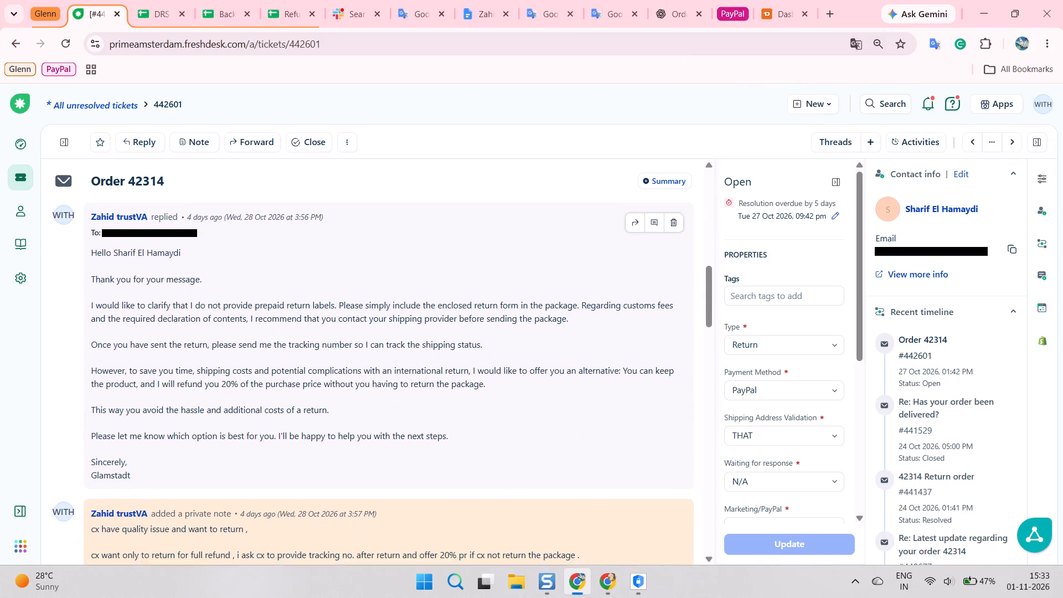
pyautogui.scroll(-1, 312, 350)
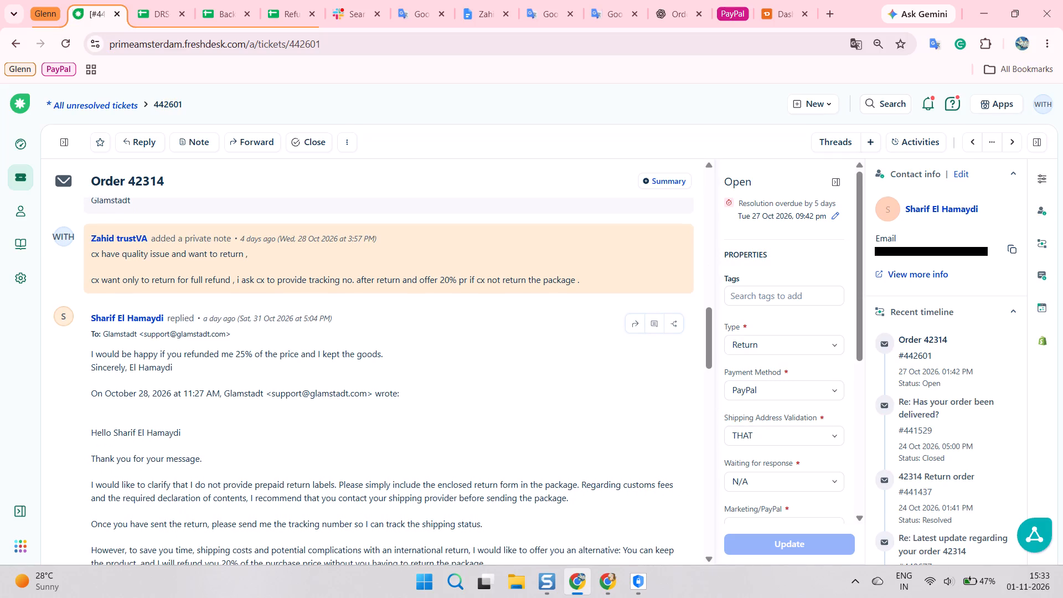
# Switch ticket #442601's page back from English to the detected original language.
pyautogui.rightClick(418, 315)
pyautogui.scroll(-4, 515, 459)
pyautogui.click(522, 501)
pyautogui.tripleClick(744, 69)
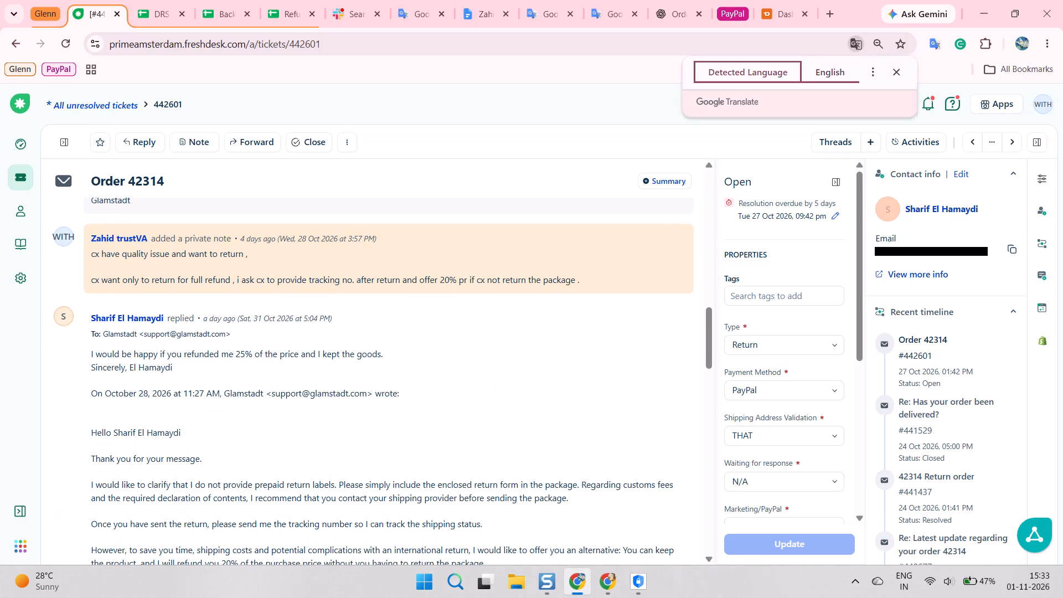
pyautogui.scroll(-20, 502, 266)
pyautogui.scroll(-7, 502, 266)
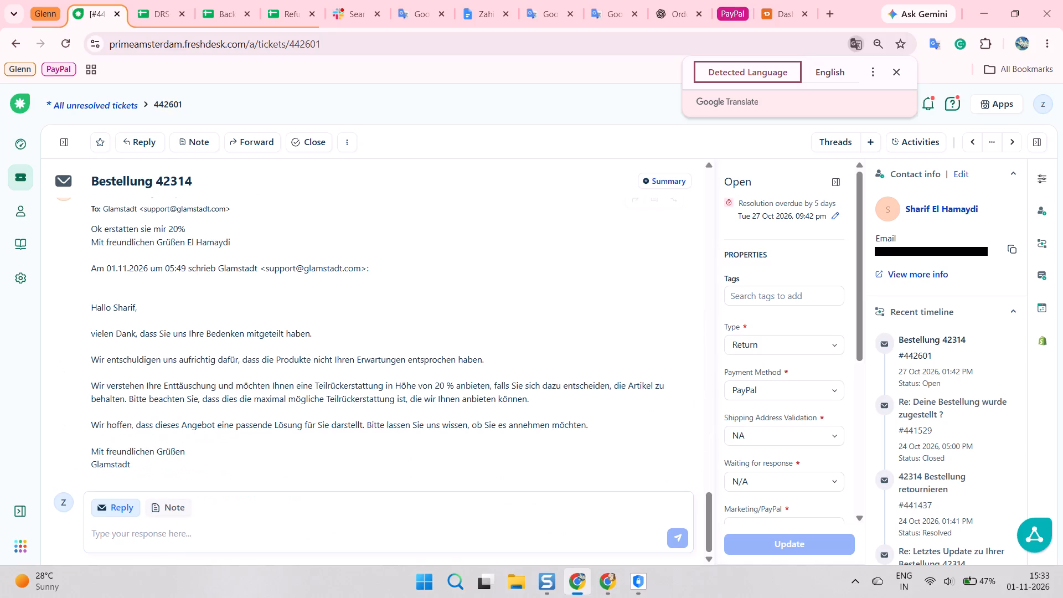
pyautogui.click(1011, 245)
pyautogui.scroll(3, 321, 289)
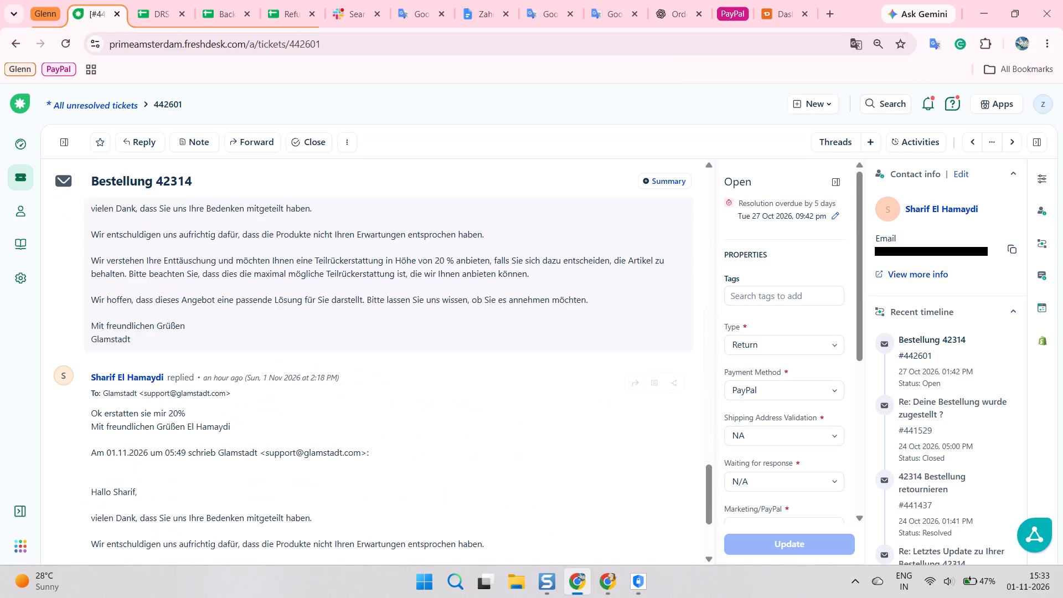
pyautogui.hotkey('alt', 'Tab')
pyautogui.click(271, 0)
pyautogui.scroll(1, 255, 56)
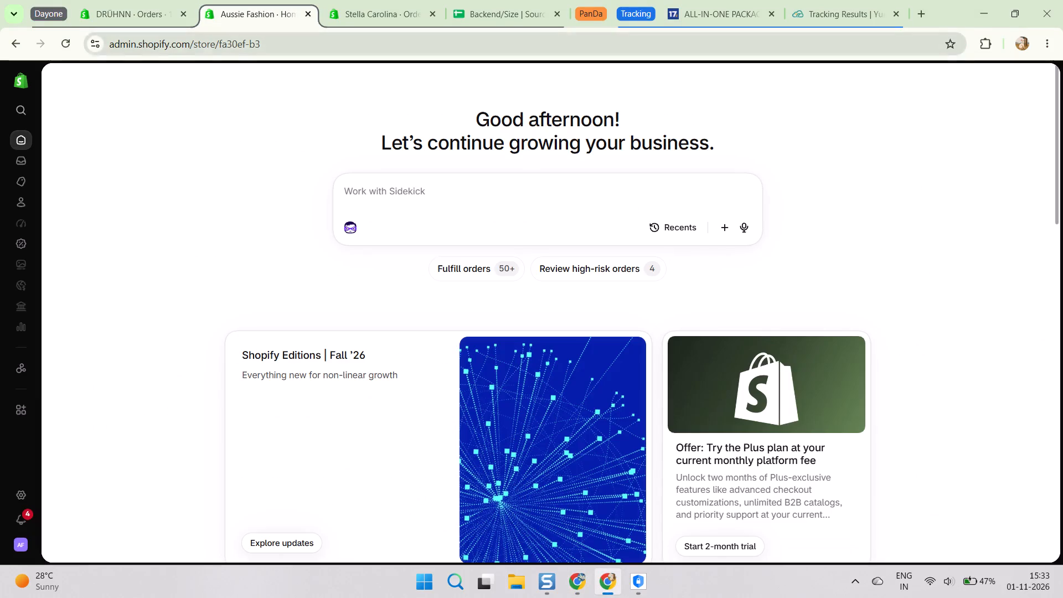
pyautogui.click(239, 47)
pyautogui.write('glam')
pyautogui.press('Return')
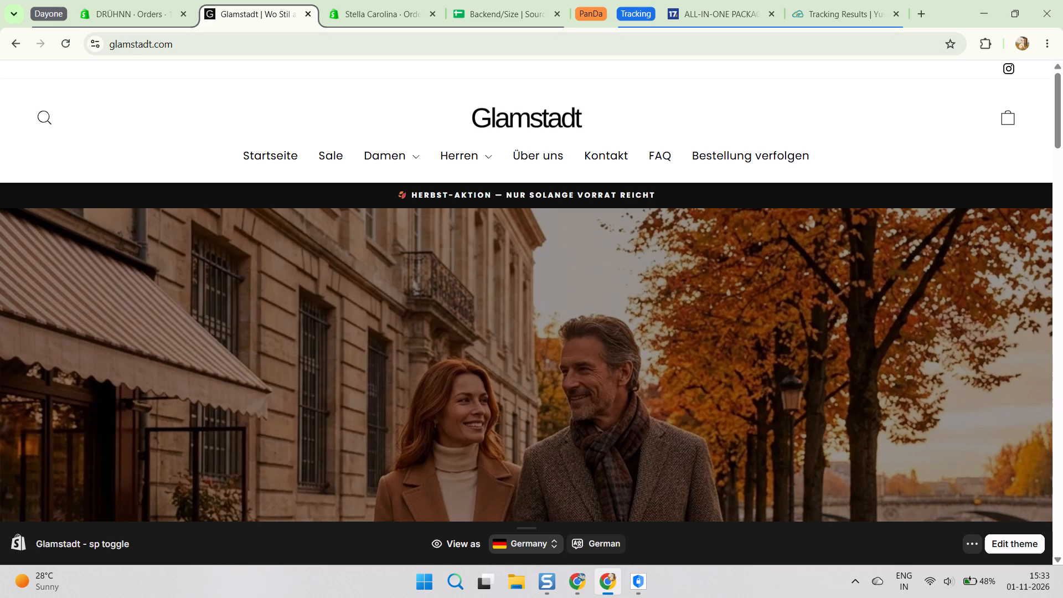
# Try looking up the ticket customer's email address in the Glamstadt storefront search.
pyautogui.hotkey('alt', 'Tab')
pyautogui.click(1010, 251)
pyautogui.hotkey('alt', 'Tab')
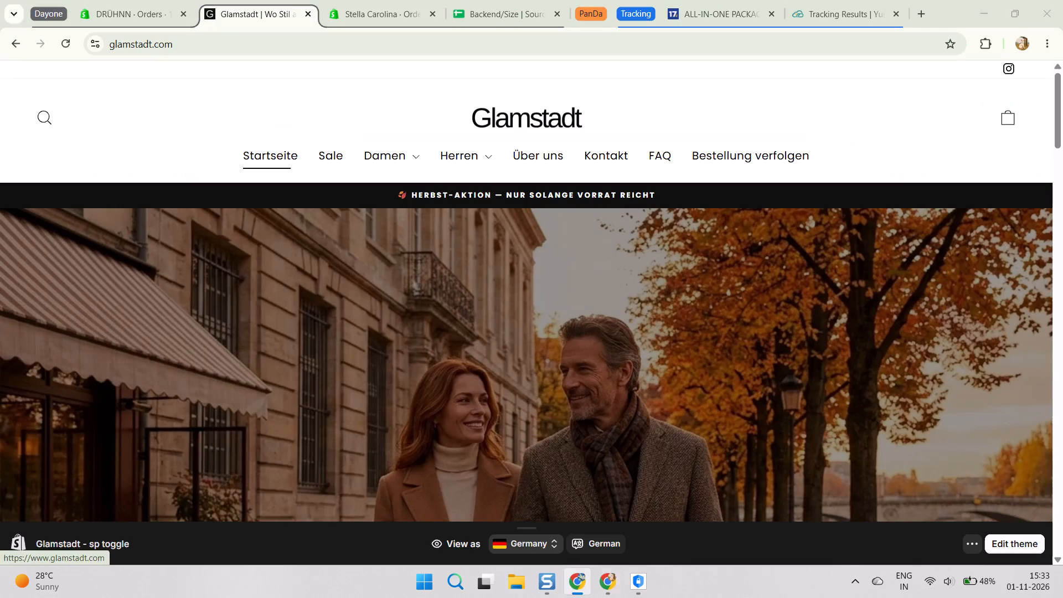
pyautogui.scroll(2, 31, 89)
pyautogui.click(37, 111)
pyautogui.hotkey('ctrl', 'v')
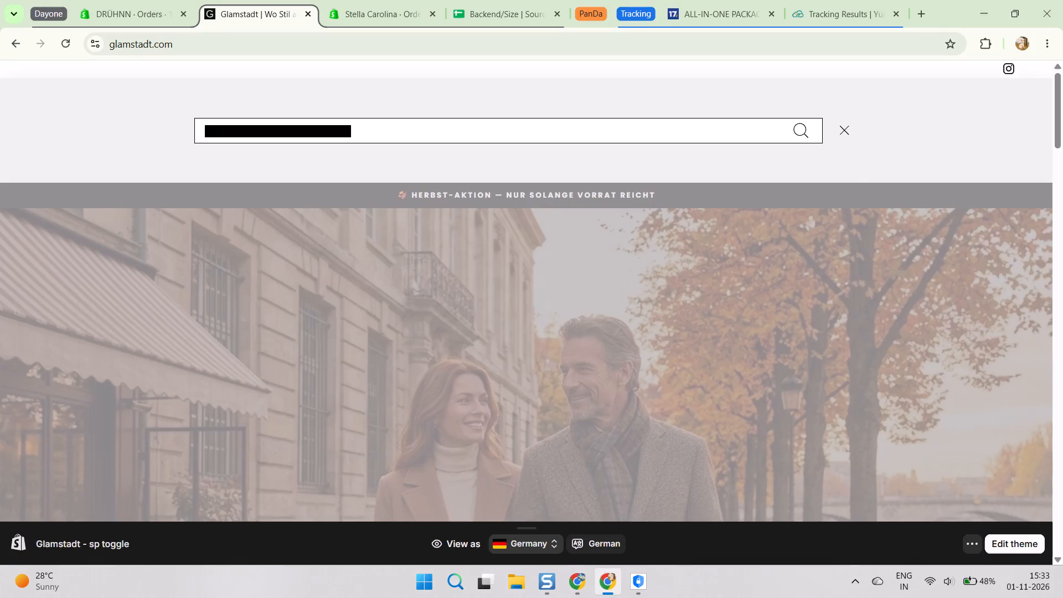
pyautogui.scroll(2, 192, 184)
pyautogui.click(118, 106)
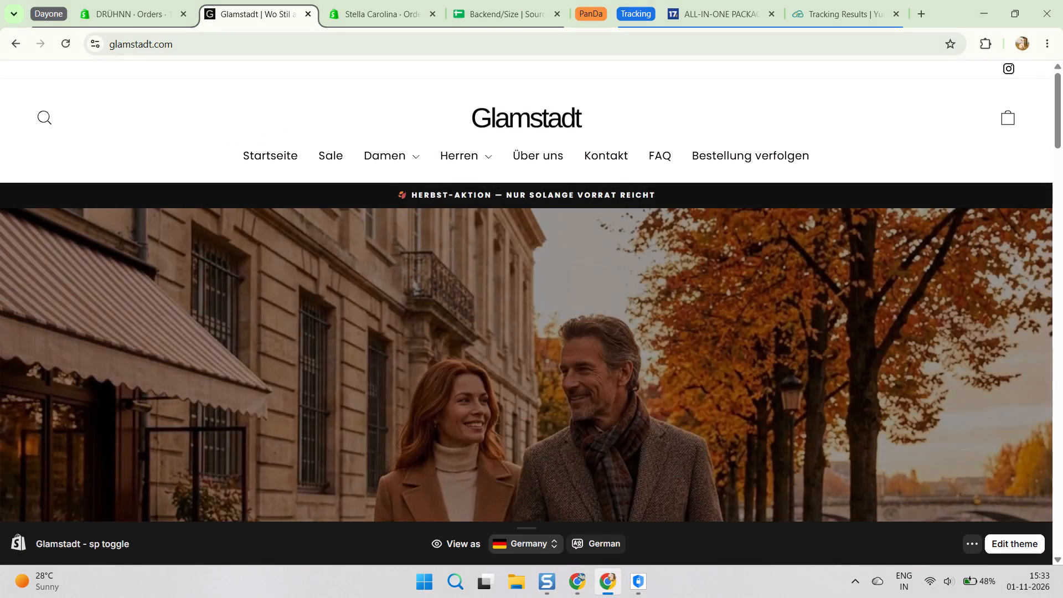
# Open the Glamstadt store's Shopify admin (prime-kobenhavn) in place of the storefront.
pyautogui.click(240, 34)
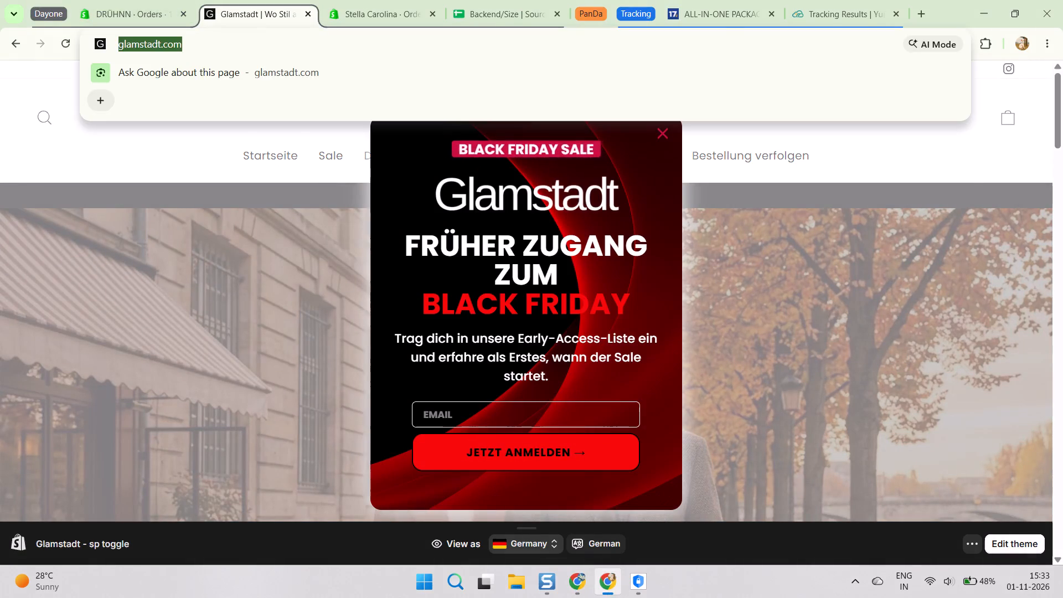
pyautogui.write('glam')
pyautogui.click(143, 108)
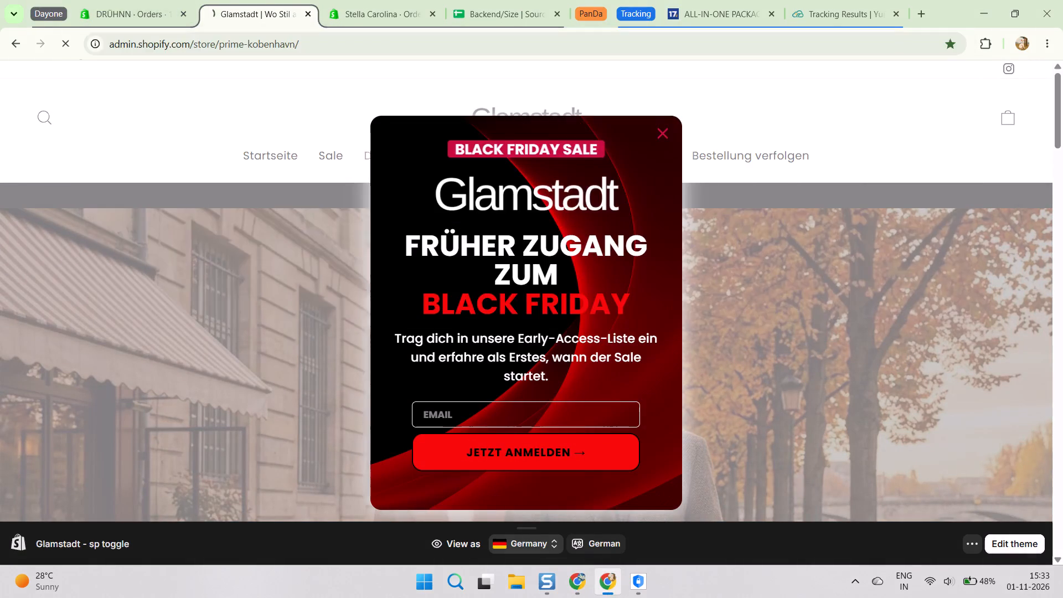
pyautogui.hotkey('alt', 'Tab')
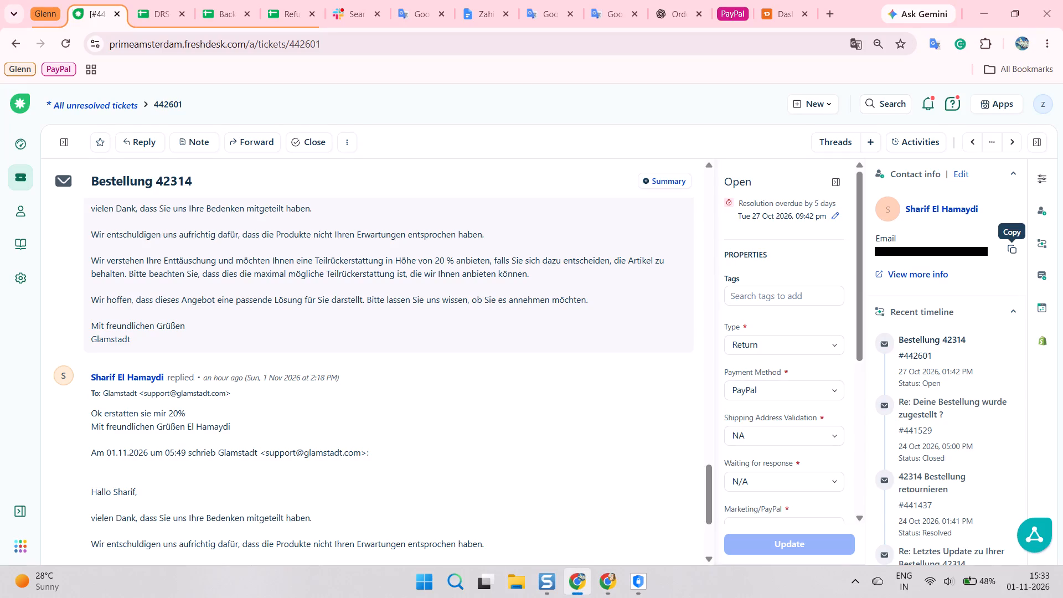
pyautogui.click(1011, 249)
pyautogui.hotkey('alt', 'Tab')
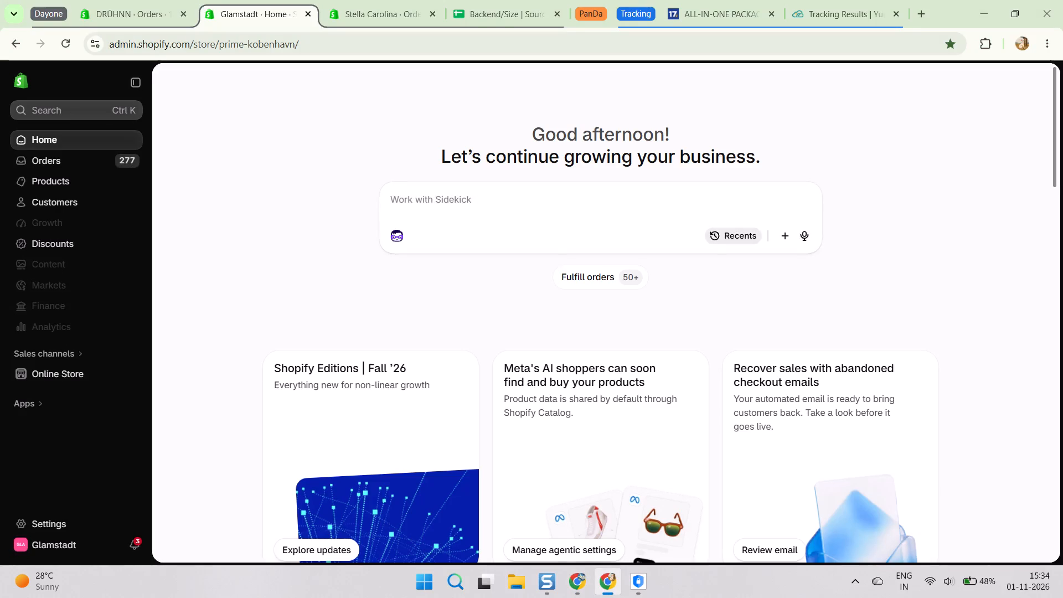
pyautogui.scroll(3, 307, 156)
pyautogui.click(71, 111)
pyautogui.hotkey('ctrl', 'v')
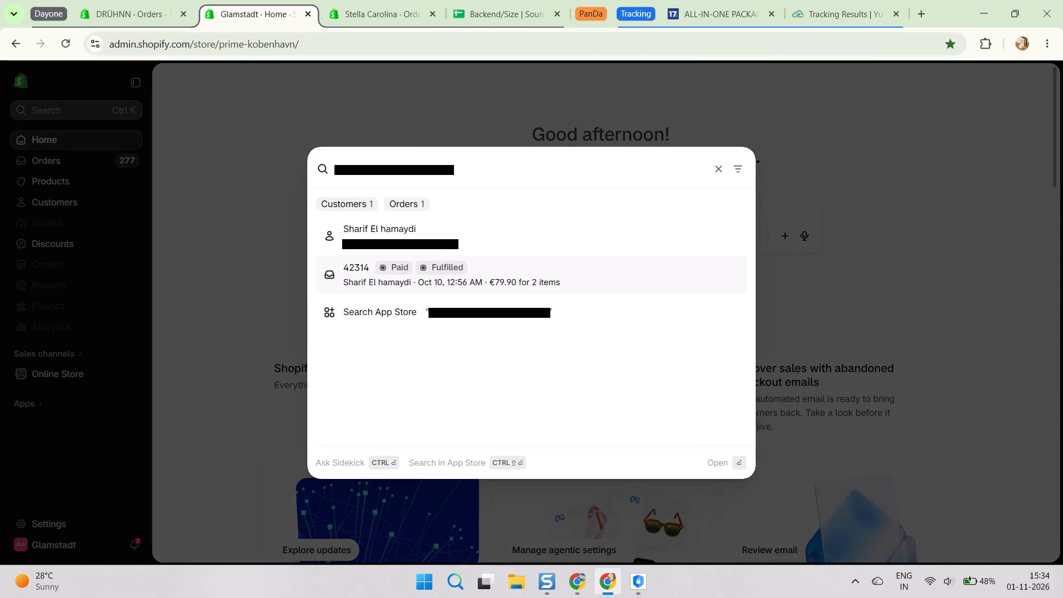
pyautogui.click(354, 267)
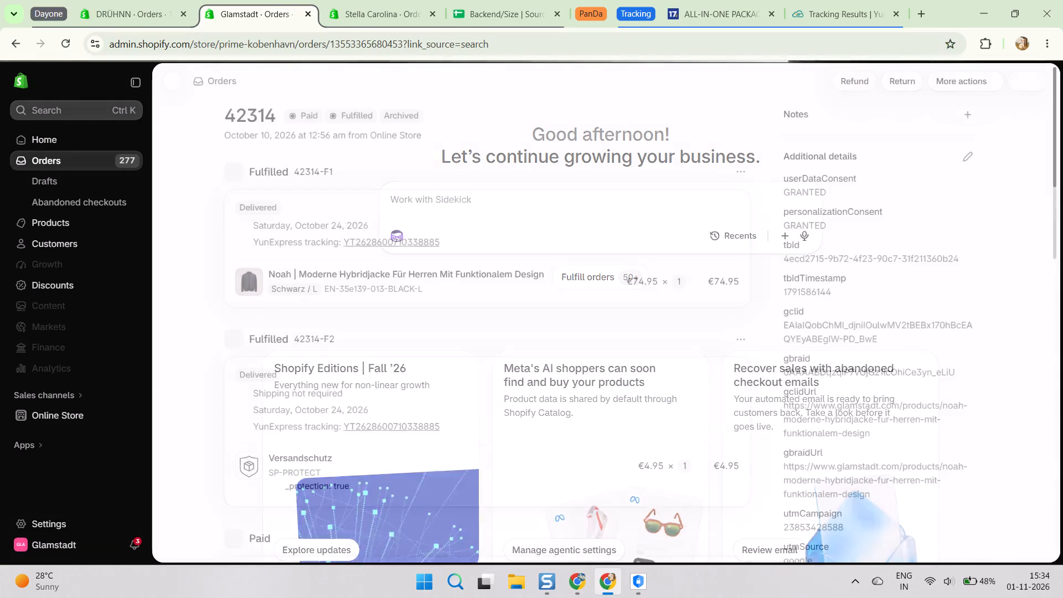
pyautogui.click(484, 199)
pyautogui.hotkey('ctrl', 'f')
pyautogui.hotkey('ctrl', 'v')
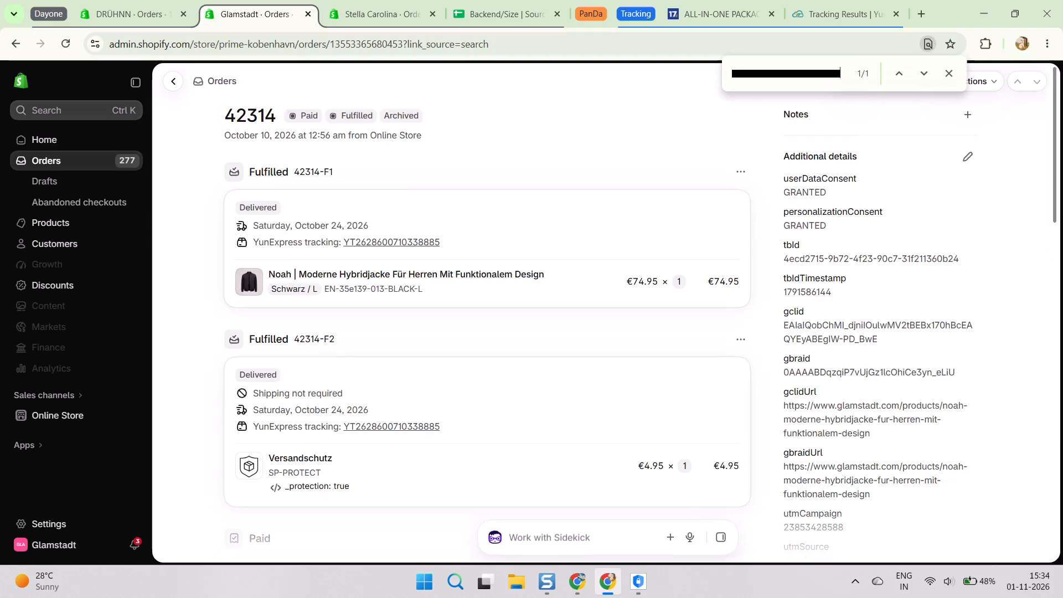
pyautogui.scroll(10, 566, 174)
pyautogui.click(953, 76)
pyautogui.scroll(8, 688, 182)
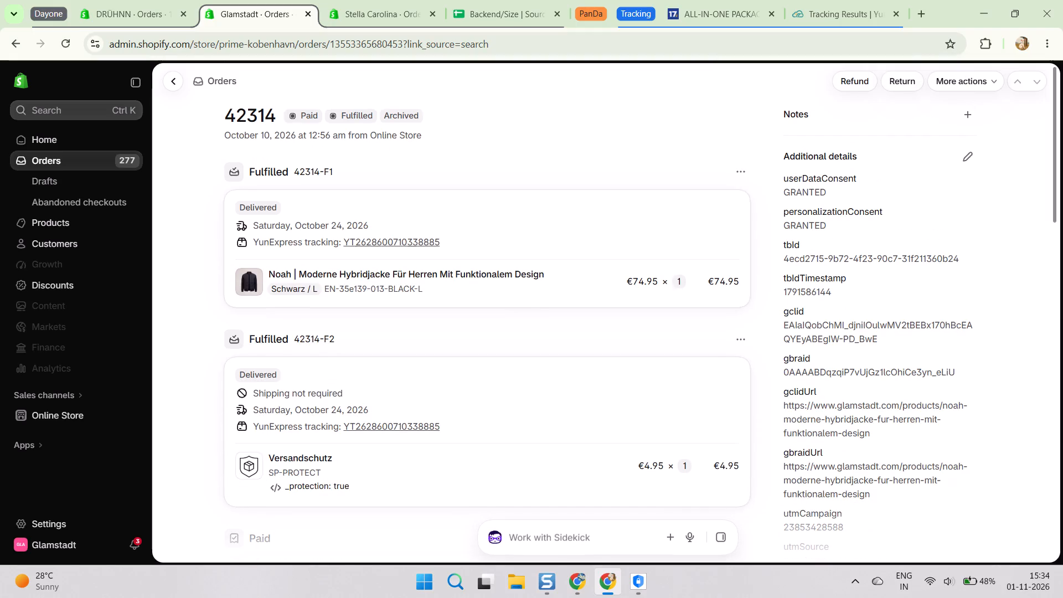
pyautogui.click(490, 196)
pyautogui.hotkey('ctrl', 'f')
pyautogui.hotkey('ctrl', 'v')
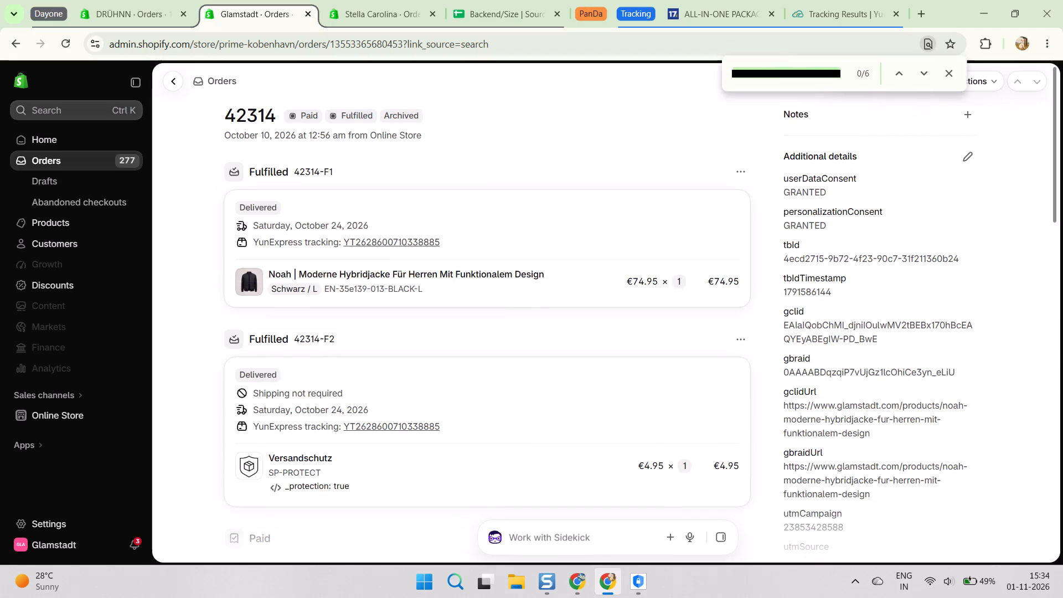
pyautogui.scroll(8, 596, 176)
pyautogui.click(946, 76)
pyautogui.scroll(10, 673, 209)
pyautogui.click(488, 209)
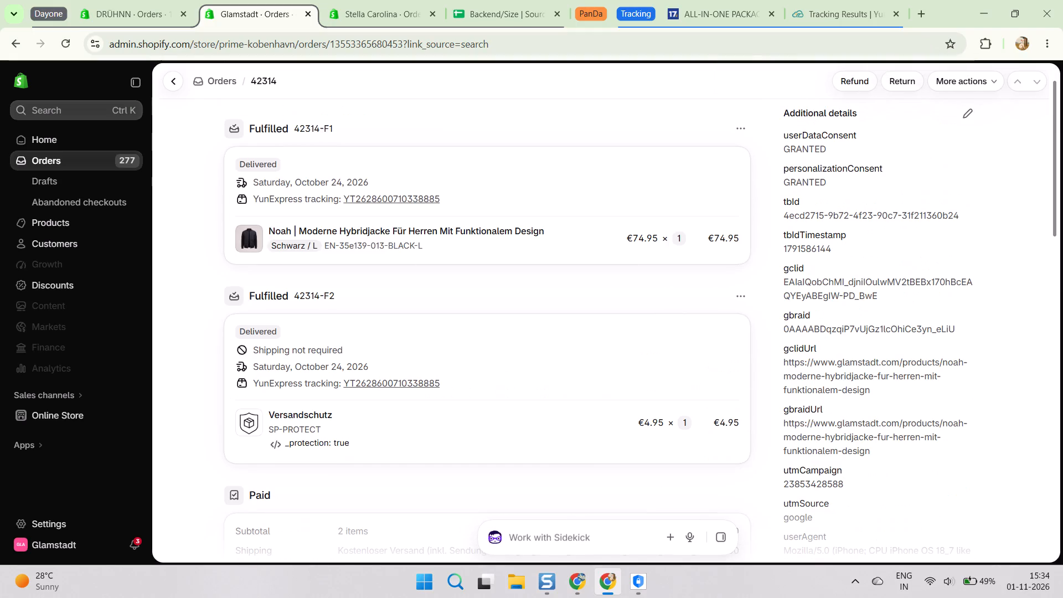
pyautogui.scroll(-8, 487, 208)
pyautogui.scroll(-5, 632, 244)
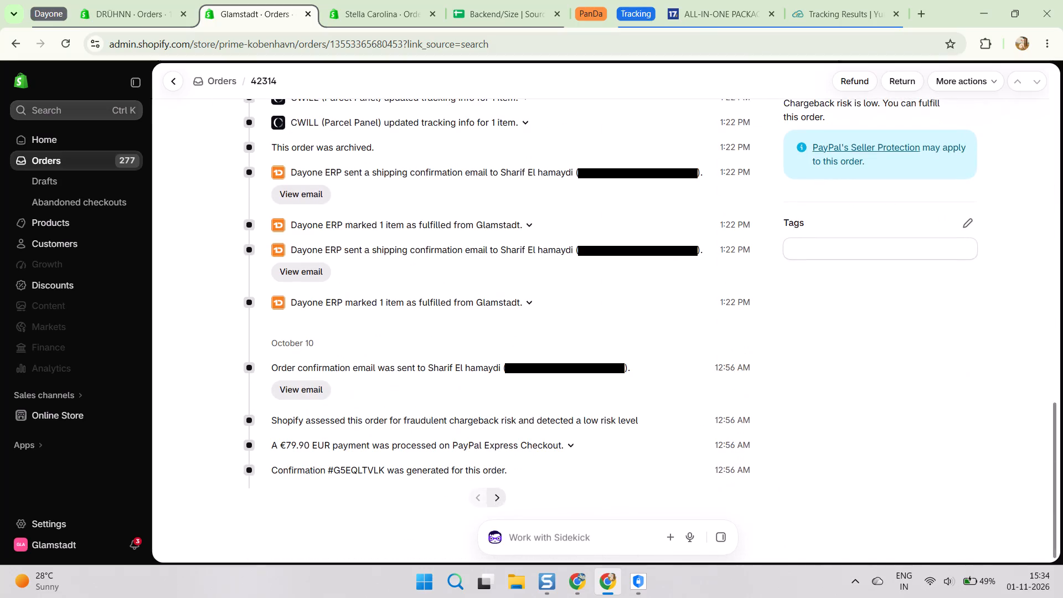
pyautogui.scroll(-4, 575, 271)
pyautogui.scroll(19, 548, 284)
pyautogui.click(518, 176)
pyautogui.hotkey('alt', 'Tab')
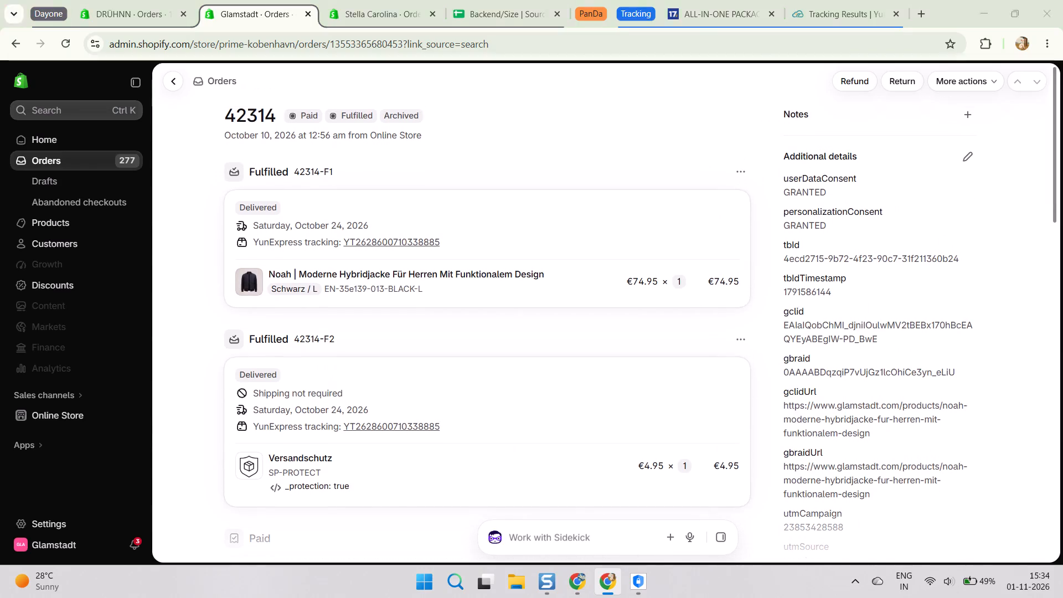
pyautogui.scroll(3, 451, 242)
pyautogui.scroll(-3, 459, 263)
pyautogui.click(461, 263)
pyautogui.scroll(-2, 461, 269)
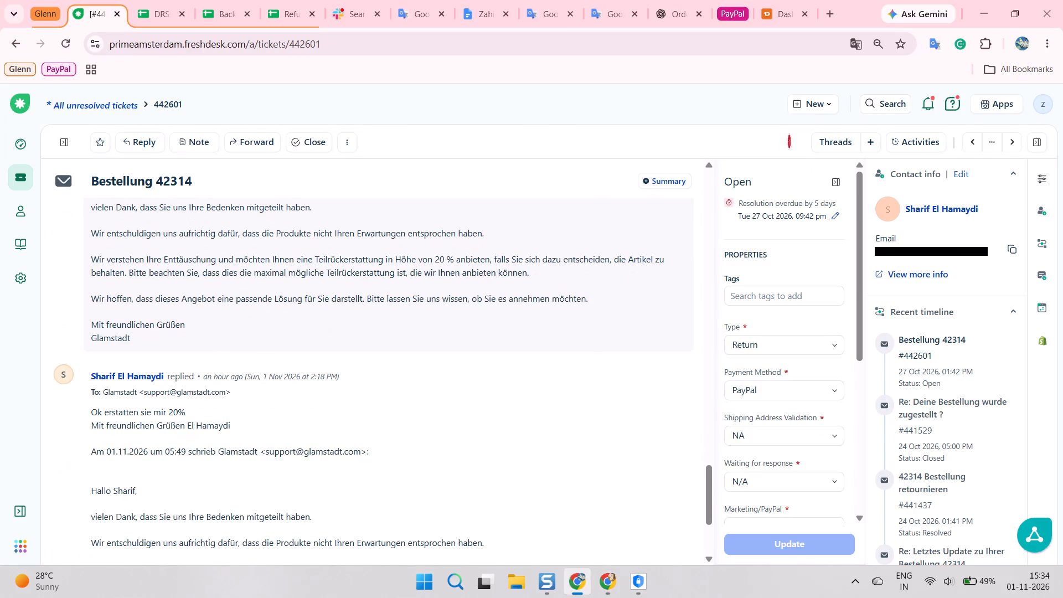
pyautogui.hotkey('alt', 'Tab')
pyautogui.hotkey('alt', 'Tab')
pyautogui.hotkey('alt', 'Tab')
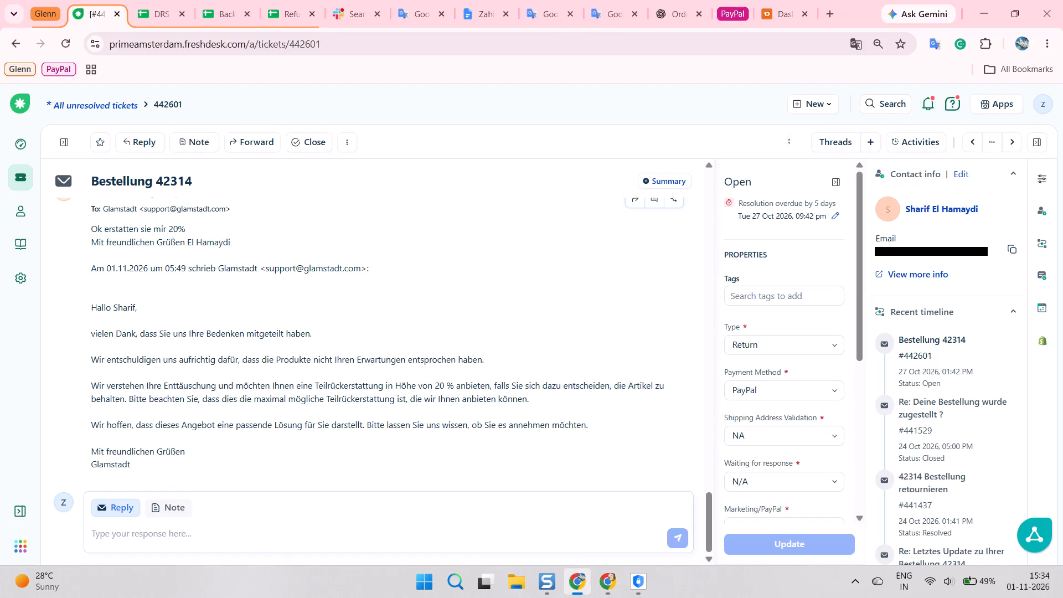
# Copy the paid amount, 79.90, from order 42314's payment summary.
pyautogui.scroll(7, 359, 240)
pyautogui.click(414, 193)
pyautogui.scroll(-2, 412, 195)
pyautogui.scroll(-1, 730, 333)
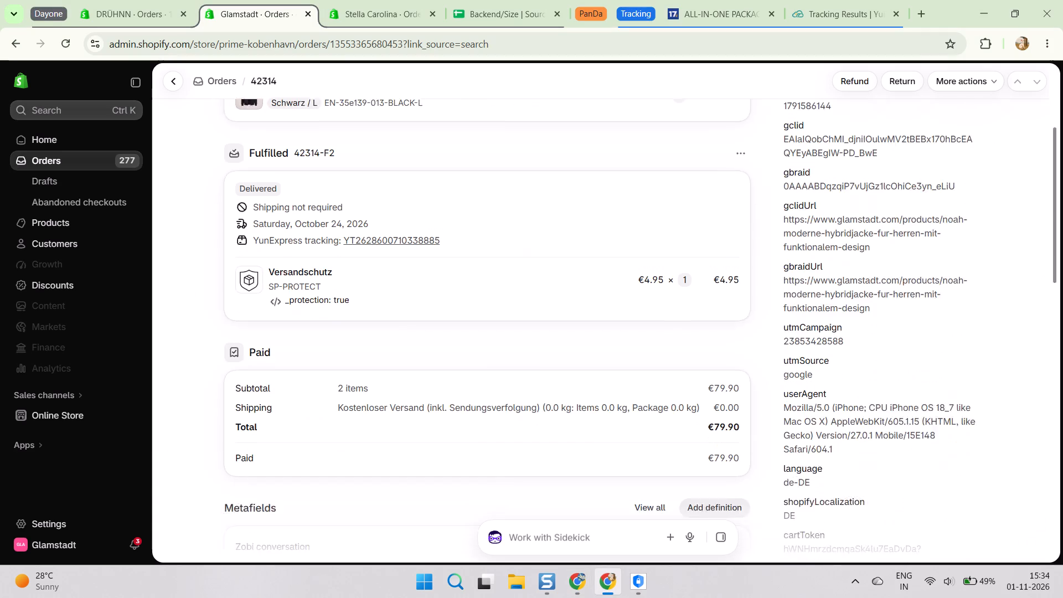
pyautogui.doubleClick(726, 377)
pyautogui.hotkey('ctrl', 'c')
pyautogui.hotkey('ctrl', 'c')
pyautogui.hotkey('ctrl', 'c')
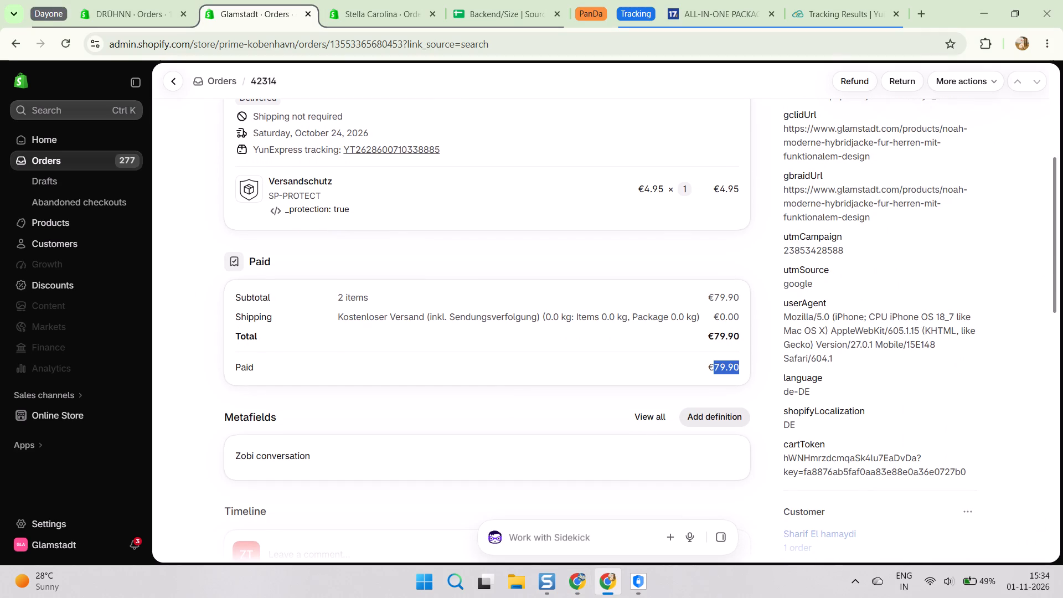
# Calculate 20% of the copied 79.90 in Calculator.
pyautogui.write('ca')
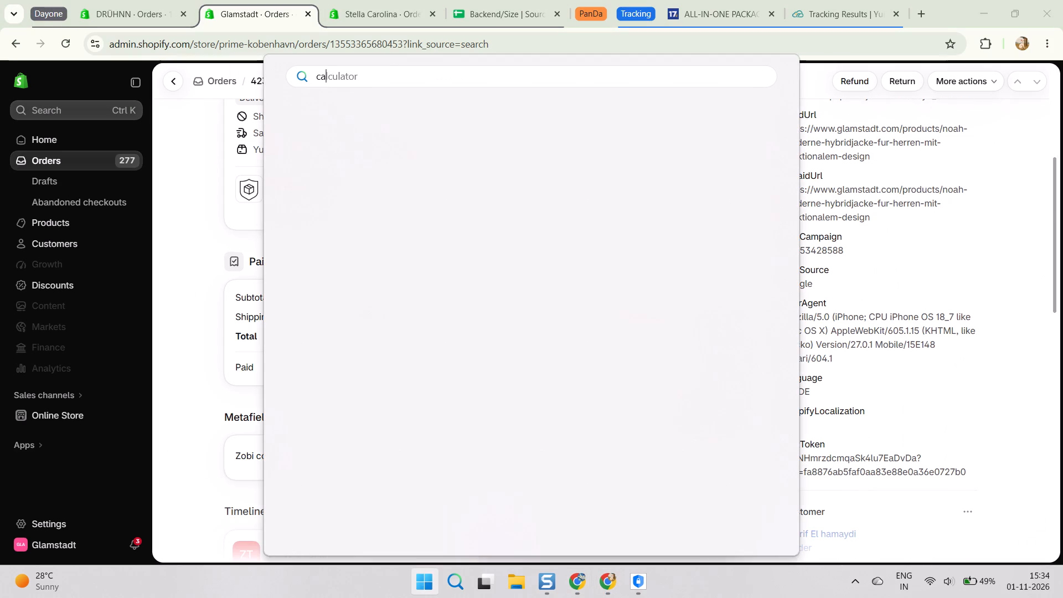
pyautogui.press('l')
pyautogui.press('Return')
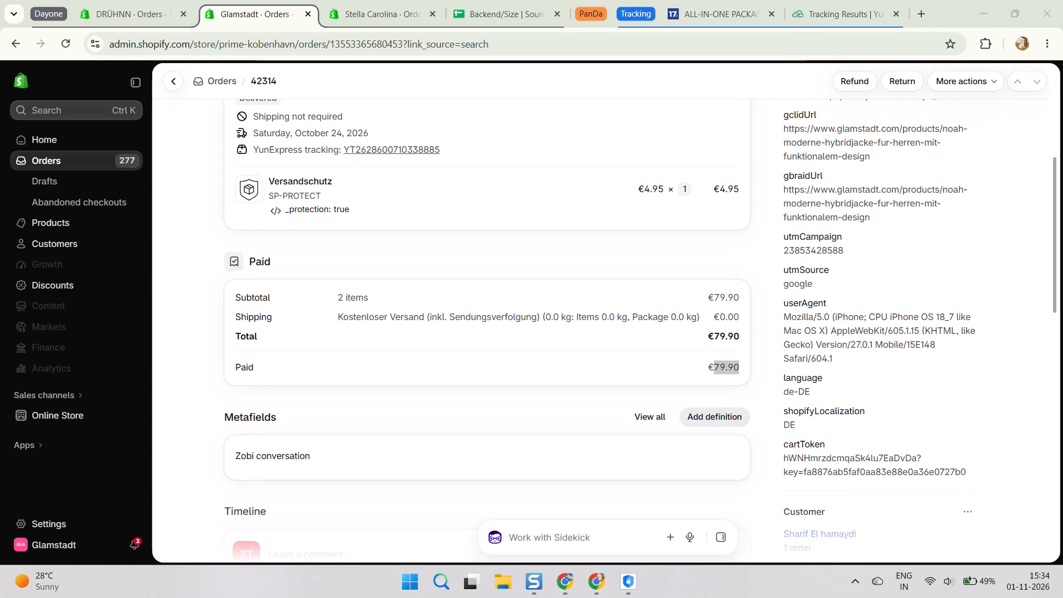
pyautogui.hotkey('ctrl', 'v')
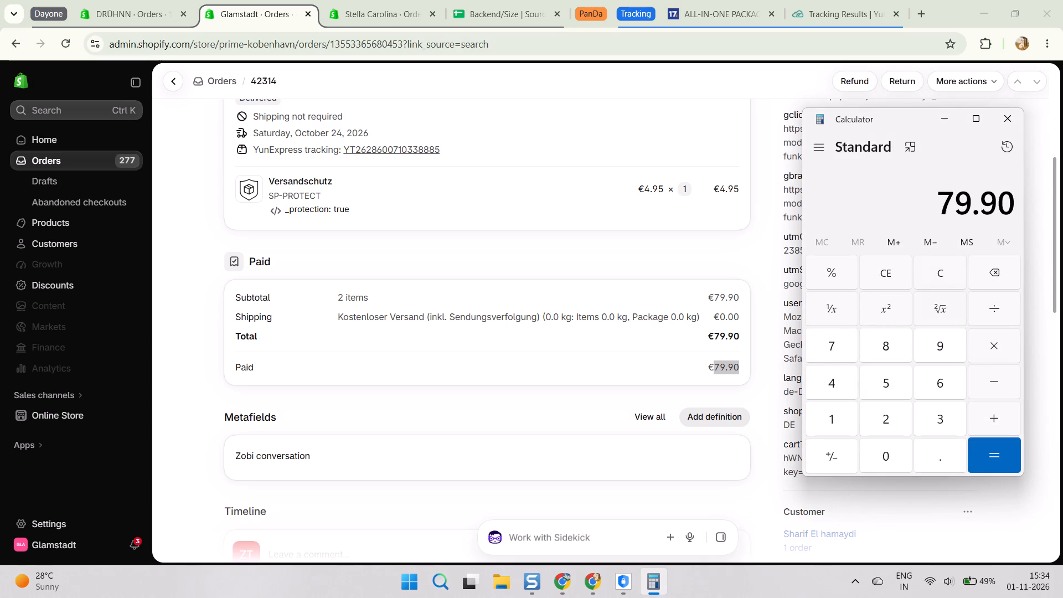
pyautogui.click(995, 347)
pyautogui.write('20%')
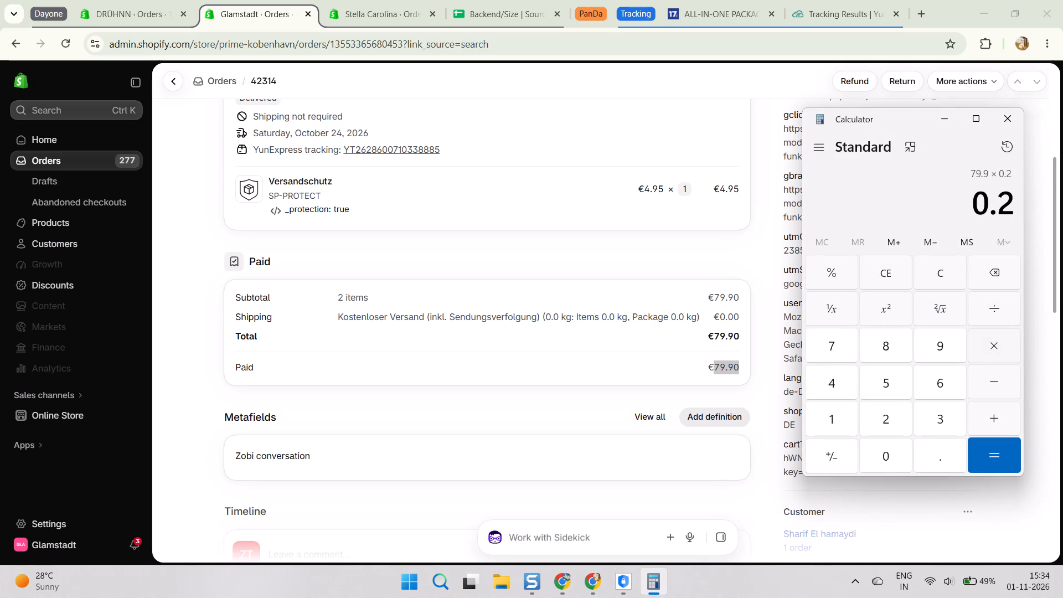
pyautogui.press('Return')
pyautogui.click(561, 240)
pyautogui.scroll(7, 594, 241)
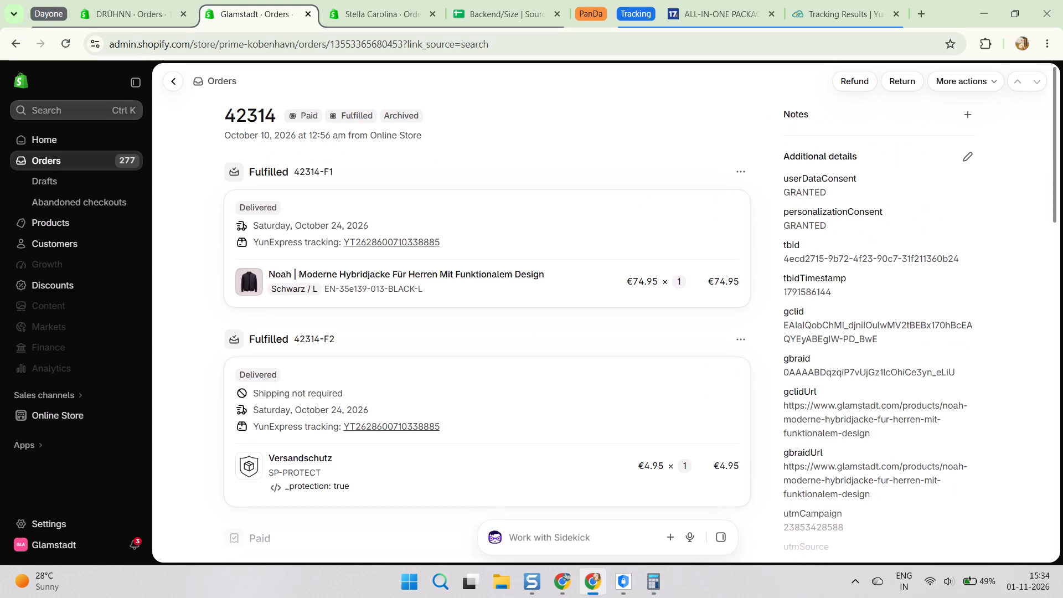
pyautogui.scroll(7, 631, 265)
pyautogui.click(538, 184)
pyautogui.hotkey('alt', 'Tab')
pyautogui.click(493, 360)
# Start a reply on ticket #442601 and replace its greeting with the German partial refund canned response found with "prg".
pyautogui.click(556, 592)
pyautogui.scroll(-1, 462, 347)
pyautogui.click(439, 341)
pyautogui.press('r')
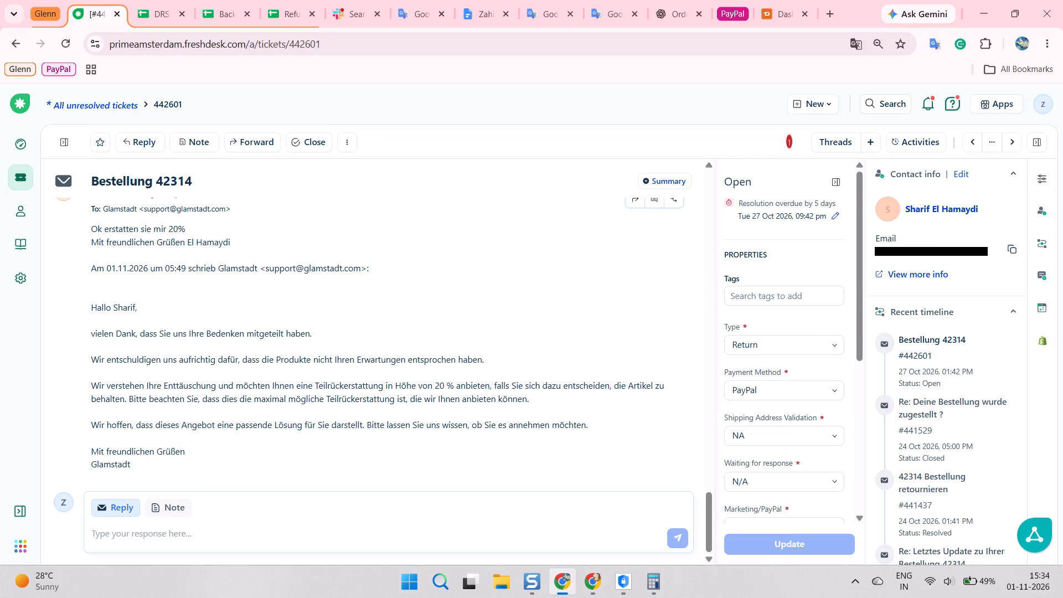
pyautogui.scroll(-6, 290, 344)
pyautogui.click(117, 475)
pyautogui.keyDown('ctrl'); pyautogui.click(128, 466); pyautogui.keyUp('ctrl')
pyautogui.hotkey('ctrl', 'a')
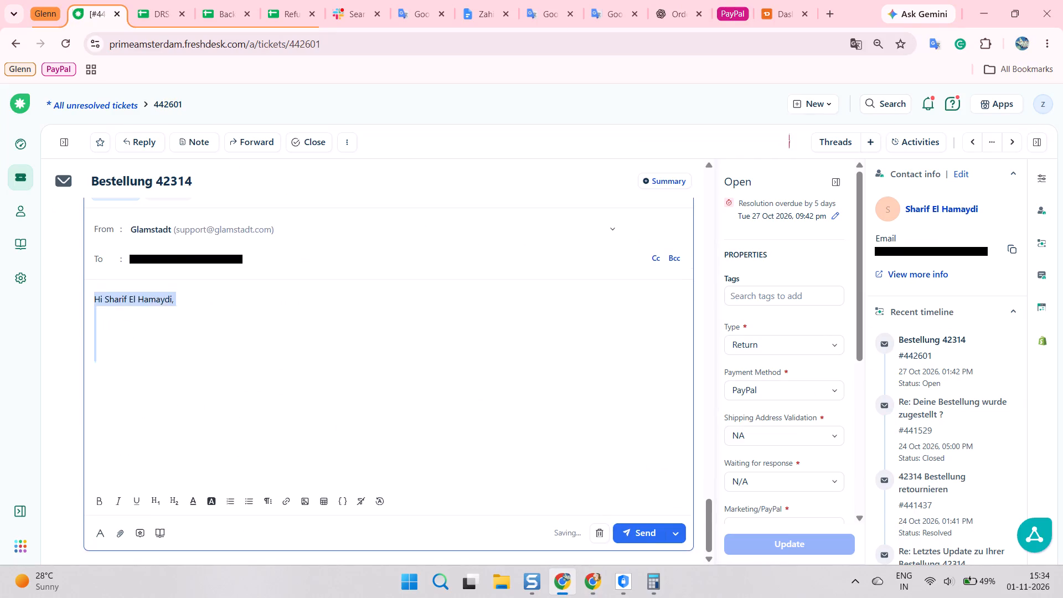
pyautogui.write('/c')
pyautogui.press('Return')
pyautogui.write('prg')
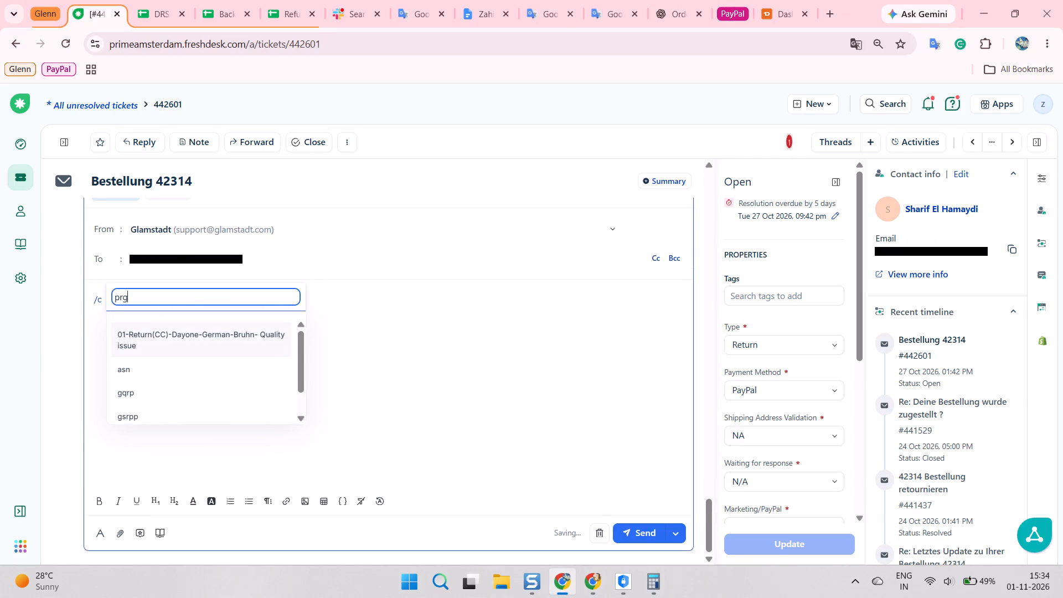
pyautogui.click(157, 340)
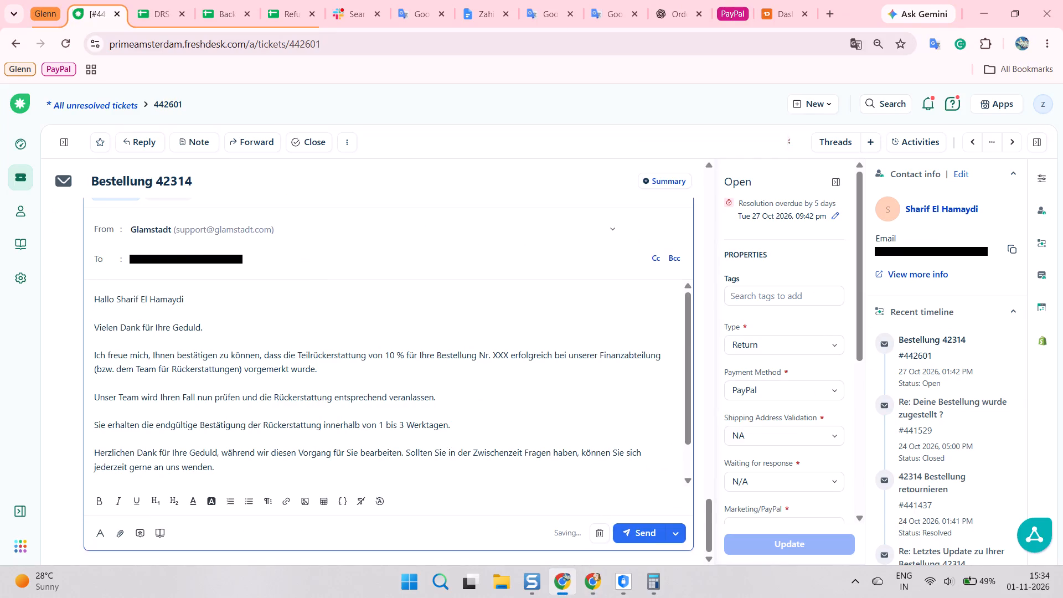
# Set the partial refund percentage in the reply text to 20 %.
pyautogui.click(390, 356)
pyautogui.press('BackSpace')
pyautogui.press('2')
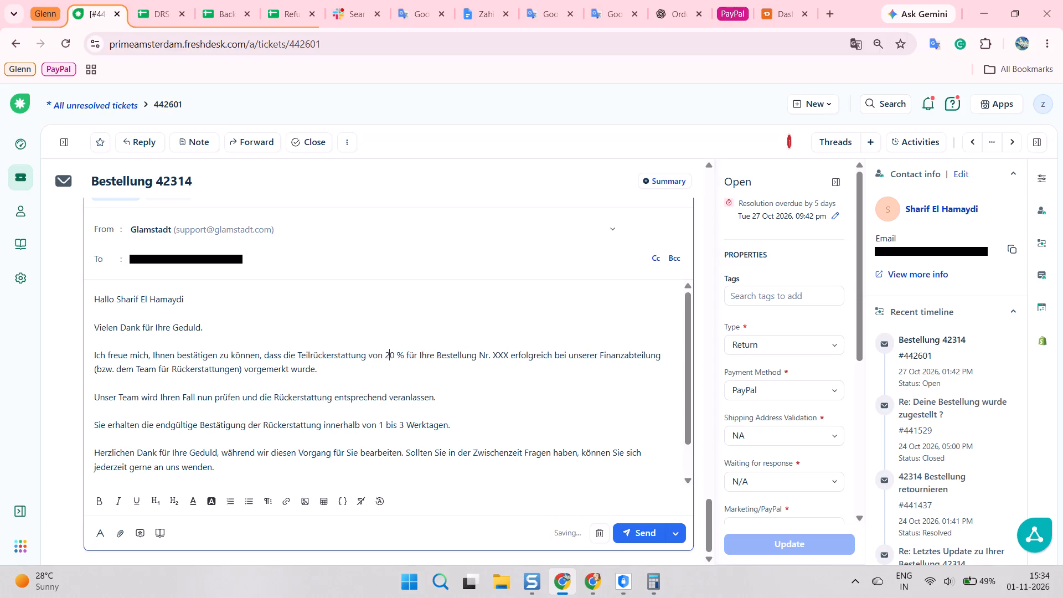
pyautogui.hotkey('alt', 'Tab')
pyautogui.scroll(4, 483, 367)
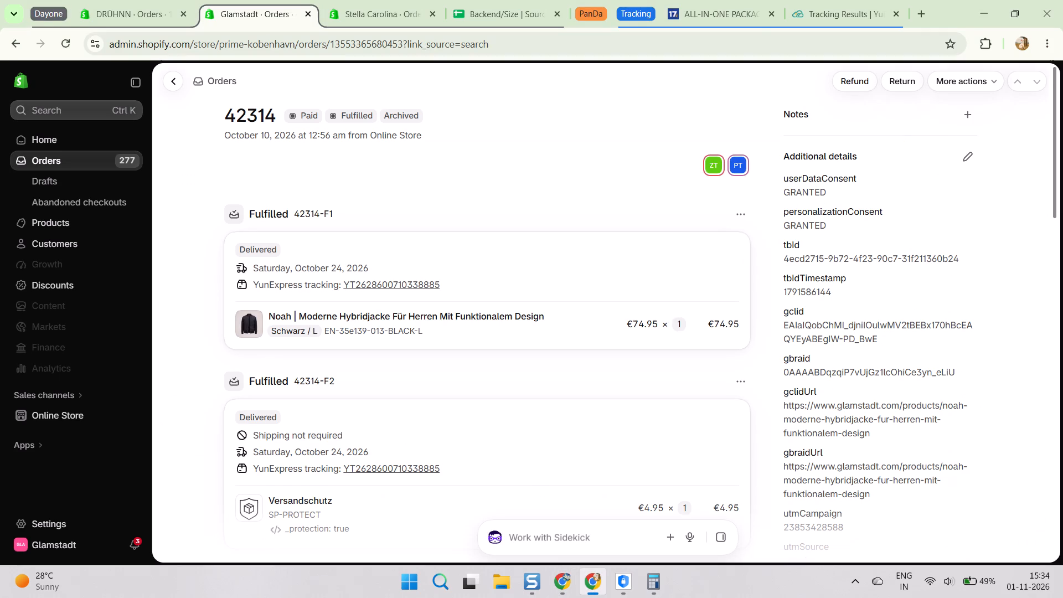
pyautogui.hotkey('alt', 'Tab')
pyautogui.doubleClick(499, 357)
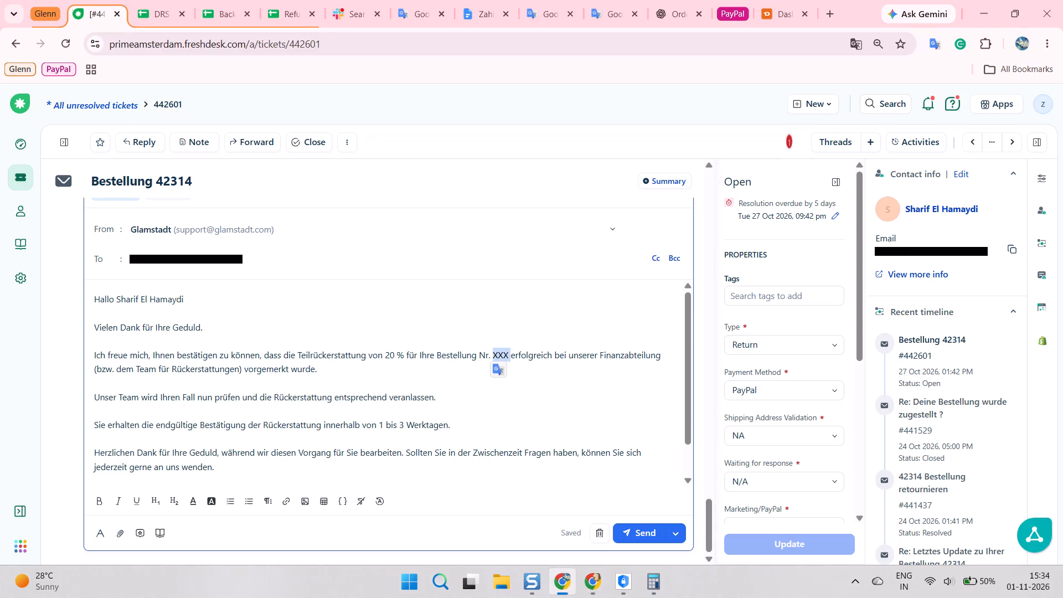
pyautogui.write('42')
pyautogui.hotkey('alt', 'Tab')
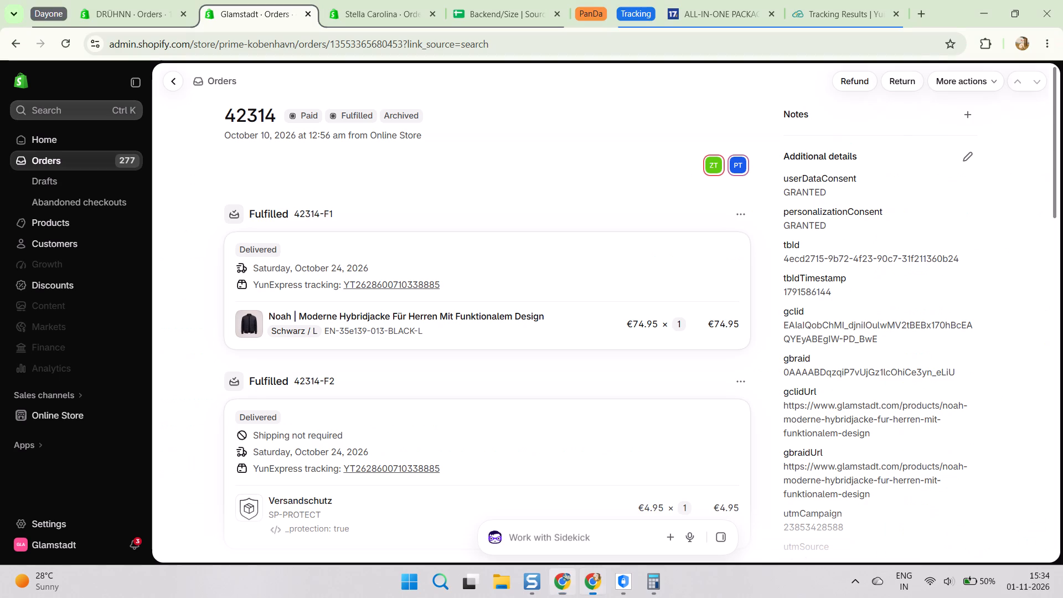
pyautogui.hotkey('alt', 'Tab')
pyautogui.click(476, 373)
pyautogui.doubleClick(505, 353)
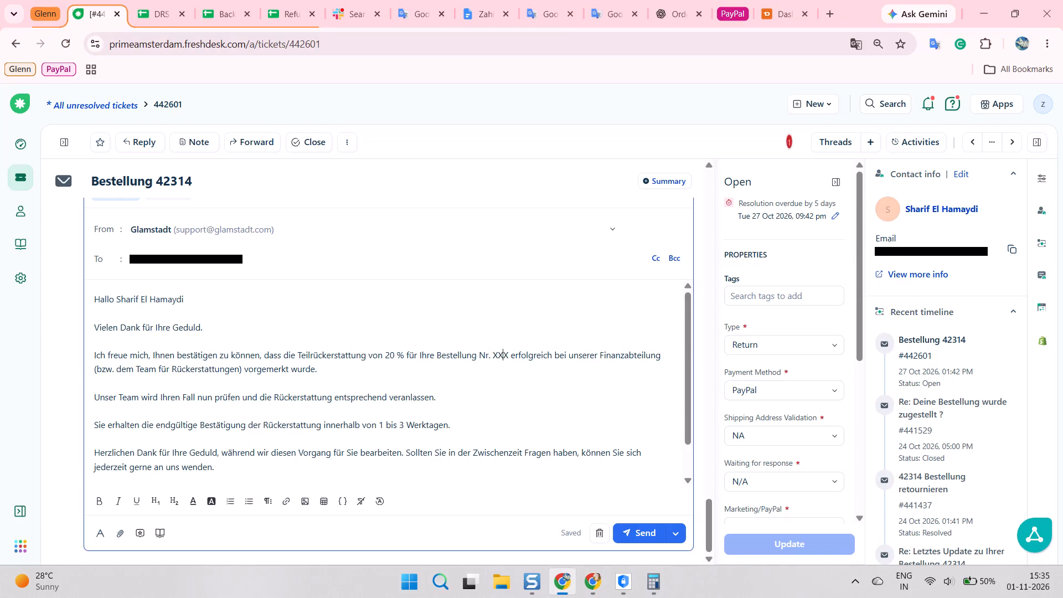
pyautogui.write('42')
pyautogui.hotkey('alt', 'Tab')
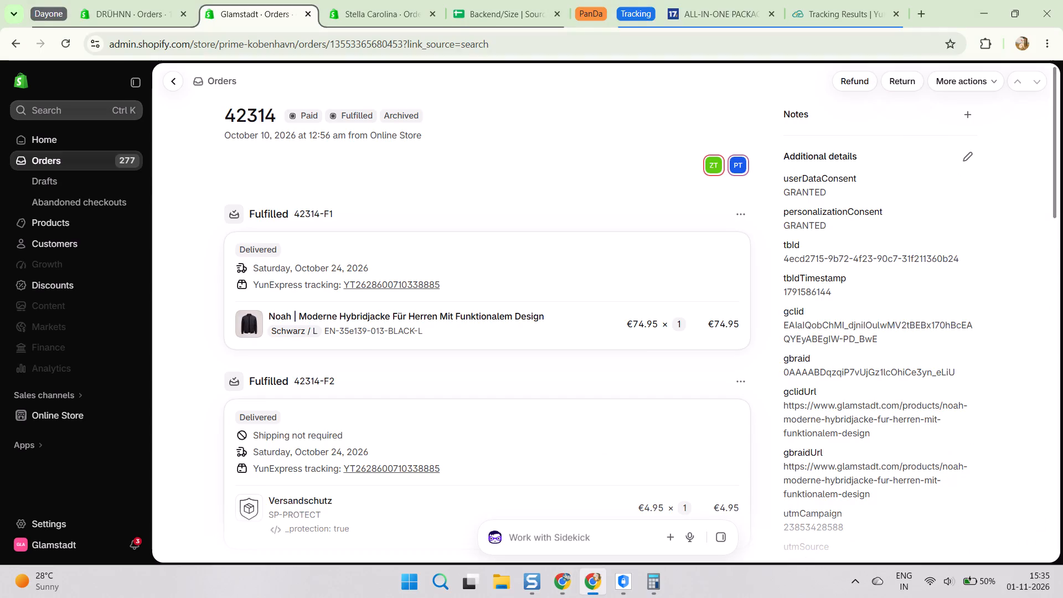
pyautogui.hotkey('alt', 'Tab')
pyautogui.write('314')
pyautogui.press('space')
pyautogui.scroll(-2, 590, 502)
pyautogui.click(631, 530)
pyautogui.scroll(-4, 550, 358)
pyautogui.scroll(-2, 736, 361)
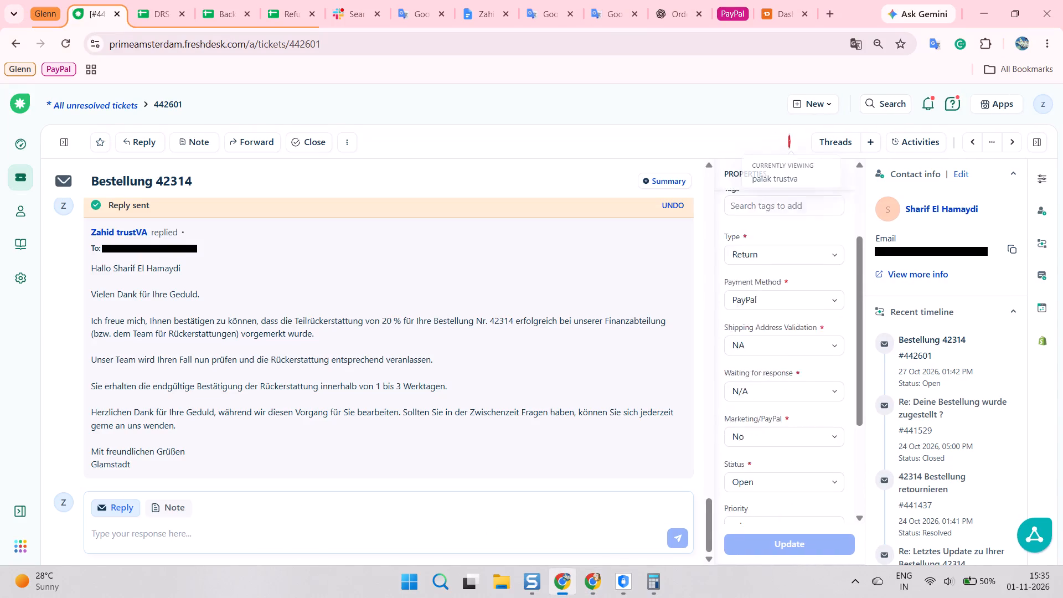
pyautogui.scroll(-4, 810, 315)
pyautogui.click(776, 284)
pyautogui.click(780, 357)
pyautogui.press('Tab')
pyautogui.press('Tab')
pyautogui.press('Tab')
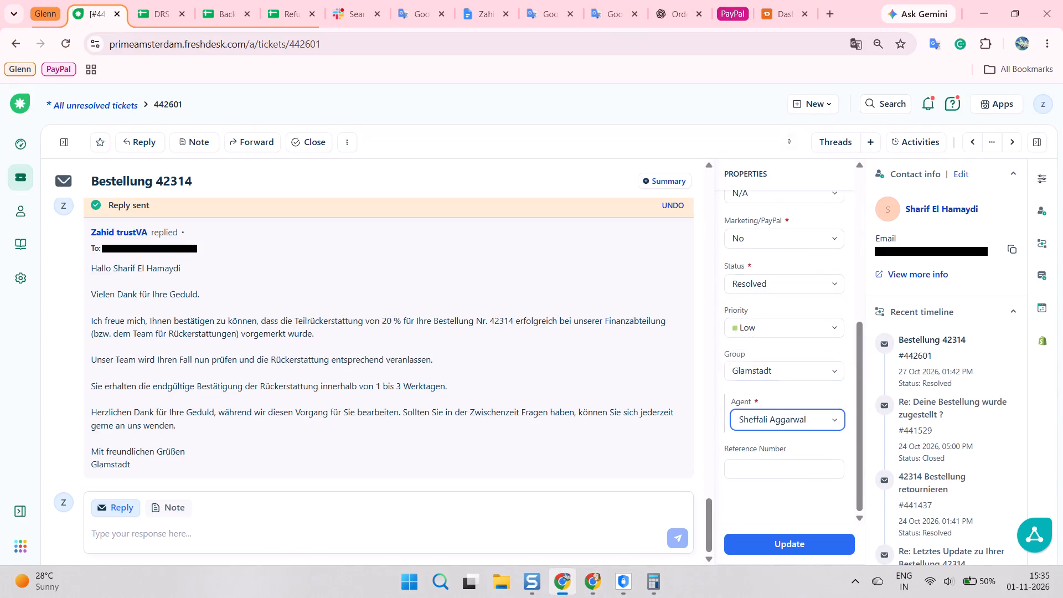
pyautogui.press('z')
pyautogui.scroll(-7, 778, 444)
pyautogui.click(789, 549)
pyautogui.scroll(-9, 709, 399)
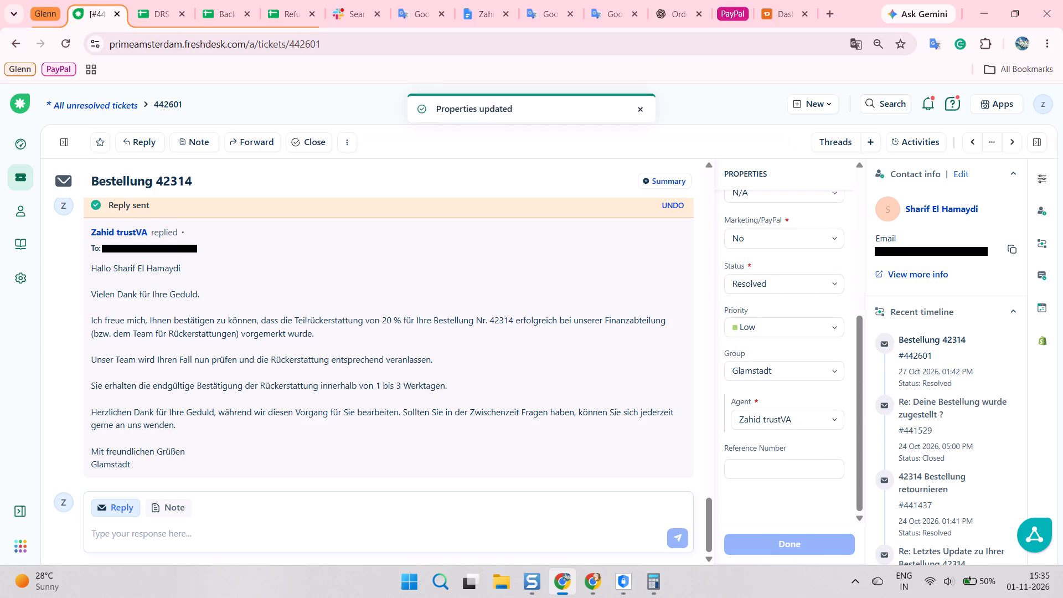
pyautogui.scroll(-3, 459, 288)
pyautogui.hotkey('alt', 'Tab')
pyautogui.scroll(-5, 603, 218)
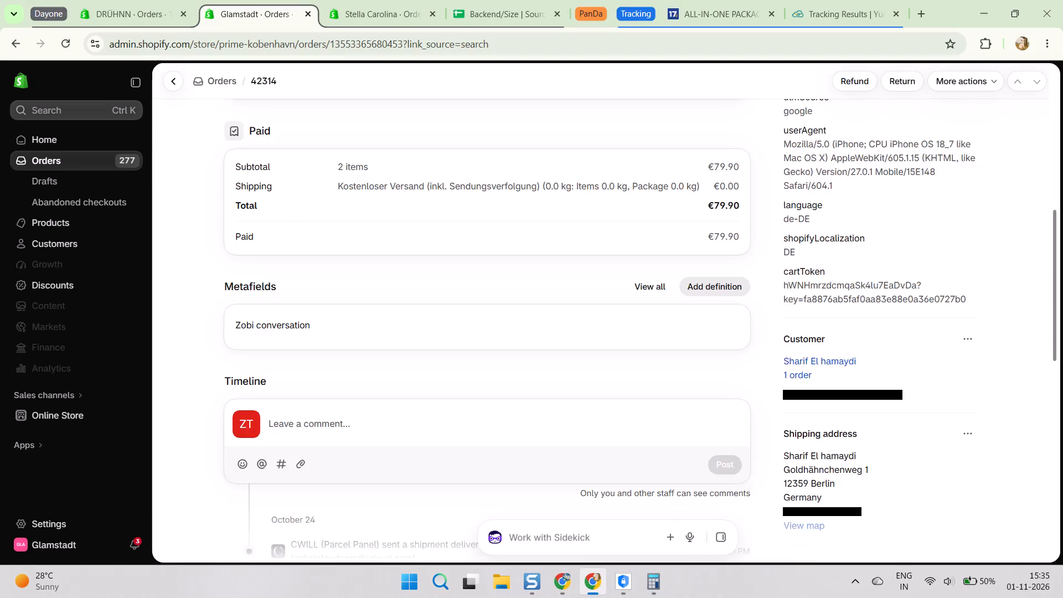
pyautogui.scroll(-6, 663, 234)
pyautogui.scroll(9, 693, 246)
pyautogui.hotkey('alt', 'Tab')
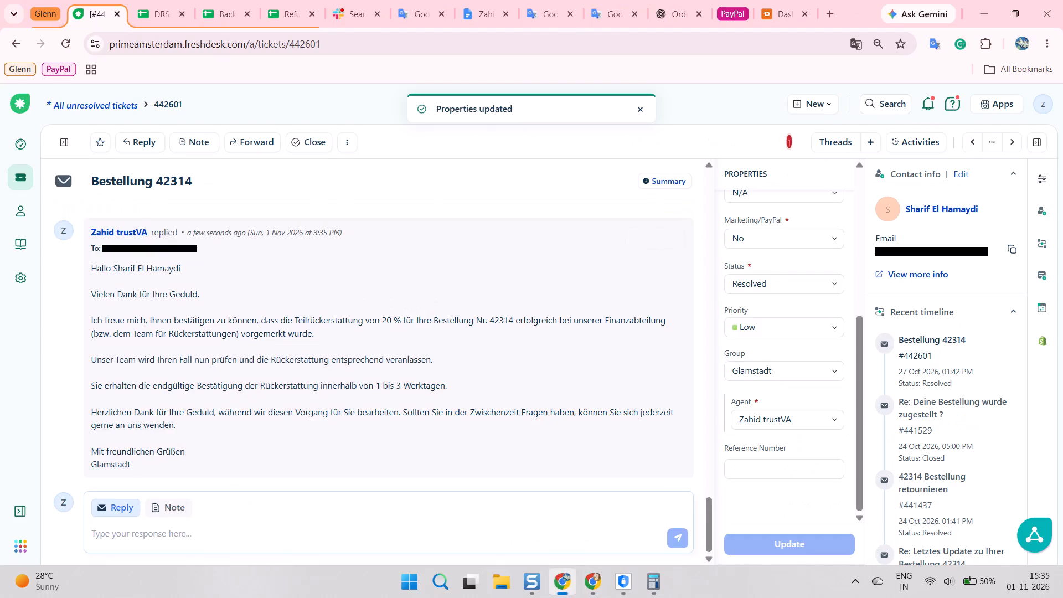
pyautogui.scroll(1, 504, 217)
pyautogui.doubleClick(171, 100)
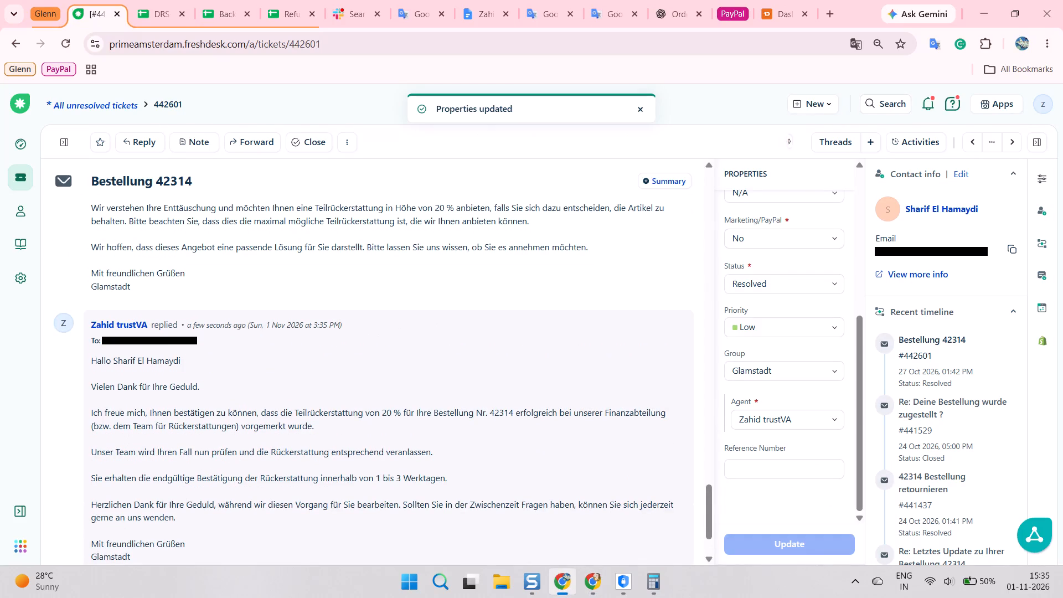
pyautogui.hotkey('ctrl', 'c')
pyautogui.hotkey('ctrl', 'c')
pyautogui.click(276, 0)
pyautogui.scroll(-6, 311, 203)
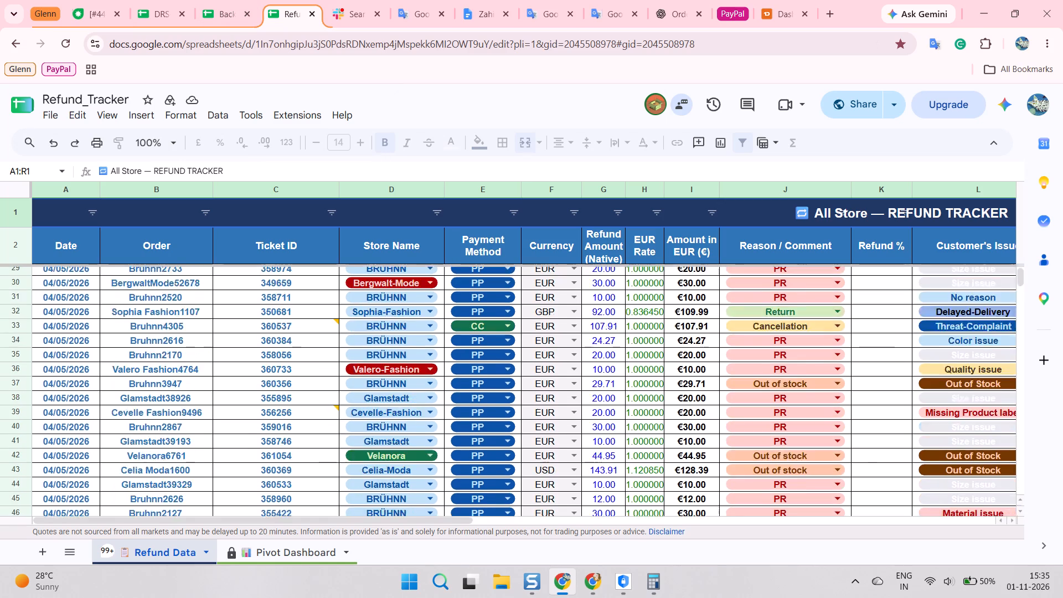
pyautogui.scroll(-3, 318, 357)
pyautogui.click(172, 394)
pyautogui.hotkey('ctrl', 'Down')
pyautogui.hotkey('ctrl', 'Down')
pyautogui.hotkey('ctrl', 'Down')
pyautogui.hotkey('ctrl', 'Down')
pyautogui.hotkey('ctrl', 'Down')
pyautogui.hotkey('ctrl', 'Down')
pyautogui.hotkey('ctrl', 'Down')
pyautogui.hotkey('ctrl', 'Down')
pyautogui.hotkey('ctrl', 'Down')
pyautogui.hotkey('ctrl', 'Down')
pyautogui.hotkey('ctrl', 'Down')
pyautogui.hotkey('ctrl', 'Down')
pyautogui.hotkey('ctrl', 'Down')
pyautogui.hotkey('ctrl', 'Down')
pyautogui.hotkey('ctrl', 'Down')
pyautogui.hotkey('ctrl', 'Down')
pyautogui.hotkey('ctrl', 'Down')
pyautogui.hotkey('ctrl', 'Down')
pyautogui.hotkey('ctrl', 'Down')
pyautogui.hotkey('ctrl', 'Down')
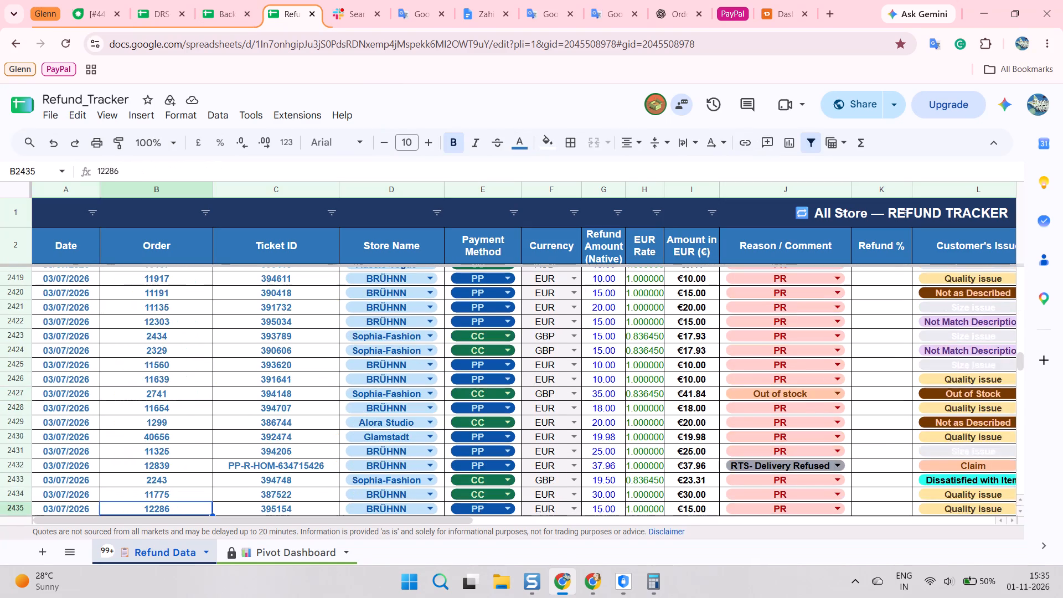
pyautogui.hotkey('ctrl', 'Up')
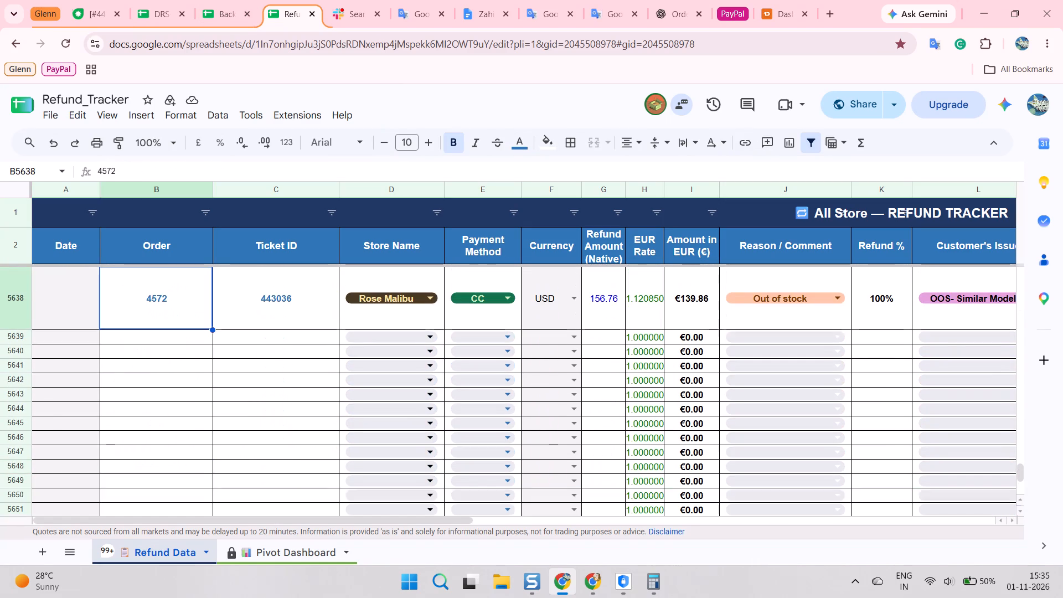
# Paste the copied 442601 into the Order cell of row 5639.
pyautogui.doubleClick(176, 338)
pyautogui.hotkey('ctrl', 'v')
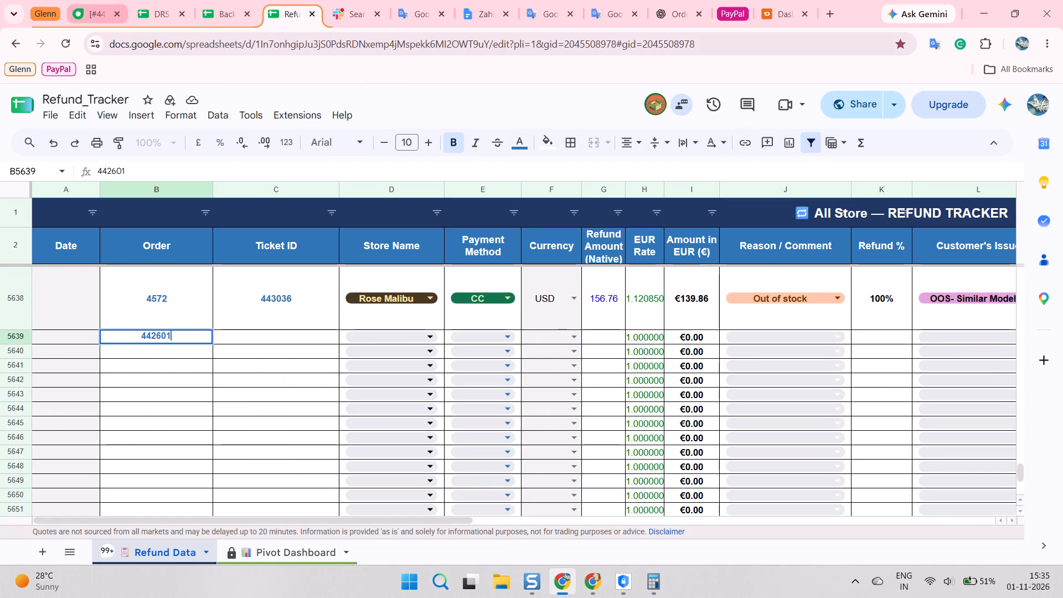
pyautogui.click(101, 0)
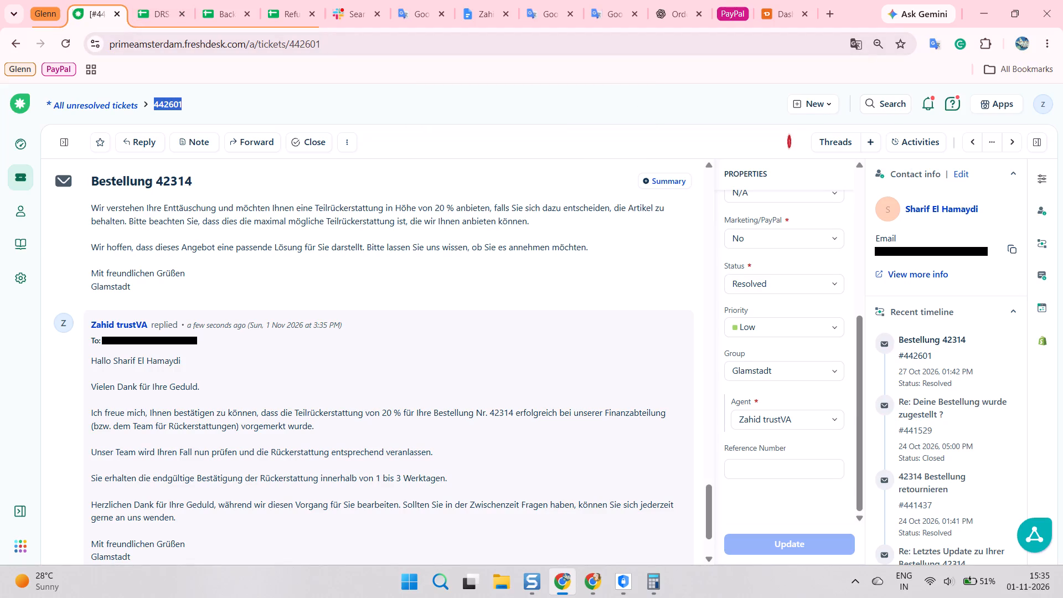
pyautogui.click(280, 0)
# Enter the copied 442601 as the Ticket ID in row 5639.
pyautogui.doubleClick(270, 340)
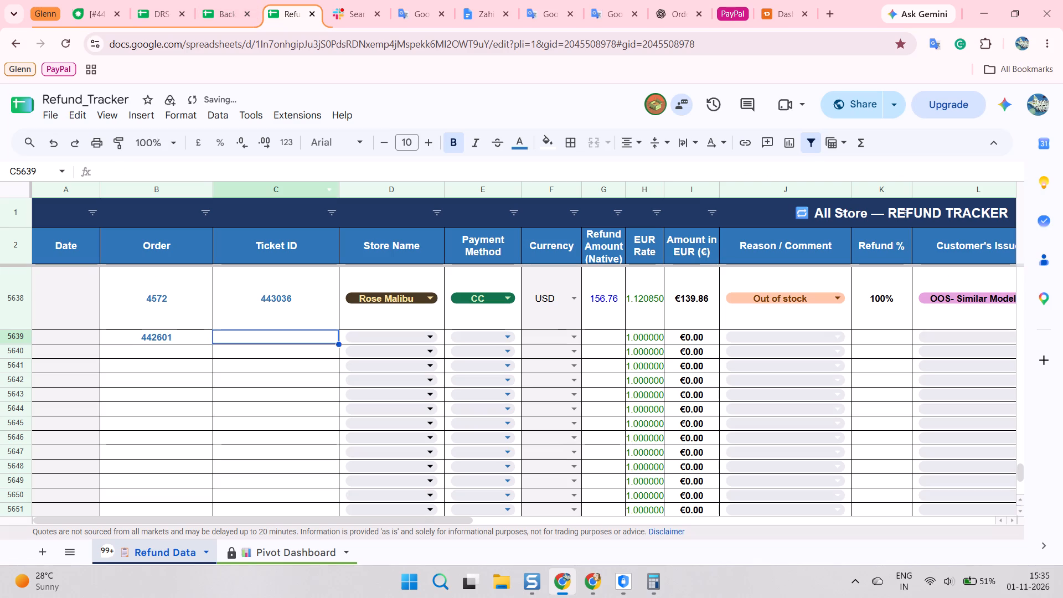
pyautogui.hotkey('ctrl', 'v')
pyautogui.click(596, 591)
pyautogui.scroll(6, 370, 236)
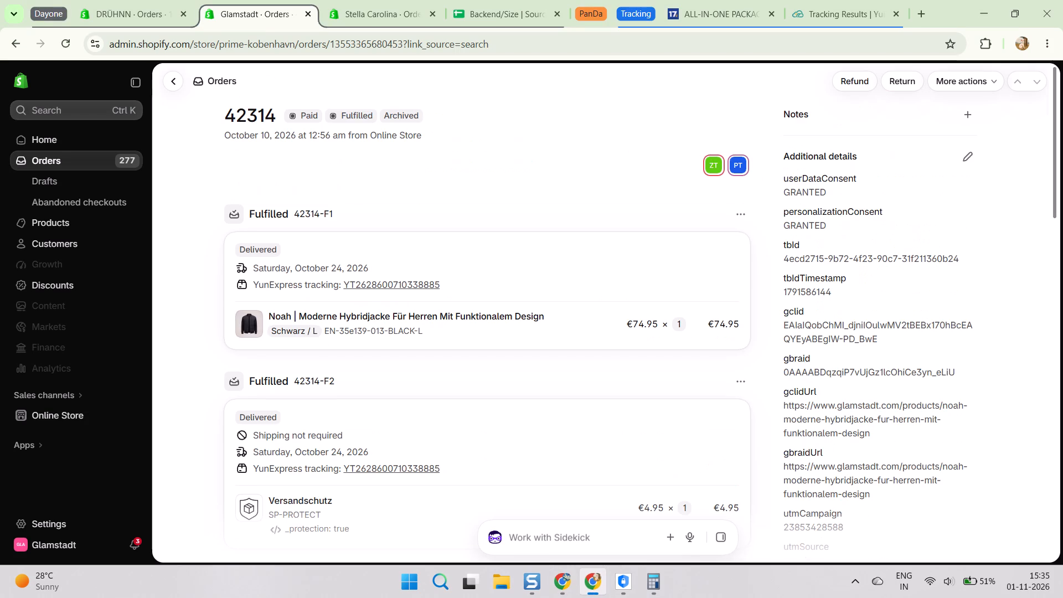
pyautogui.scroll(3, 211, 71)
pyautogui.doubleClick(250, 118)
pyautogui.hotkey('ctrl', 'c')
pyautogui.hotkey('ctrl', 'c')
pyautogui.hotkey('alt', 'Tab')
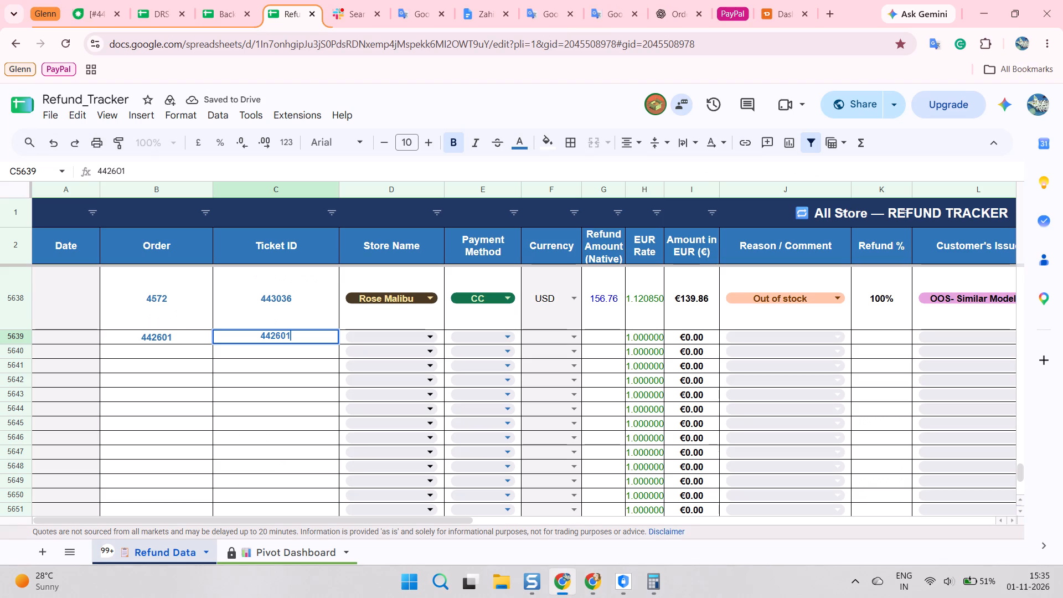
pyautogui.tripleClick(169, 336)
pyautogui.hotkey('ctrl', 'v')
pyautogui.click(182, 378)
# Fill in row 5639's store name as Glamstadt, payment method as PP and currency as EUR.
pyautogui.click(387, 336)
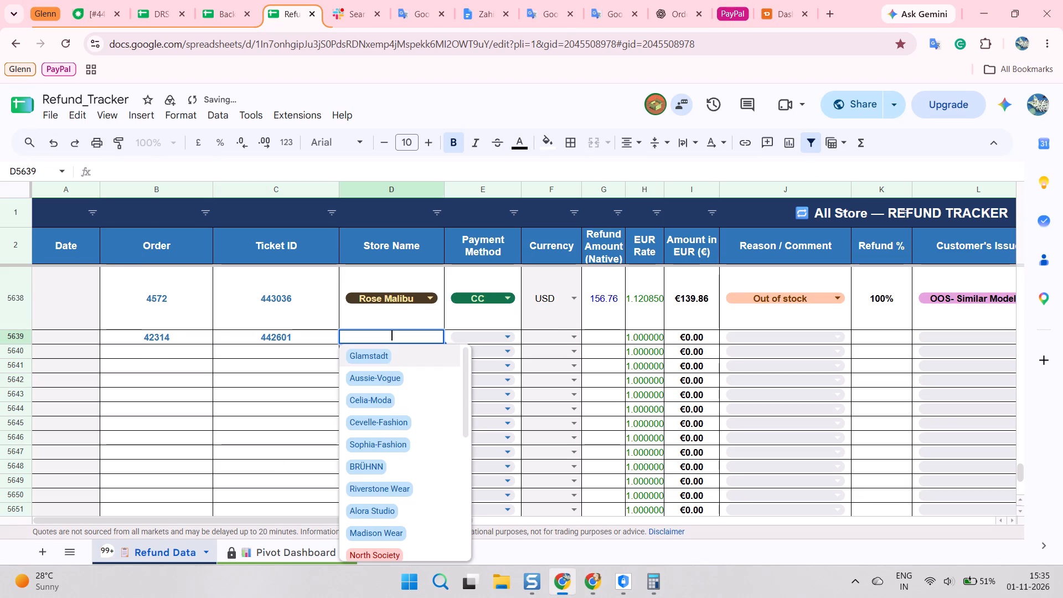
pyautogui.click(388, 358)
pyautogui.hotkey('alt', 'Tab')
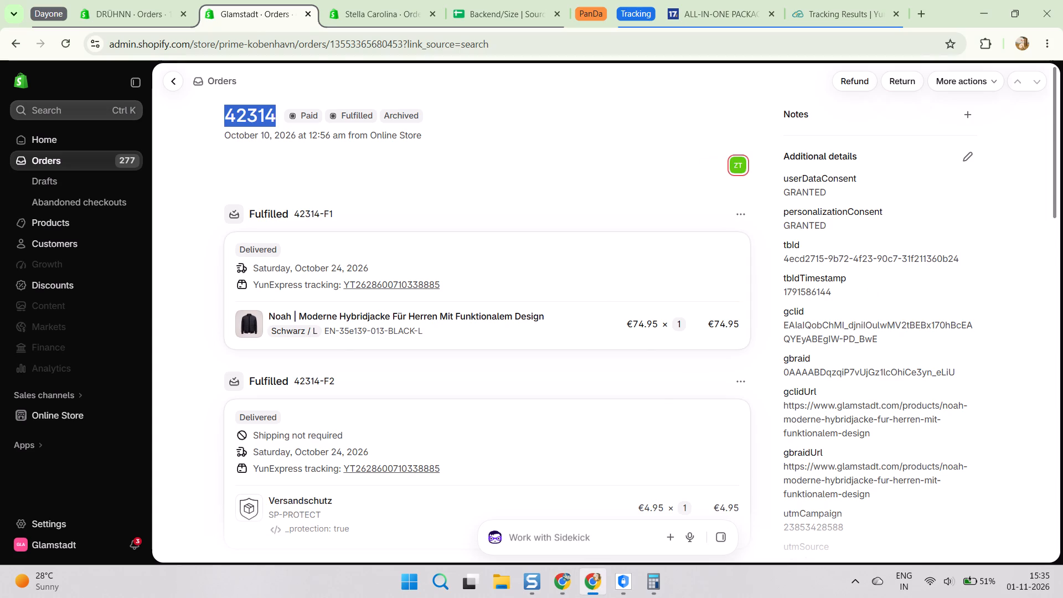
pyautogui.hotkey('alt', 'Tab')
pyautogui.click(509, 337)
pyautogui.click(477, 352)
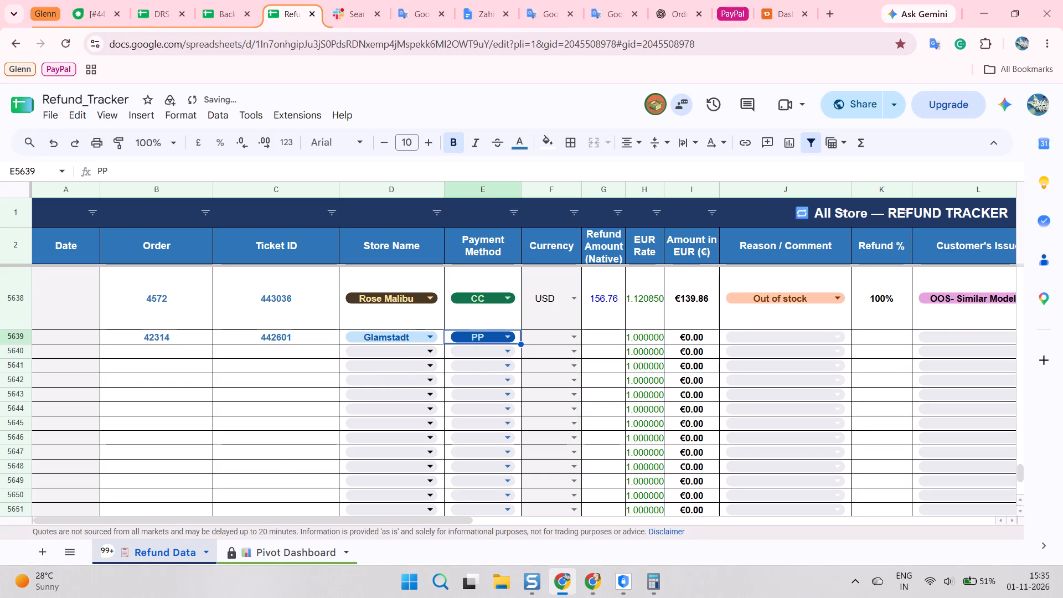
pyautogui.click(574, 334)
pyautogui.click(544, 348)
# Copy the result 15.98 from Calculator and enter it as row 5639's native refund amount.
pyautogui.hotkey('alt', 'Tab')
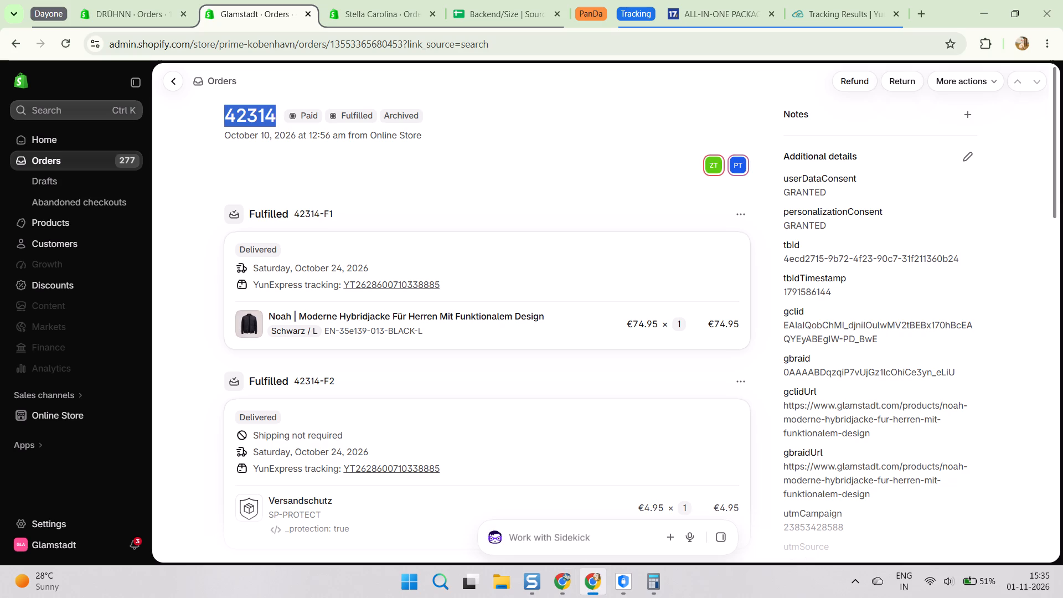
pyautogui.scroll(-3, 594, 309)
pyautogui.hotkey('alt', 'Tab')
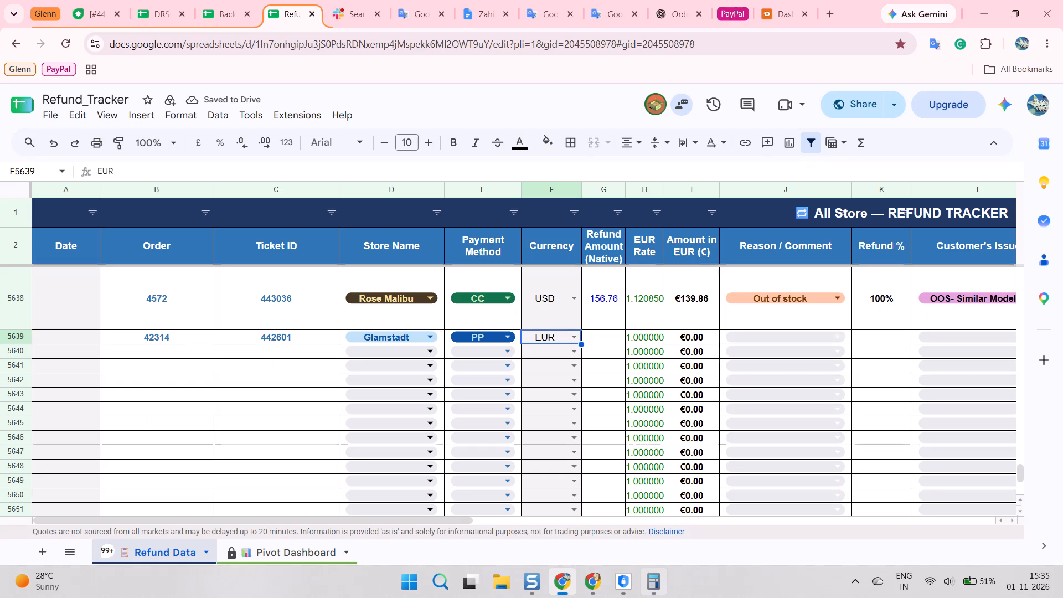
pyautogui.click(658, 582)
pyautogui.moveTo(946, 204); pyautogui.dragTo(1003, 208)
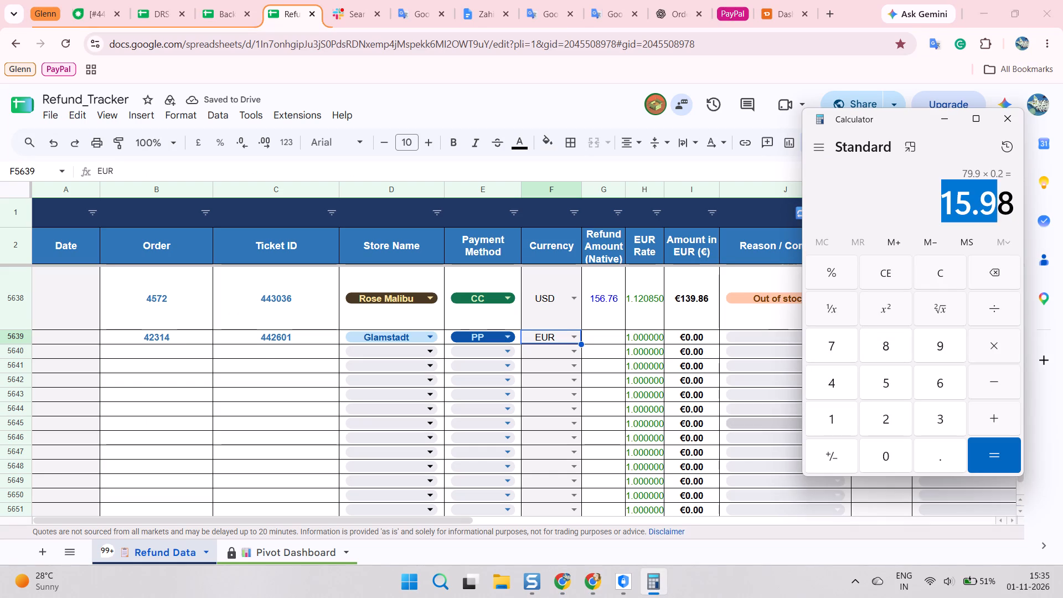
pyautogui.moveTo(1003, 208); pyautogui.dragTo(1018, 208)
pyautogui.hotkey('ctrl', 'c')
pyautogui.hotkey('ctrl', 'c')
pyautogui.click(608, 357)
pyautogui.click(601, 337)
pyautogui.hotkey('ctrl', 'd')
pyautogui.tripleClick(603, 337)
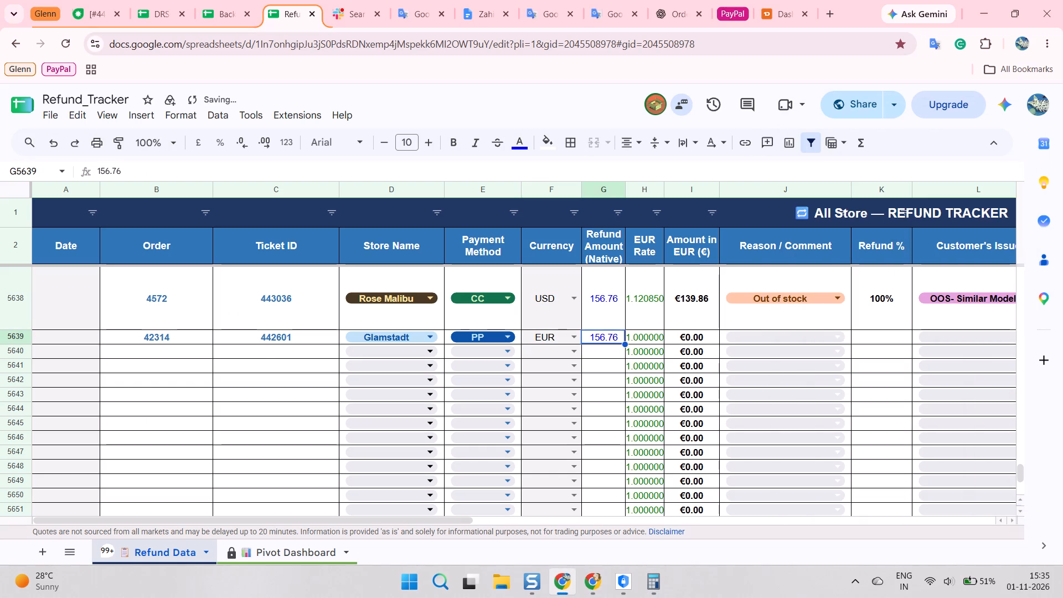
pyautogui.hotkey('ctrl', 'v')
pyautogui.click(616, 372)
# Fill in row 5639's reason as PR, refund percentage as 20% and customer's issue as Quality issue.
pyautogui.hscroll(-5, 616, 373)
pyautogui.click(577, 333)
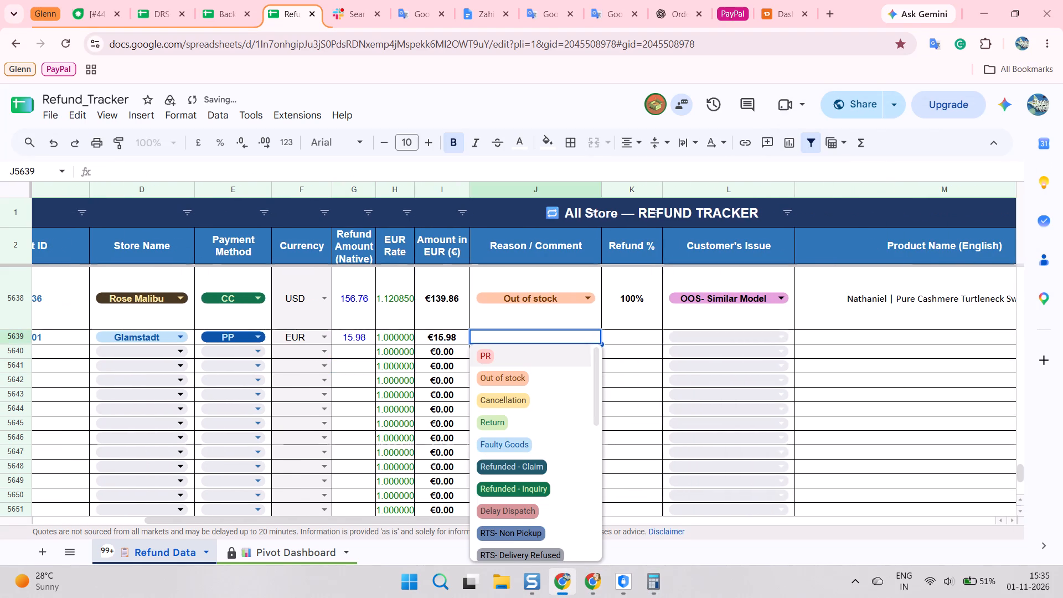
pyautogui.click(503, 354)
pyautogui.hscroll(-1, 612, 341)
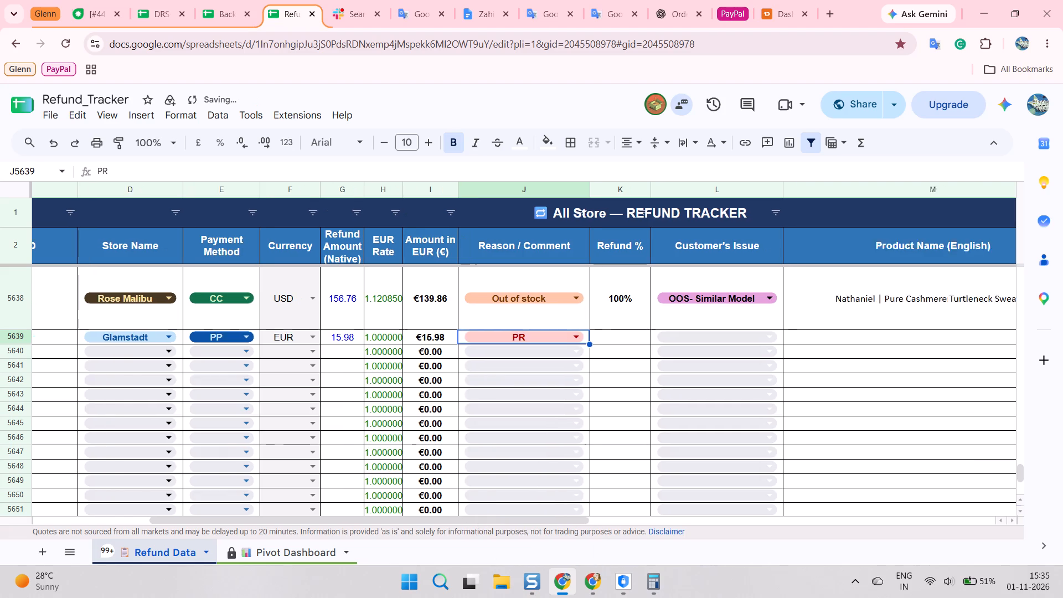
pyautogui.hscroll(-1, 612, 341)
pyautogui.doubleClick(515, 343)
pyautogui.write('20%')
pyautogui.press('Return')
pyautogui.hscroll(-2, 515, 343)
pyautogui.click(456, 335)
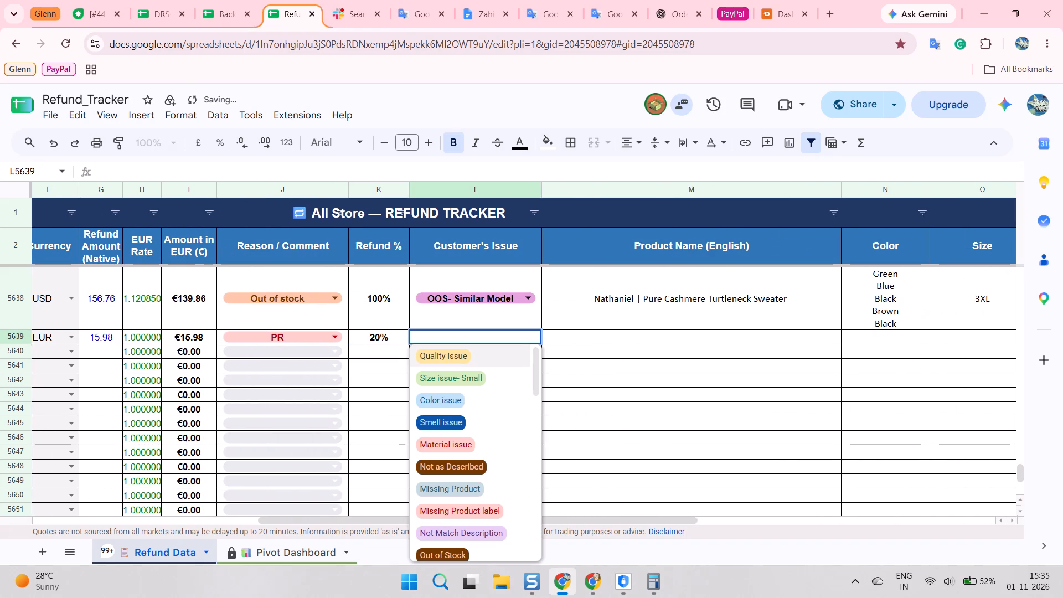
pyautogui.click(441, 359)
pyautogui.click(662, 338)
pyautogui.hotkey('alt', 'Tab')
pyautogui.scroll(2, 504, 316)
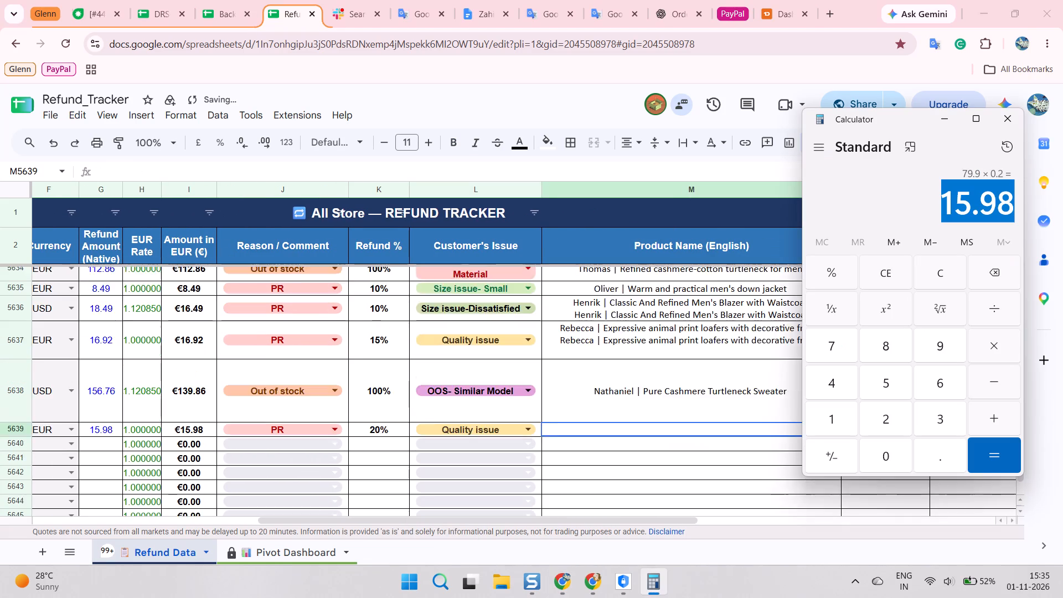
pyautogui.scroll(-2, 584, 366)
pyautogui.click(616, 363)
pyautogui.click(590, 584)
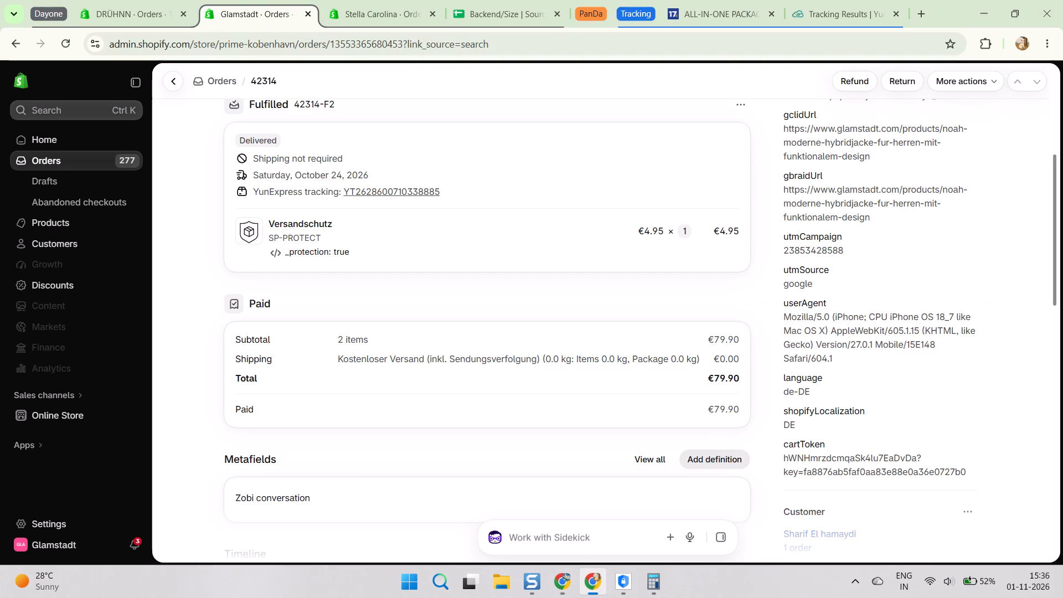
pyautogui.scroll(8, 419, 267)
pyautogui.click(485, 244)
pyautogui.rightClick(505, 222)
pyautogui.scroll(-4, 526, 324)
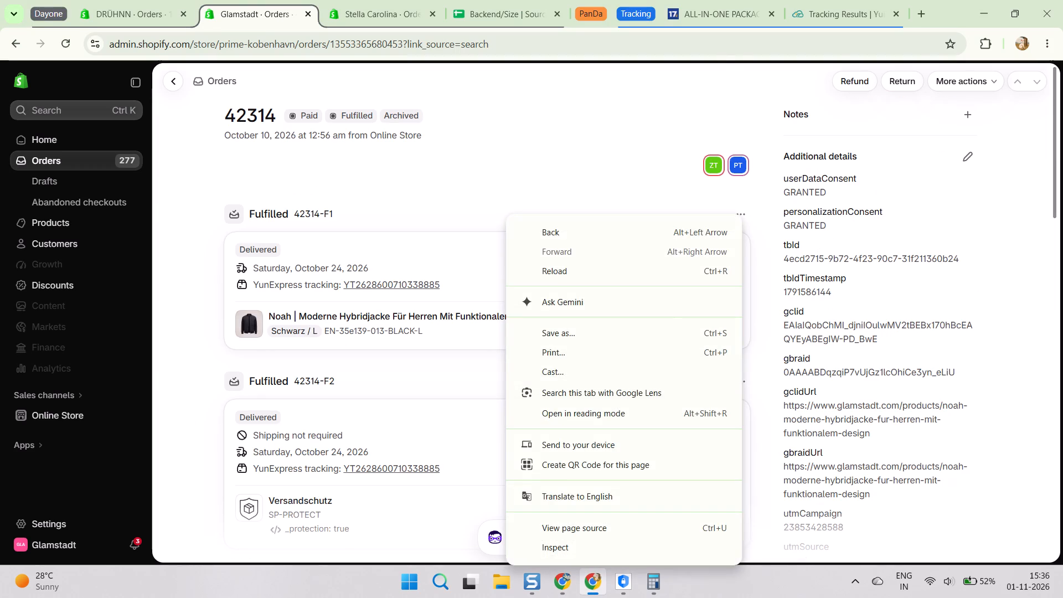
pyautogui.click(589, 498)
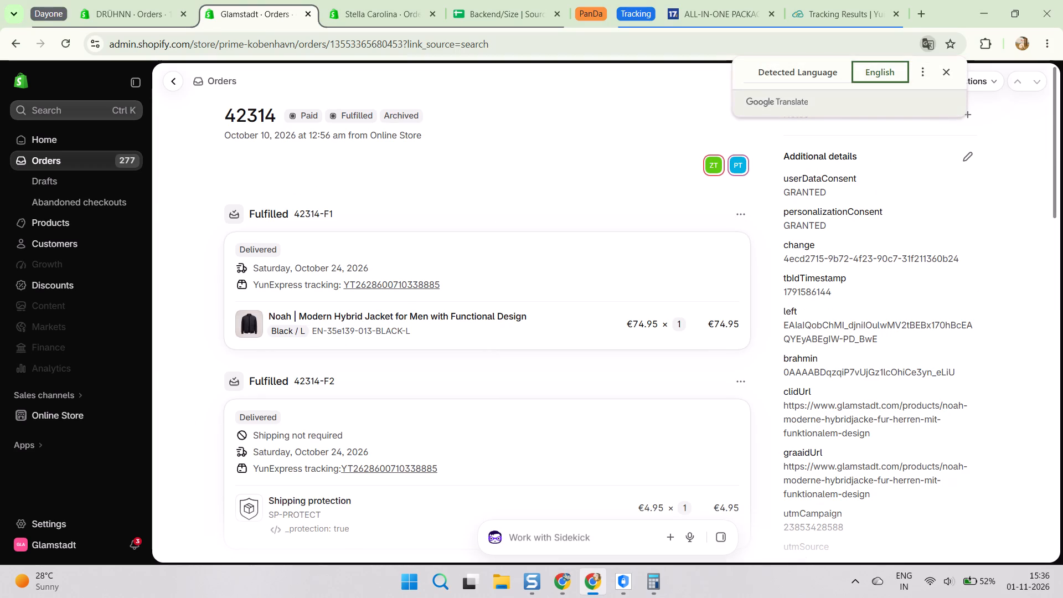
# Copy the English product name "Noah | Modern Hybrid Jacket for Men with Functional Design" from the order.
pyautogui.tripleClick(551, 316)
pyautogui.hotkey('ctrl', 'c')
pyautogui.hotkey('ctrl', 'c')
pyautogui.hotkey('ctrl', 'c')
pyautogui.hotkey('ctrl', 'c')
pyautogui.hotkey('ctrl', 'c')
# Switch the page of order 42314 back to its original language.
pyautogui.click(507, 239)
pyautogui.rightClick(504, 191)
pyautogui.scroll(-3, 547, 373)
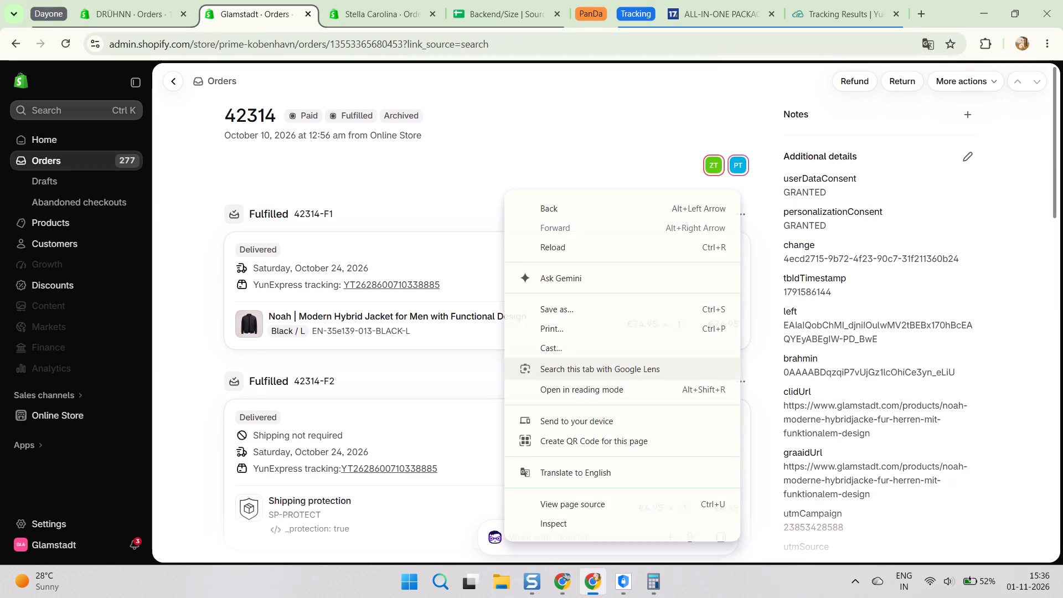
pyautogui.click(579, 484)
pyautogui.click(580, 475)
pyautogui.doubleClick(766, 71)
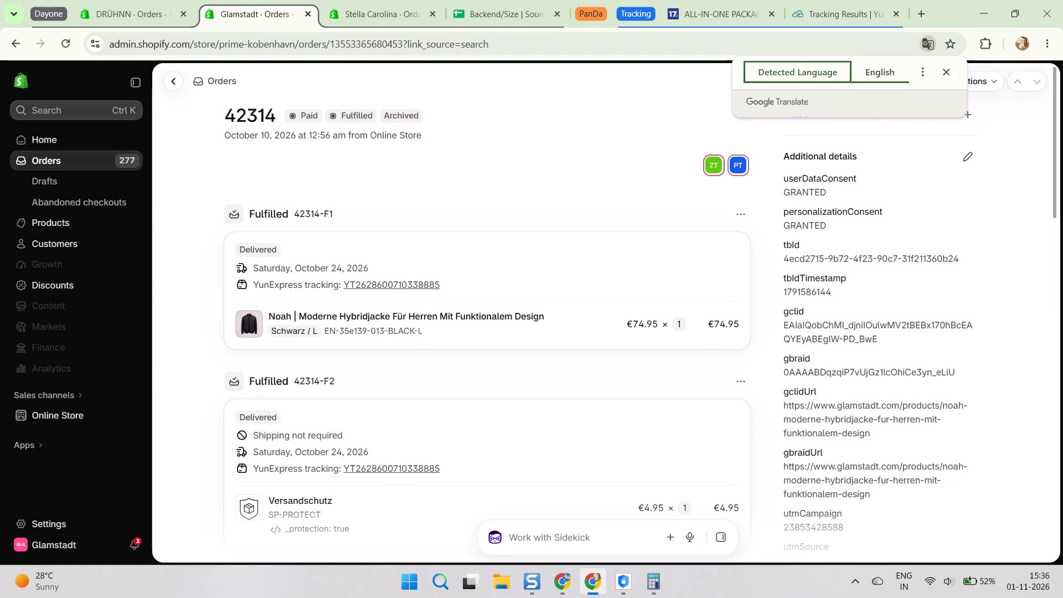
# In the Refund_Tracker sheet, paste the English product name into row 5639 and remove the trailing blank lines.
pyautogui.hotkey('alt', 'Tab')
pyautogui.click(604, 377)
pyautogui.doubleClick(610, 335)
pyautogui.hotkey('ctrl', 'v')
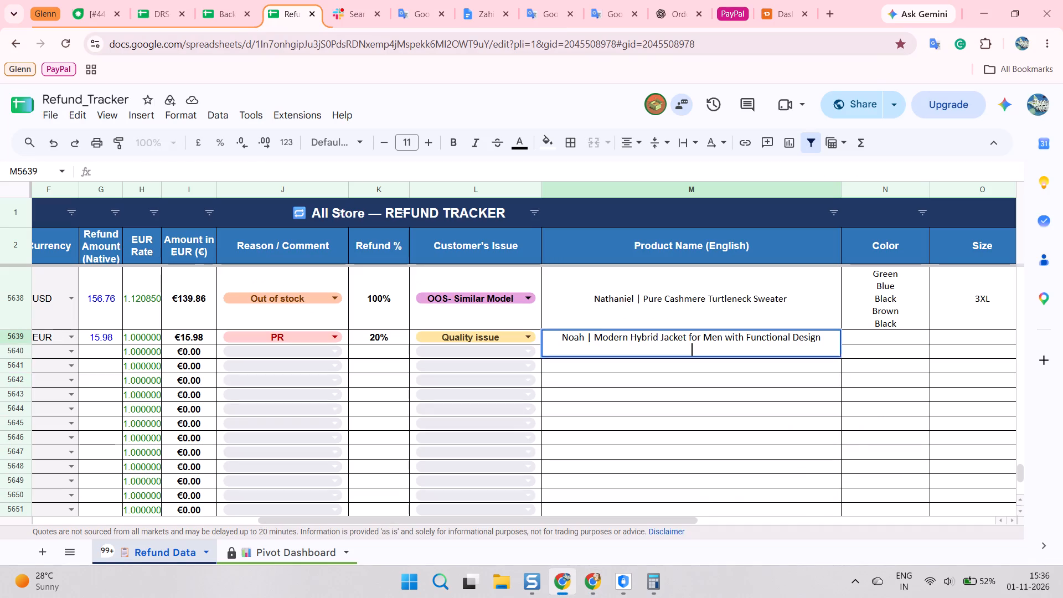
pyautogui.press('BackSpace')
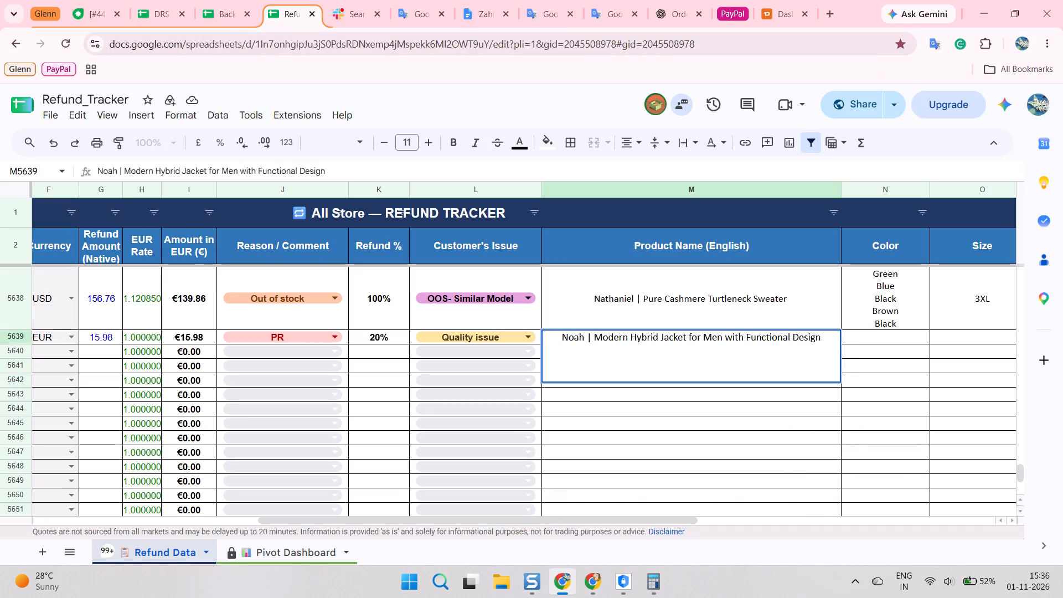
pyautogui.click(683, 421)
pyautogui.doubleClick(657, 347)
pyautogui.press('BackSpace')
pyautogui.press('BackSpace')
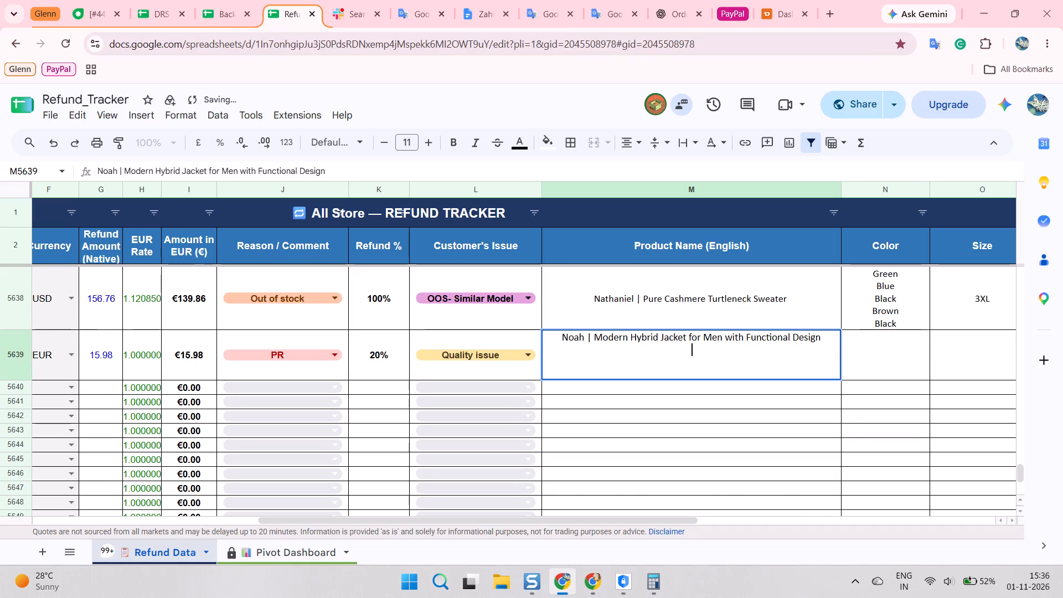
pyautogui.press('BackSpace')
pyautogui.click(703, 413)
# Fill row 5639's color from the row above and trim the copied list so that only Black remains, without blank lines.
pyautogui.hscroll(-7, 672, 366)
pyautogui.hotkey('alt', 'Tab')
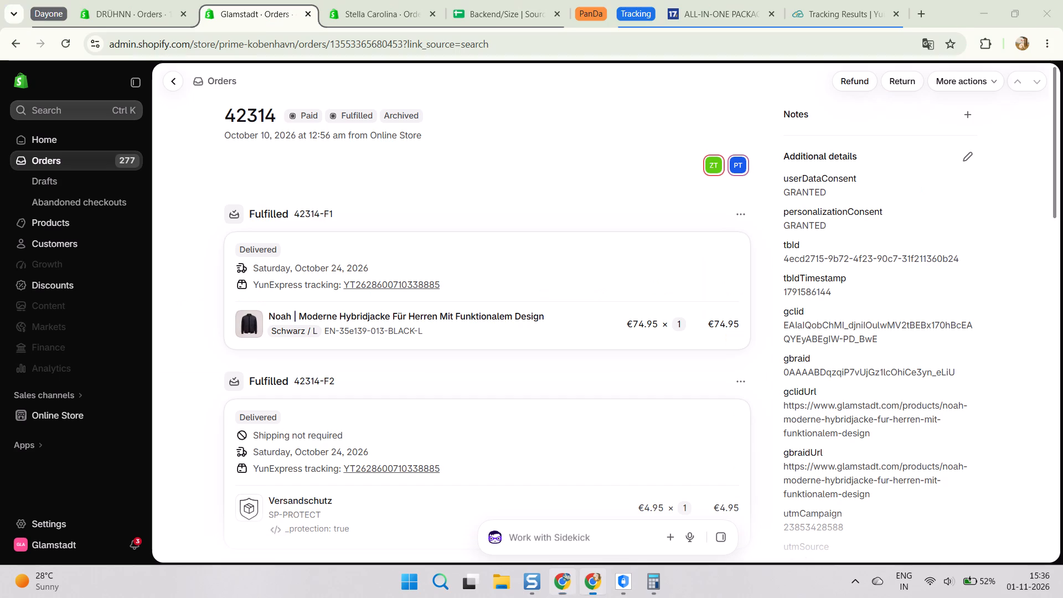
pyautogui.hotkey('alt', 'Tab')
pyautogui.click(377, 336)
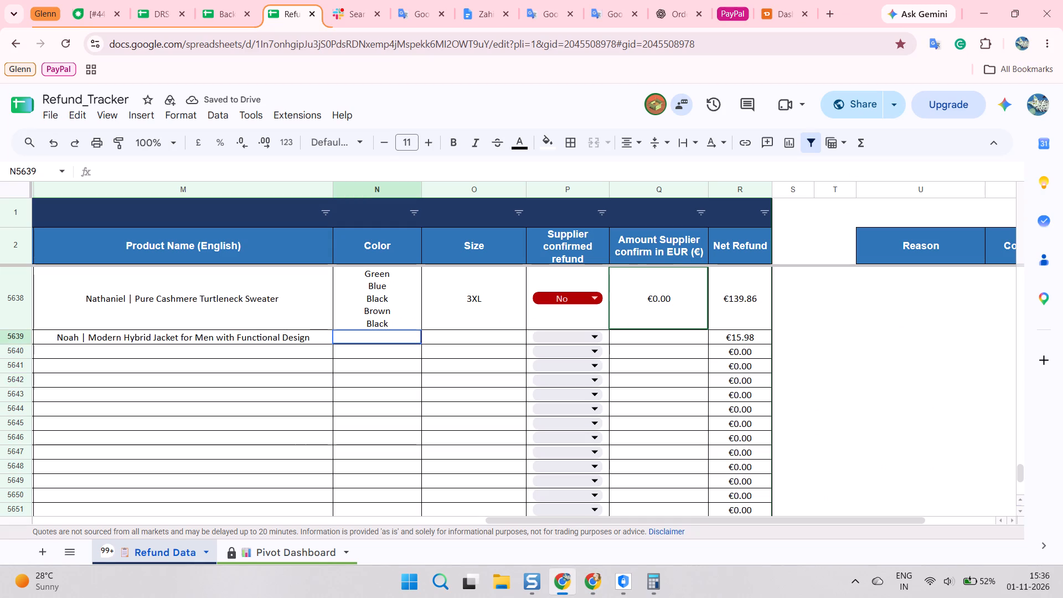
pyautogui.hotkey('ctrl', 'd')
pyautogui.click(388, 362)
pyautogui.click(384, 407)
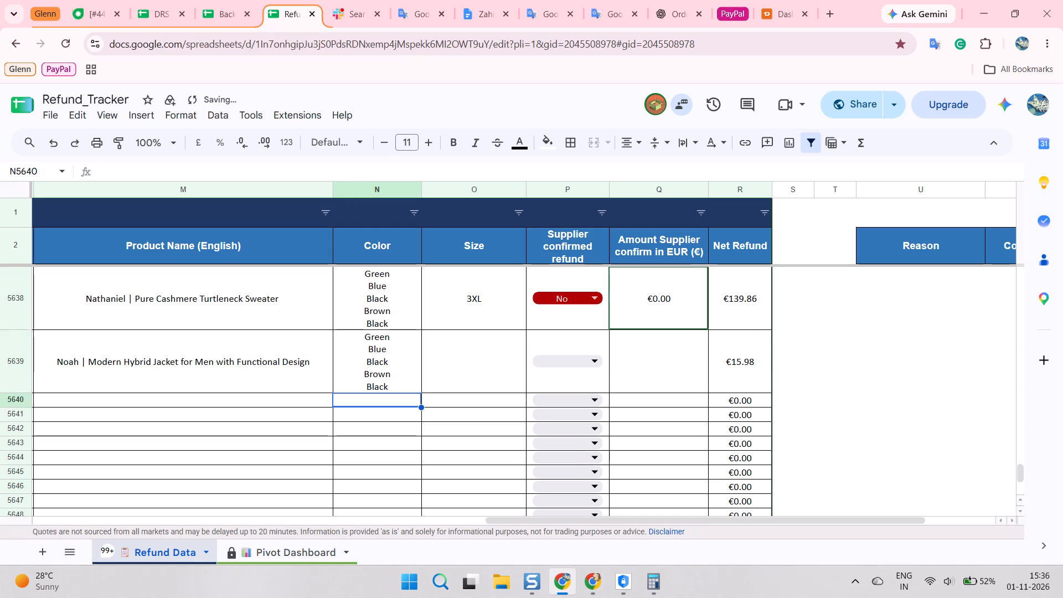
pyautogui.doubleClick(379, 357)
pyautogui.moveTo(396, 380); pyautogui.dragTo(366, 336)
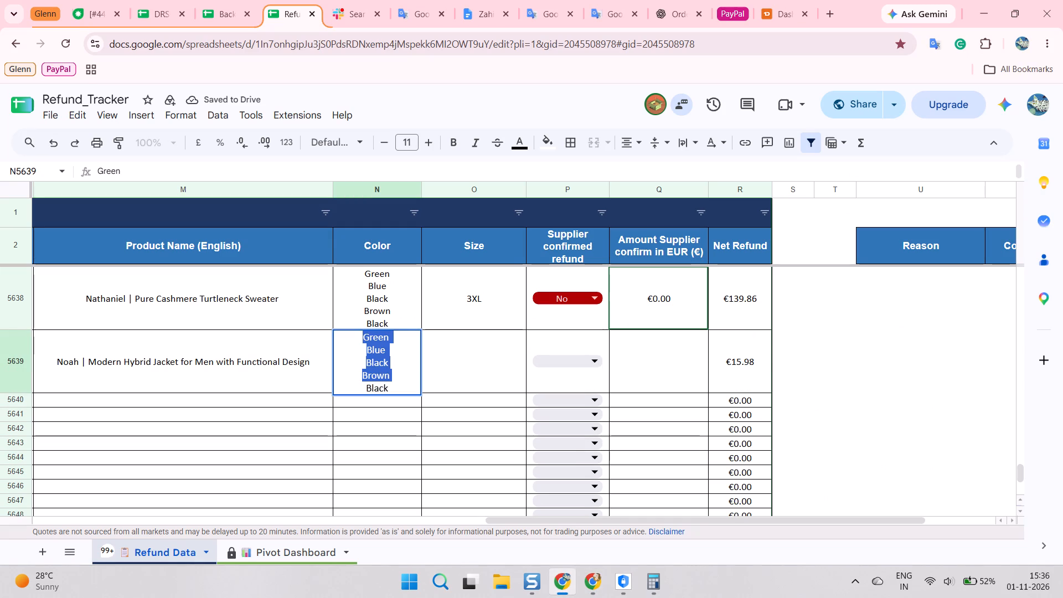
pyautogui.moveTo(366, 336); pyautogui.dragTo(342, 337)
pyautogui.press('BackSpace')
pyautogui.click(376, 407)
pyautogui.doubleClick(370, 342)
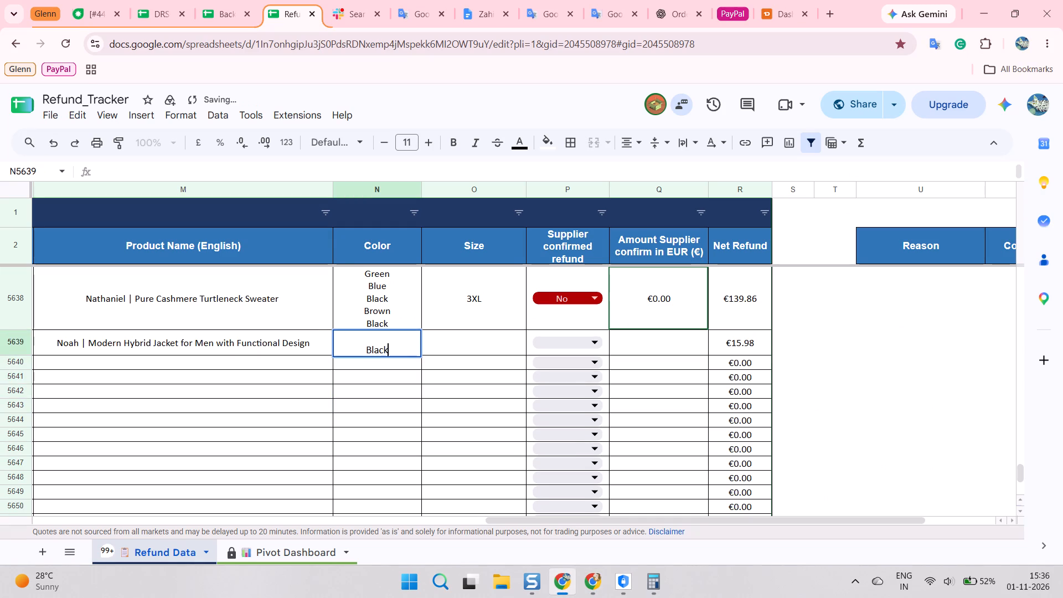
pyautogui.click(365, 349)
pyautogui.press('BackSpace')
pyautogui.press('BackSpace')
pyautogui.press('BackSpace')
pyautogui.click(405, 380)
pyautogui.click(481, 340)
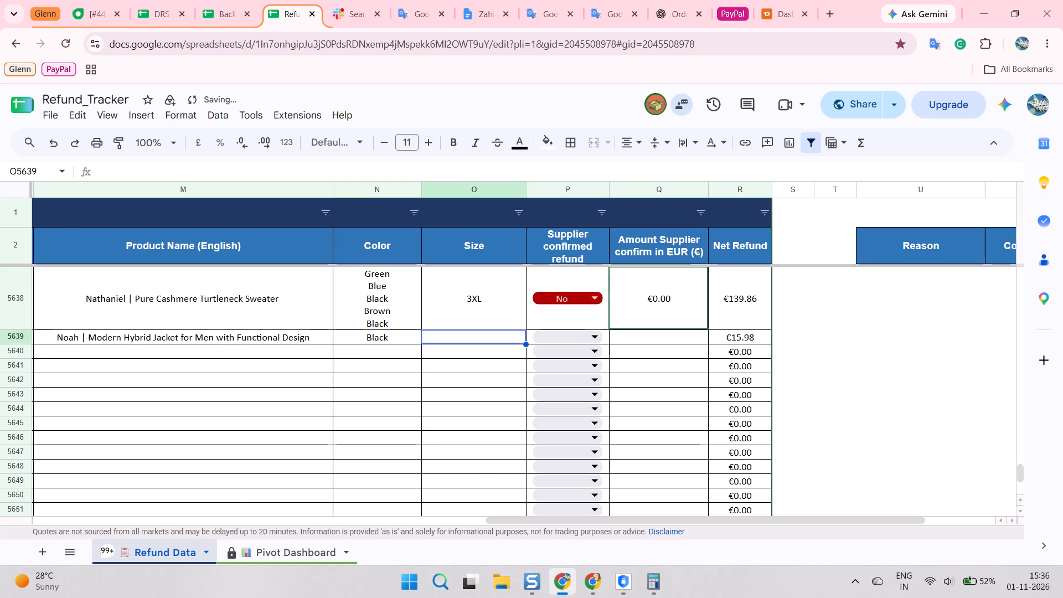
pyautogui.hotkey('alt', 'Tab')
pyautogui.click(487, 254)
pyautogui.hotkey('alt', 'Tab')
pyautogui.click(487, 385)
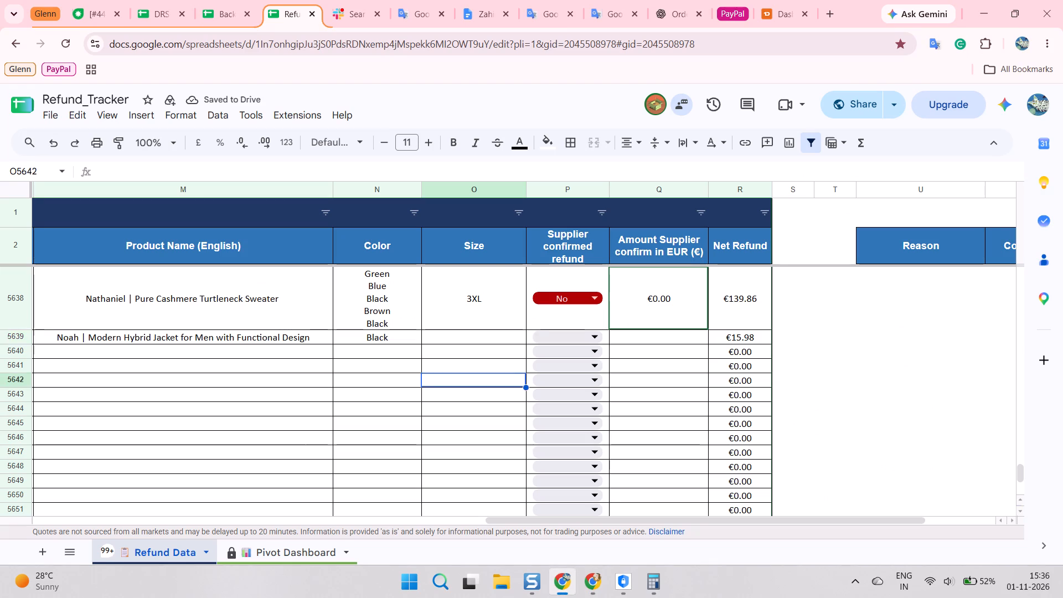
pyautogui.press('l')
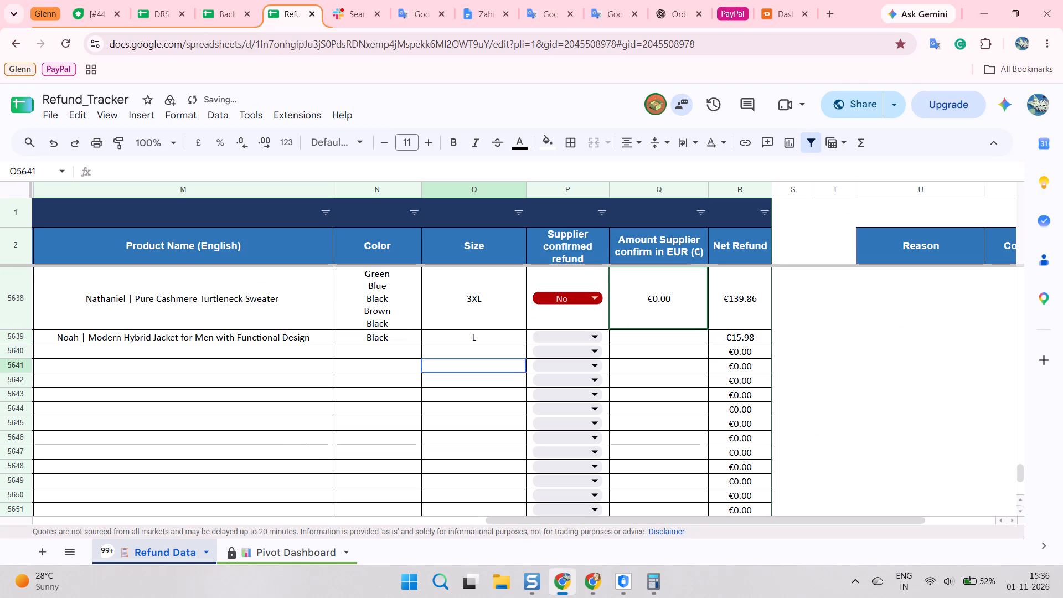
# Set row 5639's supplier confirmed refund to No and fill its supplier-confirmed amount of €0.00 from the row above.
pyautogui.click(554, 334)
pyautogui.click(555, 360)
pyautogui.click(659, 341)
pyautogui.hotkey('ctrl', 'd')
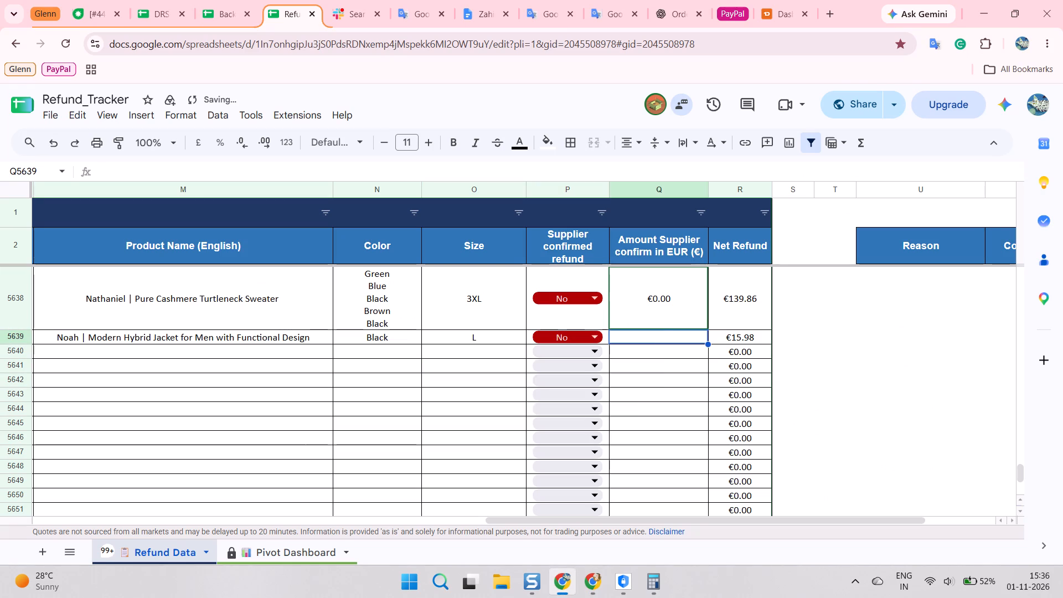
pyautogui.click(664, 378)
pyautogui.hscroll(14, 664, 378)
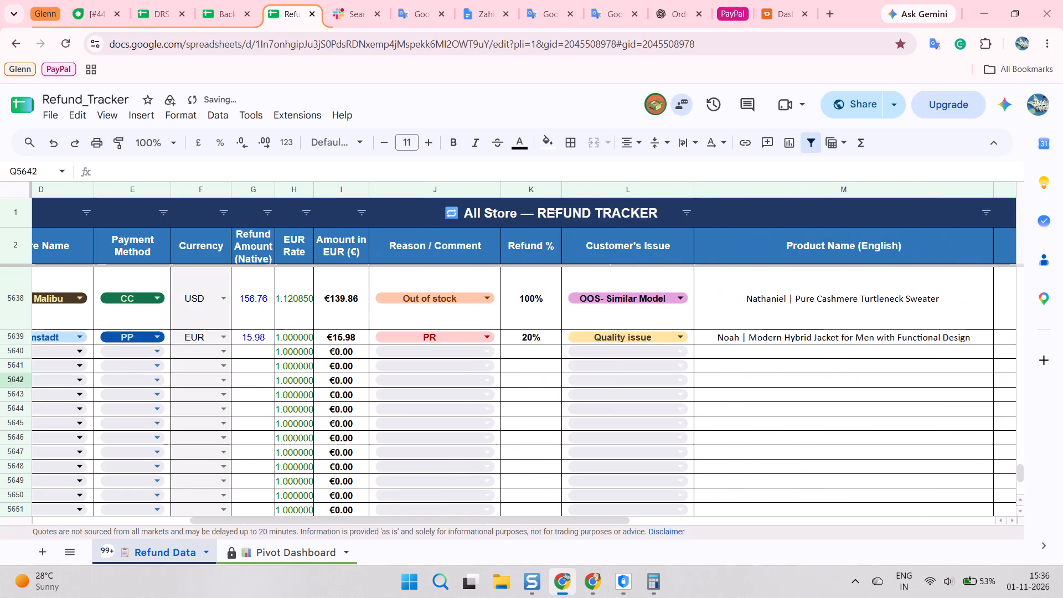
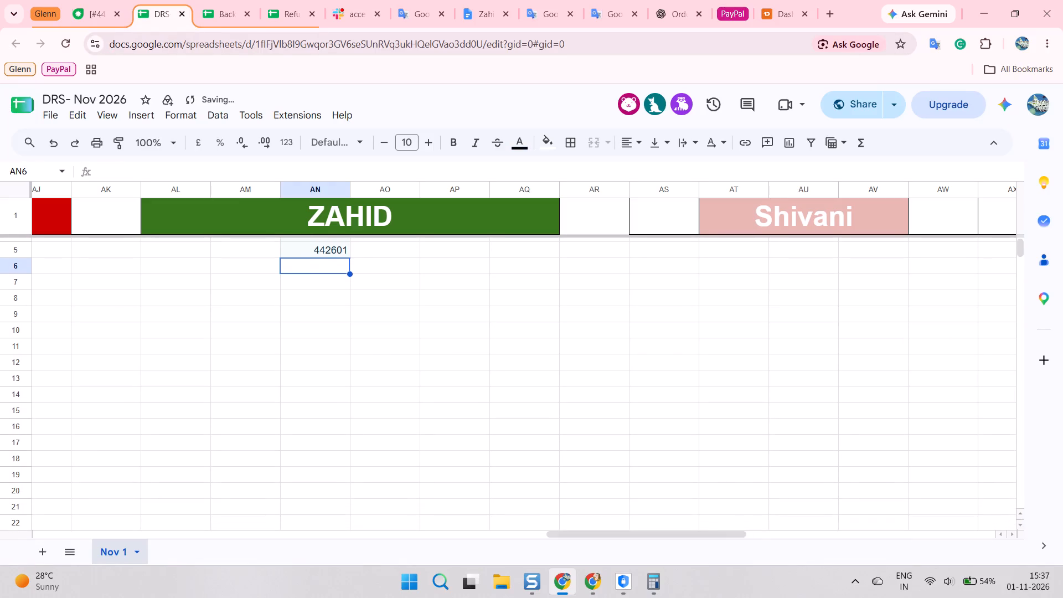
# Switch to the Freshdesk tickets and go through unresolved tickets #442390 and #442014, moving on to ticket #441905.
pyautogui.click(86, 0)
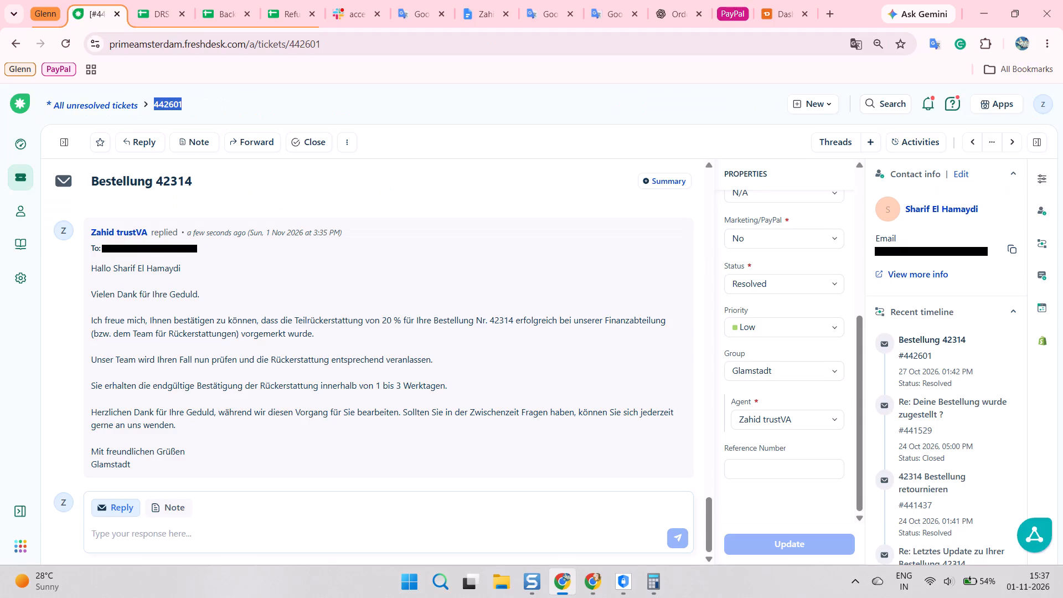
pyautogui.scroll(-3, 371, 293)
pyautogui.click(414, 313)
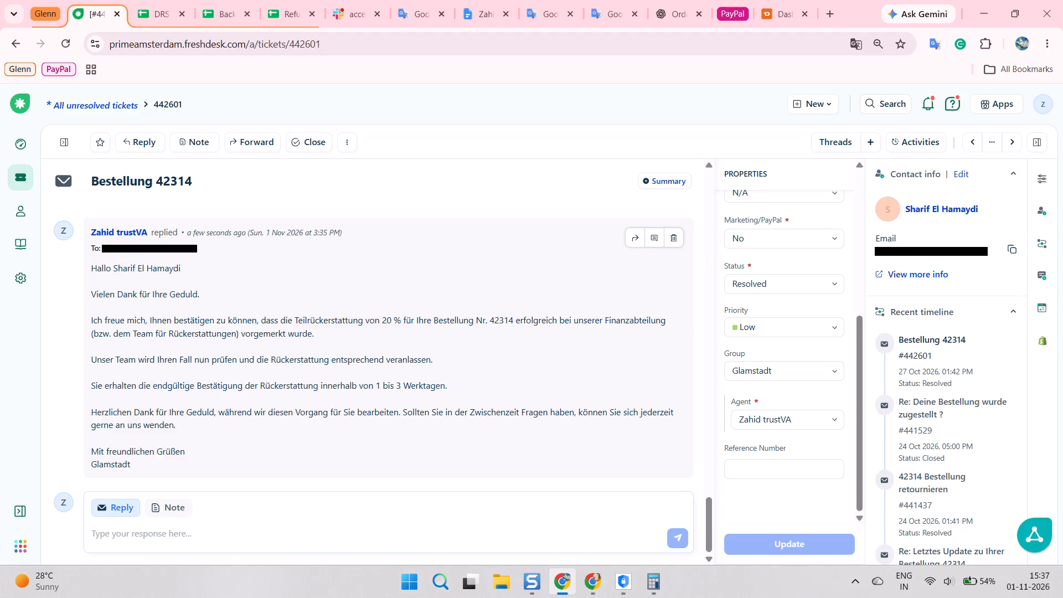
pyautogui.press('j')
pyautogui.scroll(-6, 416, 302)
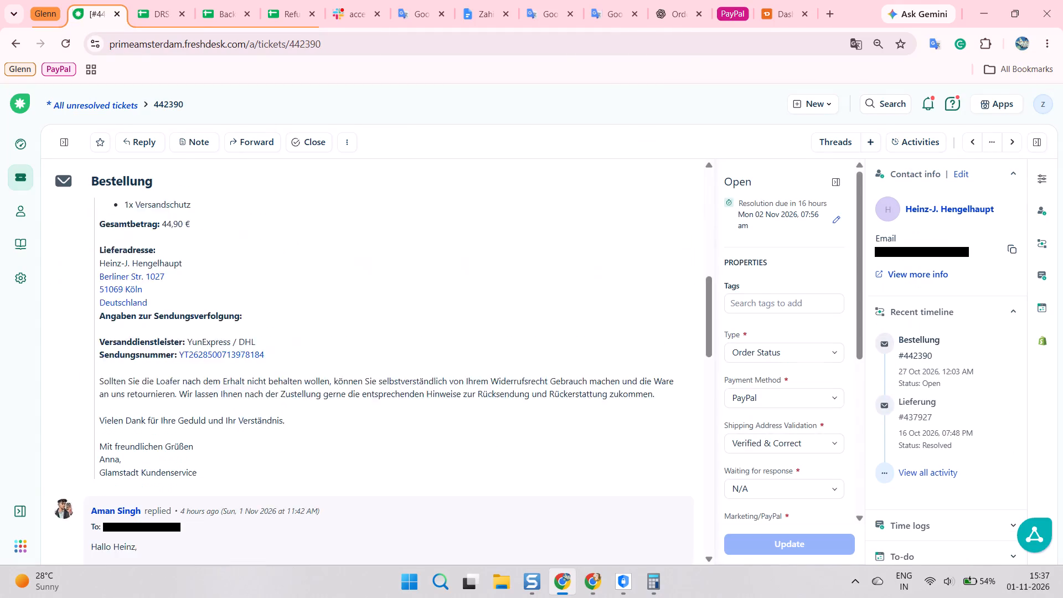
pyautogui.scroll(-13, 420, 302)
pyautogui.press('j')
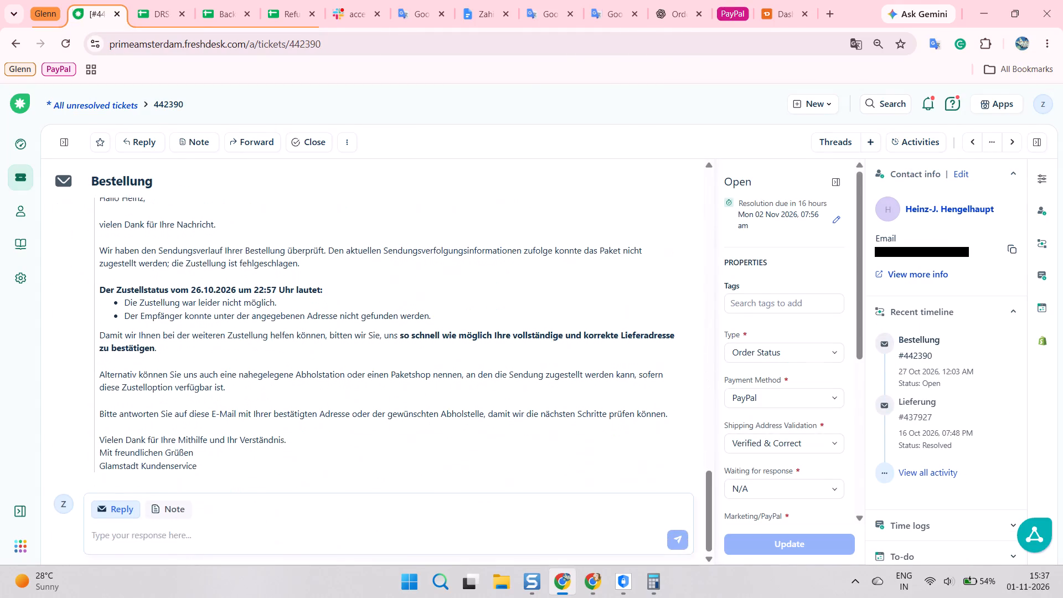
pyautogui.scroll(-8, 447, 299)
pyautogui.scroll(2, 455, 311)
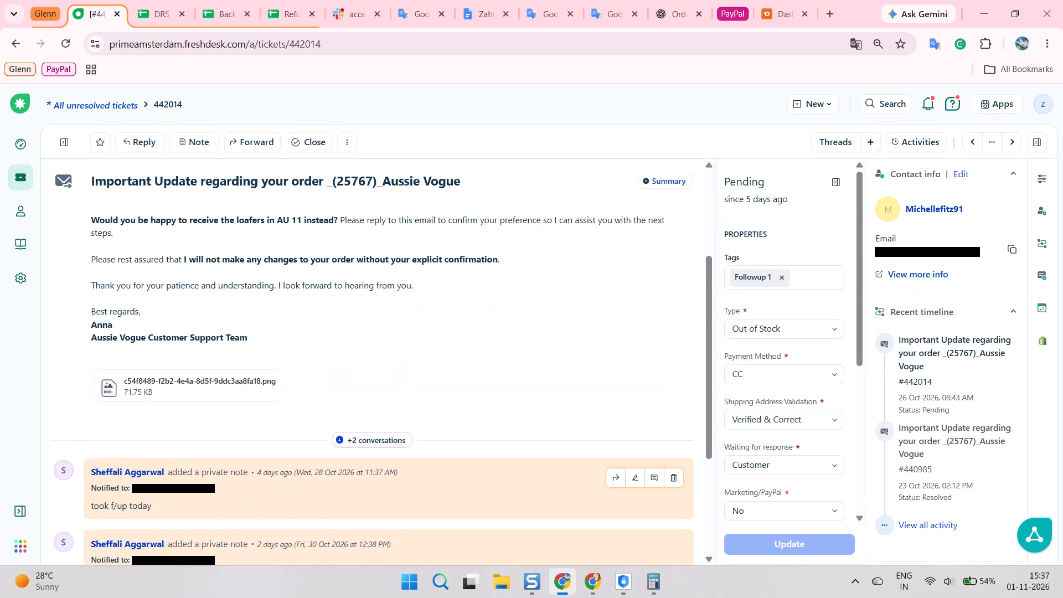
pyautogui.scroll(-2, 455, 311)
pyautogui.press('j')
pyautogui.scroll(-6, 453, 305)
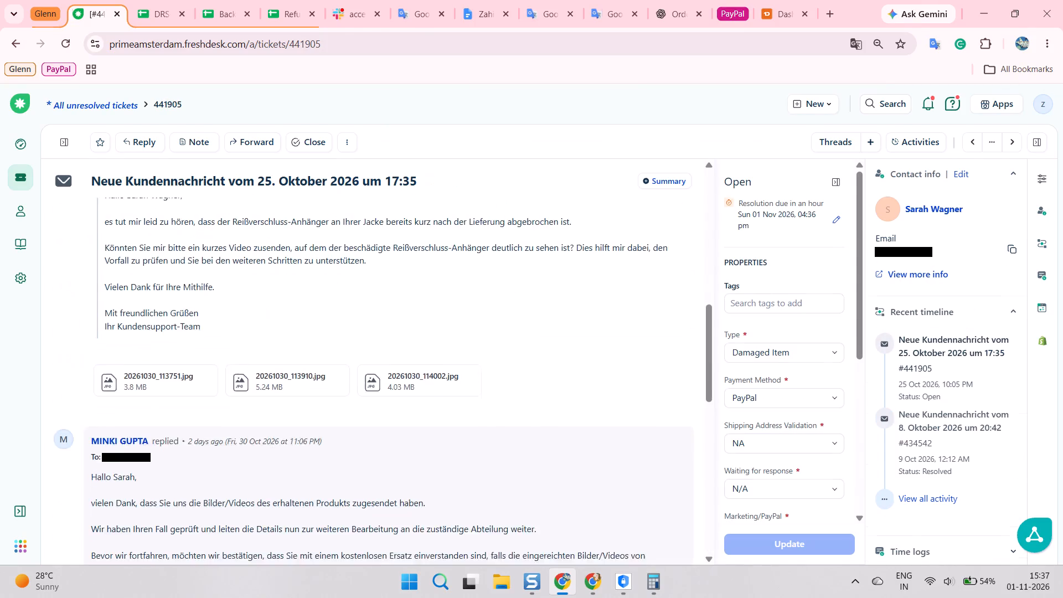
pyautogui.scroll(-6, 452, 310)
pyautogui.rightClick(446, 266)
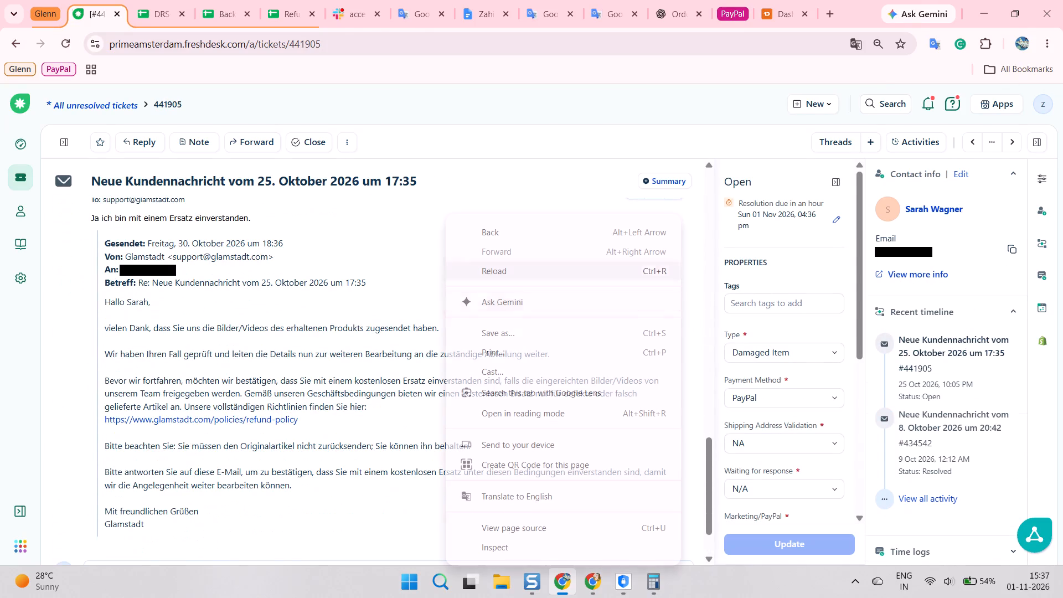
pyautogui.scroll(-8, 489, 353)
pyautogui.click(525, 495)
pyautogui.scroll(1, 467, 365)
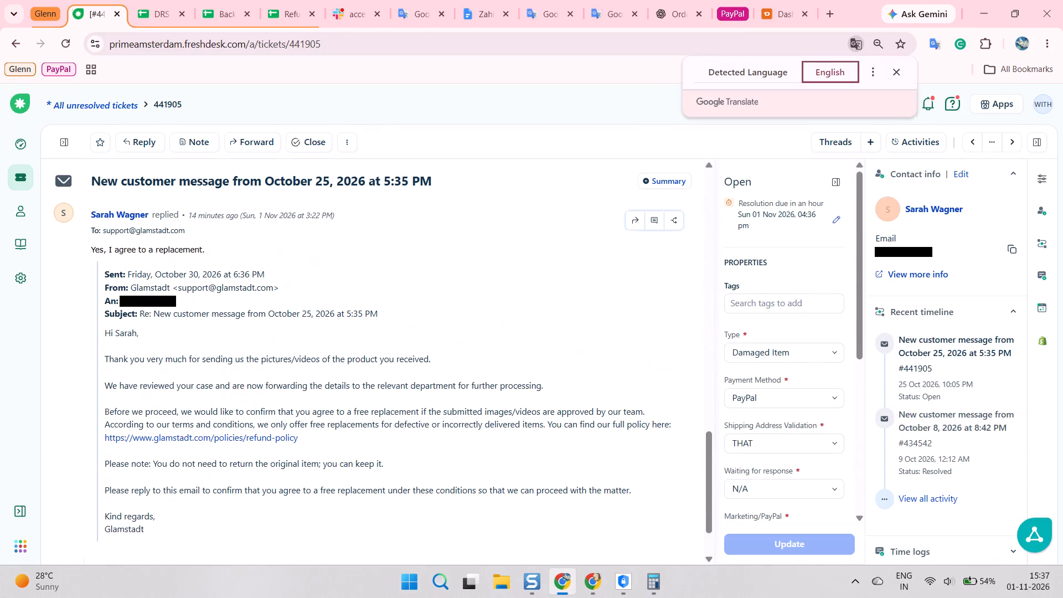
pyautogui.scroll(3, 447, 333)
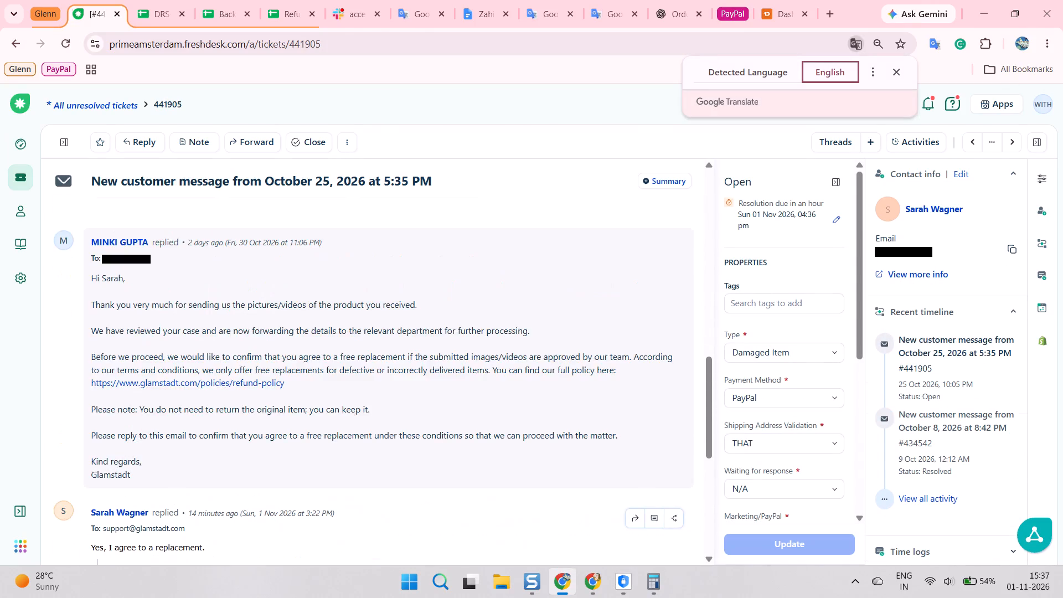
pyautogui.scroll(2, 405, 317)
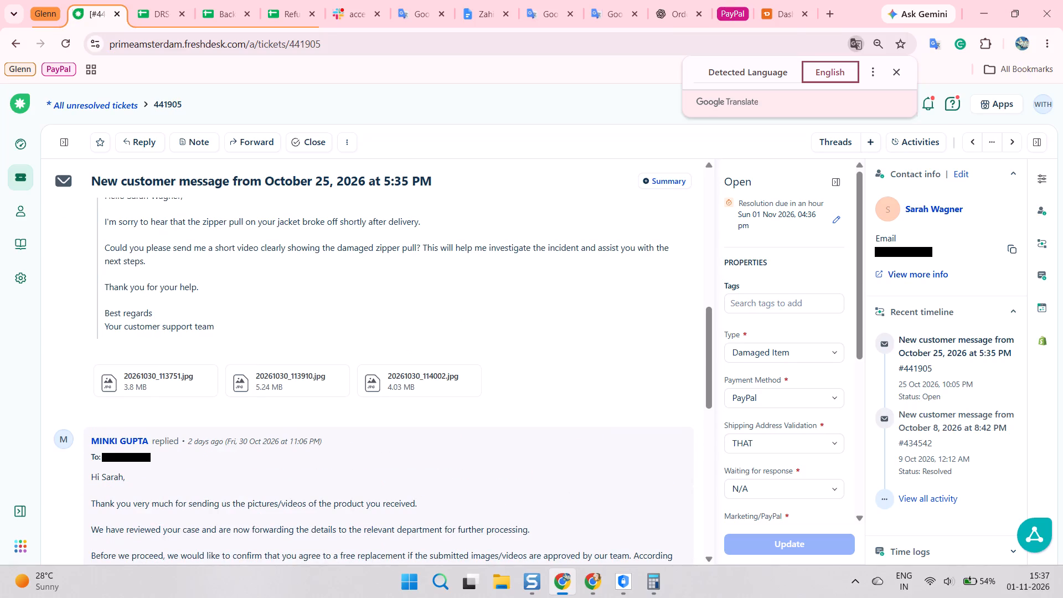
pyautogui.click(120, 393)
pyautogui.scroll(-1, 572, 532)
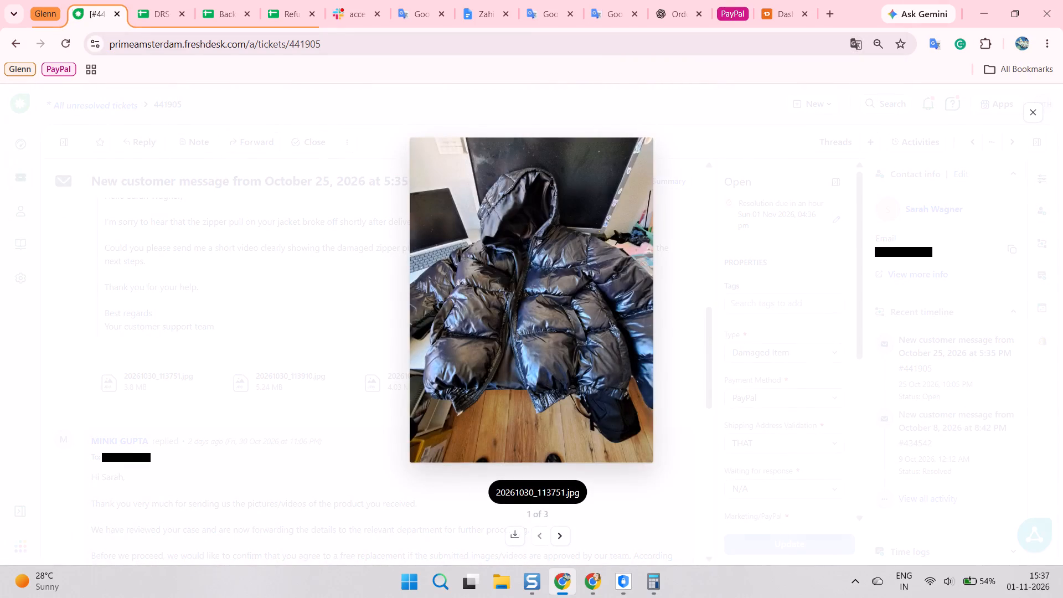
pyautogui.click(560, 541)
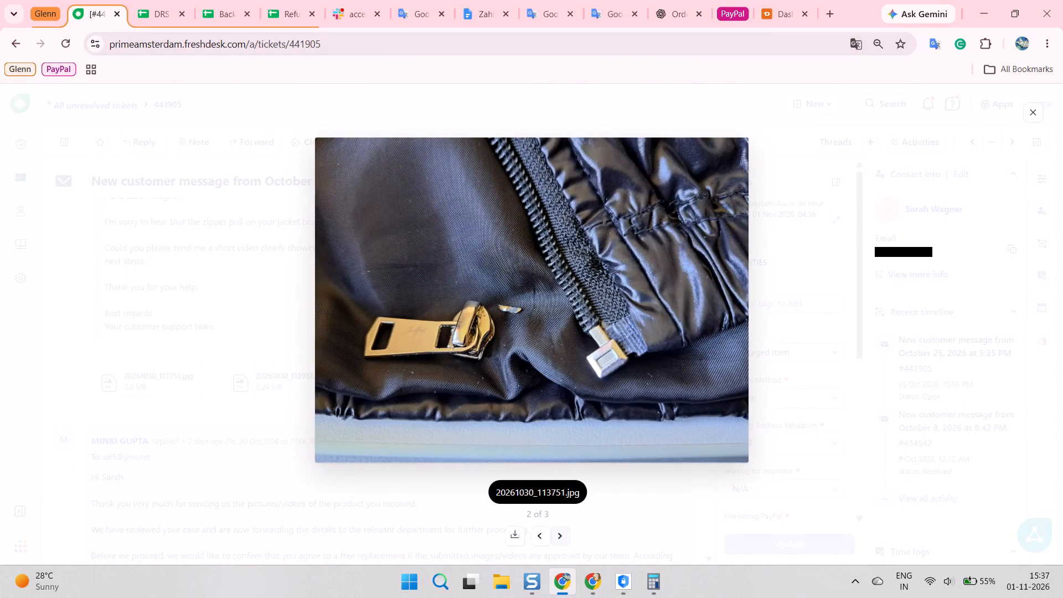
pyautogui.click(563, 539)
pyautogui.click(563, 539)
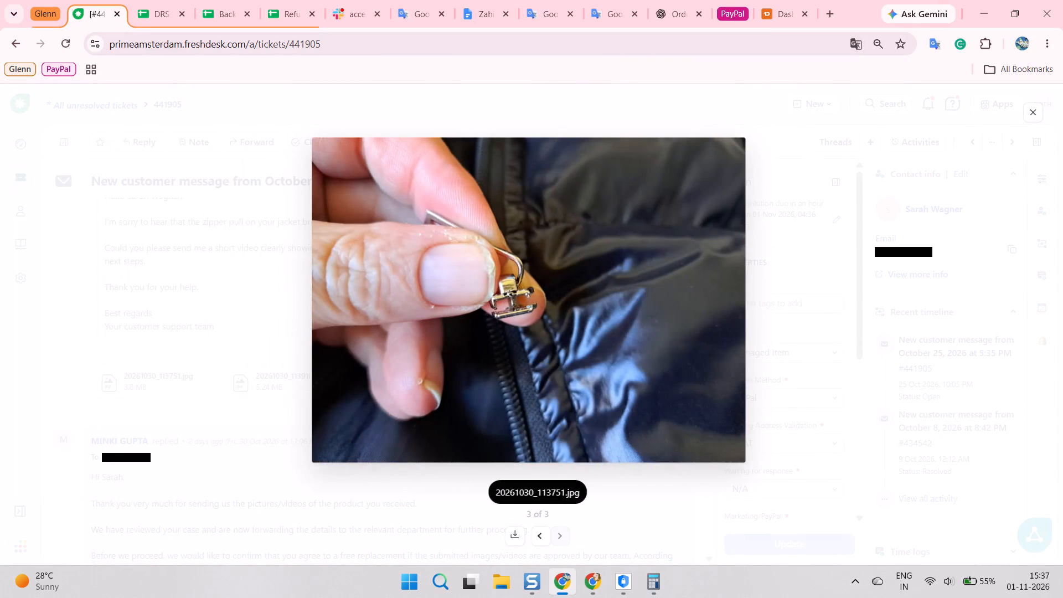
pyautogui.click(224, 287)
pyautogui.scroll(-7, 444, 344)
pyautogui.click(1012, 245)
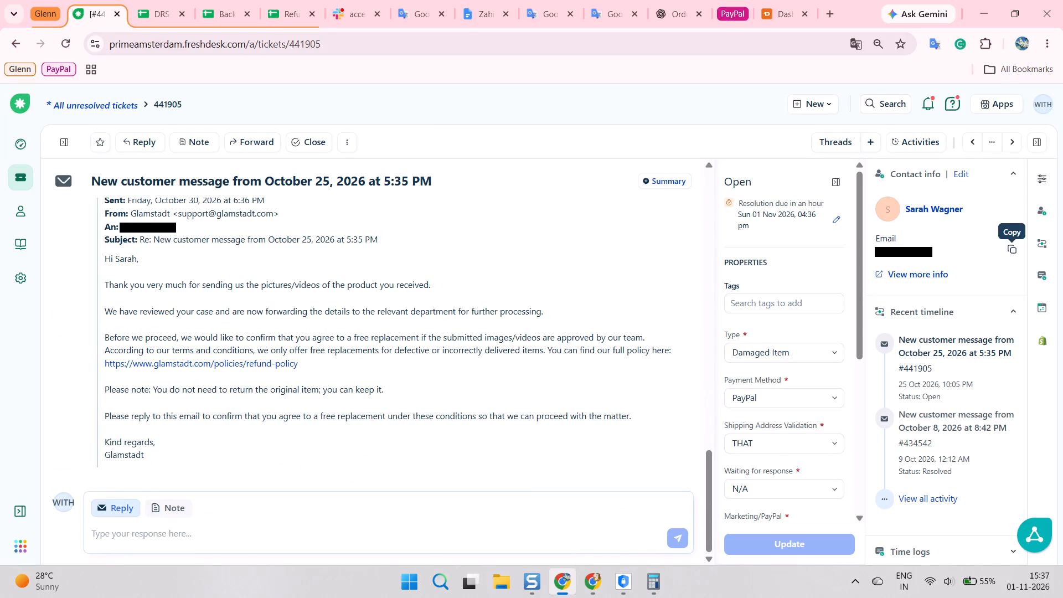
pyautogui.scroll(1, 409, 317)
pyautogui.hotkey('alt', 'Tab')
pyautogui.hotkey('alt', 'Tab')
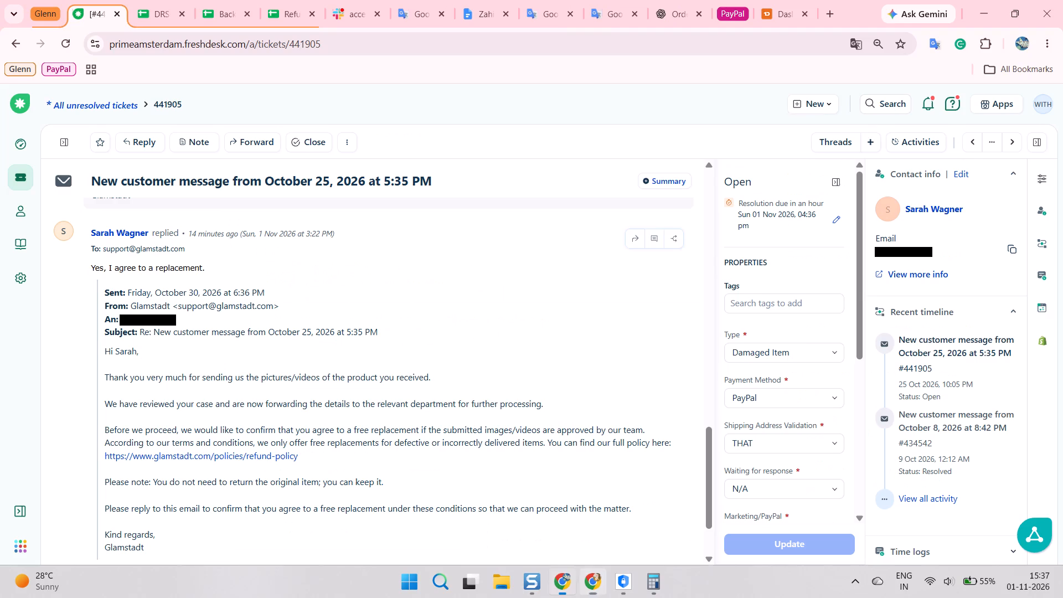
pyautogui.hotkey('alt', 'Tab')
pyautogui.click(53, 111)
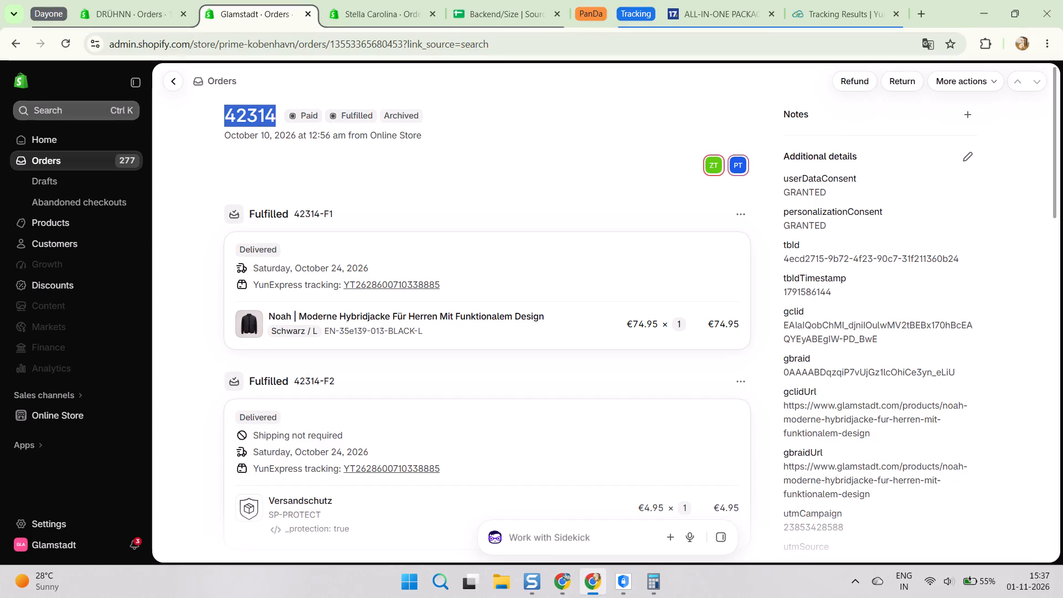
pyautogui.hotkey('ctrl', 'v')
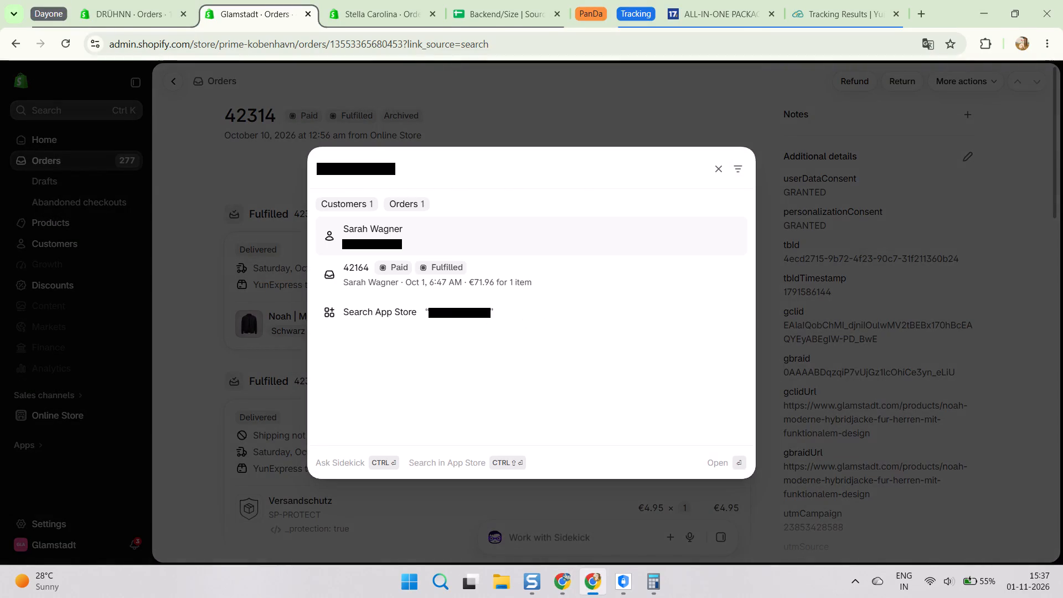
pyautogui.click(349, 264)
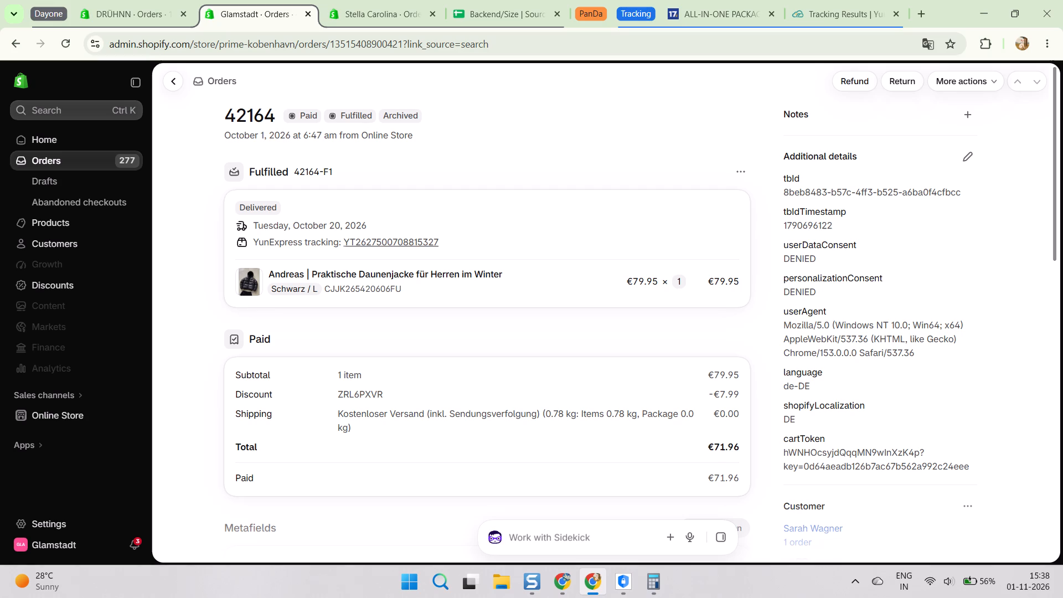
# Return to ticket #441905 in Freshdesk and restore the page to its original German.
pyautogui.hotkey('alt', 'Tab')
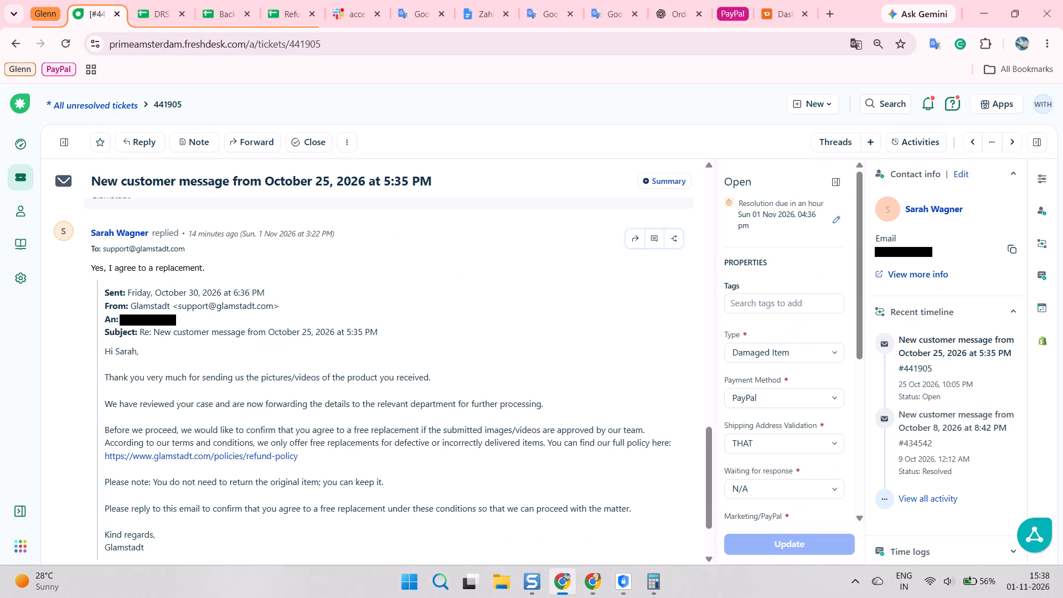
pyautogui.click(391, 267)
pyautogui.scroll(1, 357, 292)
pyautogui.scroll(-2, 357, 293)
pyautogui.moveTo(426, 273); pyautogui.dragTo(431, 268, button='right')
pyautogui.scroll(-1, 476, 388)
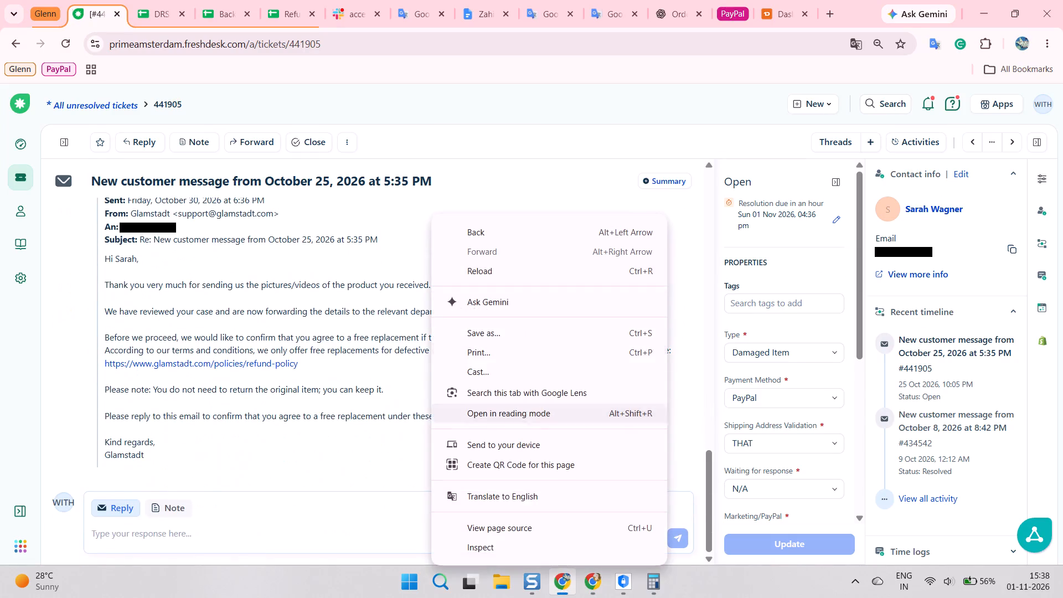
pyautogui.scroll(-1, 493, 410)
pyautogui.click(370, 325)
pyautogui.scroll(2, 371, 325)
pyautogui.rightClick(400, 300)
pyautogui.scroll(-4, 457, 414)
pyautogui.click(485, 496)
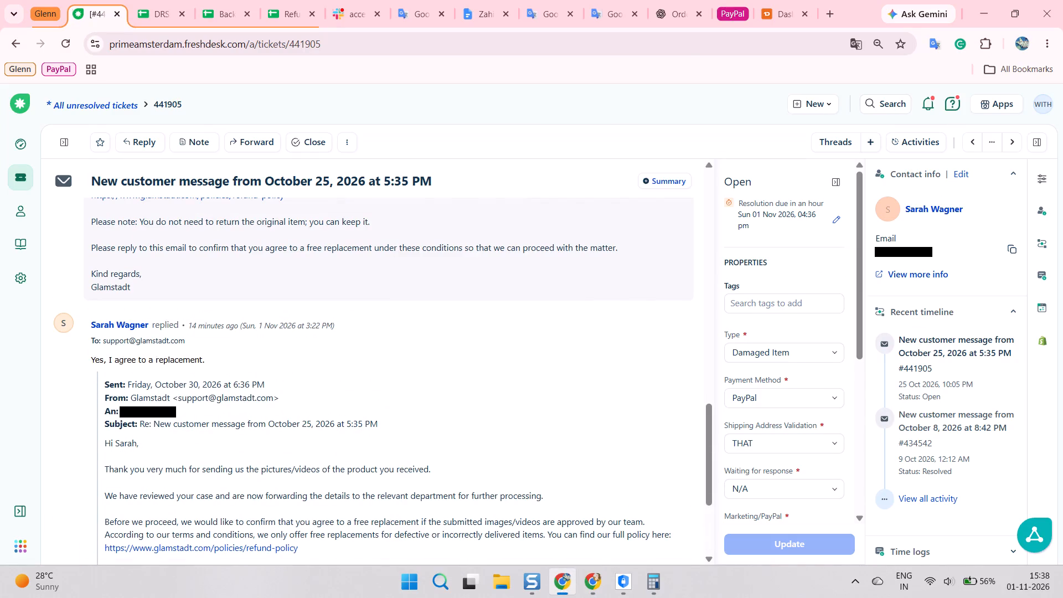
pyautogui.tripleClick(745, 78)
pyautogui.click(437, 367)
pyautogui.hotkey('alt', 'Tab')
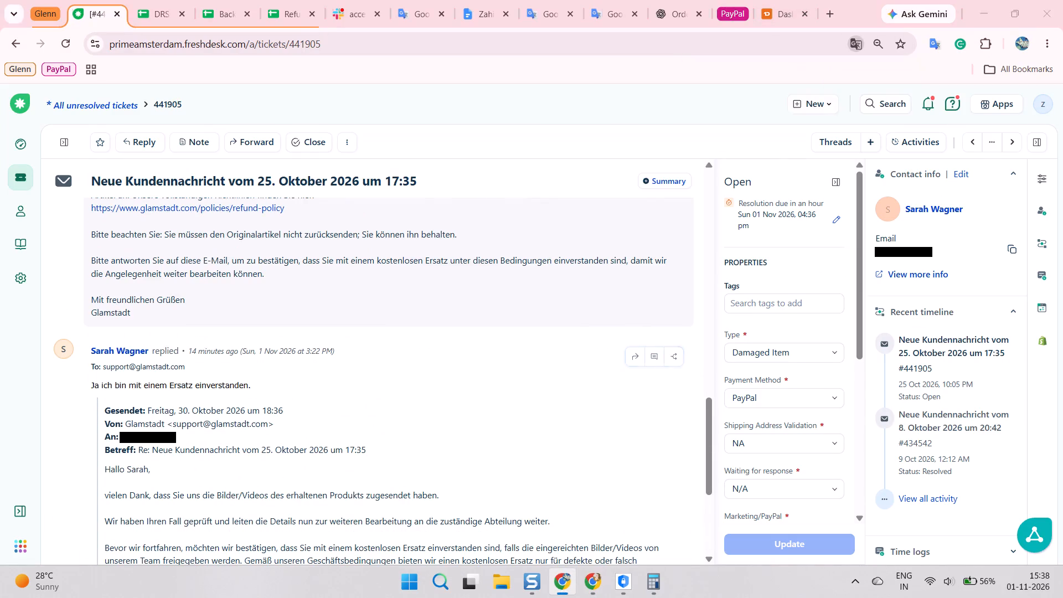
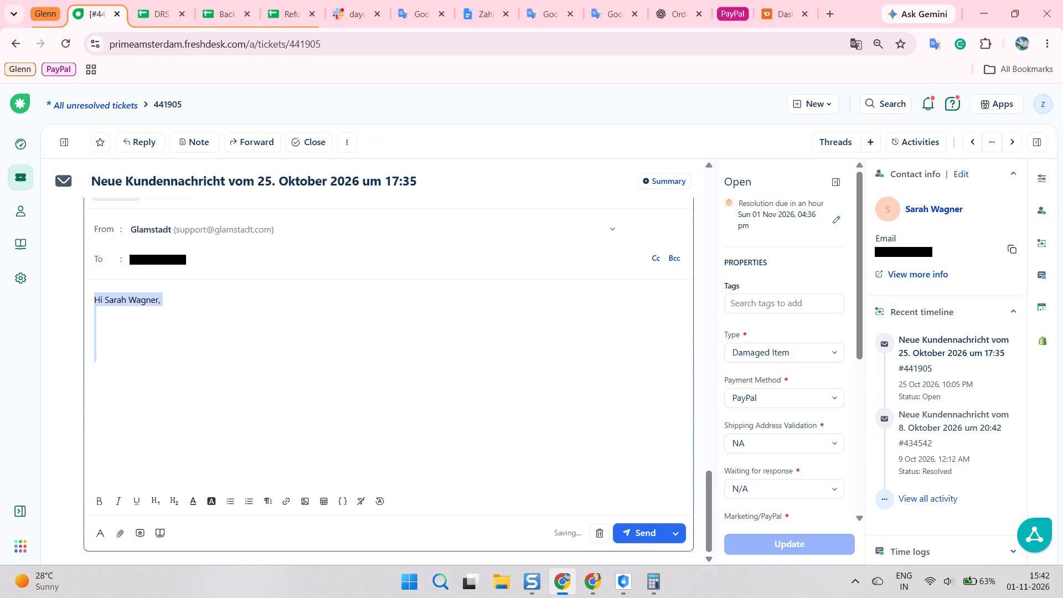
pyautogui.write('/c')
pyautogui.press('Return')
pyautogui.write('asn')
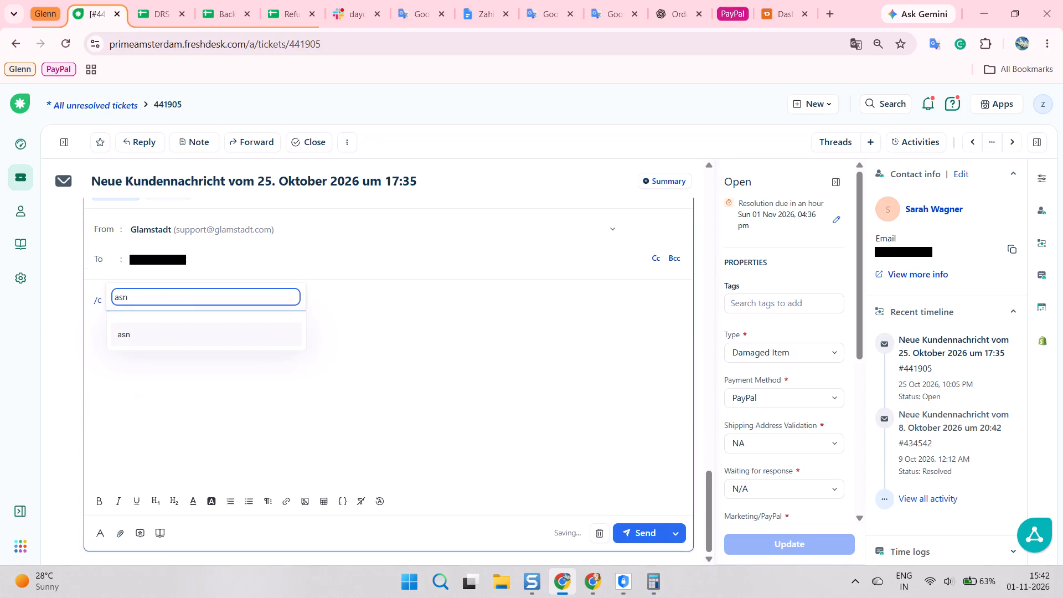
pyautogui.click(166, 331)
pyautogui.click(115, 328)
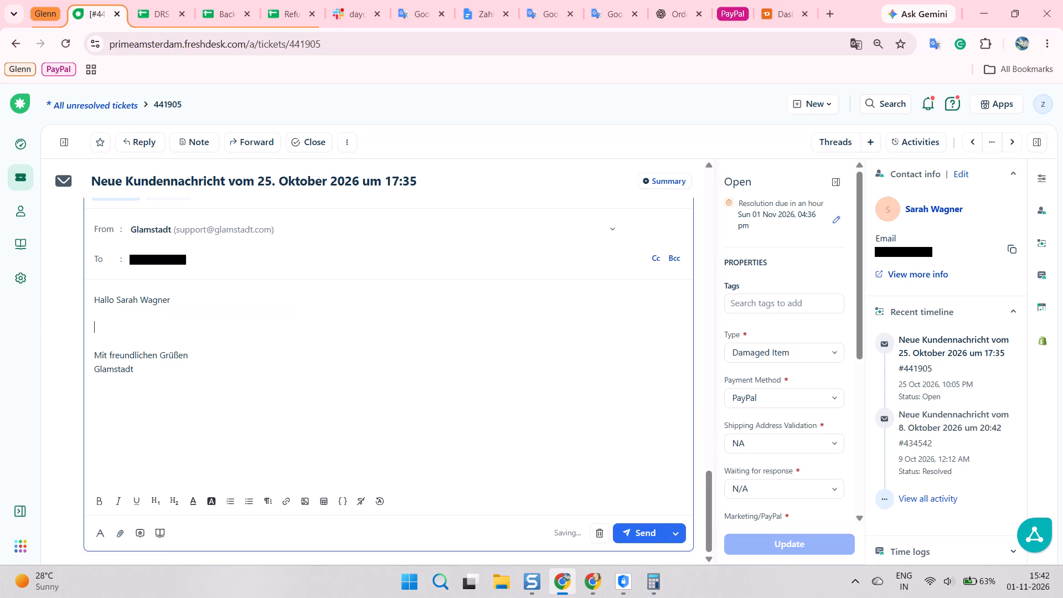
# Insert the German translation between the greeting and sign-off, remove the extra blank line, and send the reply.
pyautogui.hotkey('ctrl', 'v')
pyautogui.scroll(-5, 143, 331)
pyautogui.click(167, 418)
pyautogui.press('BackSpace')
pyautogui.scroll(-2, 411, 460)
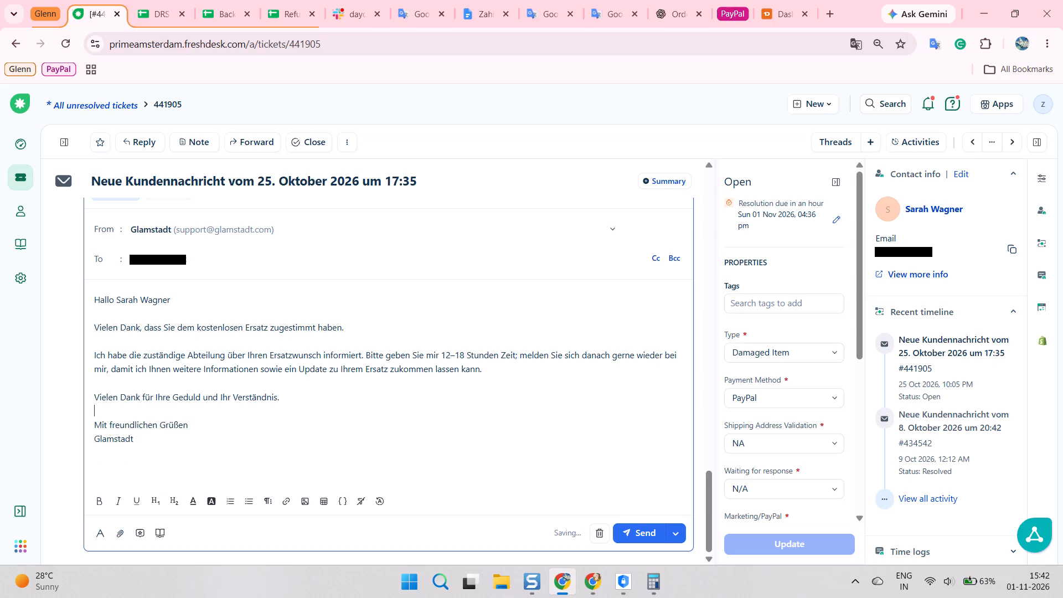
pyautogui.scroll(-4, 522, 484)
pyautogui.click(641, 539)
pyautogui.scroll(-4, 791, 385)
pyautogui.click(783, 288)
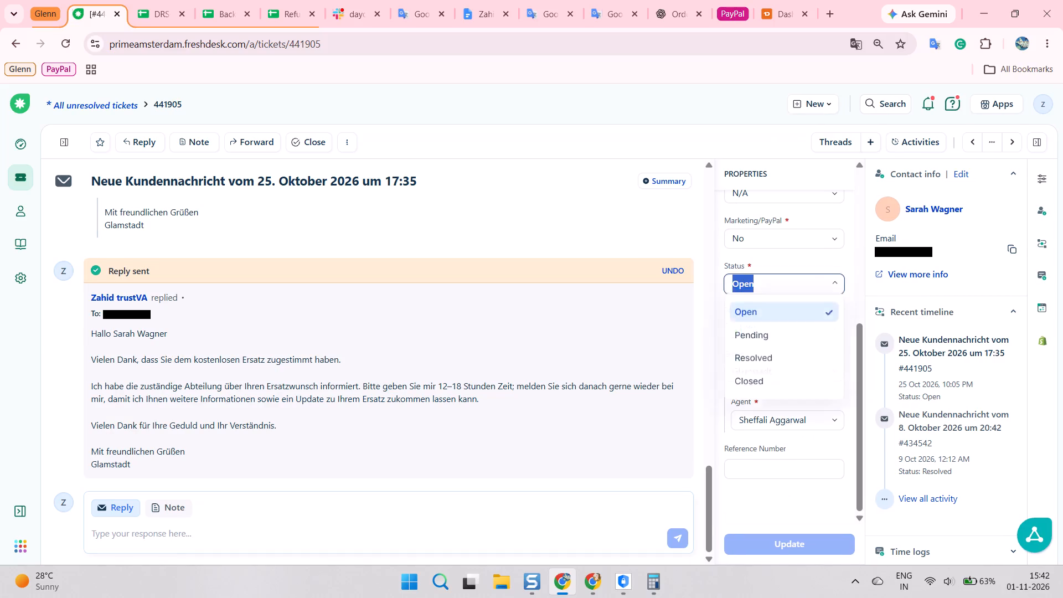
pyautogui.click(770, 359)
pyautogui.press('Tab')
pyautogui.press('Tab')
pyautogui.press('Tab')
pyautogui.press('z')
pyautogui.scroll(-7, 778, 451)
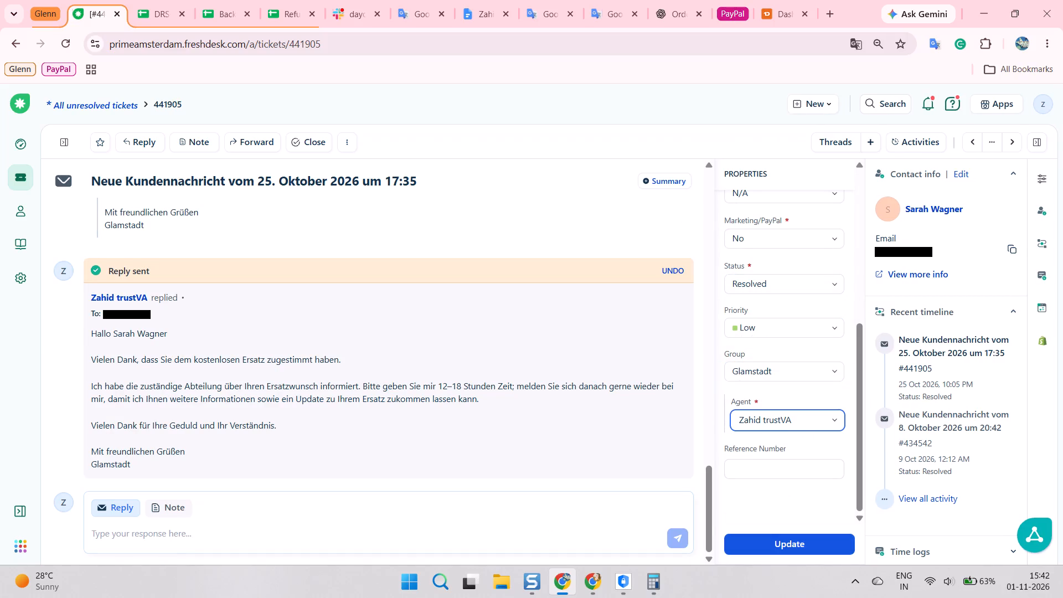
pyautogui.click(794, 545)
pyautogui.scroll(2, 750, 366)
pyautogui.scroll(2, 754, 277)
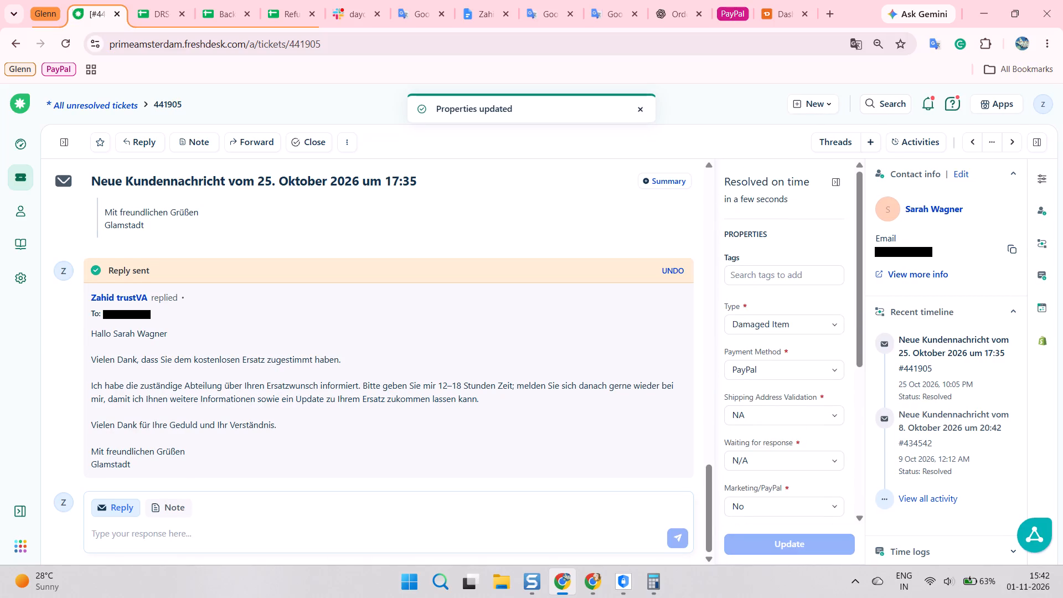
pyautogui.scroll(-8, 464, 283)
pyautogui.doubleClick(163, 99)
pyautogui.hotkey('ctrl', 'c')
pyautogui.hotkey('ctrl', 'c')
pyautogui.keyDown('ctrl'); pyautogui.click(149, 0); pyautogui.keyUp('ctrl')
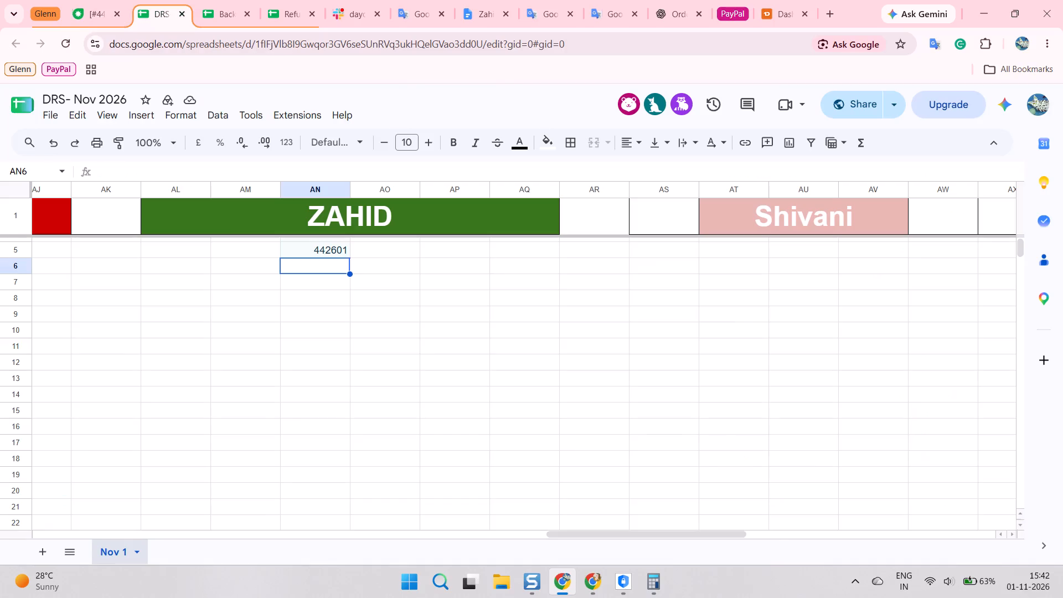
pyautogui.hotkey('ctrl', 'v')
pyautogui.click(314, 288)
pyautogui.scroll(-1, 334, 298)
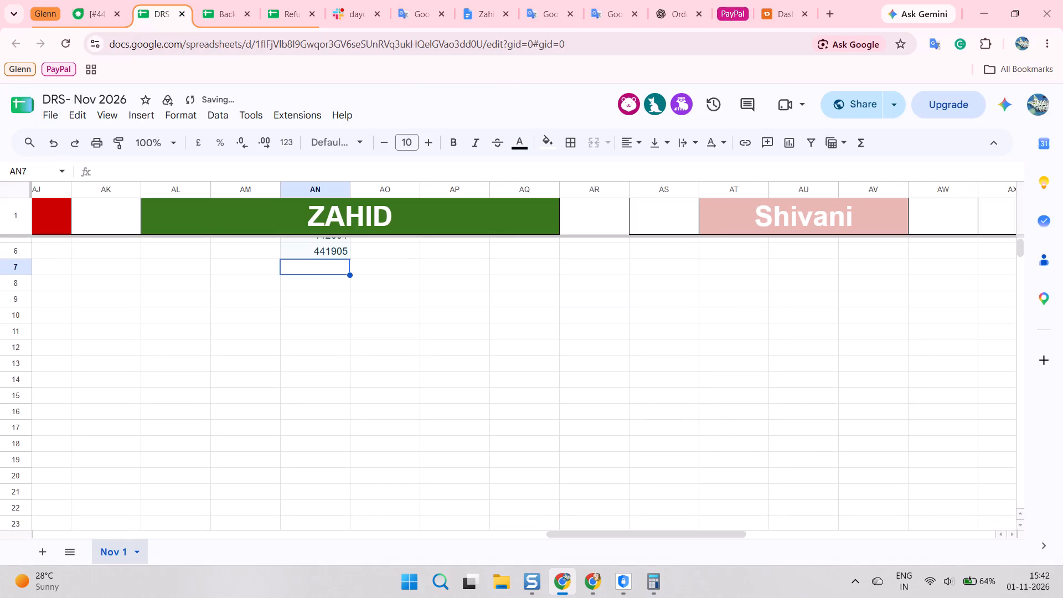
pyautogui.click(82, 0)
pyautogui.click(448, 349)
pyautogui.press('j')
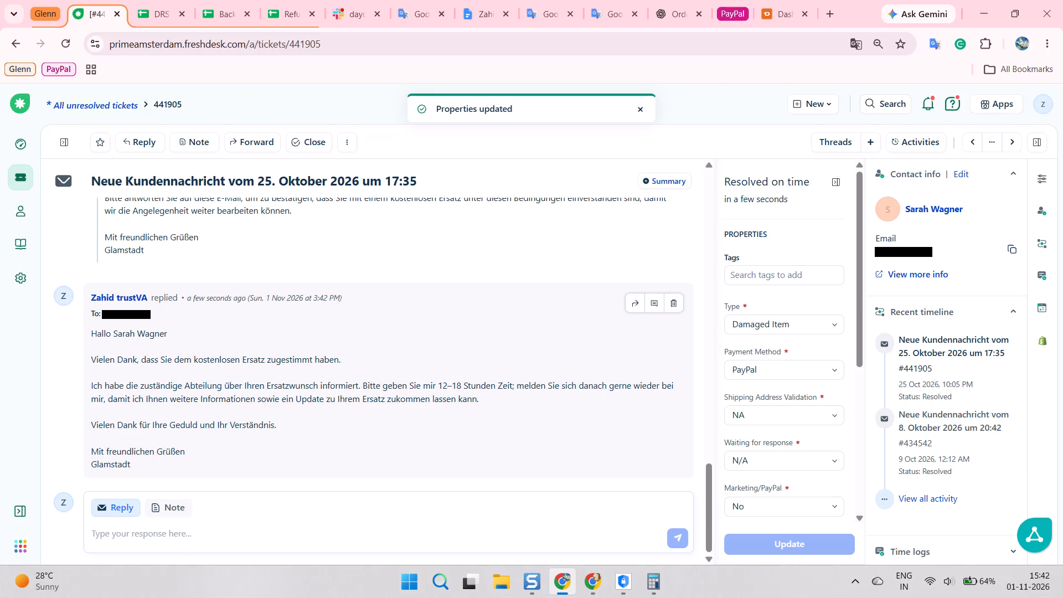
pyautogui.scroll(-14, 419, 329)
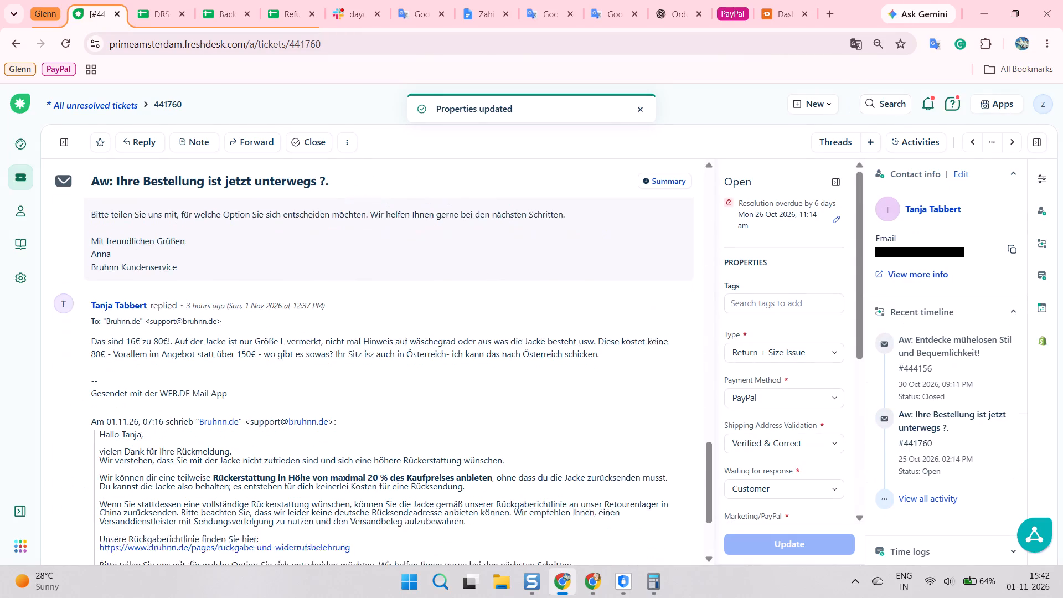
pyautogui.scroll(-6, 404, 290)
pyautogui.scroll(2, 410, 295)
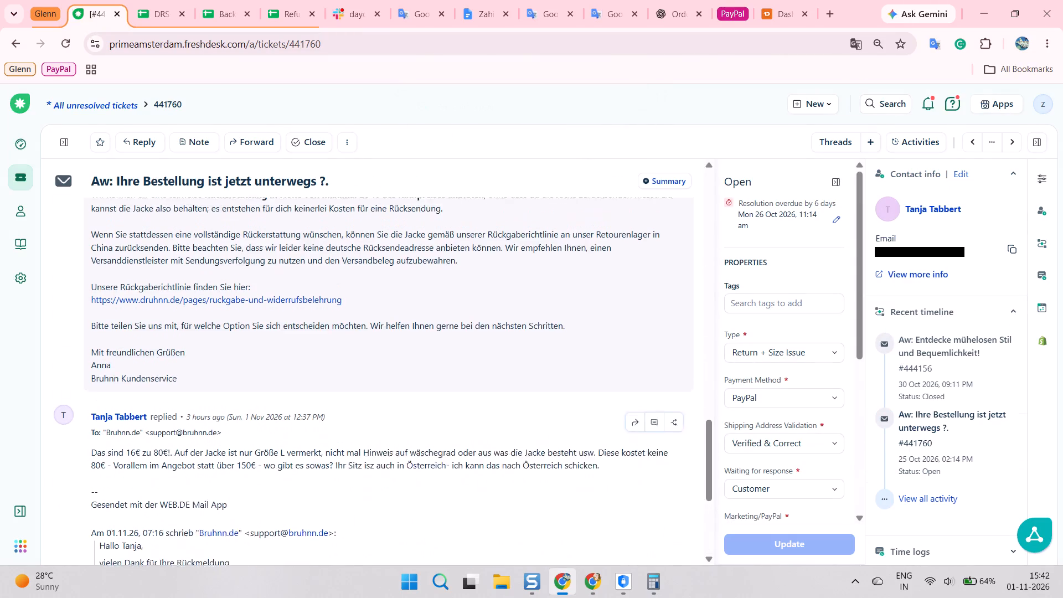
pyautogui.scroll(1, 417, 312)
pyautogui.rightClick(419, 312)
pyautogui.scroll(-3, 500, 477)
pyautogui.click(518, 502)
pyautogui.scroll(-1, 379, 377)
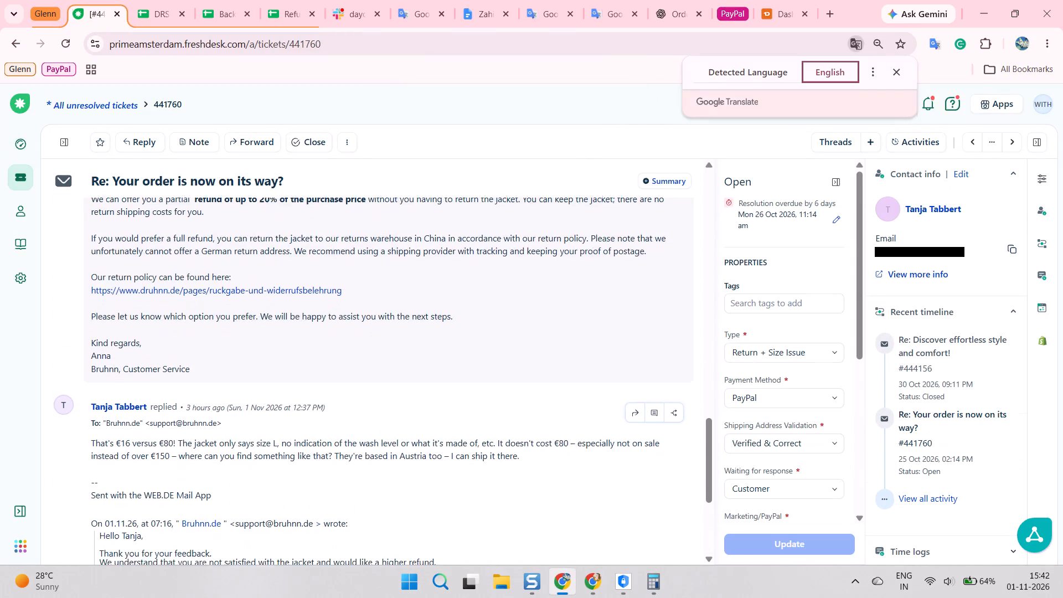
pyautogui.scroll(-1, 368, 357)
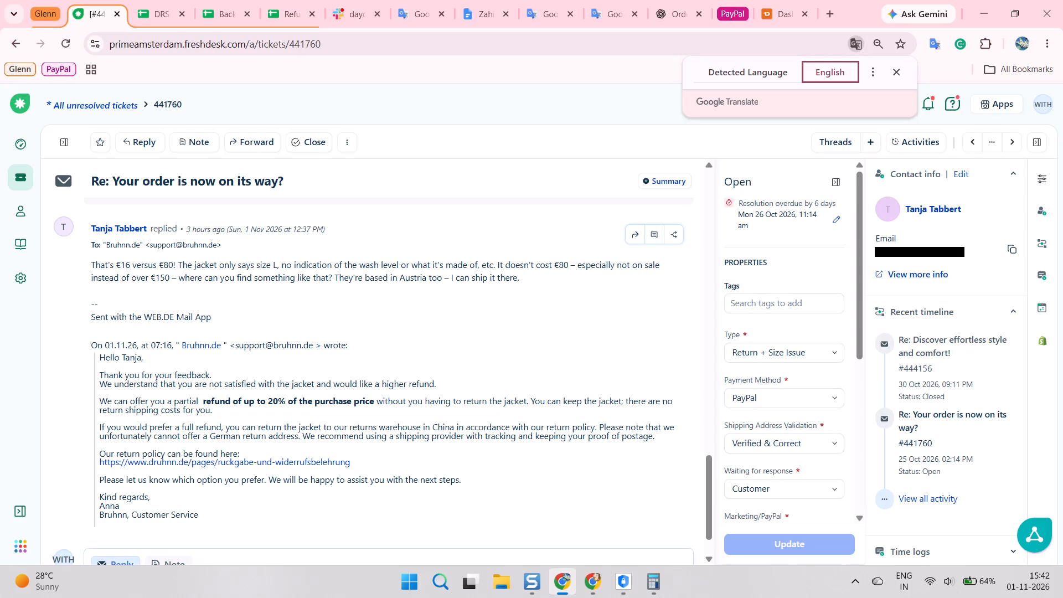
pyautogui.scroll(3, 365, 333)
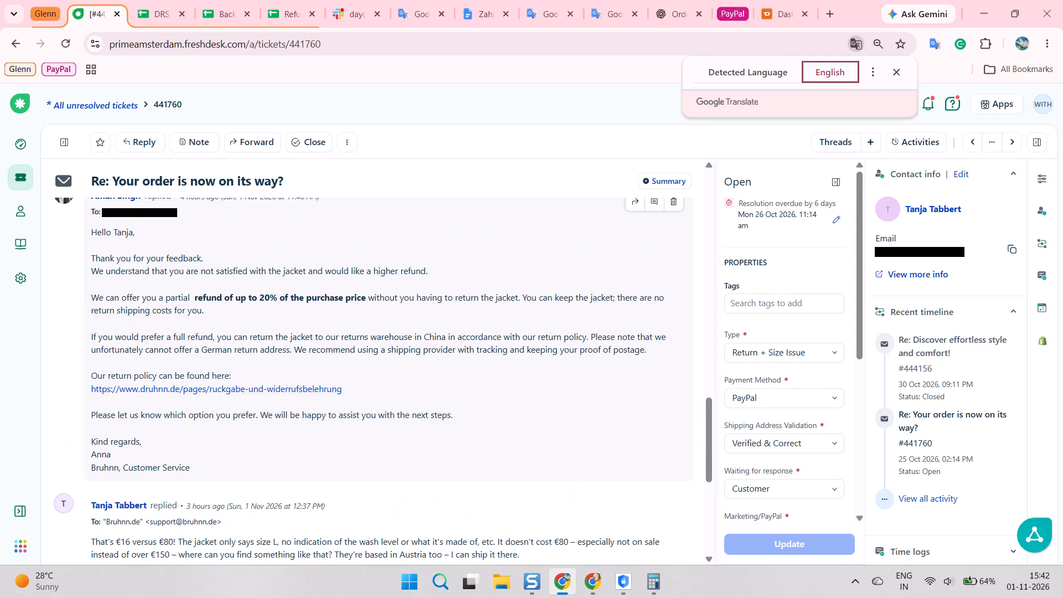
pyautogui.scroll(-1, 443, 285)
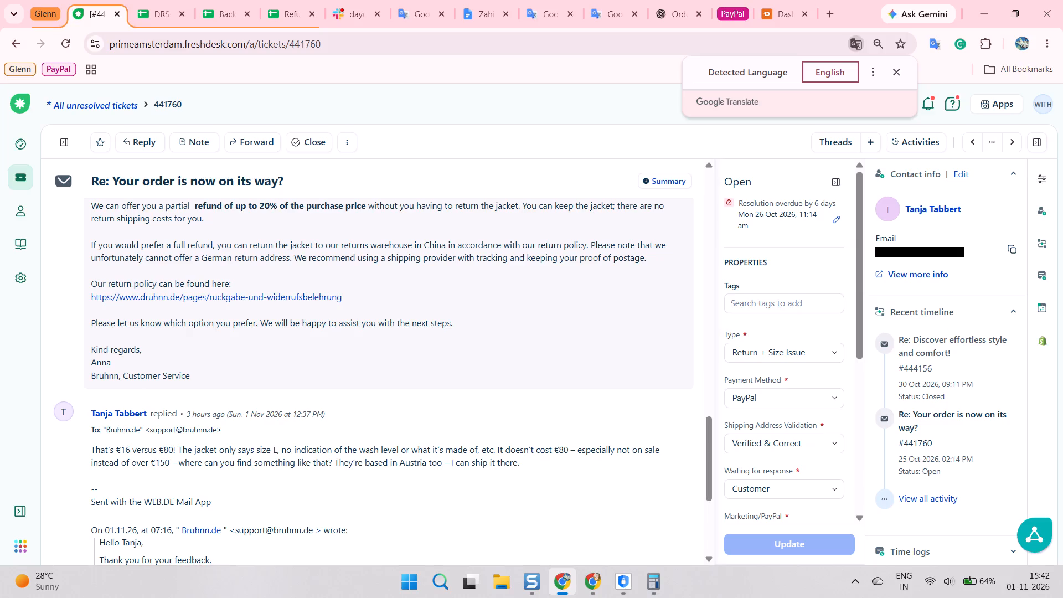
pyautogui.click(402, 339)
pyautogui.scroll(-1, 403, 343)
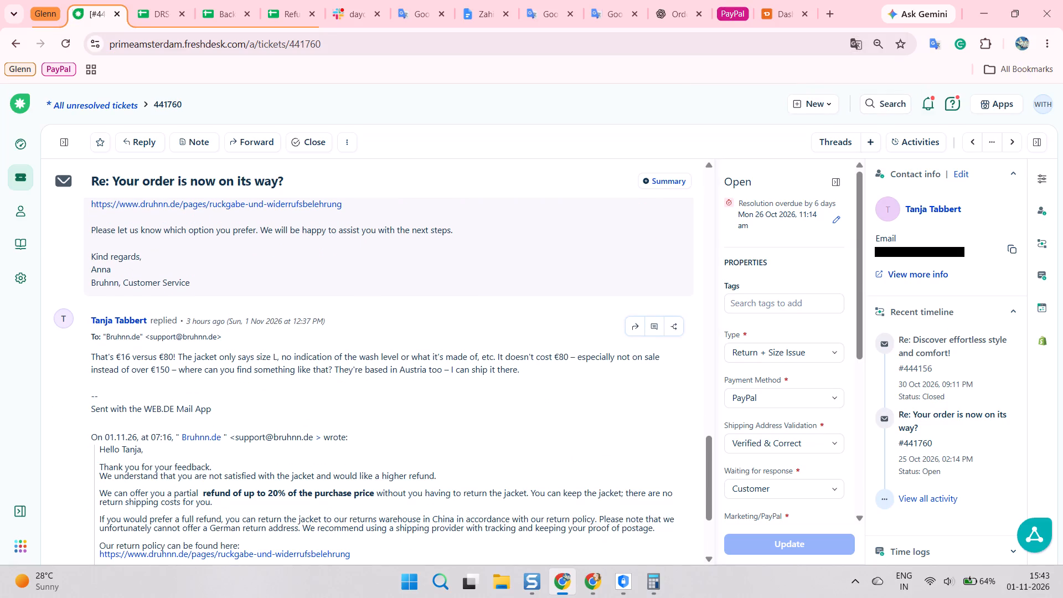
# Go to the next ticket, #441630, and review the customer's latest reply with its video attachments.
pyautogui.click(1008, 139)
pyautogui.scroll(-10, 443, 326)
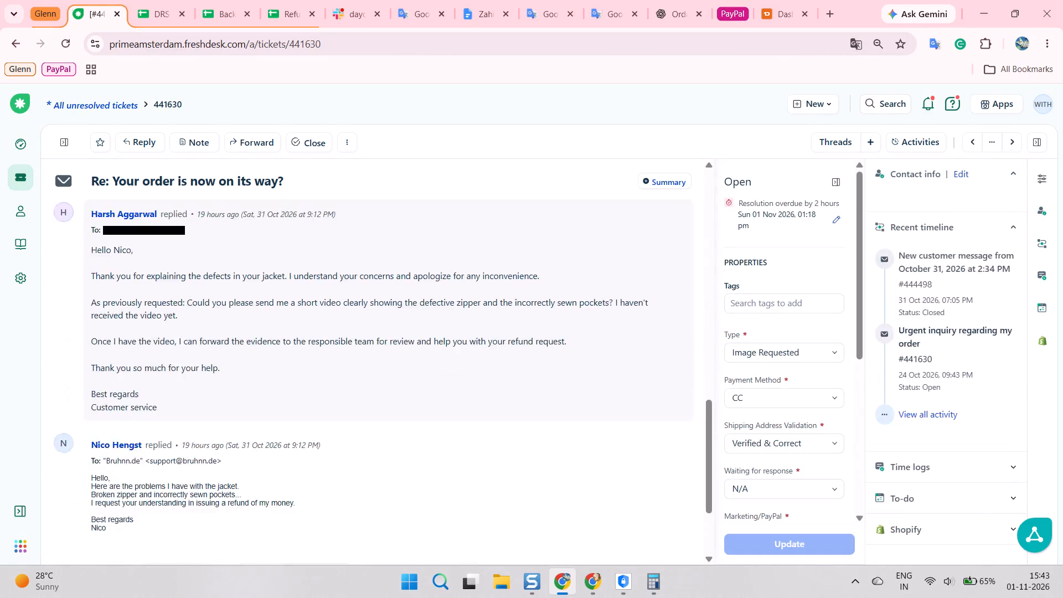
pyautogui.scroll(-2, 430, 329)
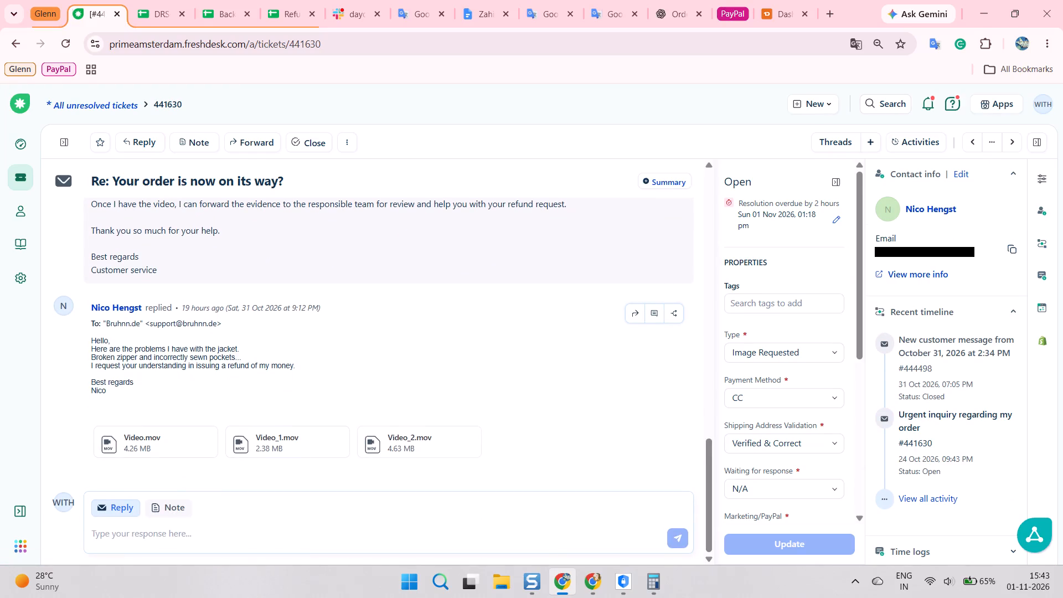
pyautogui.scroll(2, 184, 379)
pyautogui.scroll(-3, 206, 378)
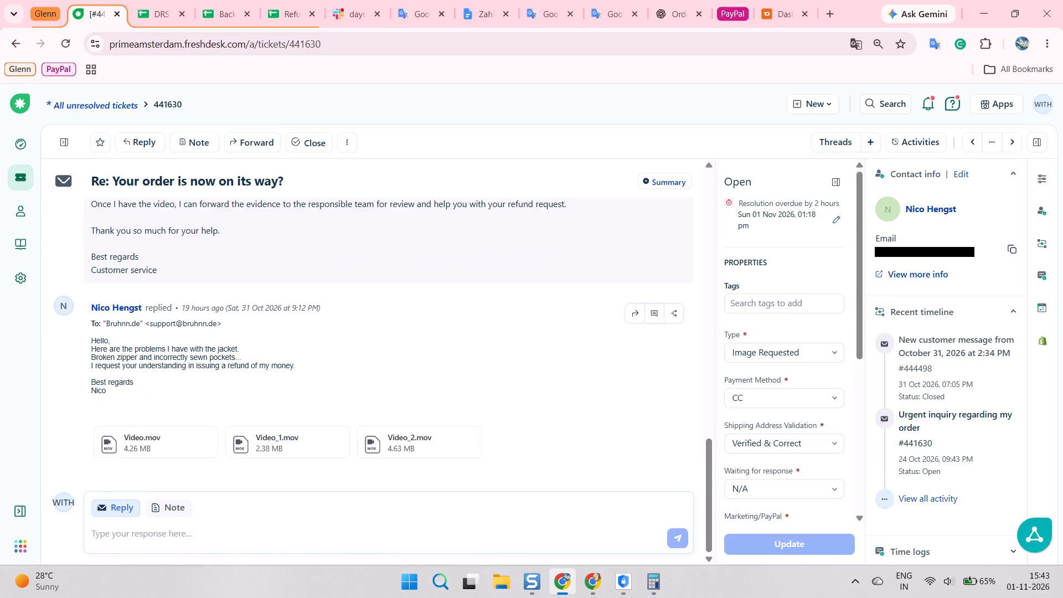
# Download the Video.mov attachment from ticket #441630 and play it to check the reported defect.
pyautogui.click(112, 449)
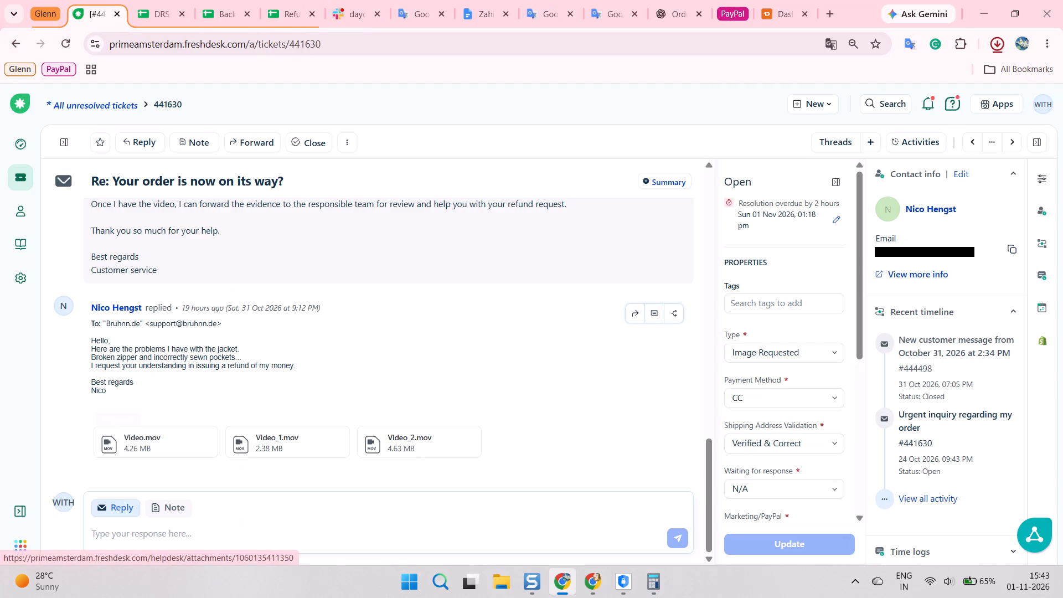
pyautogui.click(865, 89)
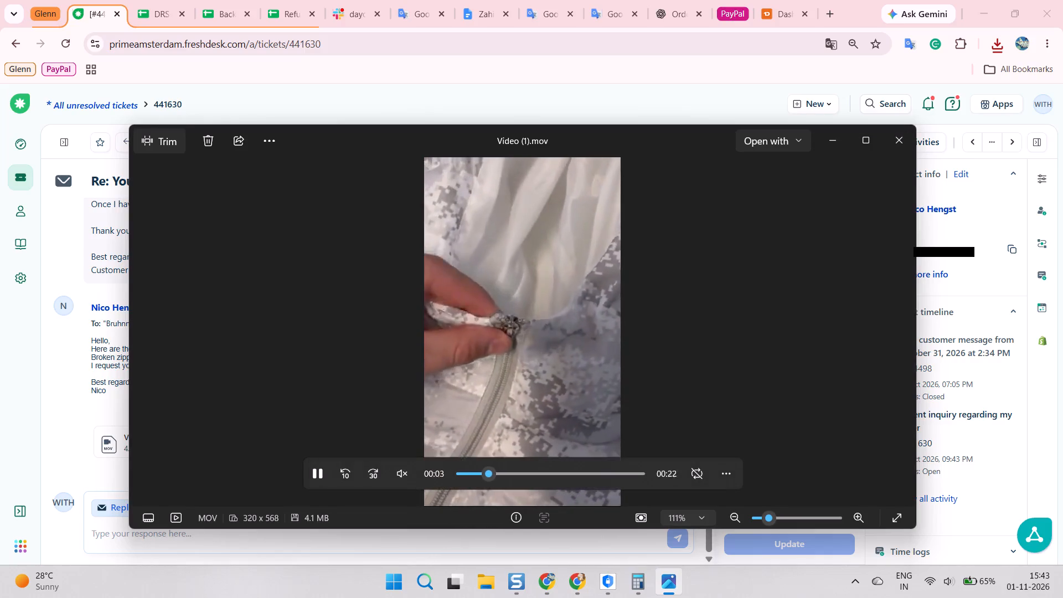
# Raise the screen brightness to about 41 while the defect video plays.
pyautogui.click(964, 585)
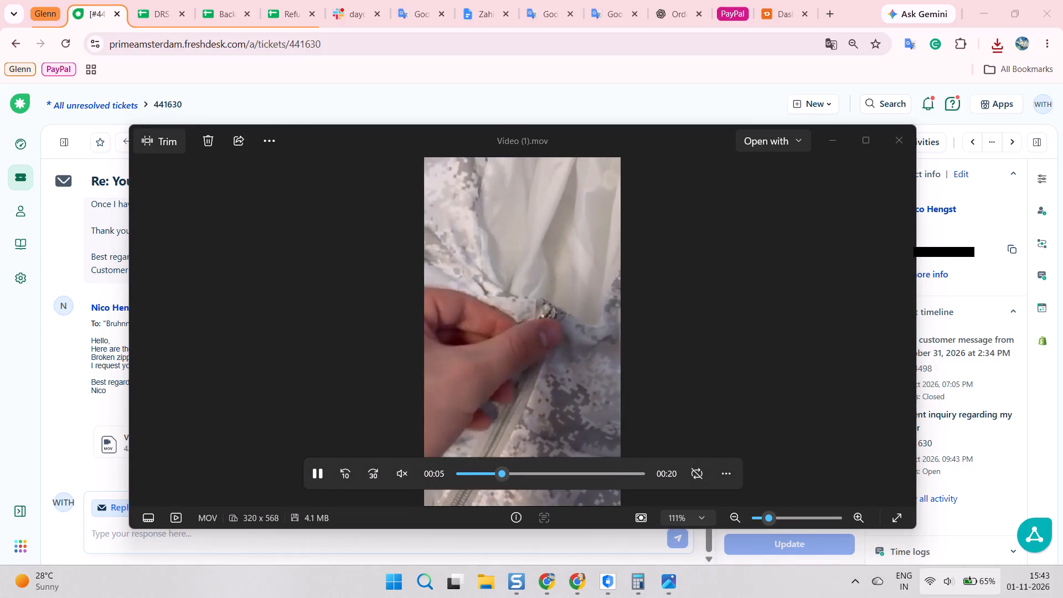
pyautogui.moveTo(870, 466); pyautogui.dragTo(917, 465)
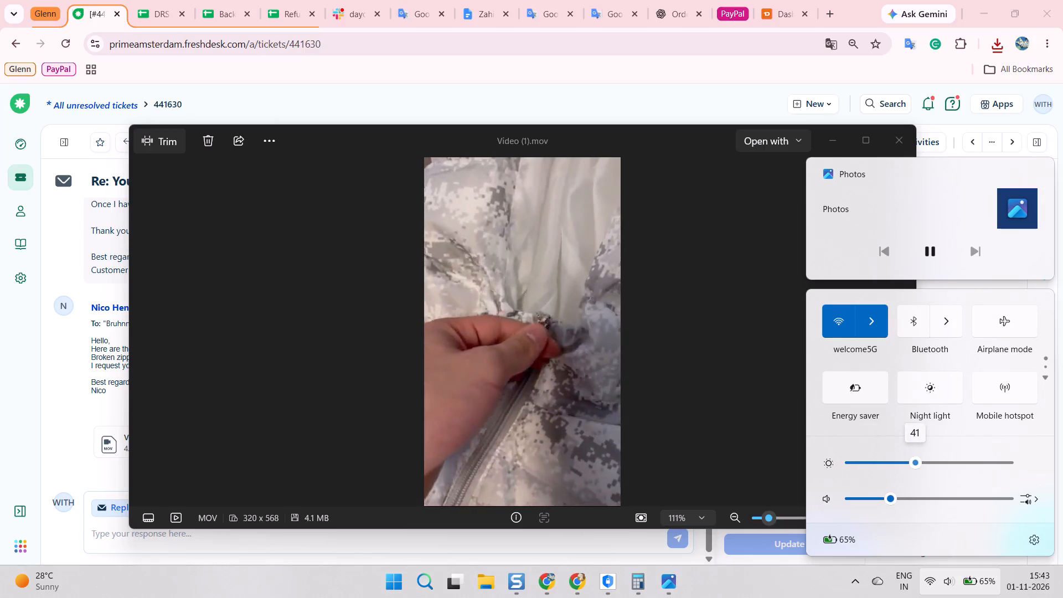
pyautogui.moveTo(917, 465); pyautogui.dragTo(916, 465)
pyautogui.click(948, 576)
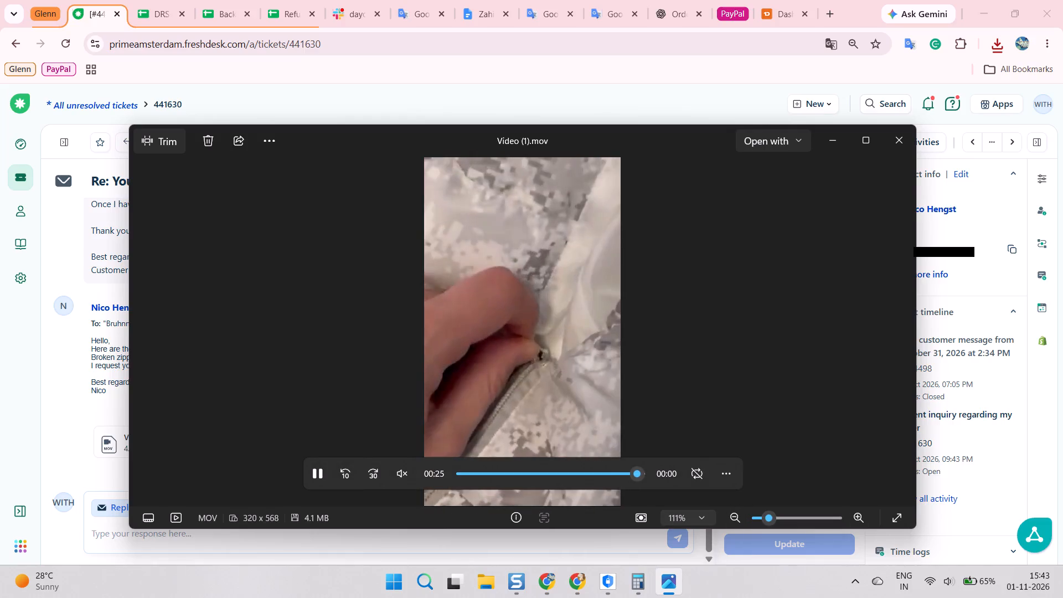
pyautogui.click(891, 142)
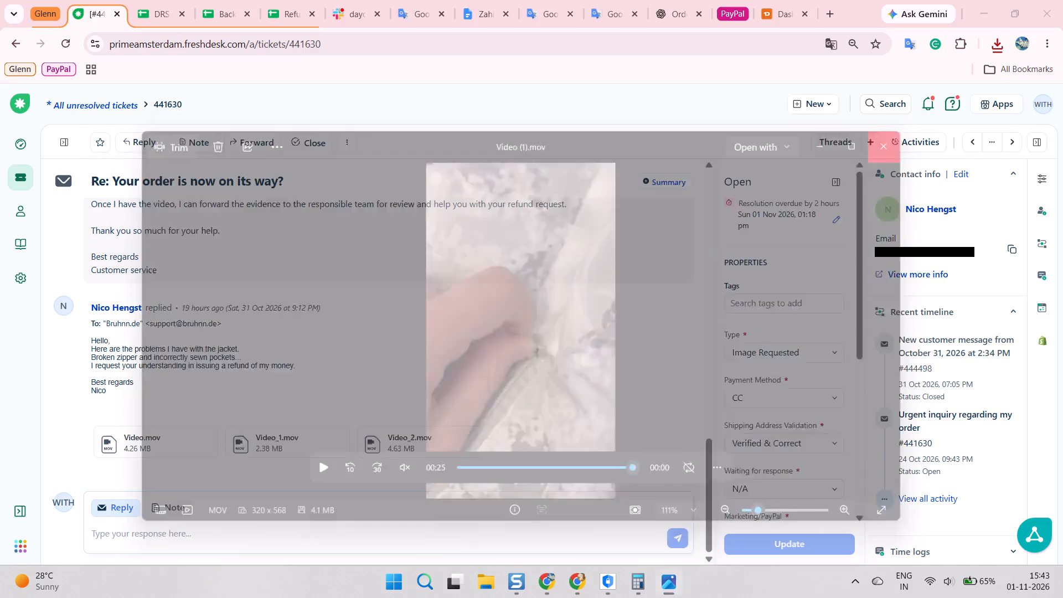
# Download the Video_1.mov attachment from ticket #441630 and play it to check the reported jacket defect.
pyautogui.click(244, 443)
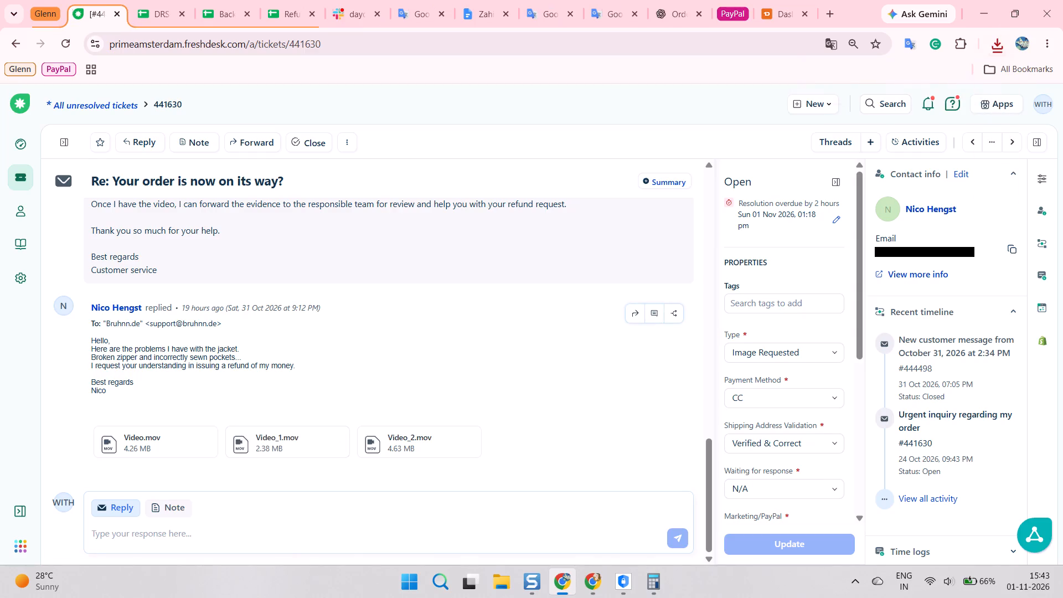
pyautogui.click(864, 70)
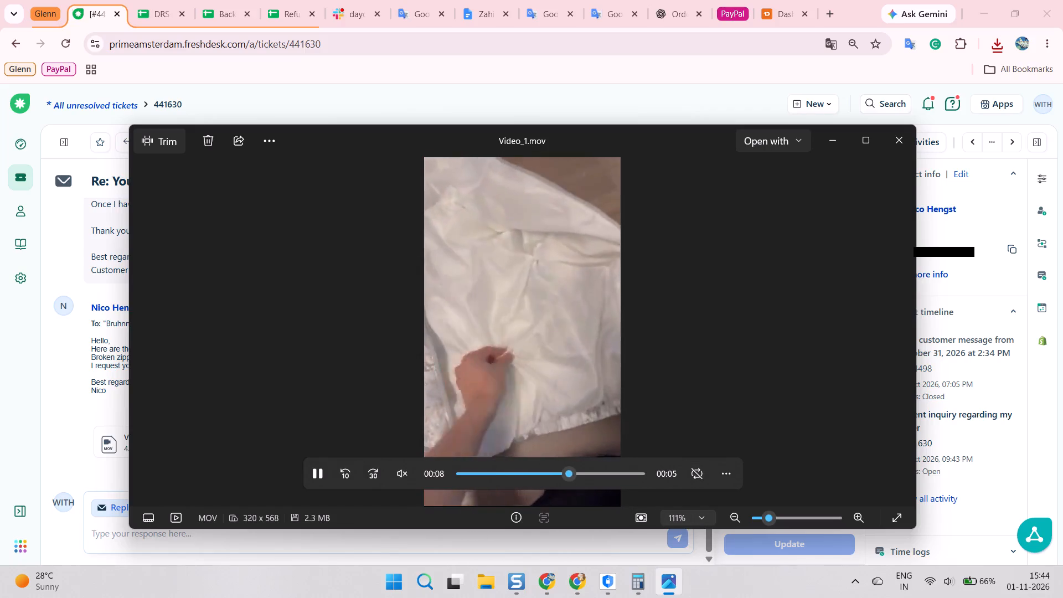
# Raise the system volume slightly while Video_1.mov plays, and close the video once it has finished.
pyautogui.click(952, 581)
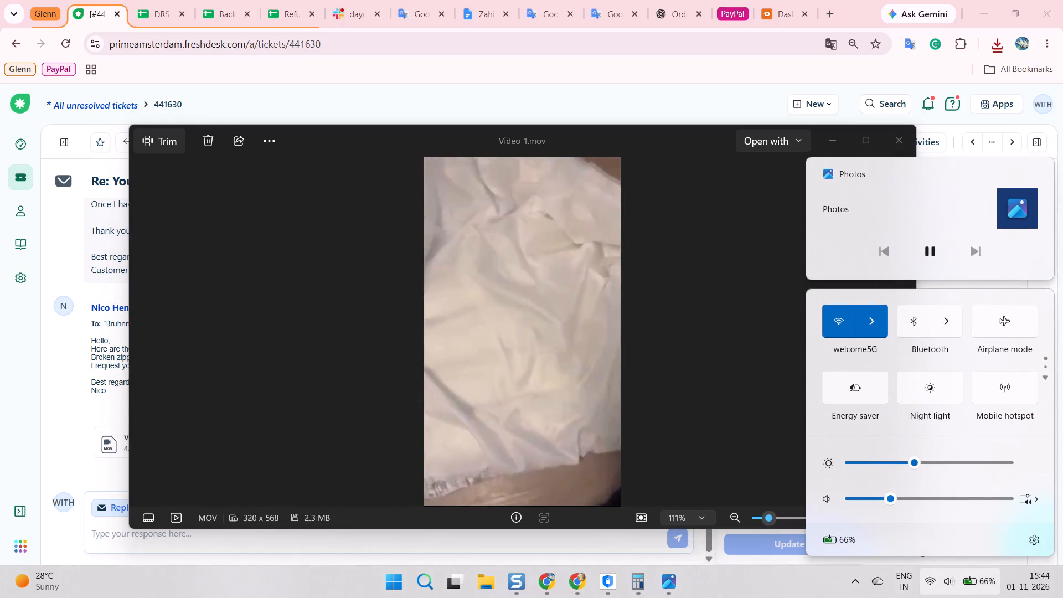
pyautogui.moveTo(885, 496); pyautogui.dragTo(1025, 498)
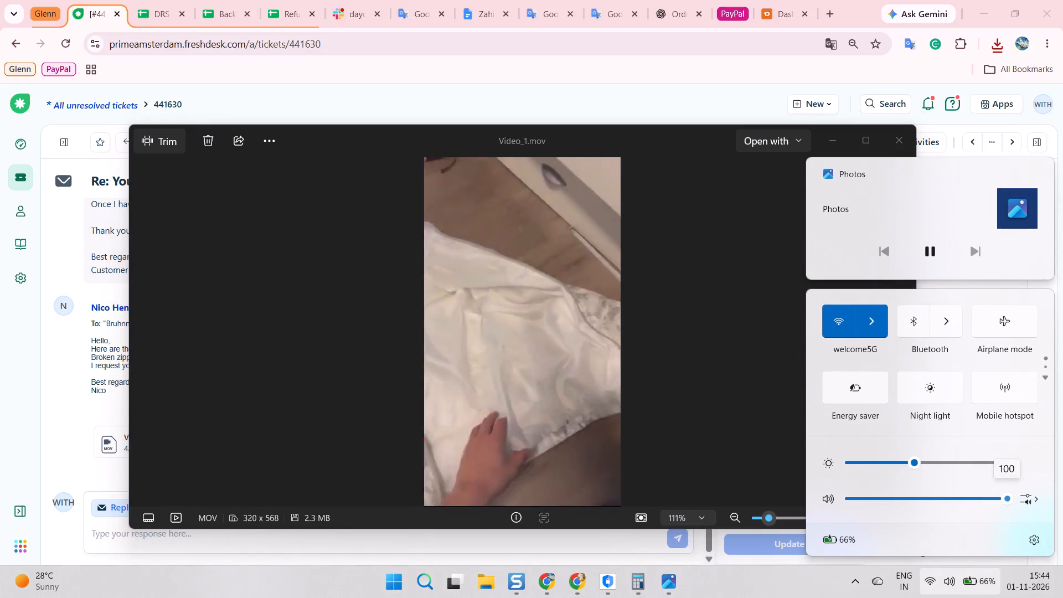
pyautogui.moveTo(1025, 498); pyautogui.dragTo(904, 499)
pyautogui.click(958, 594)
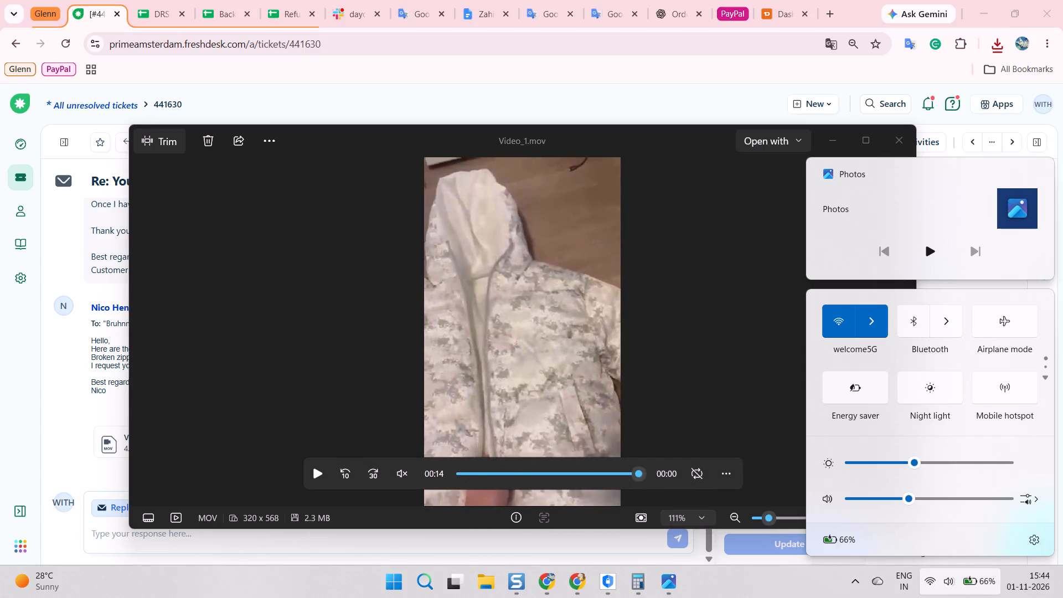
pyautogui.click(948, 591)
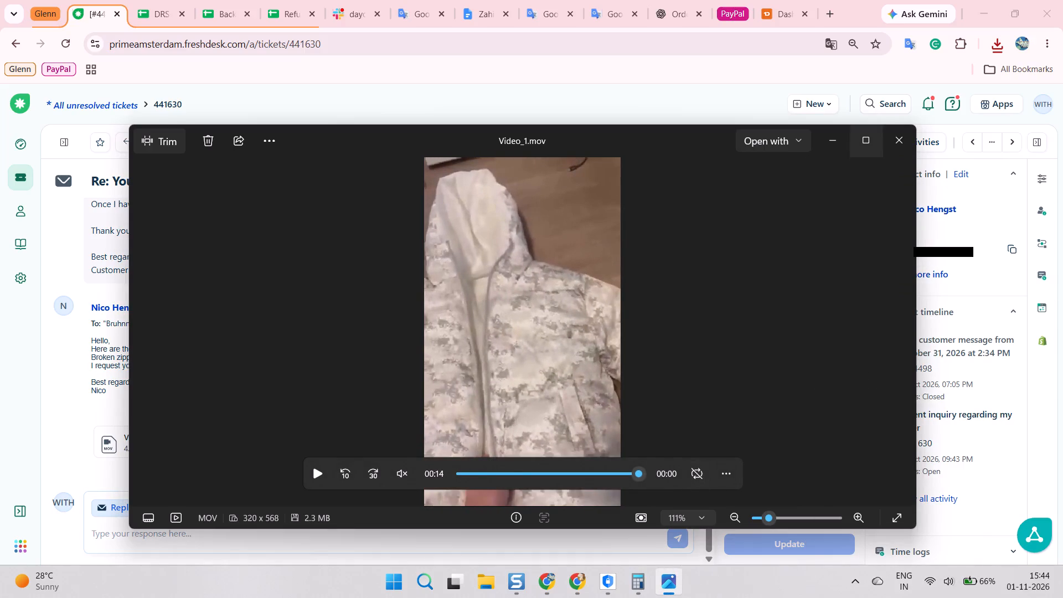
pyautogui.click(896, 145)
pyautogui.click(376, 438)
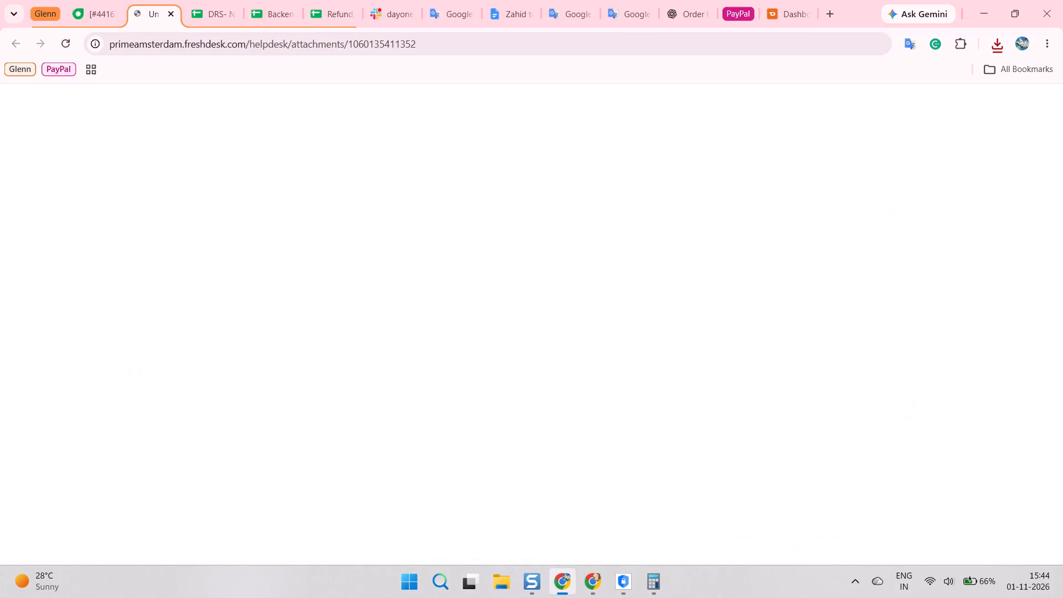
pyautogui.click(853, 76)
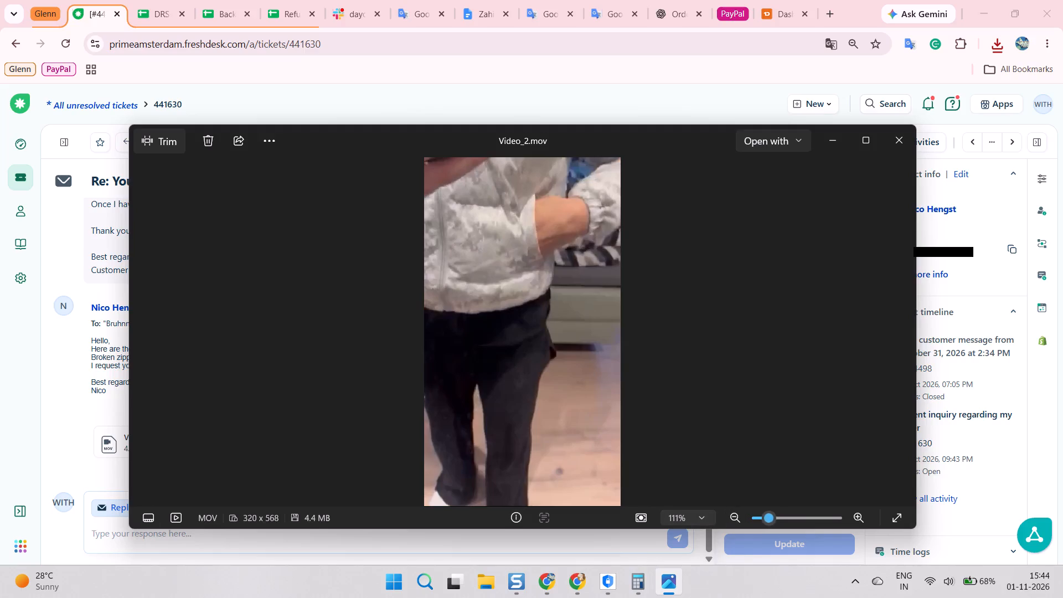
pyautogui.moveTo(770, 521); pyautogui.dragTo(755, 523)
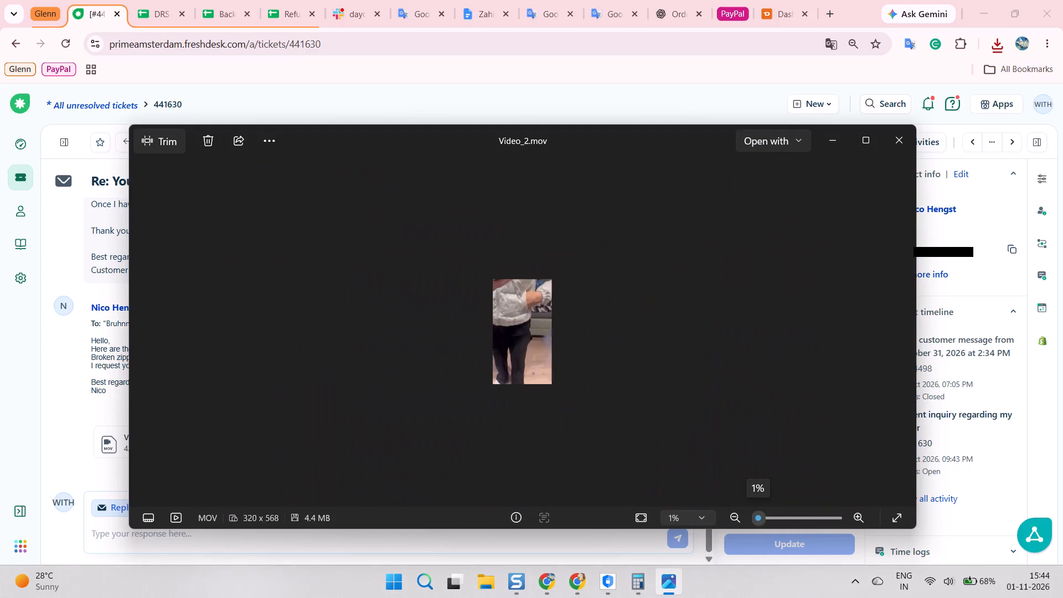
pyautogui.moveTo(755, 523); pyautogui.dragTo(761, 524)
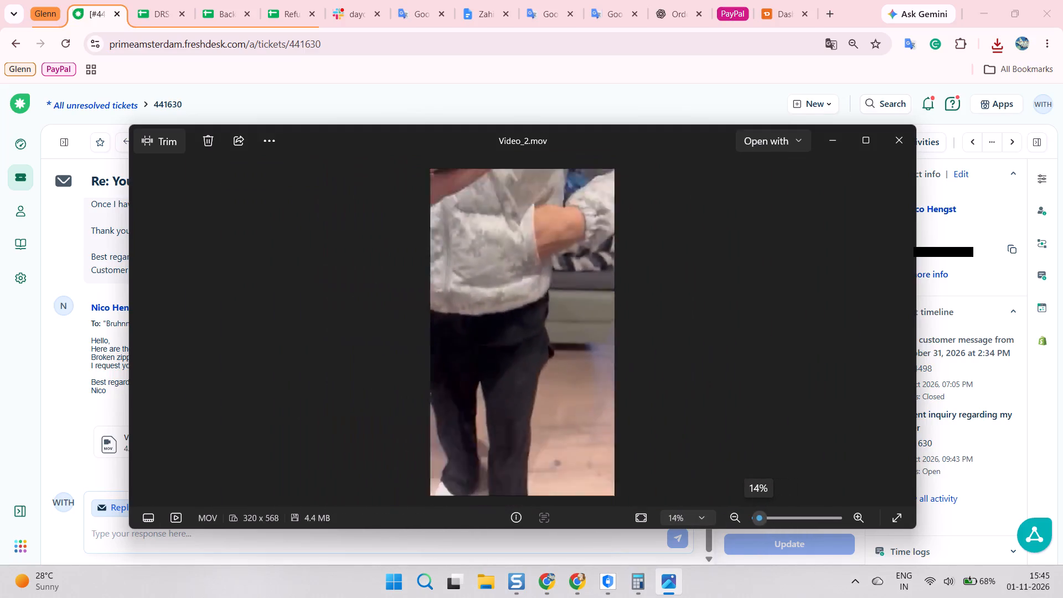
pyautogui.moveTo(761, 524); pyautogui.dragTo(772, 523)
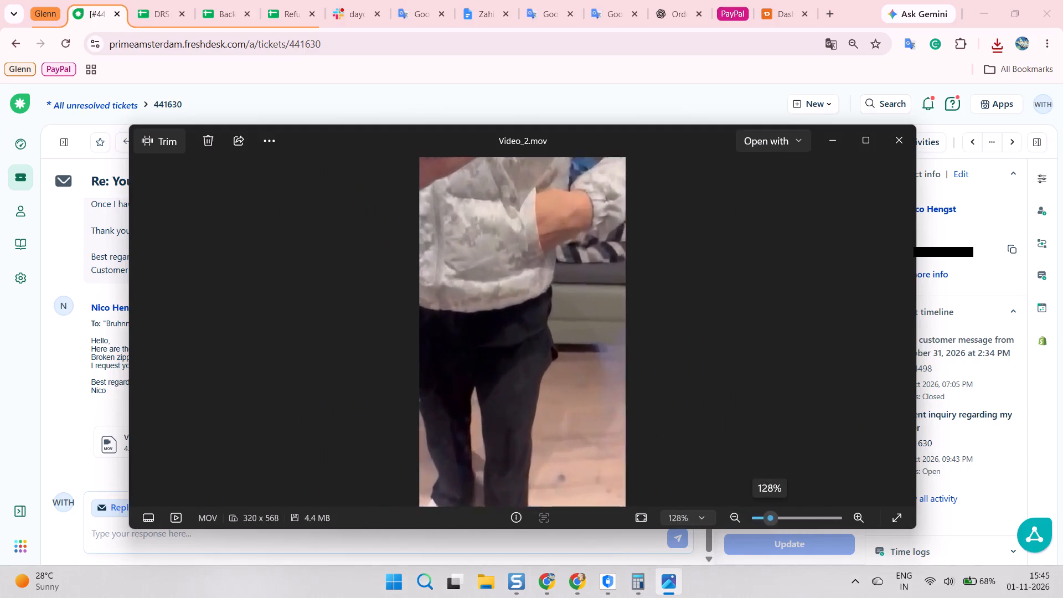
pyautogui.moveTo(772, 523); pyautogui.dragTo(770, 525)
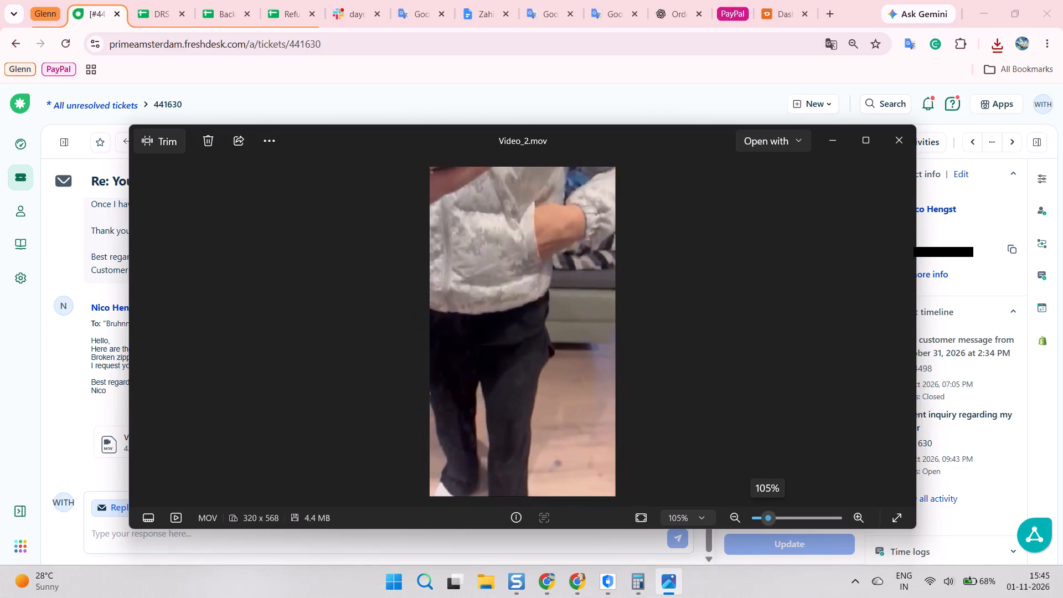
pyautogui.moveTo(770, 525); pyautogui.dragTo(768, 527)
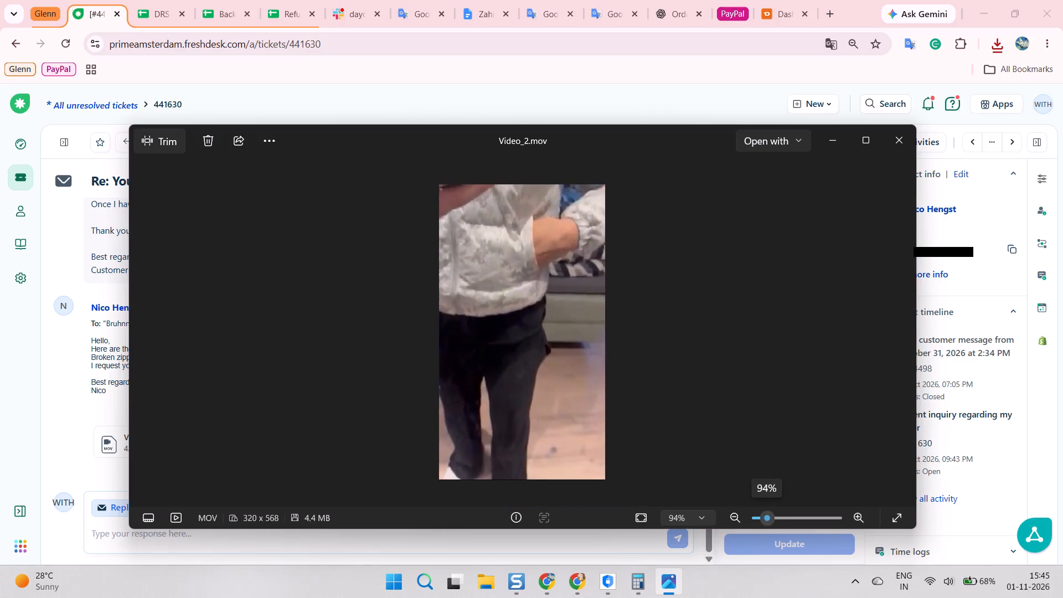
pyautogui.moveTo(768, 527); pyautogui.dragTo(769, 527)
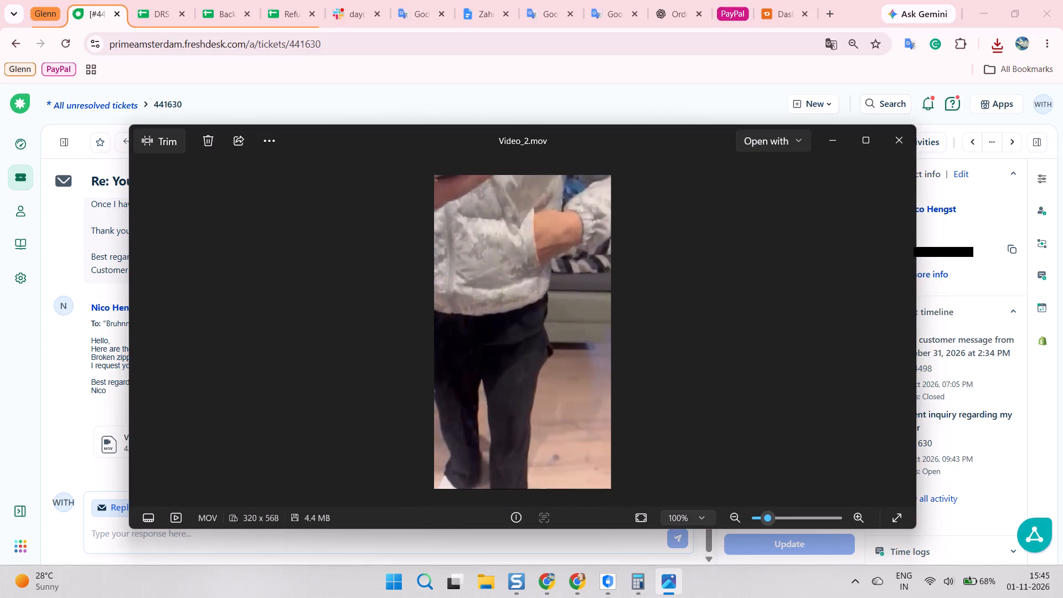
pyautogui.click(585, 349)
pyautogui.click(532, 333)
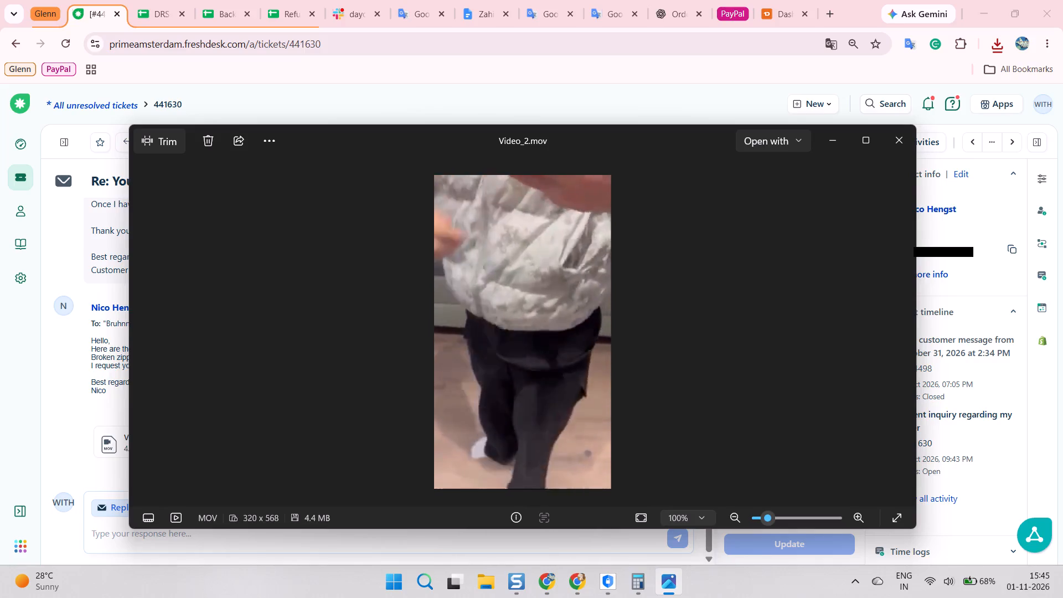
pyautogui.click(878, 136)
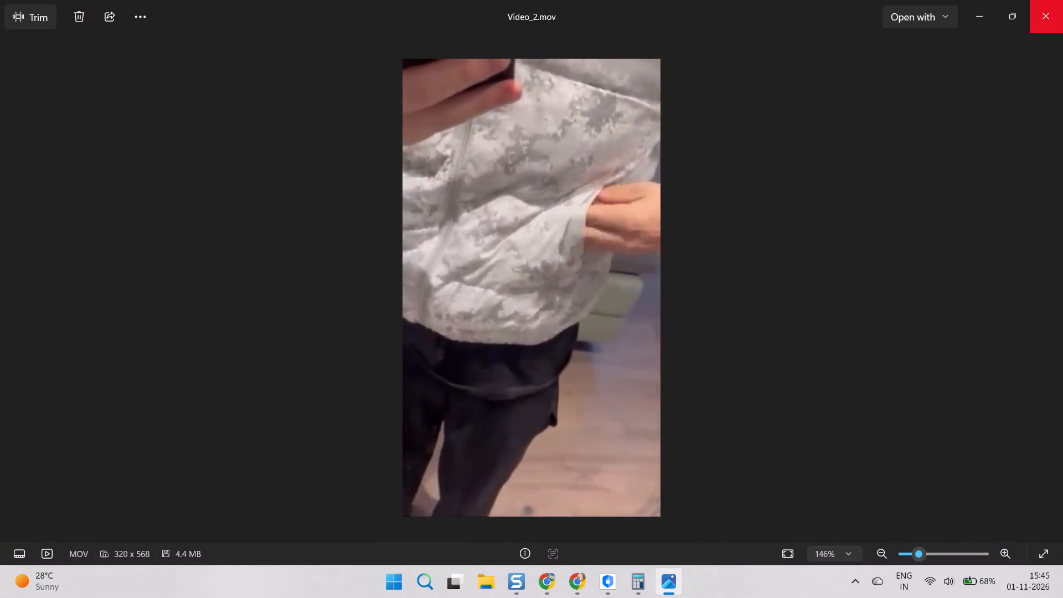
pyautogui.click(1043, 27)
pyautogui.scroll(-1, 276, 373)
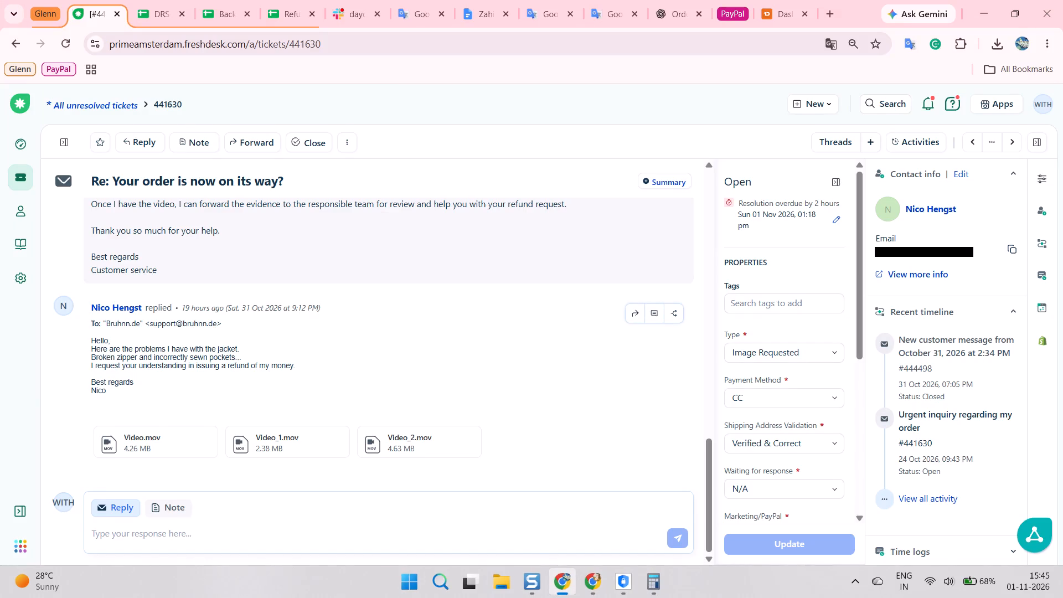
pyautogui.scroll(6, 272, 326)
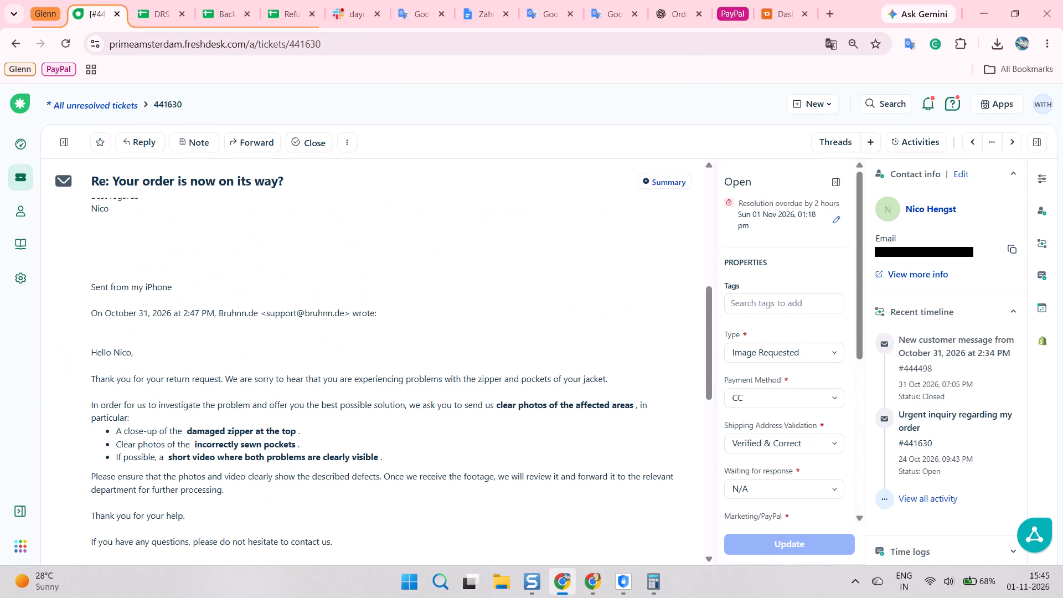
pyautogui.scroll(4, 323, 326)
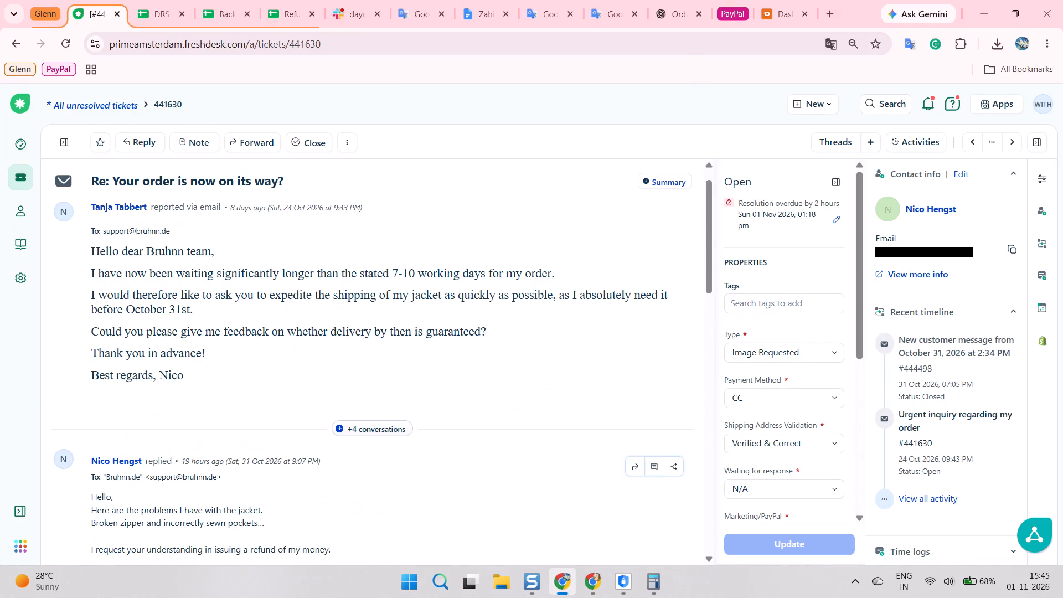
pyautogui.click(353, 437)
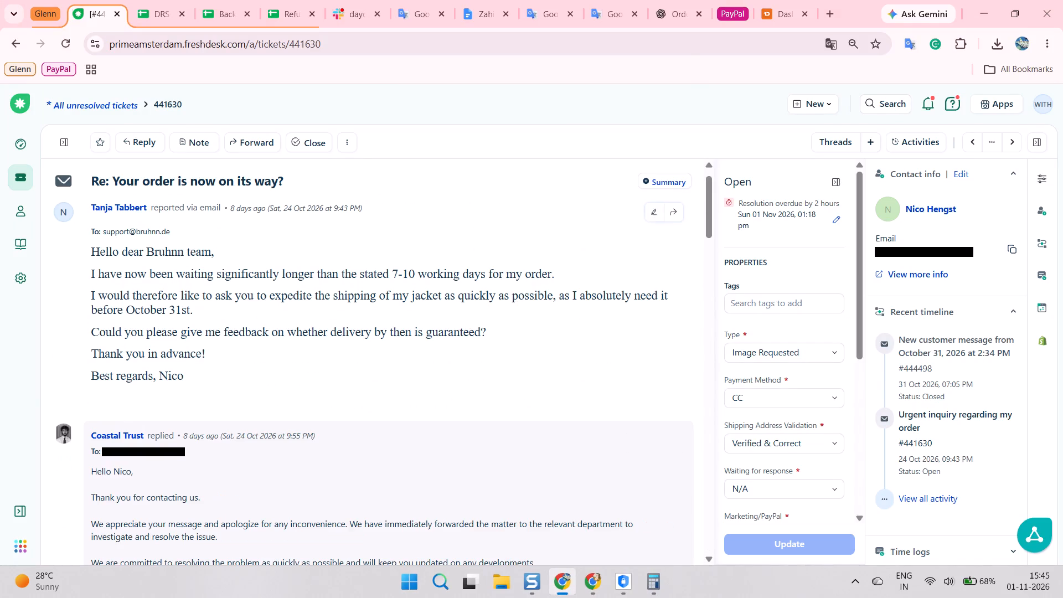
pyautogui.scroll(-6, 341, 394)
pyautogui.scroll(-6, 290, 352)
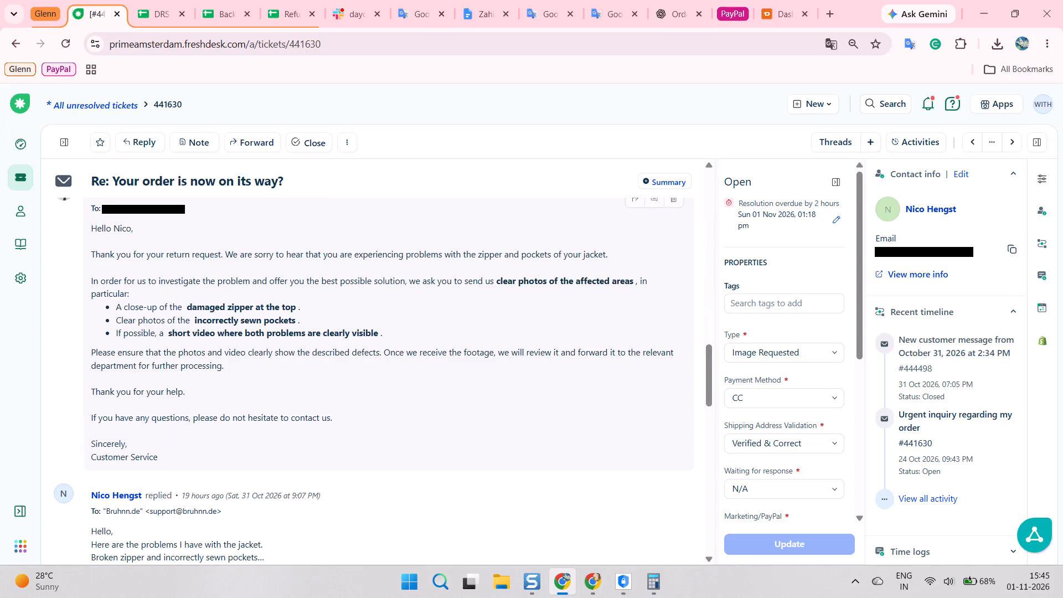
# Replay the downloaded Video (1).mov with the sound unmuted and the volume raised to examine the jacket's zipper.
pyautogui.click(989, 52)
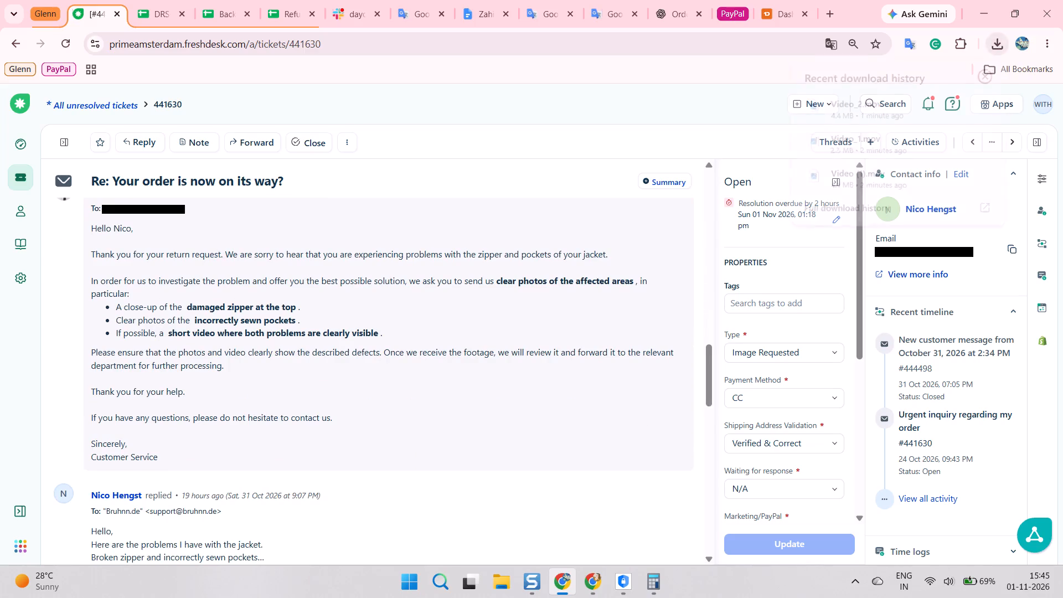
pyautogui.click(867, 178)
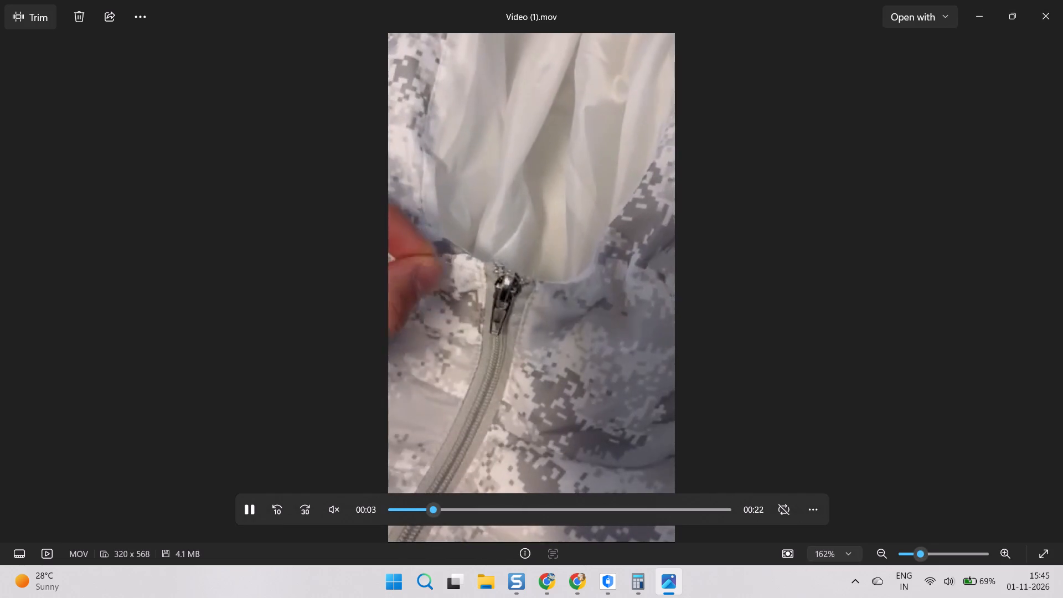
pyautogui.click(334, 511)
pyautogui.moveTo(362, 473); pyautogui.dragTo(375, 473)
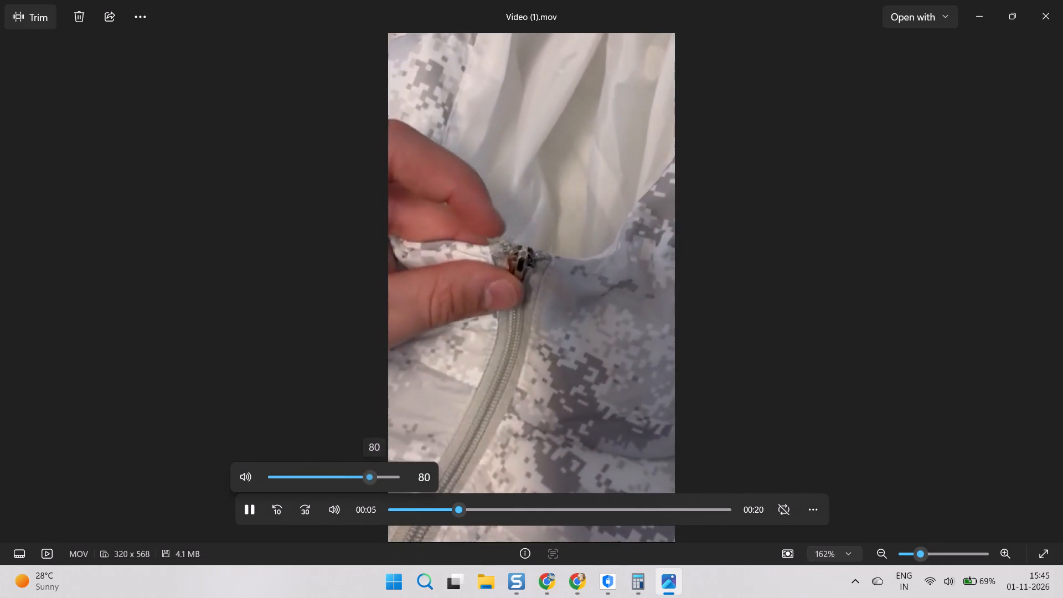
pyautogui.moveTo(375, 473); pyautogui.dragTo(398, 475)
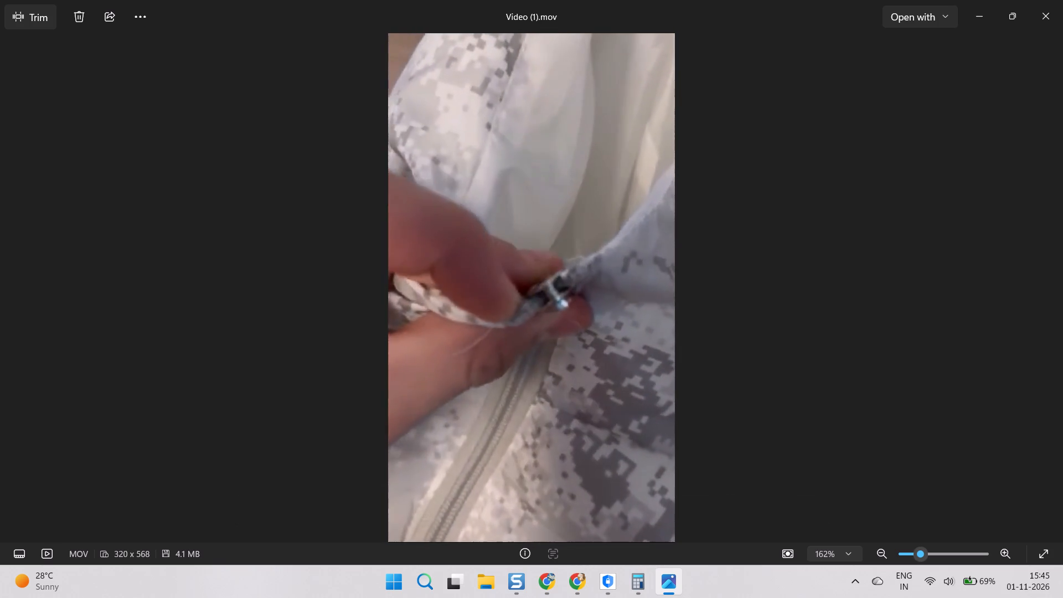
pyautogui.scroll(1, 547, 396)
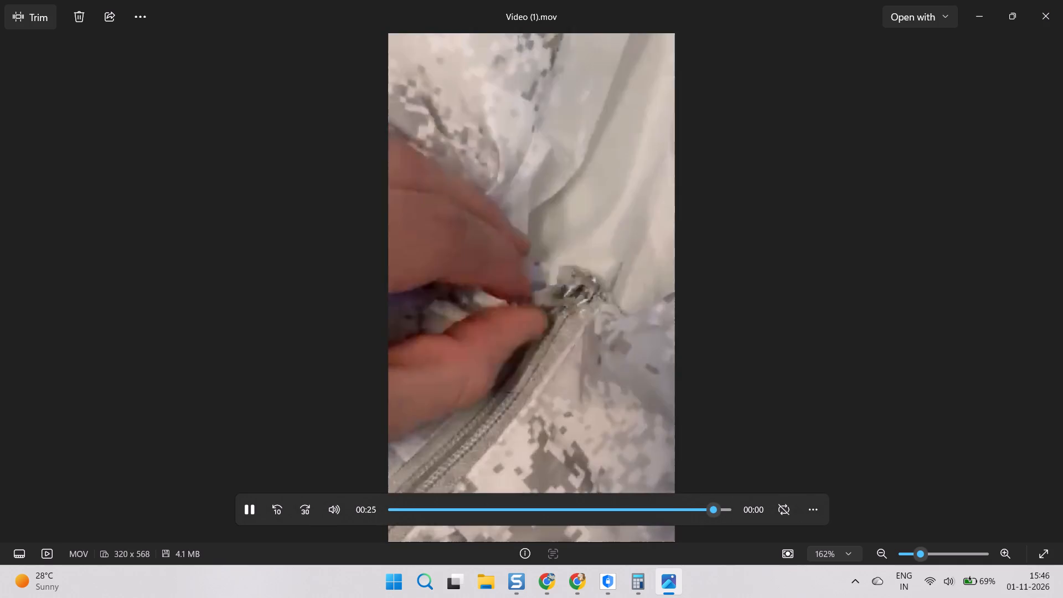
pyautogui.click(1055, 12)
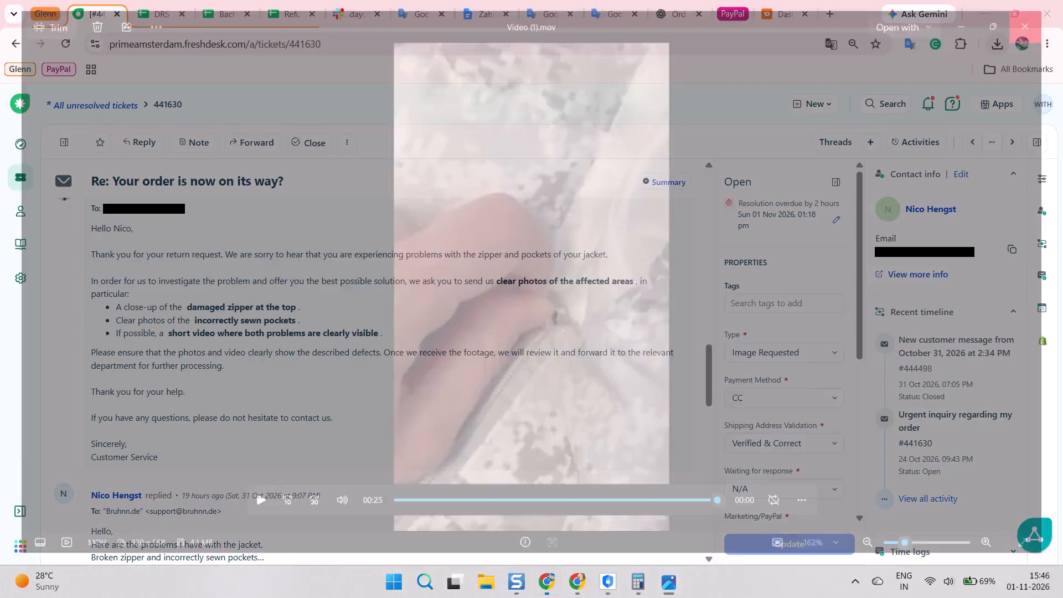
# Play the downloaded Video_1.mov to examine the jacket's reported defects.
pyautogui.scroll(1, 961, 67)
pyautogui.click(998, 44)
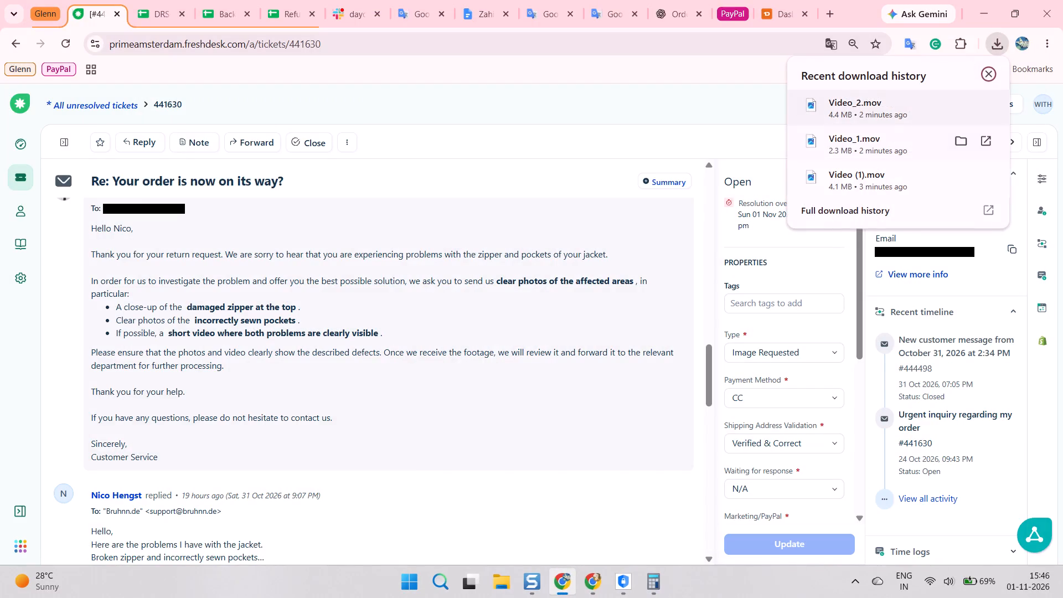
pyautogui.click(871, 146)
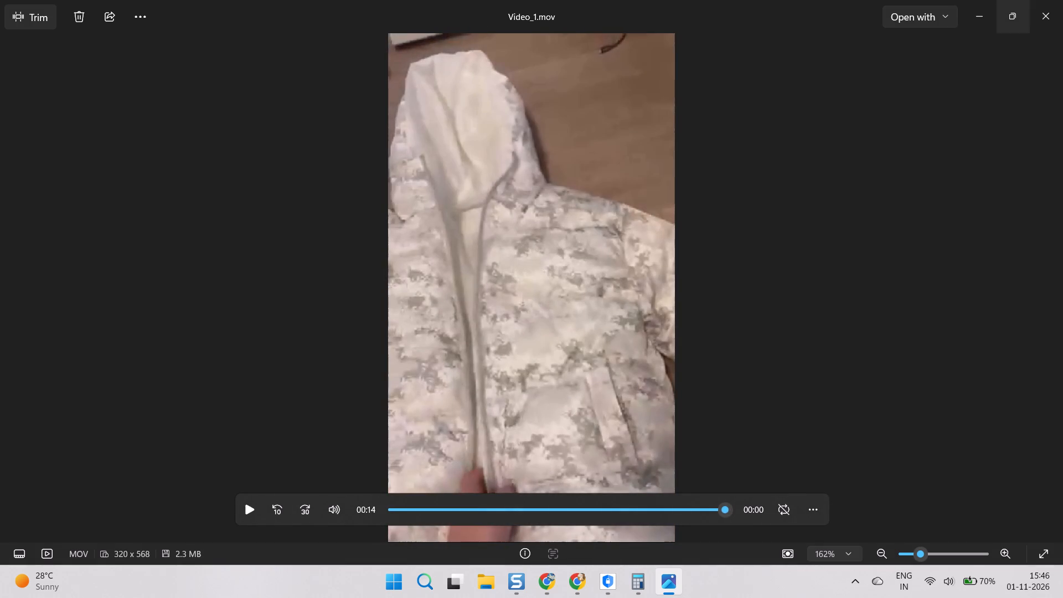
pyautogui.click(1026, 22)
pyautogui.click(893, 139)
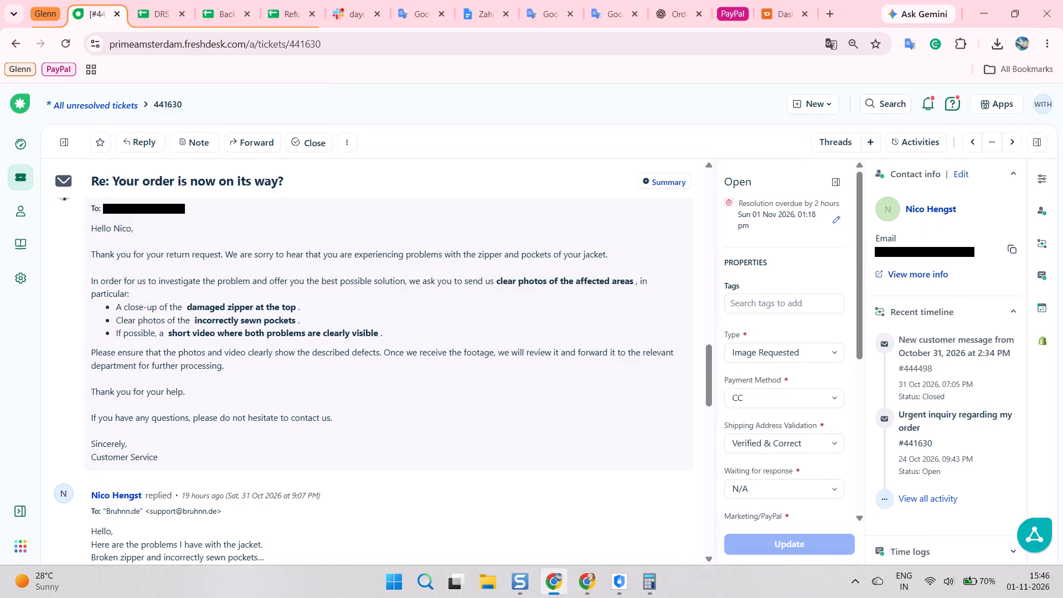
# Replay the downloaded Video_2.mov in an enlarged player to examine the jacket's pockets while worn.
pyautogui.click(998, 45)
pyautogui.click(906, 111)
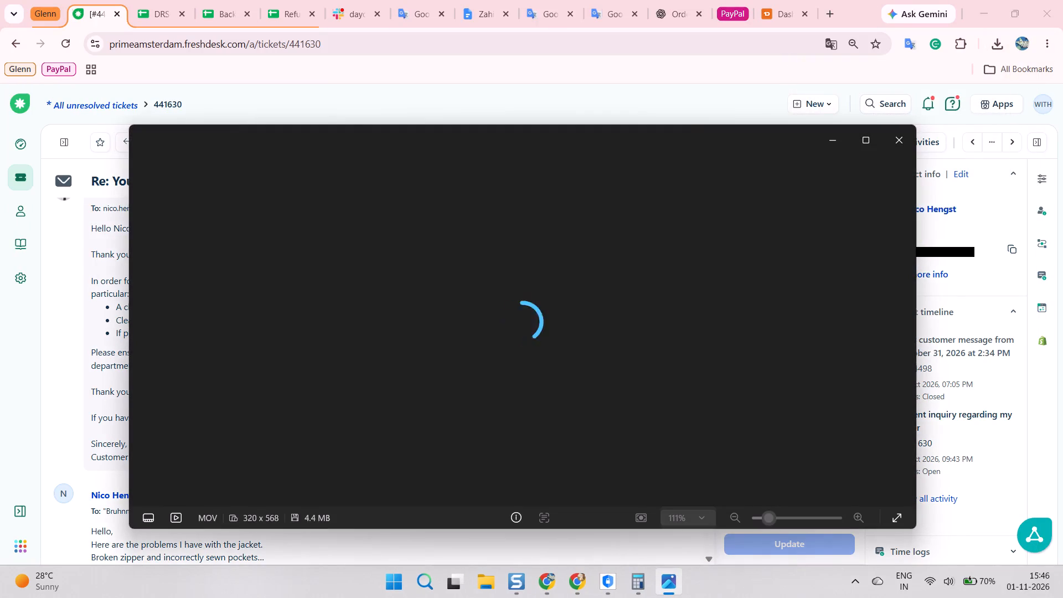
pyautogui.click(864, 141)
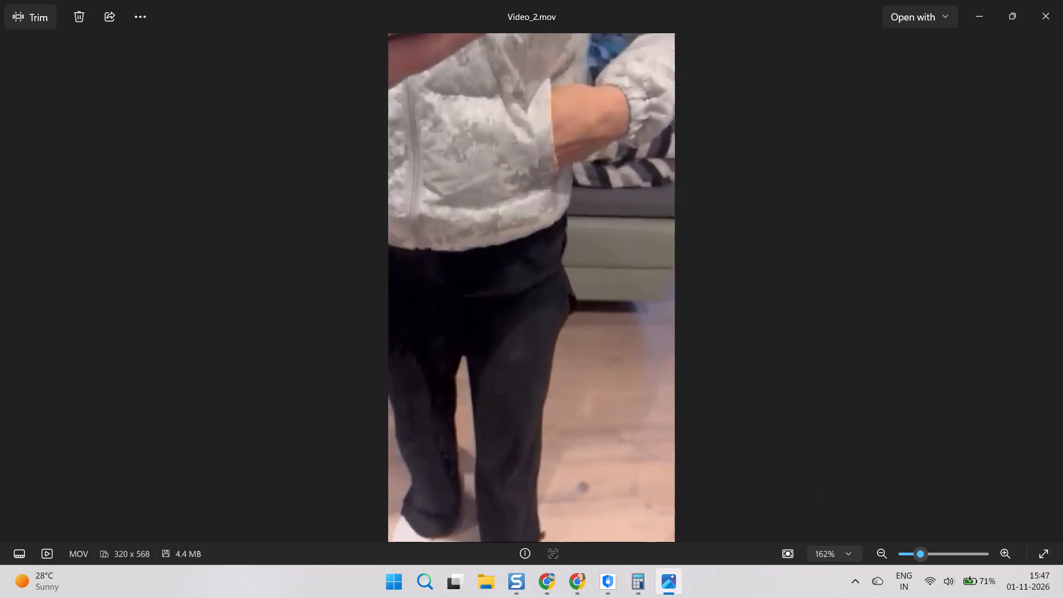
pyautogui.click(1048, 7)
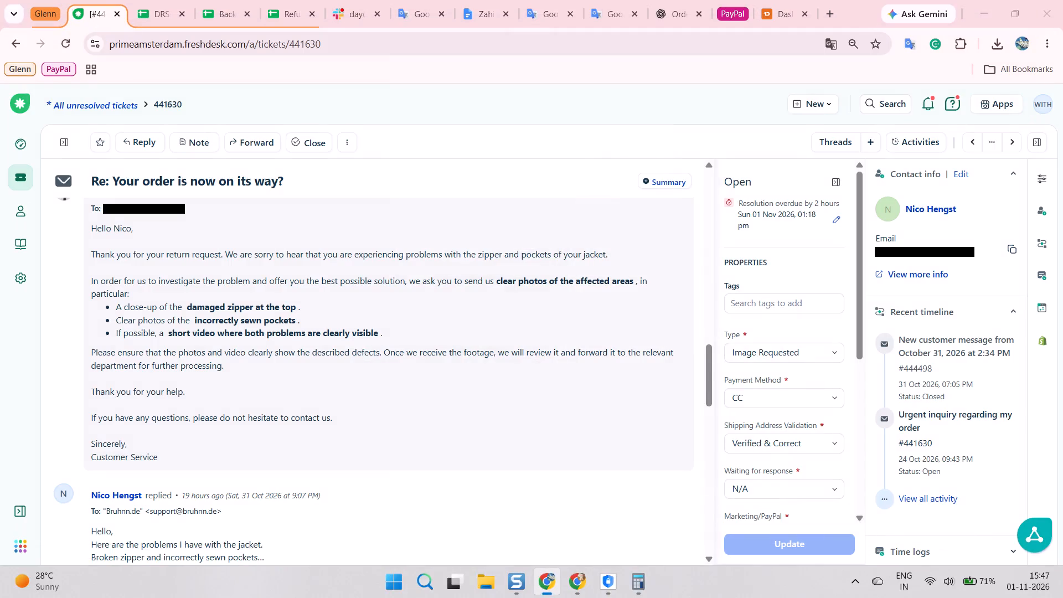
pyautogui.scroll(1, 421, 287)
pyautogui.click(1017, 242)
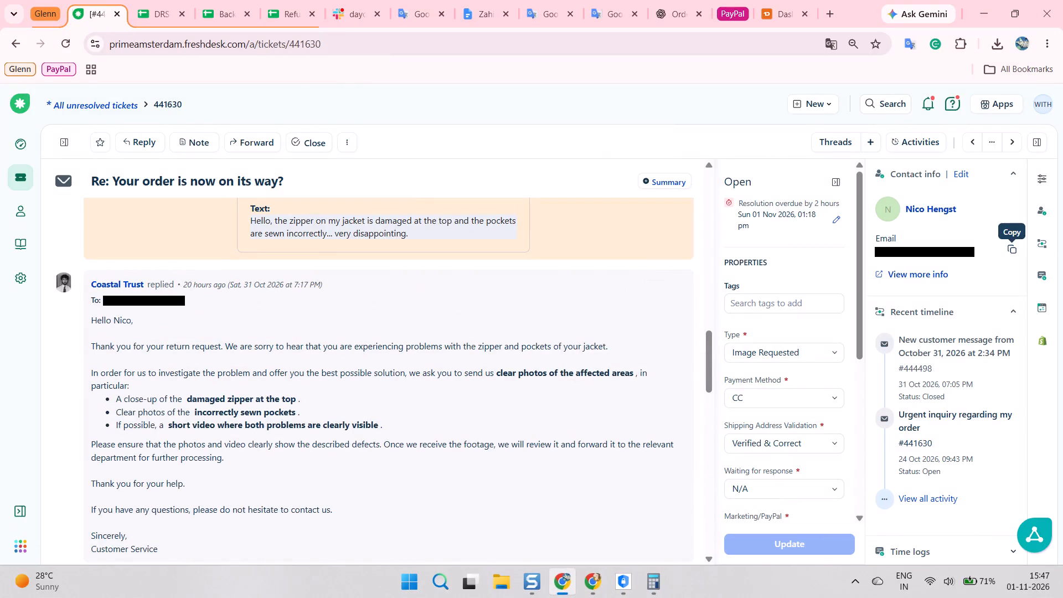
pyautogui.click(1013, 250)
pyautogui.scroll(-1, 412, 324)
pyautogui.scroll(-2, 283, 281)
pyautogui.hotkey('alt', 'Tab')
pyautogui.click(126, 12)
pyautogui.scroll(4, 90, 91)
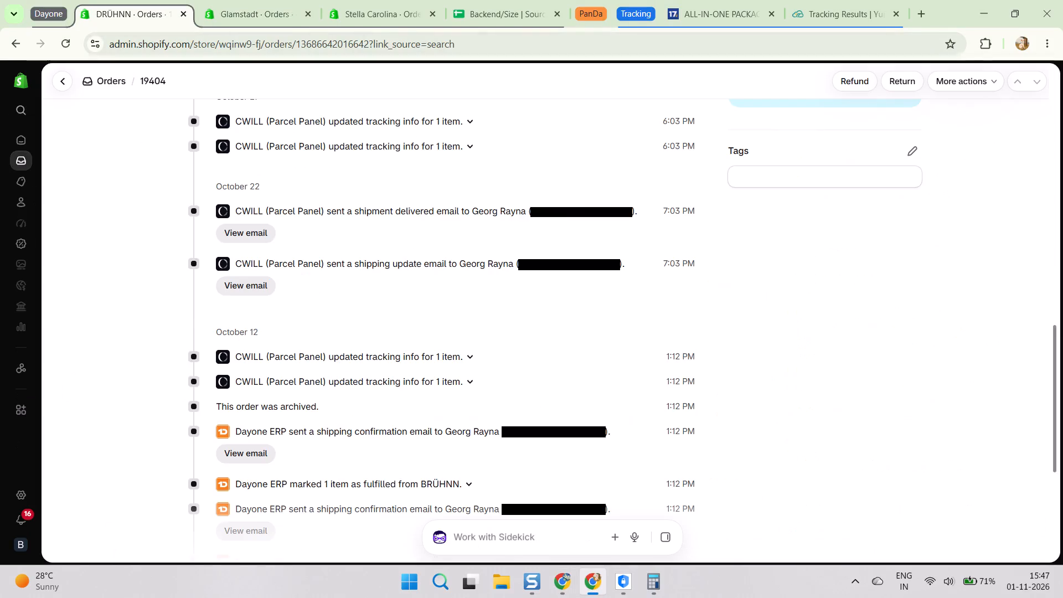
pyautogui.click(29, 112)
pyautogui.hotkey('ctrl', 'v')
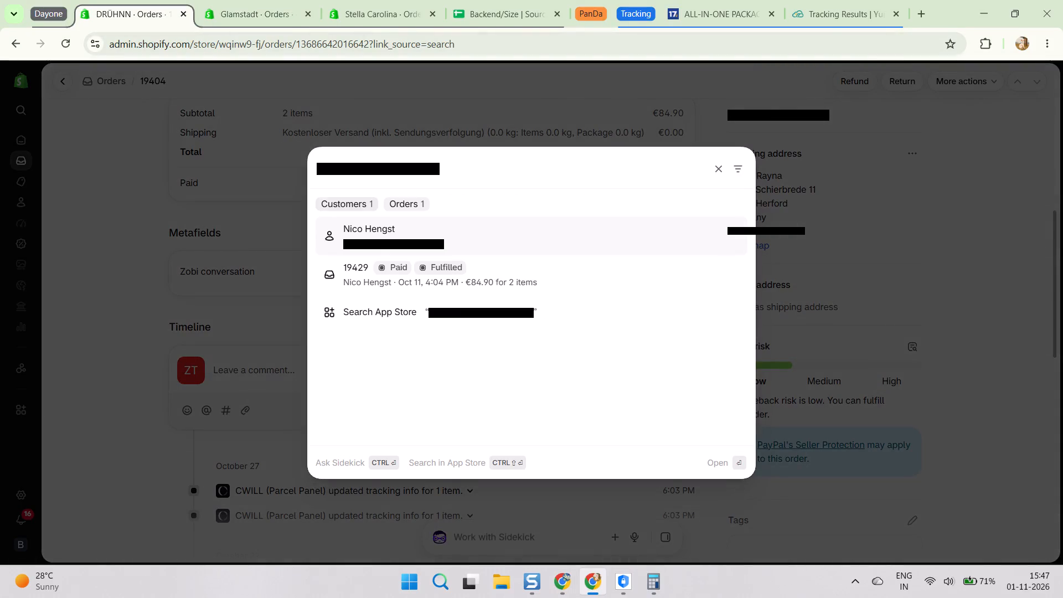
pyautogui.click(357, 269)
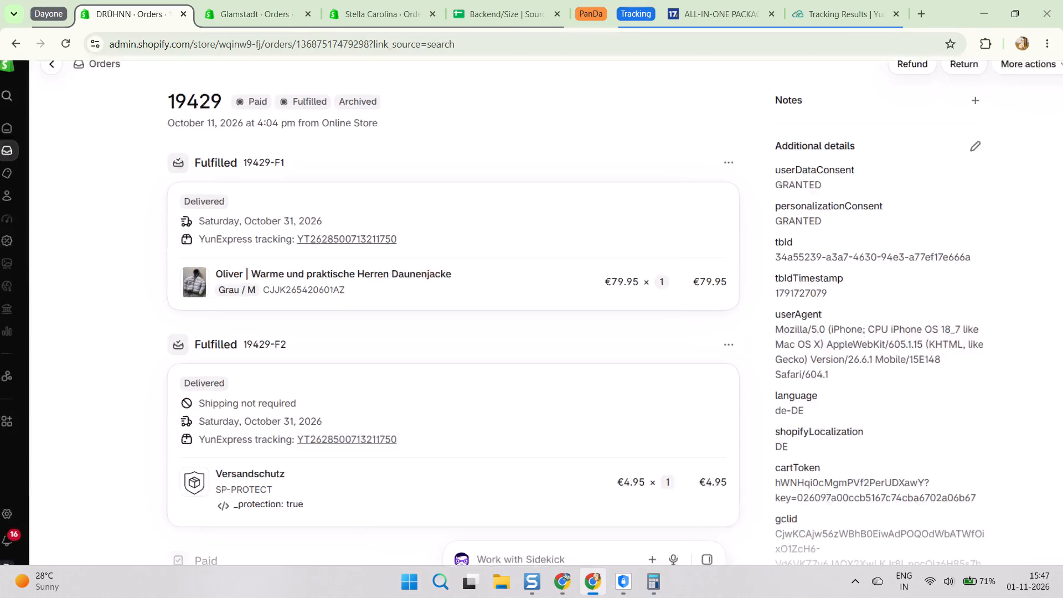
pyautogui.scroll(1, 220, 291)
pyautogui.hscroll(1, 221, 282)
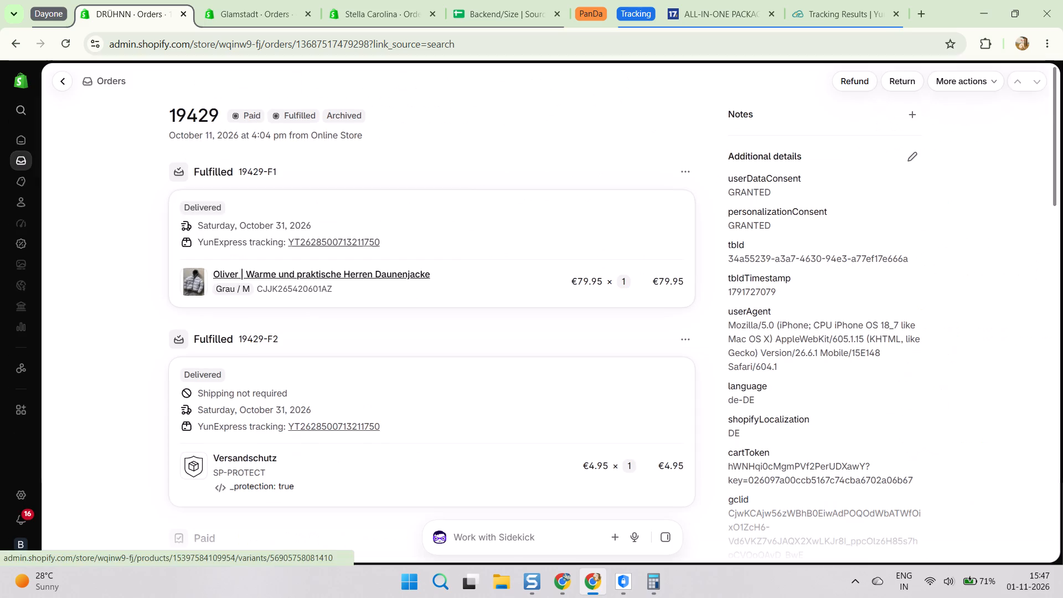
pyautogui.click(469, 201)
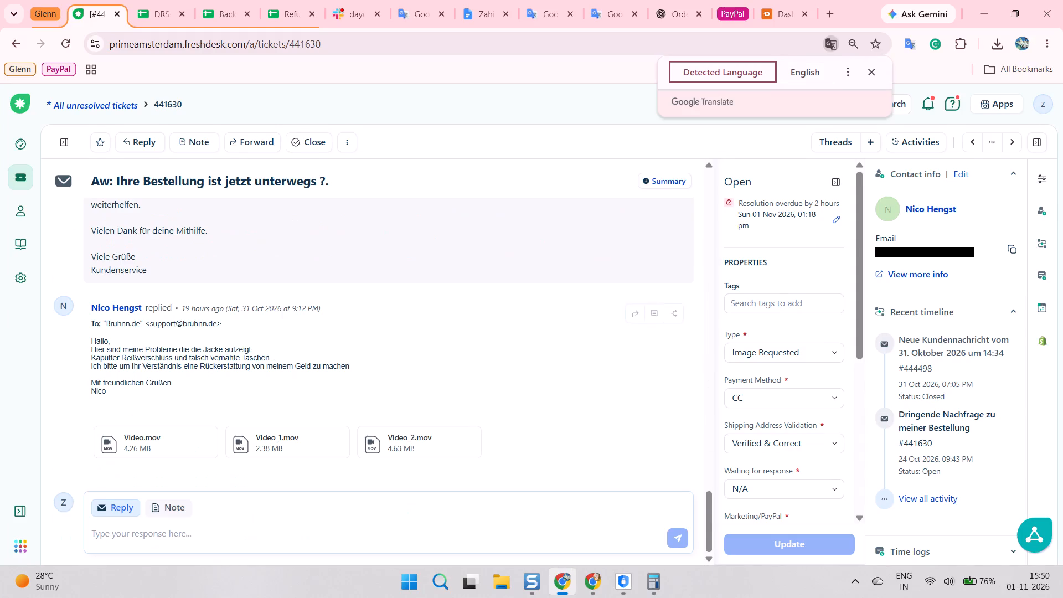
pyautogui.scroll(-5, 454, 144)
pyautogui.scroll(-4, 398, 289)
# Replace the existing text in Google Translate with the copied reply and copy its German translation.
pyautogui.click(545, 4)
pyautogui.click(625, 0)
pyautogui.scroll(7, 471, 200)
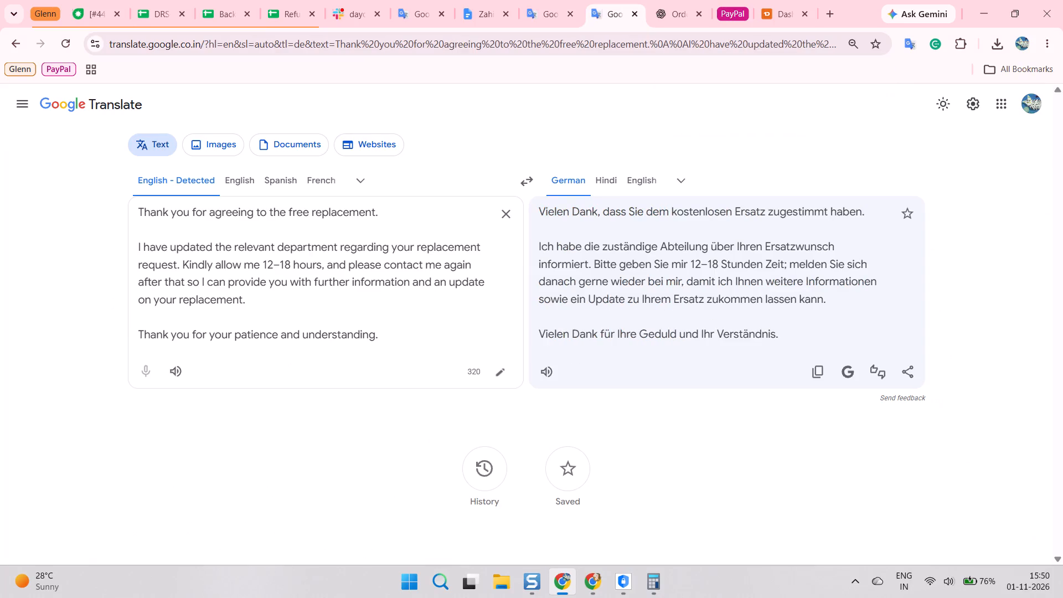
pyautogui.click(503, 218)
pyautogui.hotkey('ctrl', 'v')
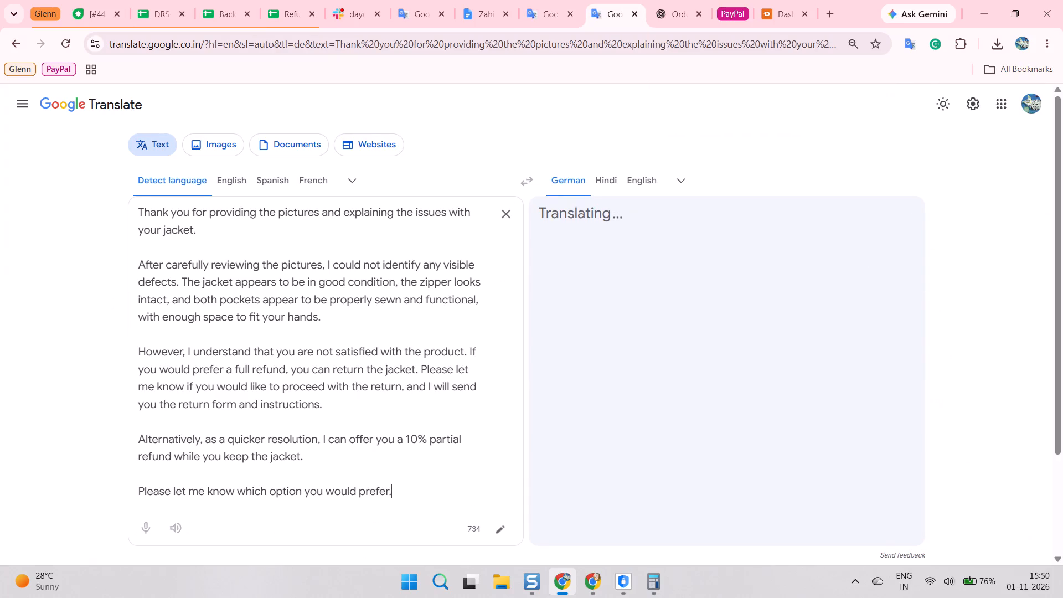
pyautogui.scroll(-10, 599, 238)
pyautogui.click(822, 400)
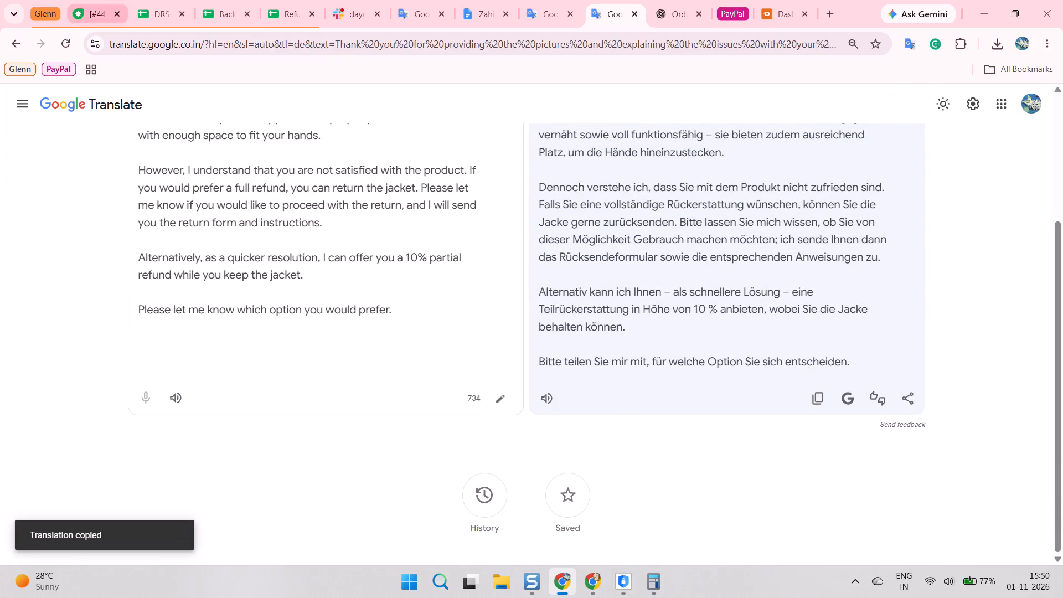
# Start a reply on ticket #441630, clear the default content, and insert the canned response found with "asn".
pyautogui.click(95, 0)
pyautogui.click(387, 316)
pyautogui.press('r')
pyautogui.scroll(-7, 133, 363)
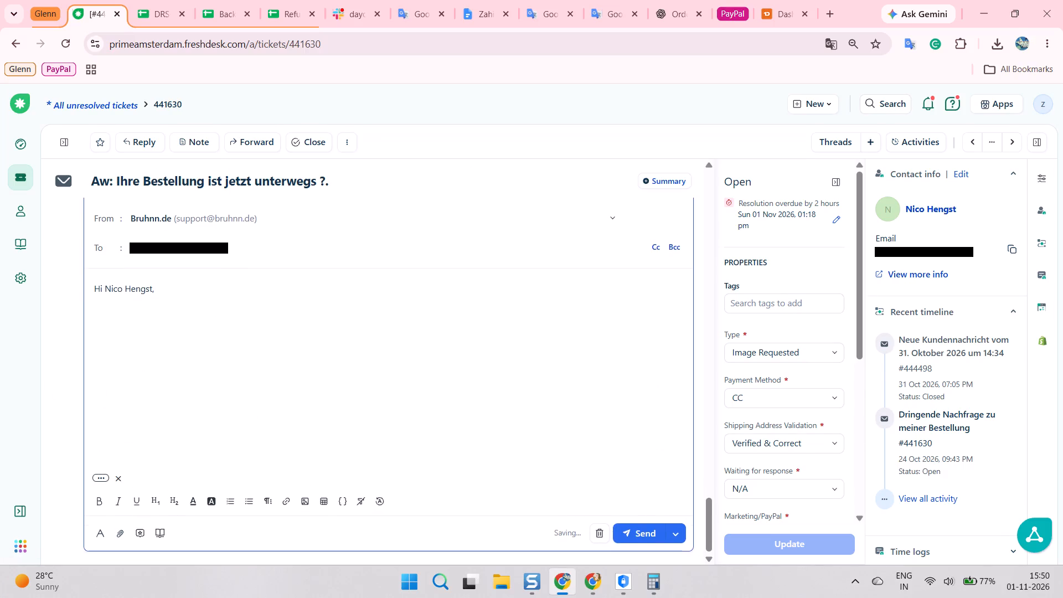
pyautogui.click(115, 474)
pyautogui.moveTo(120, 473); pyautogui.dragTo(127, 471)
pyautogui.hotkey('ctrl', 'a')
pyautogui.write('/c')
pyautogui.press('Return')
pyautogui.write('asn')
pyautogui.click(161, 331)
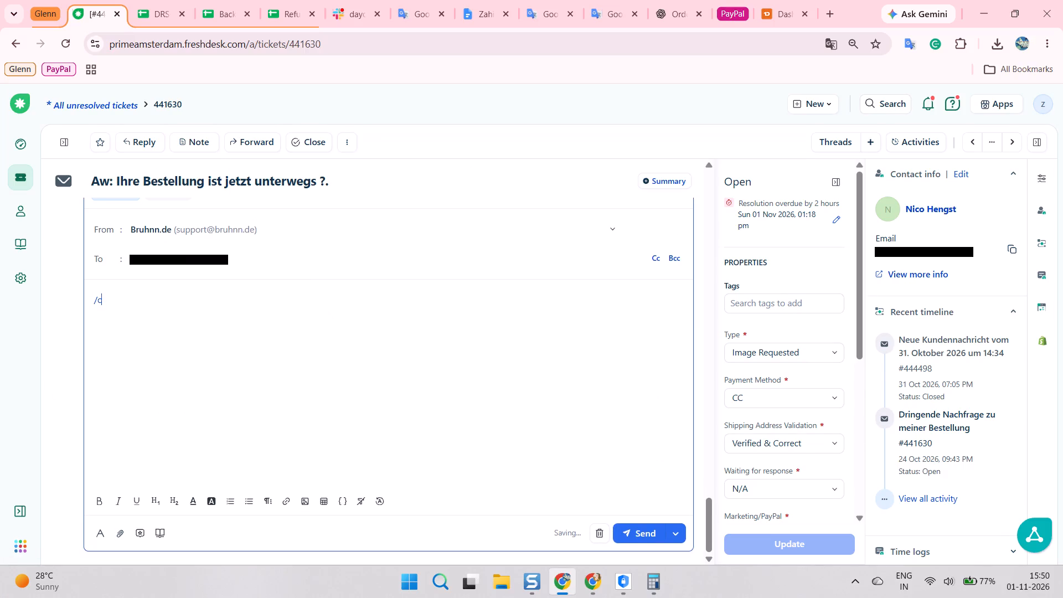
# Paste the German translation between greeting and closing, remove the extra blank line above the closing, and send the reply.
pyautogui.click(121, 328)
pyautogui.hotkey('ctrl', 'v')
pyautogui.scroll(-7, 121, 328)
pyautogui.click(141, 440)
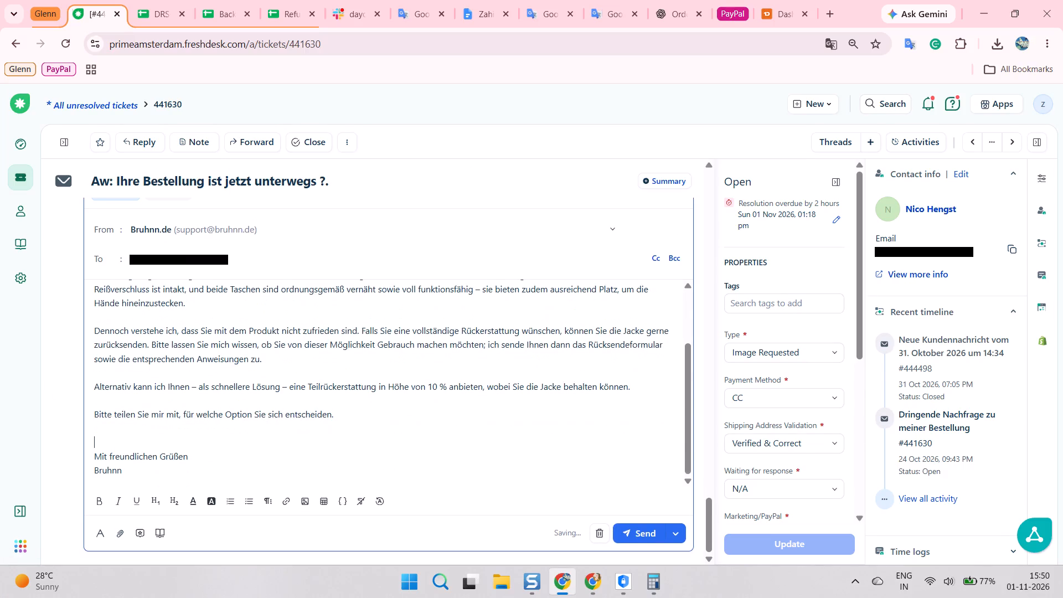
pyautogui.press('BackSpace')
pyautogui.scroll(-9, 273, 427)
pyautogui.click(639, 535)
# Set ticket #441630 to Resolved, assign it to your own agent account, and update its properties.
pyautogui.scroll(-4, 474, 362)
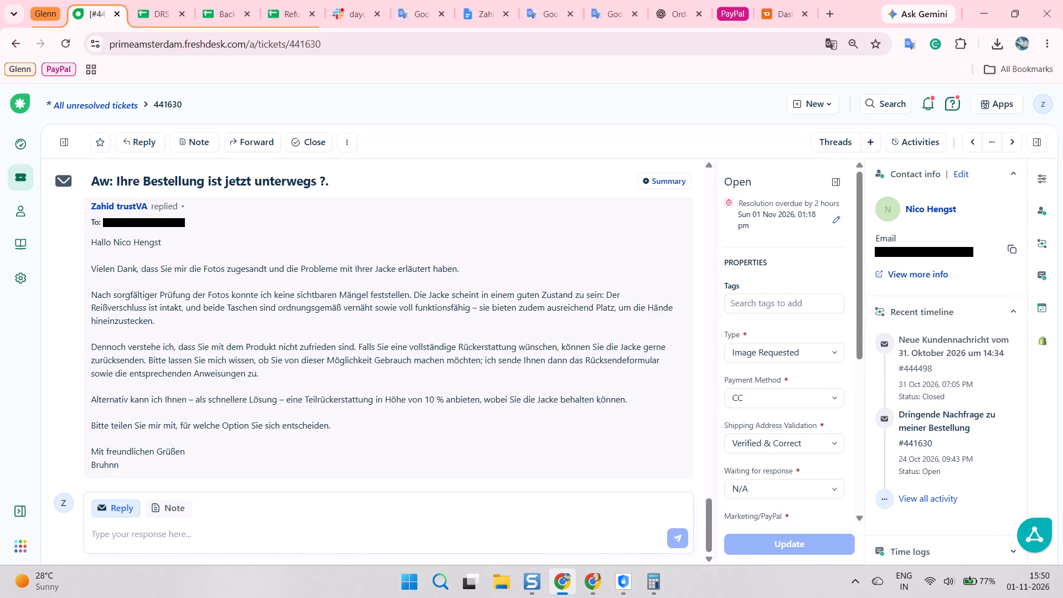
pyautogui.scroll(-4, 817, 336)
pyautogui.click(767, 281)
pyautogui.click(779, 354)
pyautogui.press('Tab')
pyautogui.press('Tab')
pyautogui.press('Tab')
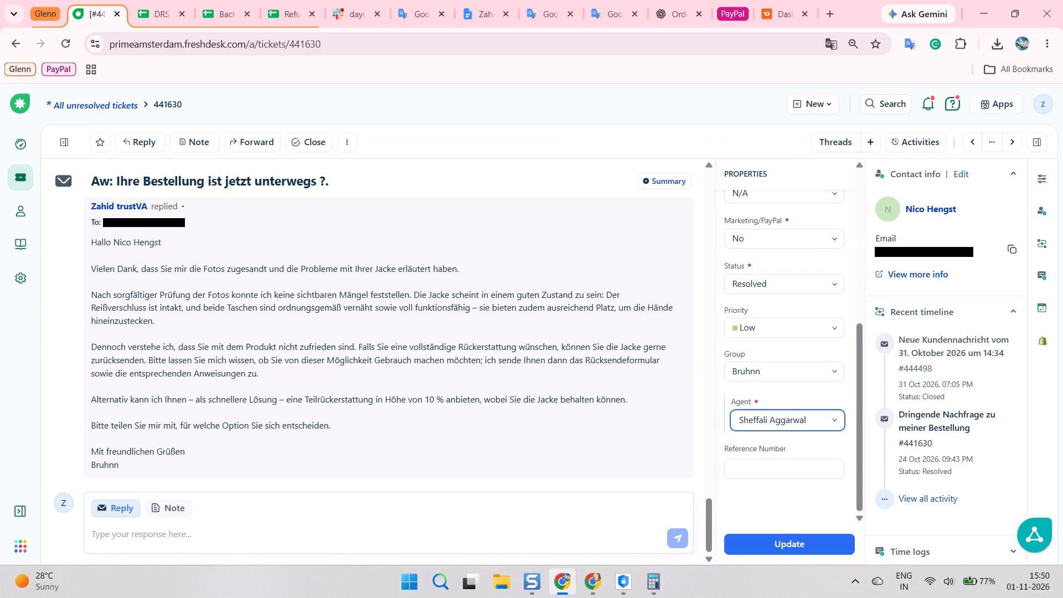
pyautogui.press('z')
pyautogui.scroll(-8, 779, 410)
pyautogui.click(788, 536)
pyautogui.scroll(-7, 672, 437)
# Copy ticket number 441630 and log it in the DRS sheet.
pyautogui.doubleClick(166, 103)
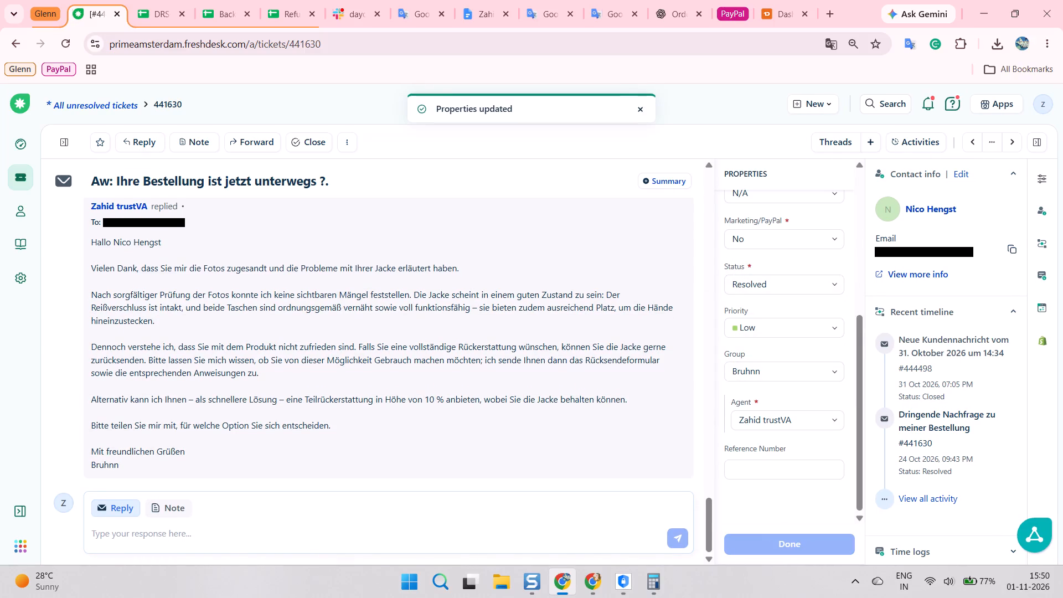
pyautogui.hotkey('ctrl', 'c')
pyautogui.hotkey('ctrl', 'c')
pyautogui.click(157, 0)
pyautogui.hotkey('ctrl', 'v')
pyautogui.click(305, 281)
pyautogui.scroll(-1, 318, 286)
pyautogui.click(78, 0)
pyautogui.click(416, 321)
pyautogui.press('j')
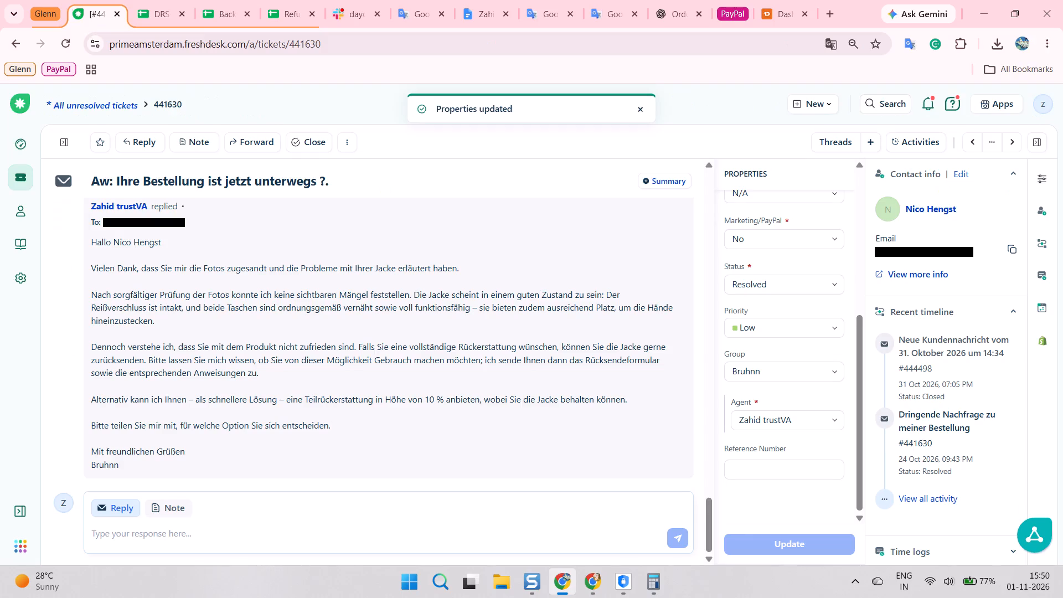
pyautogui.scroll(-19, 415, 320)
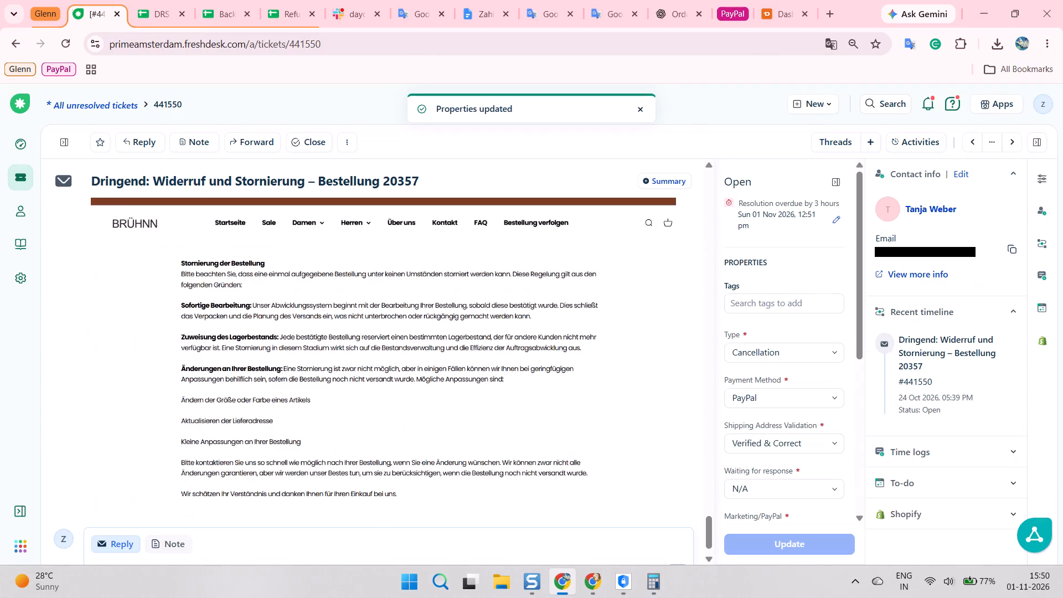
pyautogui.scroll(-6, 413, 327)
pyautogui.scroll(6, 413, 327)
pyautogui.scroll(6, 411, 271)
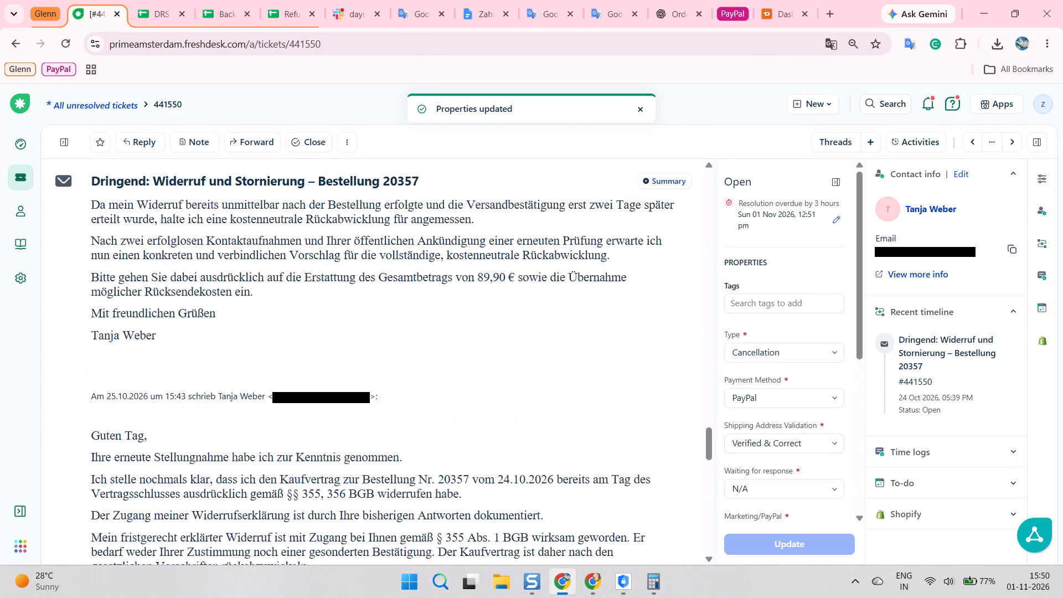
pyautogui.scroll(6, 411, 271)
# Return to the unresolved tickets list and look through both pages for a ticket to handle.
pyautogui.click(26, 181)
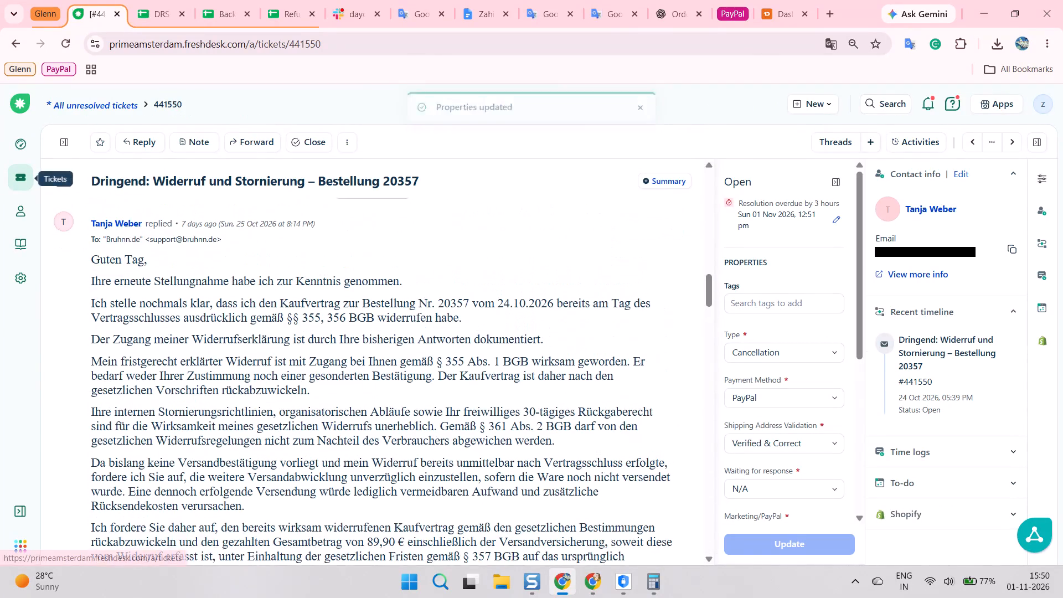
pyautogui.scroll(1, 264, 245)
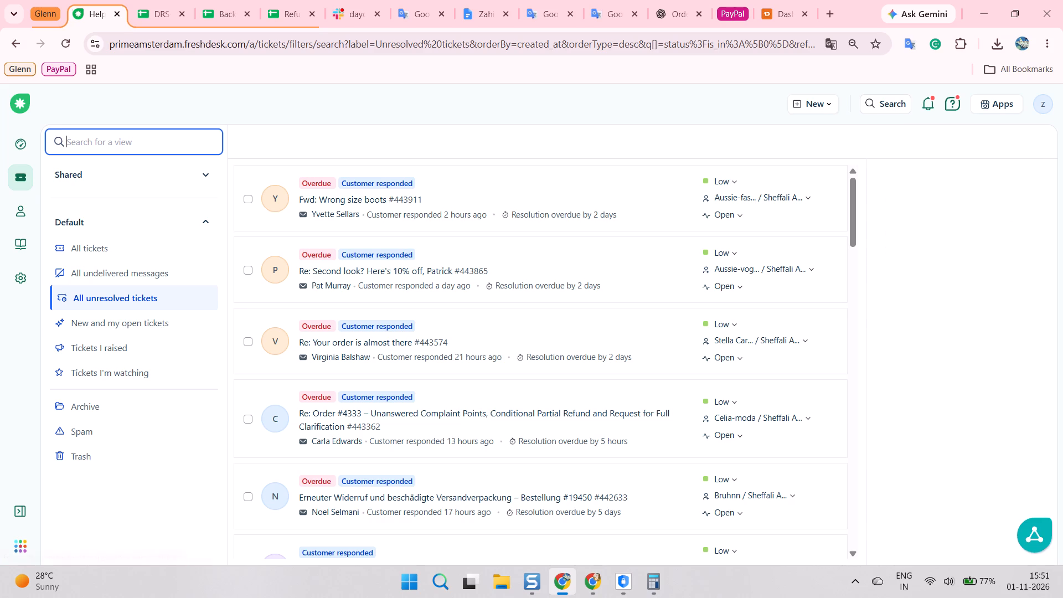
pyautogui.scroll(-20, 481, 293)
pyautogui.scroll(-5, 481, 293)
pyautogui.click(363, 543)
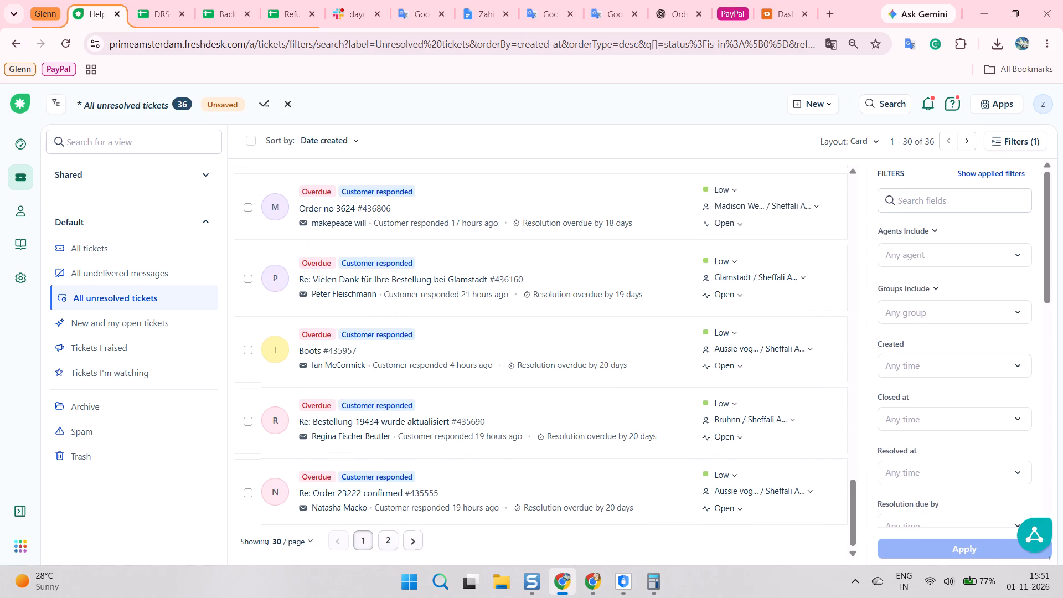
pyautogui.doubleClick(365, 542)
pyautogui.scroll(12, 407, 343)
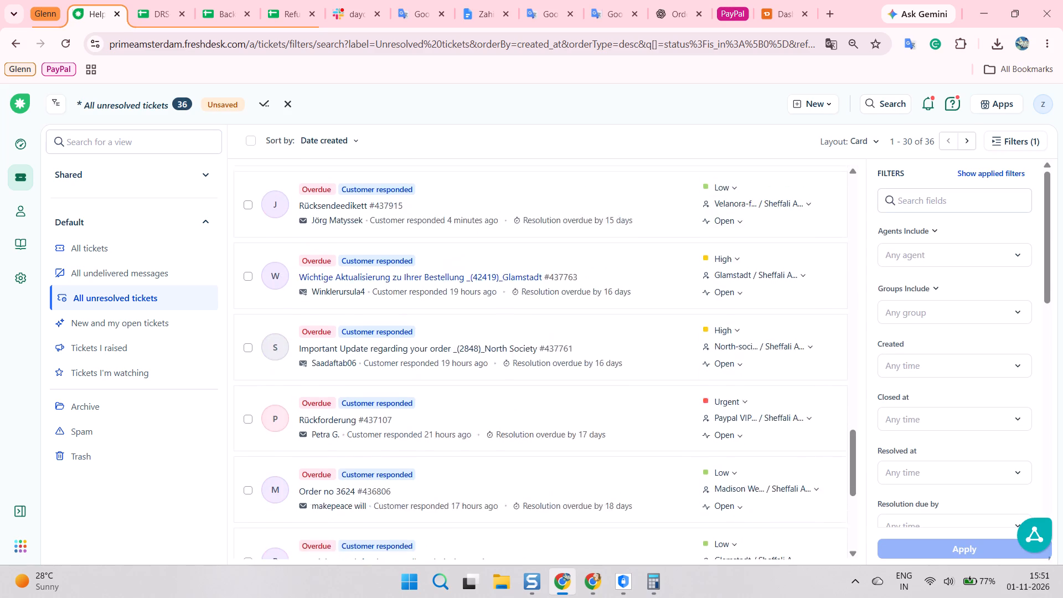
pyautogui.scroll(17, 416, 272)
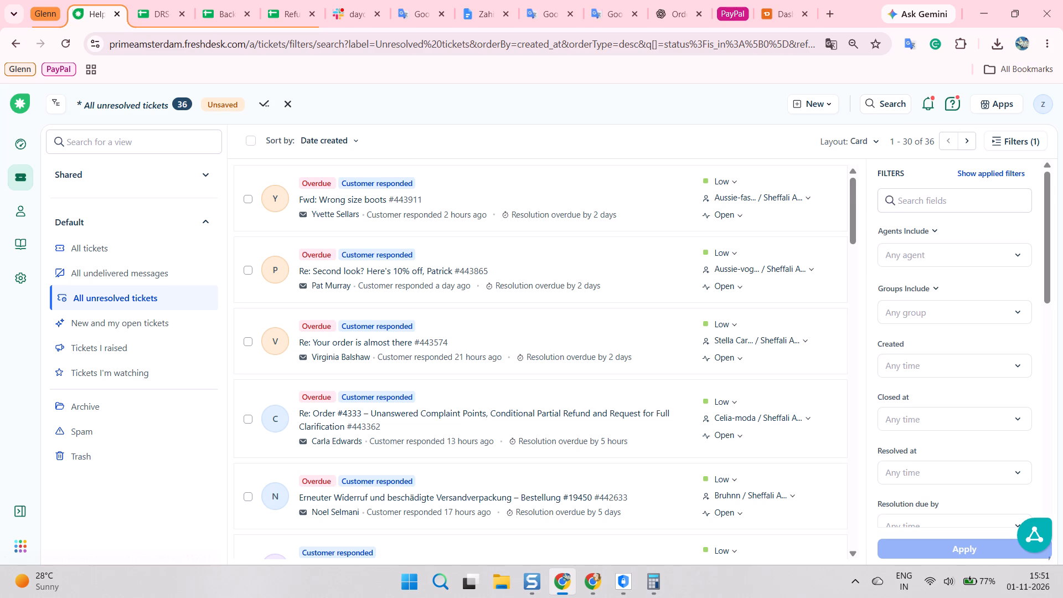
pyautogui.scroll(-9, 429, 194)
pyautogui.scroll(-6, 429, 425)
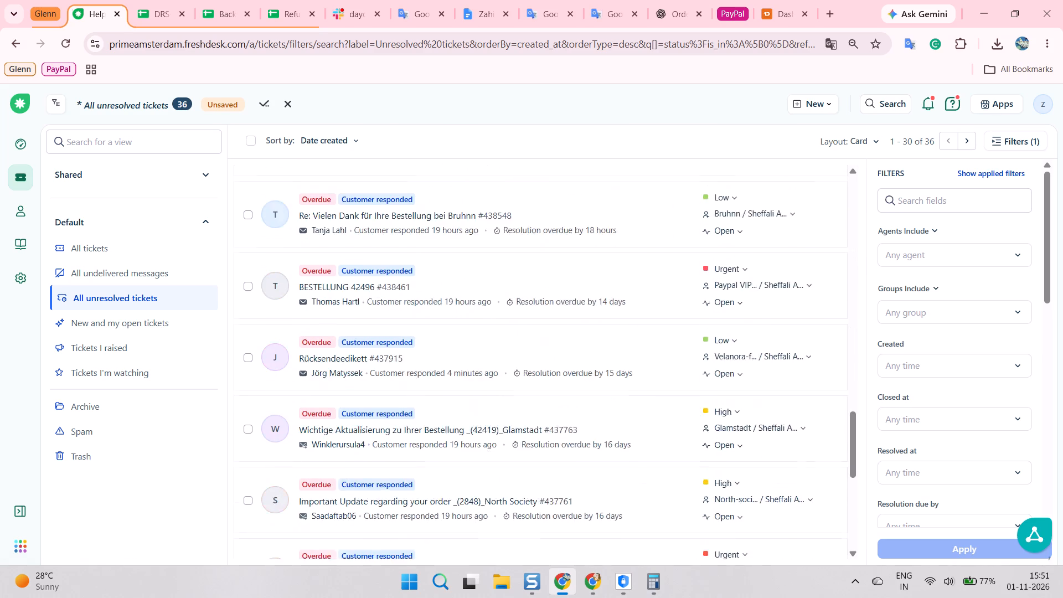
pyautogui.scroll(-5, 429, 425)
pyautogui.click(395, 545)
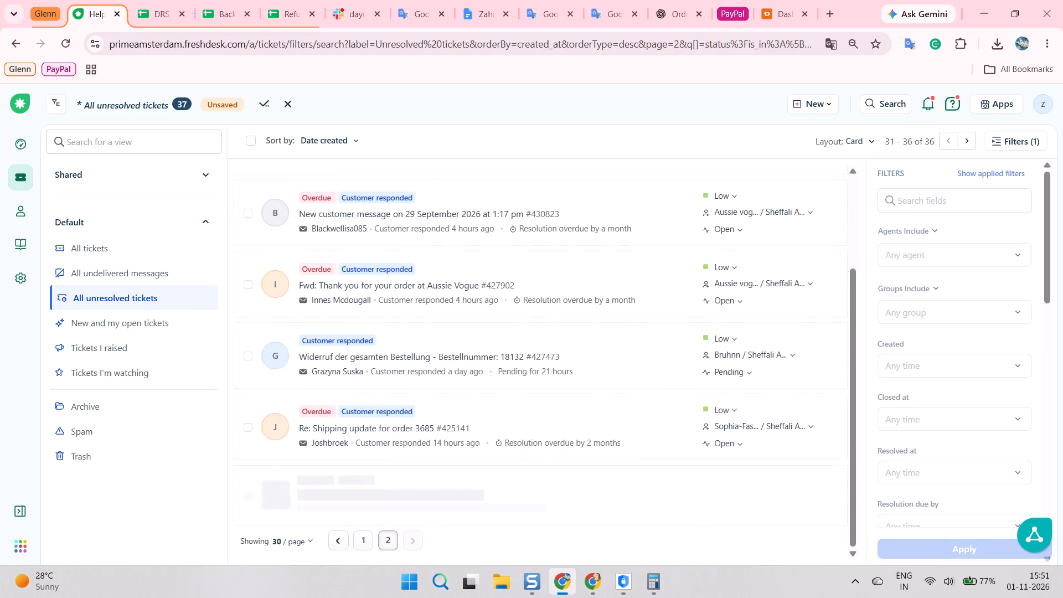
pyautogui.scroll(-12, 453, 368)
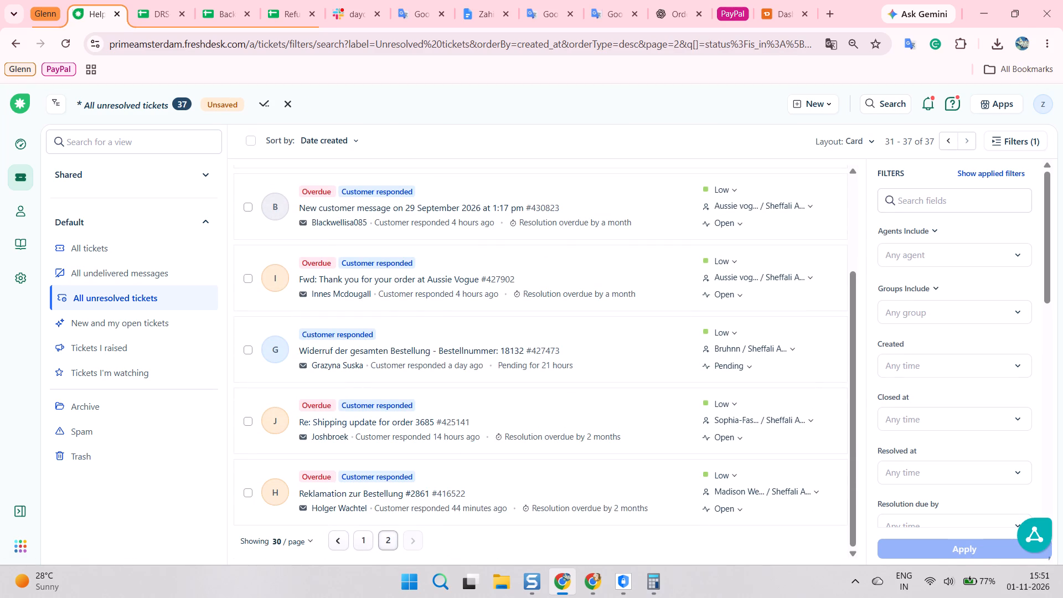
pyautogui.scroll(3, 433, 450)
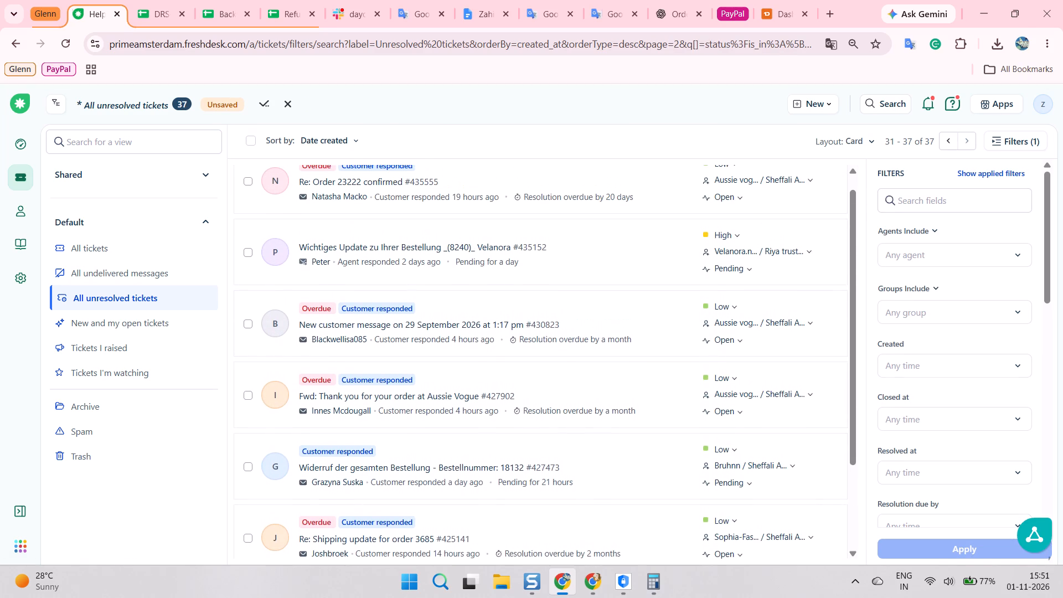
pyautogui.scroll(2, 434, 446)
pyautogui.scroll(-13, 434, 446)
pyautogui.click(391, 496)
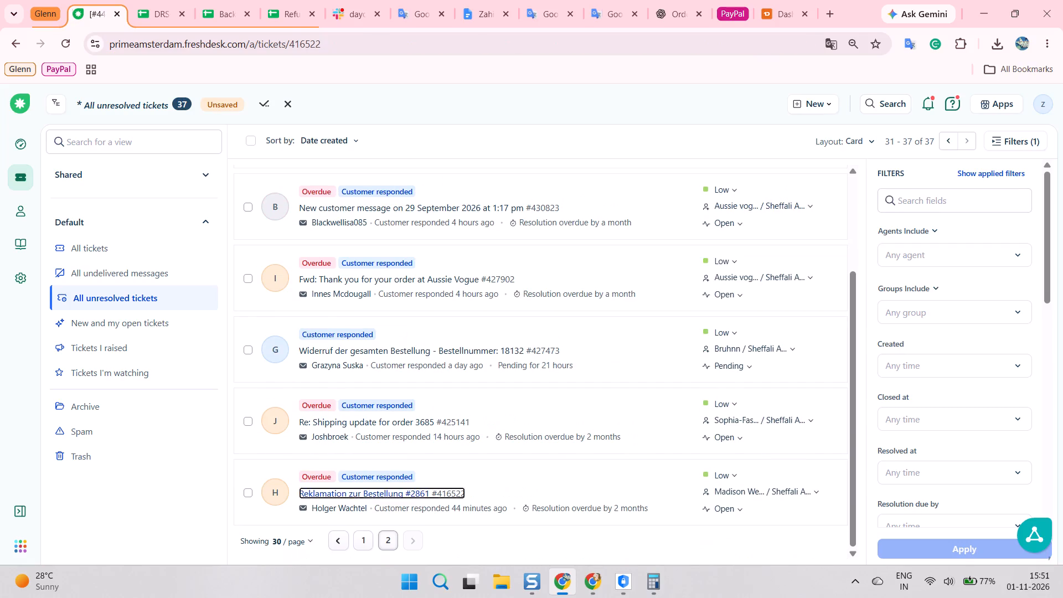
pyautogui.scroll(-16, 431, 363)
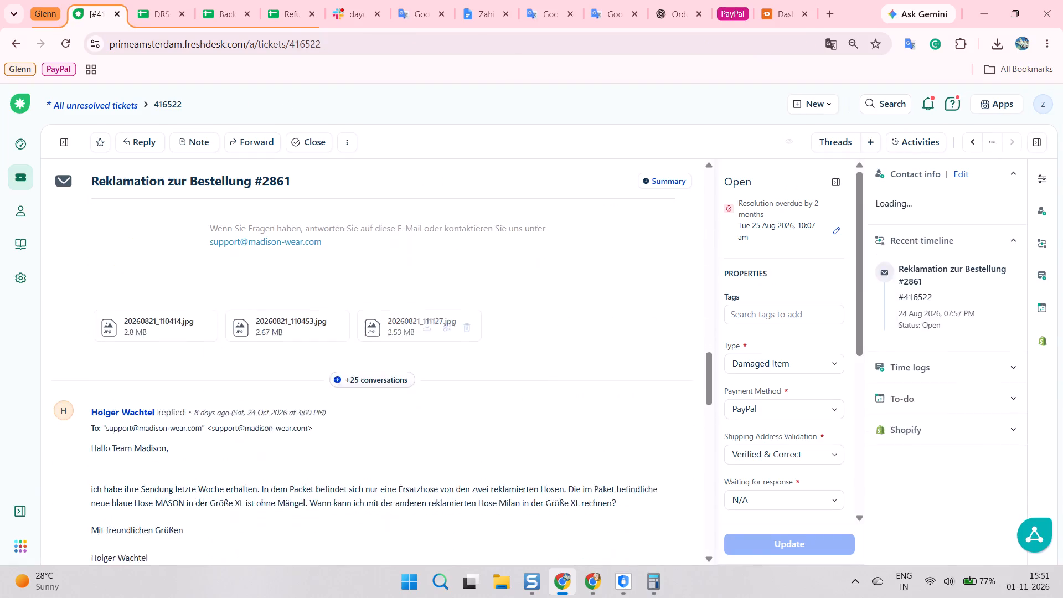
pyautogui.scroll(-7, 411, 360)
pyautogui.scroll(3, 393, 360)
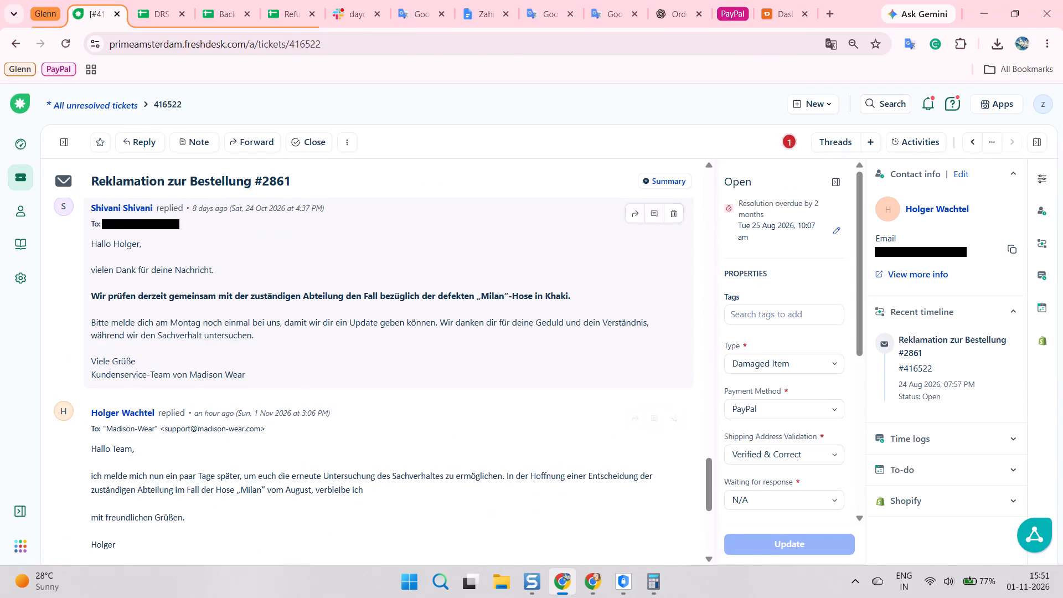
# Return to the unresolved tickets, look over the second page, and open ticket #444056 at the top of page 1.
pyautogui.click(18, 179)
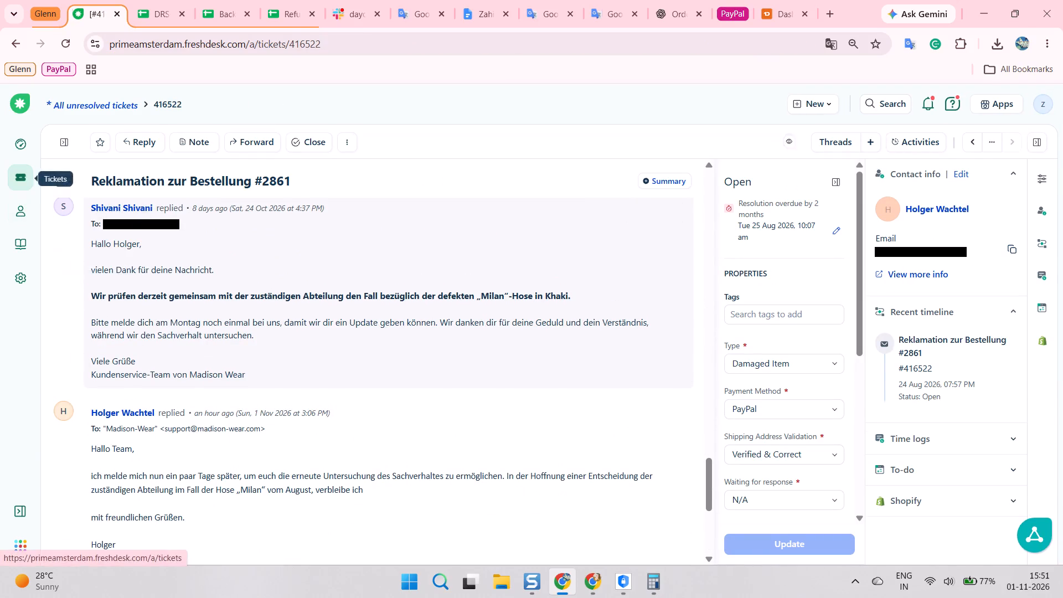
pyautogui.scroll(-12, 355, 333)
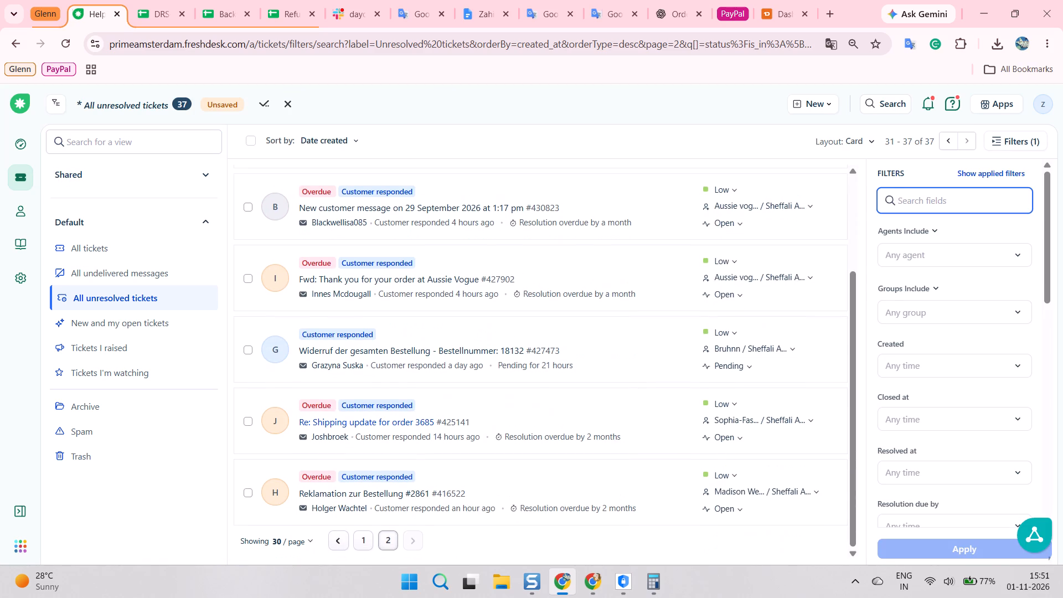
pyautogui.scroll(-1, 422, 430)
pyautogui.scroll(4, 422, 444)
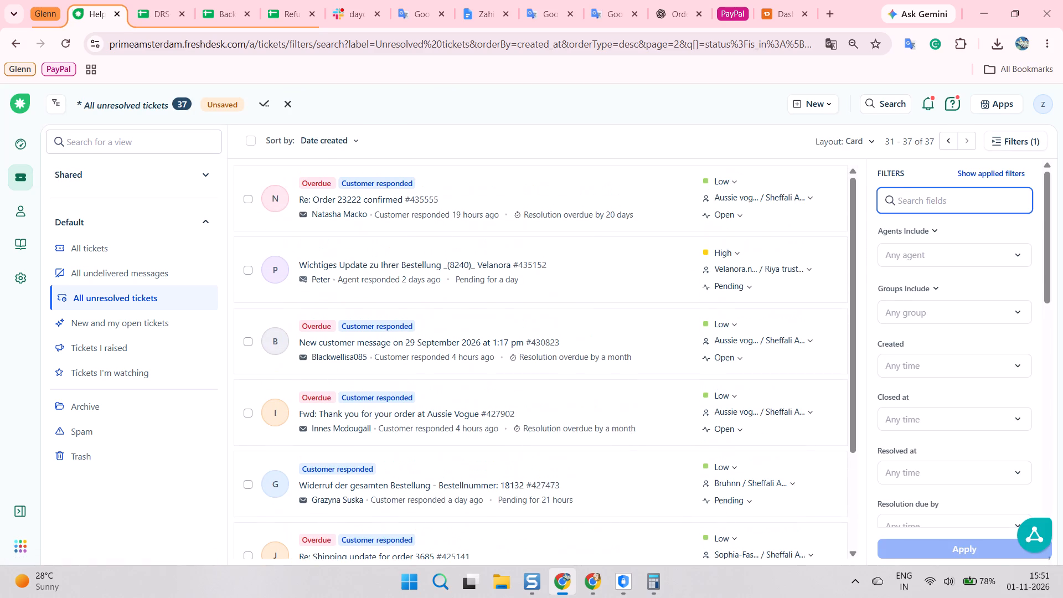
pyautogui.scroll(2, 424, 439)
pyautogui.scroll(-8, 417, 489)
pyautogui.click(360, 545)
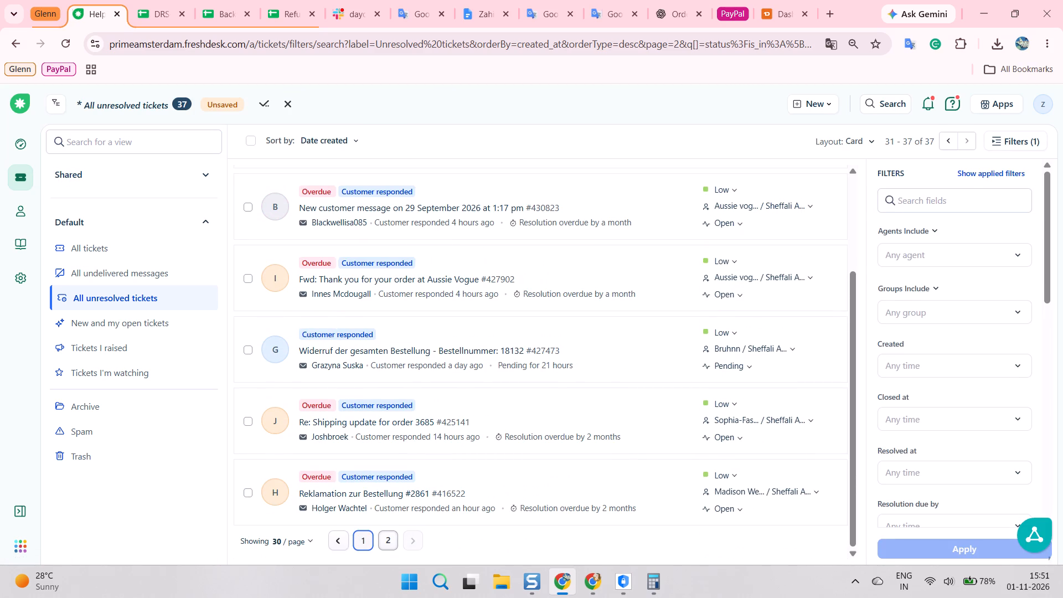
pyautogui.scroll(5, 408, 342)
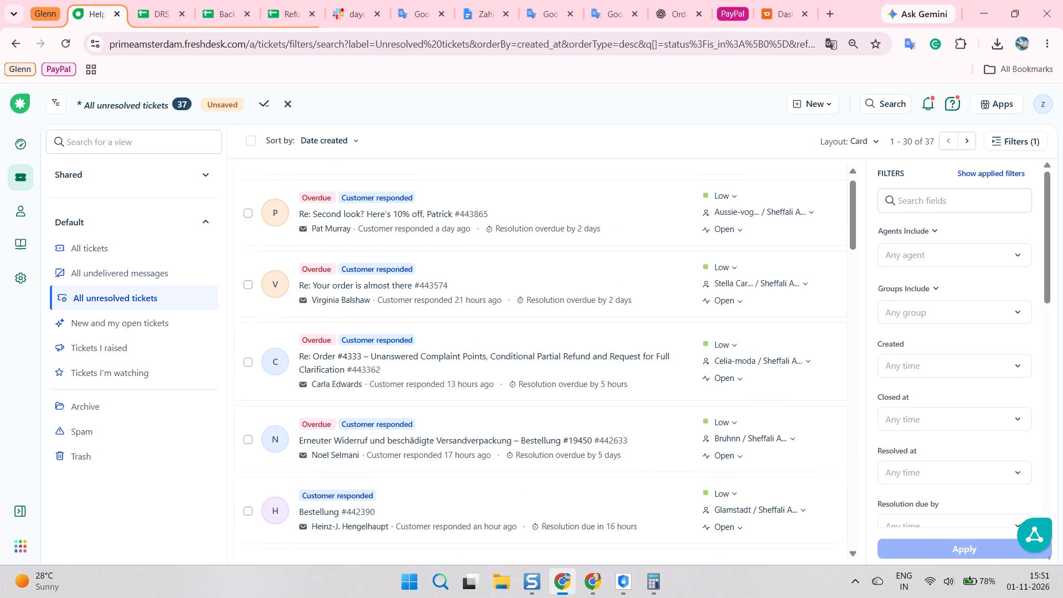
pyautogui.scroll(14, 408, 342)
pyautogui.scroll(2, 385, 226)
pyautogui.click(398, 200)
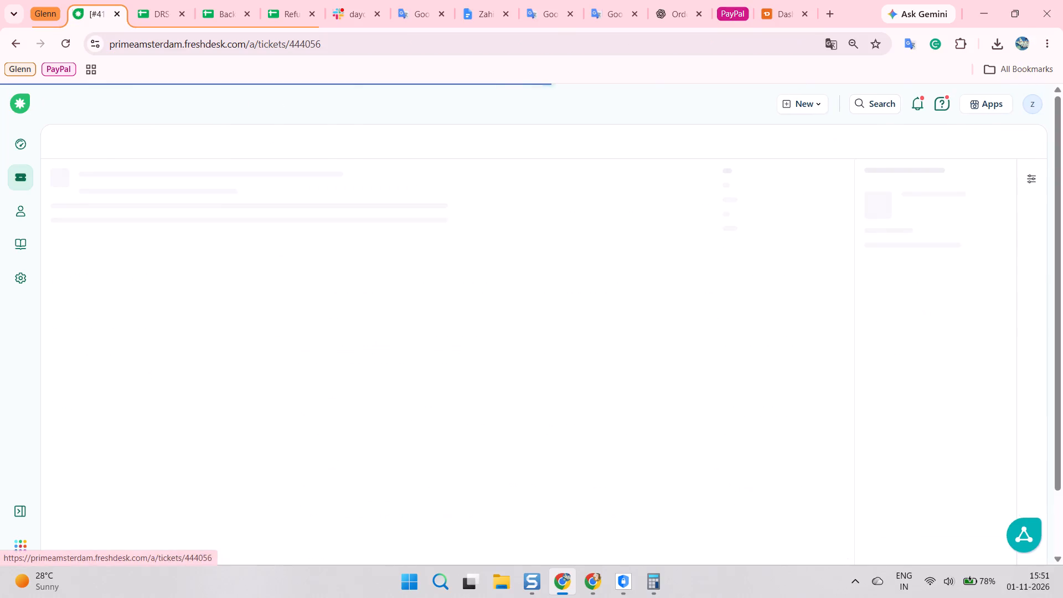
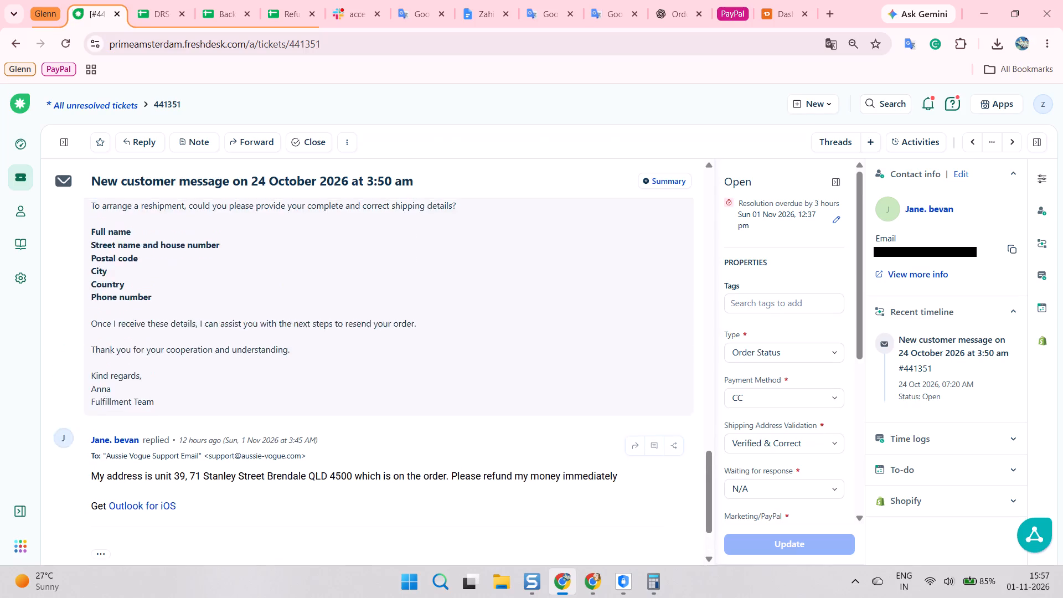
# Read the conversation in ticket #441351, from the first order status complaint through the customer's latest refund request.
pyautogui.scroll(1, 513, 377)
pyautogui.scroll(-3, 512, 379)
pyautogui.scroll(3, 456, 359)
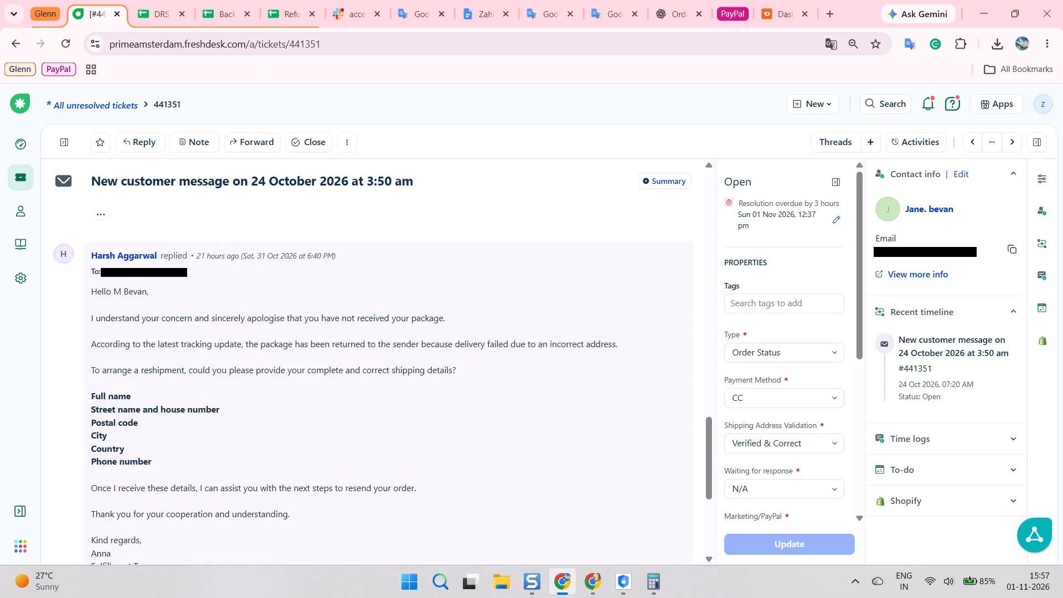
pyautogui.scroll(2, 442, 348)
pyautogui.scroll(2, 333, 313)
pyautogui.scroll(-1, 319, 298)
pyautogui.scroll(3, 318, 295)
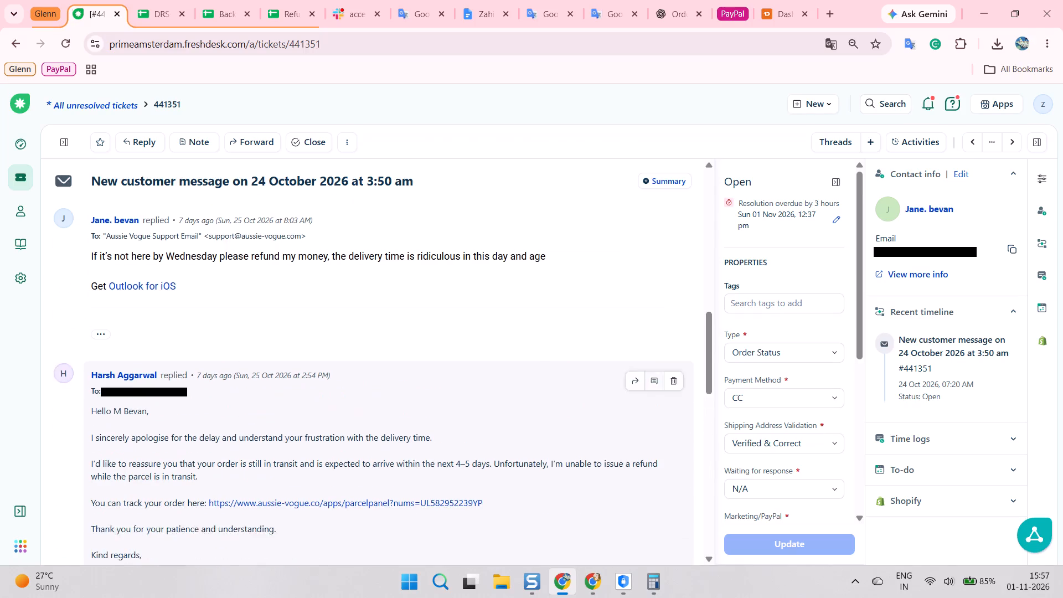
pyautogui.scroll(4, 318, 291)
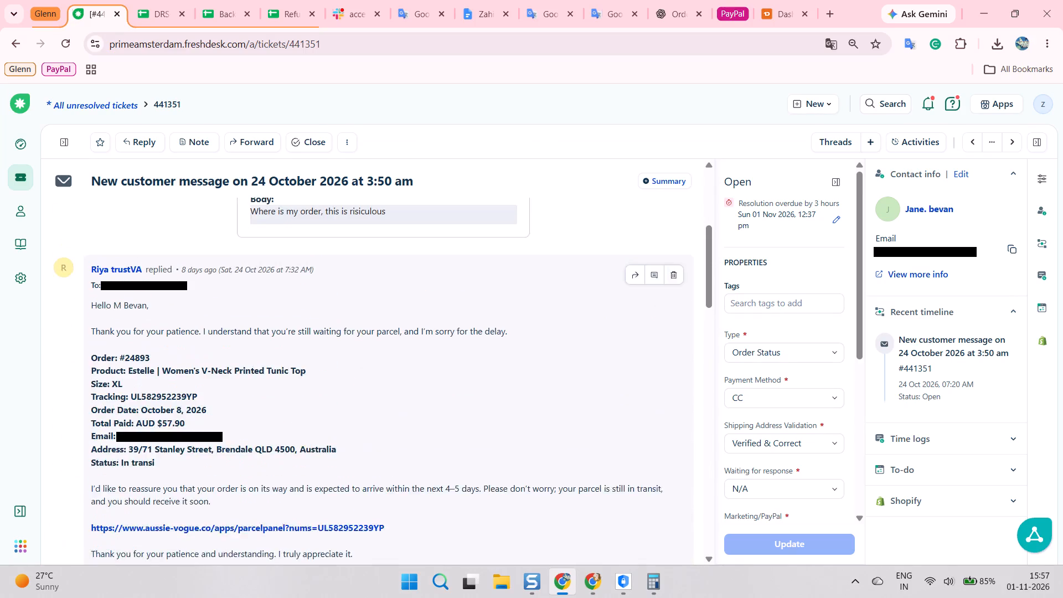
pyautogui.scroll(2, 314, 292)
pyautogui.scroll(-14, 316, 290)
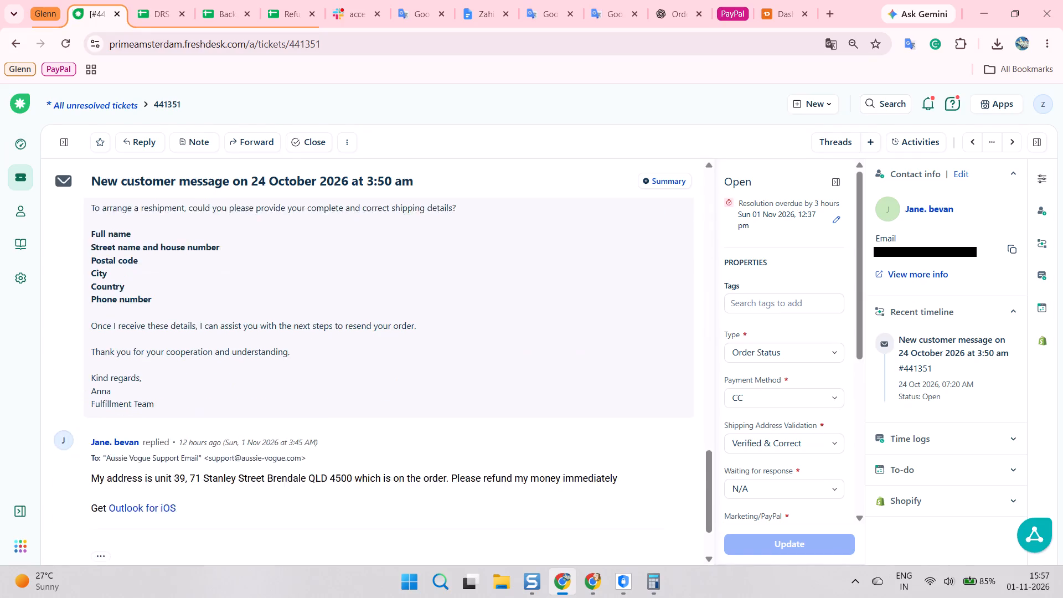
pyautogui.scroll(-5, 329, 289)
pyautogui.hotkey('alt', 'Tab')
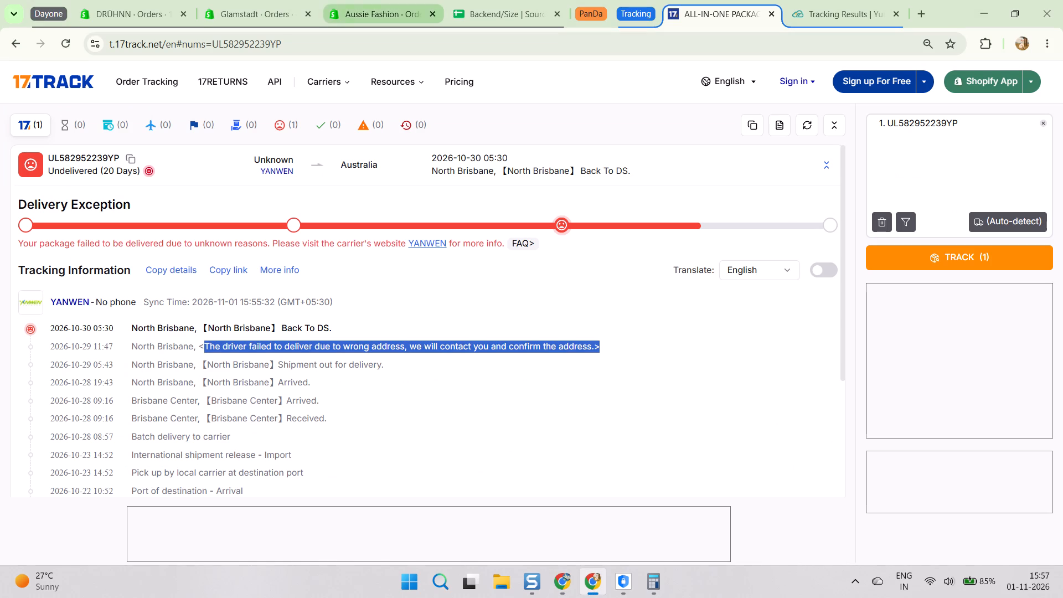
pyautogui.click(560, 585)
pyautogui.click(590, 585)
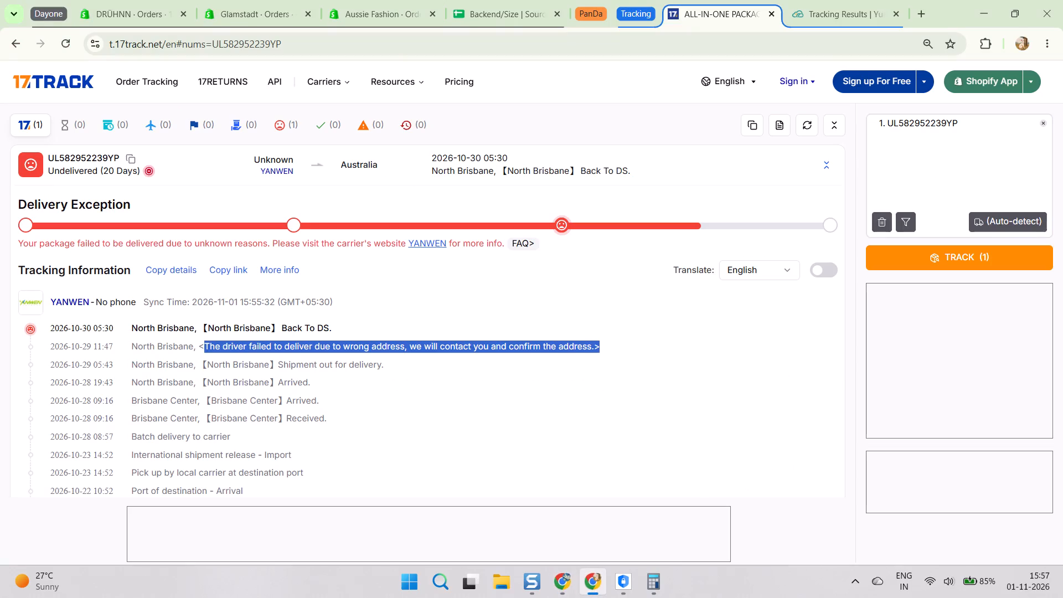
pyautogui.click(391, 0)
pyautogui.scroll(-5, 458, 210)
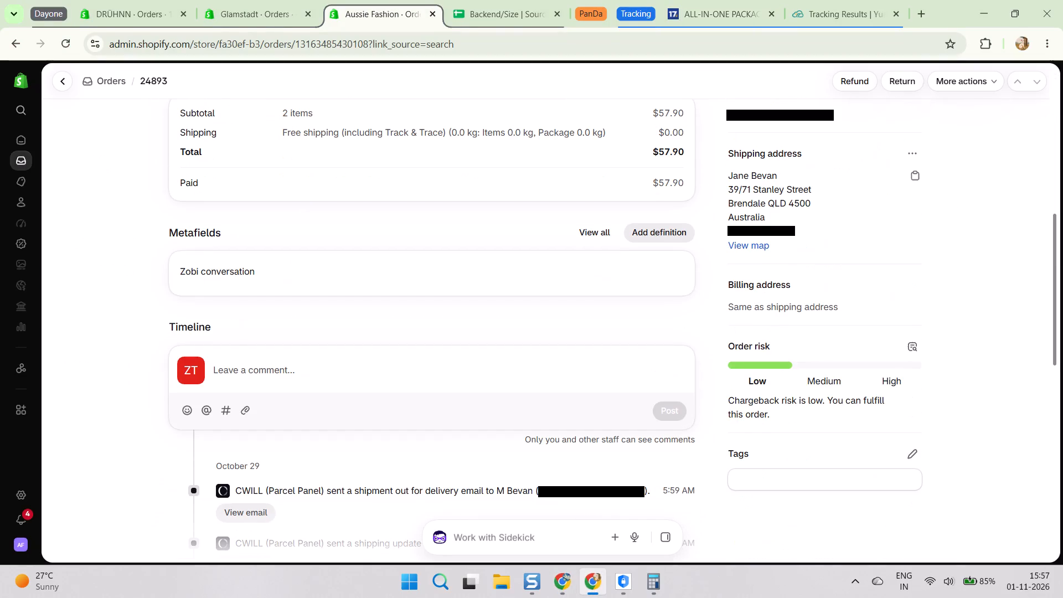
pyautogui.hotkey('alt', 'Tab')
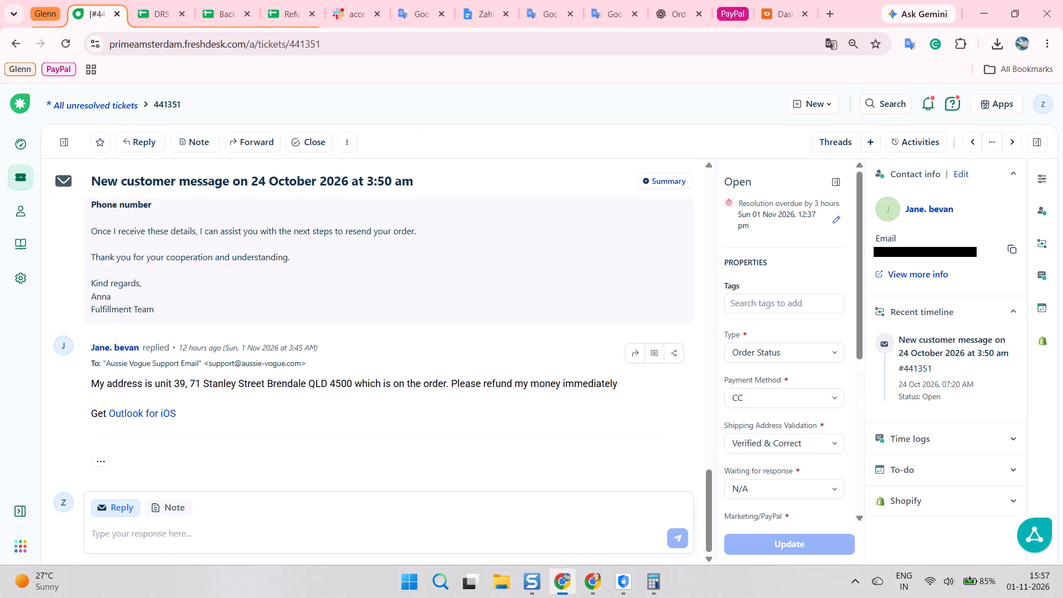
pyautogui.hotkey('alt', 'Tab')
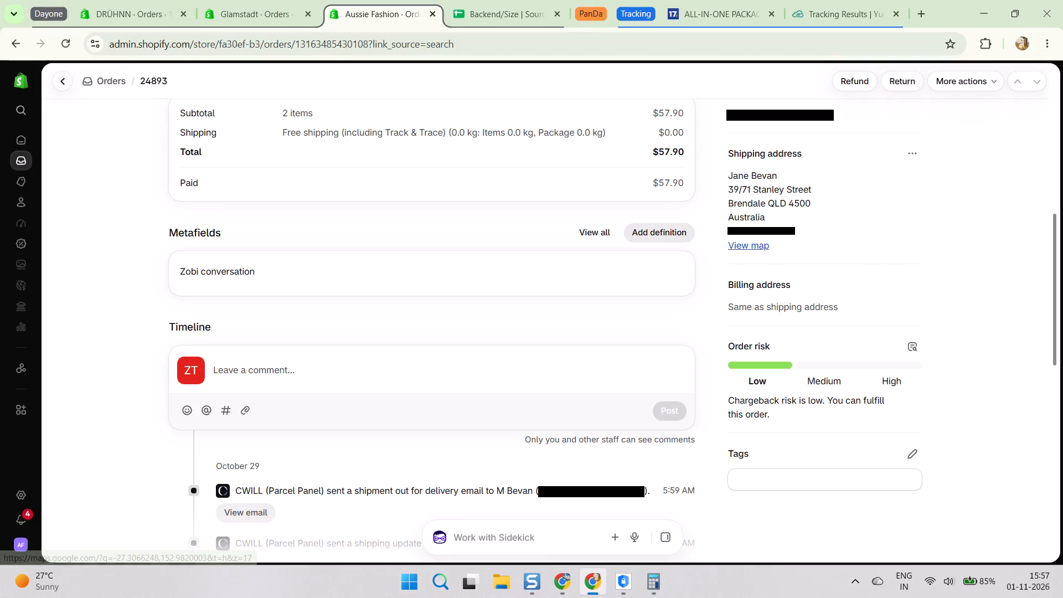
pyautogui.hotkey('alt', 'Tab')
pyautogui.hotkey('alt', 'Tab')
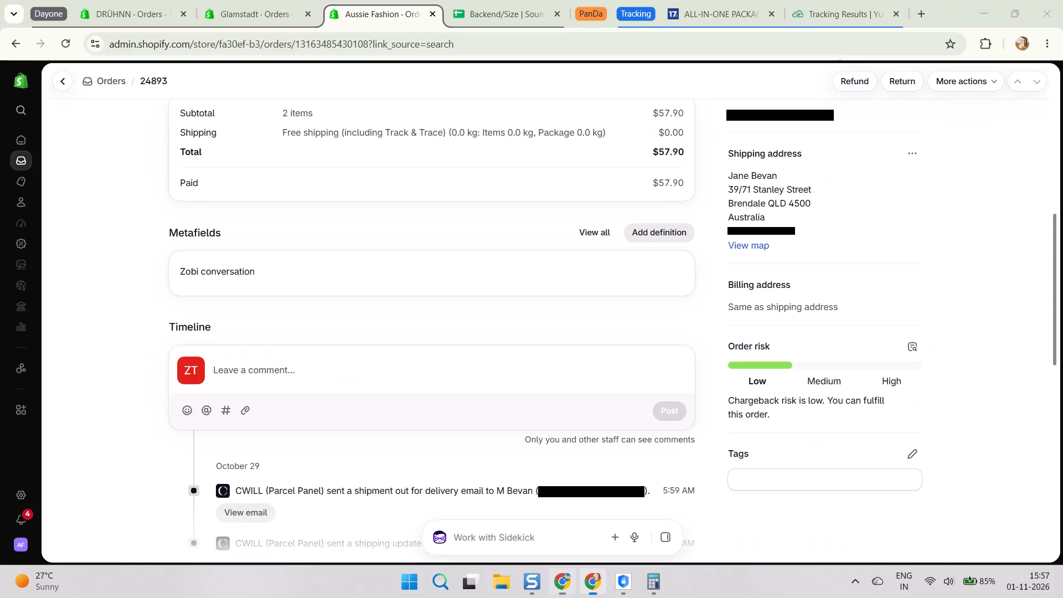
pyautogui.hotkey('alt', 'Tab')
pyautogui.hotkey('alt', 'Tab')
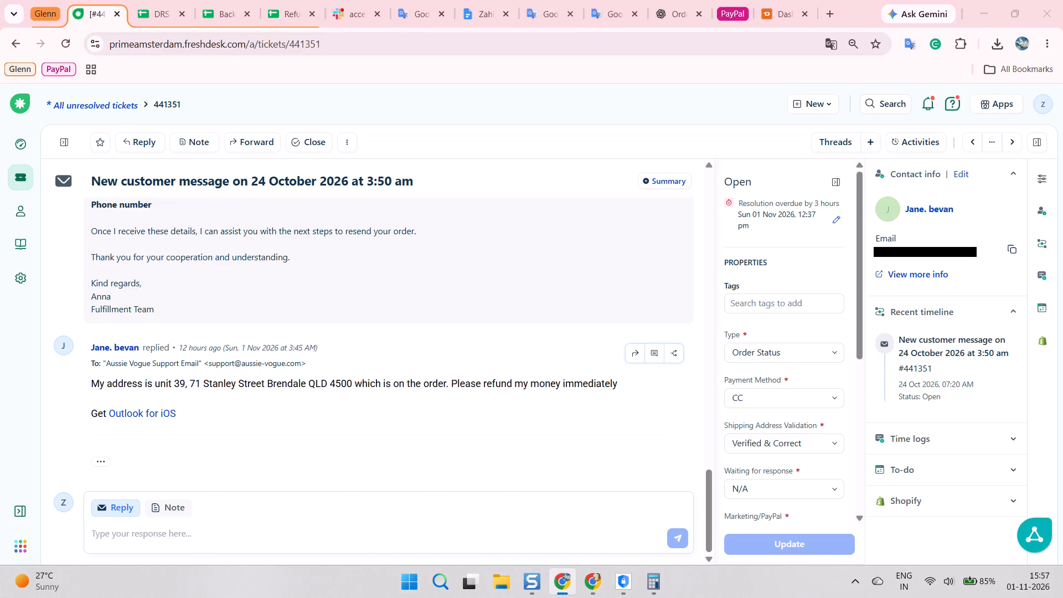
pyautogui.hotkey('alt', 'Tab')
pyautogui.hotkey('alt', 'Tab')
pyautogui.hotkey('alt', 'Tab')
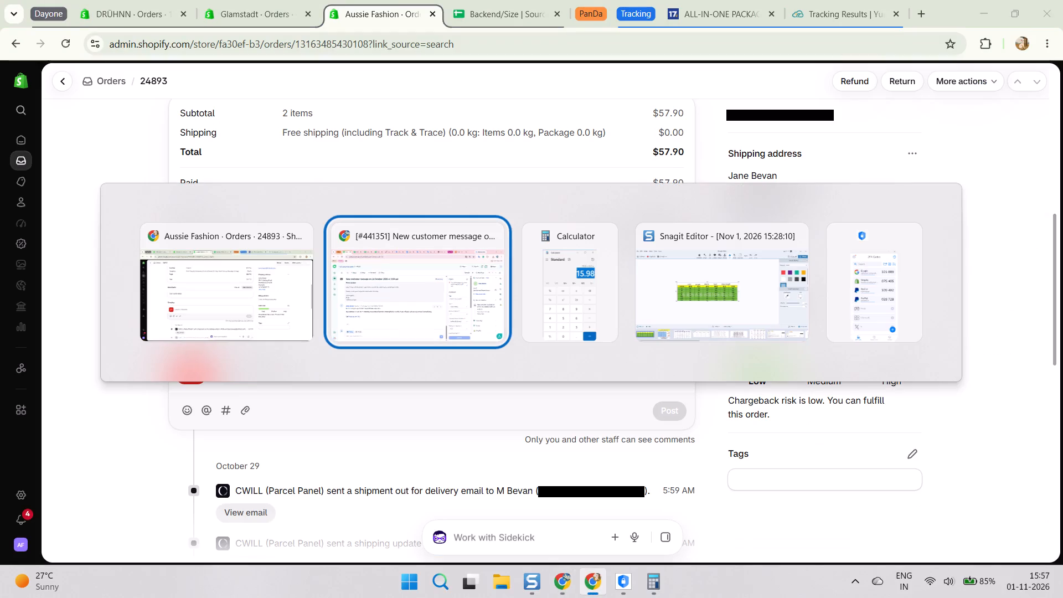
pyautogui.click(563, 586)
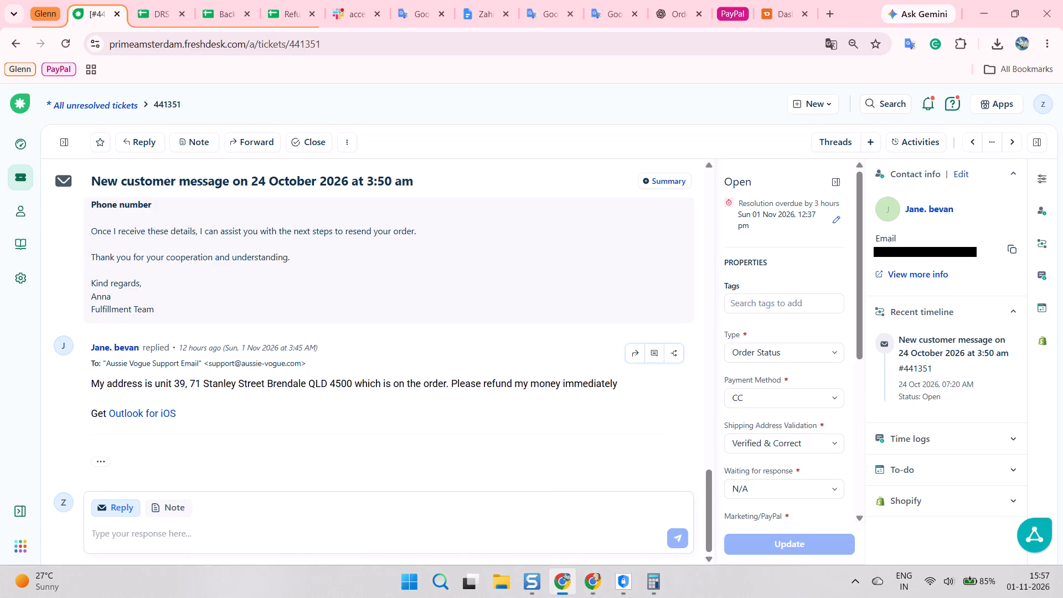
pyautogui.hotkey('alt', 'Tab')
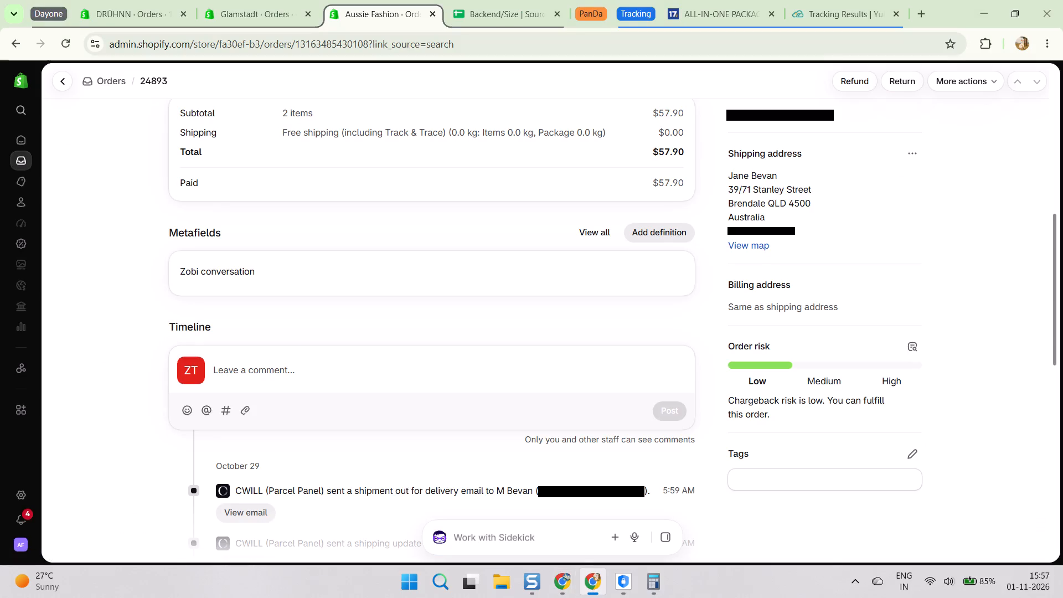
pyautogui.hotkey('alt', 'Tab')
pyautogui.hotkey('alt', 'Tab')
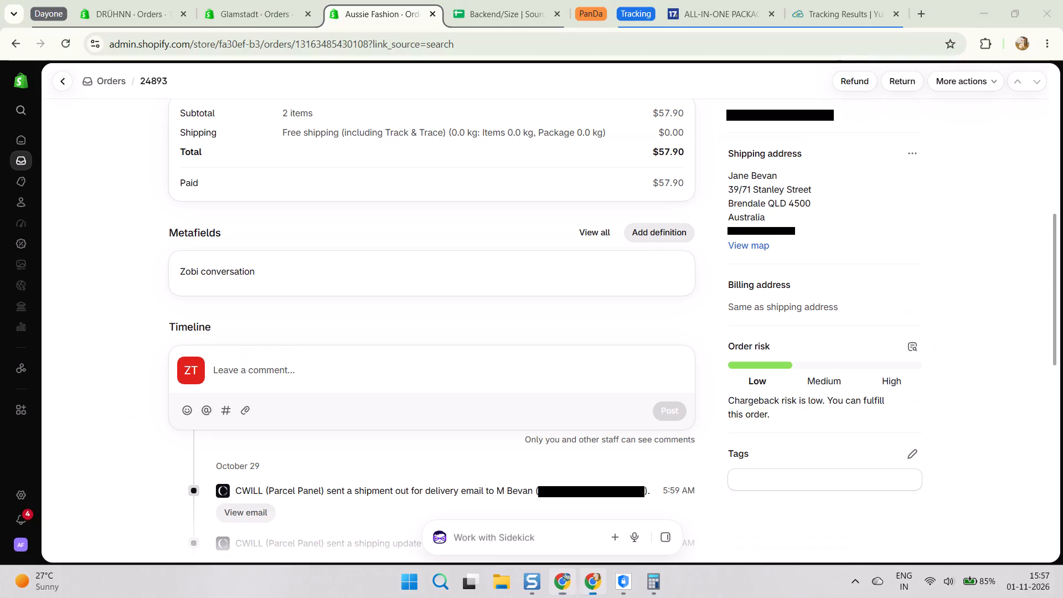
pyautogui.click(756, 248)
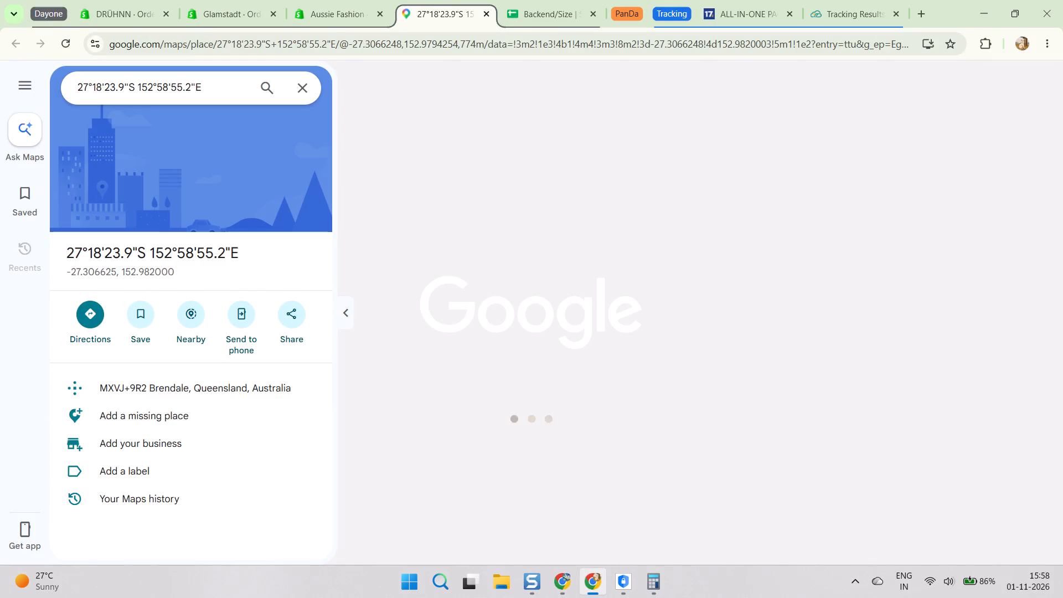
pyautogui.scroll(8, 722, 369)
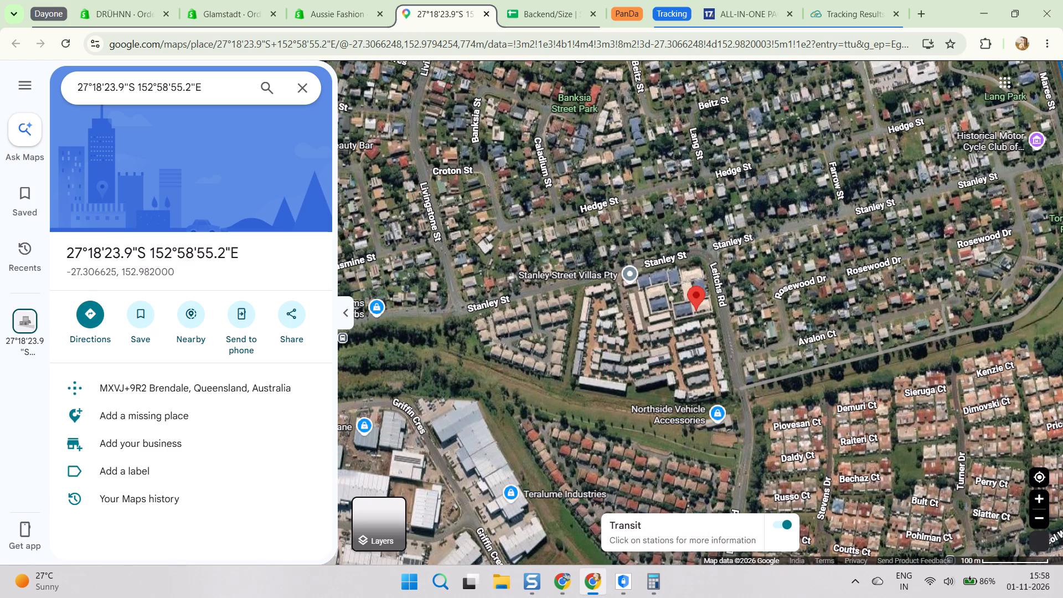
pyautogui.scroll(3, 684, 311)
pyautogui.scroll(-1, 648, 275)
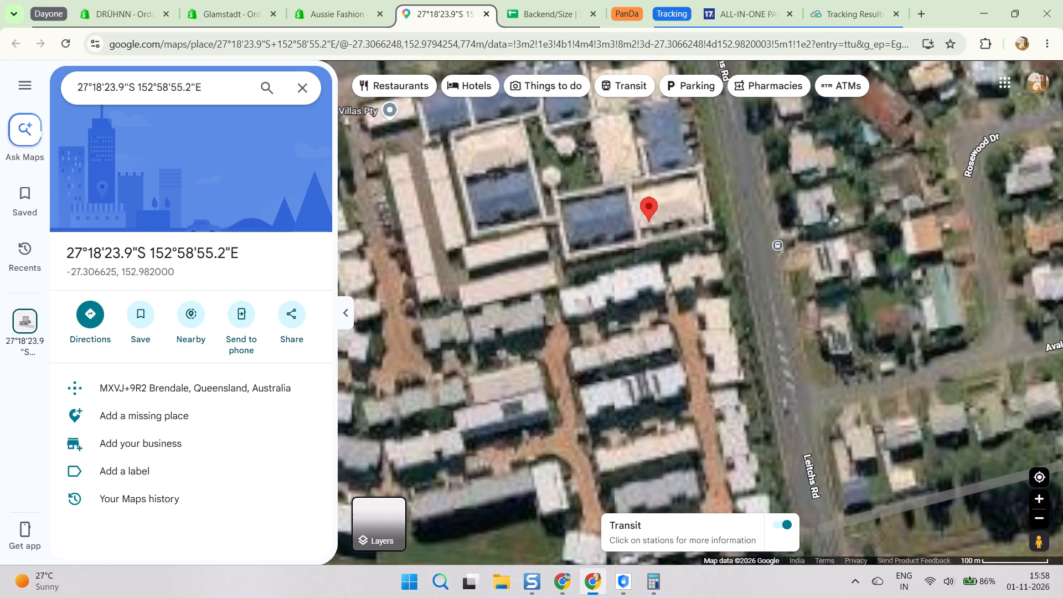
pyautogui.scroll(-1, 667, 301)
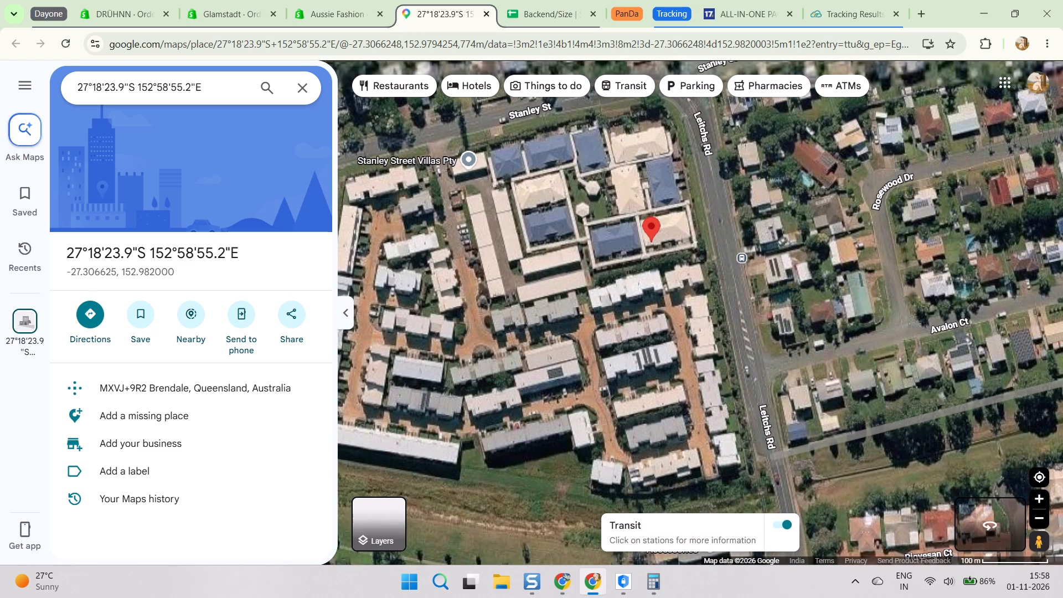
pyautogui.moveTo(618, 275); pyautogui.dragTo(561, 348)
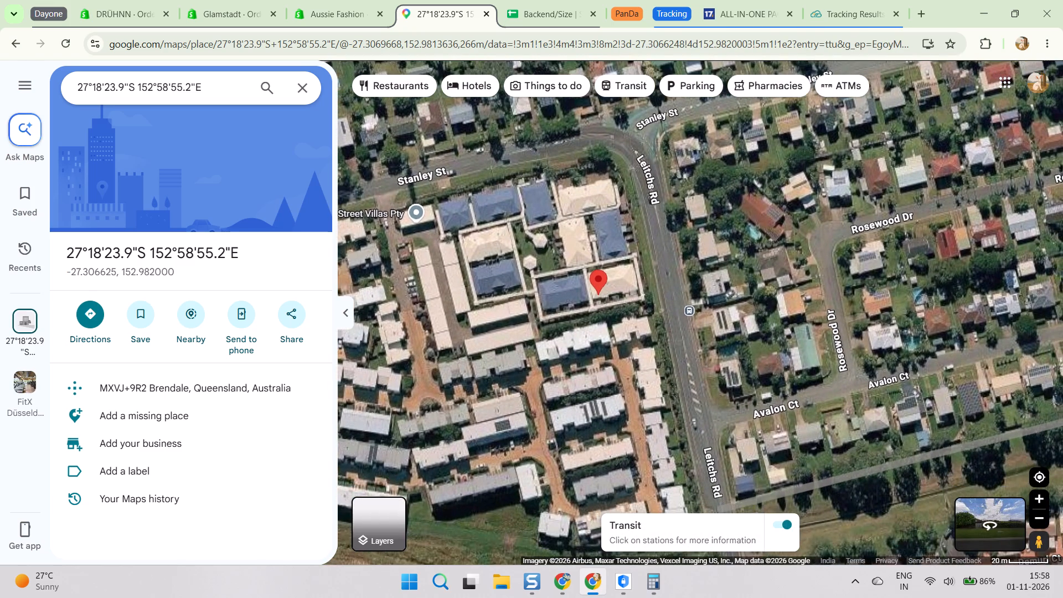
pyautogui.moveTo(561, 348); pyautogui.dragTo(560, 344)
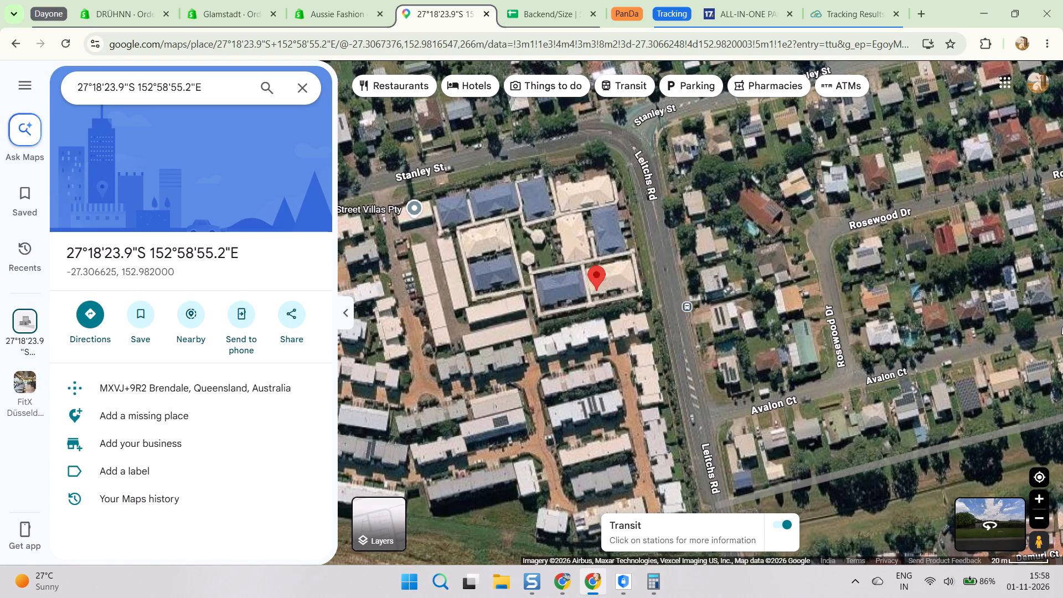
pyautogui.click(349, 306)
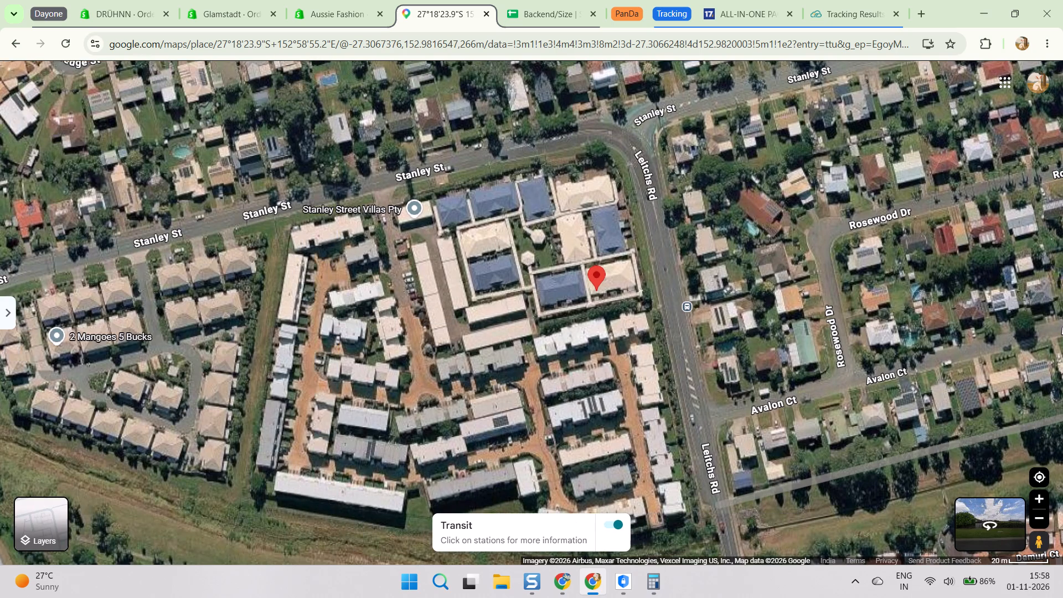
pyautogui.moveTo(637, 348); pyautogui.dragTo(538, 337)
pyautogui.scroll(2, 501, 312)
pyautogui.moveTo(512, 293); pyautogui.dragTo(514, 315)
pyautogui.moveTo(507, 316); pyautogui.dragTo(540, 318)
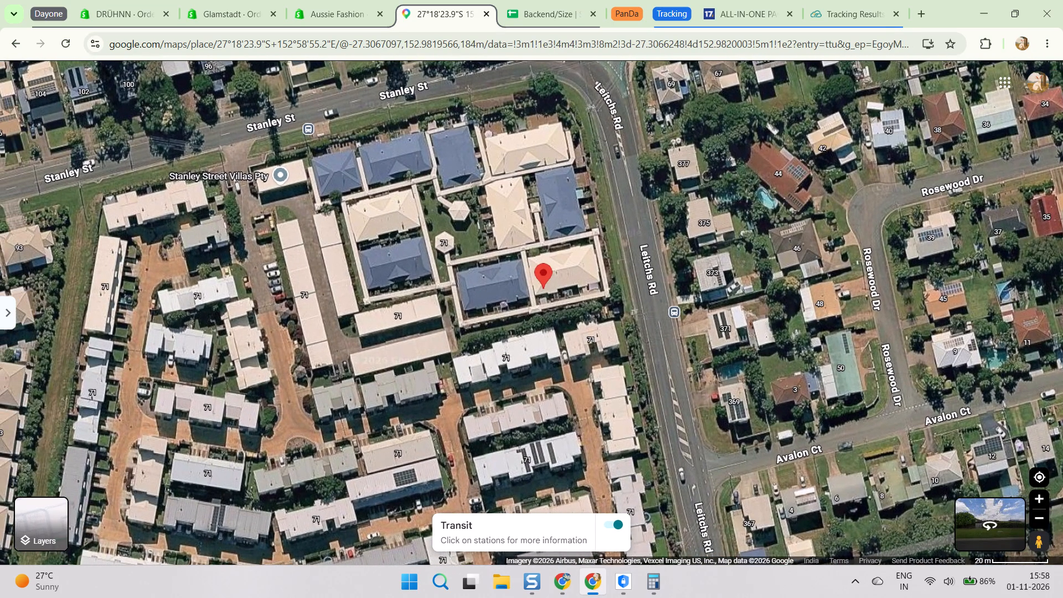
pyautogui.scroll(1, 553, 315)
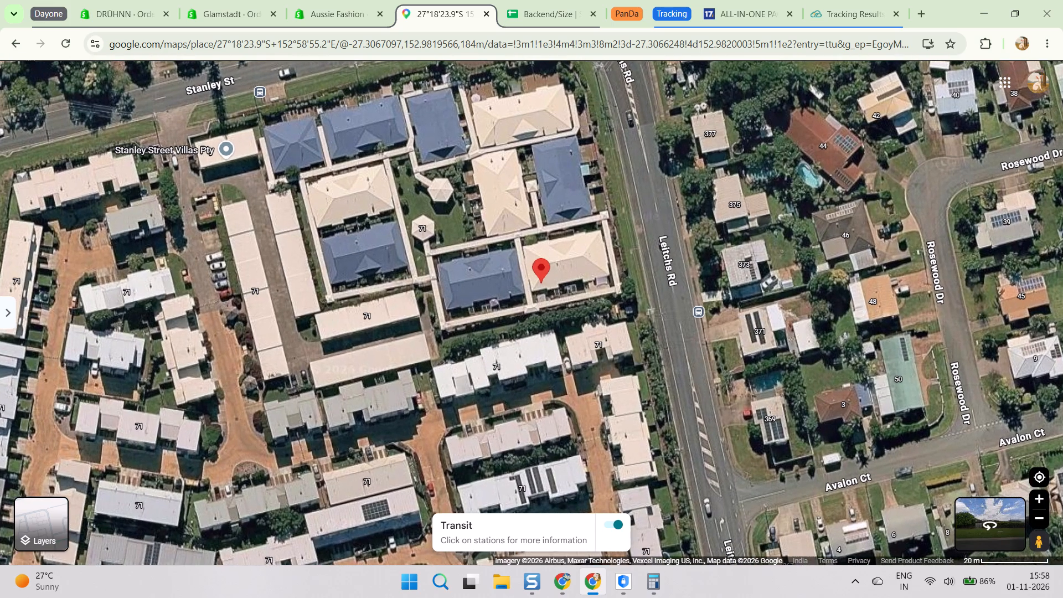
pyautogui.scroll(2, 554, 303)
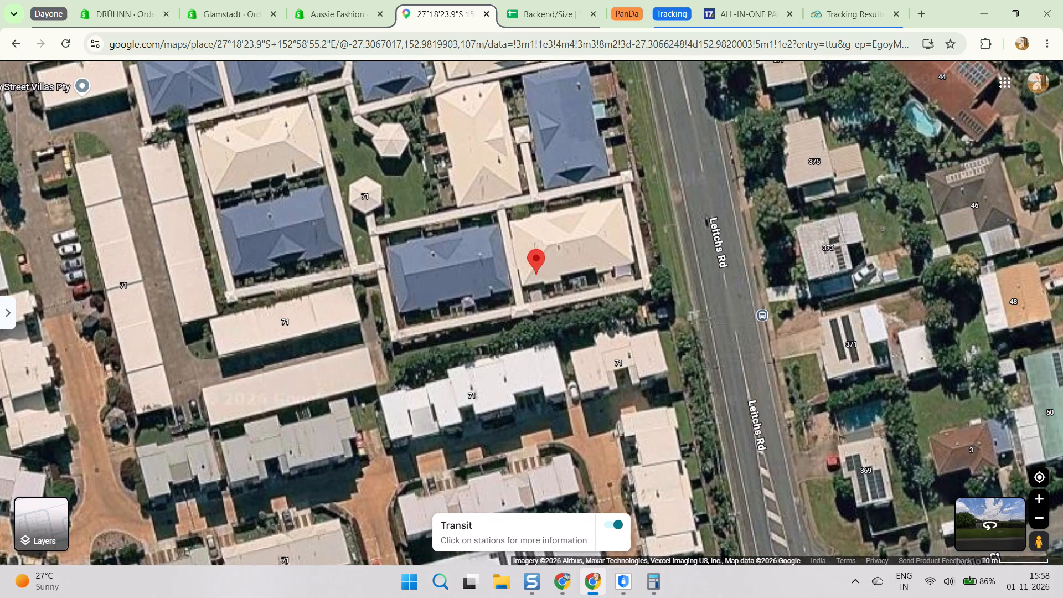
pyautogui.scroll(-1, 554, 303)
pyautogui.moveTo(554, 303); pyautogui.dragTo(544, 336)
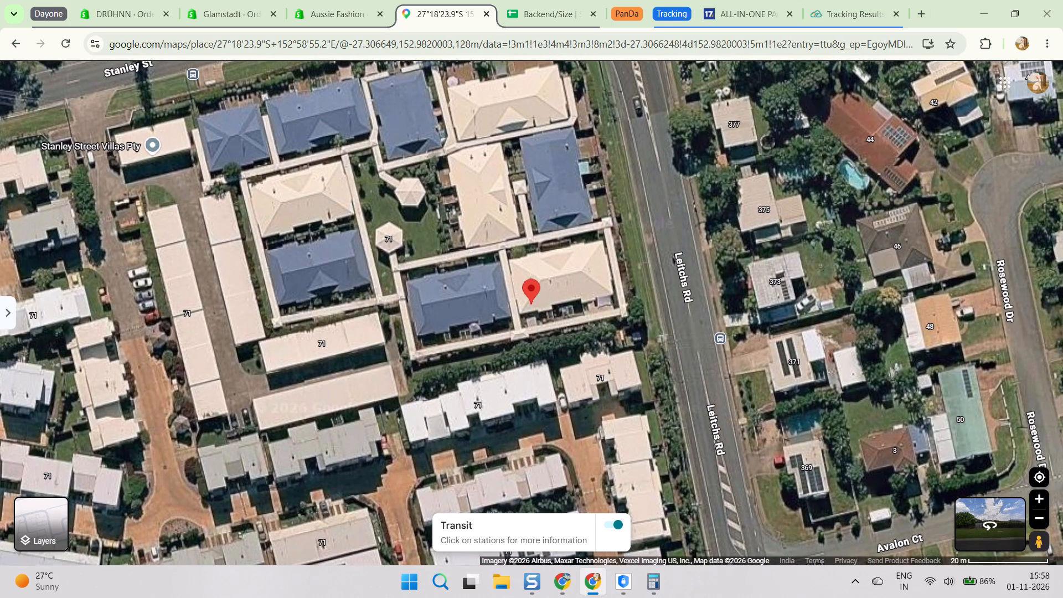
# Capture the satellite map area around the address marker as a screenshot in Snagit.
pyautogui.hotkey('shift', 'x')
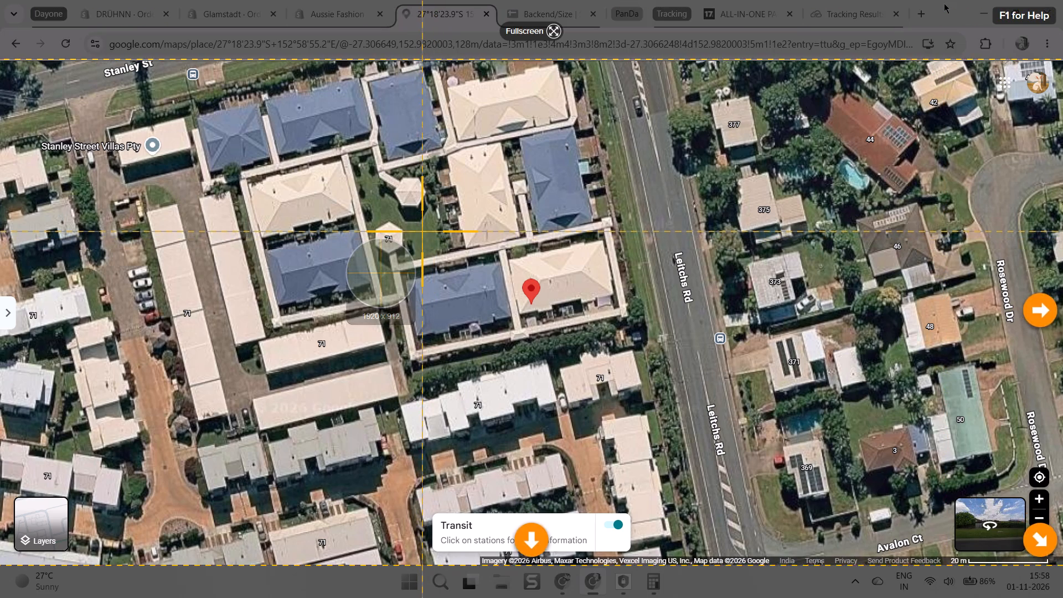
pyautogui.click(422, 231)
pyautogui.click(364, 33)
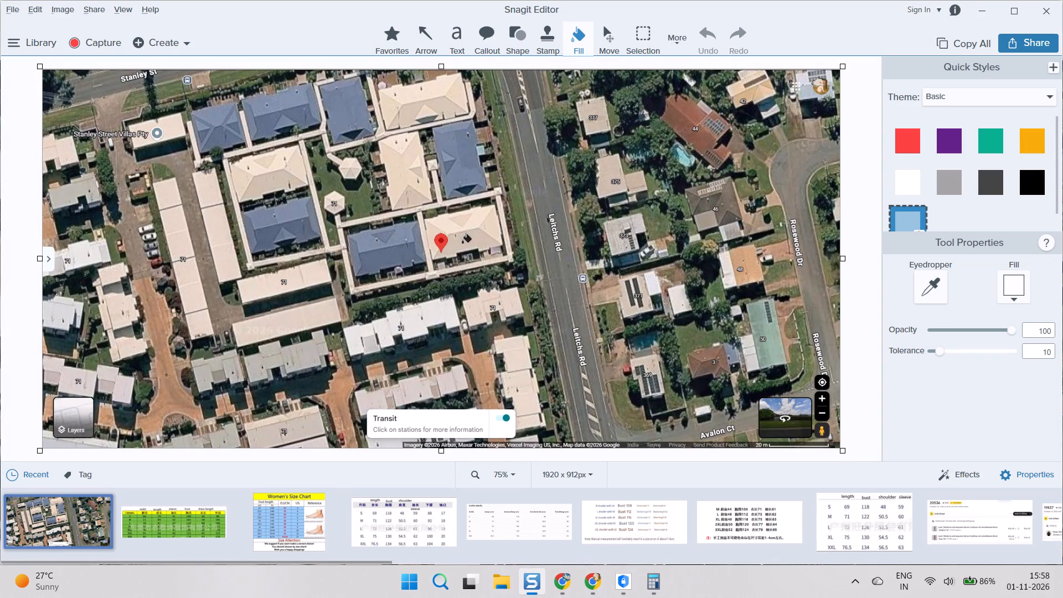
pyautogui.click(570, 590)
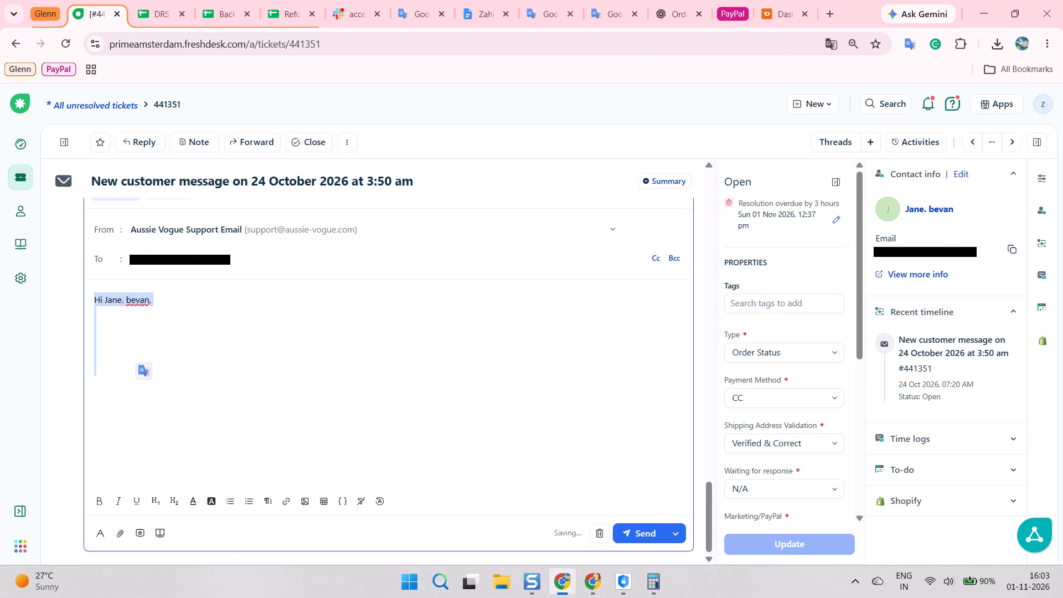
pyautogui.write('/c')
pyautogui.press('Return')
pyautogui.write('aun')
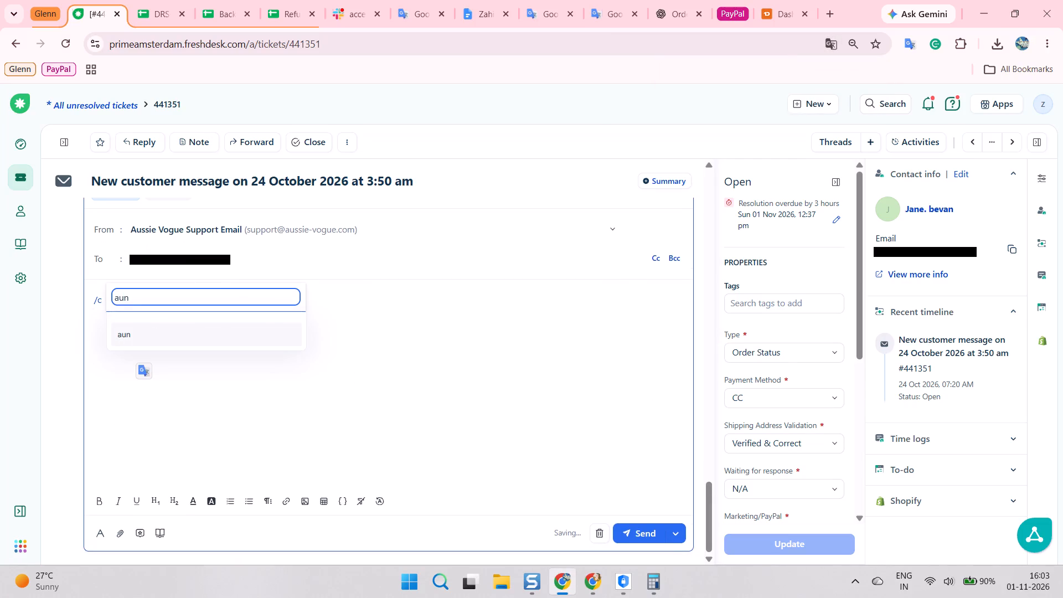
pyautogui.click(176, 341)
# Paste the copied reply body beneath the greeting in the ticket reply.
pyautogui.click(115, 328)
pyautogui.hotkey('ctrl', 'v')
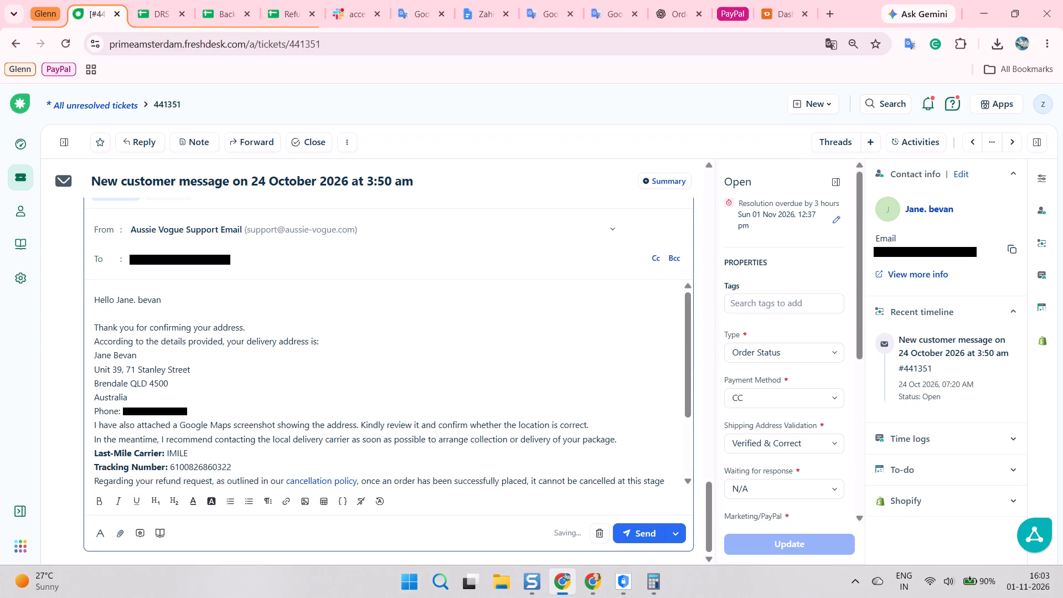
pyautogui.scroll(-1, 125, 334)
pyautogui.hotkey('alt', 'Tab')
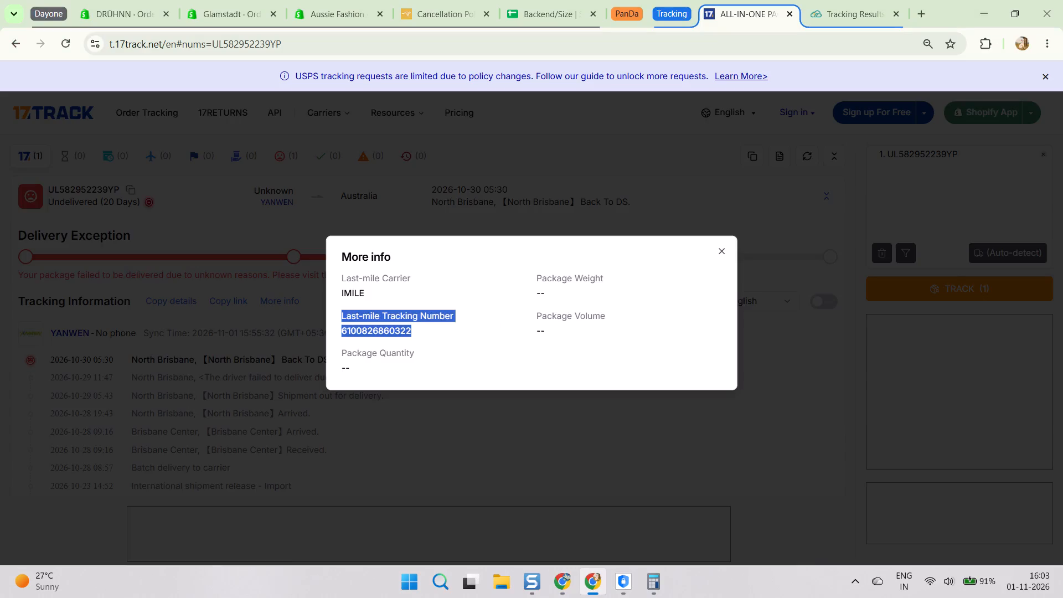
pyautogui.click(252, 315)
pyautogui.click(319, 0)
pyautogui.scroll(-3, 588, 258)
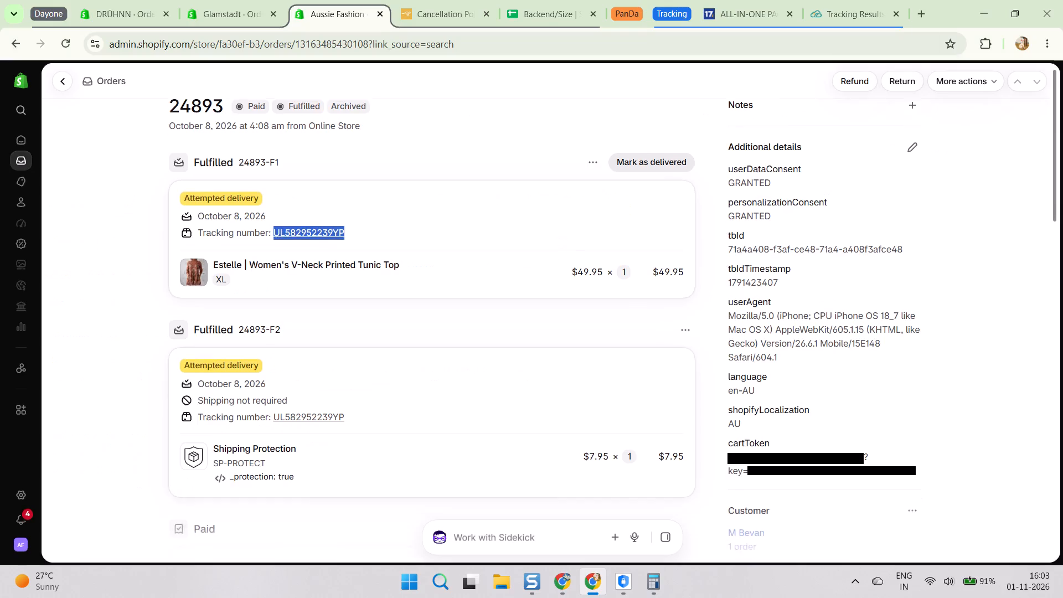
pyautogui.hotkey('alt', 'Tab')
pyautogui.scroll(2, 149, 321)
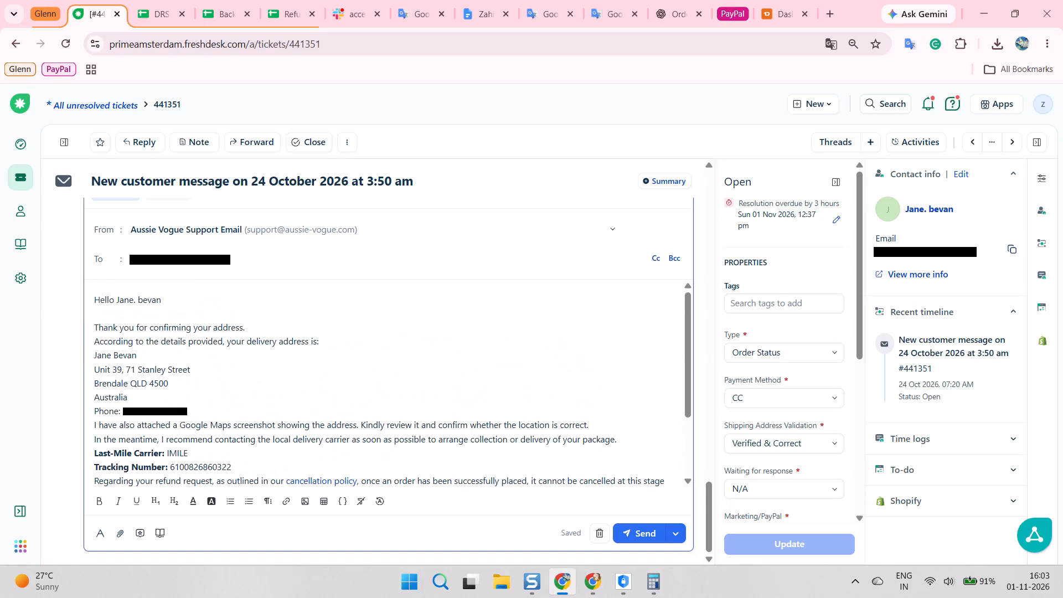
# Insert blank lines after the thank-you sentence, after the delivery-address introduction and below the phone line in the reply.
pyautogui.click(276, 325)
pyautogui.press('Return')
pyautogui.click(324, 353)
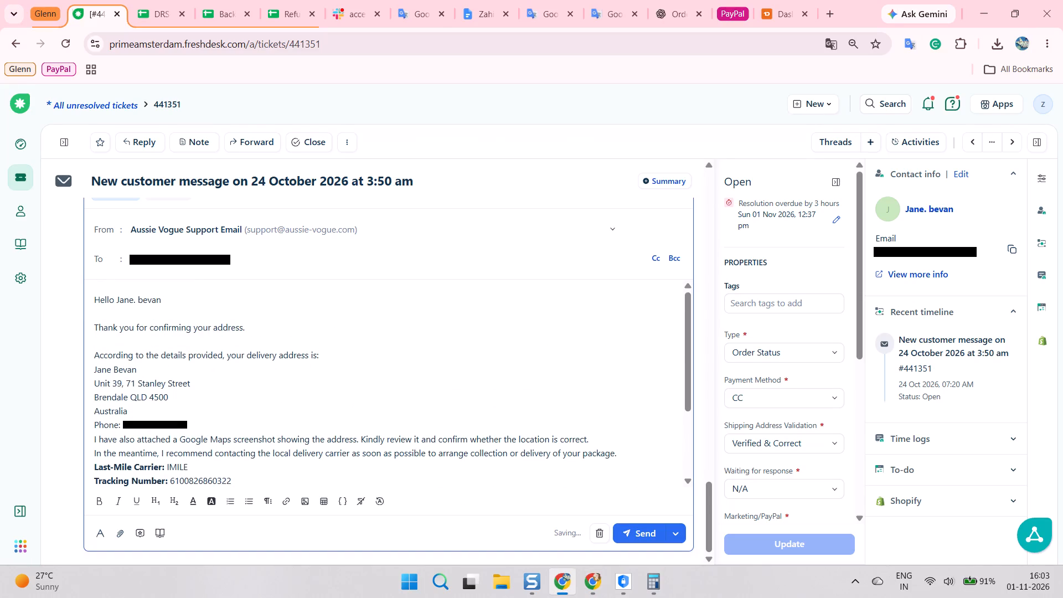
pyautogui.press('Return')
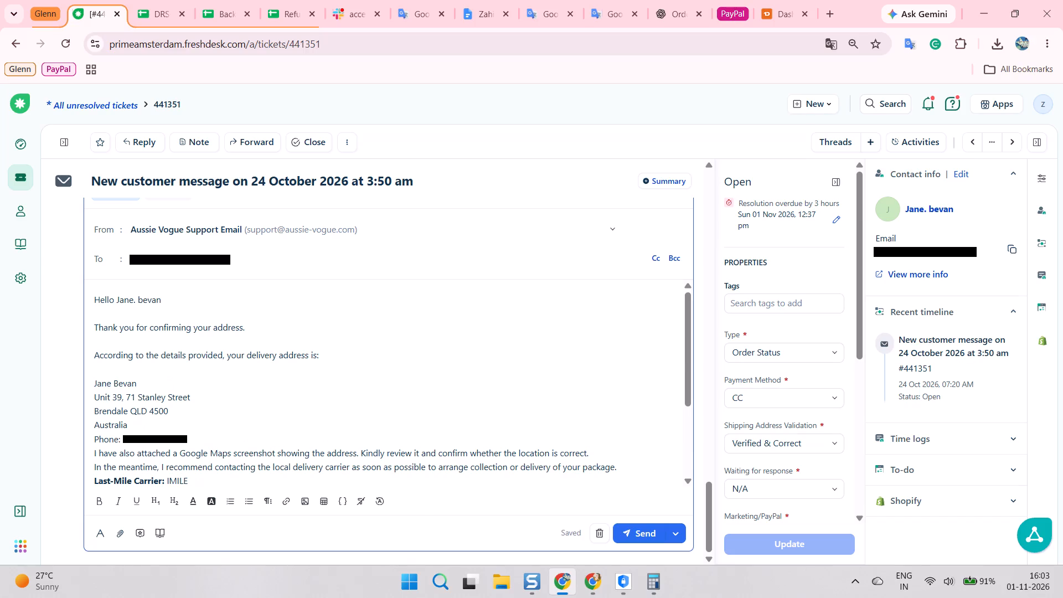
pyautogui.click(200, 434)
pyautogui.press('Return')
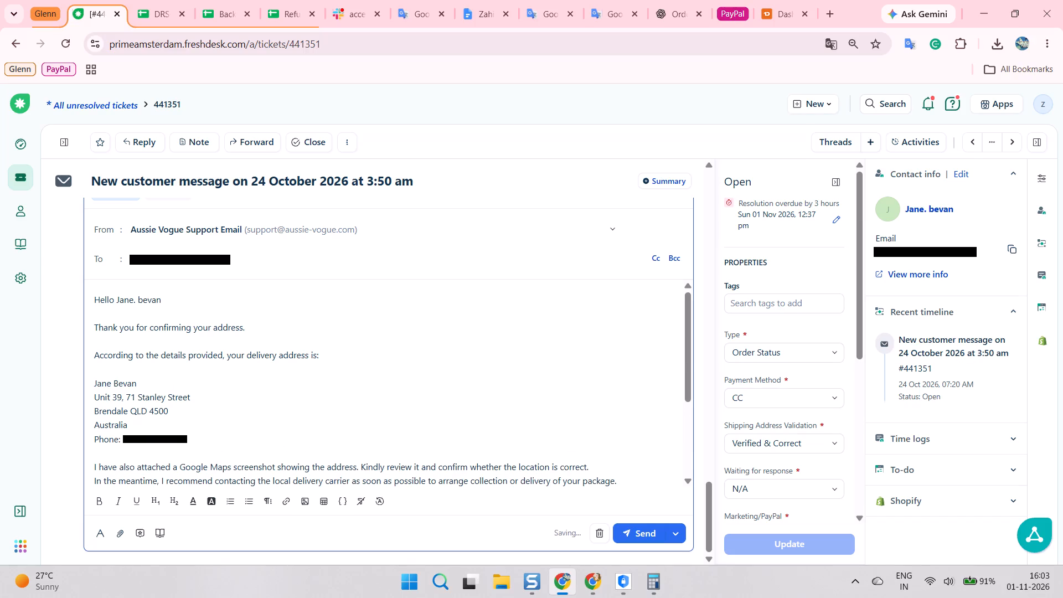
# Insert blank lines after the Google Maps sentence, the local-carrier sentence, the tracking number line and the refund-policy paragraph.
pyautogui.click(596, 468)
pyautogui.press('Return')
pyautogui.scroll(-1, 615, 464)
pyautogui.click(623, 398)
pyautogui.press('Return')
pyautogui.scroll(-1, 262, 400)
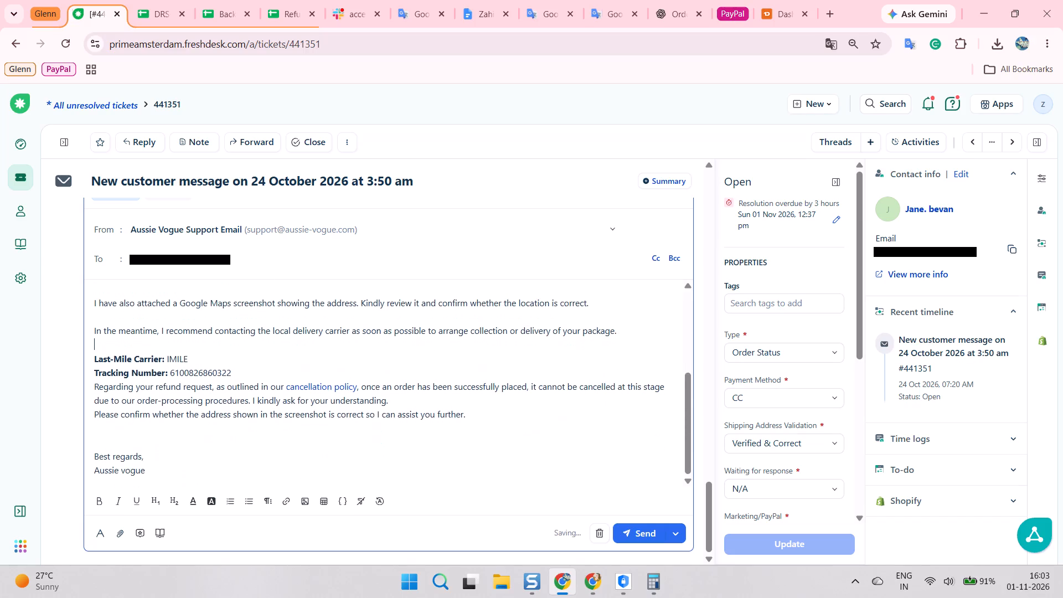
pyautogui.click(242, 370)
pyautogui.press('Return')
pyautogui.click(424, 420)
pyautogui.press('Return')
pyautogui.scroll(-2, 318, 426)
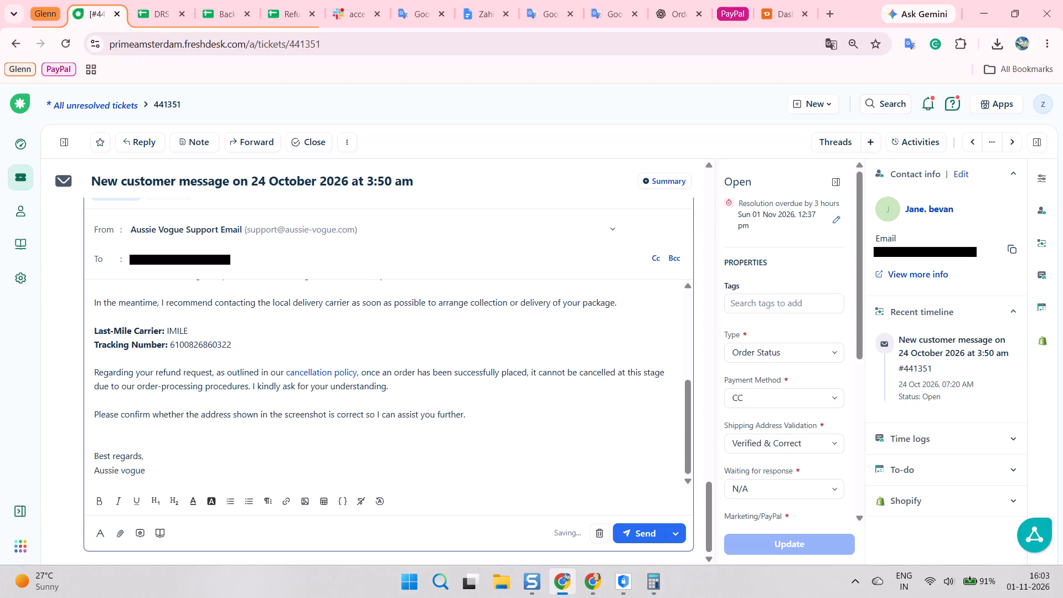
# Remove the extra blank line above "Best regards," and review the reply's spacing.
pyautogui.click(140, 437)
pyautogui.press('BackSpace')
pyautogui.scroll(2, 287, 426)
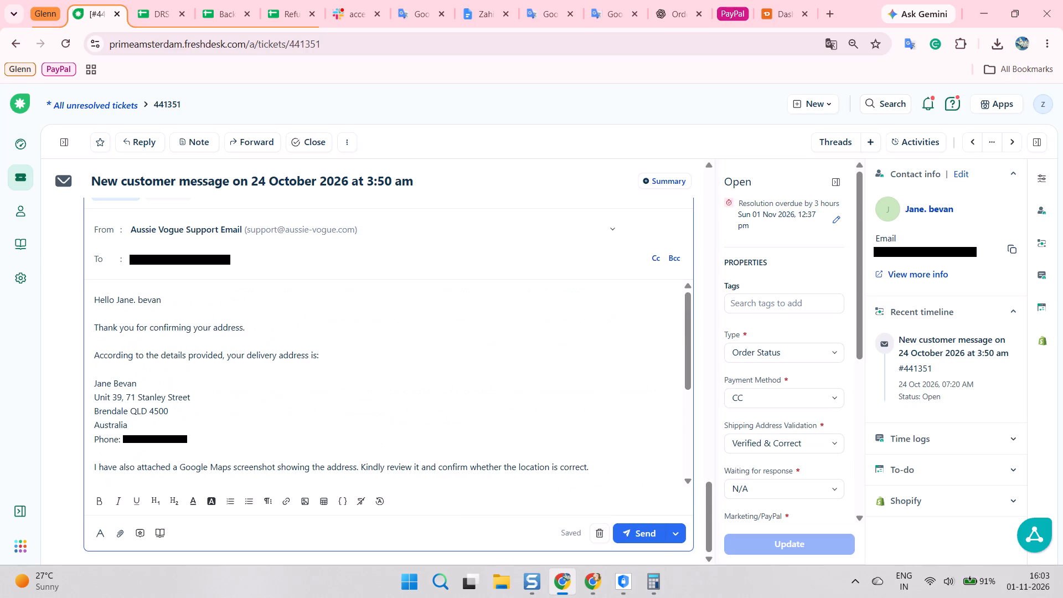
pyautogui.scroll(-1, 176, 383)
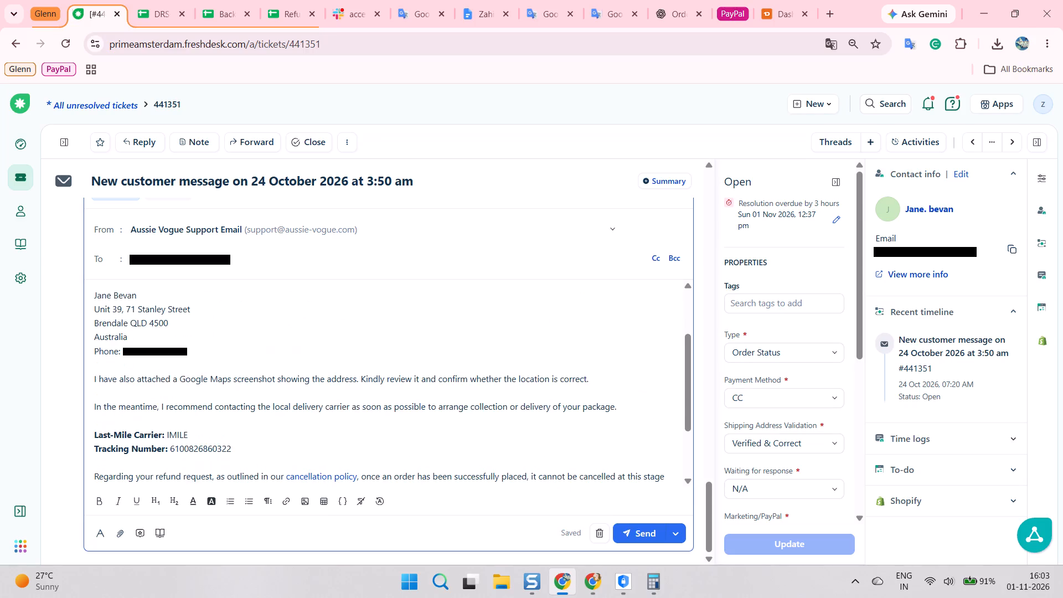
pyautogui.scroll(-4, 200, 388)
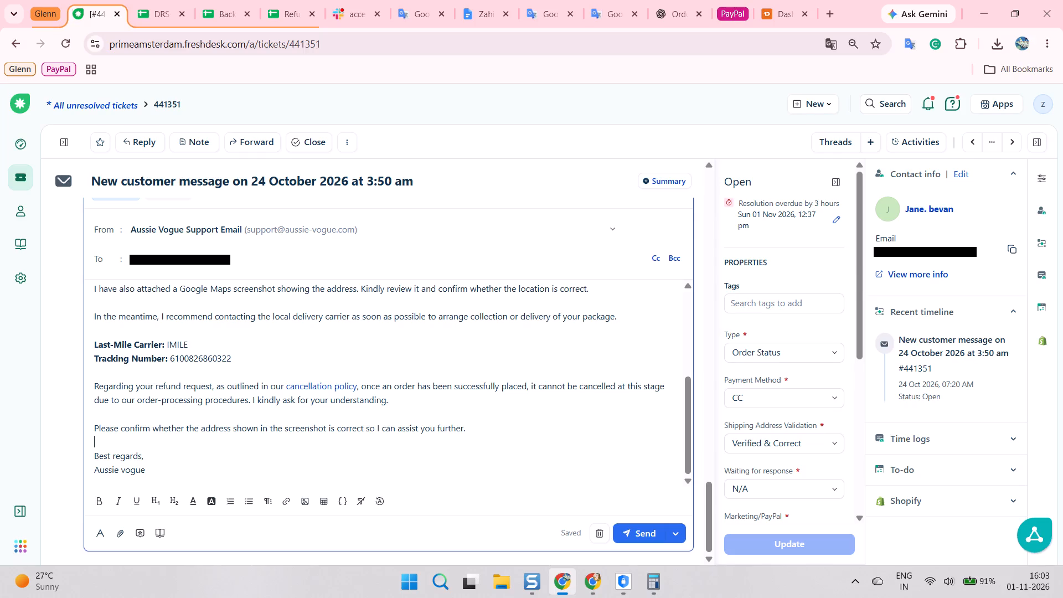
# Add two blank lines below the "Aussie vogue" signature.
pyautogui.scroll(-1, 208, 434)
pyautogui.click(165, 465)
pyautogui.press('Return')
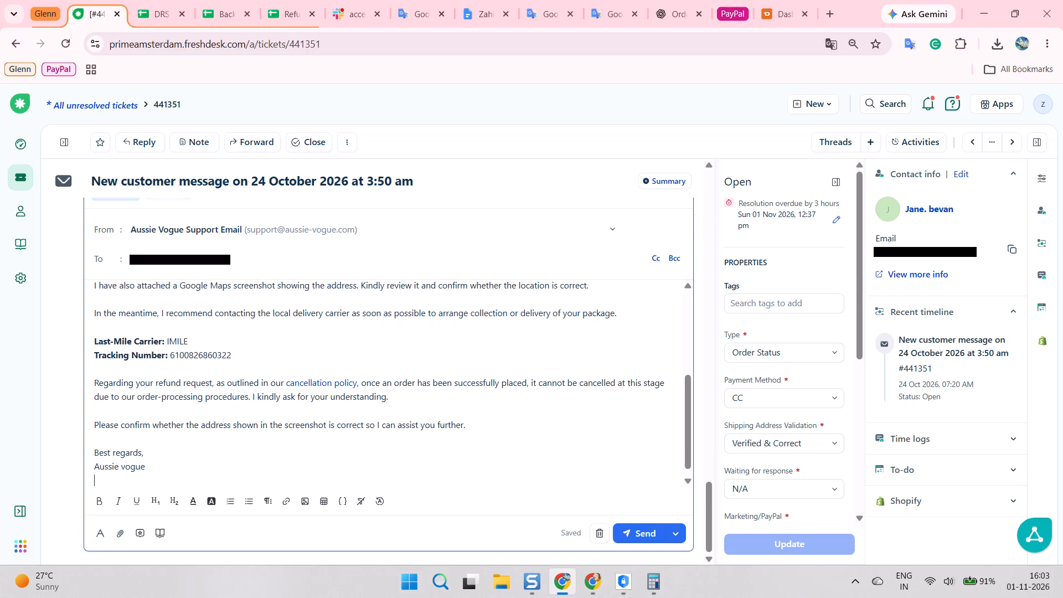
pyautogui.press('Return')
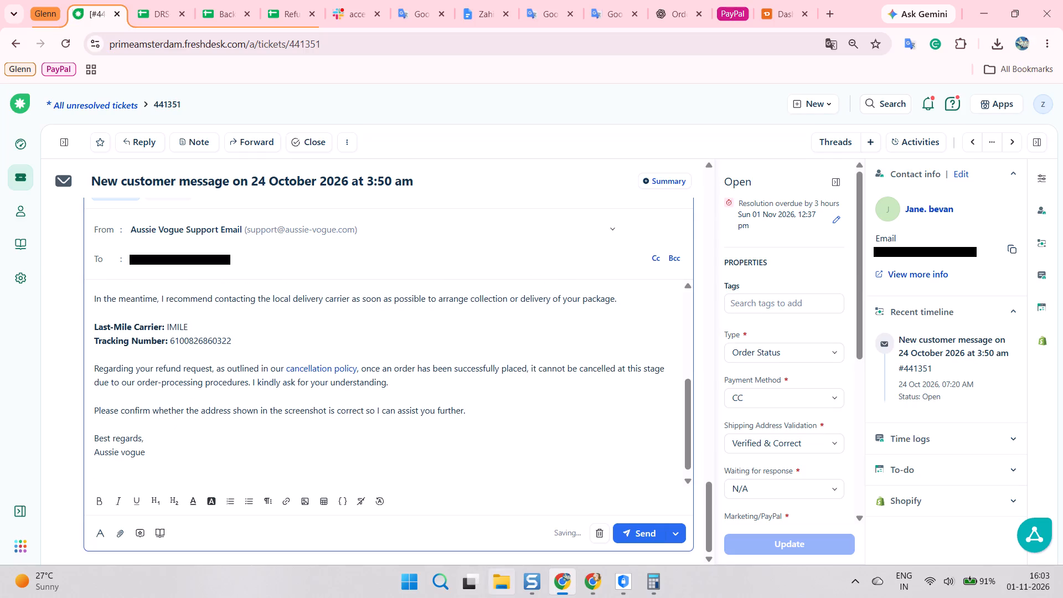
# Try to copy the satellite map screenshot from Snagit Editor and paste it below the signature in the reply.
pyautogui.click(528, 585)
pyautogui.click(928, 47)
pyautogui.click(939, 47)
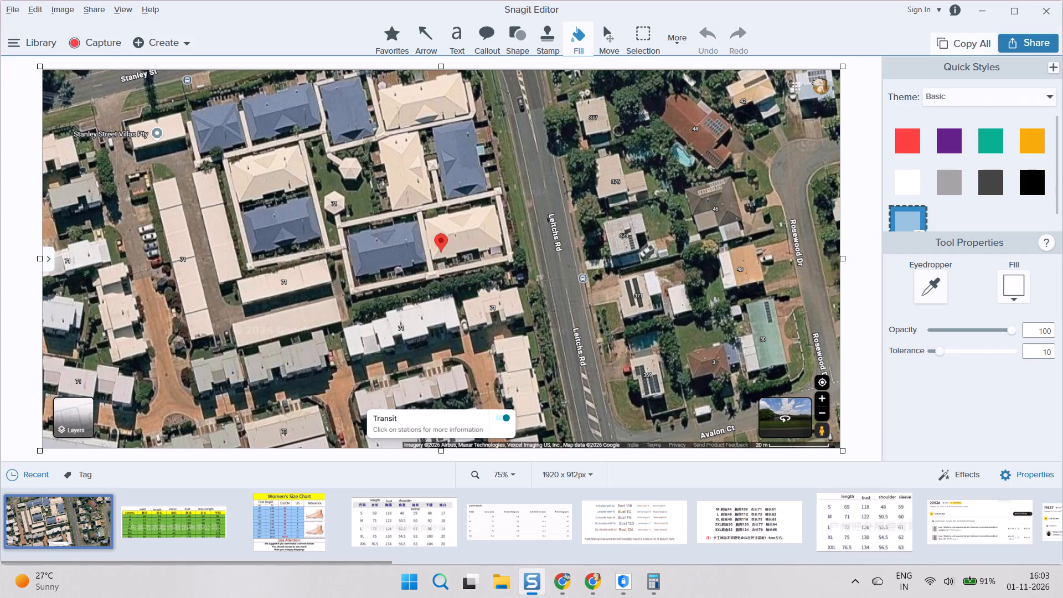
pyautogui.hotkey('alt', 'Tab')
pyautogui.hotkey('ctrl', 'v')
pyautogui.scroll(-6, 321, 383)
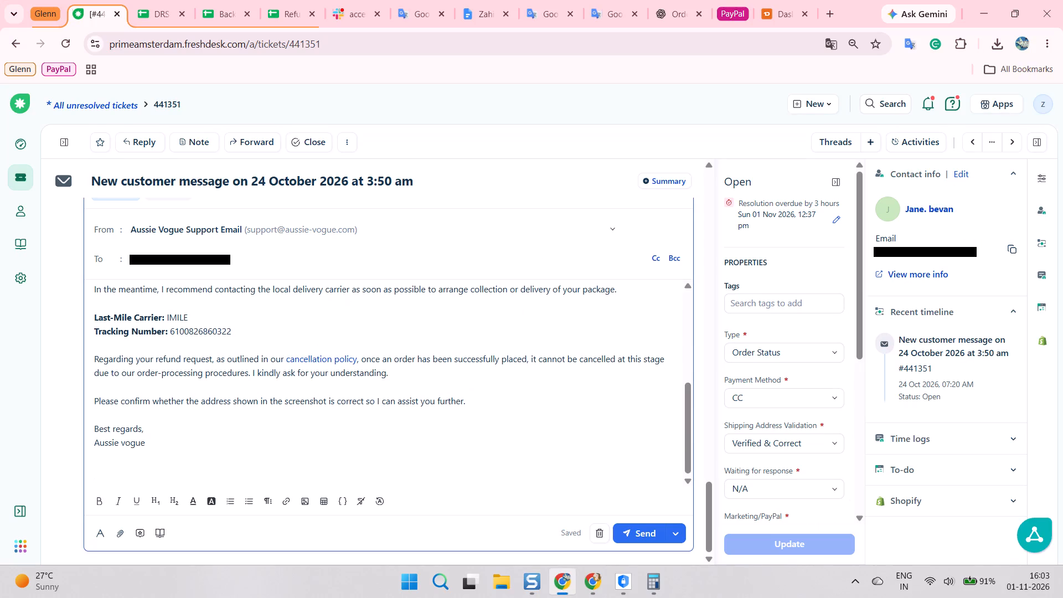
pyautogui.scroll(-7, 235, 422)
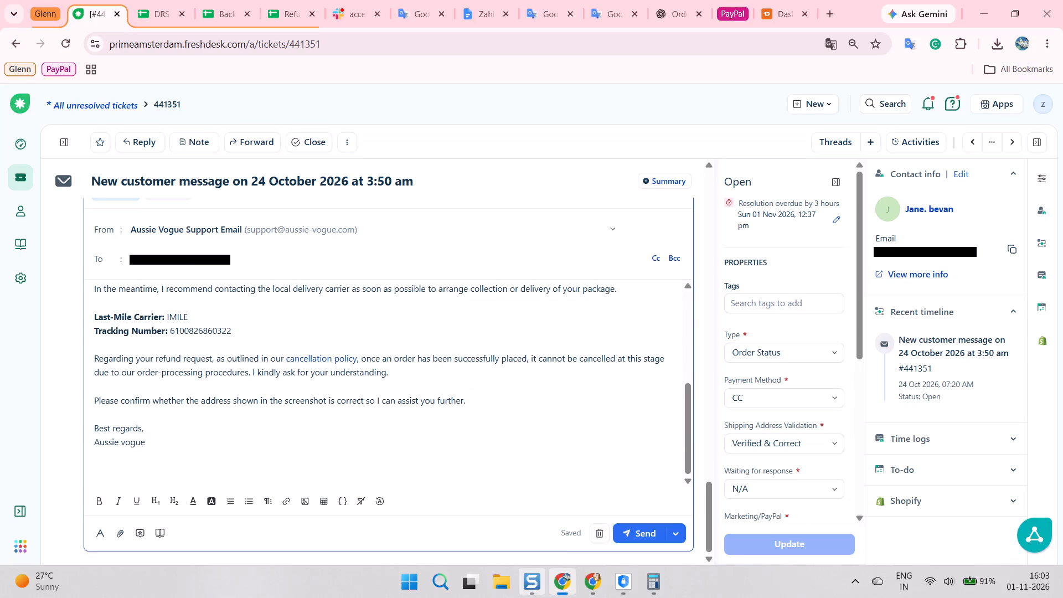
# Copy the satellite map screenshot again from Snagit Editor and paste it below the "Aussie vogue" signature in the ticket reply.
pyautogui.click(534, 581)
pyautogui.click(949, 42)
pyautogui.hotkey('alt', 'Tab')
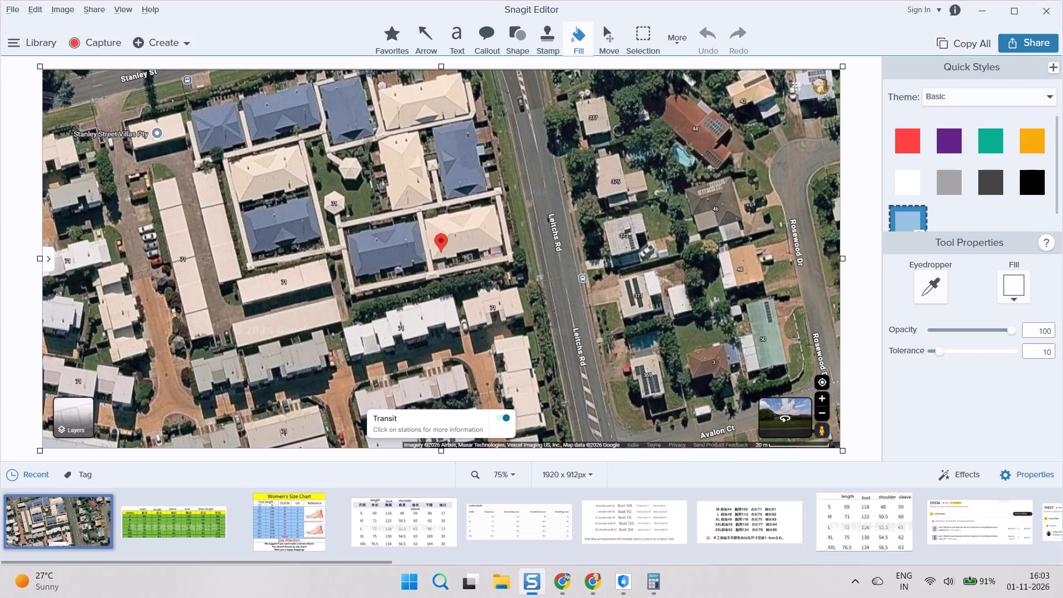
pyautogui.hotkey('ctrl', 'v')
pyautogui.scroll(-8, 298, 407)
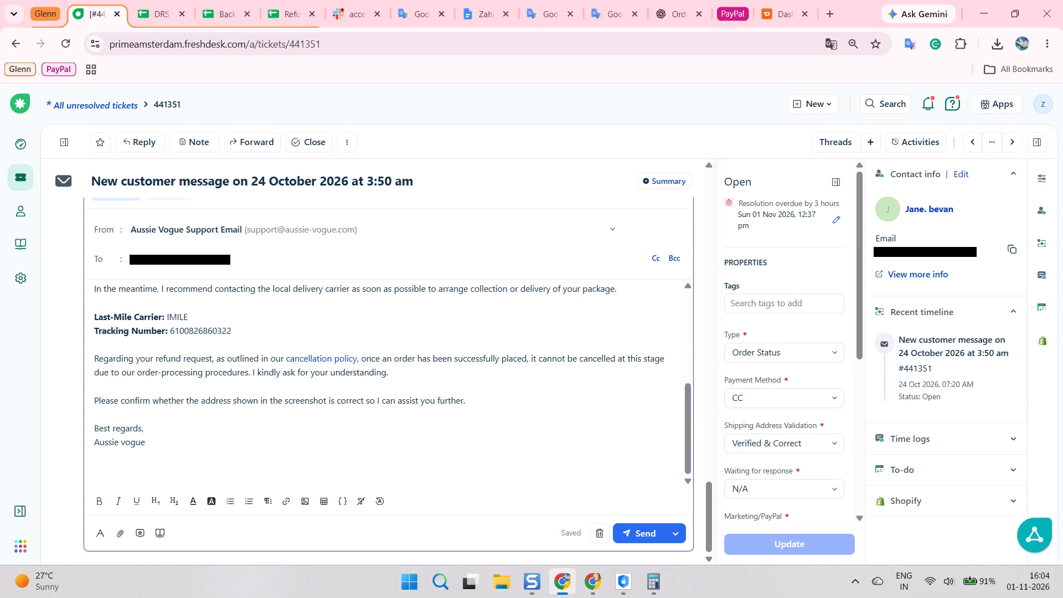
pyautogui.click(128, 473)
pyautogui.scroll(-6, 229, 428)
pyautogui.scroll(-4, 338, 389)
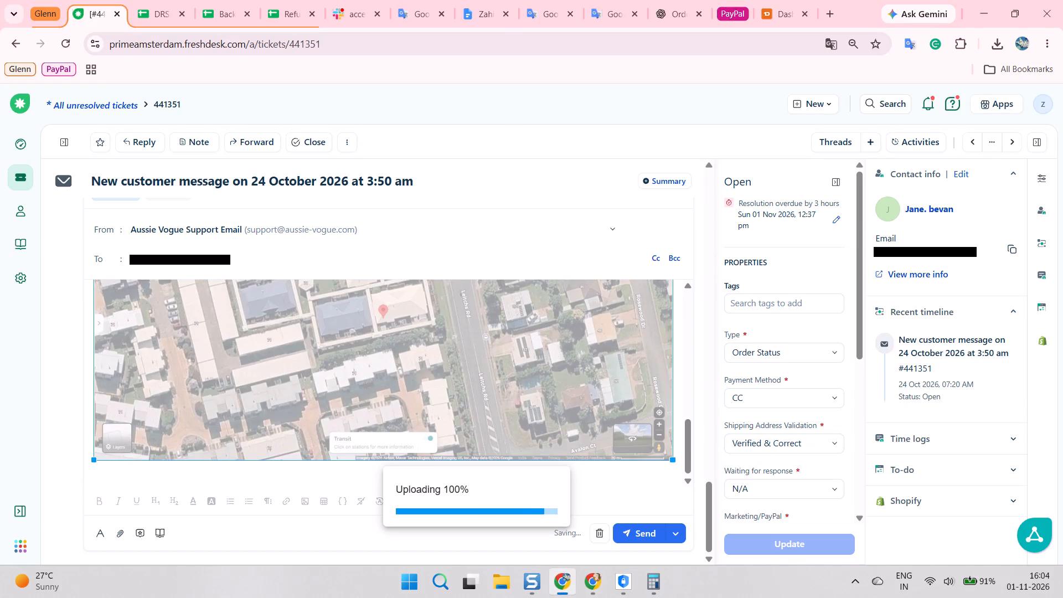
pyautogui.scroll(-2, 266, 371)
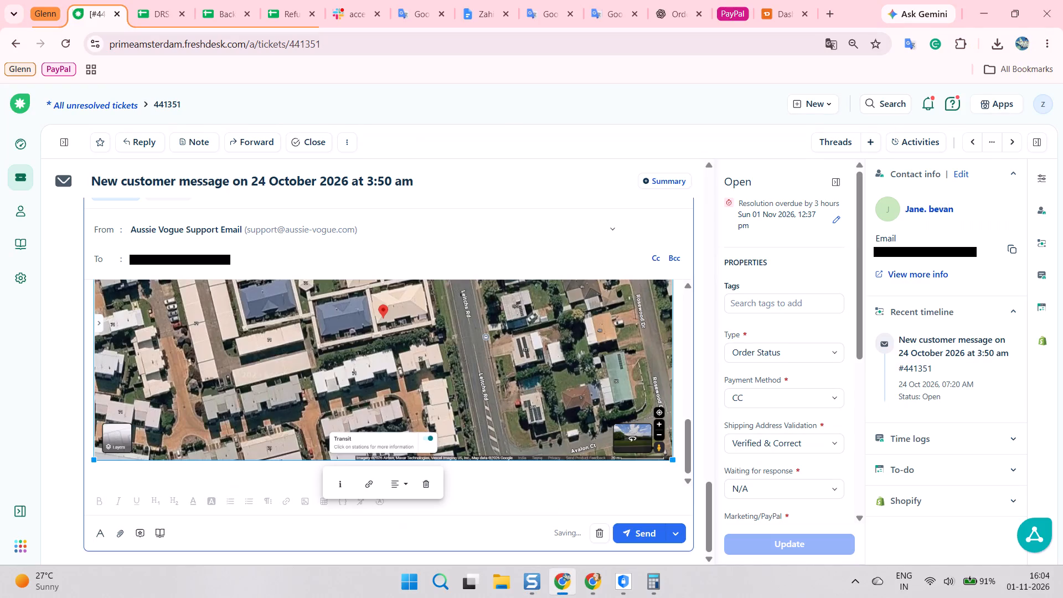
pyautogui.scroll(5, 295, 372)
pyautogui.scroll(1, 252, 350)
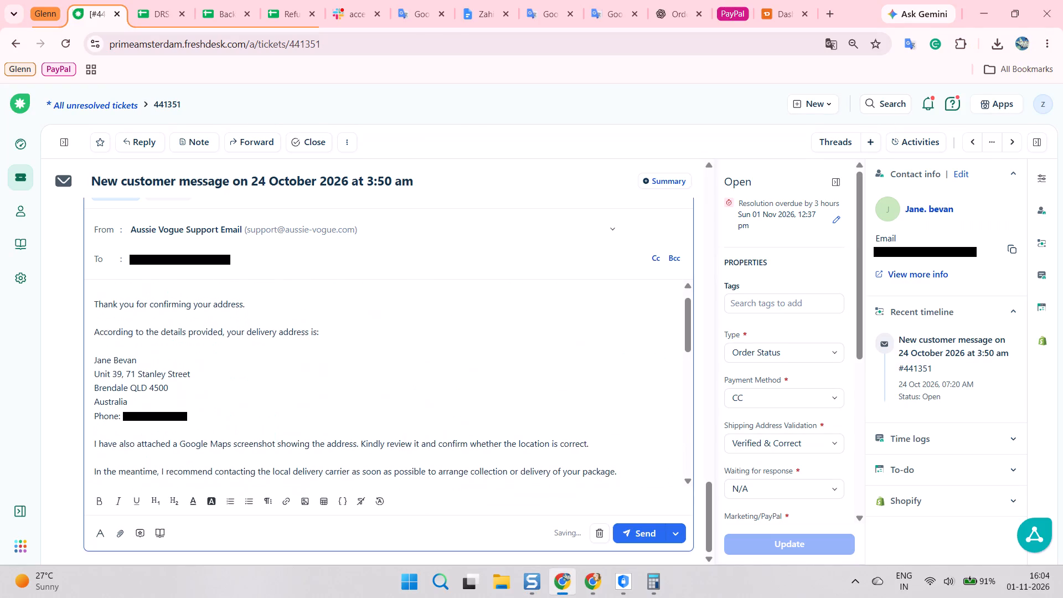
# Replace the name in the reply's greeting with the customer name on Shopify order 24893, followed by a comma.
pyautogui.hotkey('alt', 'Tab')
pyautogui.hotkey('alt', 'Tab')
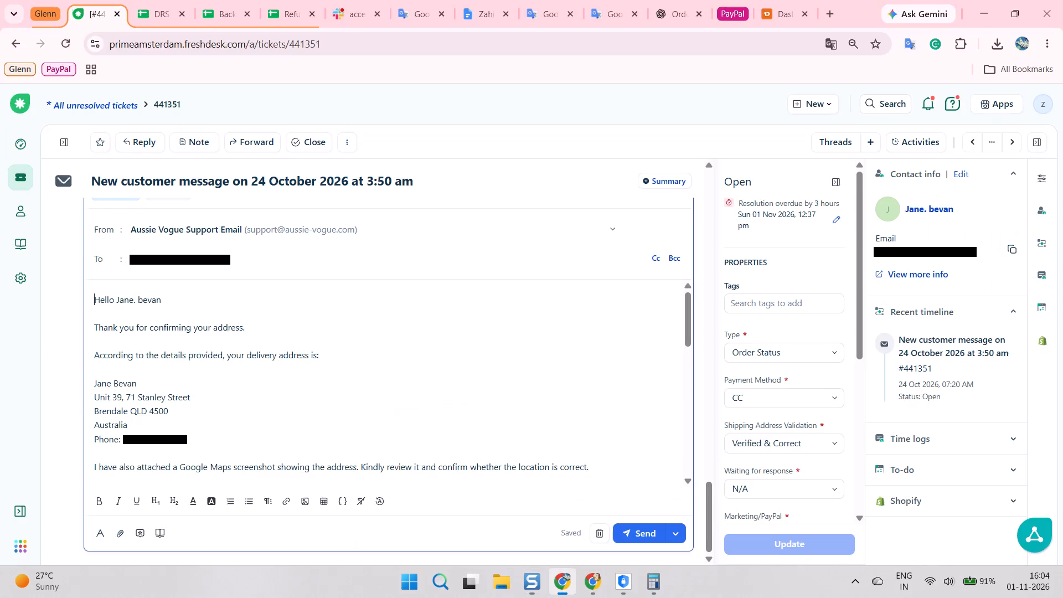
pyautogui.click(593, 585)
pyautogui.hotkey('alt', 'Tab')
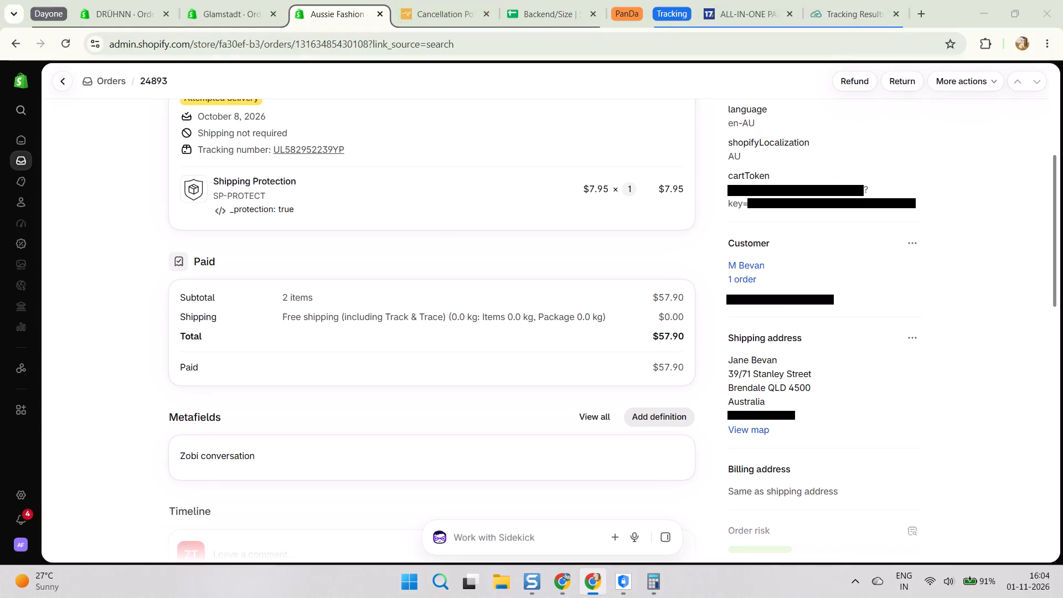
pyautogui.moveTo(117, 301); pyautogui.dragTo(214, 306)
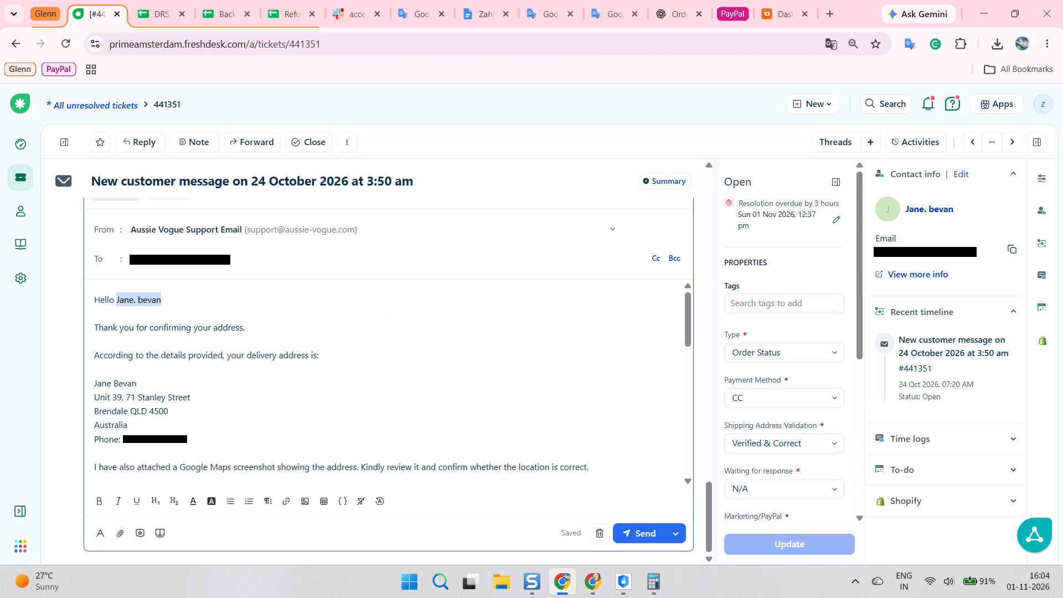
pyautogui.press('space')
pyautogui.hotkey('alt', 'Tab')
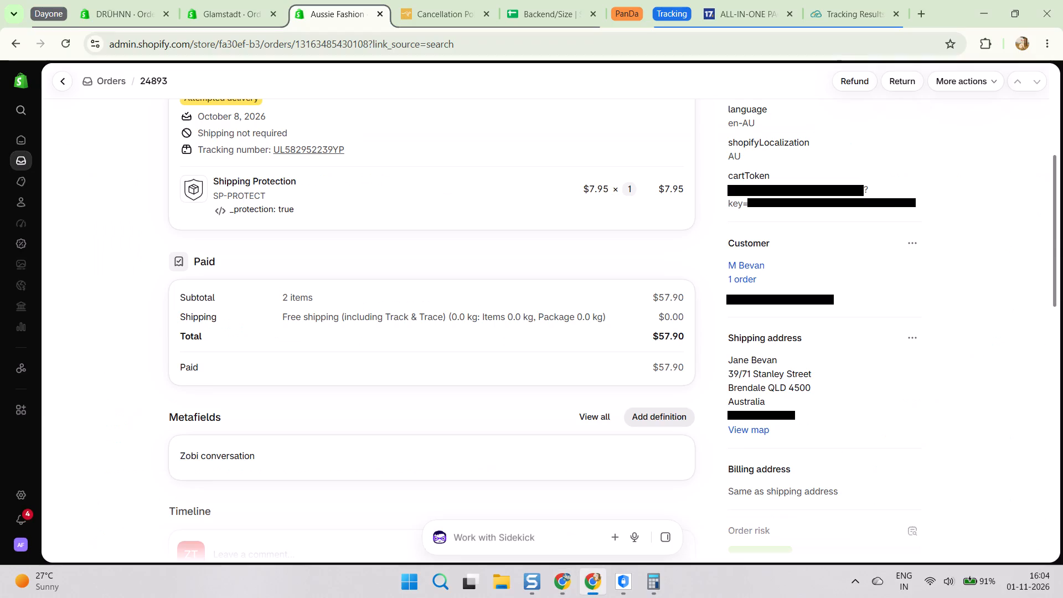
pyautogui.hotkey('alt', 'Tab')
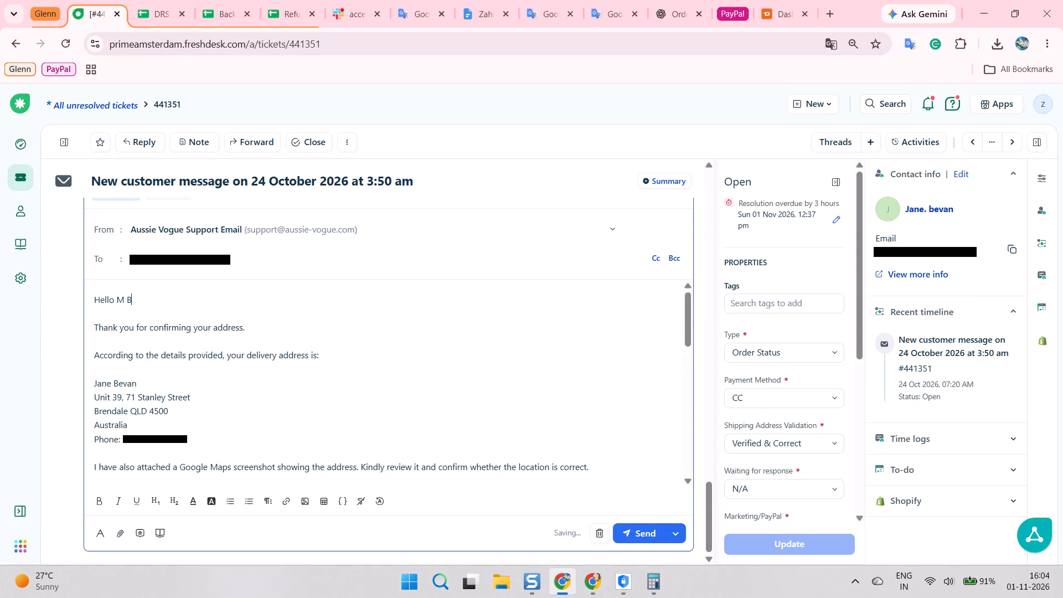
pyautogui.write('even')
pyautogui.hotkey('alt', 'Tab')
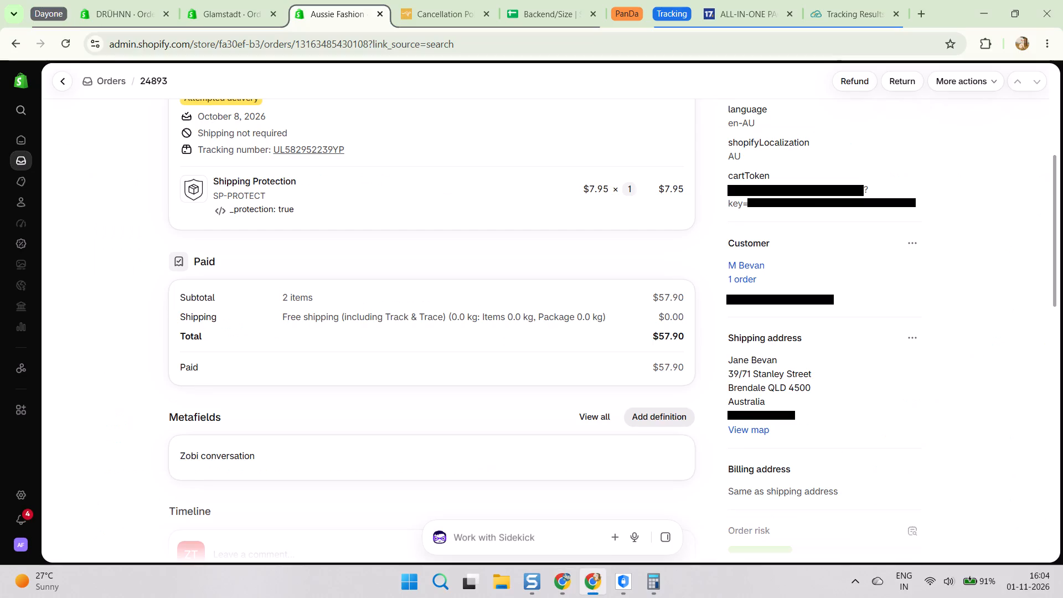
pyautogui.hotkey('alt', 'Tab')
pyautogui.scroll(-3, 334, 372)
pyautogui.scroll(3, 241, 348)
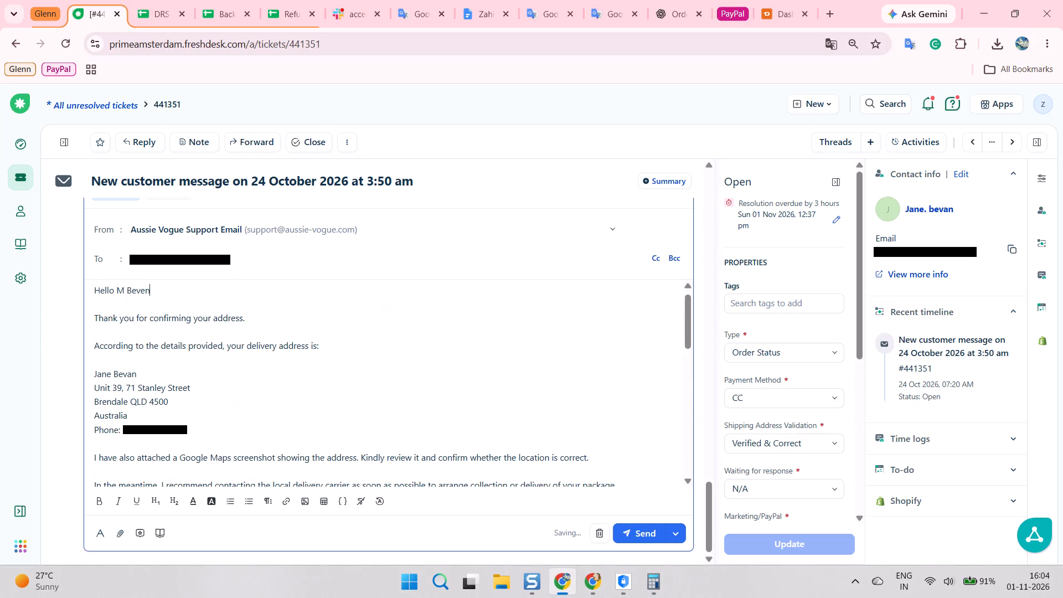
pyautogui.press('BackSpace')
pyautogui.press('BackSpace')
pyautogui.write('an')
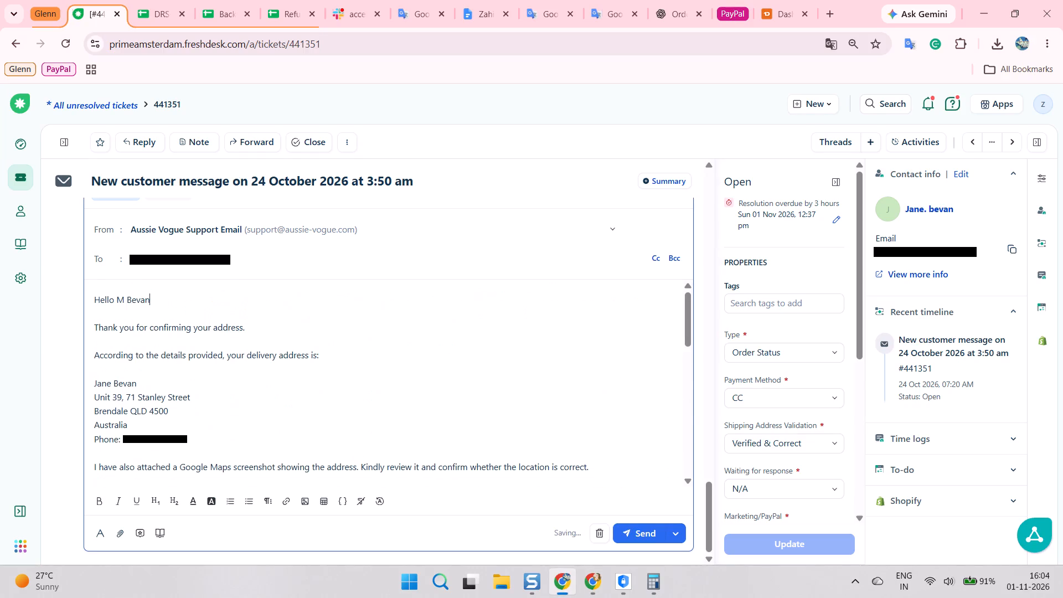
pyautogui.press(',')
# Send the address-confirmation reply on ticket #441351 and look over the sent message.
pyautogui.scroll(-7, 236, 352)
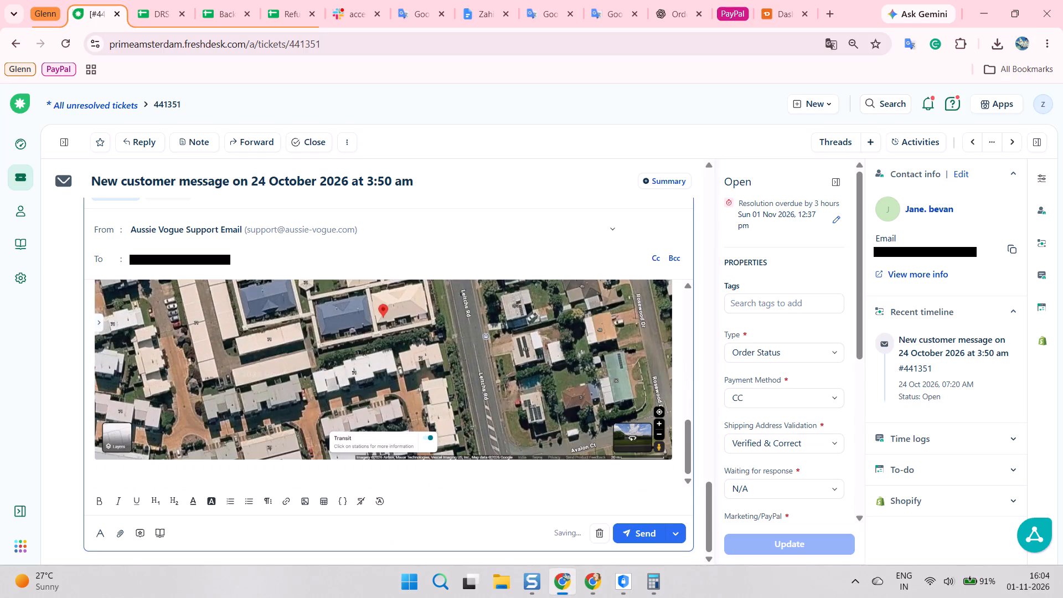
pyautogui.scroll(-5, 293, 378)
pyautogui.click(629, 528)
pyautogui.scroll(-2, 563, 403)
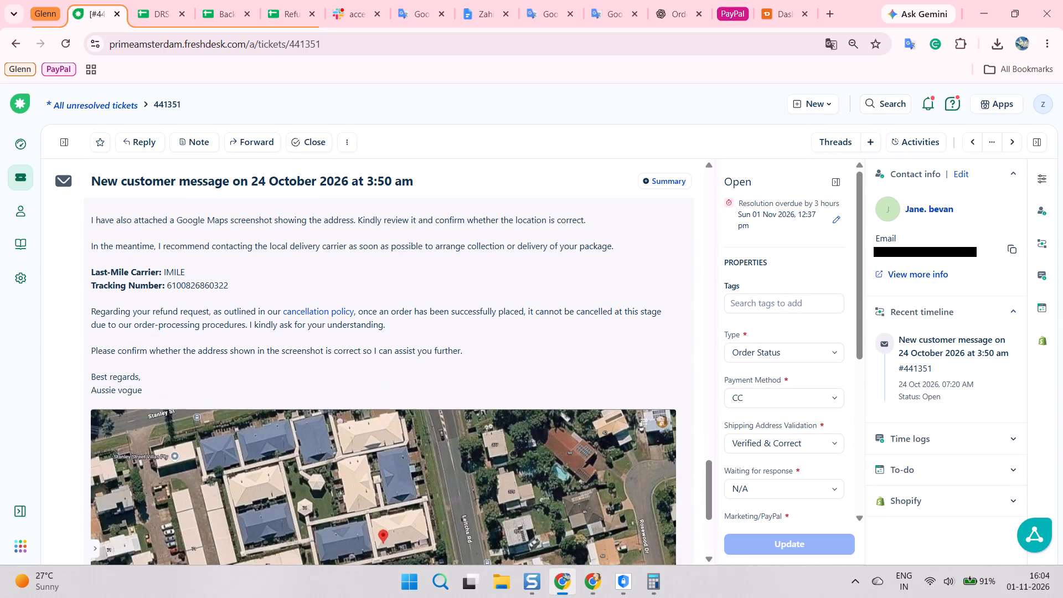
pyautogui.scroll(2, 347, 360)
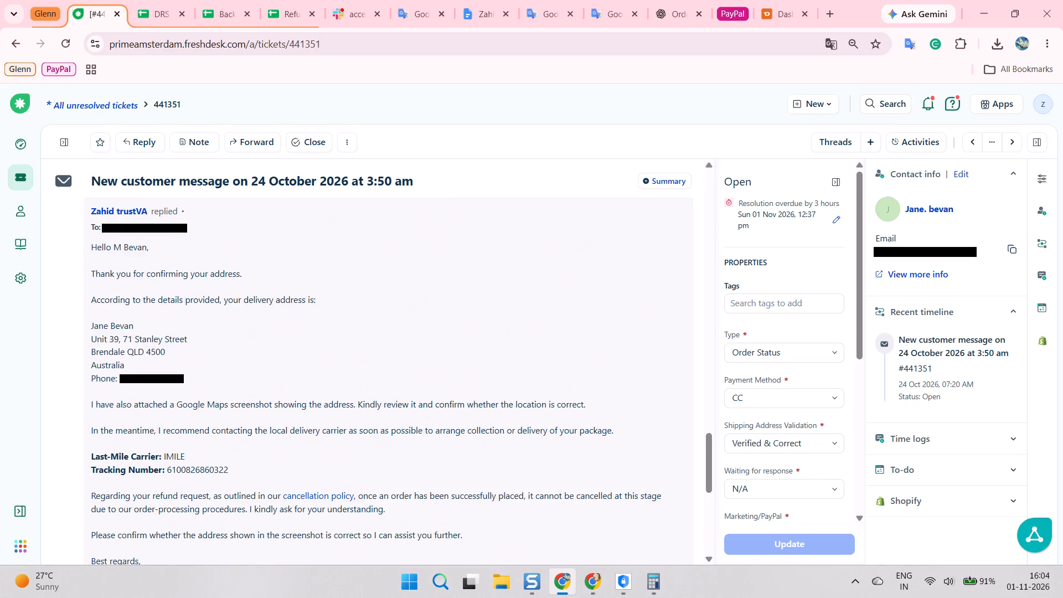
pyautogui.scroll(-1, 781, 308)
pyautogui.scroll(2, 773, 302)
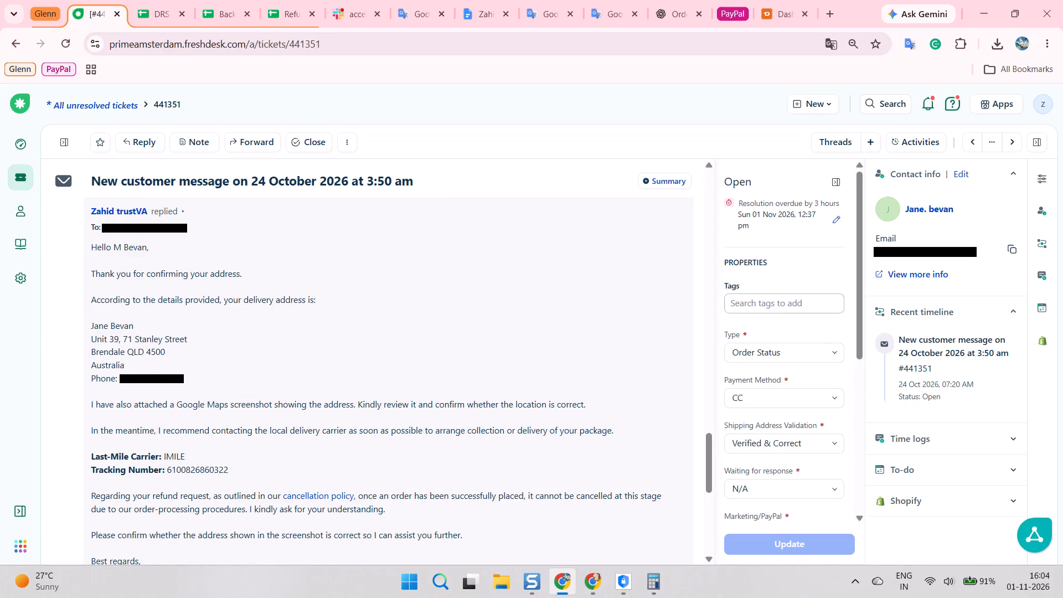
pyautogui.click(770, 354)
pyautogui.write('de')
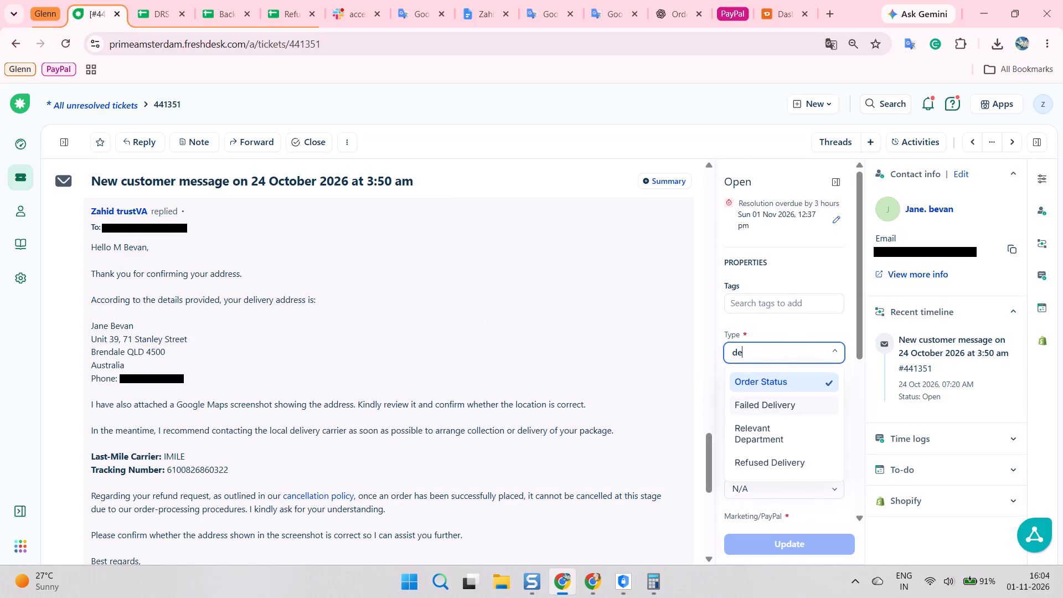
pyautogui.click(769, 405)
pyautogui.press('Tab')
pyautogui.press('Tab')
pyautogui.press('Tab')
pyautogui.press('Tab')
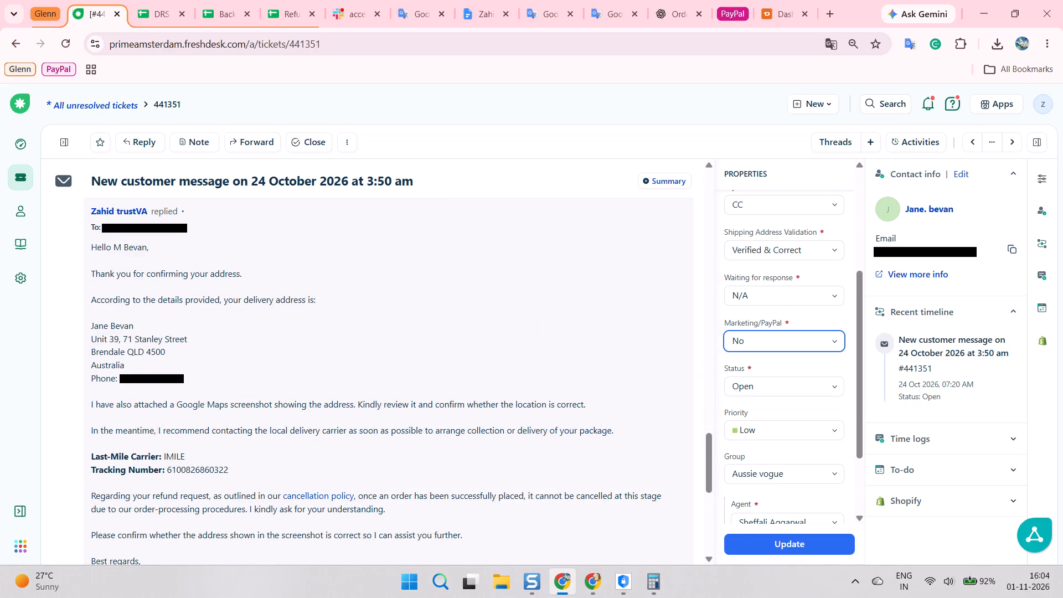
pyautogui.press('Tab')
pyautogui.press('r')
pyautogui.press('Tab')
pyautogui.press('Tab')
pyautogui.press('Tab')
pyautogui.scroll(-3, 801, 494)
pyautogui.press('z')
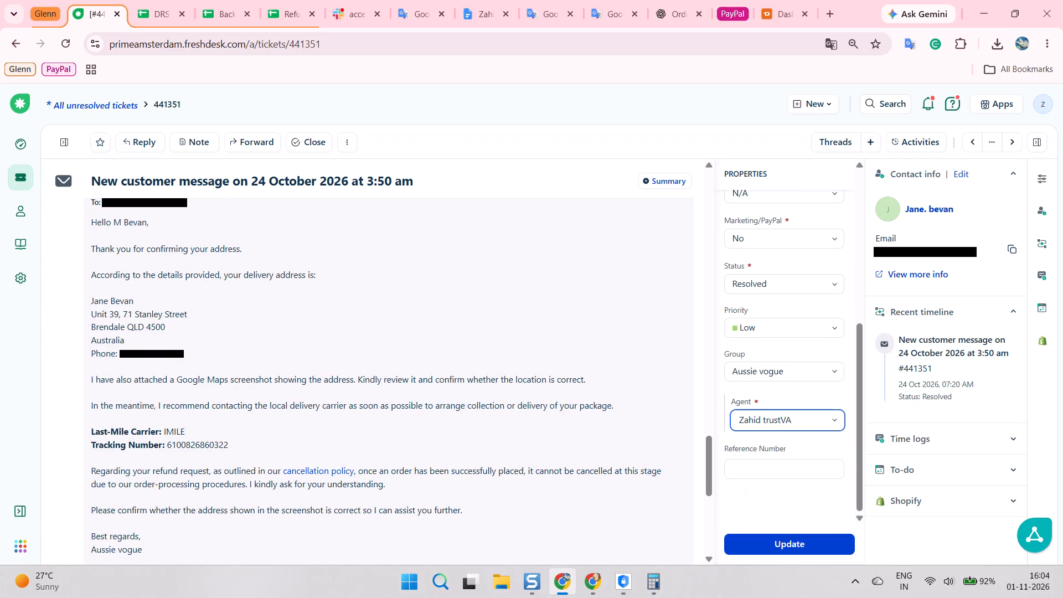
pyautogui.scroll(-2, 788, 548)
pyautogui.moveTo(799, 533); pyautogui.dragTo(799, 539)
pyautogui.scroll(-3, 818, 548)
pyautogui.click(798, 548)
pyautogui.scroll(-4, 520, 368)
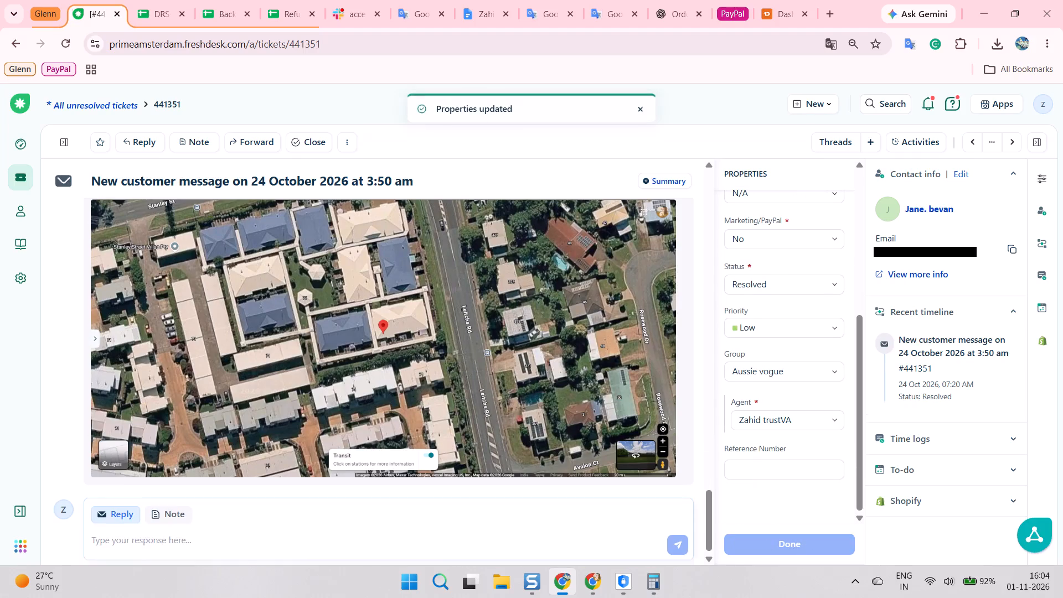
pyautogui.doubleClick(171, 111)
pyautogui.hotkey('ctrl', 'c')
pyautogui.hotkey('ctrl', 'c')
pyautogui.click(153, 0)
pyautogui.hotkey('ctrl', 'v')
pyautogui.click(328, 290)
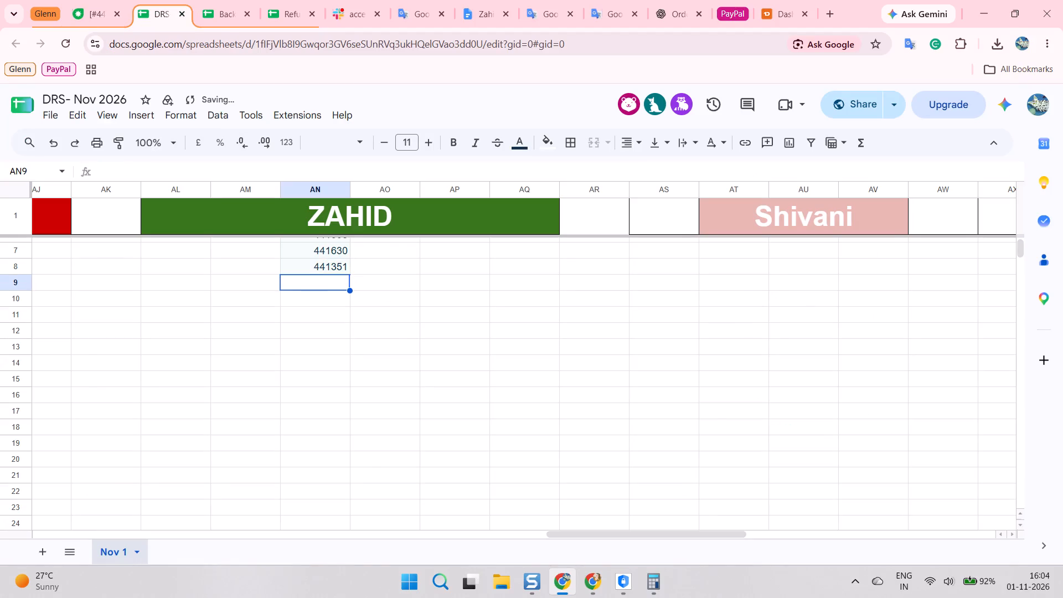
# Return to Freshdesk and advance from ticket #441351 to the next unresolved ticket, #441331.
pyautogui.scroll(-1, 332, 285)
pyautogui.click(82, 0)
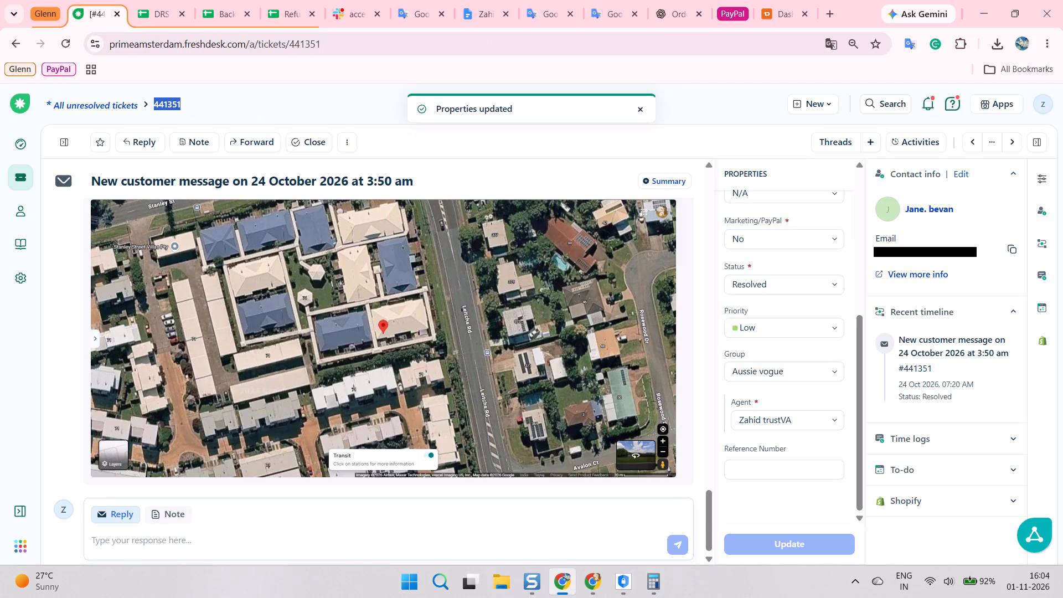
pyautogui.scroll(4, 431, 257)
pyautogui.scroll(-1, 494, 343)
pyautogui.click(494, 339)
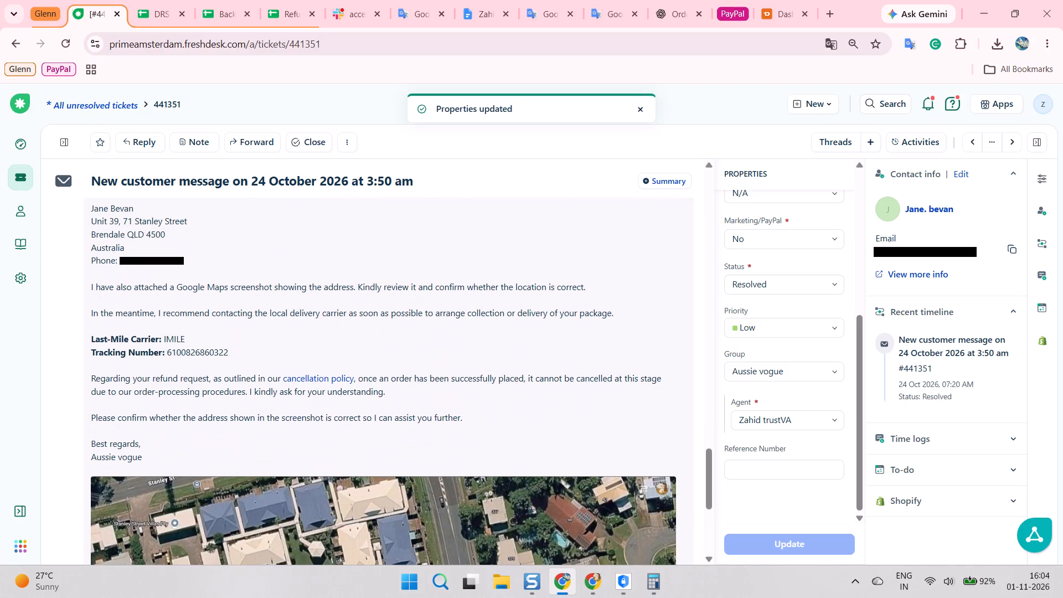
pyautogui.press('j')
# Read the customer's latest reply on ticket #441331 together with the support team's preceding message.
pyautogui.scroll(-8, 449, 291)
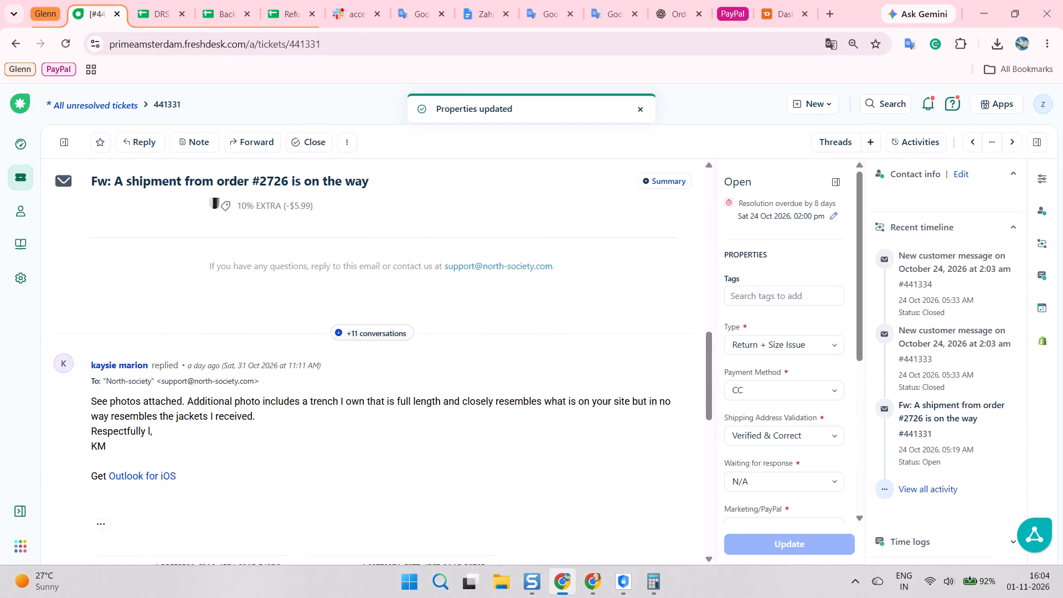
pyautogui.scroll(-8, 451, 282)
pyautogui.scroll(-1, 403, 283)
pyautogui.click(403, 313)
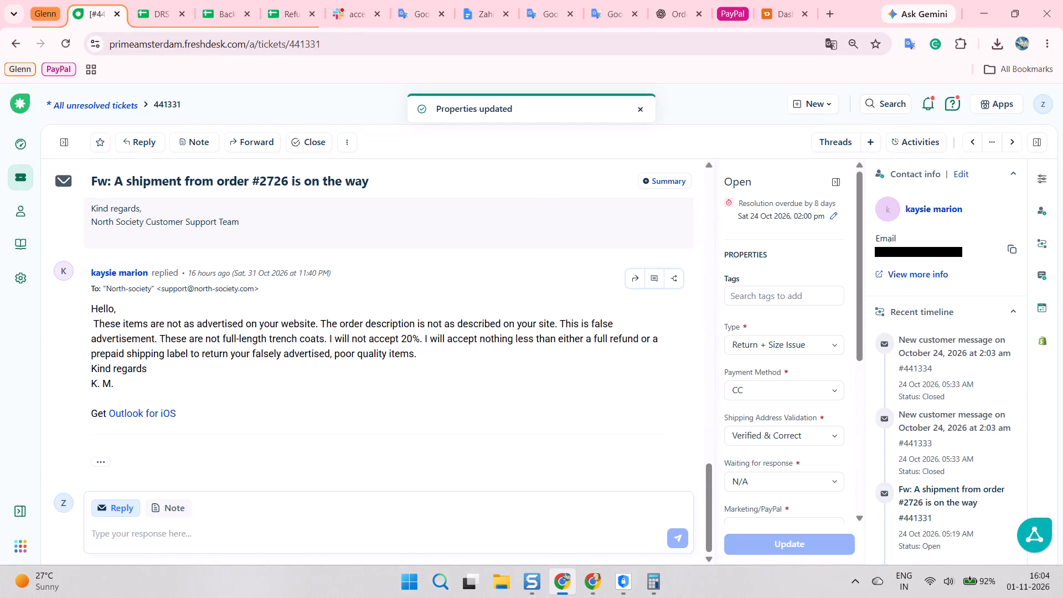
pyautogui.click(410, 308)
pyautogui.click(430, 332)
pyautogui.click(441, 330)
pyautogui.click(430, 355)
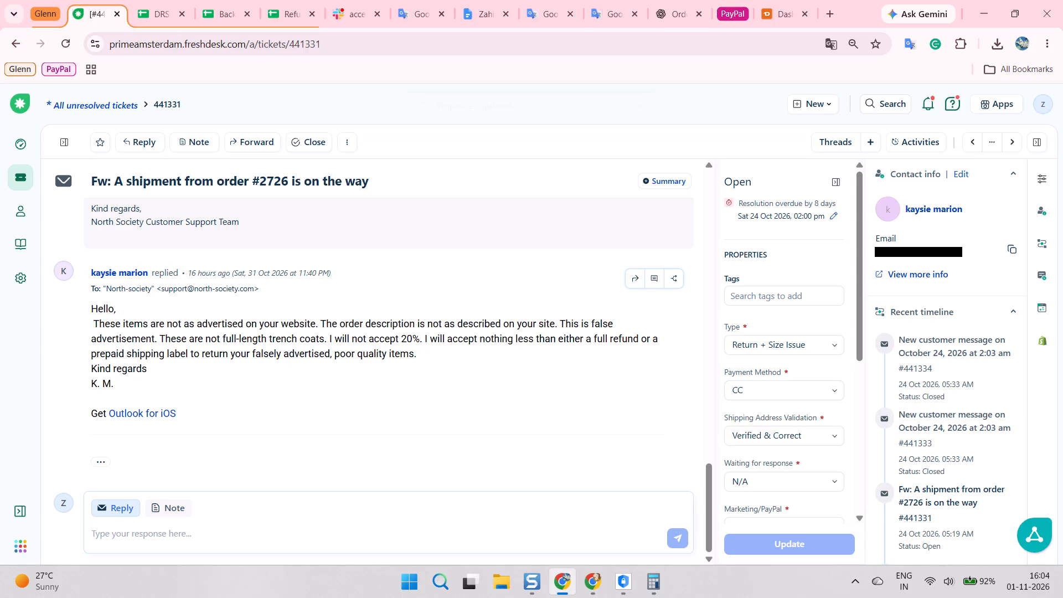
pyautogui.click(442, 344)
pyautogui.scroll(1, 451, 341)
pyautogui.click(389, 351)
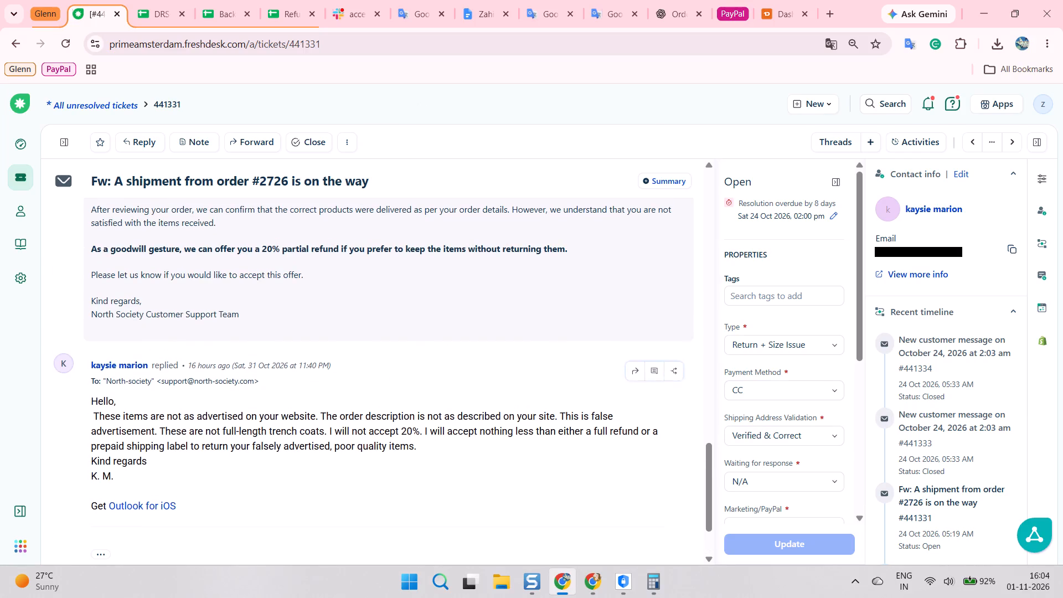
pyautogui.scroll(2, 381, 347)
pyautogui.scroll(-2, 381, 342)
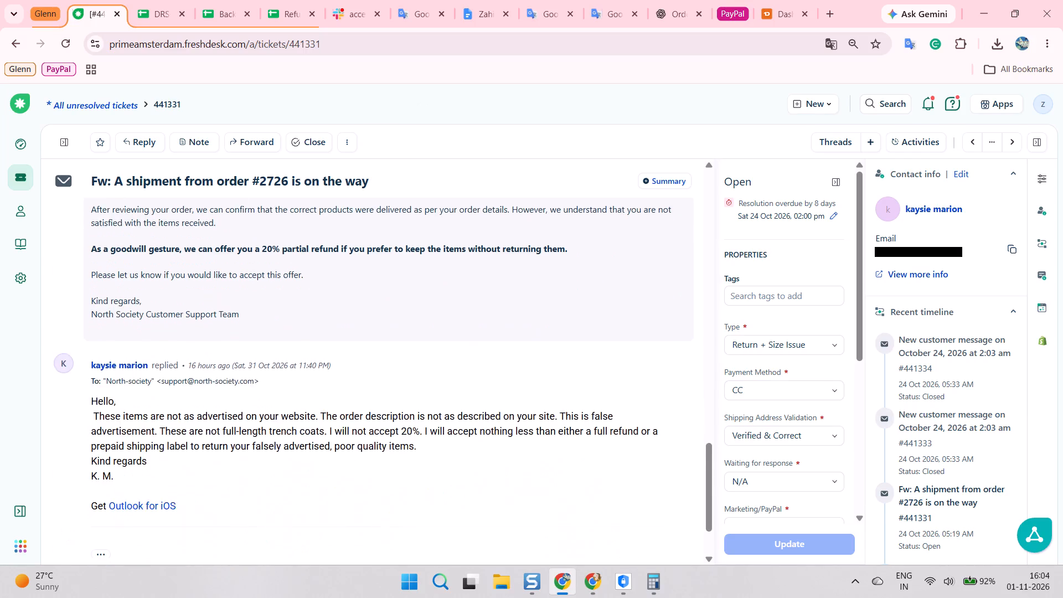
pyautogui.scroll(-2, 380, 334)
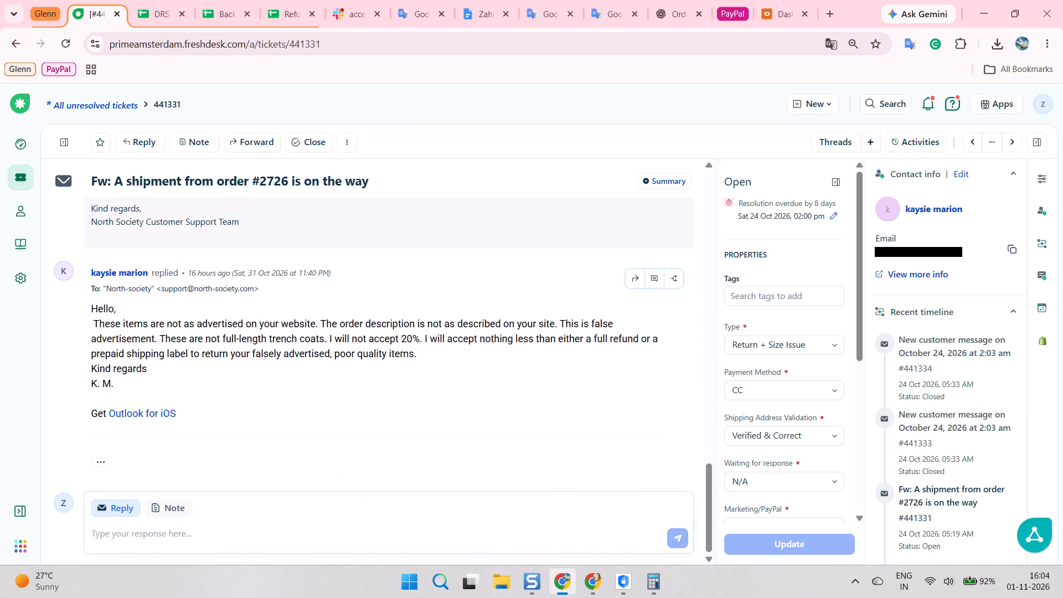
pyautogui.click(96, 321)
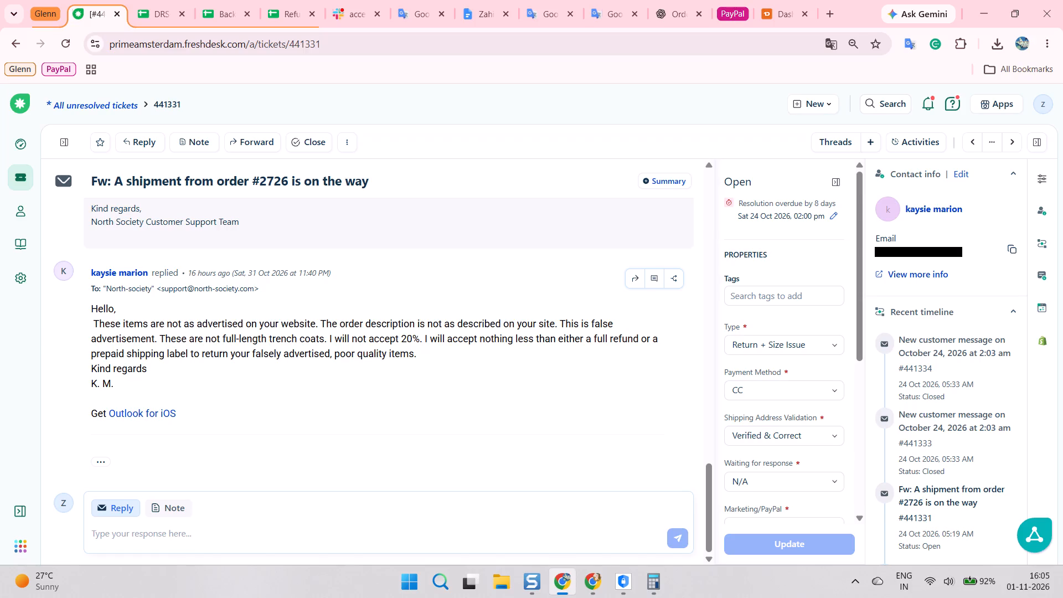
pyautogui.click(1012, 248)
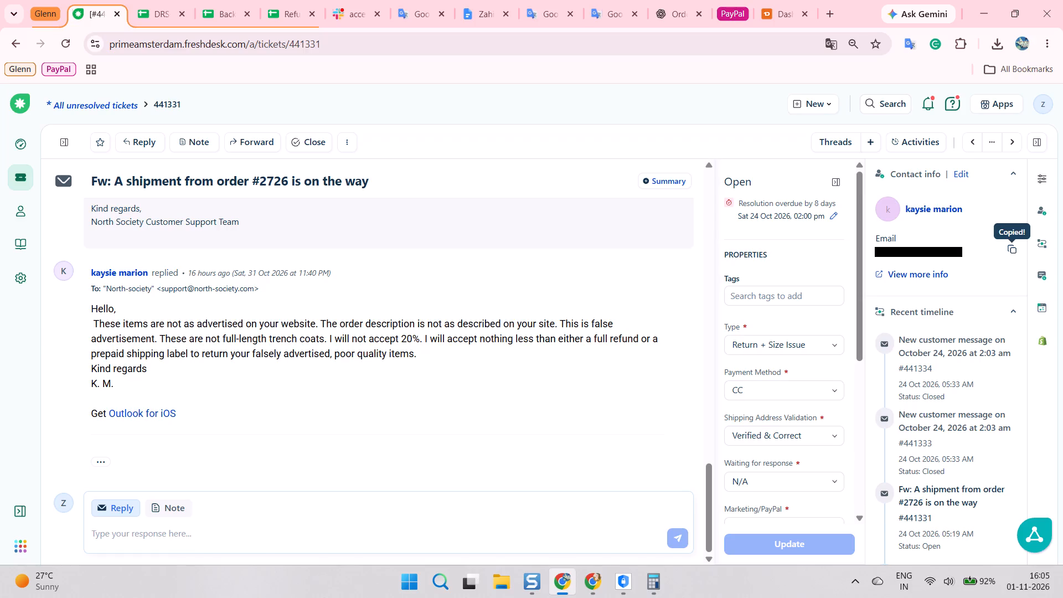
pyautogui.click(352, 359)
pyautogui.hotkey('alt', 'Tab')
pyautogui.click(115, 0)
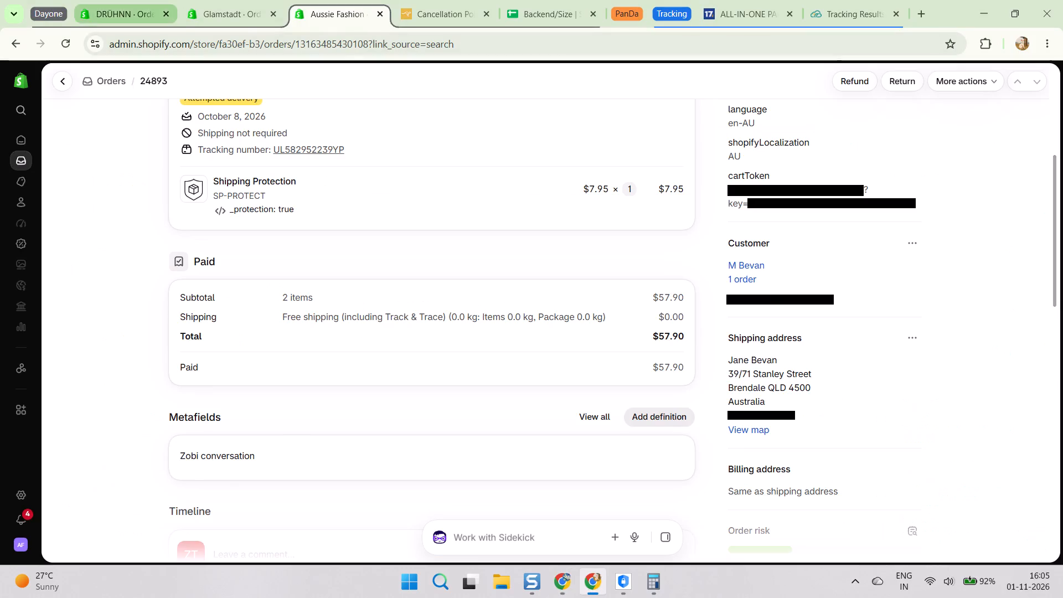
pyautogui.click(364, 0)
pyautogui.click(431, 0)
pyautogui.click(488, 12)
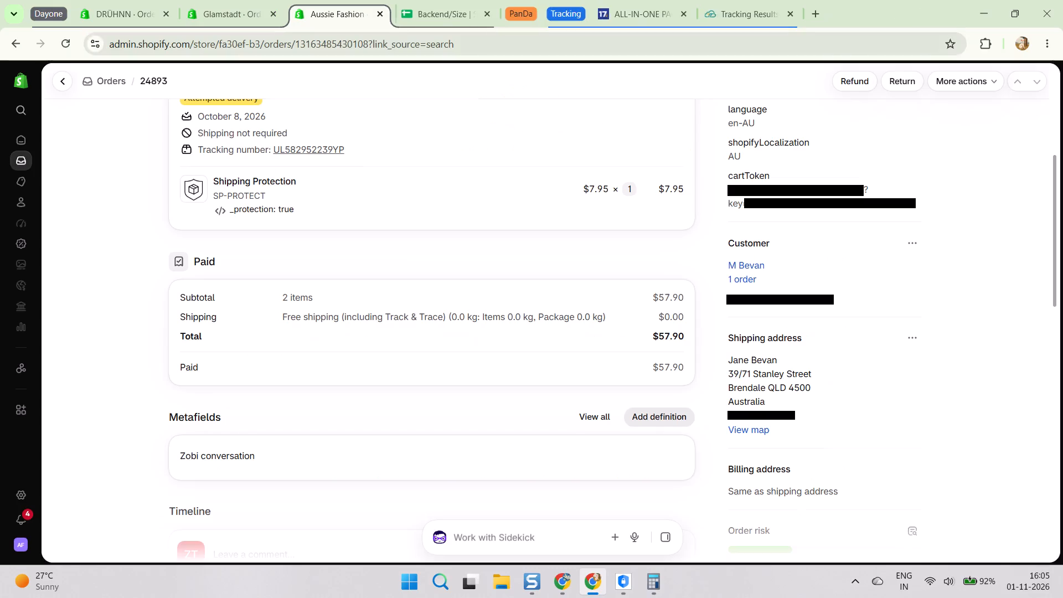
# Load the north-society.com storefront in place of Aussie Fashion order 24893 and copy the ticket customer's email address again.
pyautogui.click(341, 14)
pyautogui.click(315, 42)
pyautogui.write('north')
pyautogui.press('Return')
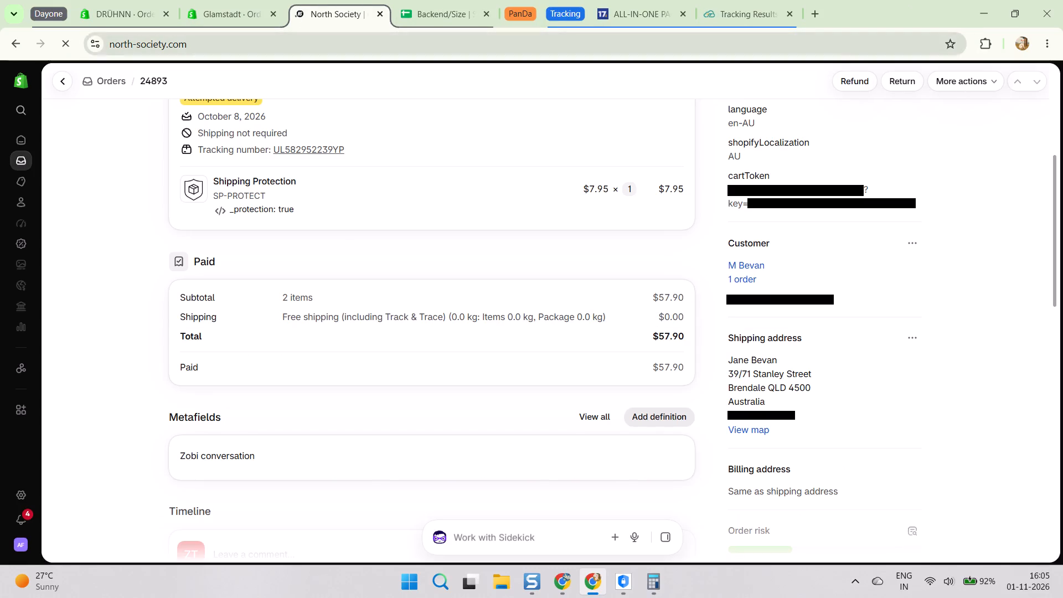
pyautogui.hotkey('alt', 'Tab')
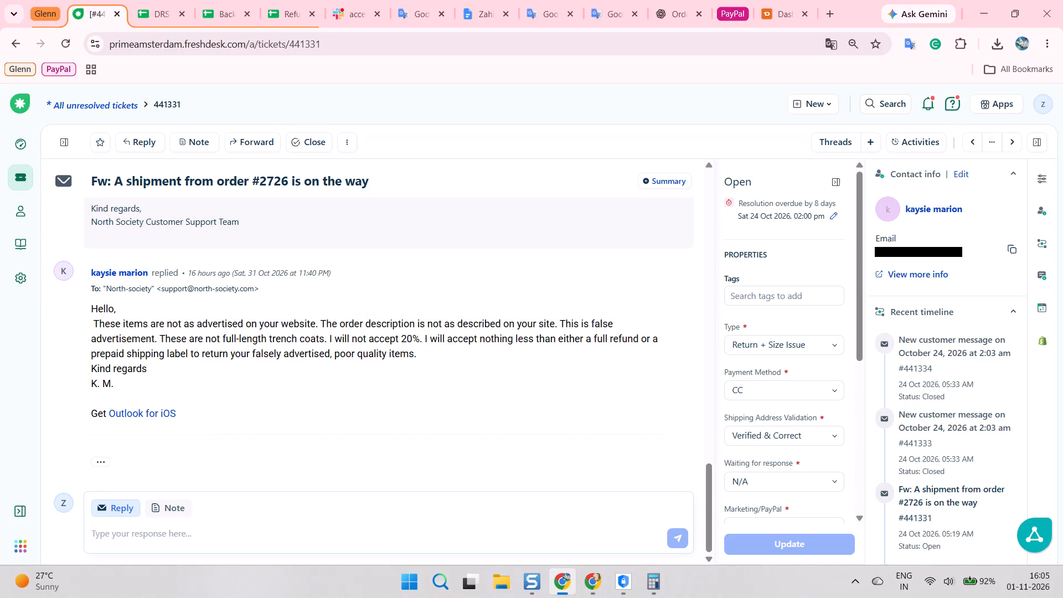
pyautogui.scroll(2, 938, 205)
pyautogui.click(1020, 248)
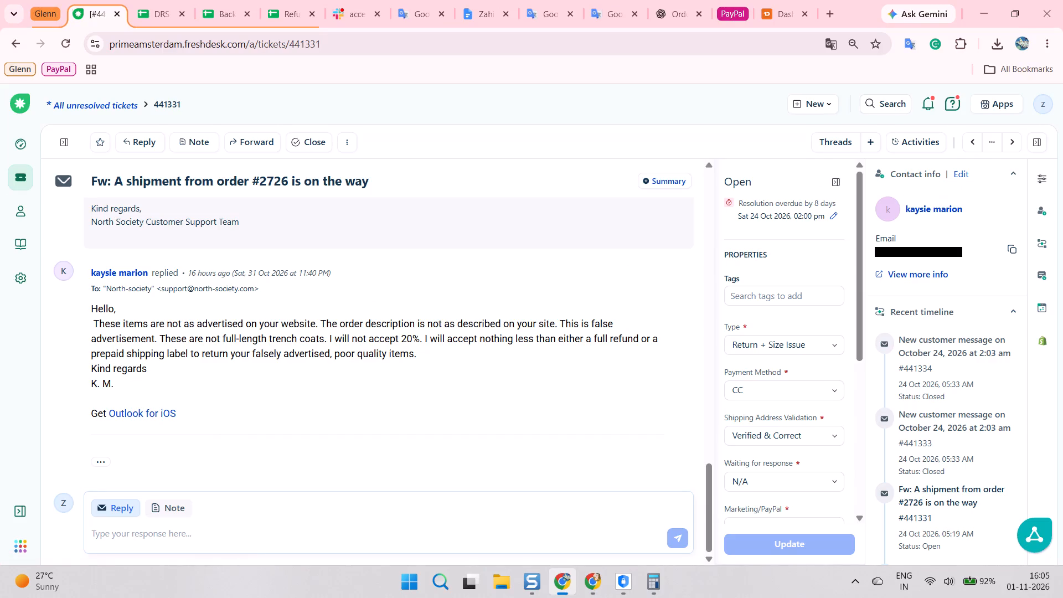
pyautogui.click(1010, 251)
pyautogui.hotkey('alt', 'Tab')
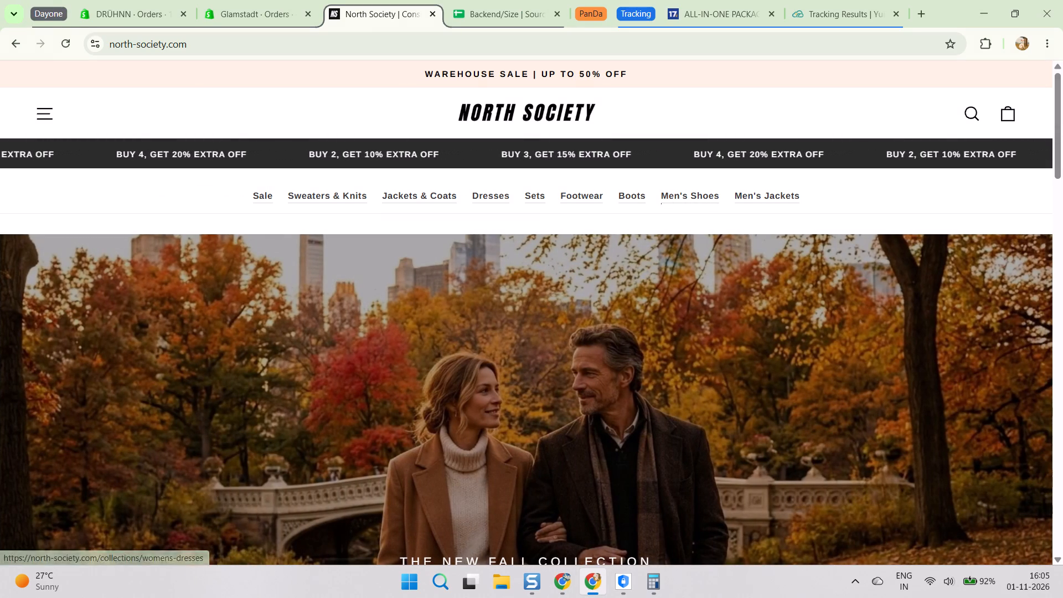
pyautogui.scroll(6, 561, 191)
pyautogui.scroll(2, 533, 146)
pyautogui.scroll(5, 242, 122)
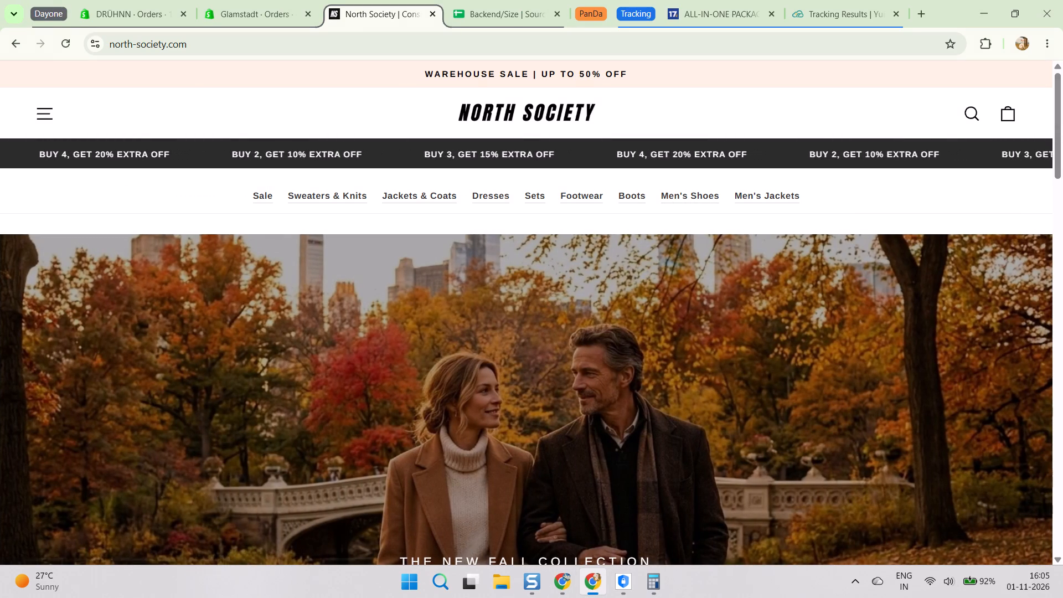
# Open the North Society Shopify admin in place of the storefront.
pyautogui.click(261, 40)
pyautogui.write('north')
pyautogui.click(171, 99)
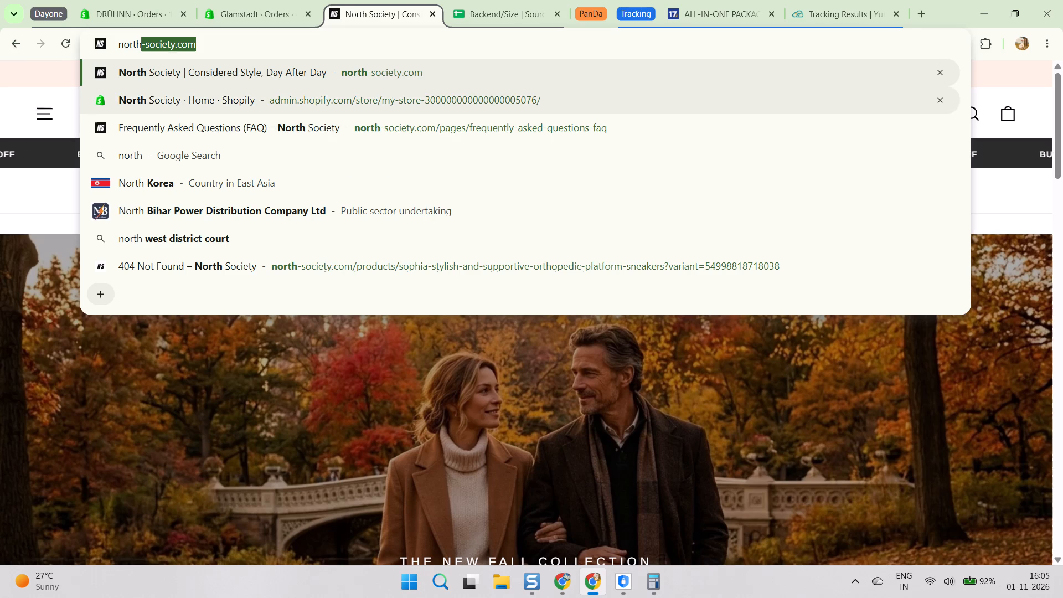
pyautogui.hotkey('alt', 'Tab')
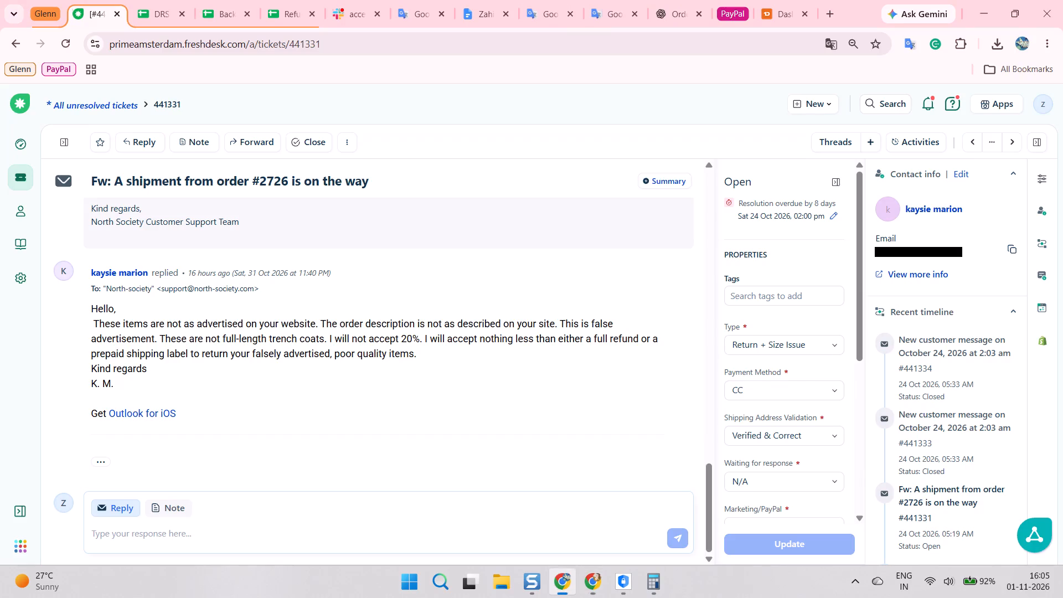
pyautogui.click(1013, 253)
pyautogui.hotkey('alt', 'Tab')
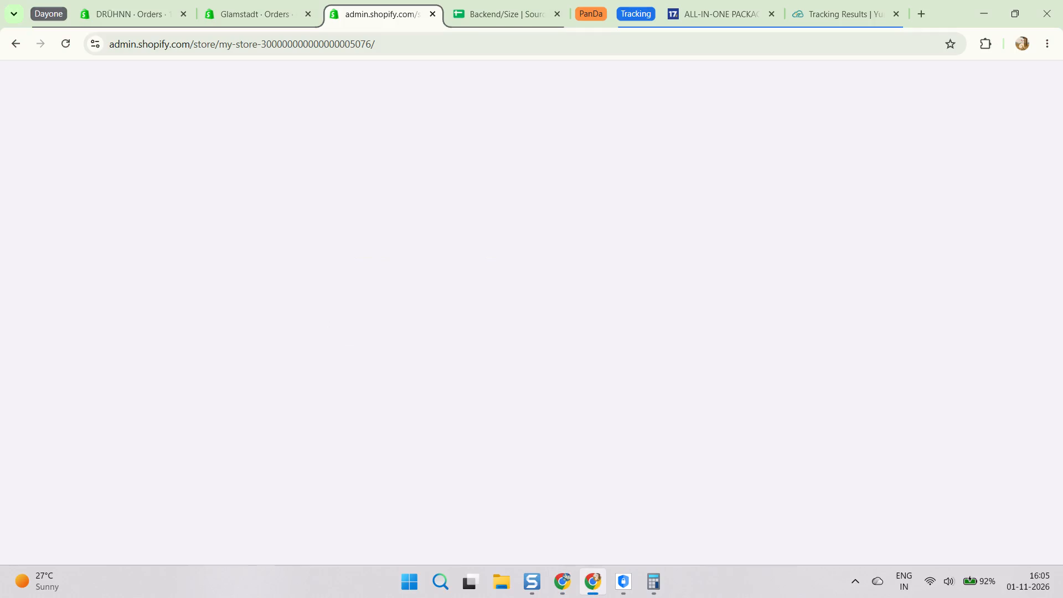
pyautogui.scroll(6, 700, 276)
pyautogui.scroll(2, 319, 197)
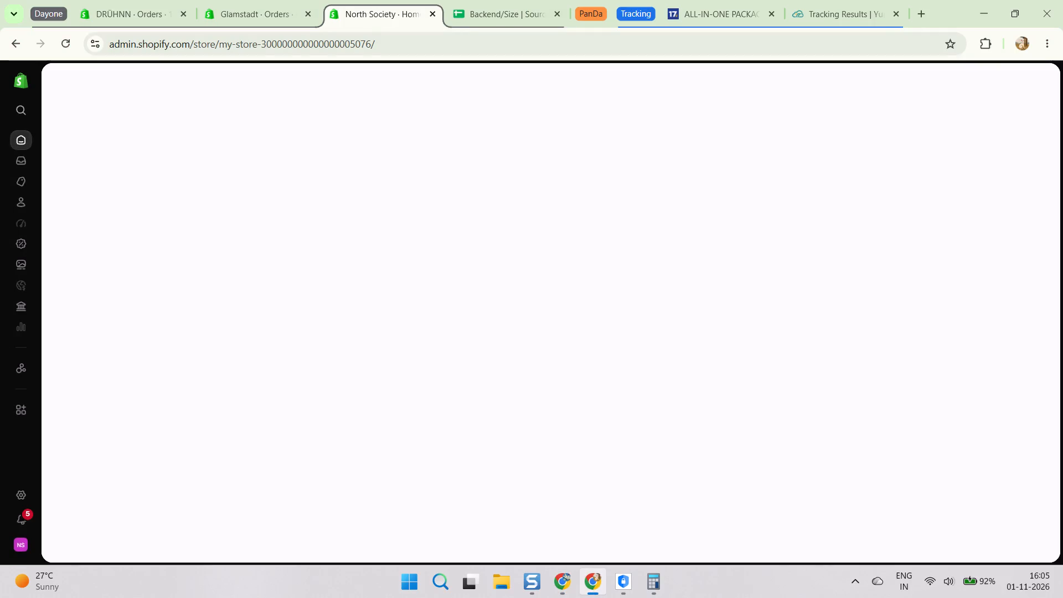
pyautogui.scroll(4, 399, 204)
pyautogui.scroll(2, 503, 214)
pyautogui.scroll(5, 388, 192)
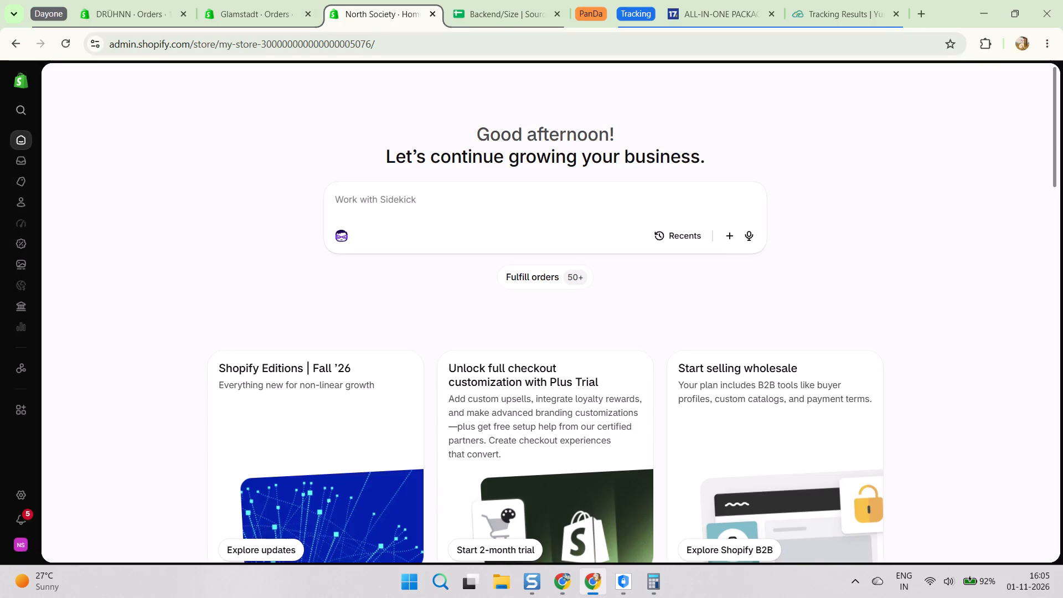
pyautogui.scroll(2, 109, 198)
pyautogui.click(18, 116)
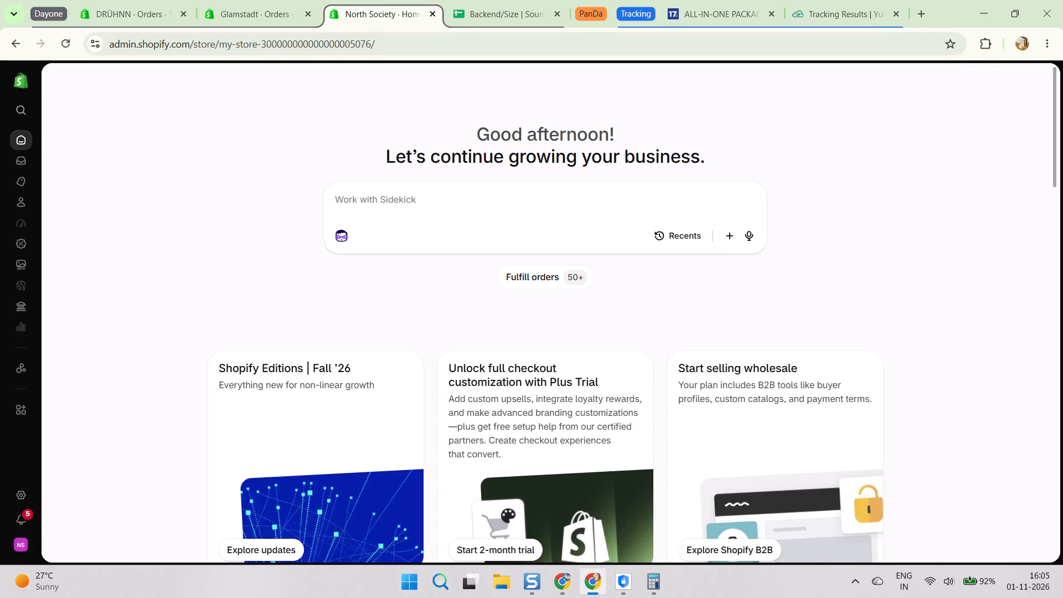
pyautogui.scroll(3, 249, 188)
pyautogui.hotkey('ctrl', 'v')
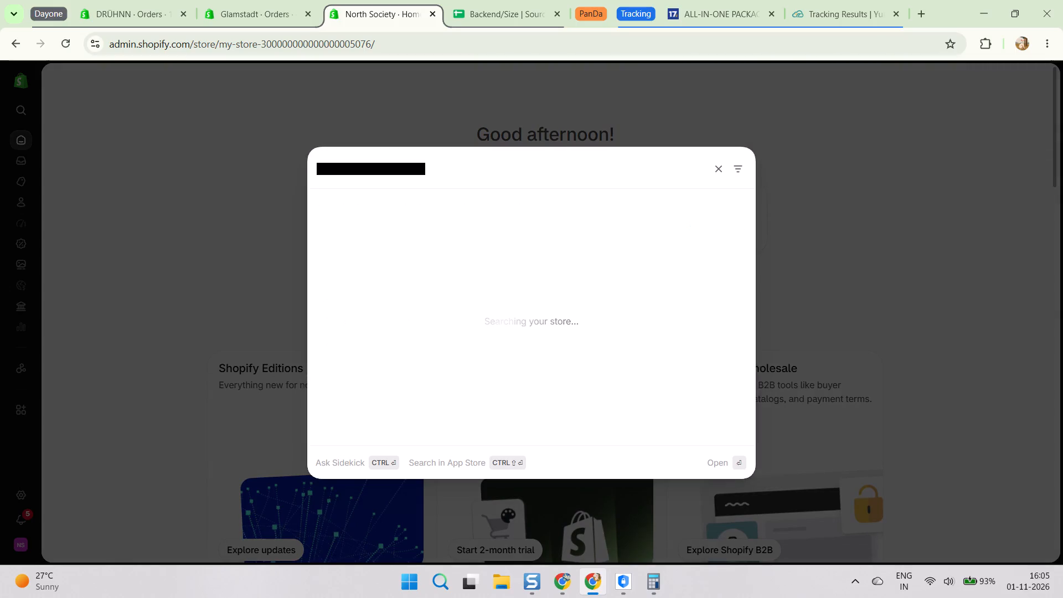
pyautogui.click(353, 267)
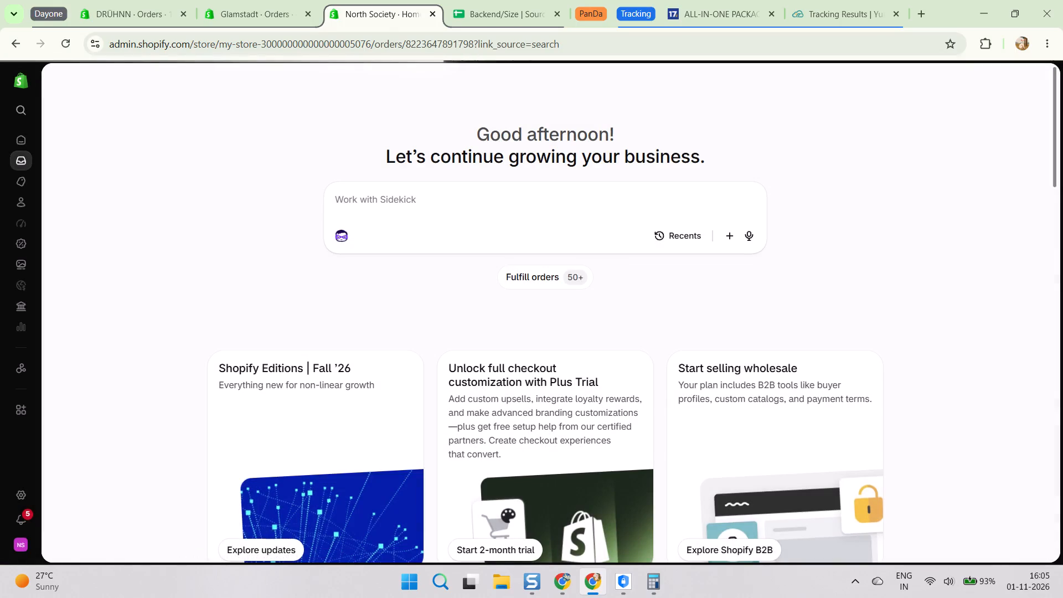
pyautogui.click(405, 166)
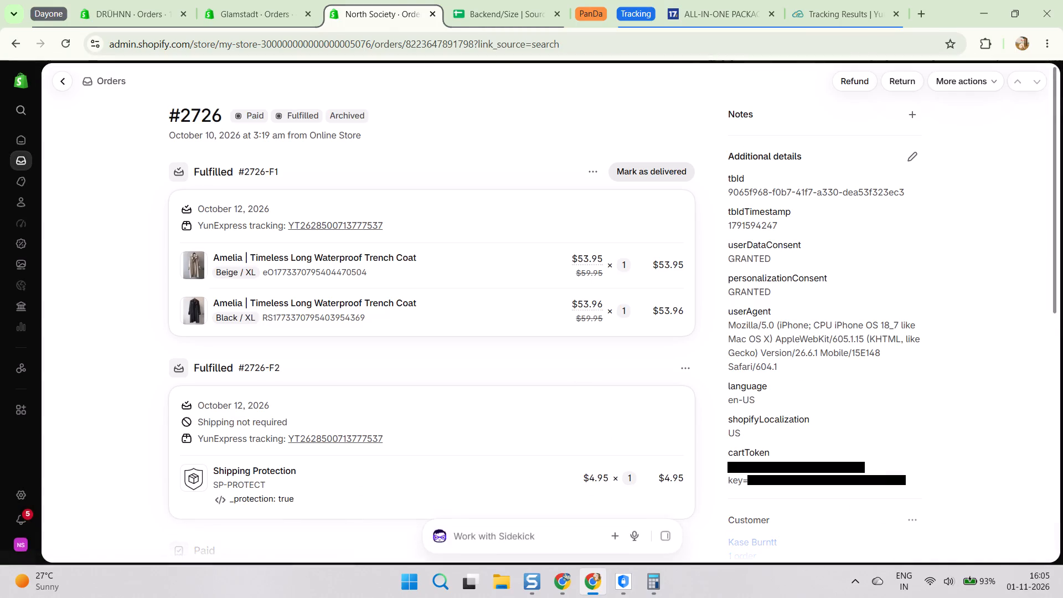
pyautogui.click(453, 178)
pyautogui.hotkey('alt', 'Tab')
pyautogui.scroll(-2, 467, 338)
pyautogui.scroll(-4, 398, 325)
pyautogui.click(402, 318)
pyautogui.hotkey('alt', 'Tab')
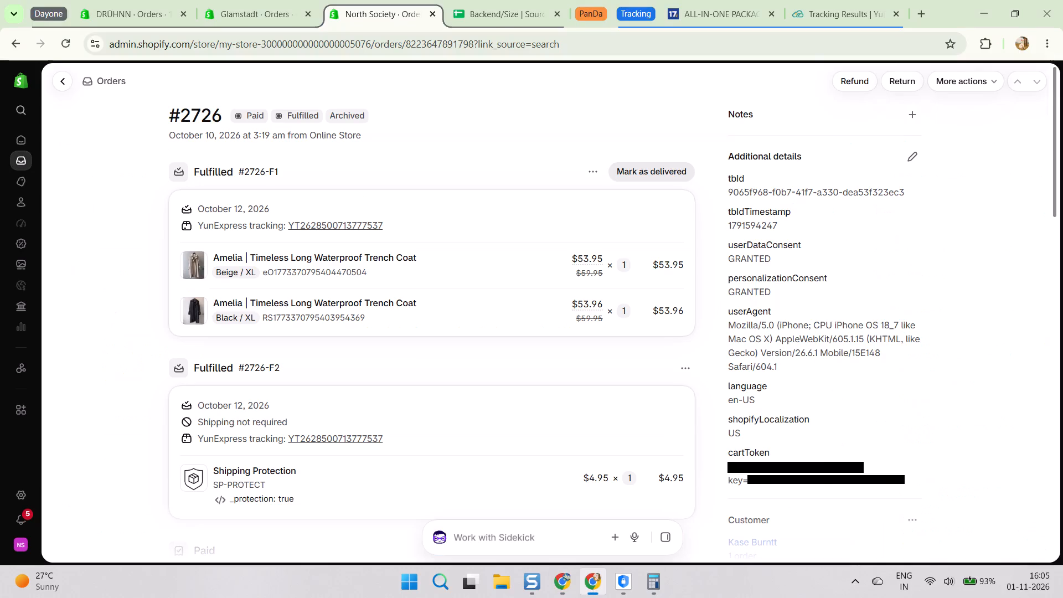
pyautogui.click(442, 185)
pyautogui.hotkey('alt', 'Tab')
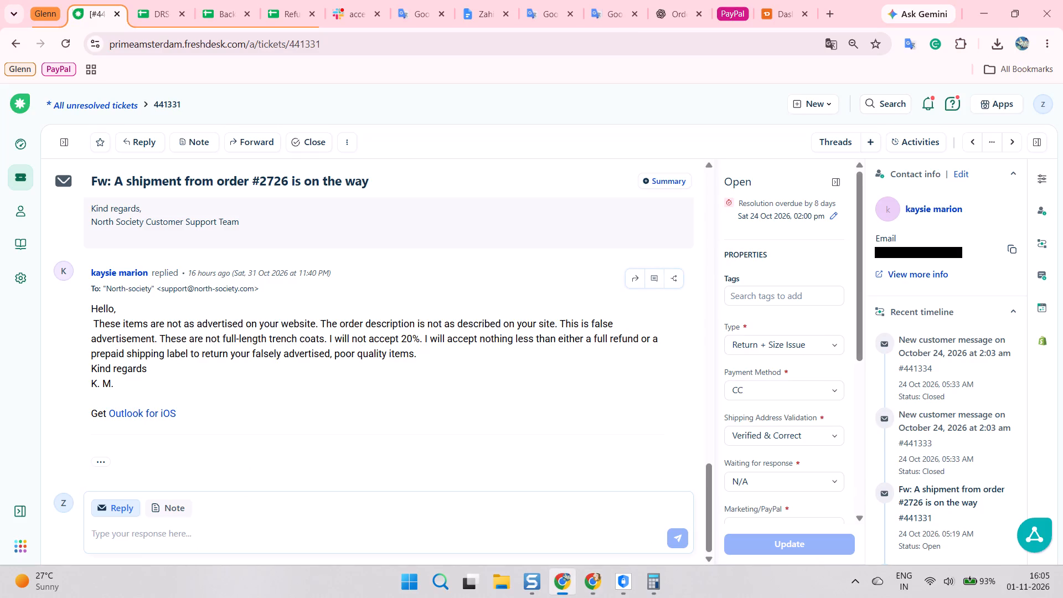
pyautogui.scroll(1, 279, 332)
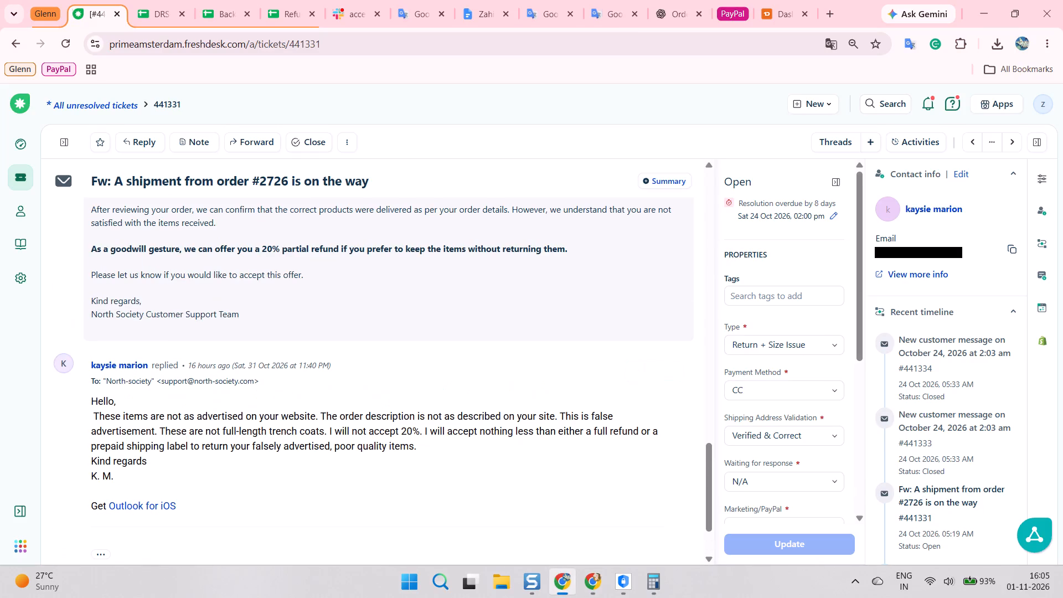
pyautogui.scroll(-1, 312, 330)
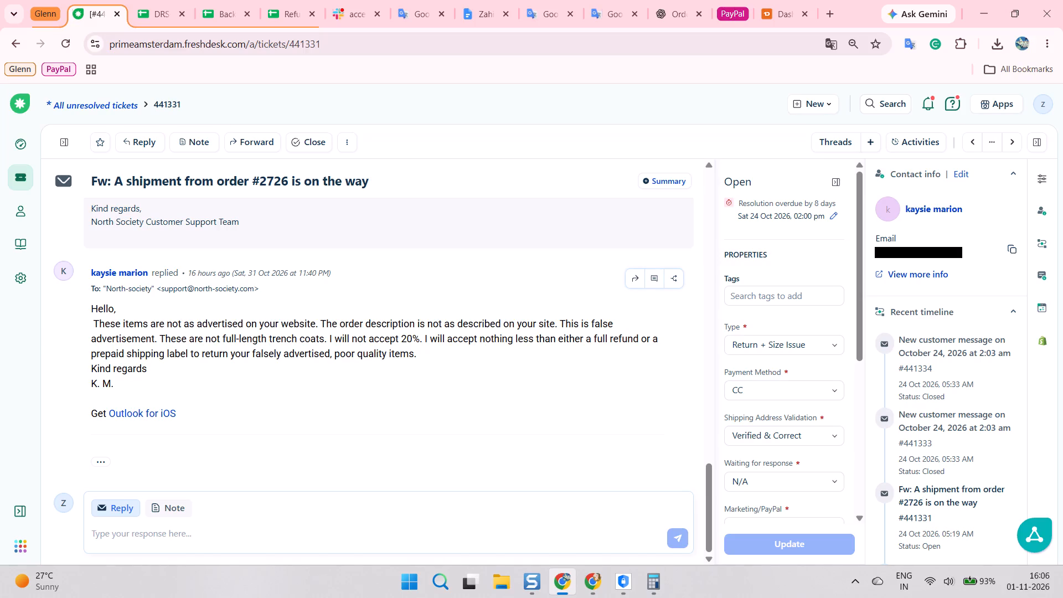
pyautogui.scroll(2, 228, 355)
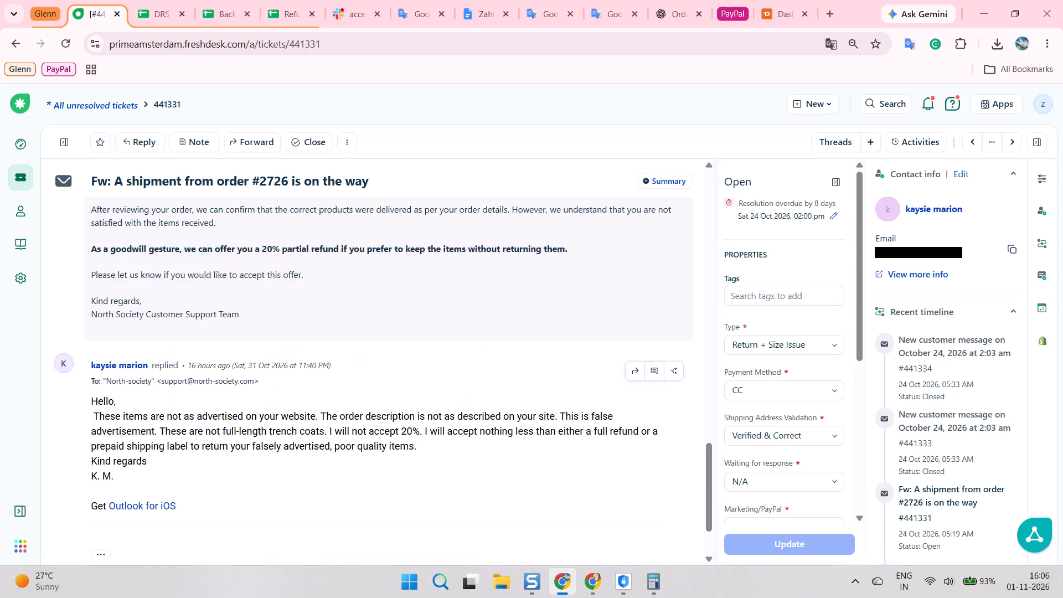
pyautogui.scroll(1, 298, 365)
pyautogui.scroll(1, 374, 376)
pyautogui.click(111, 339)
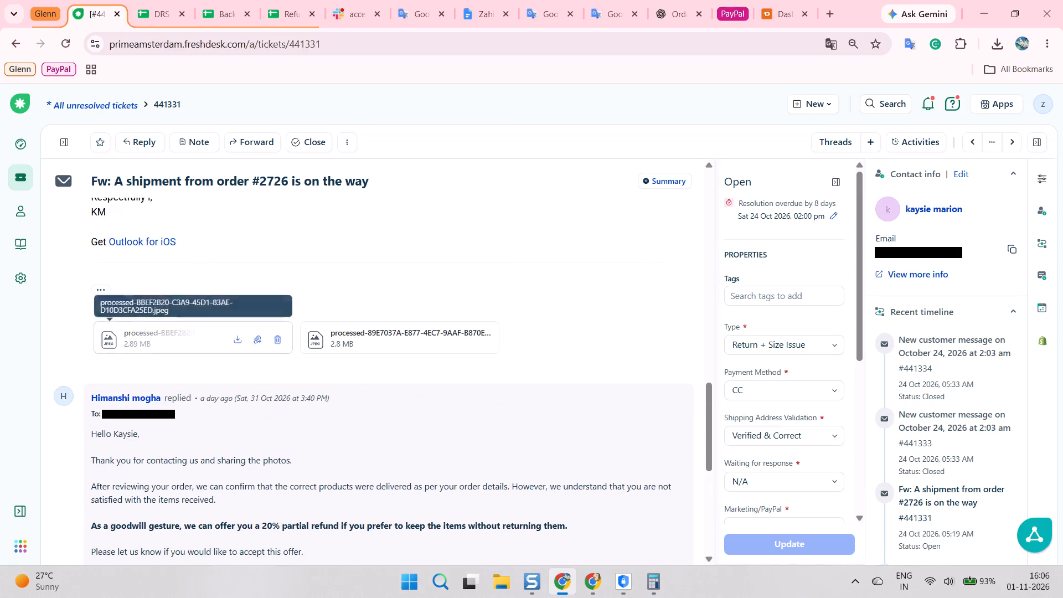
pyautogui.scroll(-1, 579, 525)
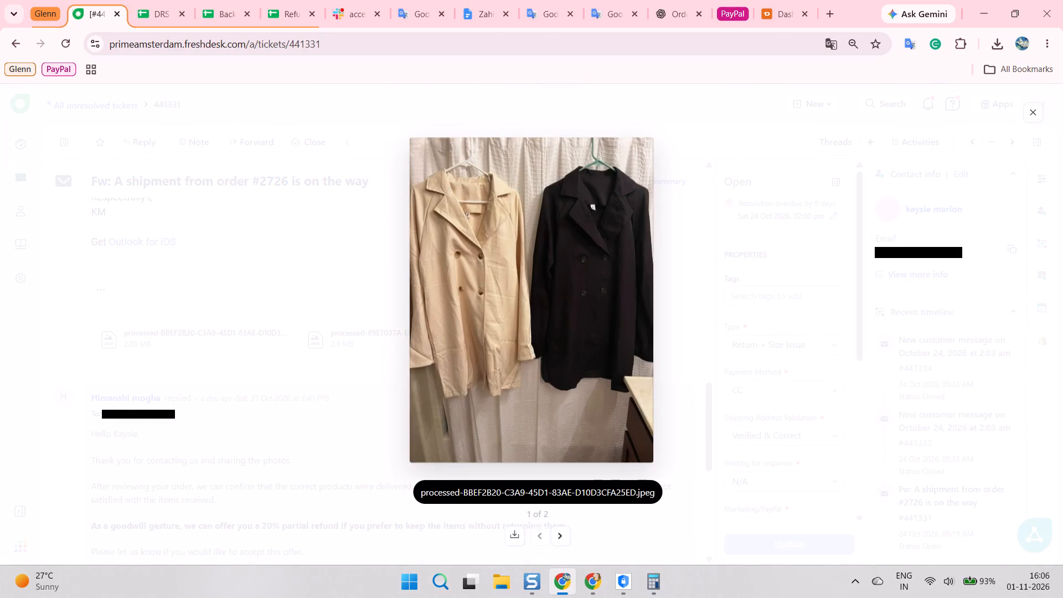
pyautogui.click(556, 539)
pyautogui.click(307, 359)
pyautogui.scroll(-1, 572, 359)
pyautogui.scroll(1, 479, 330)
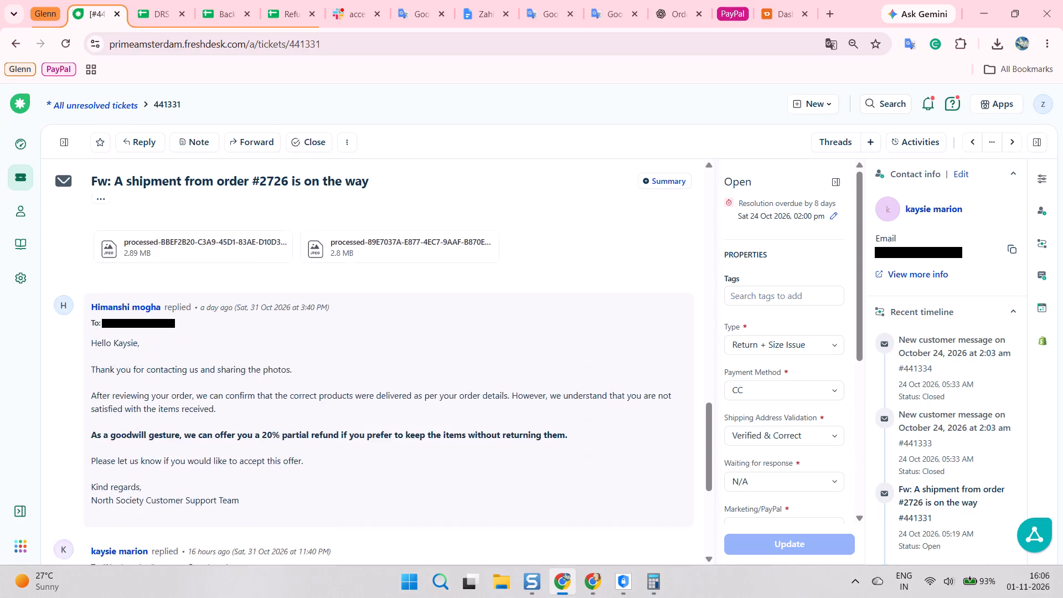
pyautogui.scroll(4, 474, 329)
pyautogui.click(375, 471)
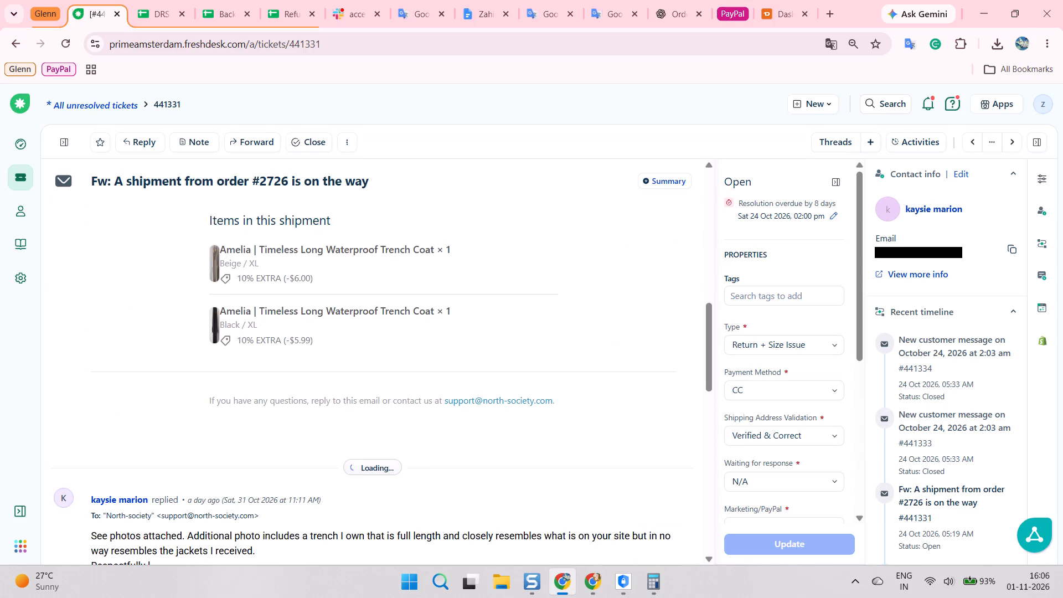
pyautogui.scroll(12, 400, 422)
pyautogui.scroll(-5, 405, 346)
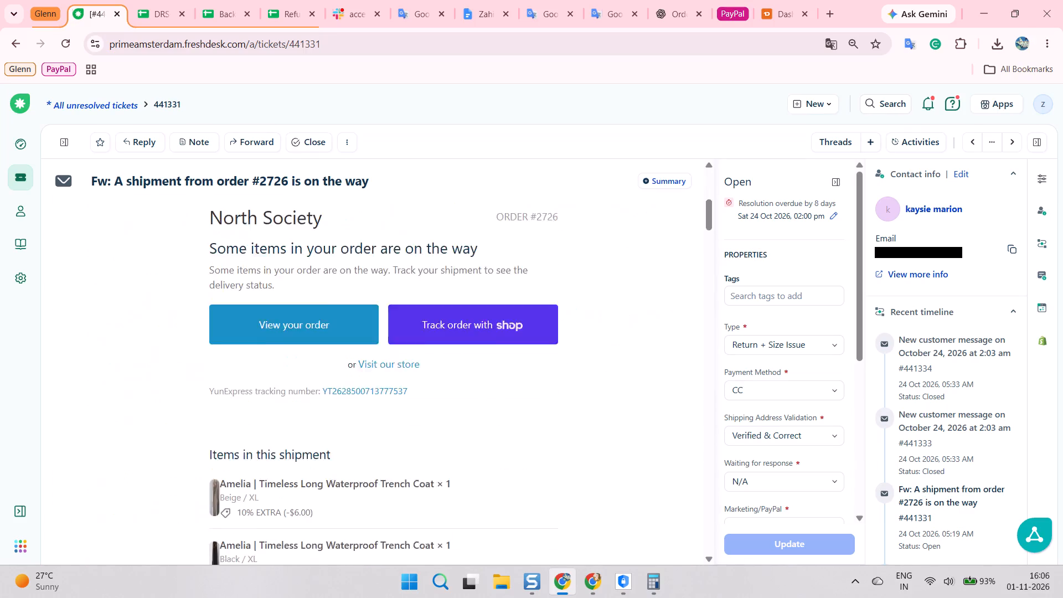
pyautogui.scroll(-13, 406, 342)
pyautogui.scroll(-6, 332, 324)
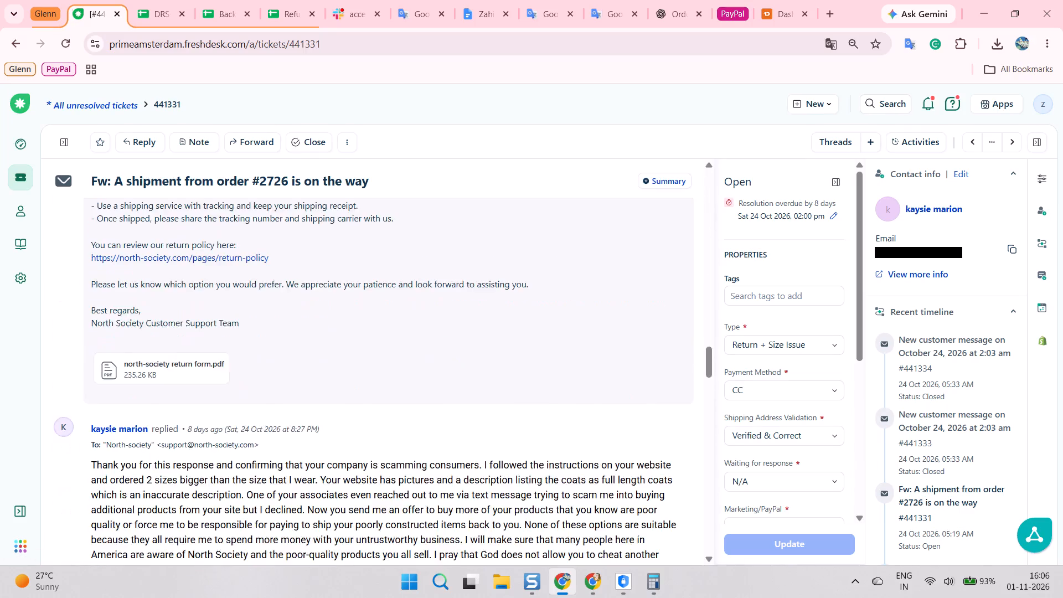
pyautogui.scroll(-15, 334, 329)
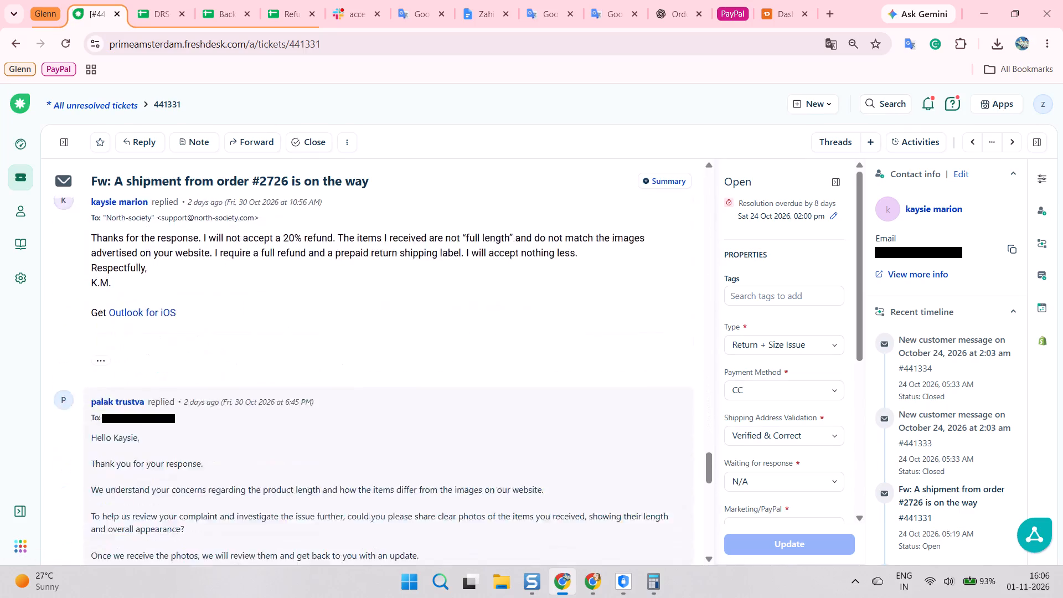
pyautogui.scroll(-15, 334, 329)
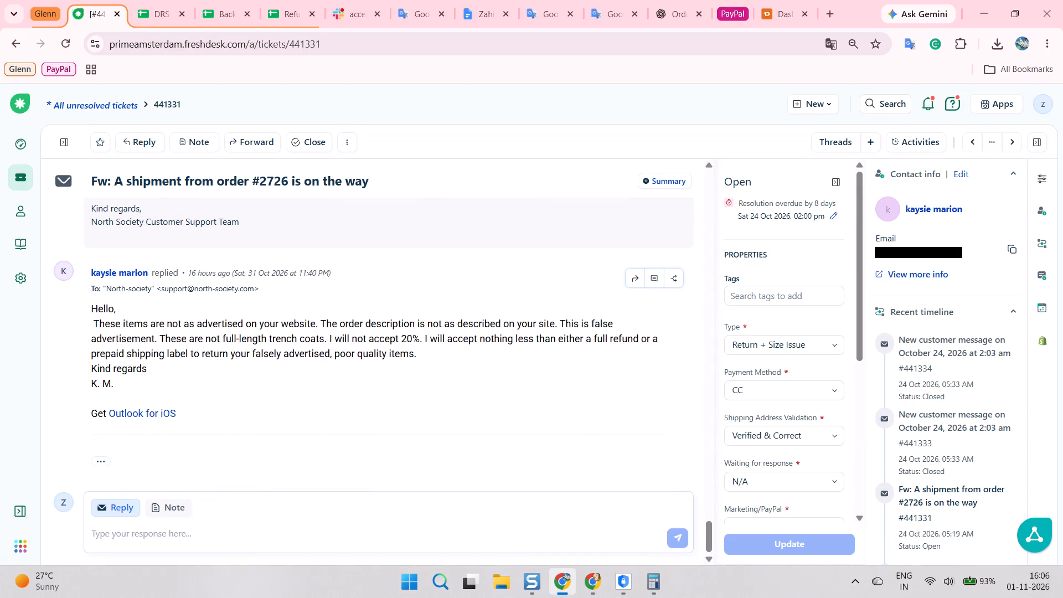
pyautogui.scroll(-1, 965, 389)
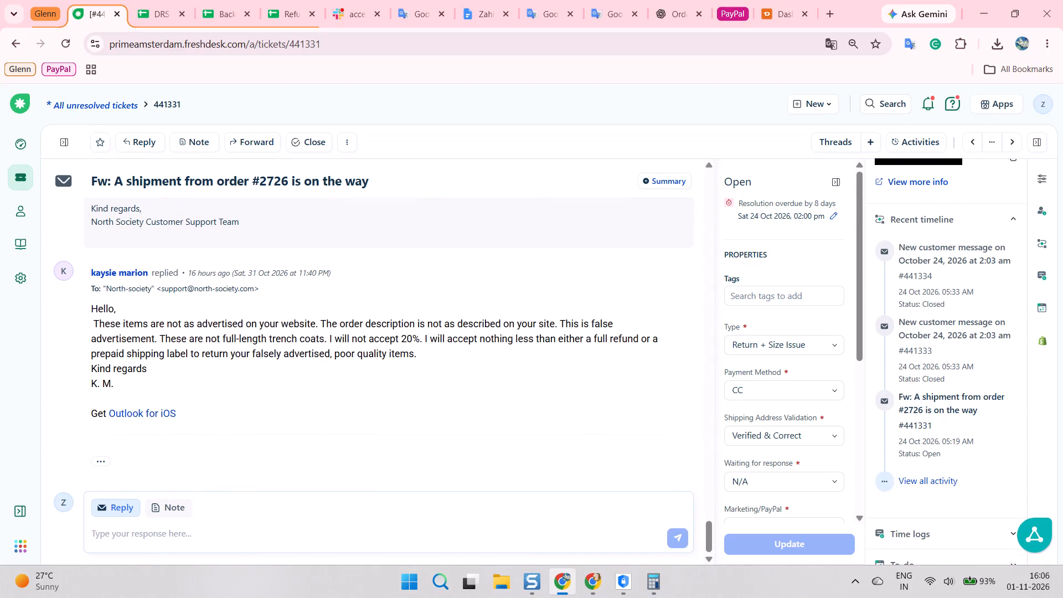
pyautogui.click(946, 337)
pyautogui.scroll(-6, 407, 343)
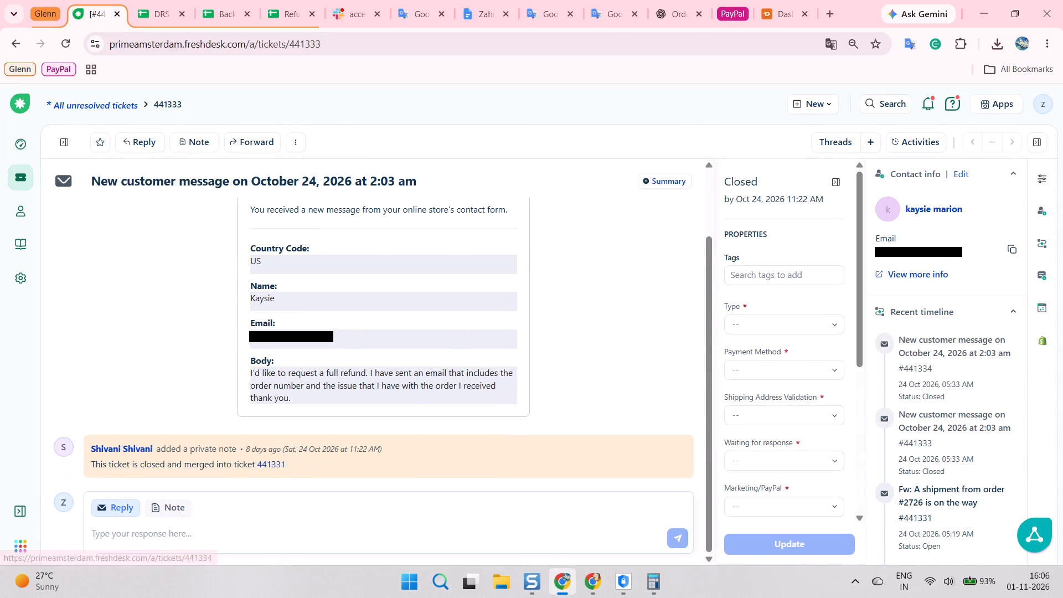
pyautogui.click(945, 357)
pyautogui.scroll(-7, 427, 347)
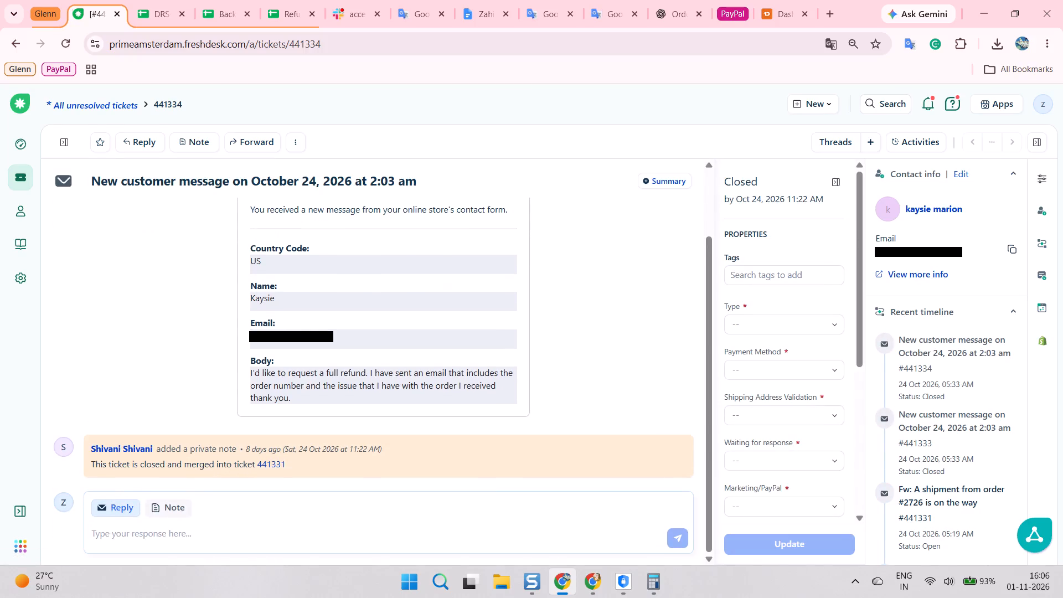
pyautogui.click(944, 503)
pyautogui.scroll(-10, 306, 380)
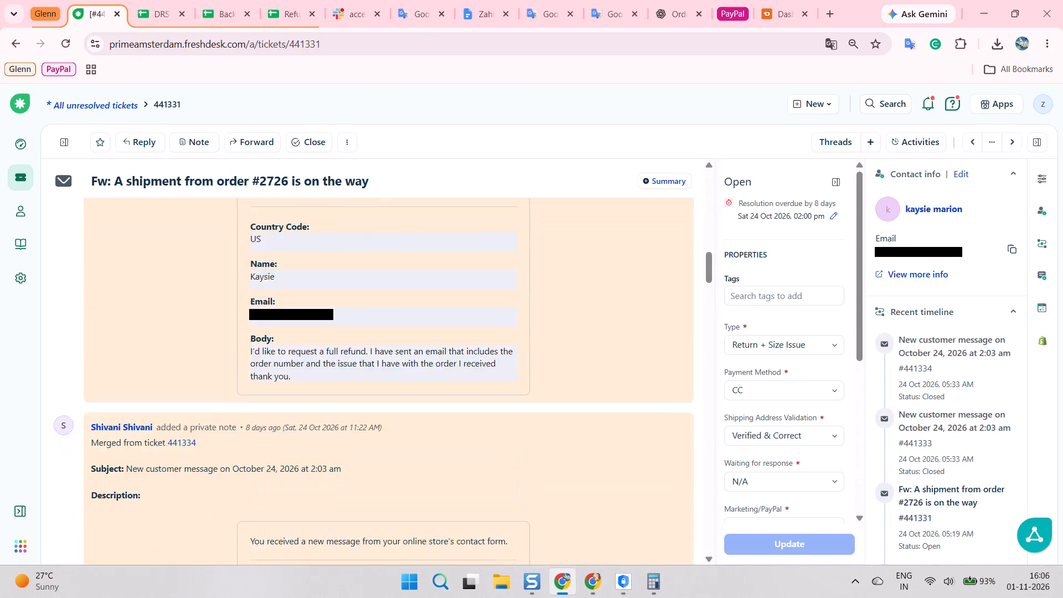
pyautogui.scroll(-11, 301, 293)
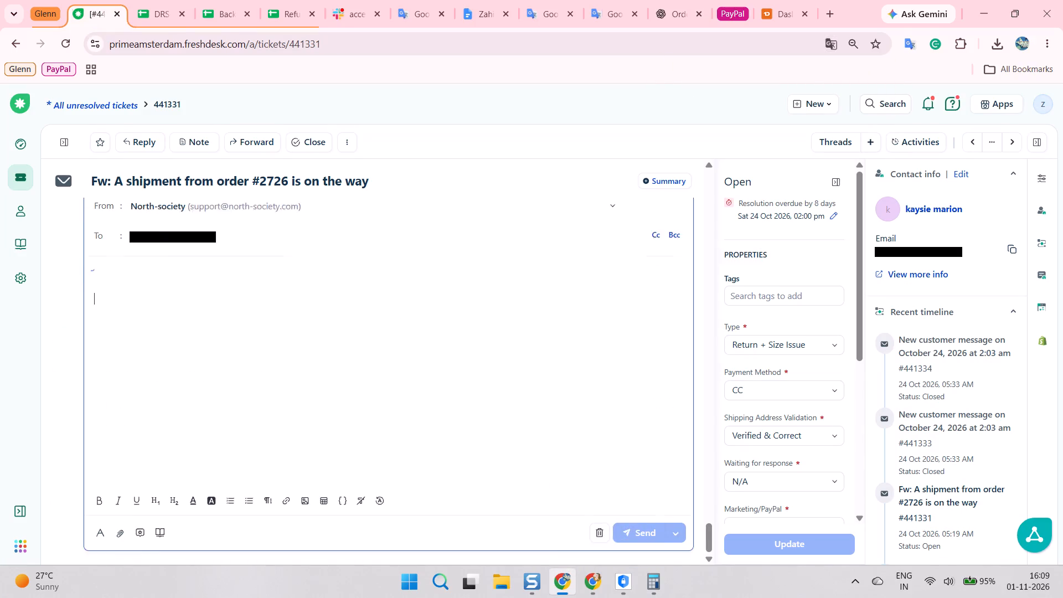
pyautogui.scroll(-5, 192, 357)
pyautogui.click(118, 474)
pyautogui.keyDown('ctrl'); pyautogui.click(140, 455); pyautogui.keyUp('ctrl')
pyautogui.hotkey('ctrl', 'a')
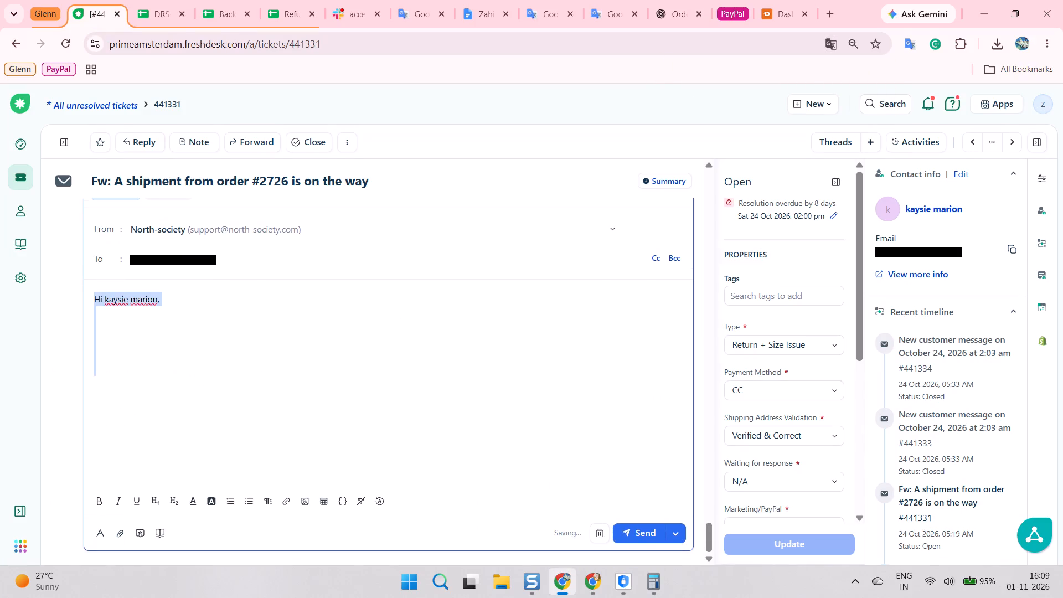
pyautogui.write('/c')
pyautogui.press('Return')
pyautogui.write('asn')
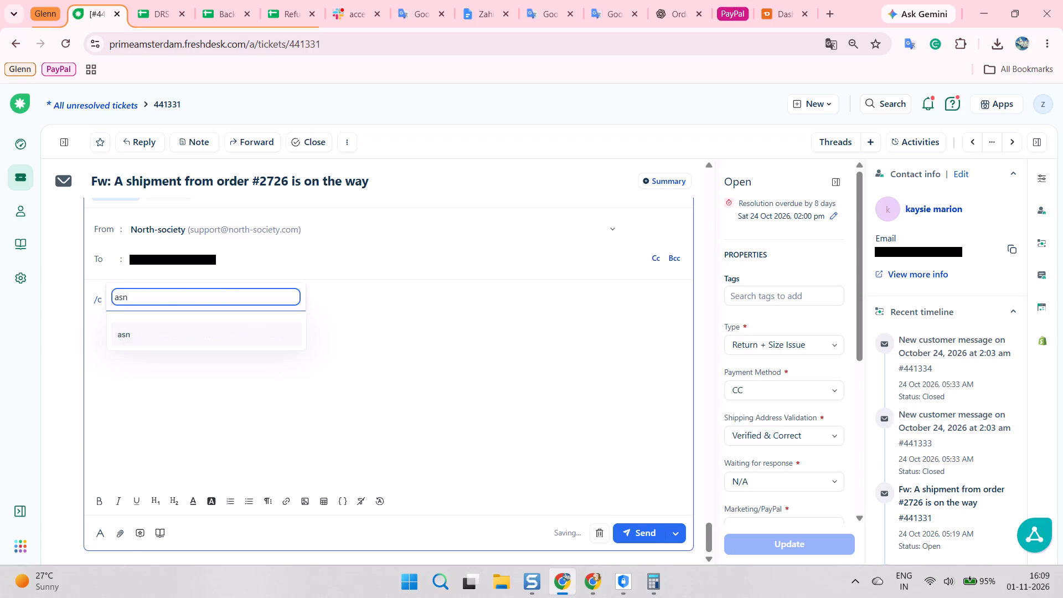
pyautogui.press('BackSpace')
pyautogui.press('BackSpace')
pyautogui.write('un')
pyautogui.click(152, 338)
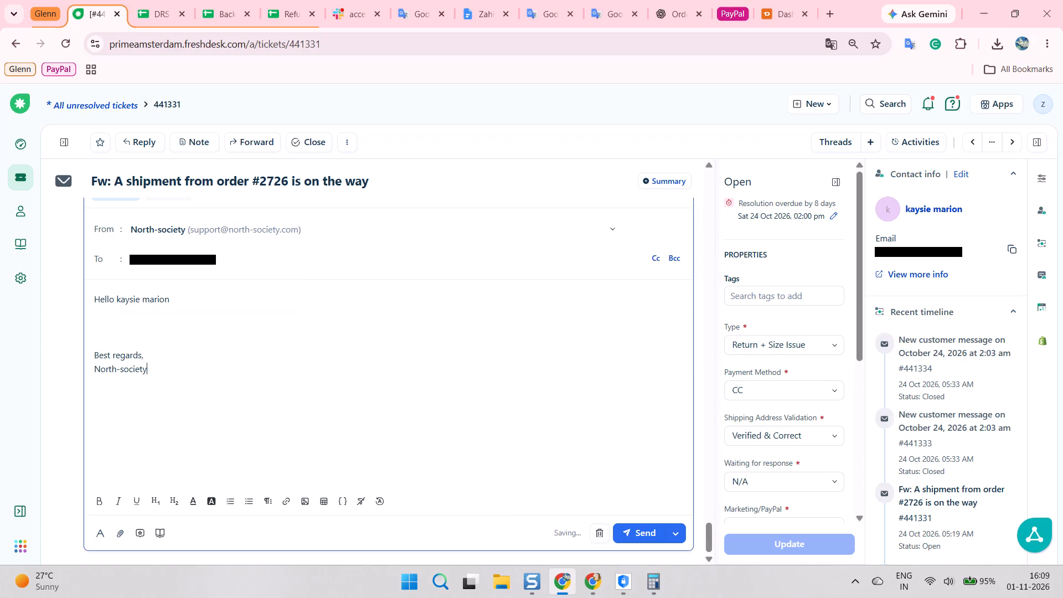
# Paste the copied reply body between the greeting and the "Best regards" sign-off.
pyautogui.click(133, 326)
pyautogui.hotkey('ctrl', 'v')
pyautogui.scroll(-1, 138, 336)
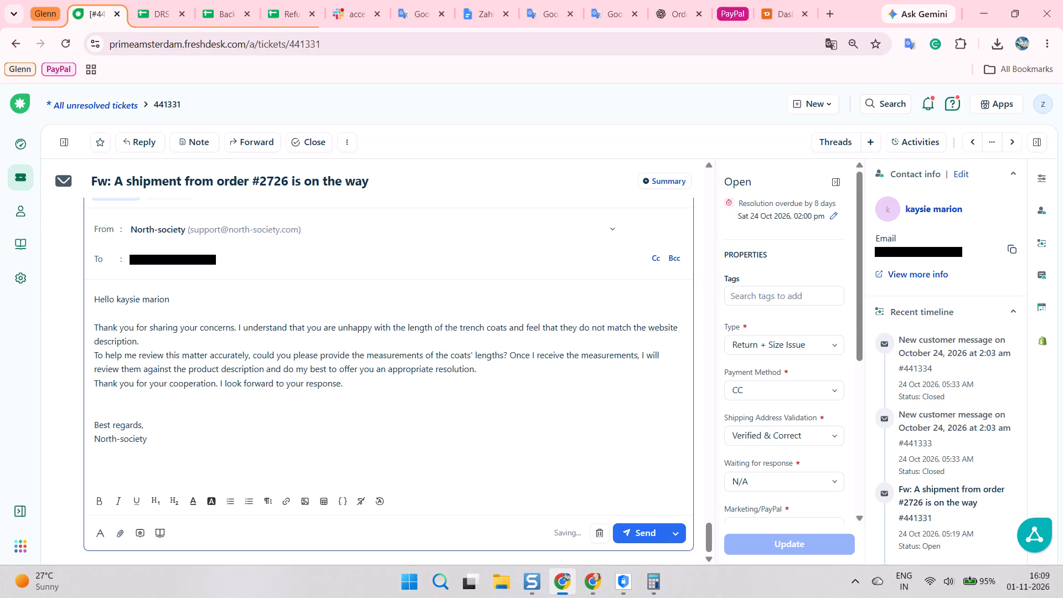
# Separate the reply into paragraphs, starting a new one at "I understand", and remove the extra blank line before the sign-off.
pyautogui.click(239, 326)
pyautogui.press('BackSpace')
pyautogui.press('Return')
pyautogui.press('Return')
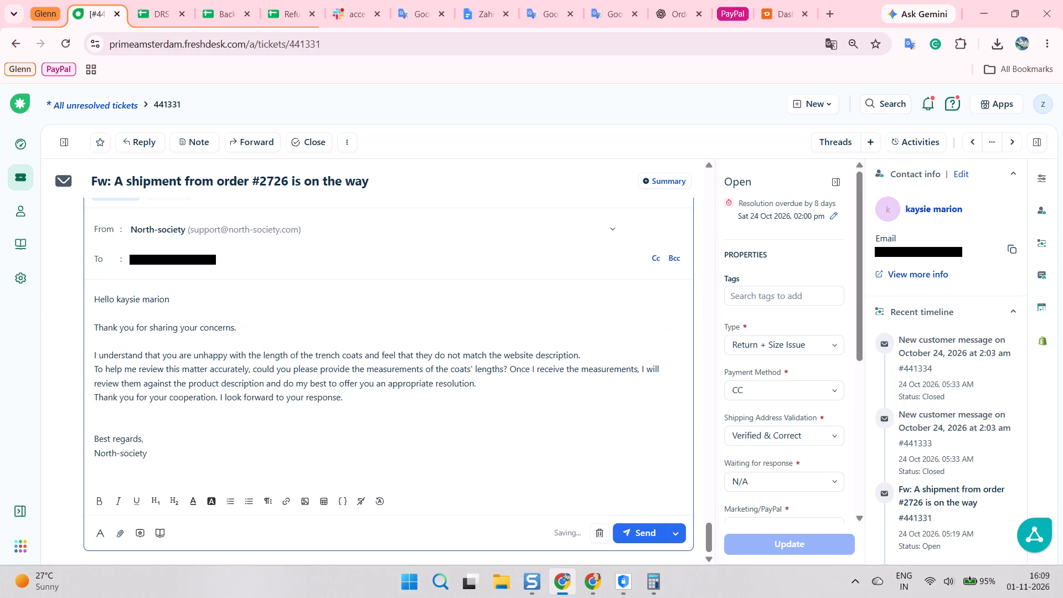
pyautogui.click(585, 354)
pyautogui.press('Return')
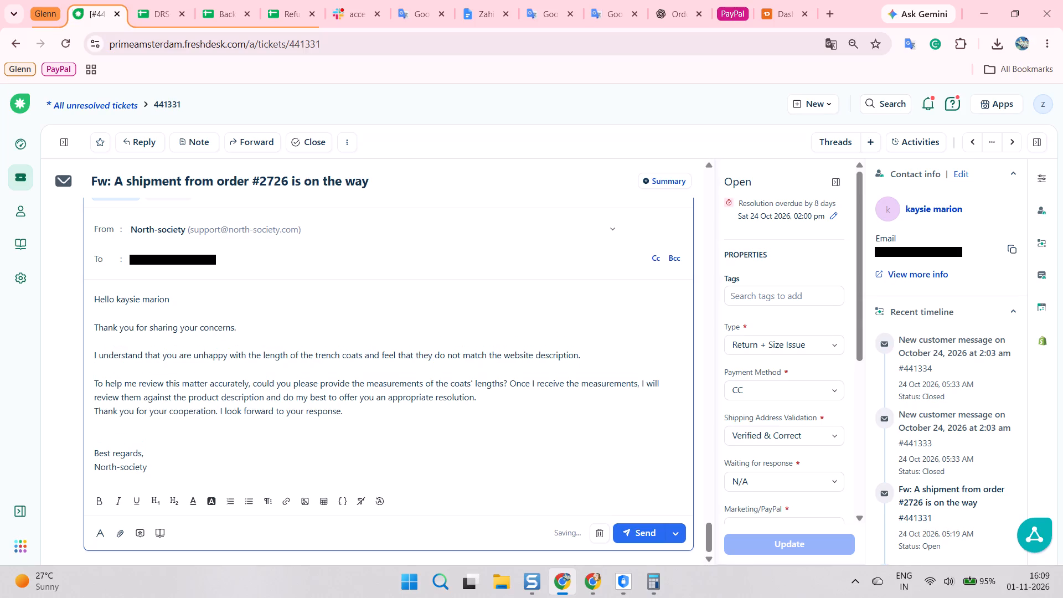
pyautogui.click(486, 397)
pyautogui.press('Return')
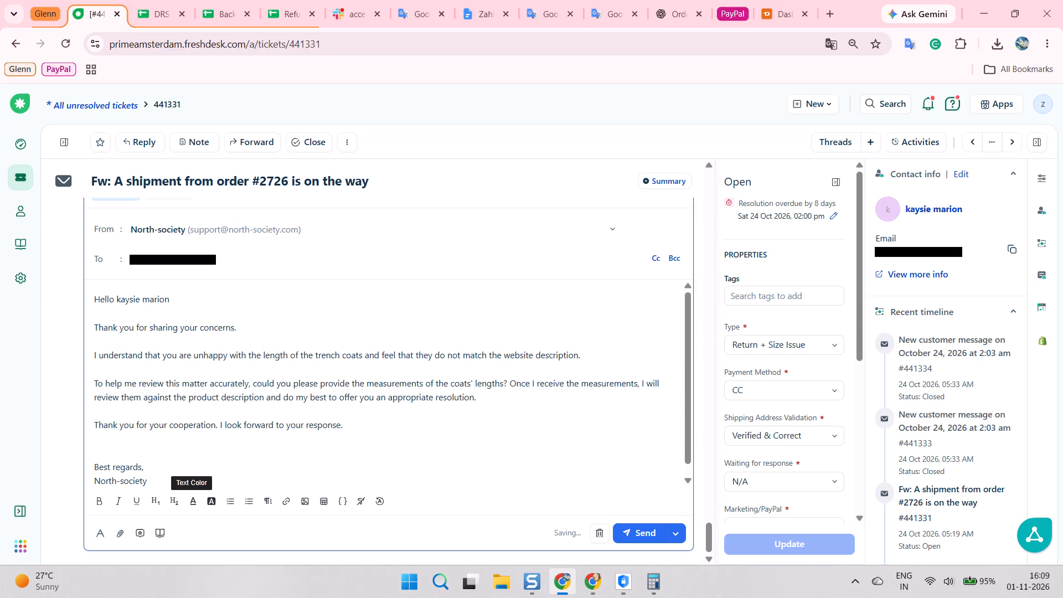
pyautogui.click(171, 434)
pyautogui.press('BackSpace')
pyautogui.hotkey('alt', 'Tab')
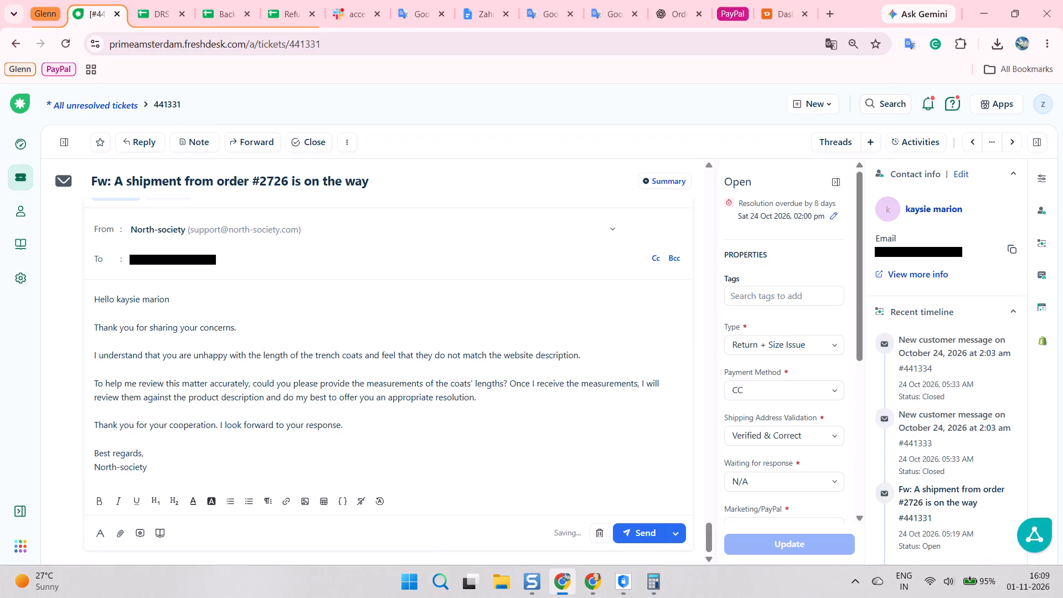
pyautogui.scroll(-3, 719, 292)
pyautogui.hotkey('alt', 'Tab')
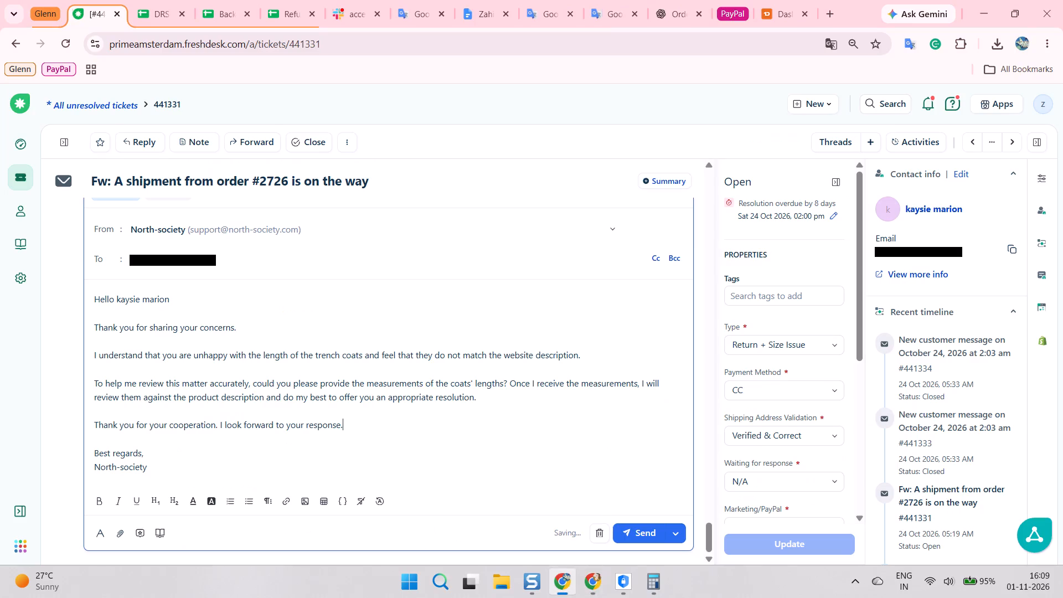
pyautogui.hotkey('alt', 'Tab')
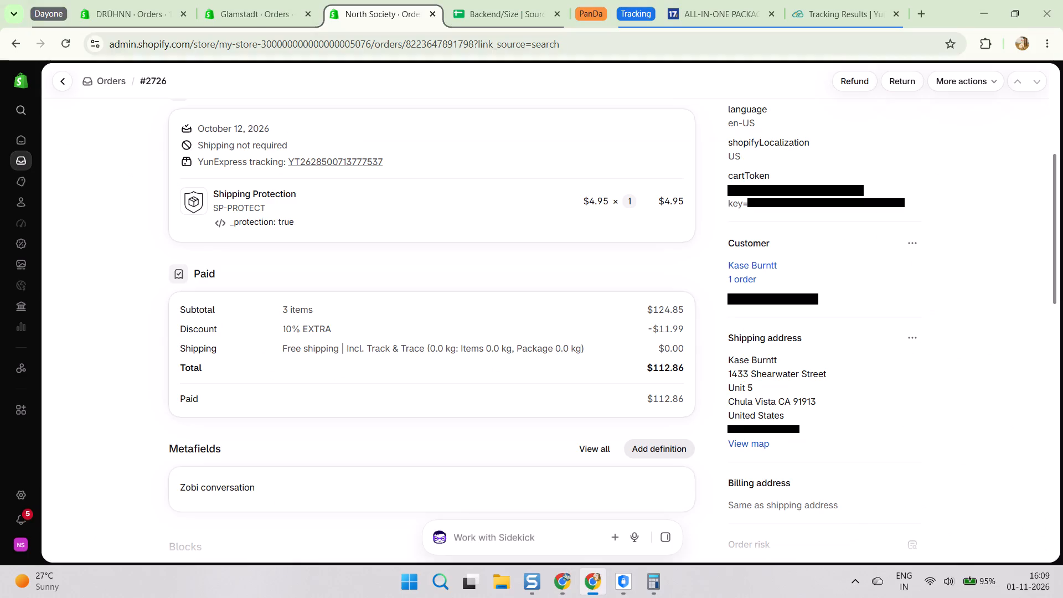
pyautogui.hotkey('alt', 'Tab')
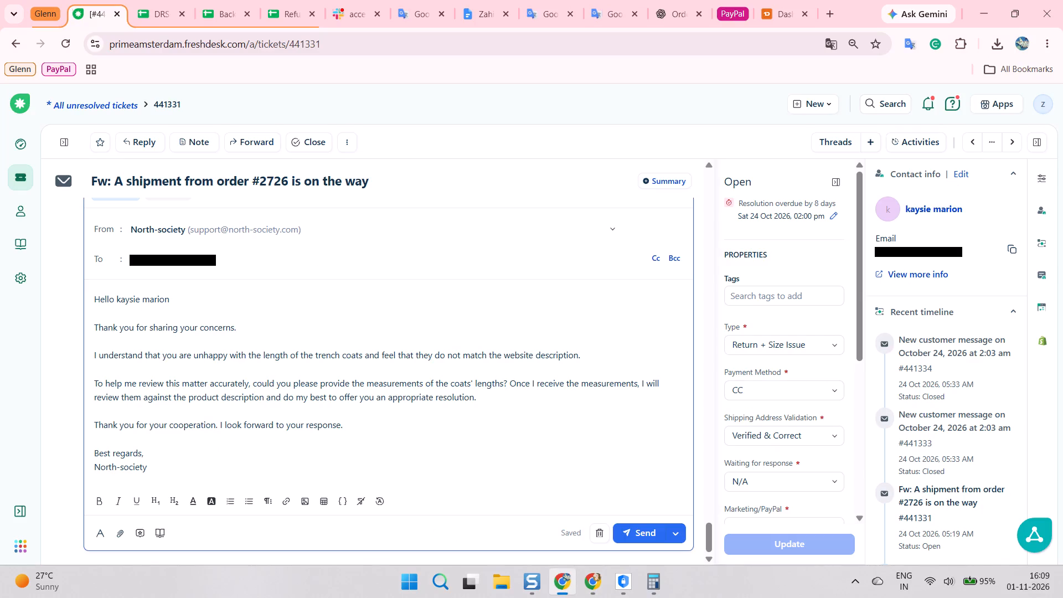
pyautogui.hotkey('alt', 'Tab')
pyautogui.hotkey('alt', 'Tab')
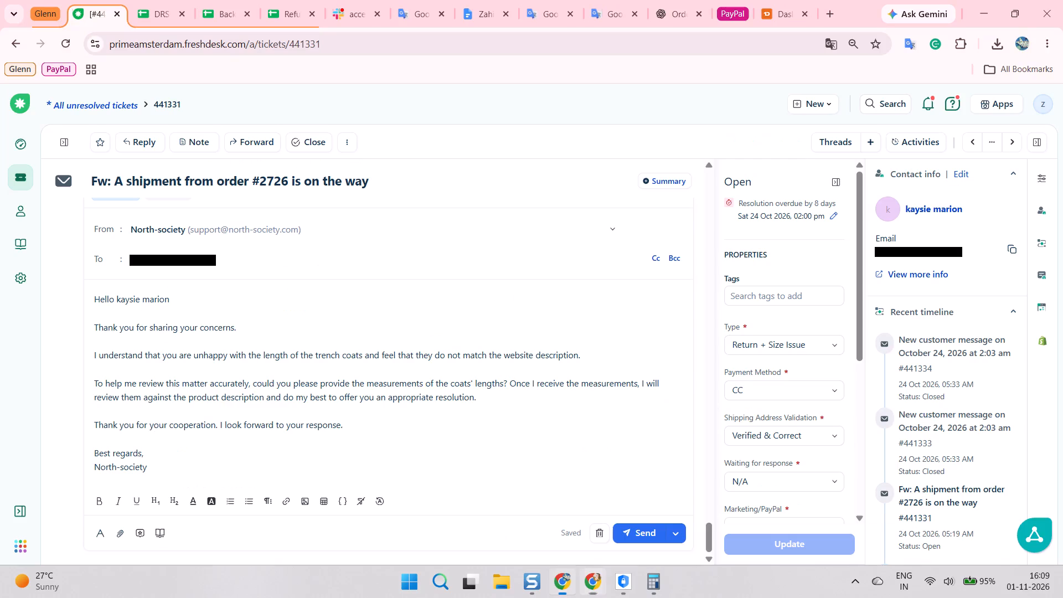
pyautogui.moveTo(120, 299); pyautogui.dragTo(128, 299)
pyautogui.click(157, 298)
pyautogui.hotkey('alt', 'Tab')
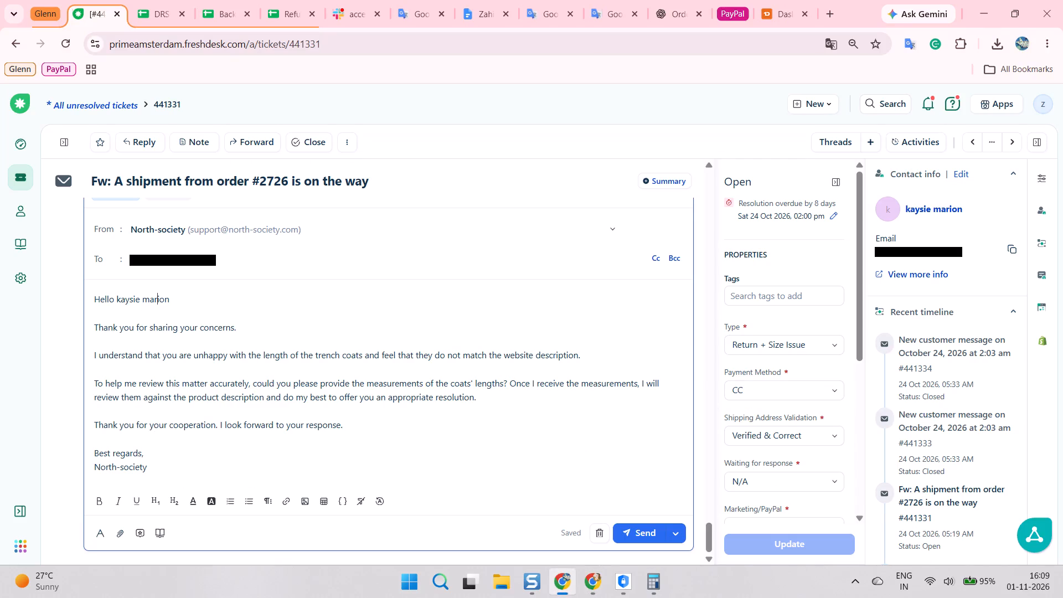
pyautogui.hotkey('alt', 'Tab')
pyautogui.moveTo(125, 300); pyautogui.dragTo(230, 300)
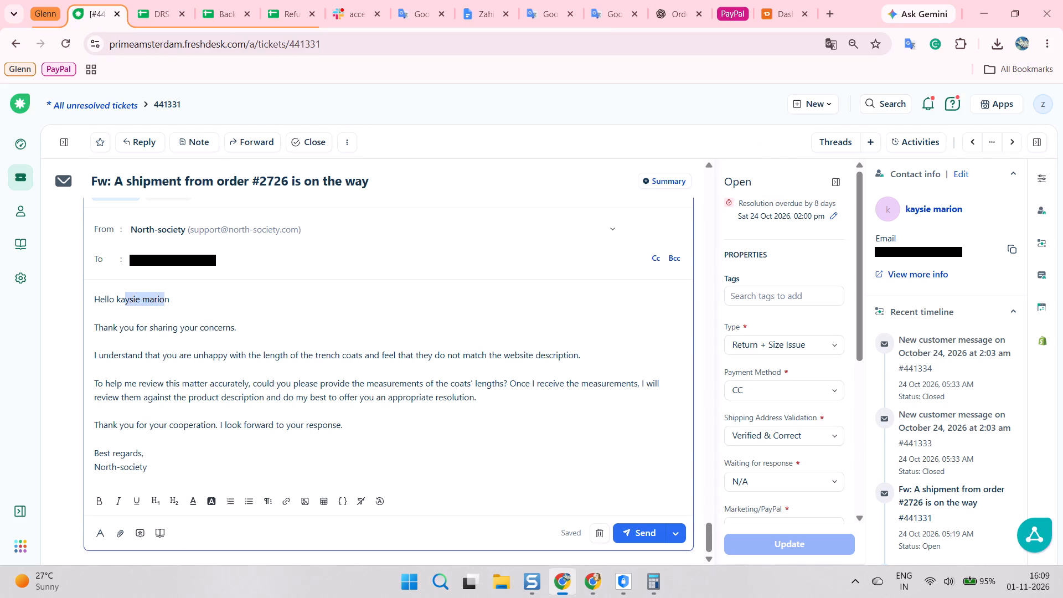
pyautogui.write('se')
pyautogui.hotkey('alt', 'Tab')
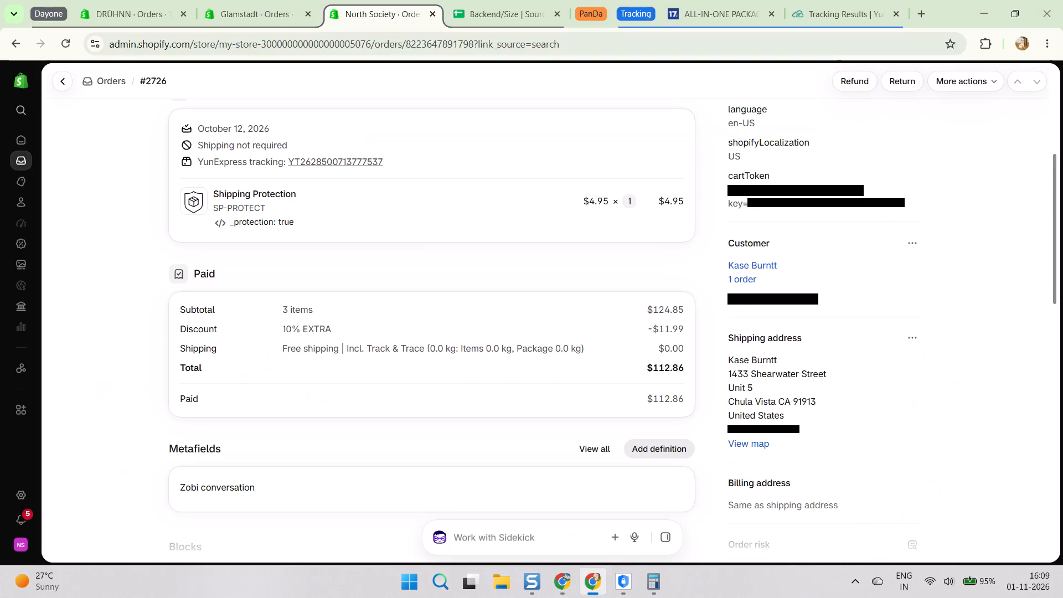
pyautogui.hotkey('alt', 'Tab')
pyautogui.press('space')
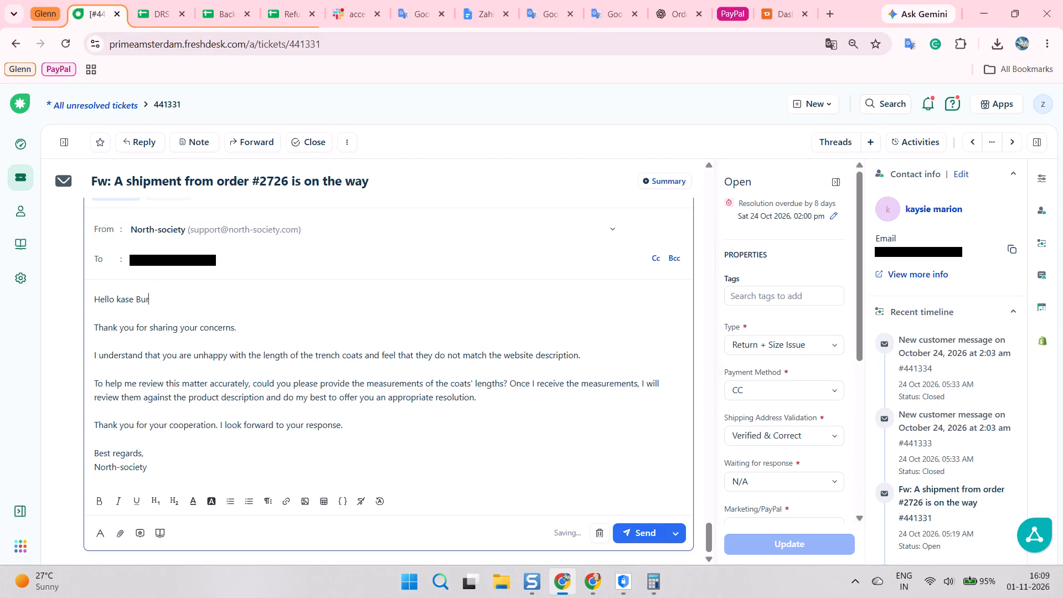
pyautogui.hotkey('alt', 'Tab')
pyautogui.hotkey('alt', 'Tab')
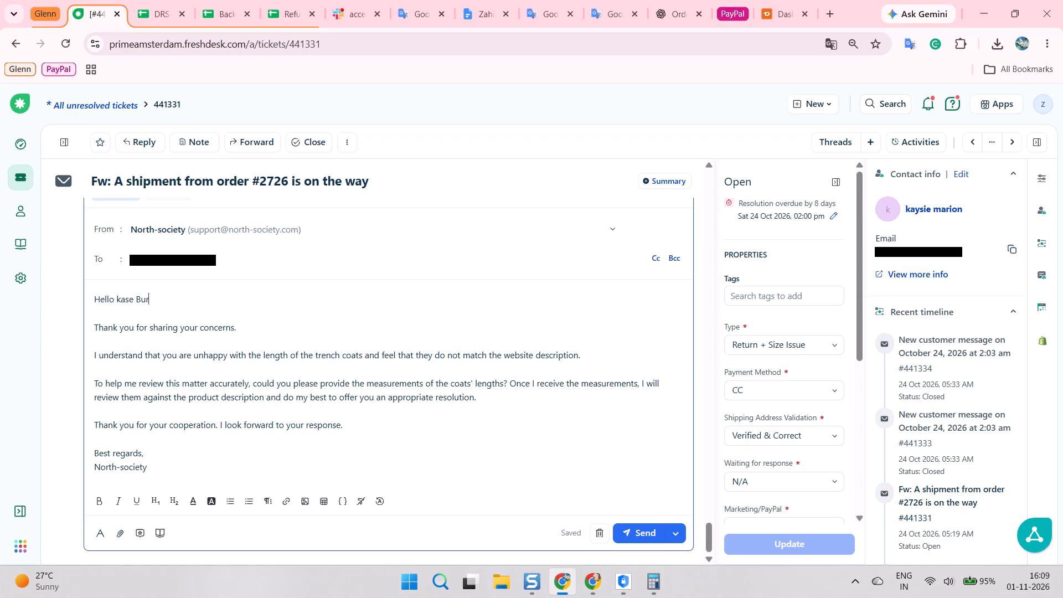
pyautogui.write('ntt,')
# Attach Coat measuring.pdf from the Size guide folder on the D: drive to the reply and send it.
pyautogui.scroll(-2, 420, 446)
pyautogui.scroll(-3, 319, 467)
pyautogui.scroll(-2, 176, 538)
pyautogui.click(112, 537)
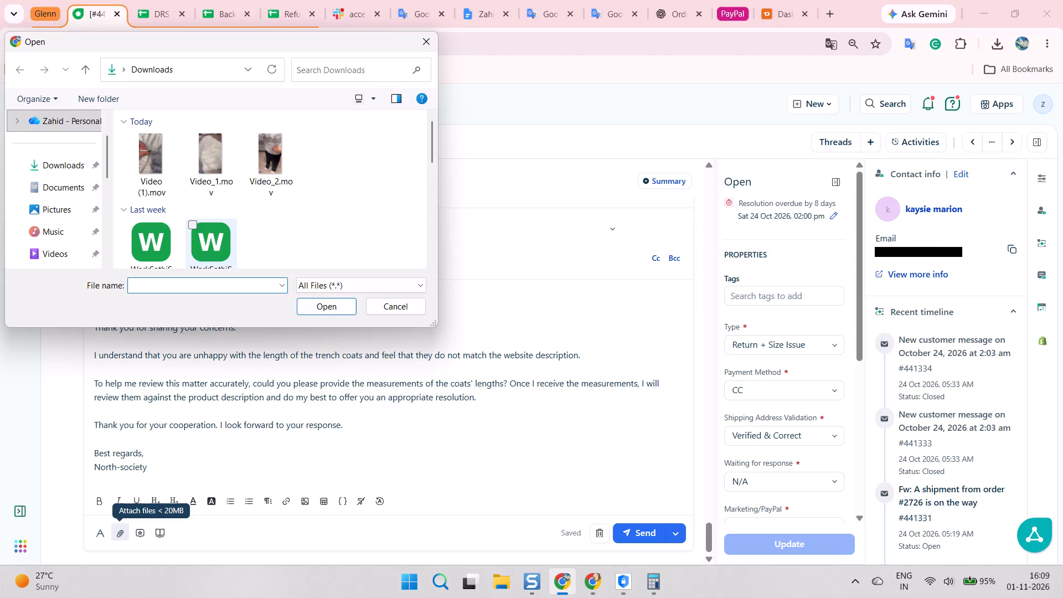
pyautogui.scroll(-2, 28, 199)
pyautogui.click(58, 210)
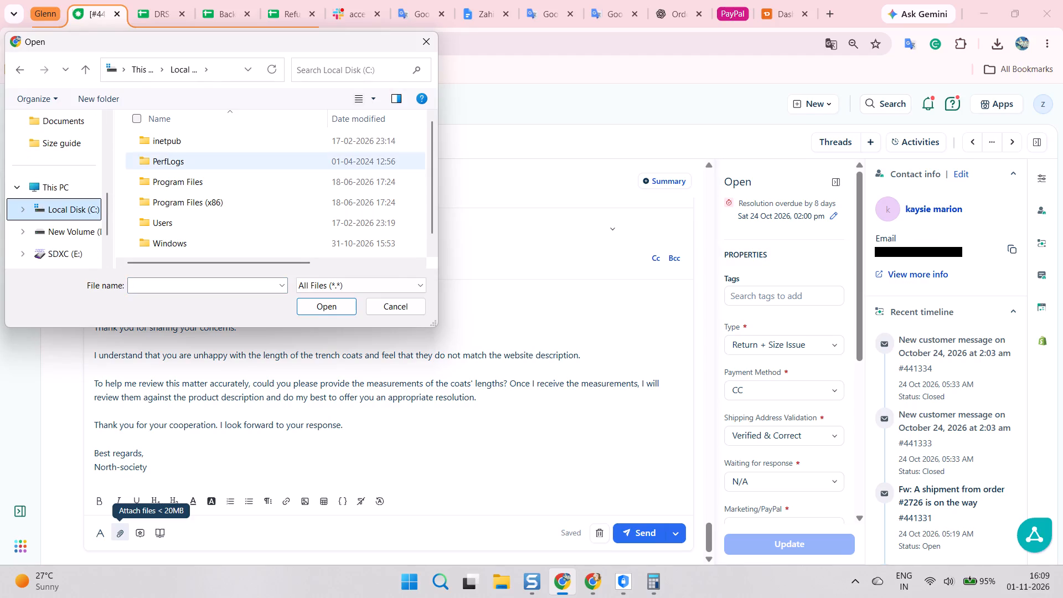
pyautogui.click(64, 228)
pyautogui.click(204, 130)
pyautogui.doubleClick(173, 135)
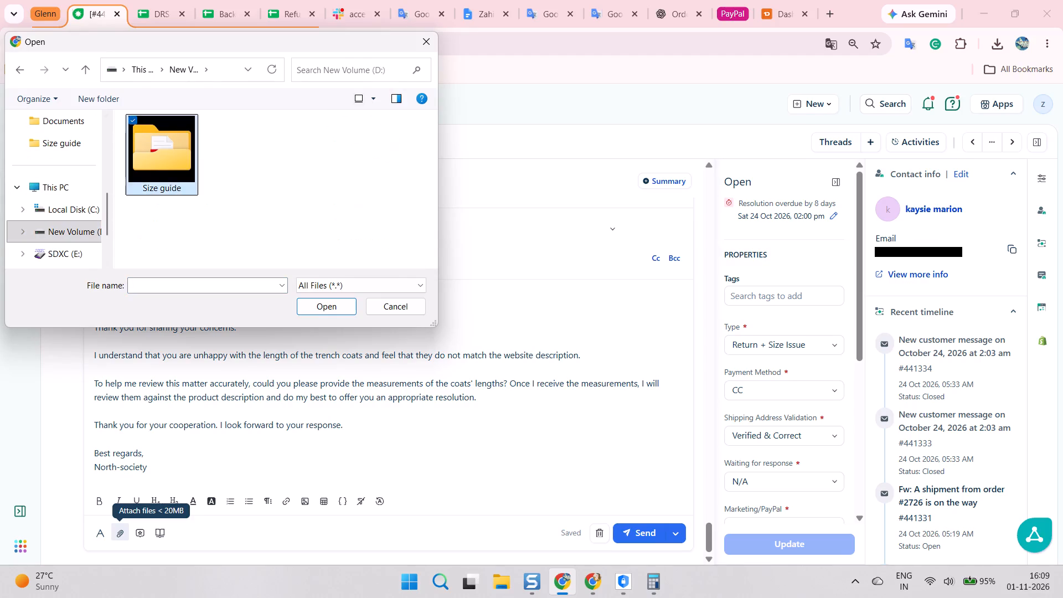
pyautogui.click(194, 146)
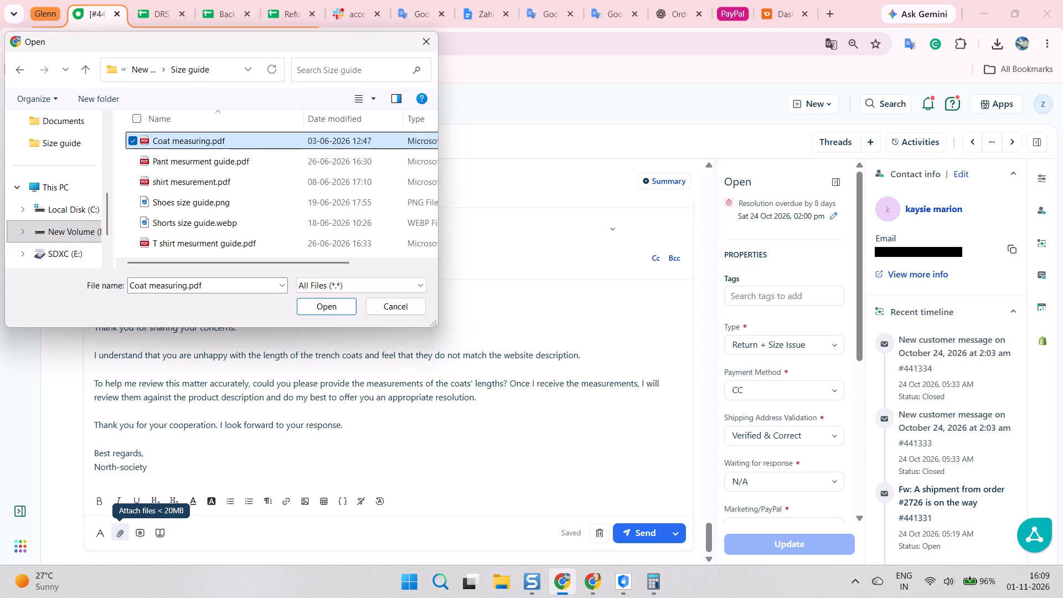
pyautogui.click(321, 307)
pyautogui.scroll(-12, 478, 364)
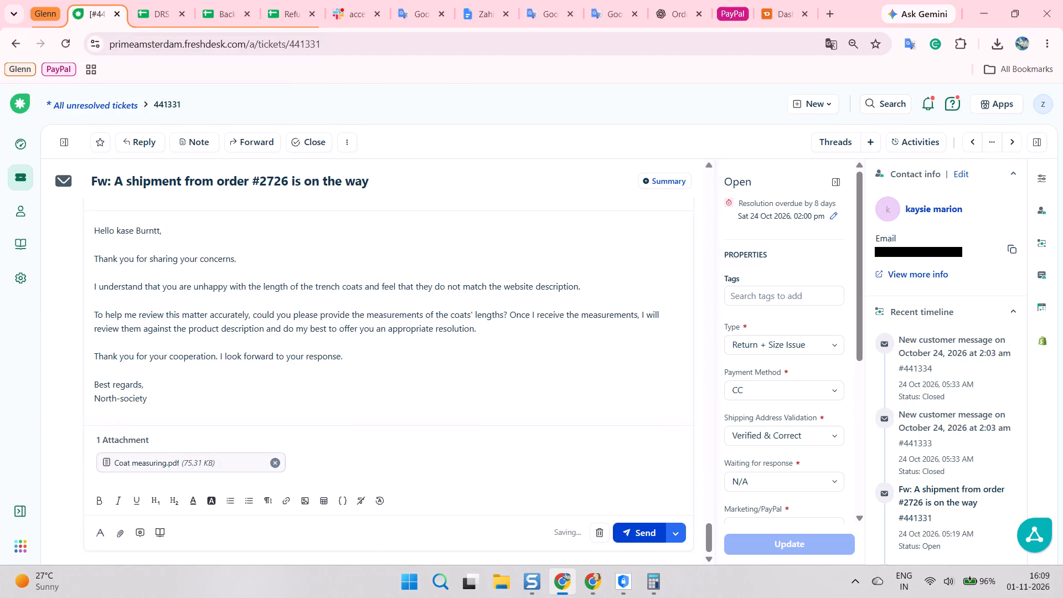
pyautogui.click(627, 527)
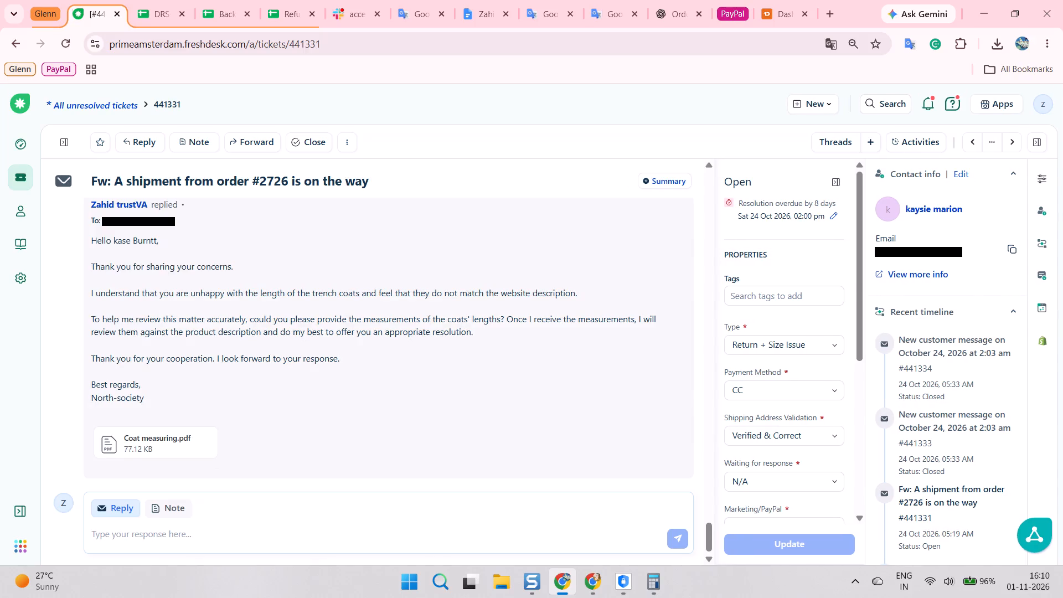
pyautogui.hotkey('alt', 'Tab')
pyautogui.click(595, 595)
pyautogui.scroll(7, 448, 312)
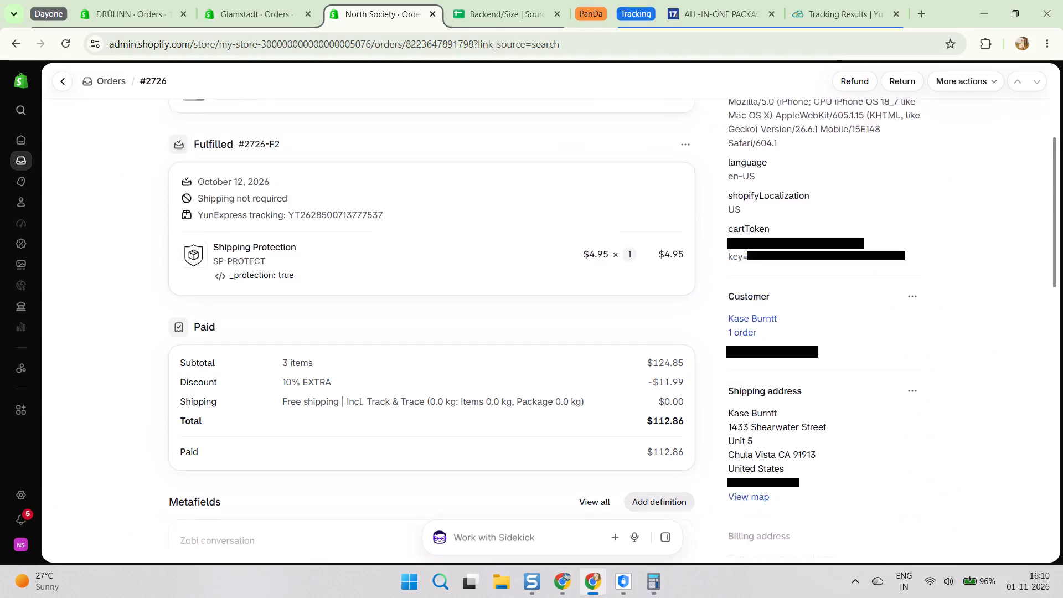
pyautogui.scroll(3, 407, 272)
pyautogui.click(413, 229)
pyautogui.hotkey('alt', 'Tab')
pyautogui.scroll(1, 552, 378)
pyautogui.scroll(-1, 673, 388)
pyautogui.scroll(-3, 779, 339)
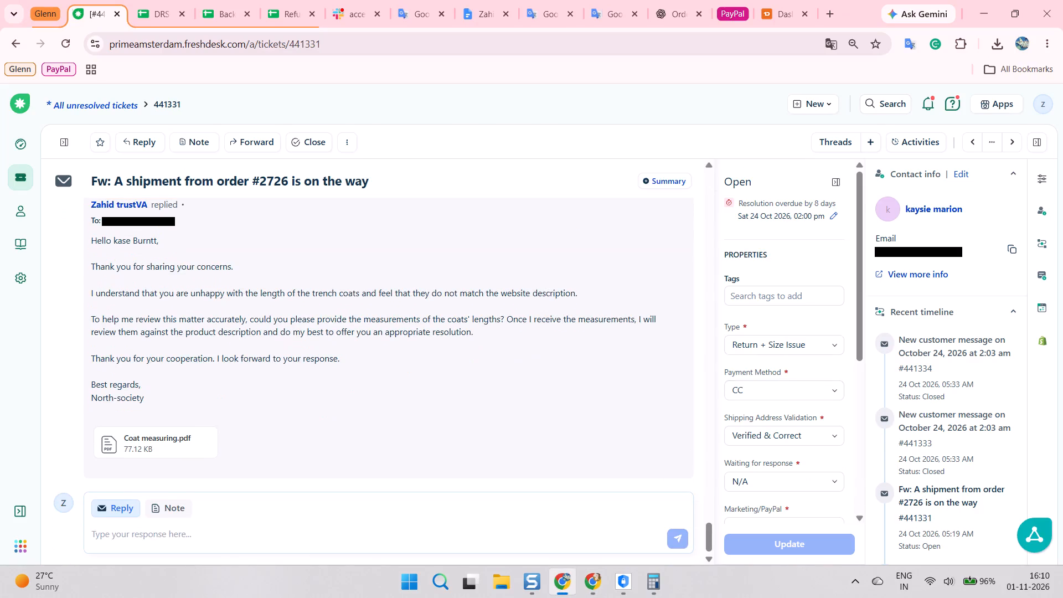
pyautogui.click(763, 296)
pyautogui.click(767, 373)
pyautogui.press('Tab')
pyautogui.press('Tab')
pyautogui.press('Tab')
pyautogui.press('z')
pyautogui.scroll(-5, 766, 447)
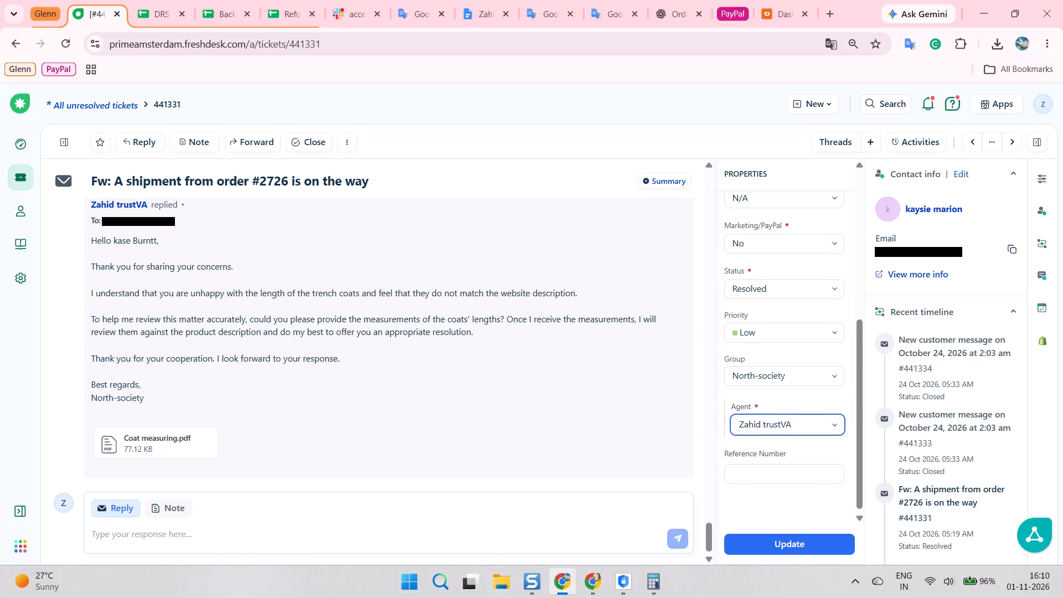
pyautogui.click(778, 547)
pyautogui.scroll(-5, 605, 379)
pyautogui.doubleClick(175, 105)
pyautogui.hotkey('ctrl', 'c')
pyautogui.hotkey('ctrl', 'c')
pyautogui.keyDown('ctrl'); pyautogui.click(140, 0); pyautogui.keyUp('ctrl')
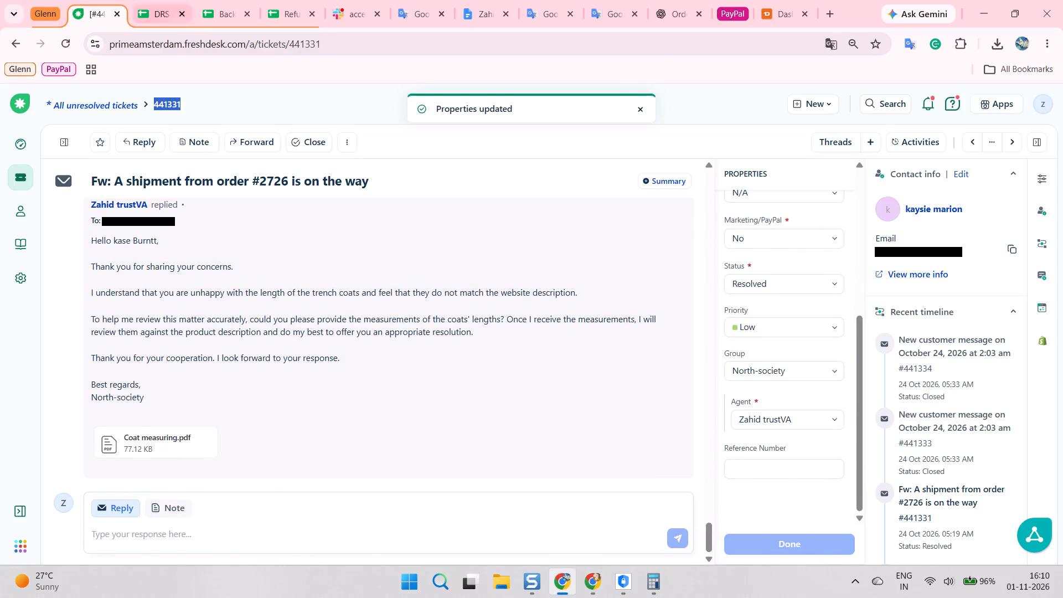
pyautogui.hotkey('ctrl', 'v')
pyautogui.click(312, 289)
pyautogui.scroll(-1, 314, 288)
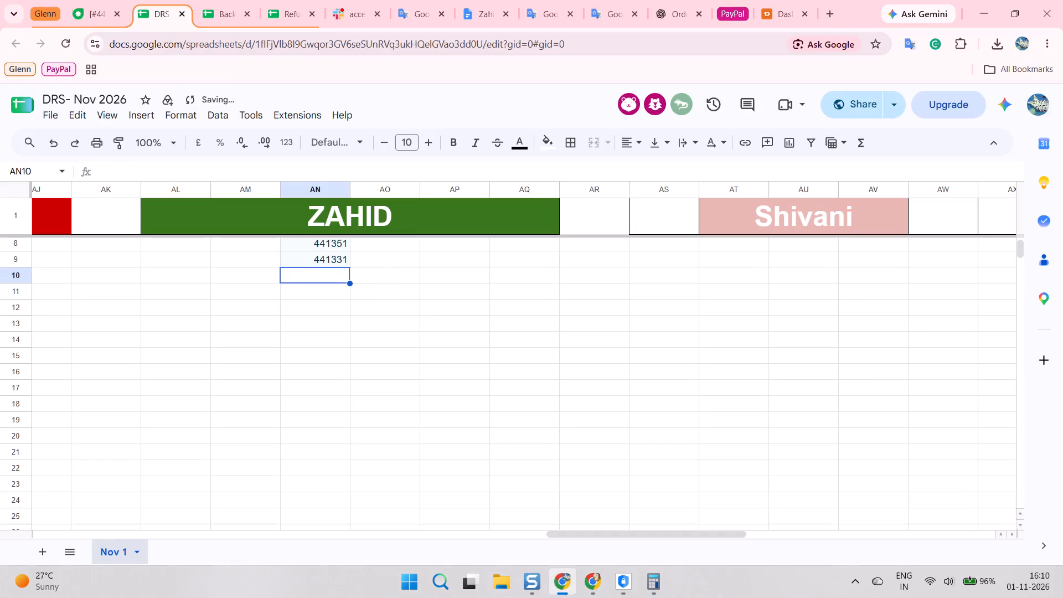
pyautogui.scroll(-1, 314, 288)
# Return to the unresolved tickets list, open ticket #444764 and translate the page into English to read the message.
pyautogui.click(101, 0)
pyautogui.click(399, 322)
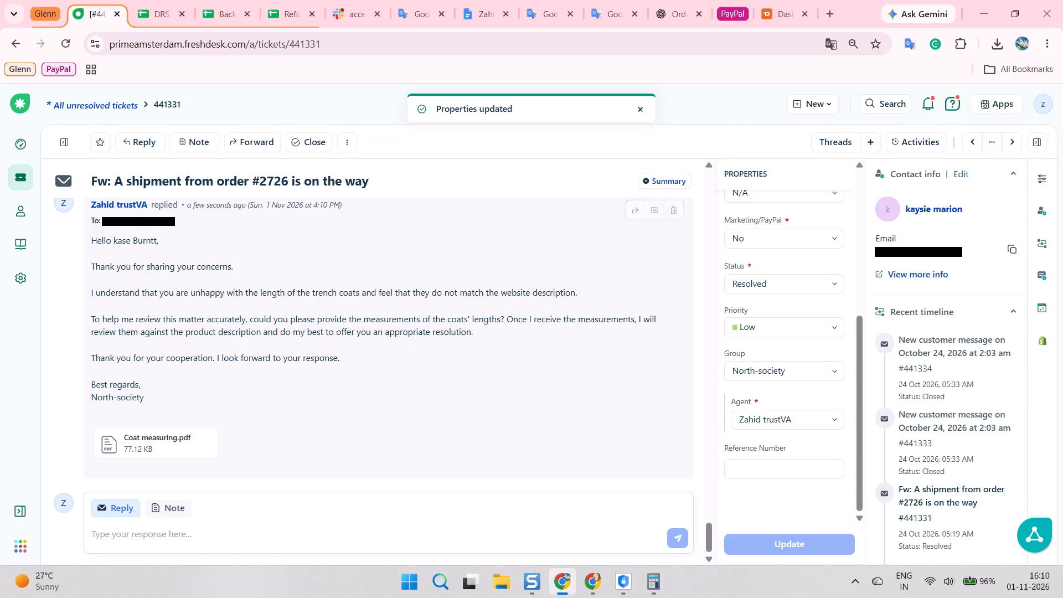
pyautogui.click(17, 185)
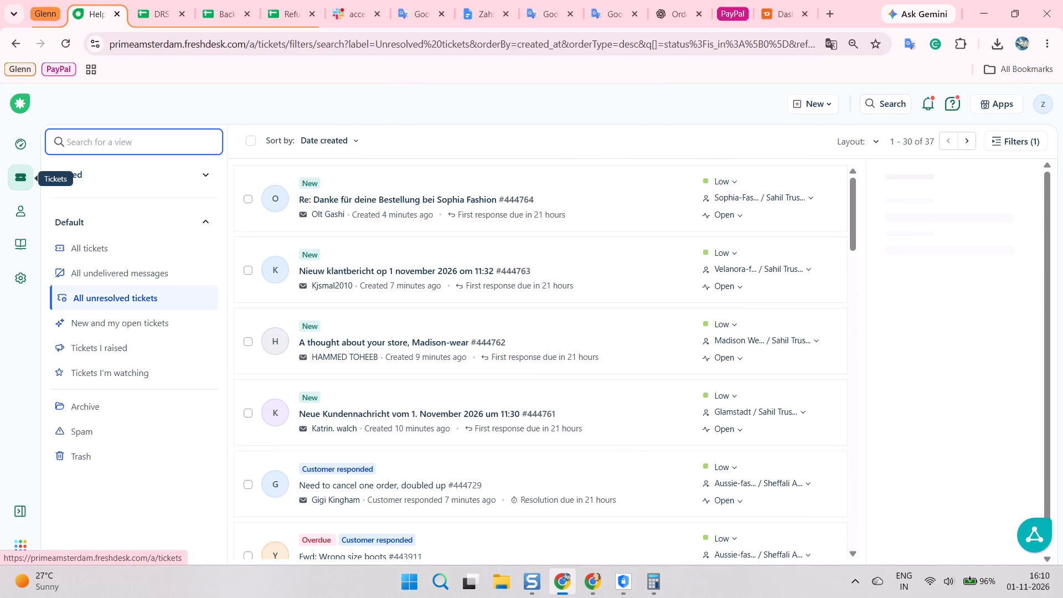
pyautogui.click(413, 199)
pyautogui.rightClick(463, 223)
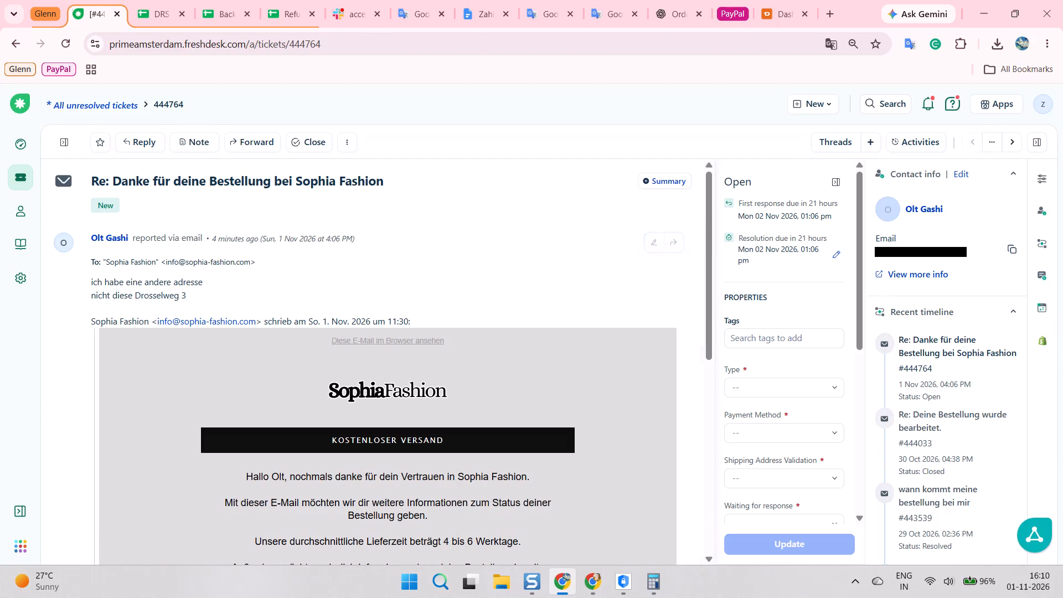
pyautogui.scroll(-5, 505, 342)
pyautogui.click(544, 493)
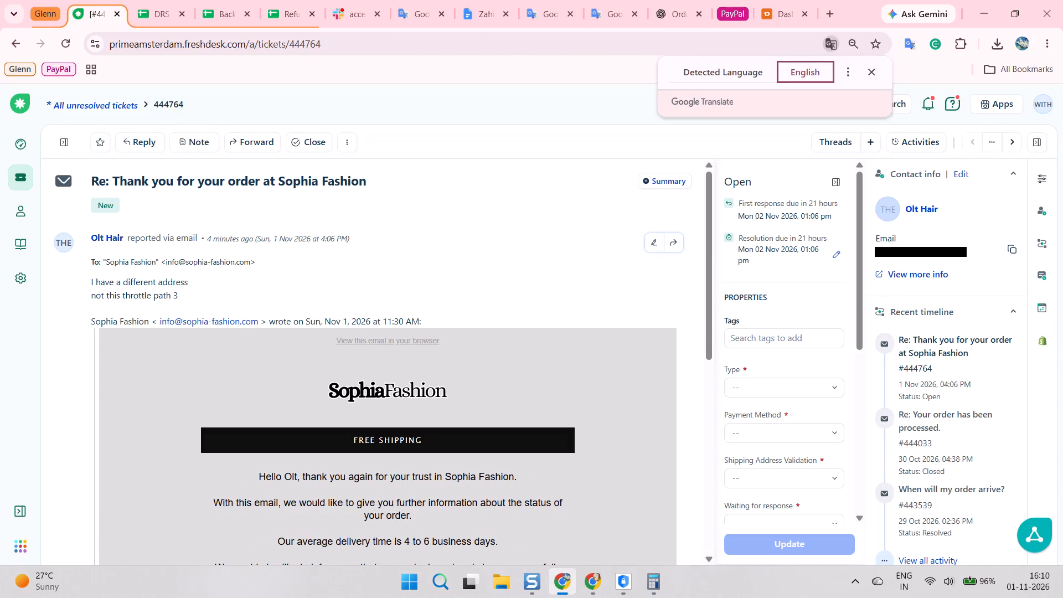
pyautogui.scroll(-13, 488, 336)
pyautogui.scroll(10, 560, 327)
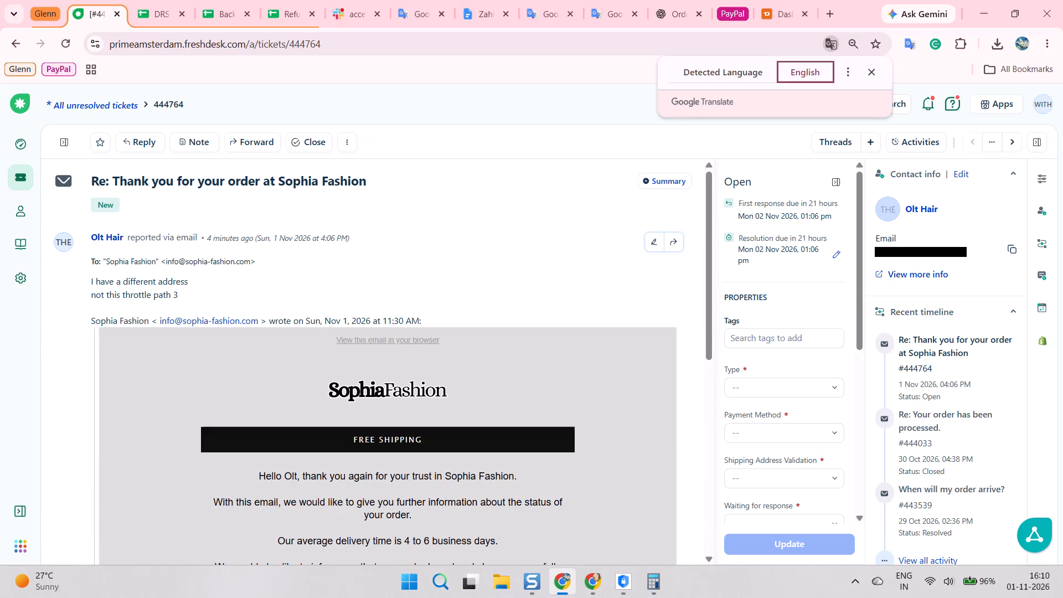
pyautogui.click(935, 422)
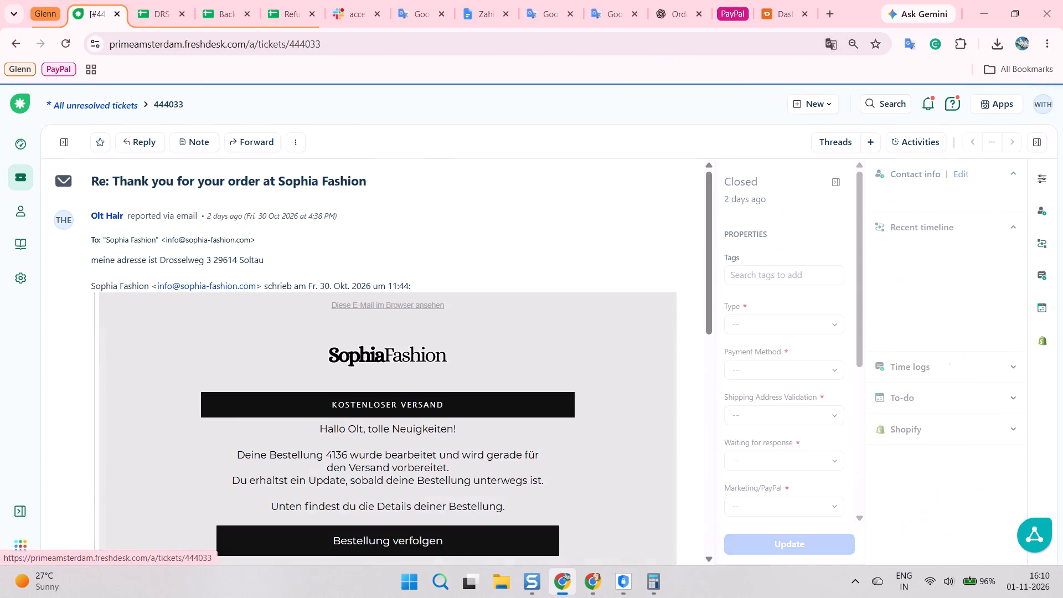
pyautogui.scroll(-13, 515, 363)
pyautogui.scroll(-2, 982, 447)
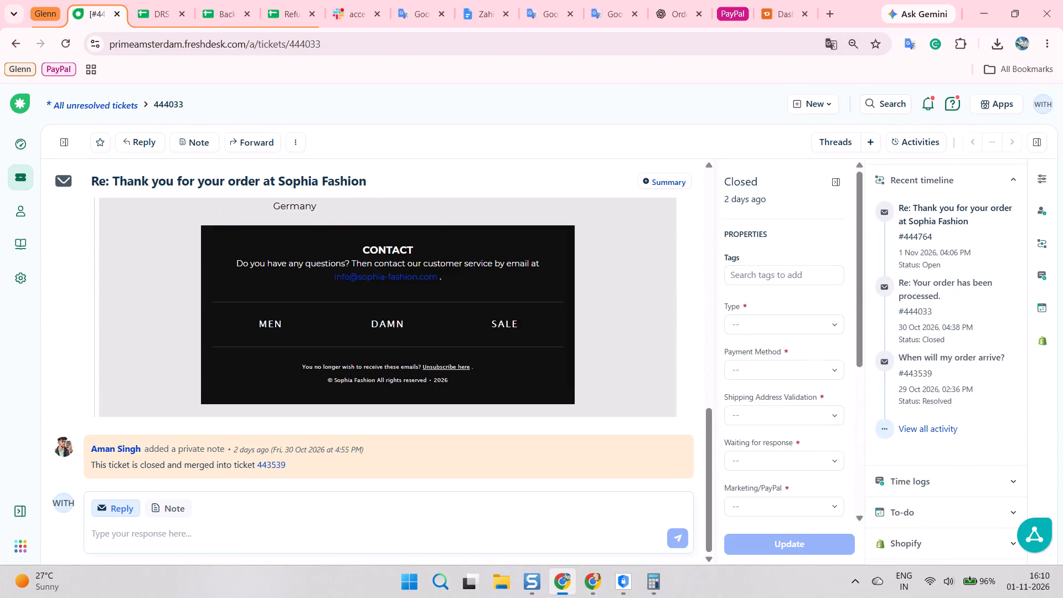
pyautogui.click(941, 355)
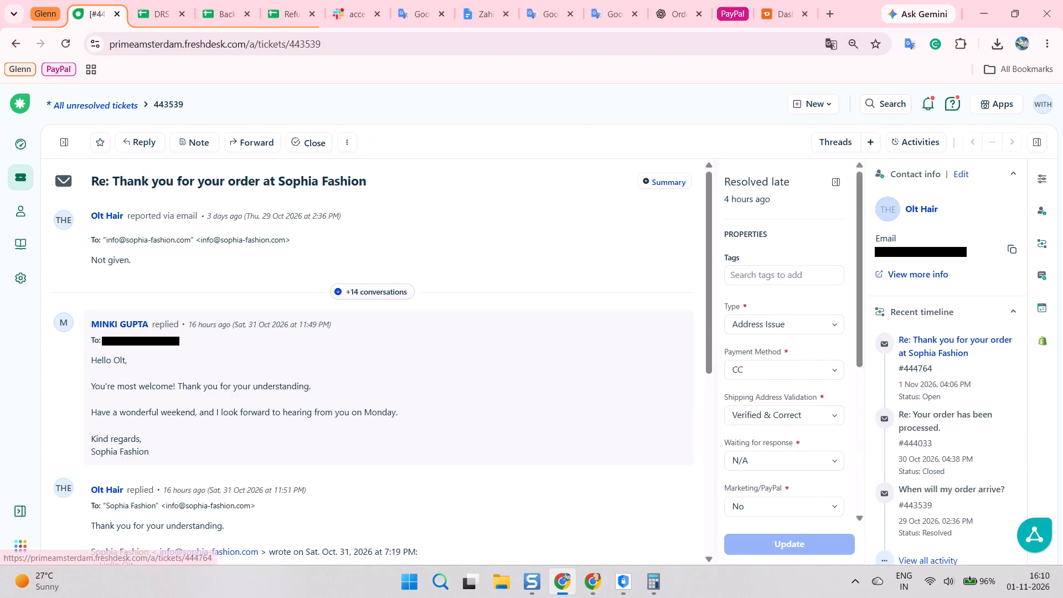
pyautogui.scroll(-2, 303, 312)
pyautogui.scroll(-4, 420, 347)
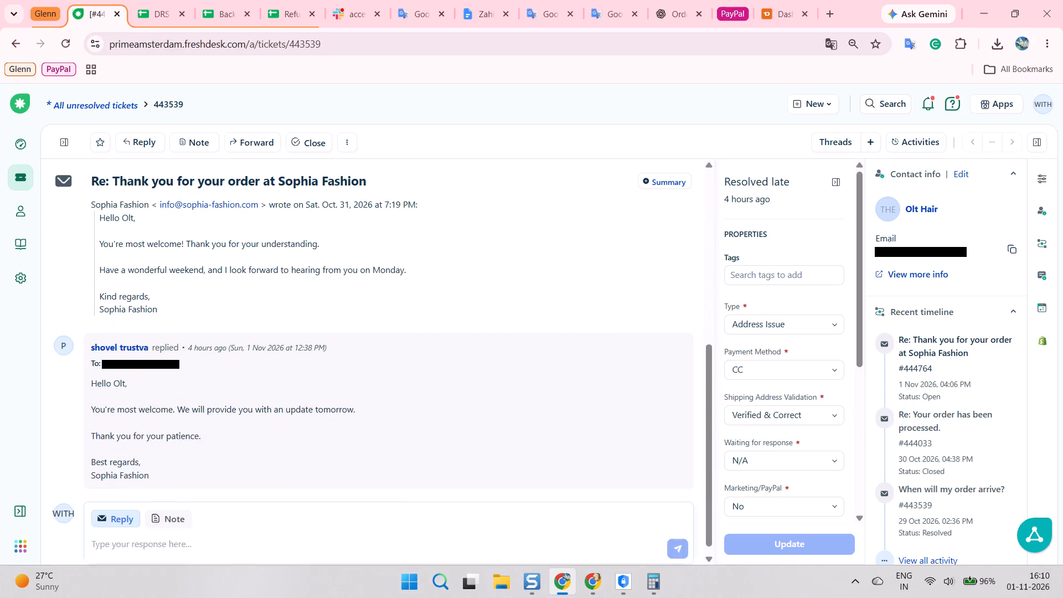
pyautogui.scroll(-2, 427, 355)
pyautogui.scroll(1, 416, 352)
pyautogui.scroll(1, 755, 378)
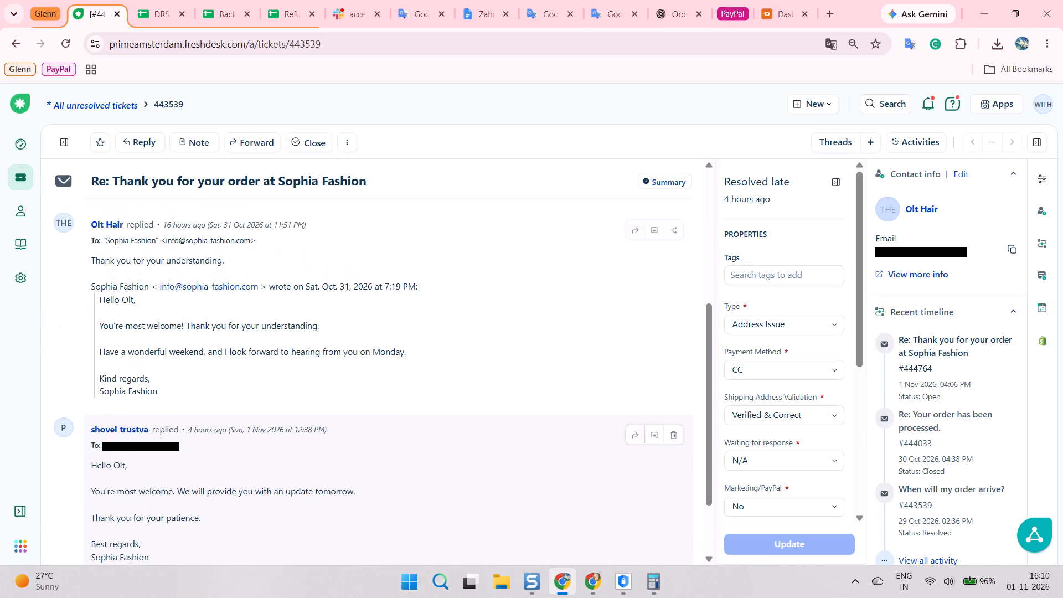
pyautogui.scroll(2, 791, 379)
pyautogui.click(937, 360)
pyautogui.click(936, 344)
pyautogui.scroll(10, 483, 334)
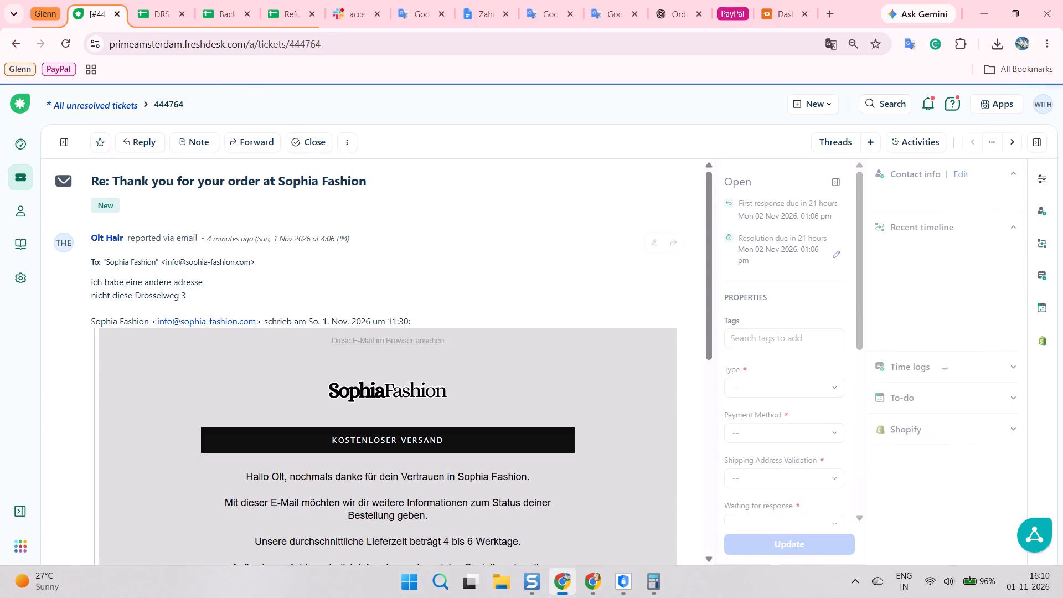
pyautogui.scroll(3, 416, 311)
pyautogui.click(442, 280)
pyautogui.click(433, 275)
# Skip ahead through the unresolved tickets, reading #444763 and #444762.
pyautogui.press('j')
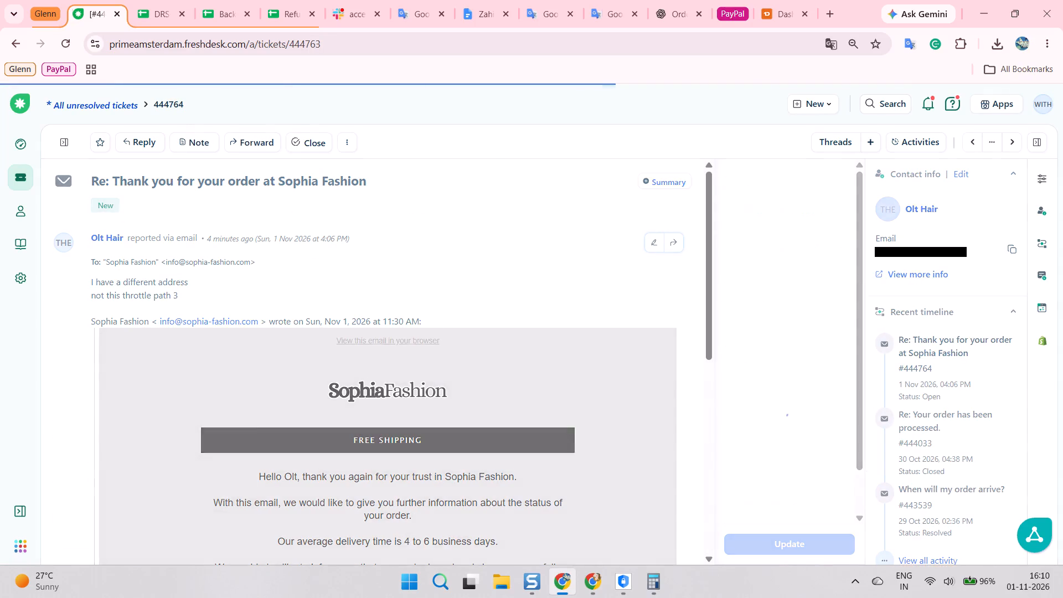
pyautogui.scroll(-4, 411, 276)
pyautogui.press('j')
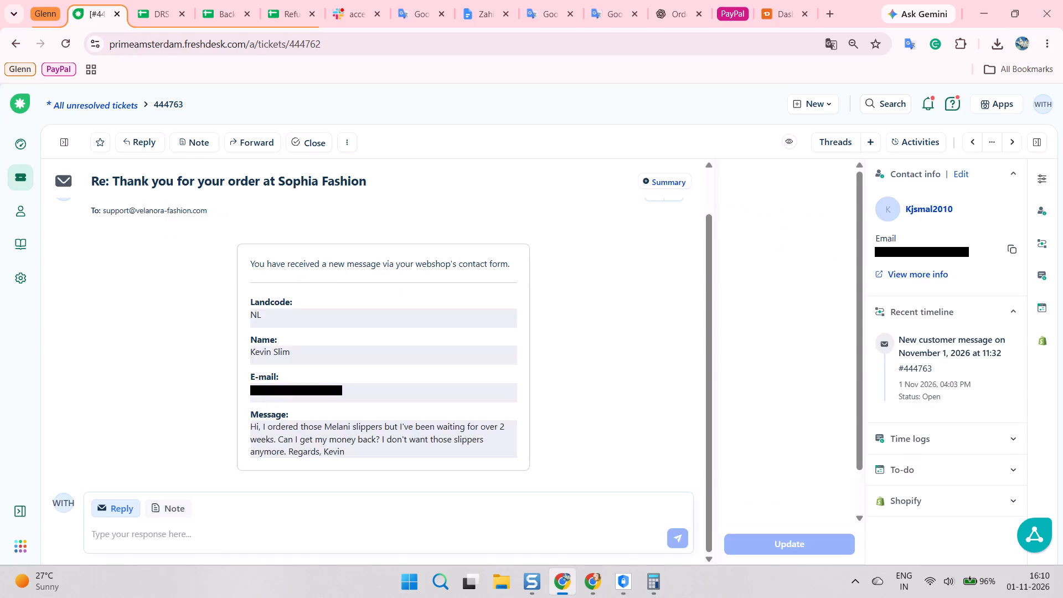
pyautogui.scroll(-1, 444, 312)
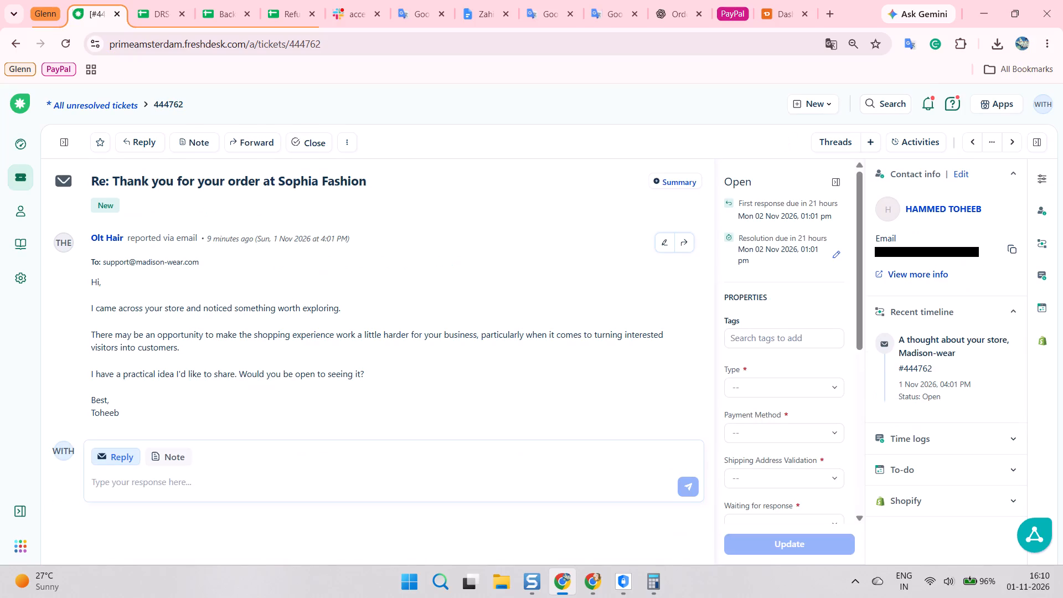
pyautogui.click(417, 323)
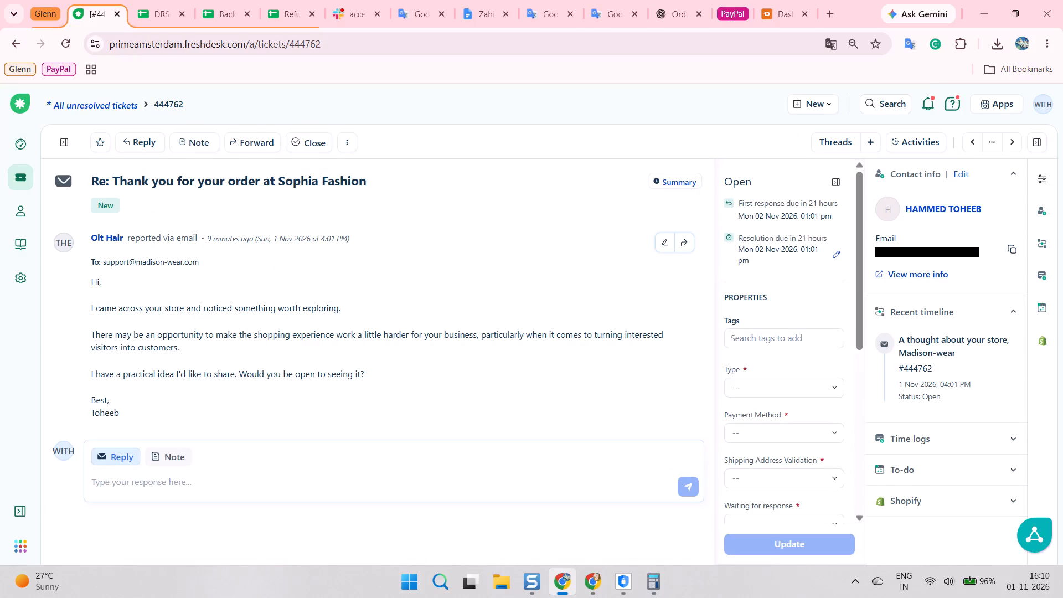
pyautogui.click(417, 323)
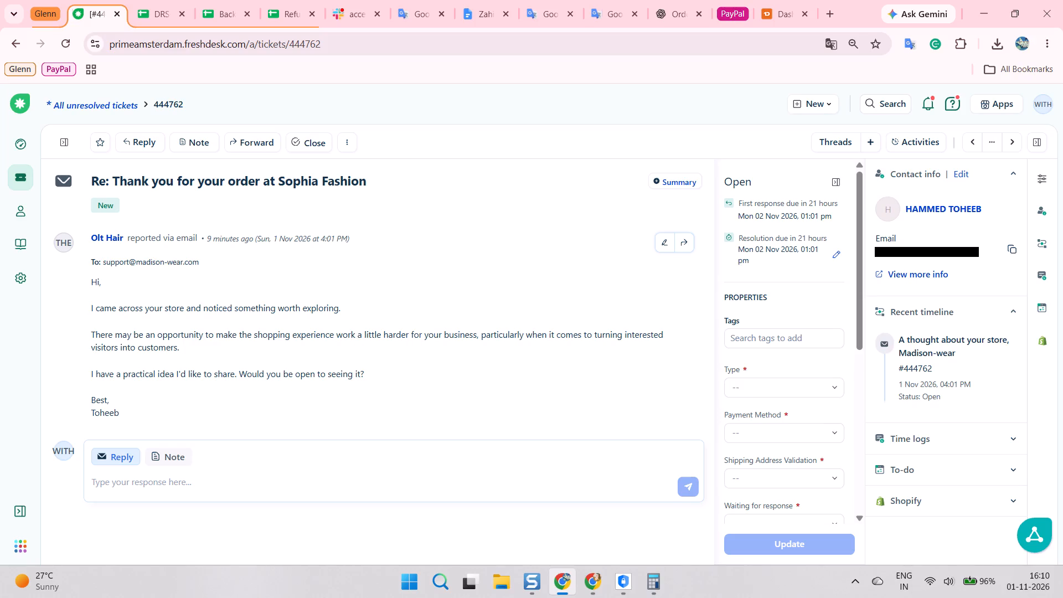
# Switch the ticket page's translation from English back to its original language.
pyautogui.click(390, 317)
pyautogui.rightClick(424, 230)
pyautogui.scroll(-4, 441, 373)
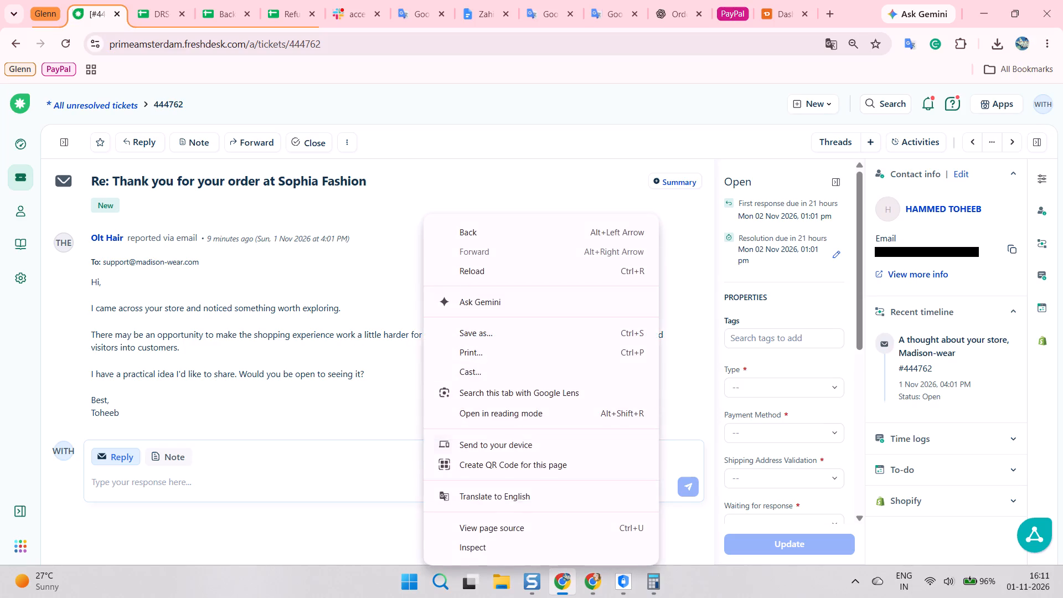
pyautogui.scroll(-2, 479, 424)
pyautogui.moveTo(507, 491); pyautogui.dragTo(508, 497)
pyautogui.tripleClick(730, 76)
pyautogui.tripleClick(730, 76)
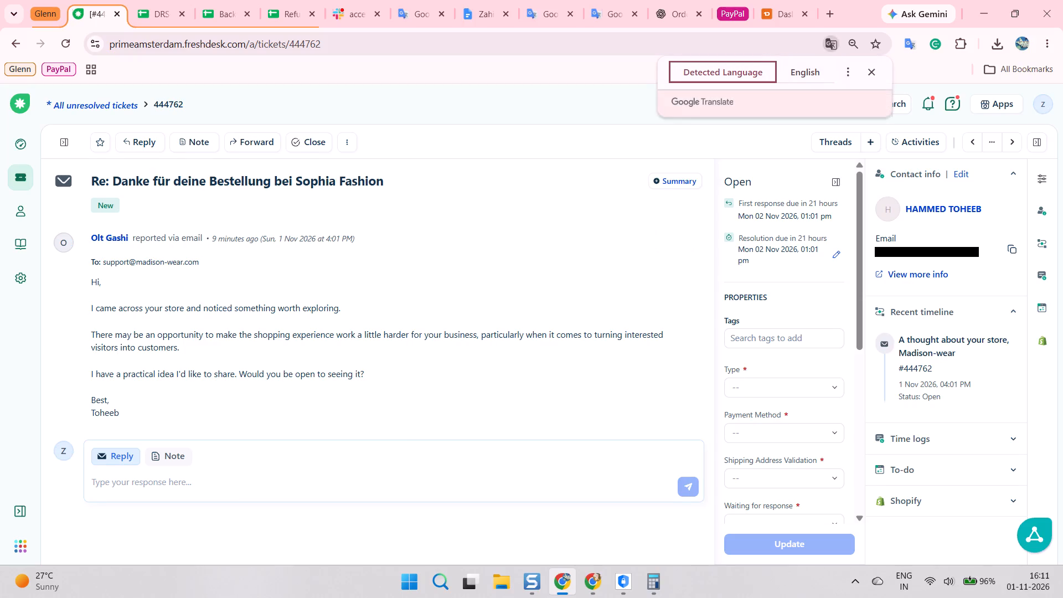
pyautogui.click(730, 76)
pyautogui.click(468, 267)
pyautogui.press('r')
pyautogui.scroll(-8, 265, 344)
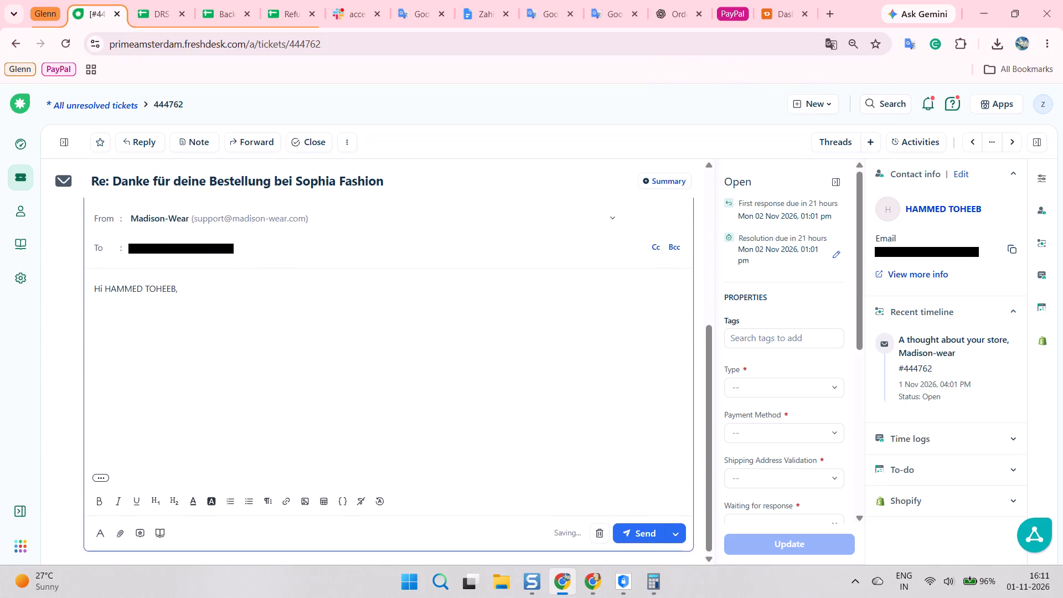
pyautogui.doubleClick(118, 476)
pyautogui.hotkey('ctrl', 'a')
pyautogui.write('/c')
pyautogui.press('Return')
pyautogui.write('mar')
pyautogui.click(152, 336)
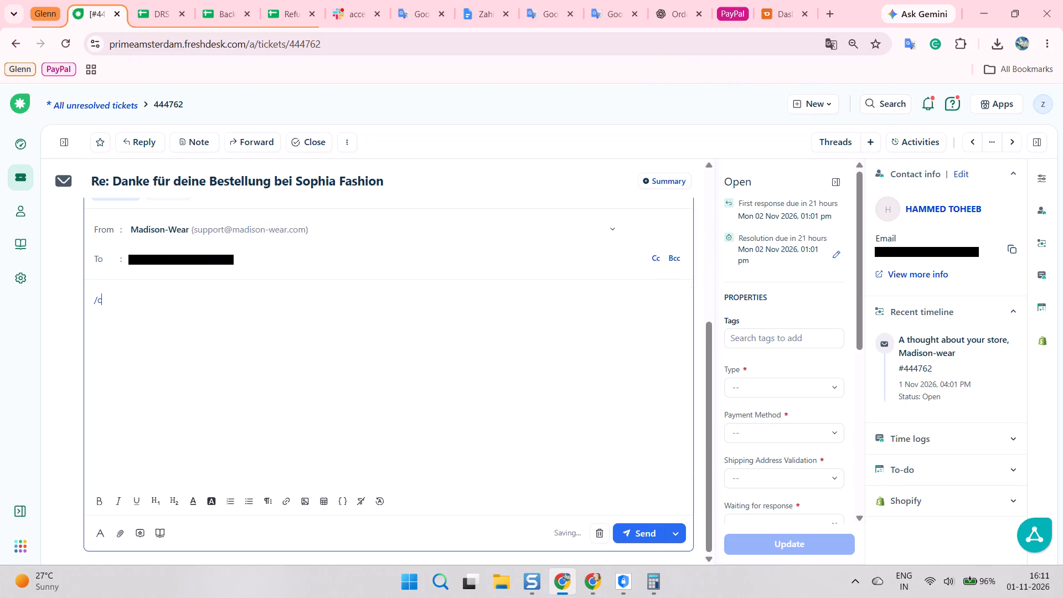
# Shorten the greeting to just "Hello" and send the marketing refusal reply.
pyautogui.moveTo(117, 298); pyautogui.dragTo(274, 300)
pyautogui.press('BackSpace')
pyautogui.press('BackSpace')
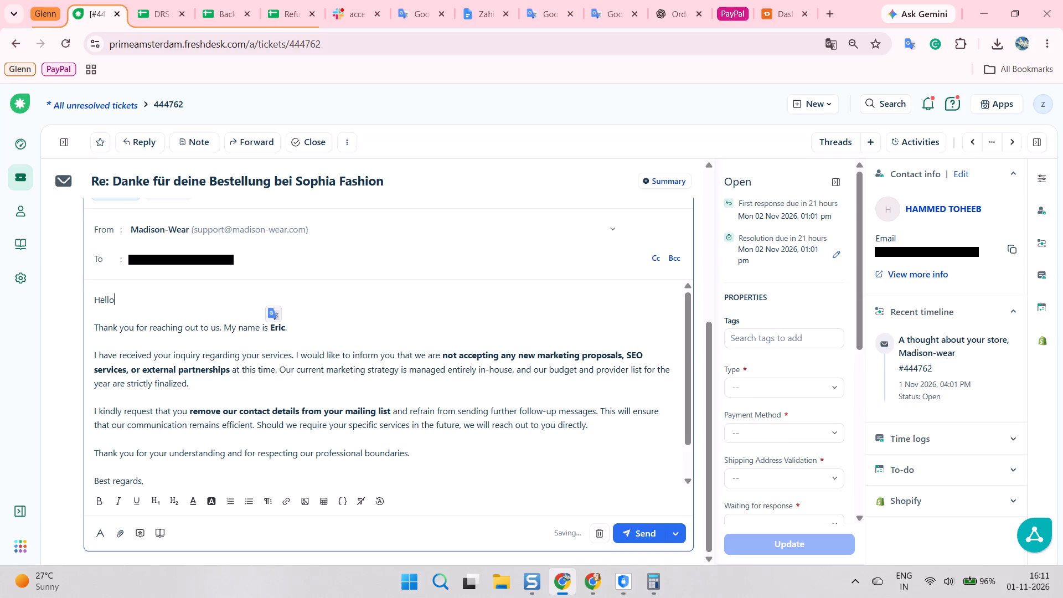
pyautogui.scroll(-15, 277, 304)
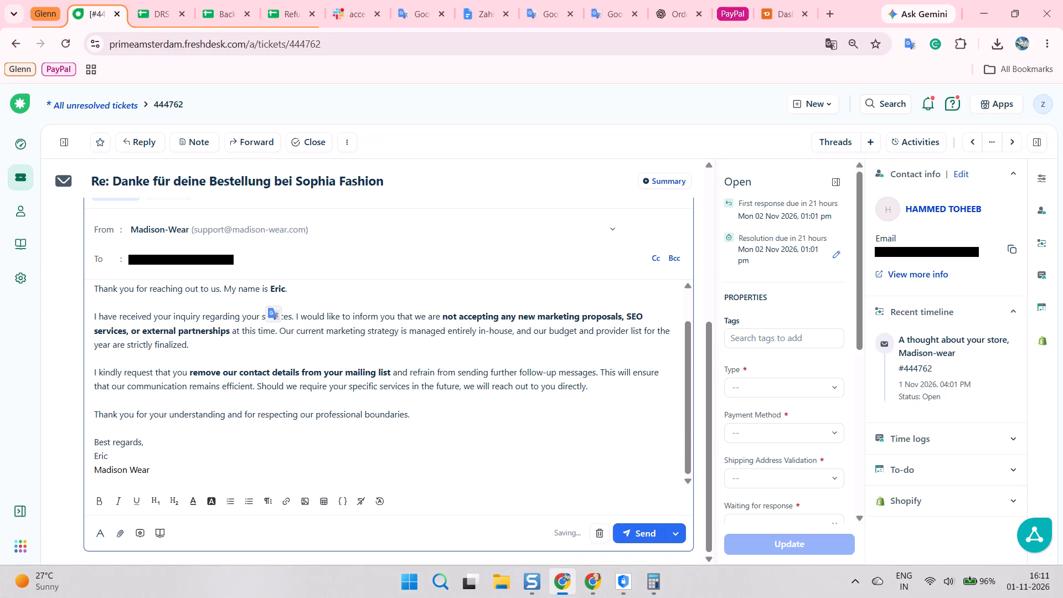
pyautogui.scroll(-1, 634, 544)
pyautogui.click(635, 536)
pyautogui.click(752, 379)
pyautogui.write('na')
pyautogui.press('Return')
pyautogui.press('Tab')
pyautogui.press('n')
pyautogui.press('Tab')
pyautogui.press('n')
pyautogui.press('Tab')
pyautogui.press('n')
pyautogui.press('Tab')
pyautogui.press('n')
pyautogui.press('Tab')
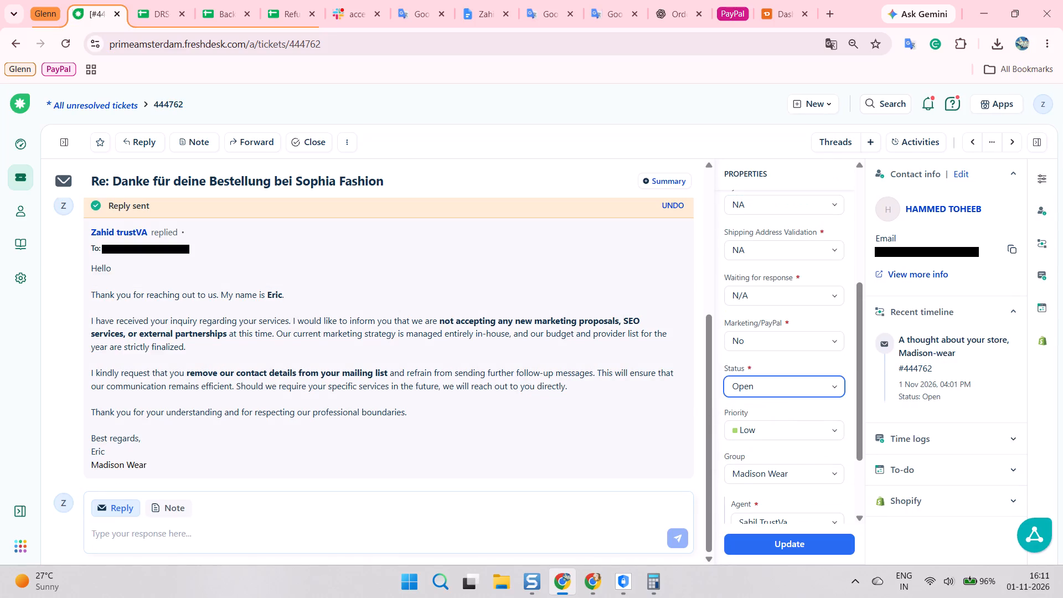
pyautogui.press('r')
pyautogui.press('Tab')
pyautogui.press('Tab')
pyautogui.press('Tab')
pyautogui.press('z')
pyautogui.scroll(-5, 753, 522)
pyautogui.click(759, 547)
pyautogui.scroll(-5, 621, 457)
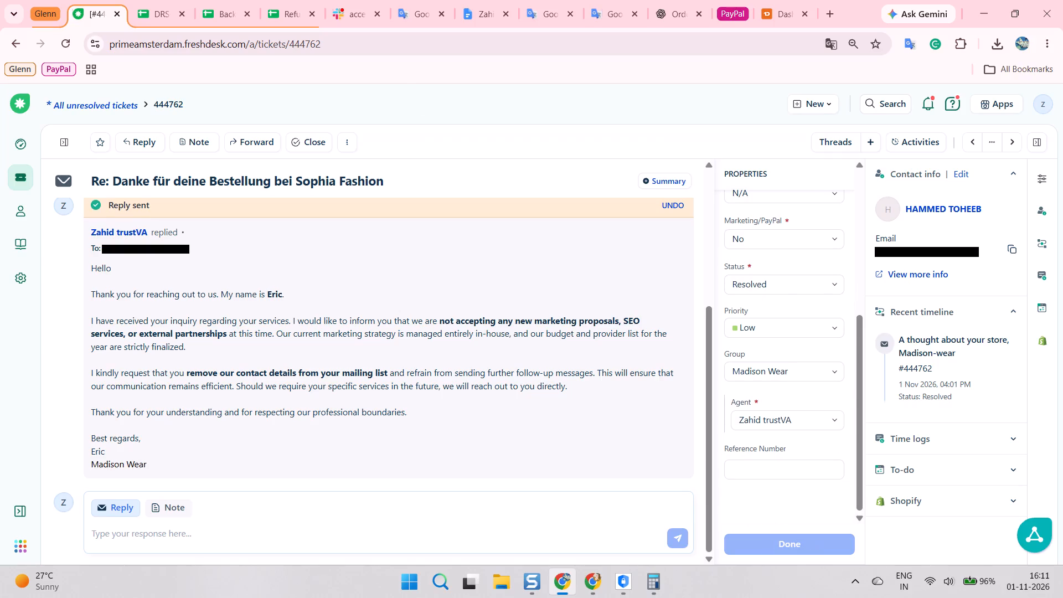
pyautogui.scroll(-3, 398, 256)
pyautogui.doubleClick(154, 97)
pyautogui.hotkey('ctrl', 'c')
pyautogui.hotkey('ctrl', 'c')
pyautogui.keyDown('ctrl'); pyautogui.click(151, 6); pyautogui.keyUp('ctrl')
pyautogui.hotkey('ctrl', 'v')
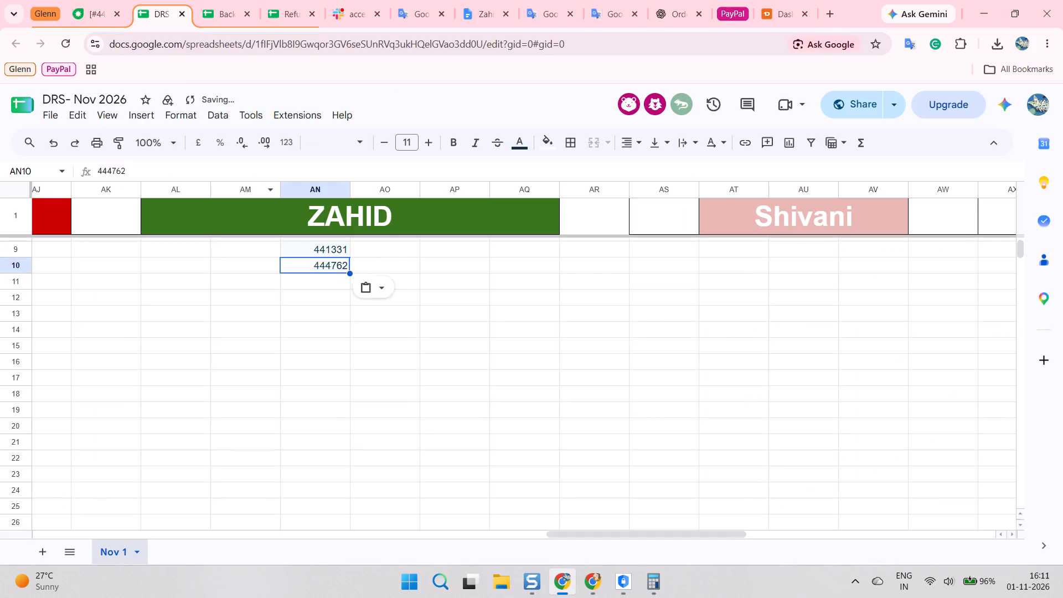
pyautogui.click(329, 282)
# Open the next ticket, #444761, read its message translated into English, and restore the original language.
pyautogui.click(95, 0)
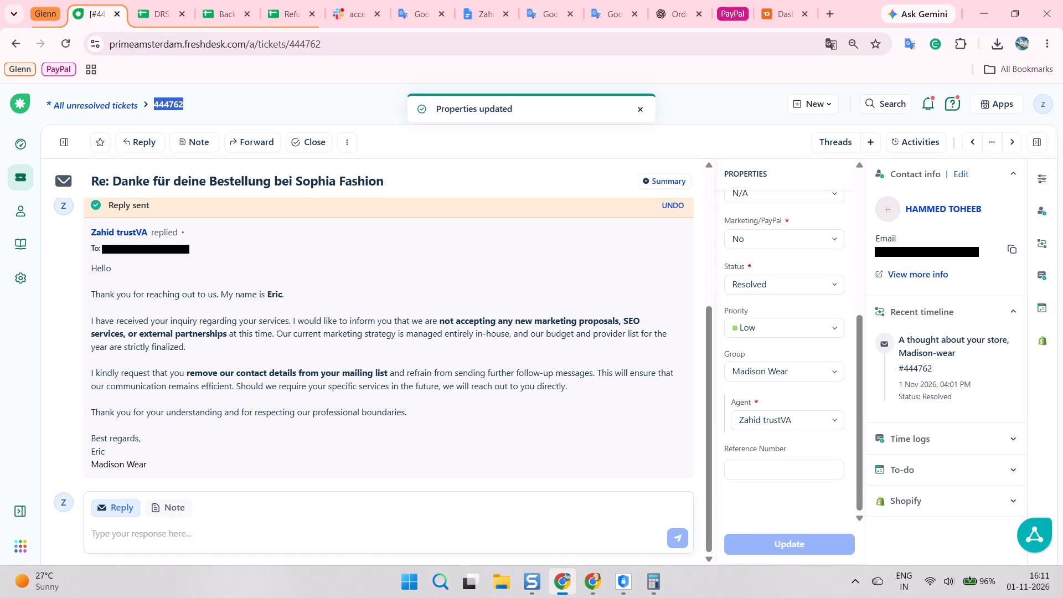
pyautogui.click(450, 344)
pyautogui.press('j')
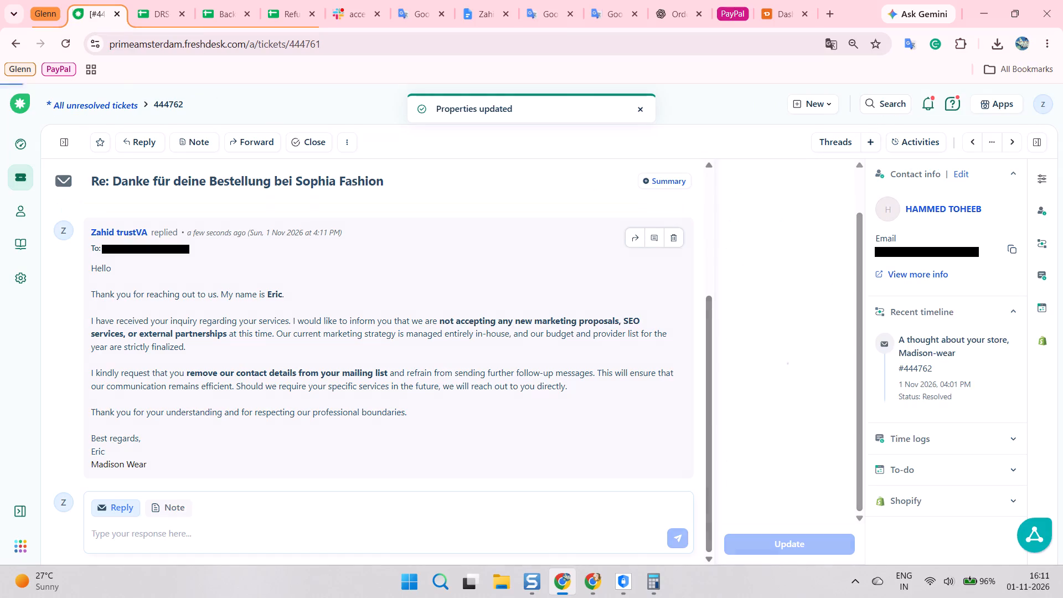
pyautogui.scroll(-7, 430, 343)
pyautogui.rightClick(463, 283)
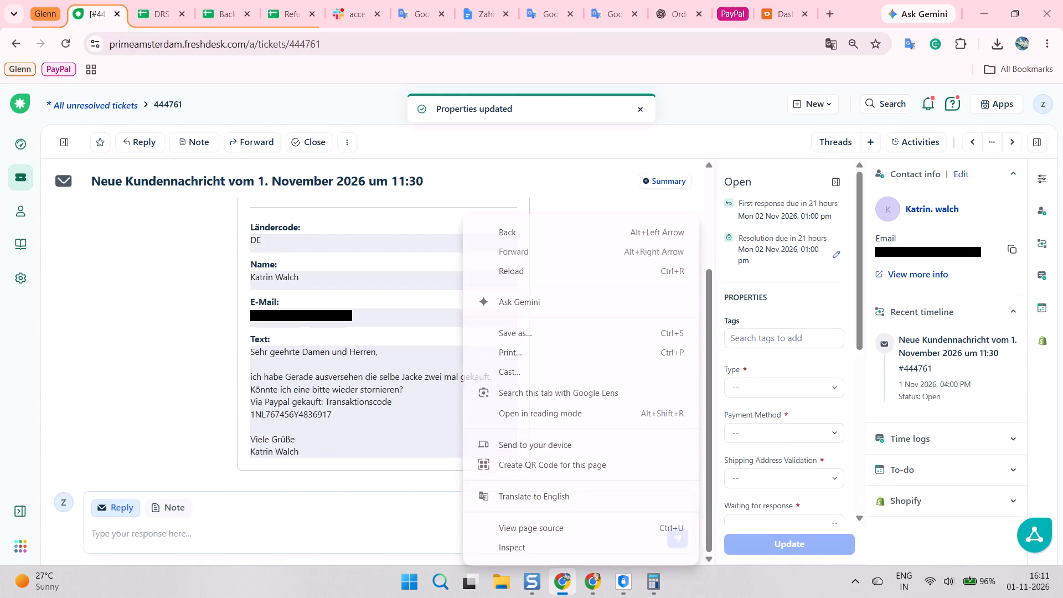
pyautogui.scroll(-3, 496, 398)
pyautogui.click(549, 496)
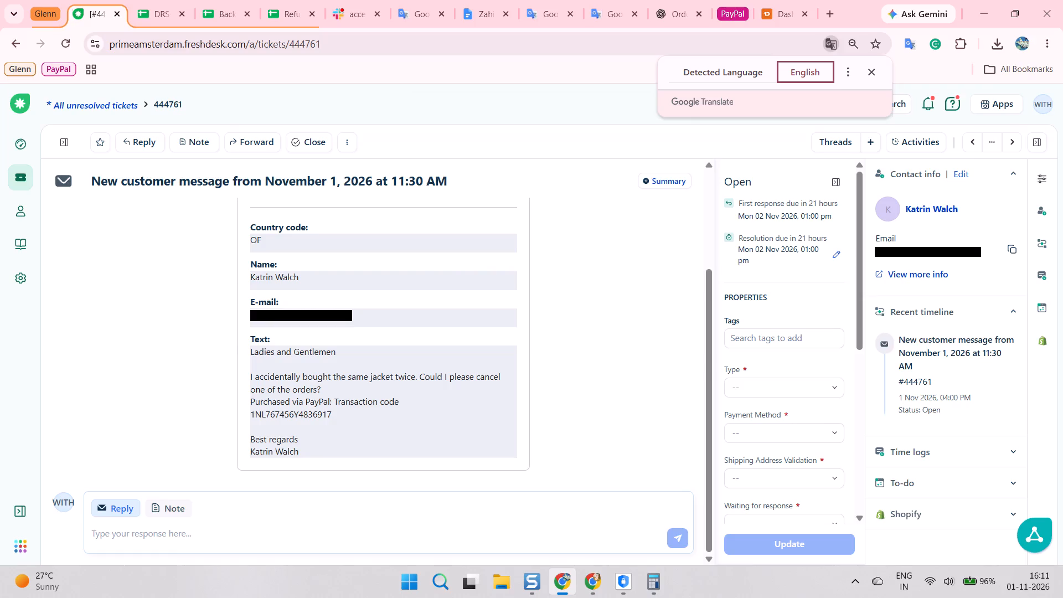
pyautogui.click(708, 73)
pyautogui.scroll(5, 904, 248)
pyautogui.click(1015, 248)
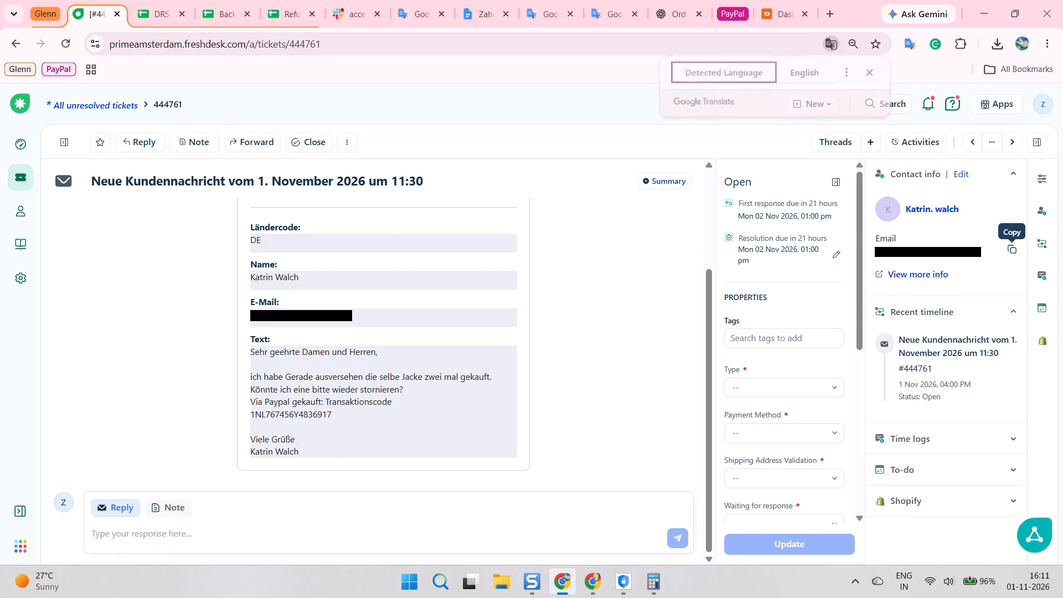
pyautogui.scroll(5, 934, 286)
pyautogui.click(345, 270)
pyautogui.hotkey('alt', 'Tab')
pyautogui.hotkey('alt', 'Tab')
pyautogui.scroll(4, 263, 323)
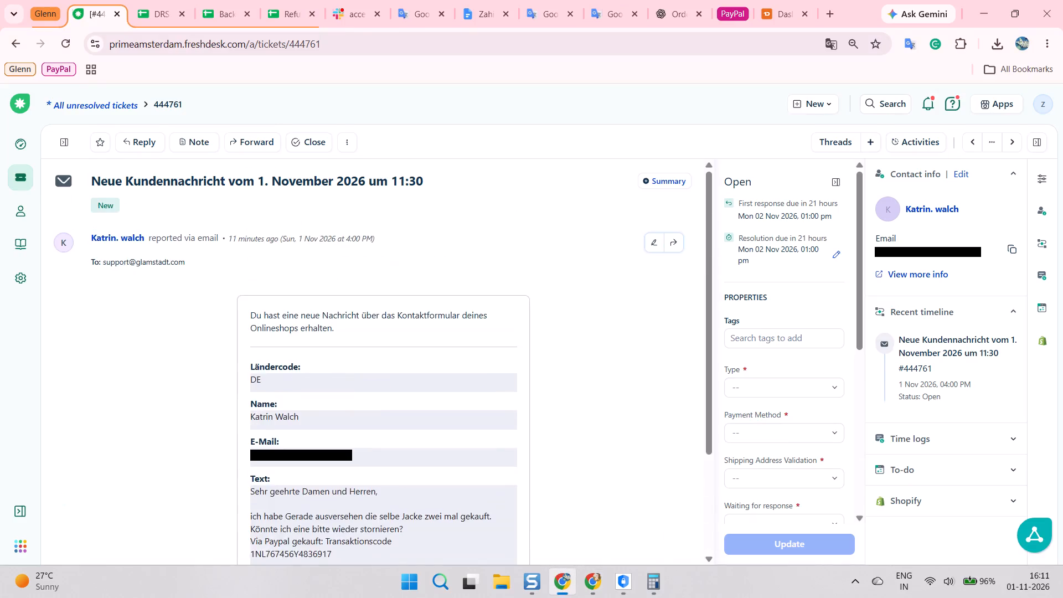
pyautogui.hotkey('alt', 'Tab')
pyautogui.click(246, 0)
pyautogui.scroll(2, 157, 125)
pyautogui.click(82, 116)
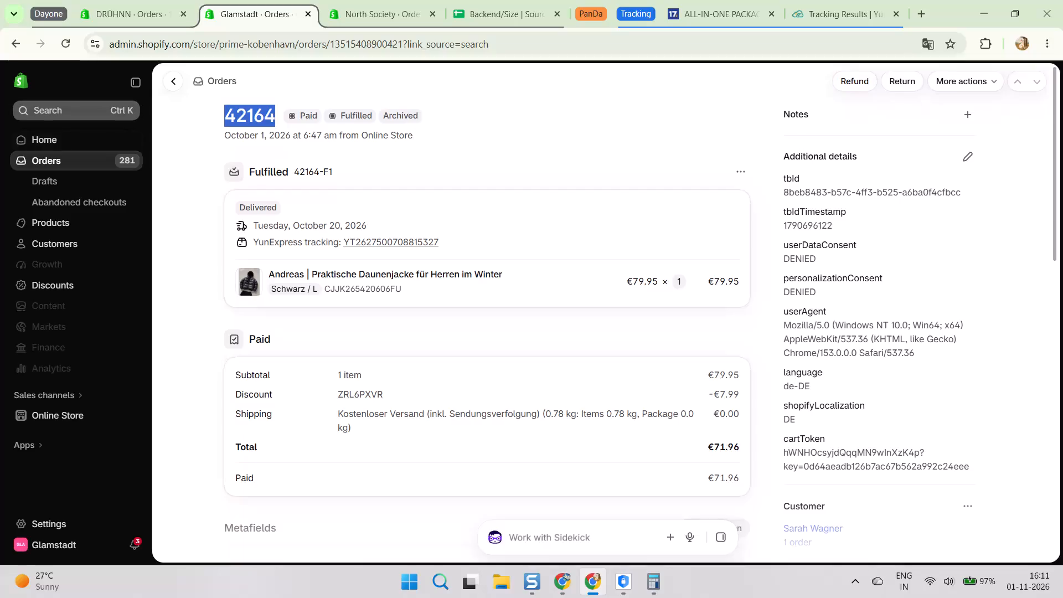
pyautogui.hotkey('ctrl', 'v')
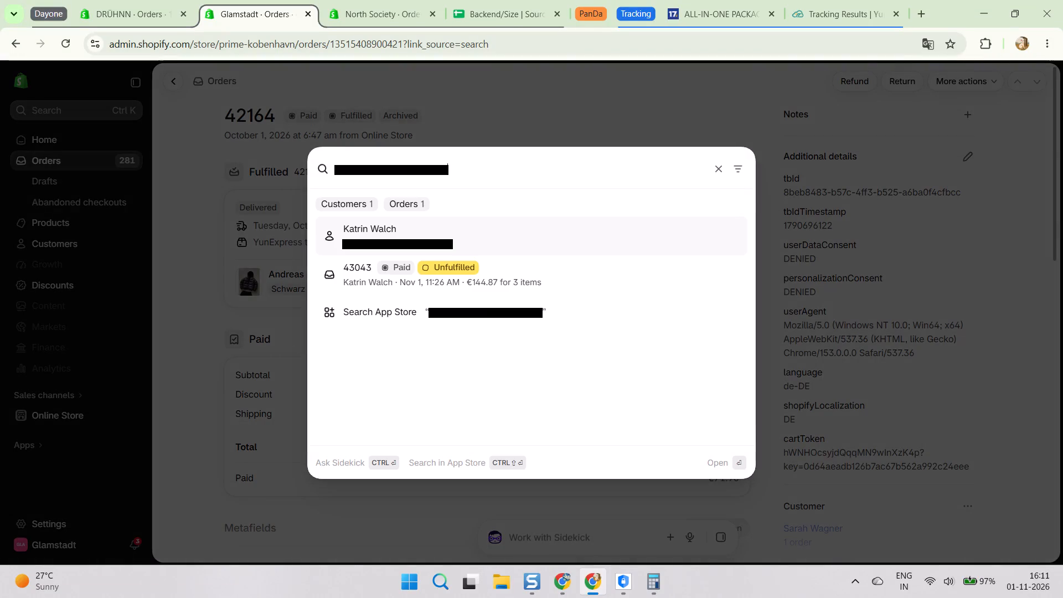
pyautogui.click(359, 266)
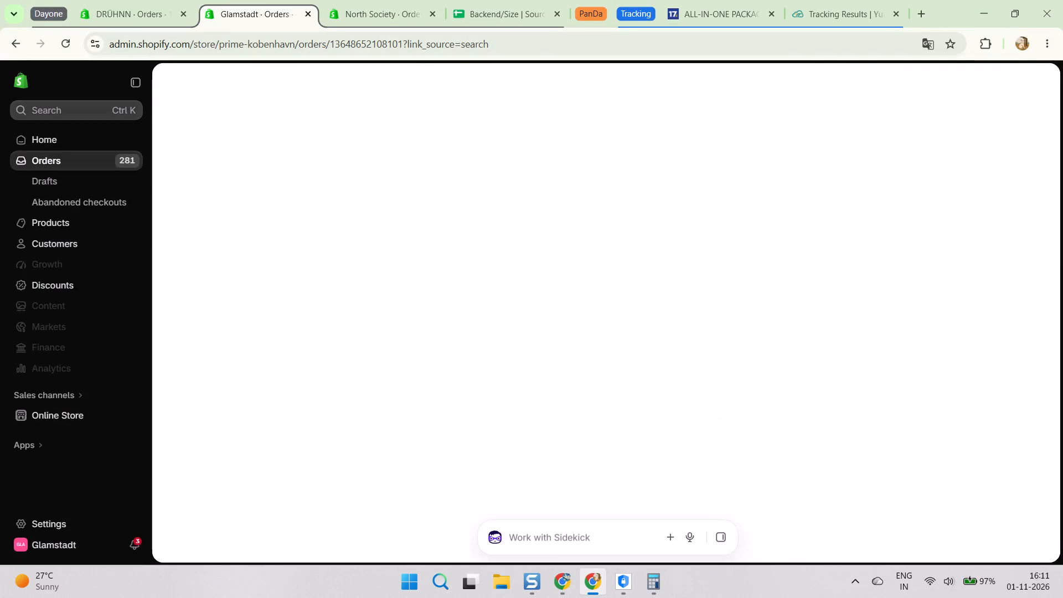
pyautogui.click(517, 177)
pyautogui.scroll(-5, 487, 199)
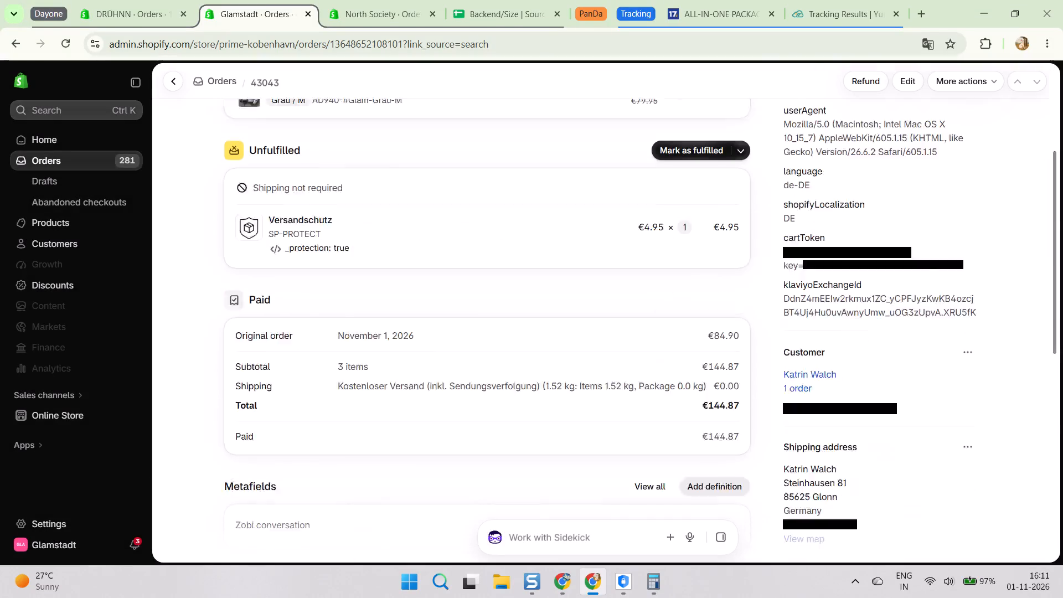
pyautogui.scroll(-13, 502, 214)
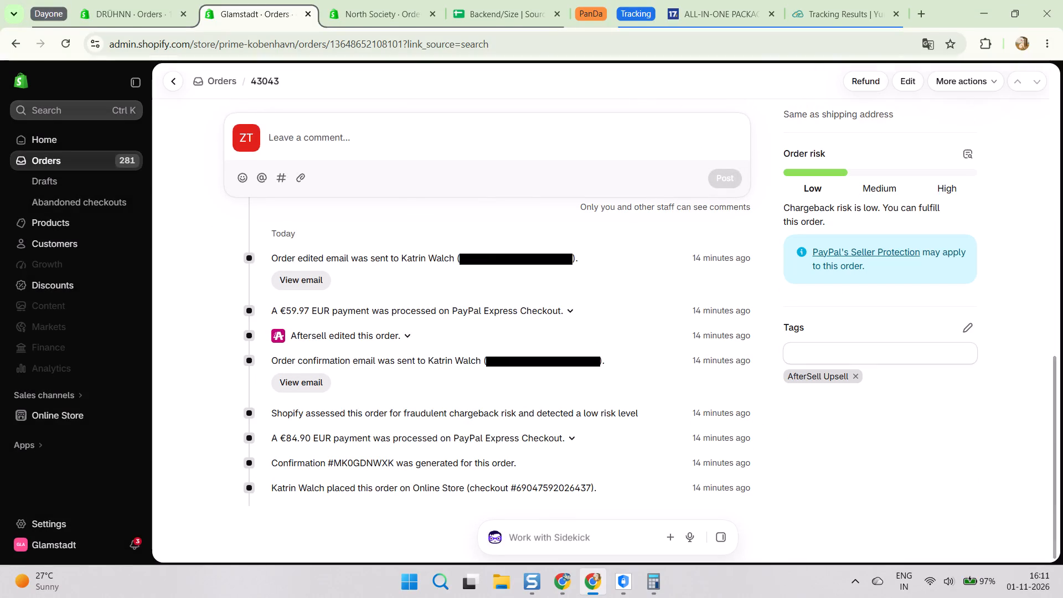
# Open the Glamstadt storefront and view its cancellation conditions page (Stornierungsbedingungen), closing the promotional popup.
pyautogui.click(128, 415)
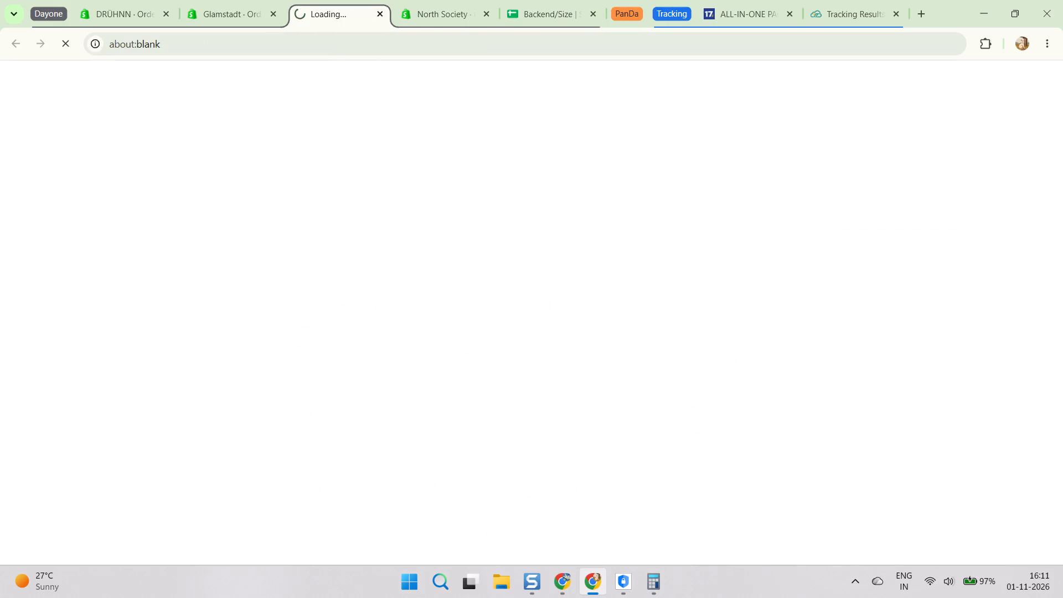
pyautogui.click(216, 3)
pyautogui.scroll(14, 467, 245)
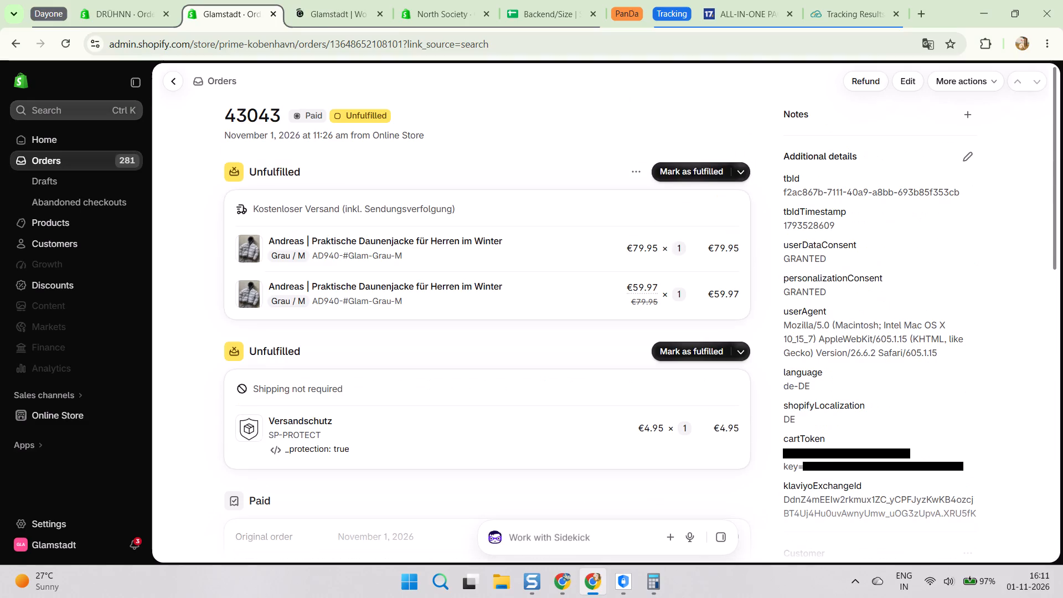
pyautogui.scroll(4, 467, 245)
pyautogui.click(477, 145)
pyautogui.click(318, 0)
pyautogui.scroll(-6, 426, 203)
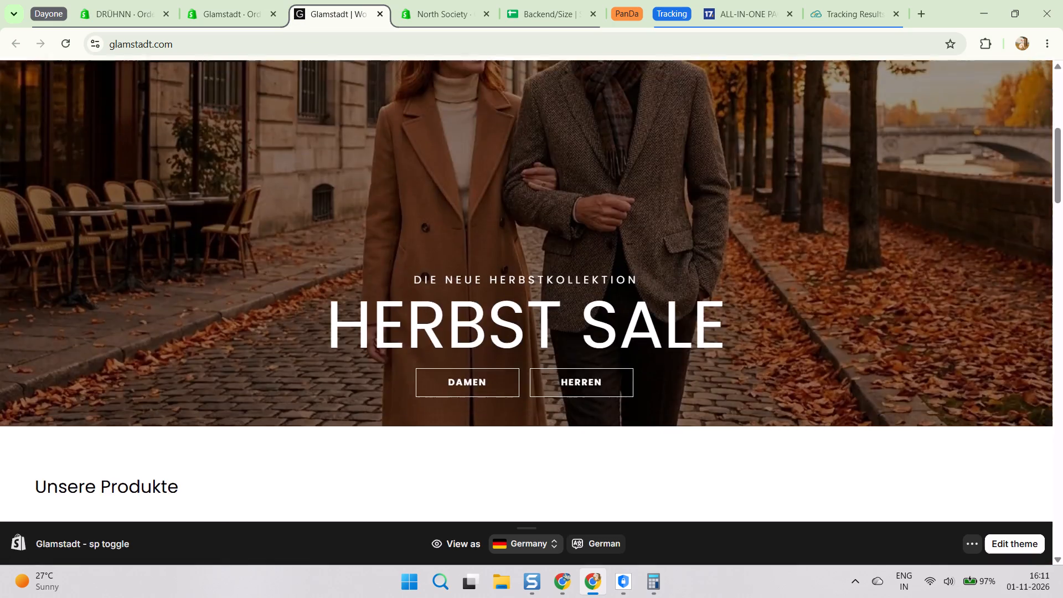
pyautogui.scroll(-20, 517, 269)
pyautogui.scroll(-15, 517, 269)
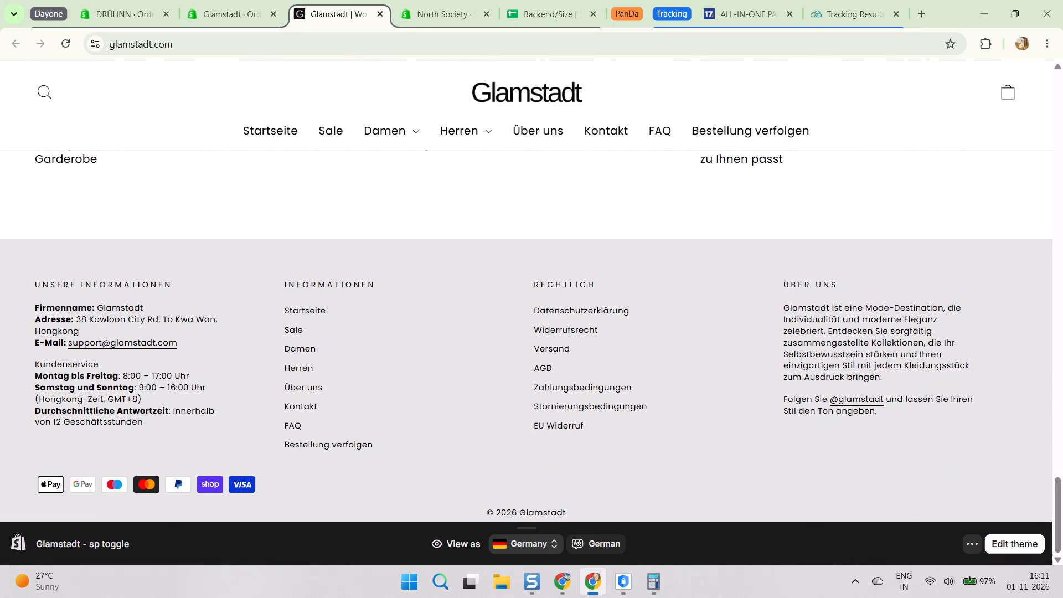
pyautogui.scroll(-4, 590, 361)
pyautogui.rightClick(426, 285)
pyautogui.scroll(-4, 476, 363)
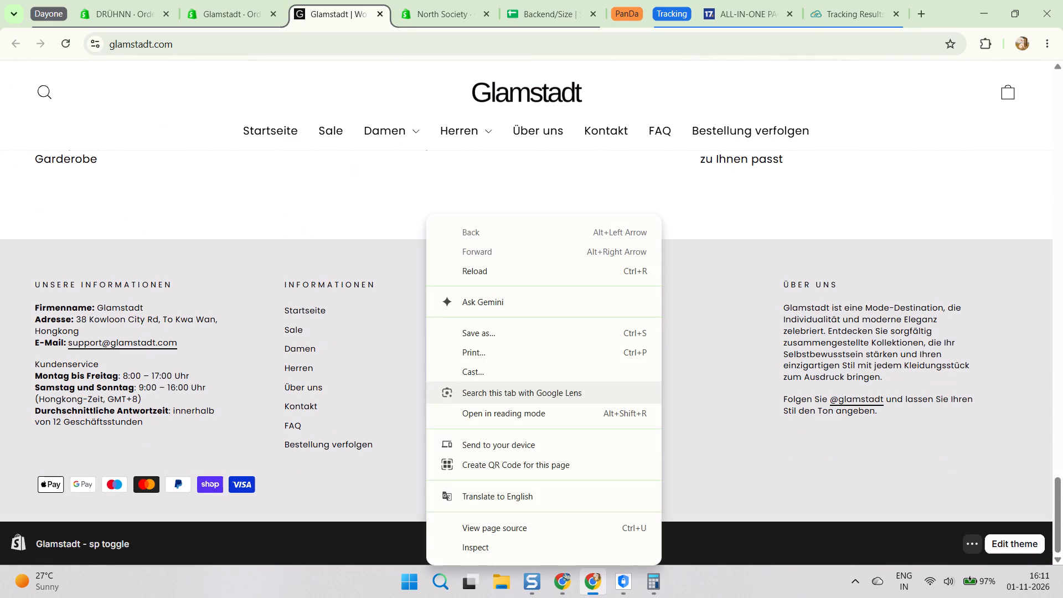
pyautogui.scroll(-6, 491, 403)
pyautogui.click(517, 493)
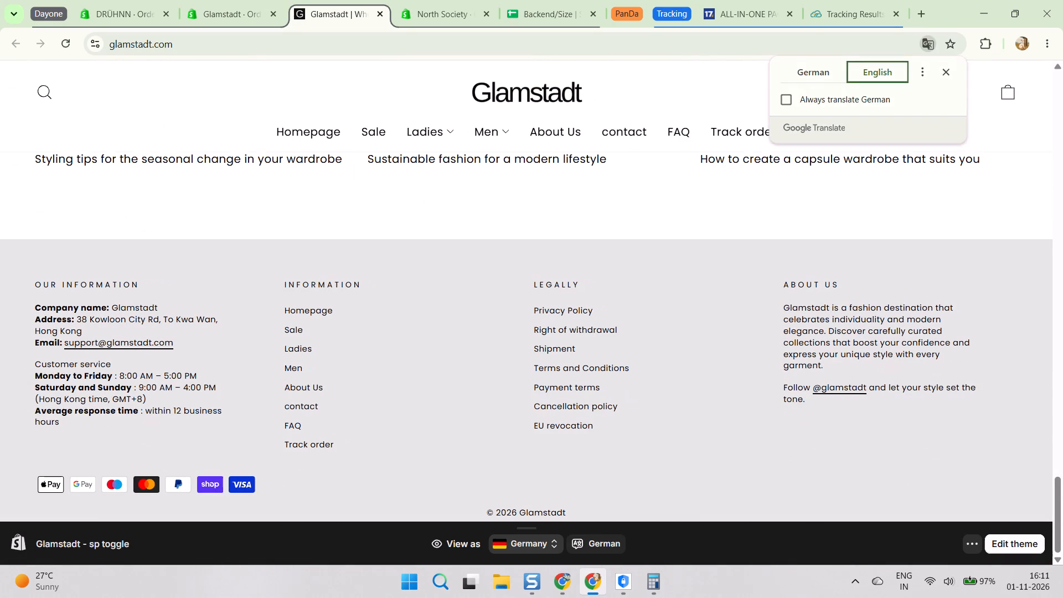
pyautogui.click(813, 73)
pyautogui.click(593, 405)
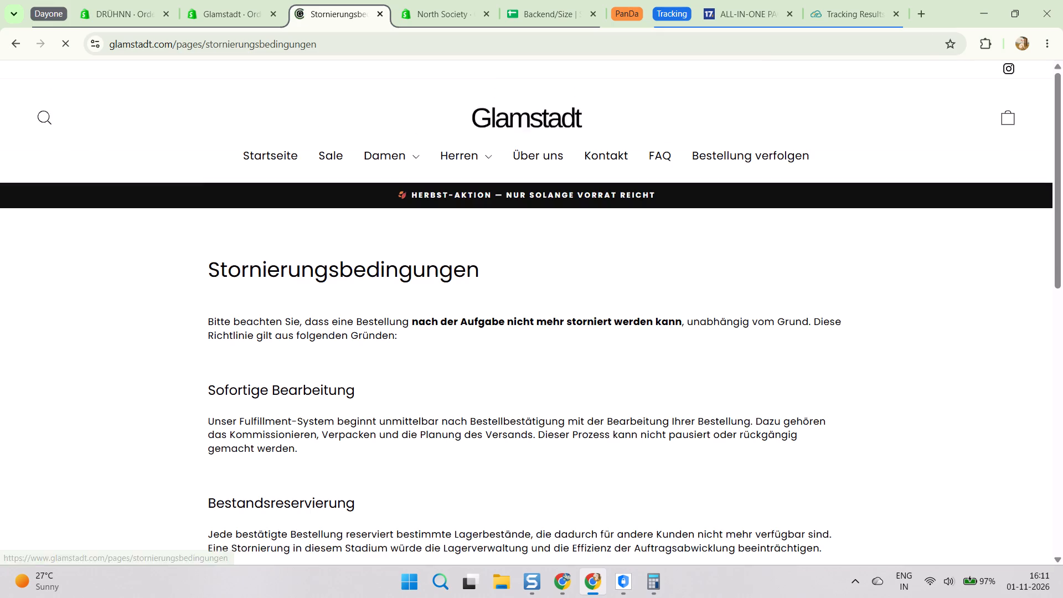
pyautogui.scroll(-3, 355, 62)
pyautogui.click(656, 136)
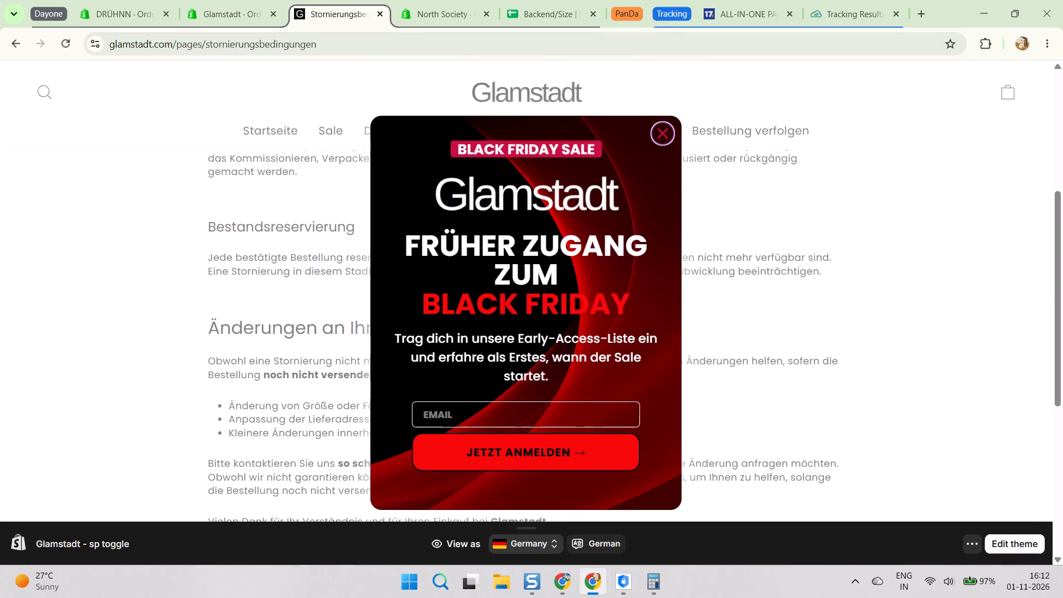
pyautogui.scroll(15, 605, 156)
pyautogui.click(225, 0)
pyautogui.scroll(4, 352, 65)
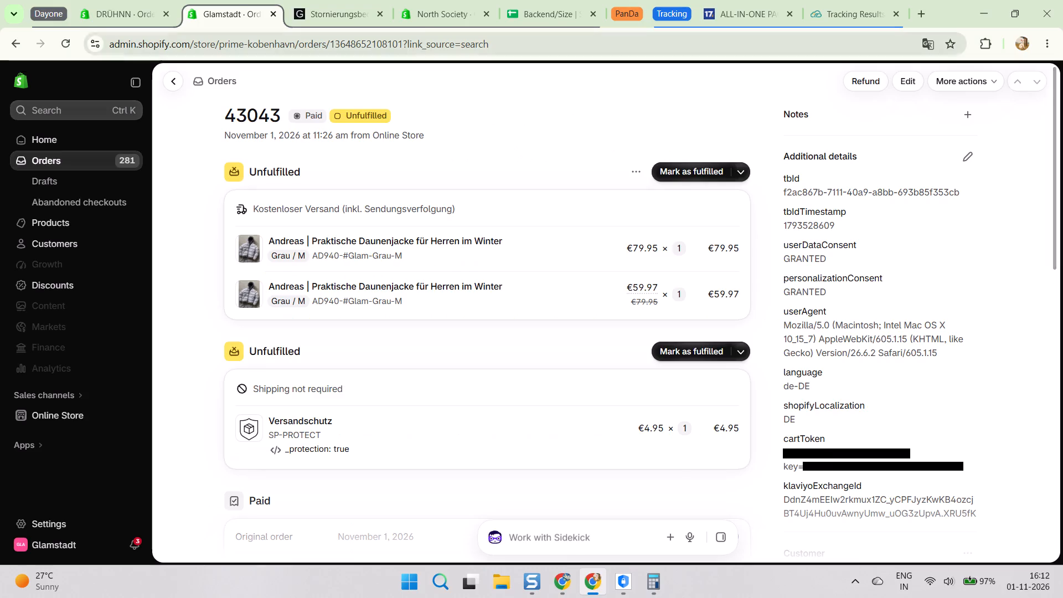
pyautogui.click(328, 0)
pyautogui.scroll(3, 296, 55)
pyautogui.click(255, 0)
pyautogui.scroll(4, 549, 313)
pyautogui.click(560, 156)
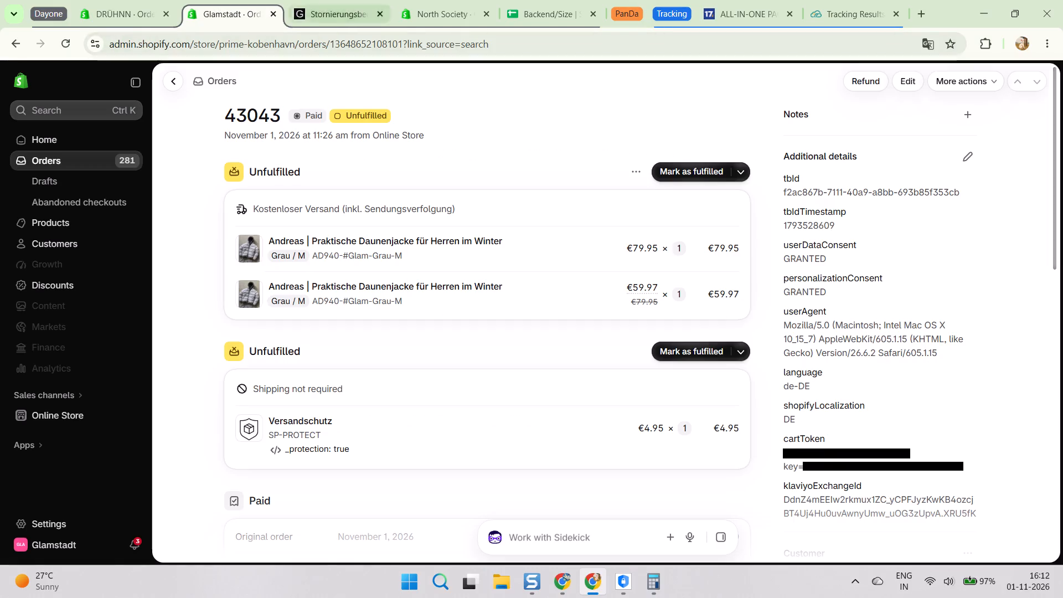
pyautogui.click(338, 0)
pyautogui.click(239, 5)
# Copy the existing English additional-item reply into the other Google Translate tab, replacing the jacket refund text there.
pyautogui.hotkey('alt', 'Tab')
pyautogui.click(550, 0)
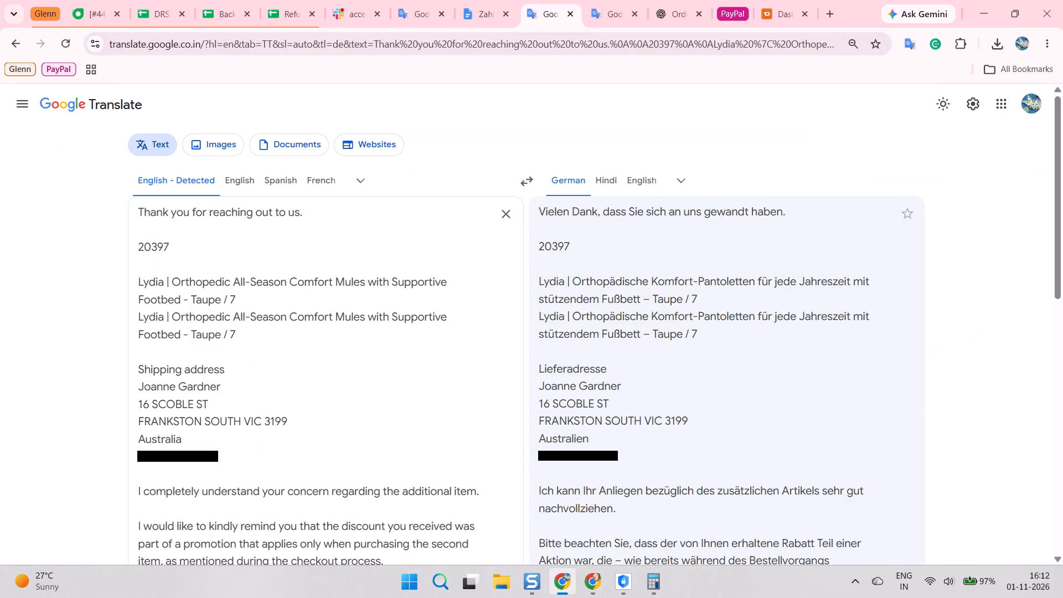
pyautogui.click(291, 282)
pyautogui.hotkey('ctrl', 'a')
pyautogui.hotkey('ctrl', 'c')
pyautogui.hotkey('ctrl', 'c')
pyautogui.hotkey('ctrl', 'c')
pyautogui.keyDown('ctrl'); pyautogui.click(627, 0); pyautogui.keyUp('ctrl')
pyautogui.scroll(3, 477, 126)
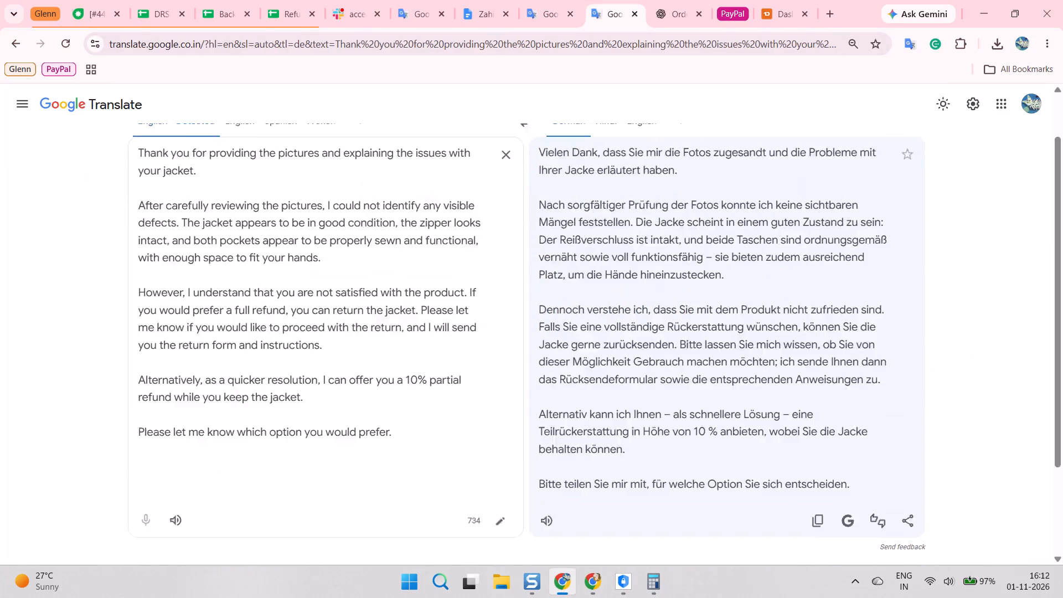
pyautogui.scroll(6, 432, 185)
pyautogui.click(495, 212)
pyautogui.hotkey('ctrl', 'v')
pyautogui.hotkey('alt', 'Tab')
pyautogui.scroll(4, 296, 202)
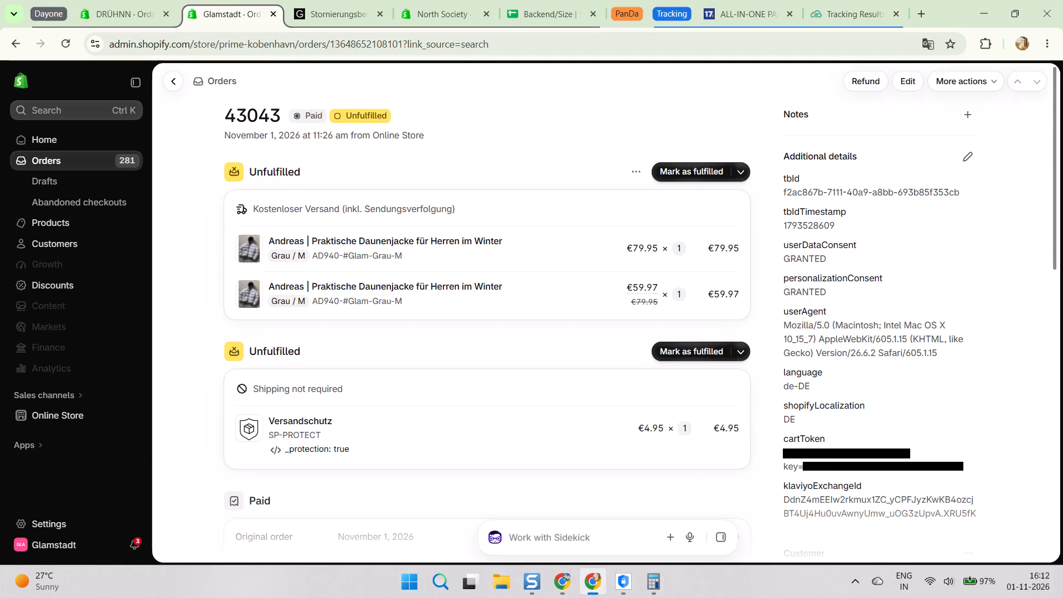
pyautogui.scroll(5, 325, 184)
pyautogui.doubleClick(249, 116)
pyautogui.hotkey('ctrl', 'c')
pyautogui.hotkey('ctrl', 'c')
pyautogui.hotkey('alt', 'Tab')
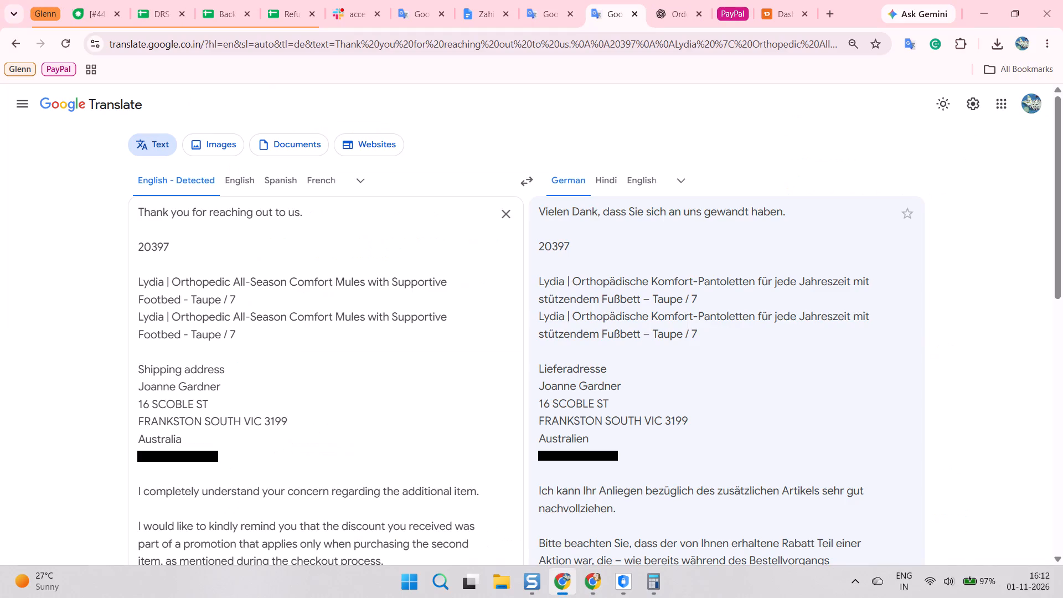
pyautogui.doubleClick(151, 243)
pyautogui.hotkey('ctrl', 'v')
# Replace the reply's two product lines with "Andreas | Praktische Daunenjacke für Herren im Winter Grau / M", entered twice from the order.
pyautogui.hotkey('alt', 'Tab')
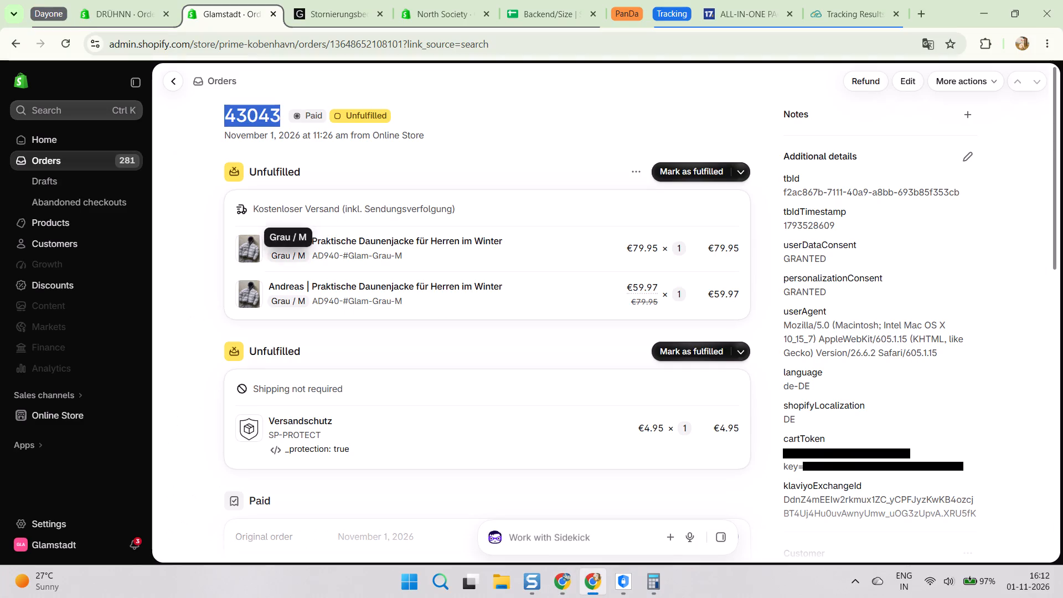
pyautogui.moveTo(307, 261); pyautogui.dragTo(258, 244)
pyautogui.hotkey('ctrl', 'c')
pyautogui.hotkey('ctrl', 'c')
pyautogui.hotkey('alt', 'Tab')
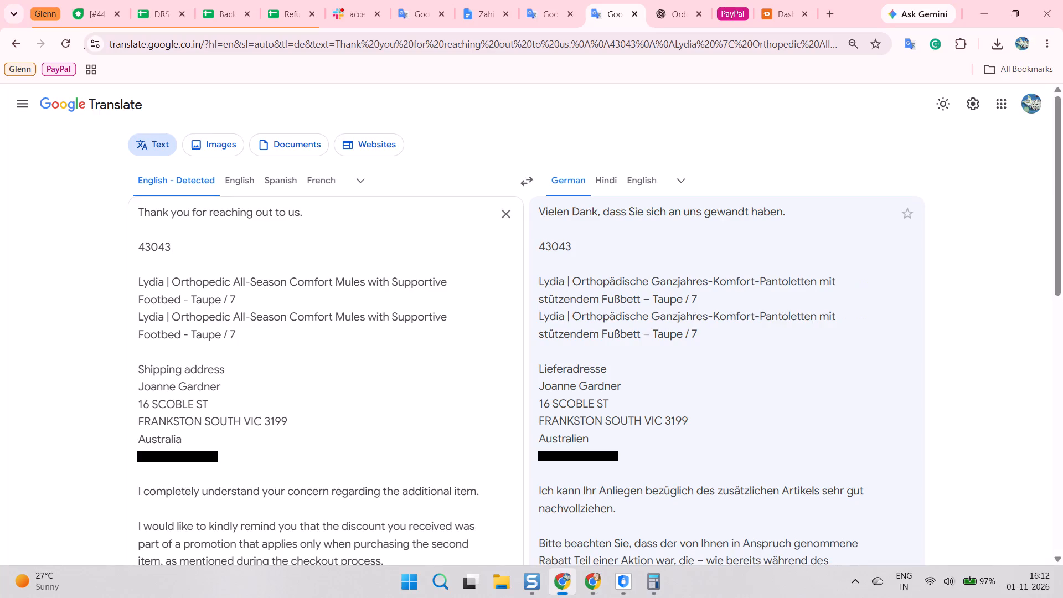
pyautogui.moveTo(256, 339); pyautogui.dragTo(123, 287)
pyautogui.hotkey('ctrl', 'v')
pyautogui.hotkey('alt', 'Tab')
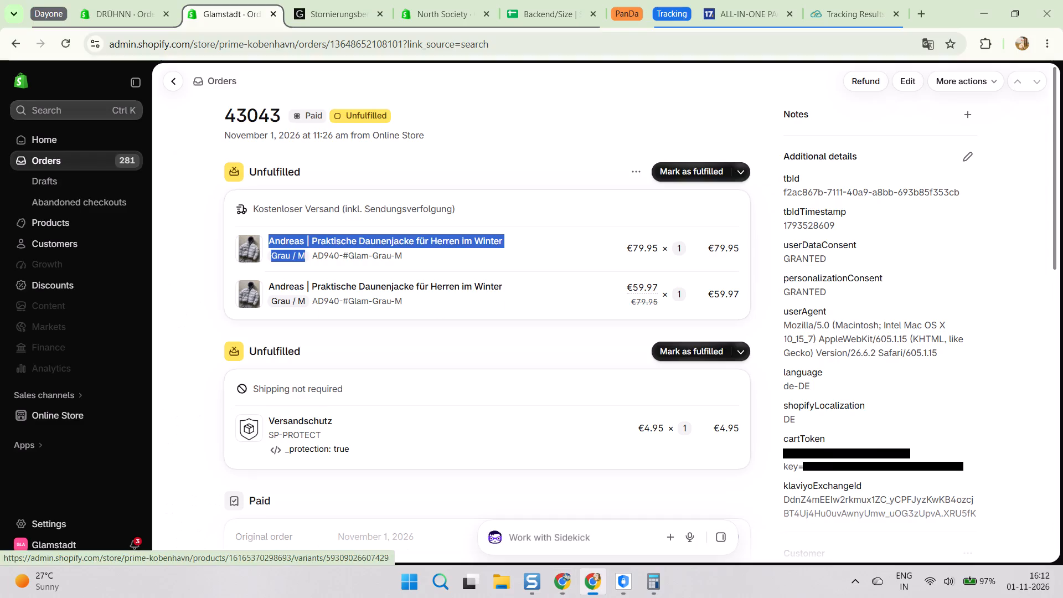
pyautogui.hotkey('alt', 'Tab')
pyautogui.hotkey('ctrl', 'v')
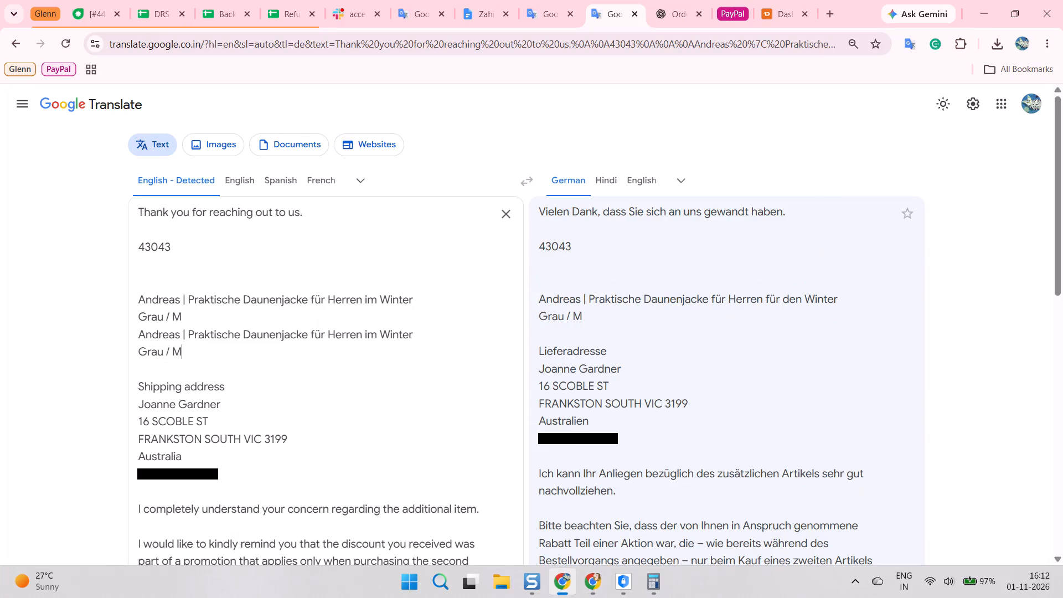
# Join each Grau / M variant to its jacket name with " - " and remove the extra blank line below the order number.
pyautogui.click(141, 316)
pyautogui.press('BackSpace')
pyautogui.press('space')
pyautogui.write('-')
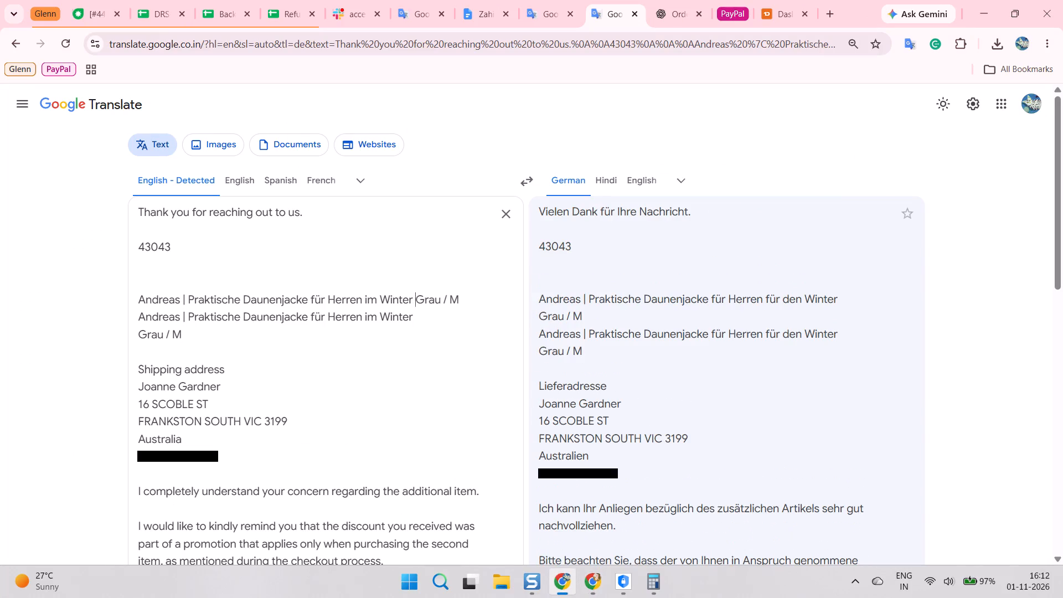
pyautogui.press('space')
pyautogui.click(140, 331)
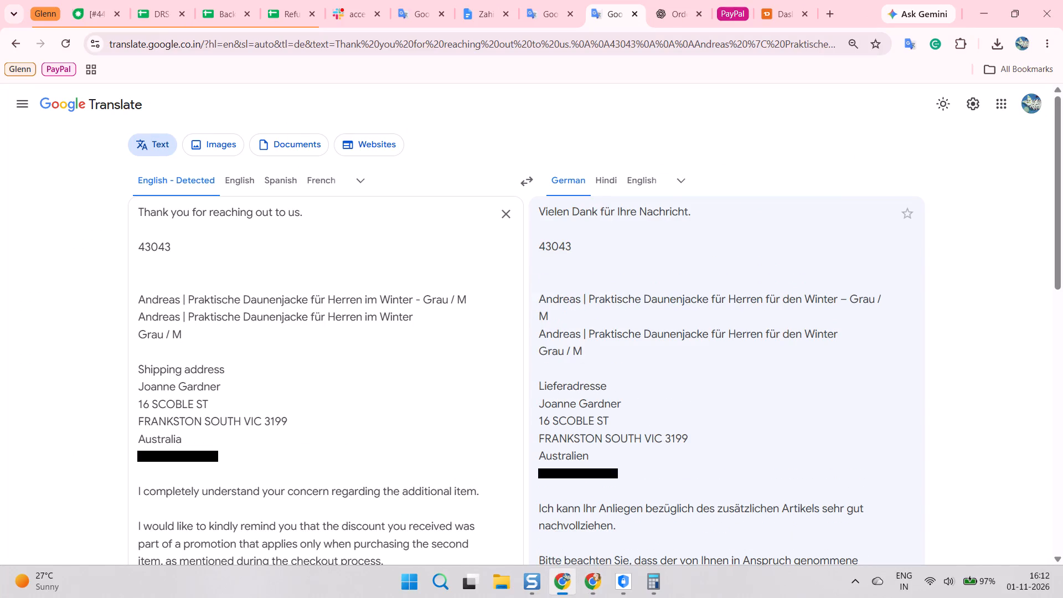
pyautogui.press('BackSpace')
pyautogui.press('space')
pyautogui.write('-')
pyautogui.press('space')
pyautogui.click(163, 280)
pyautogui.press('BackSpace')
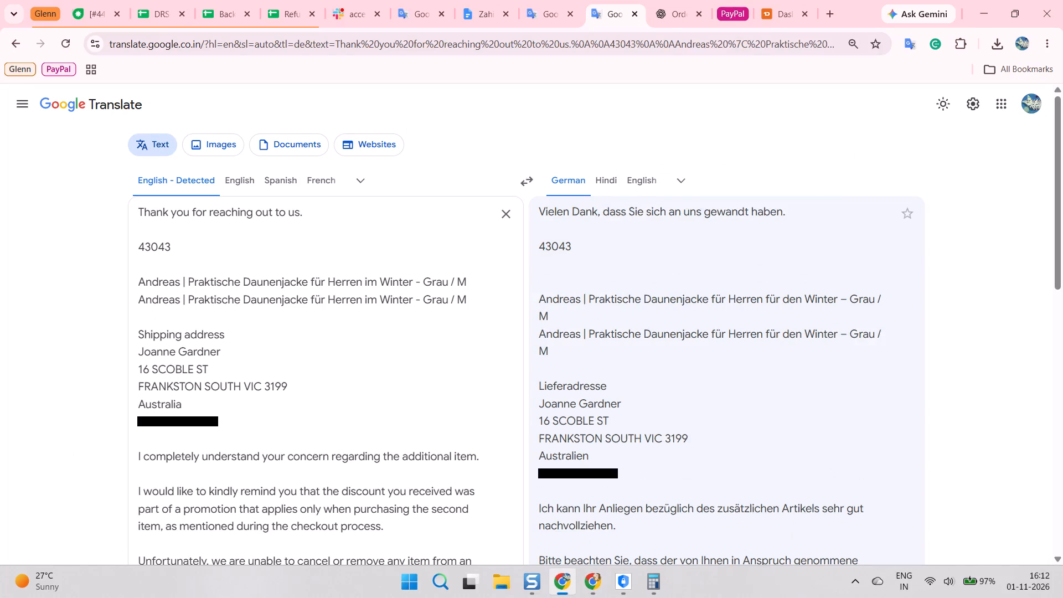
pyautogui.hotkey('alt', 'Tab')
pyautogui.scroll(-6, 767, 288)
pyautogui.scroll(2, 789, 262)
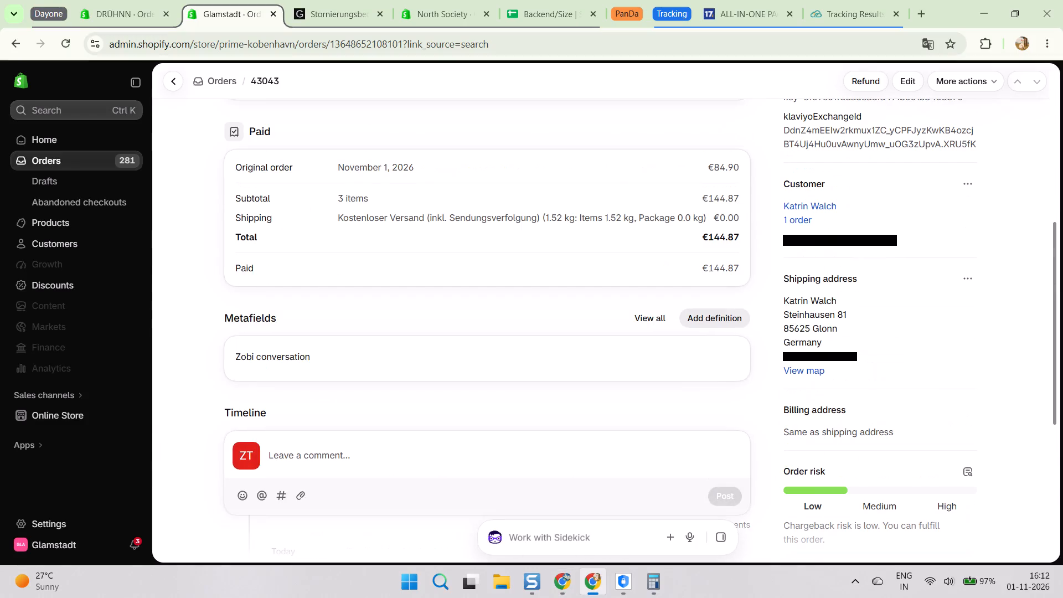
pyautogui.moveTo(771, 291); pyautogui.dragTo(864, 355)
pyautogui.click(825, 298)
pyautogui.click(767, 295)
pyautogui.moveTo(762, 299); pyautogui.dragTo(865, 344)
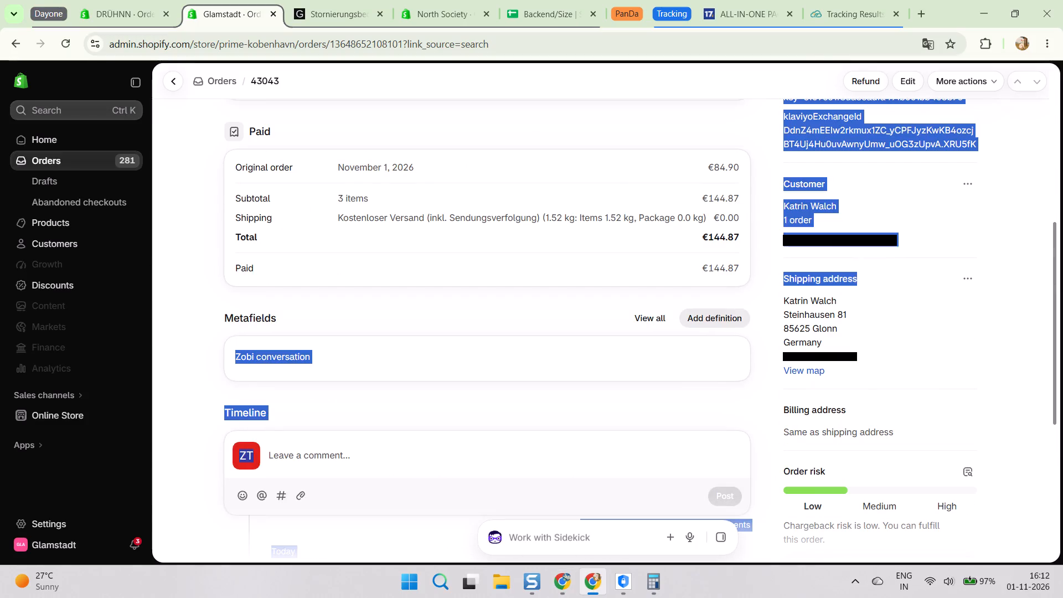
pyautogui.moveTo(865, 344); pyautogui.dragTo(886, 356)
pyautogui.click(870, 337)
pyautogui.moveTo(871, 354); pyautogui.dragTo(778, 302)
pyautogui.hotkey('ctrl', 'c')
pyautogui.hotkey('ctrl', 'c')
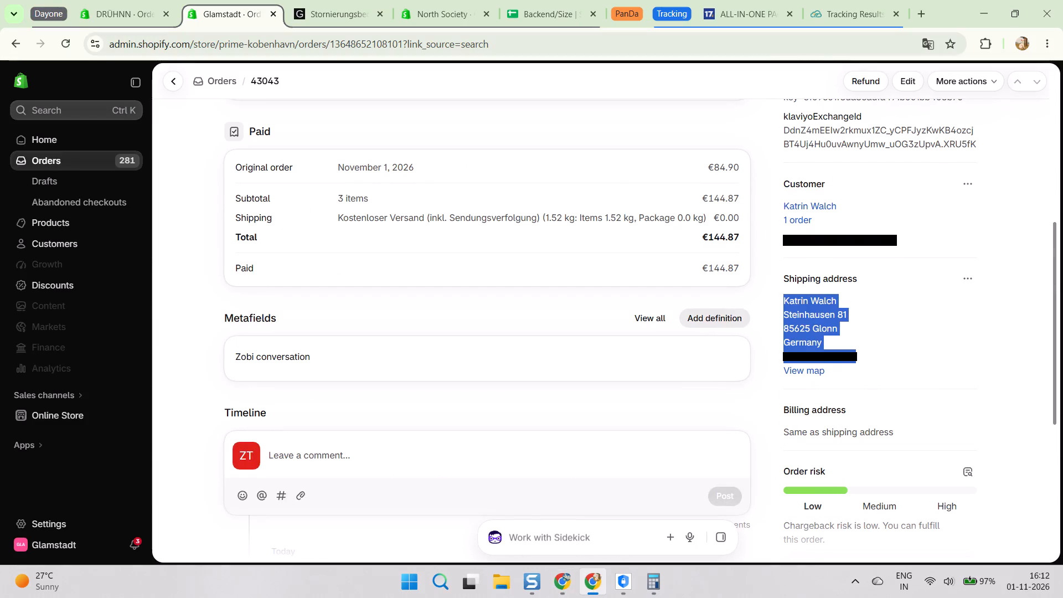
pyautogui.hotkey('alt', 'Tab')
pyautogui.moveTo(236, 419); pyautogui.dragTo(103, 349)
pyautogui.hotkey('ctrl', 'v')
pyautogui.scroll(-2, 197, 343)
pyautogui.scroll(-2, 240, 297)
pyautogui.hotkey('alt', 'Tab')
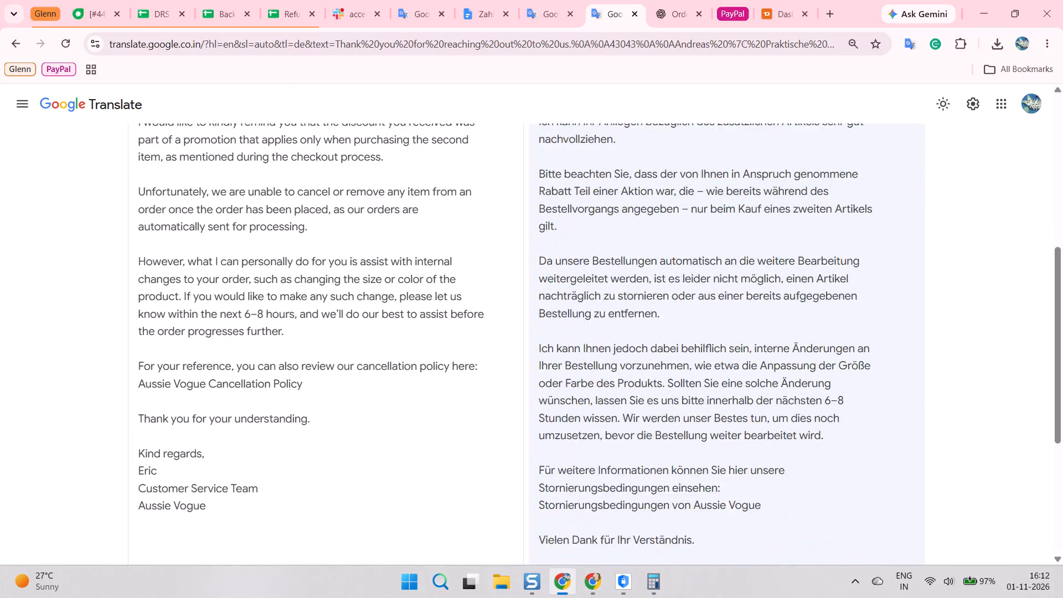
pyautogui.click(324, 0)
pyautogui.click(322, 49)
pyautogui.hotkey('ctrl', 'c')
pyautogui.hotkey('ctrl', 'c')
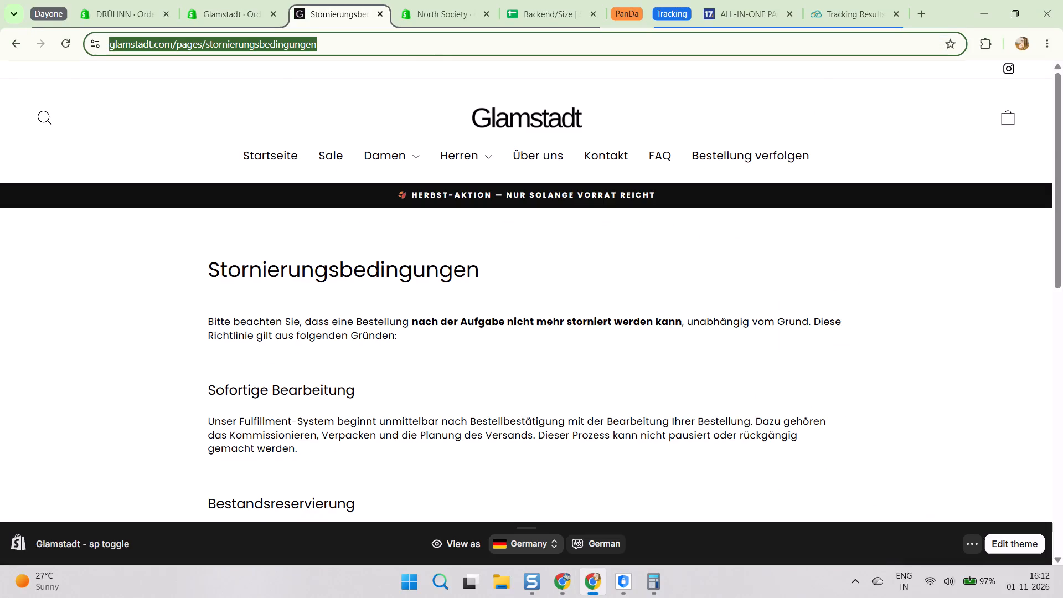
pyautogui.hotkey('alt', 'Tab')
pyautogui.scroll(-1, 294, 194)
pyautogui.tripleClick(262, 289)
pyautogui.hotkey('ctrl', 'v')
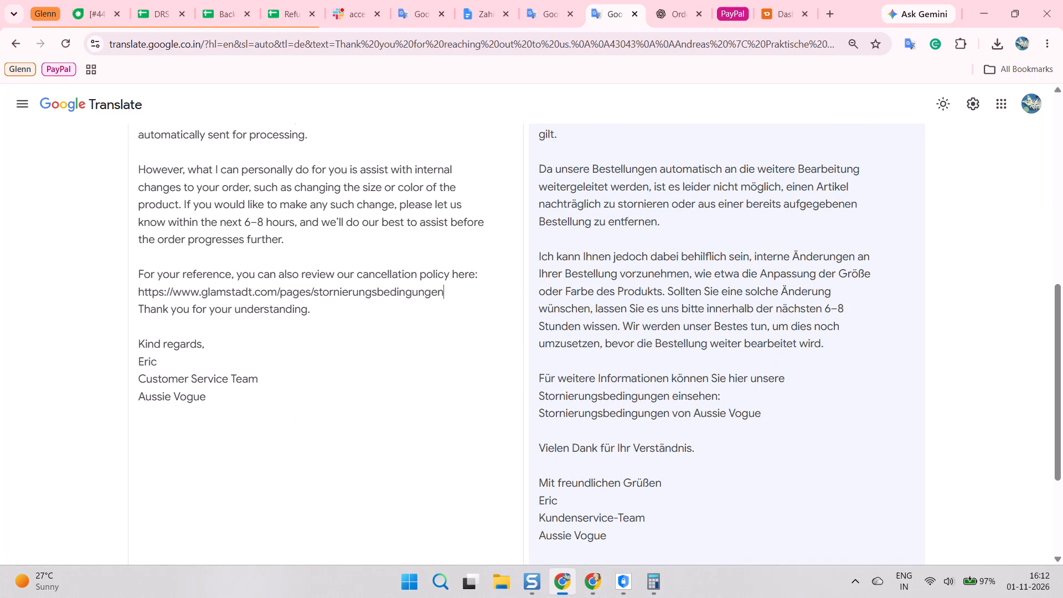
pyautogui.press('Return')
# Replace the store name Aussie Vogue in the reply's signature with Glamstadt and remove the extra line below it.
pyautogui.hotkey('alt', 'Tab')
pyautogui.click(261, 0)
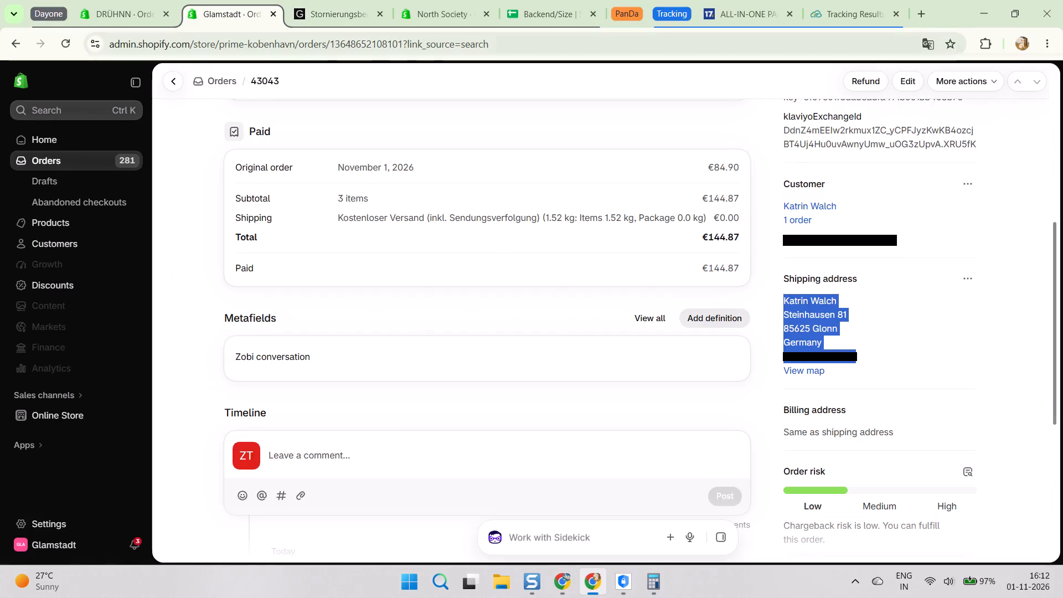
pyautogui.click(72, 547)
pyautogui.tripleClick(117, 308)
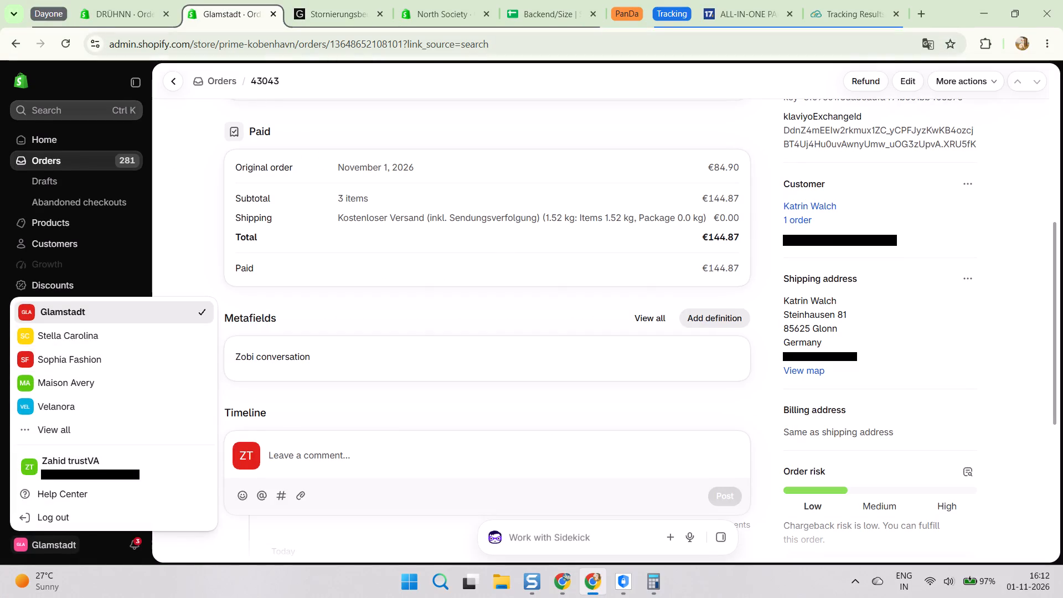
pyautogui.hotkey('ctrl', 'c')
pyautogui.hotkey('ctrl', 'c')
pyautogui.keyDown('ctrl'); pyautogui.click(185, 247); pyautogui.keyUp('ctrl')
pyautogui.hotkey('alt', 'Tab')
pyautogui.tripleClick(185, 413)
pyautogui.hotkey('ctrl', 'v')
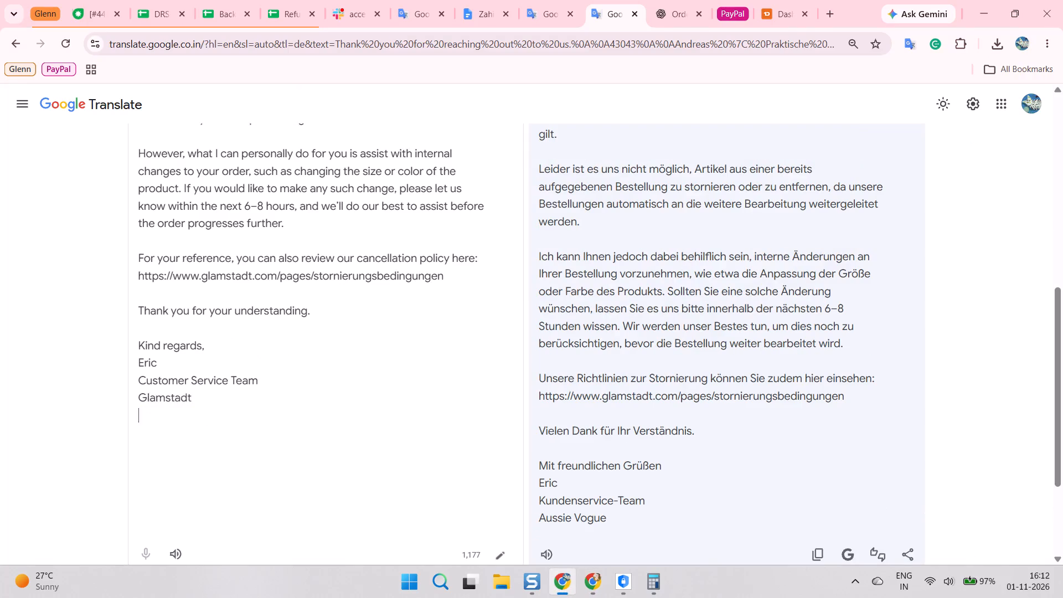
pyautogui.press('BackSpace')
pyautogui.scroll(2, 198, 405)
pyautogui.scroll(1, 273, 397)
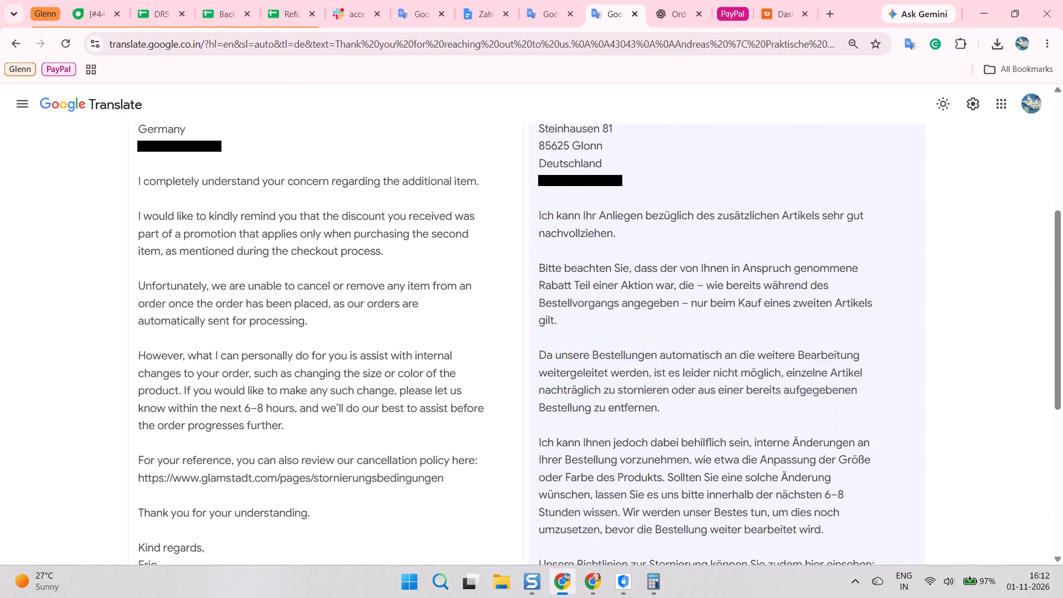
pyautogui.scroll(4, 273, 397)
pyautogui.scroll(-1, 261, 272)
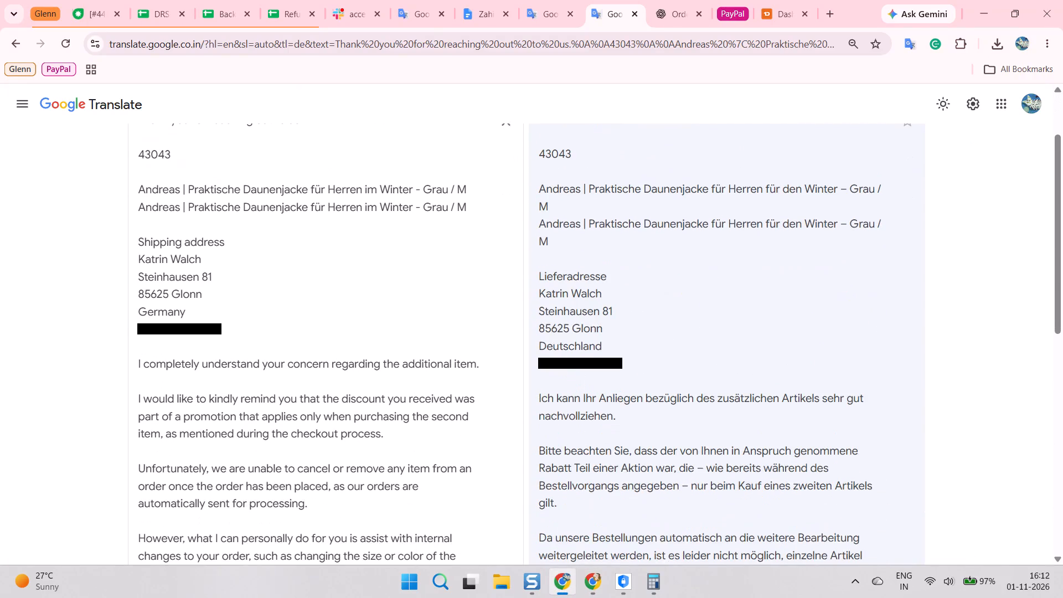
pyautogui.hotkey('alt', 'Tab')
pyautogui.scroll(-2, 727, 338)
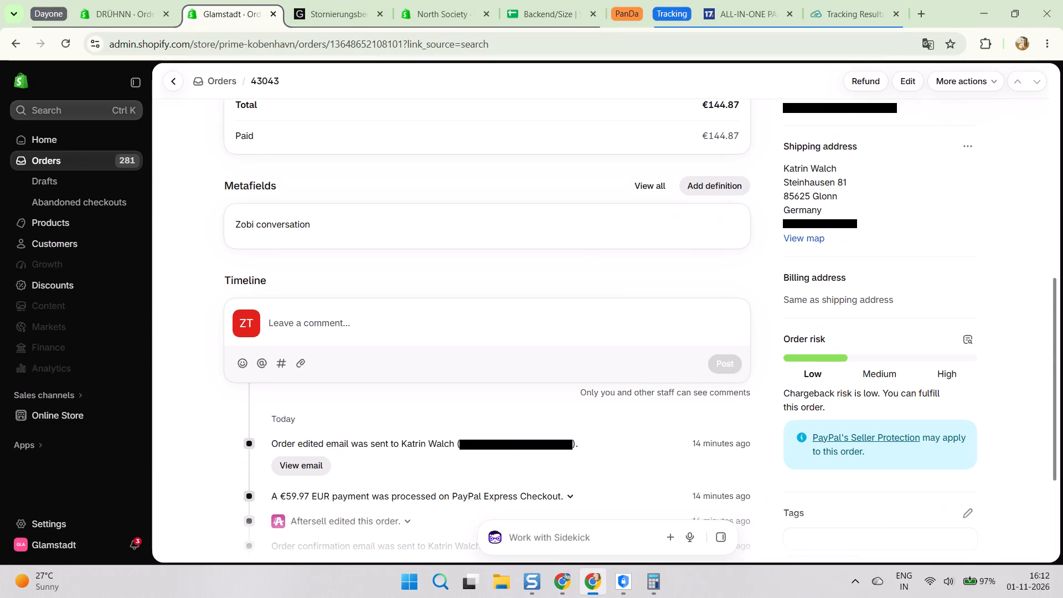
pyautogui.scroll(-7, 702, 307)
pyautogui.hotkey('alt', 'Tab')
pyautogui.scroll(4, 620, 215)
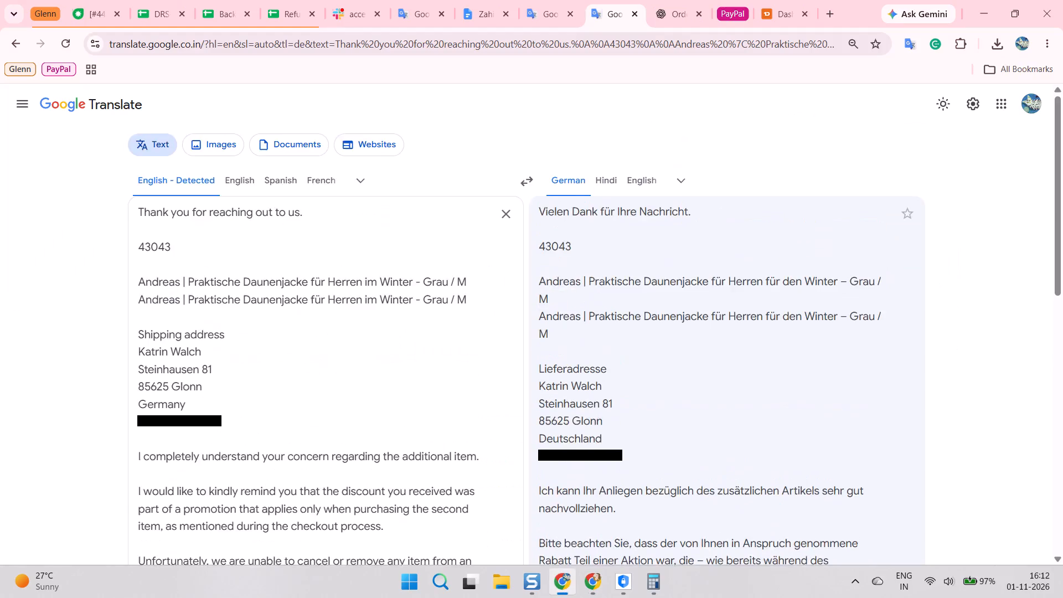
# Copy the German translation and start a reply on Freshdesk ticket 444761 using the canned response found with "asn".
pyautogui.scroll(-14, 641, 248)
pyautogui.click(823, 403)
pyautogui.click(85, 0)
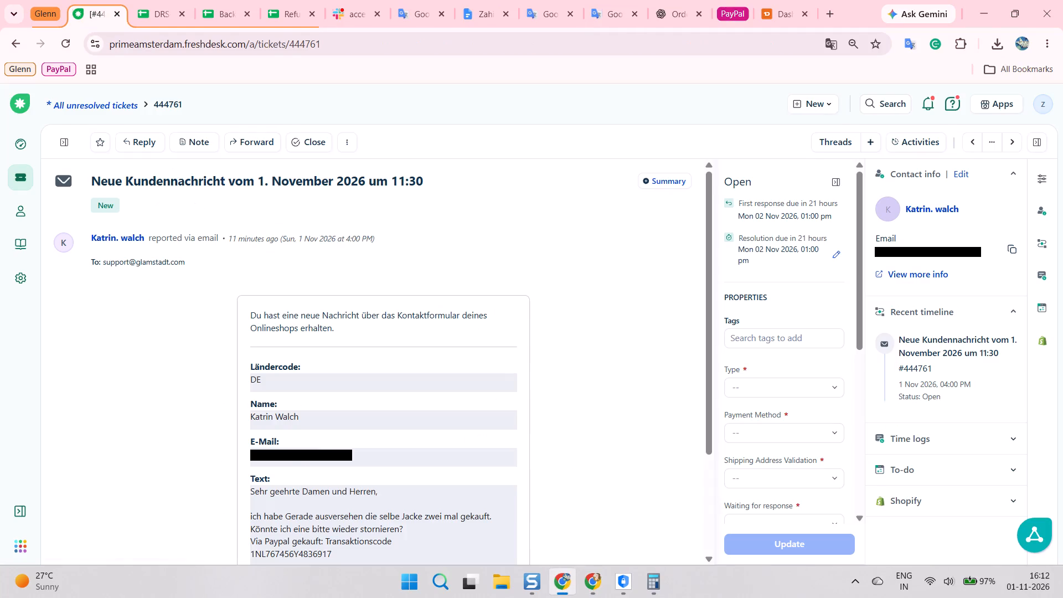
pyautogui.click(416, 321)
pyautogui.scroll(-6, 415, 316)
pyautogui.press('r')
pyautogui.scroll(-8, 194, 360)
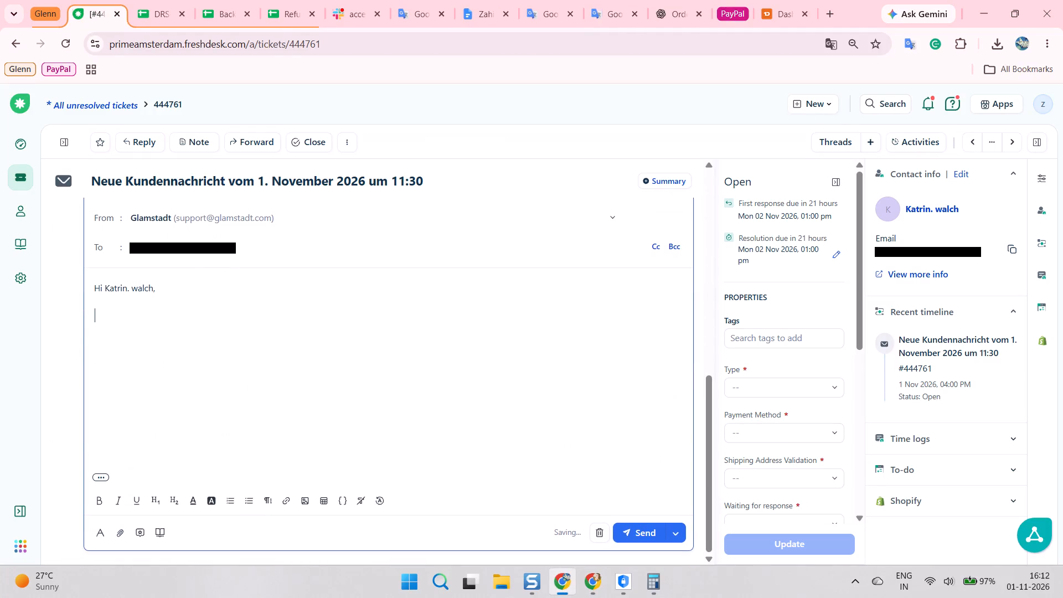
pyautogui.click(114, 476)
pyautogui.moveTo(116, 475); pyautogui.dragTo(122, 470)
pyautogui.hotkey('ctrl', 'a')
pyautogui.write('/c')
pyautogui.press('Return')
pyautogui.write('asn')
pyautogui.click(145, 337)
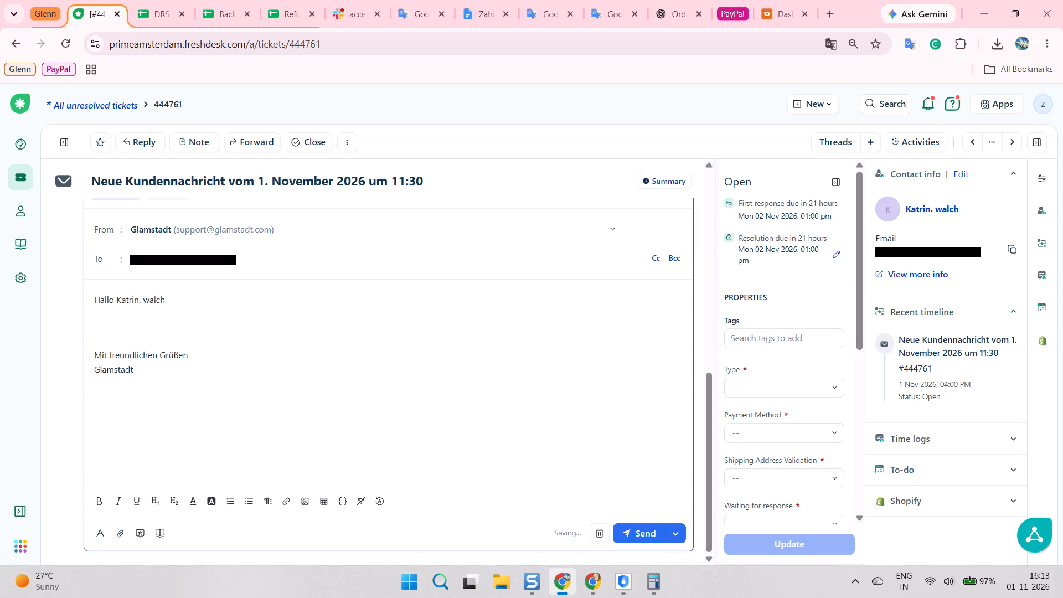
# Insert the copied German text below the greeting, replacing the canned response's closing lines.
pyautogui.moveTo(107, 331); pyautogui.dragTo(176, 369)
pyautogui.hotkey('ctrl', 'v')
pyautogui.scroll(-4, 169, 370)
pyautogui.scroll(5, 128, 429)
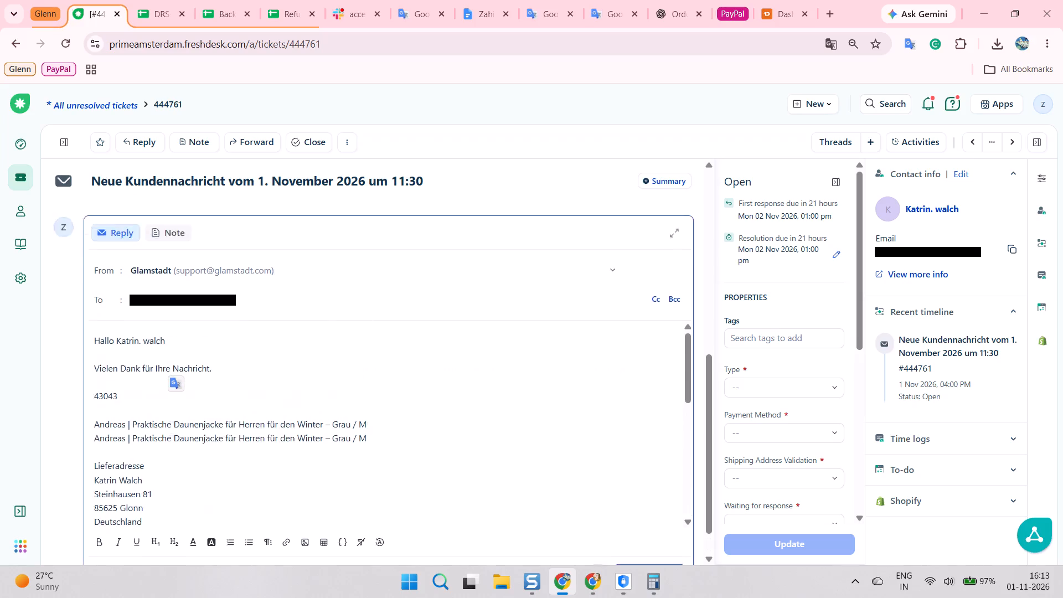
# Make the order number, both jacket lines and the "Lieferadresse" heading bold.
pyautogui.moveTo(157, 519); pyautogui.dragTo(80, 449)
pyautogui.hotkey('ctrl', 'b')
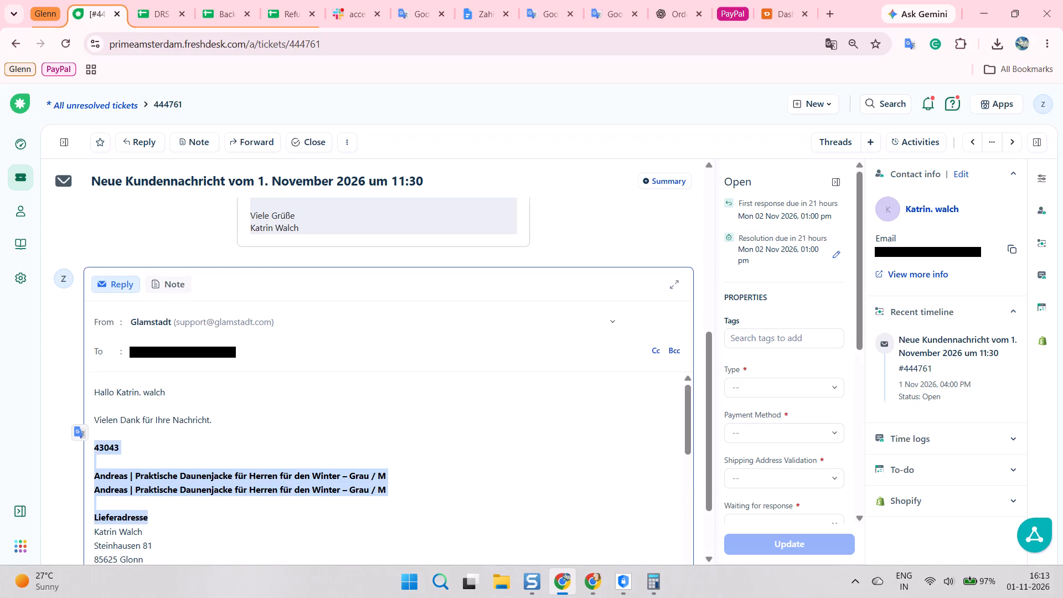
# Recheck the Shopify order and shorten the reply's greeting to the customer's first name followed by a comma.
pyautogui.hotkey('alt', 'Tab')
pyautogui.scroll(2, 588, 269)
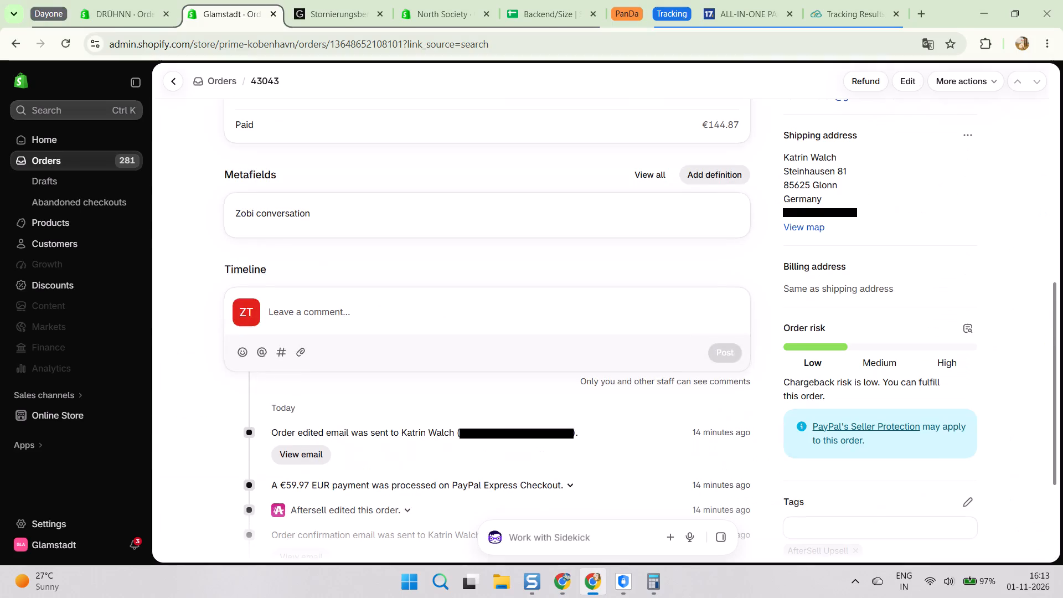
pyautogui.scroll(3, 597, 277)
pyautogui.hotkey('alt', 'Tab')
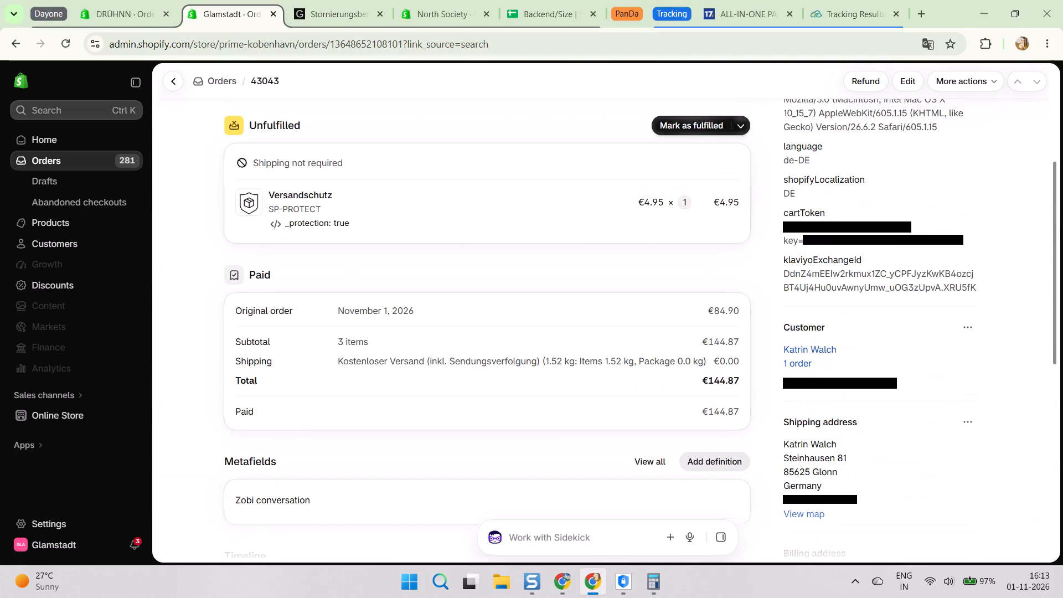
pyautogui.doubleClick(154, 384)
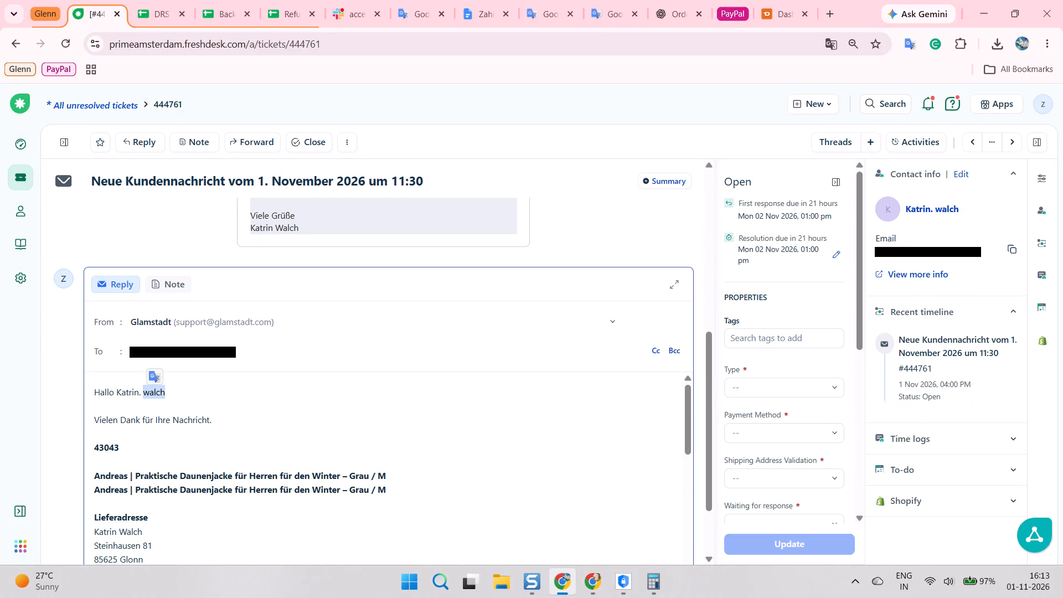
pyautogui.press('BackSpace')
pyautogui.press('BackSpace')
pyautogui.press('BackSpace')
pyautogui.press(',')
# Check the rest of the German reply and send it to the customer.
pyautogui.hotkey('alt', 'Tab')
pyautogui.hotkey('alt', 'Tab')
pyautogui.scroll(-1, 332, 351)
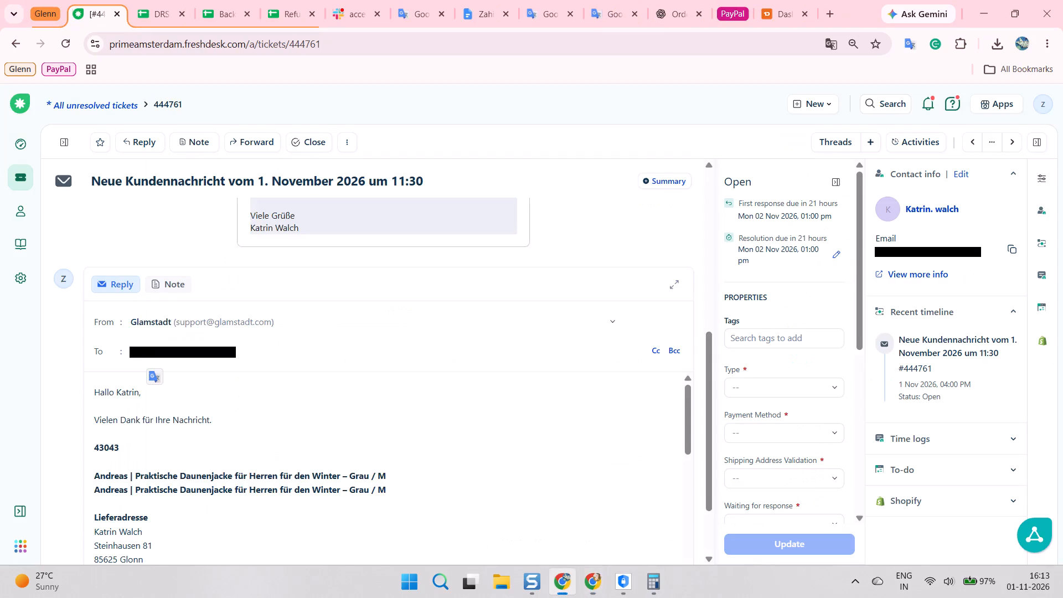
pyautogui.scroll(-2, 328, 348)
pyautogui.scroll(-16, 387, 308)
pyautogui.click(638, 538)
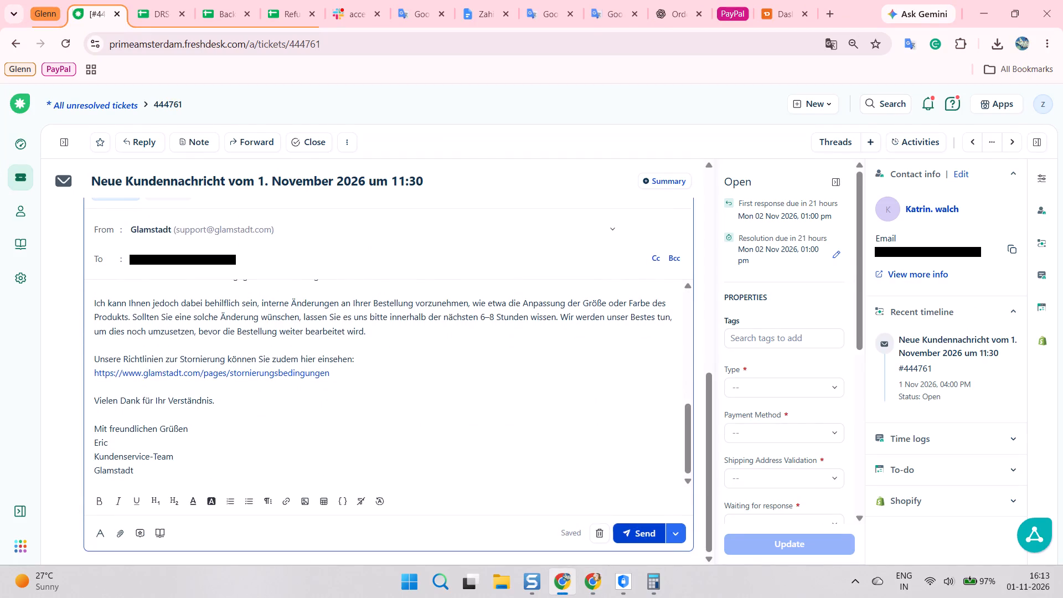
pyautogui.scroll(-3, 450, 368)
pyautogui.scroll(-2, 628, 349)
pyautogui.click(773, 398)
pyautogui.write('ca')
pyautogui.click(767, 380)
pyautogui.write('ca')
pyautogui.click(767, 411)
pyautogui.press('Tab')
pyautogui.hotkey('alt', 'Tab')
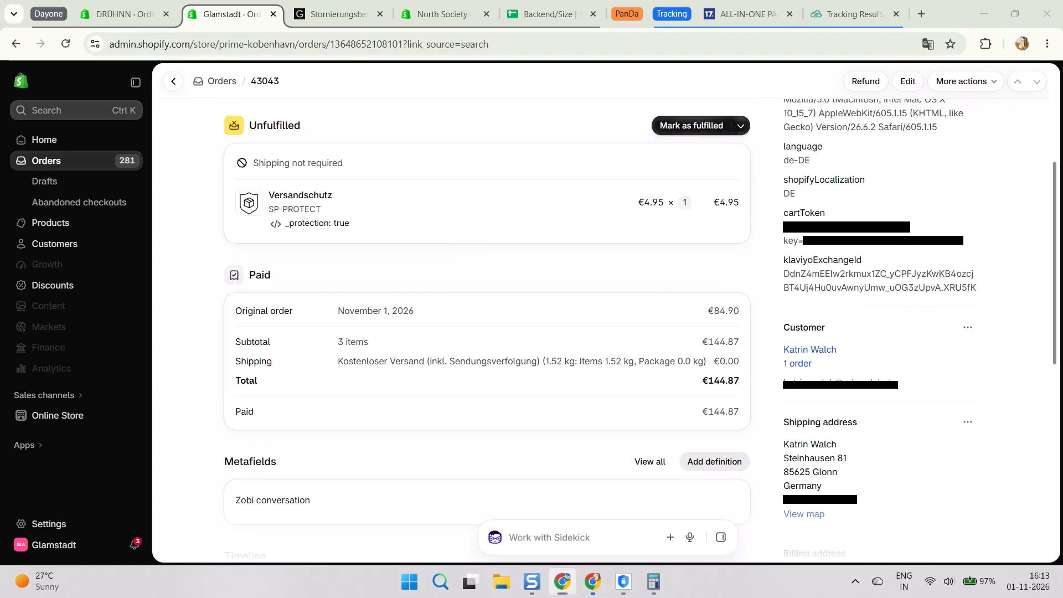
pyautogui.scroll(-8, 789, 307)
pyautogui.hotkey('alt', 'Tab')
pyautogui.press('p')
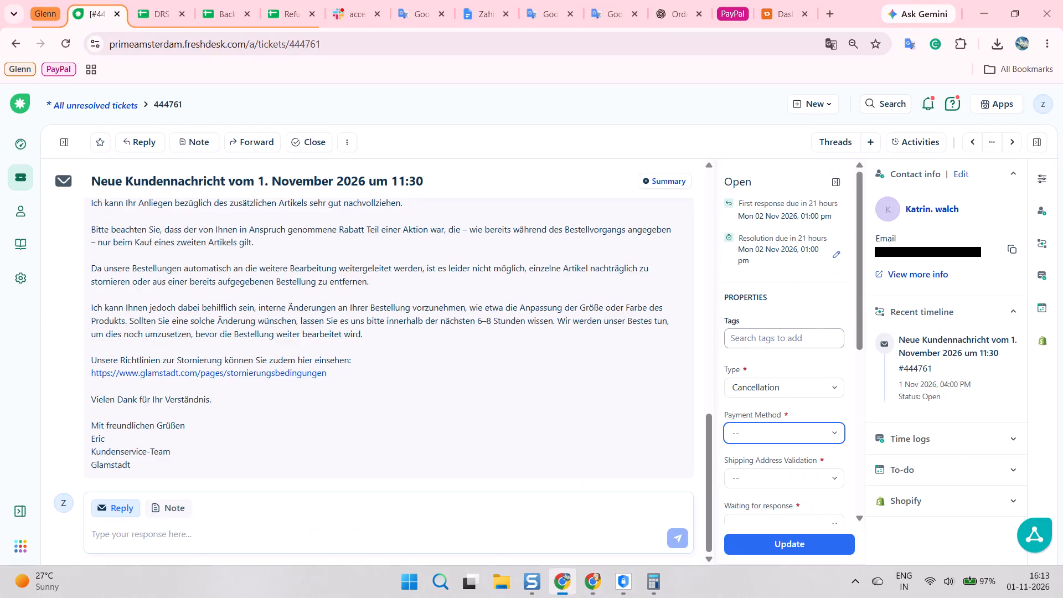
# Set address validation to Verified & Correct, waiting for response N/A, Marketing/PayPal No, status Resolved and agent Zahid trustVA, and update the ticket.
pyautogui.press('Tab')
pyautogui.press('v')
pyautogui.press('Tab')
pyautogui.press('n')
pyautogui.press('Tab')
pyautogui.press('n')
pyautogui.press('Tab')
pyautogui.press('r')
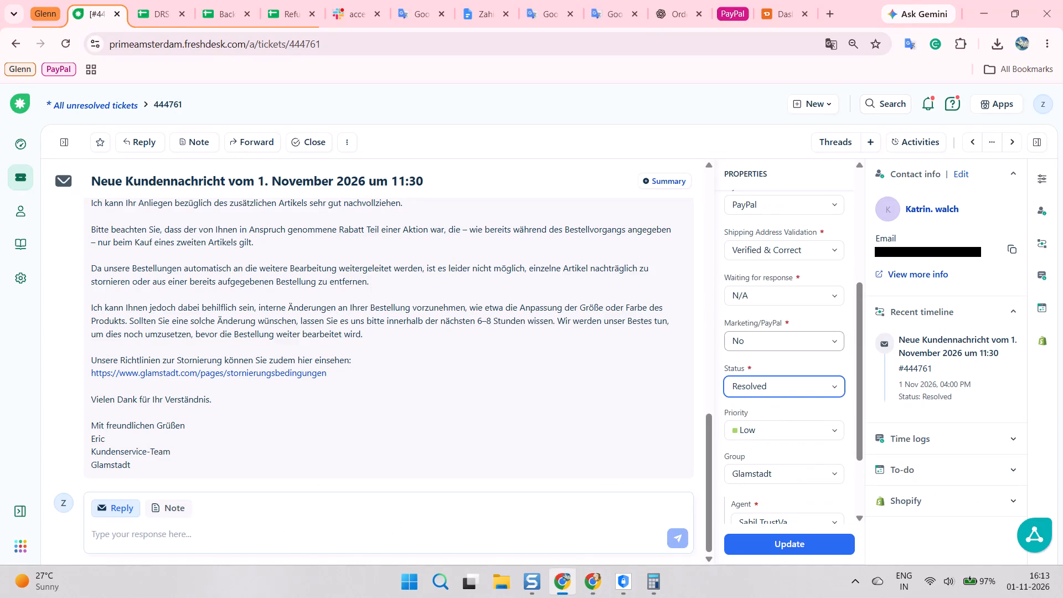
pyautogui.press('Tab')
pyautogui.press('Tab')
pyautogui.press('Tab')
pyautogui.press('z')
pyautogui.scroll(-4, 798, 384)
pyautogui.click(781, 542)
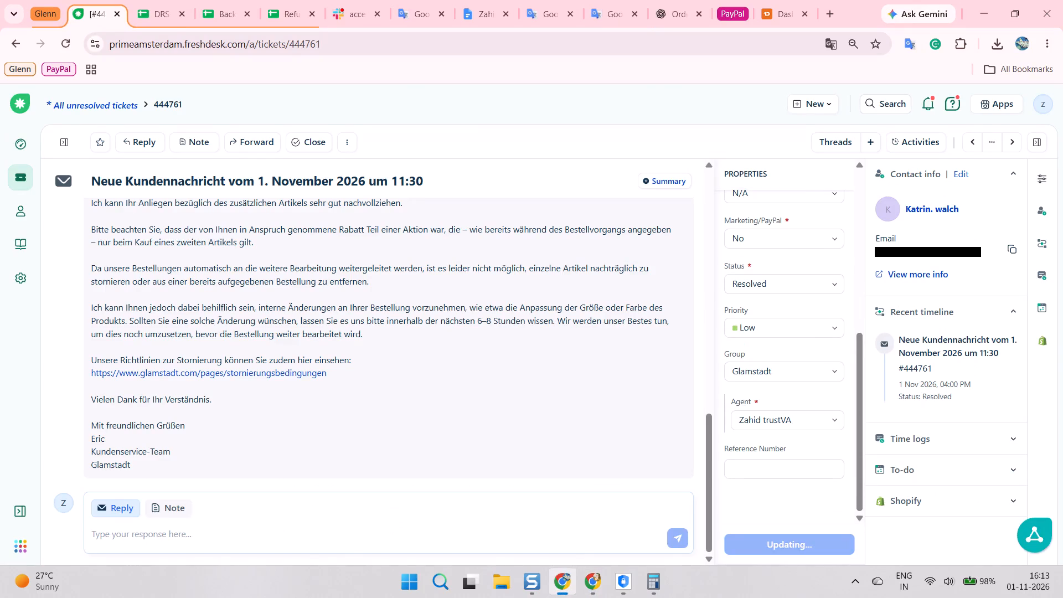
pyautogui.scroll(-2, 252, 136)
pyautogui.doubleClick(156, 104)
pyautogui.hotkey('ctrl', 'c')
pyautogui.hotkey('ctrl', 'c')
pyautogui.click(153, 14)
pyautogui.hotkey('ctrl', 'v')
pyautogui.click(321, 303)
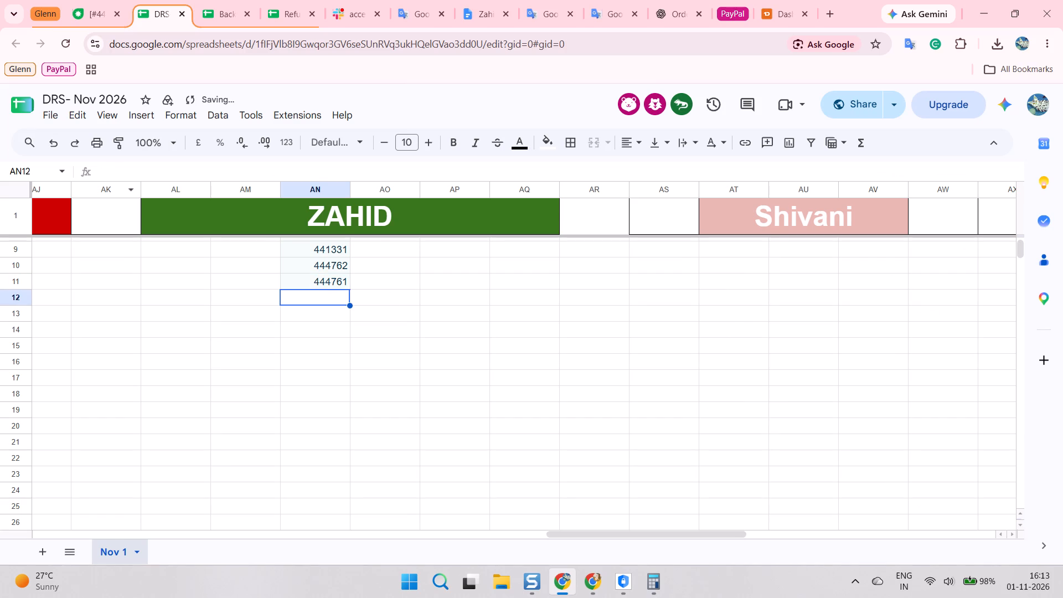
pyautogui.scroll(-1, 321, 303)
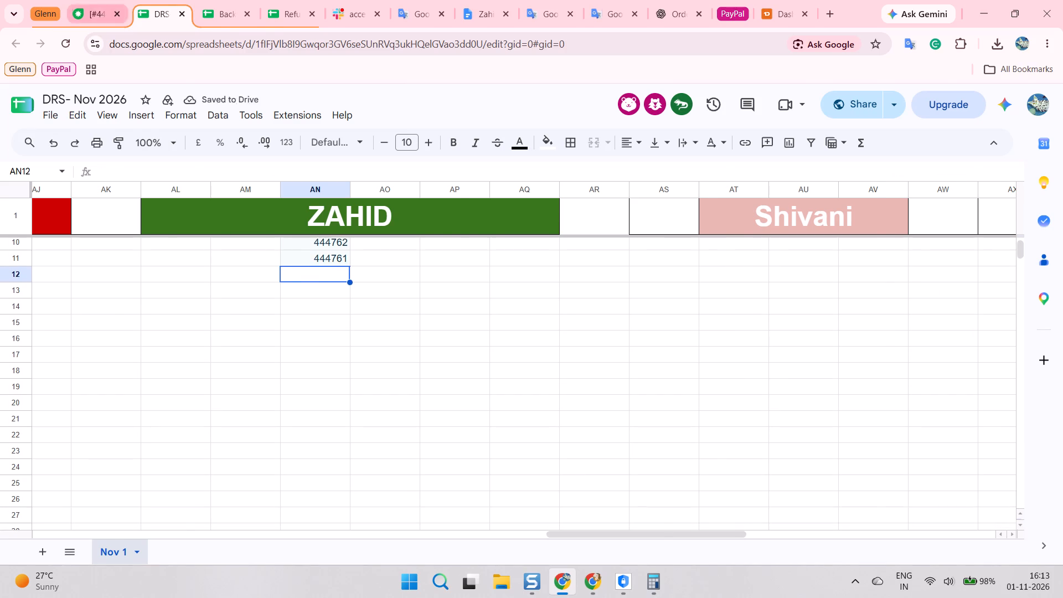
# Return to the unresolved Freshdesk tickets and open the Trustpilot 1-star review ticket 444766.
pyautogui.click(106, 0)
pyautogui.click(23, 183)
pyautogui.scroll(2, 382, 252)
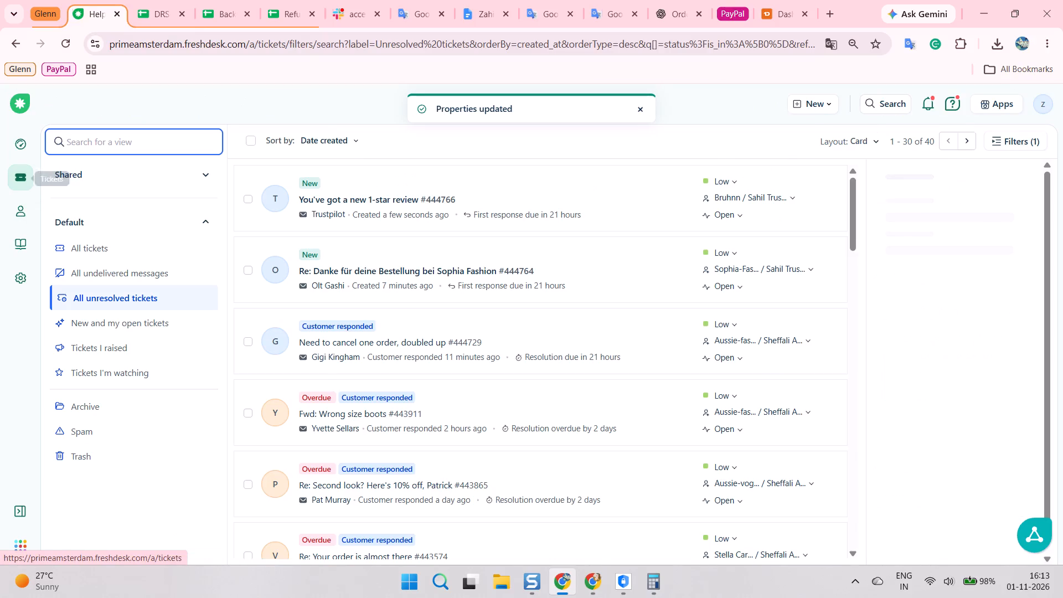
pyautogui.click(354, 200)
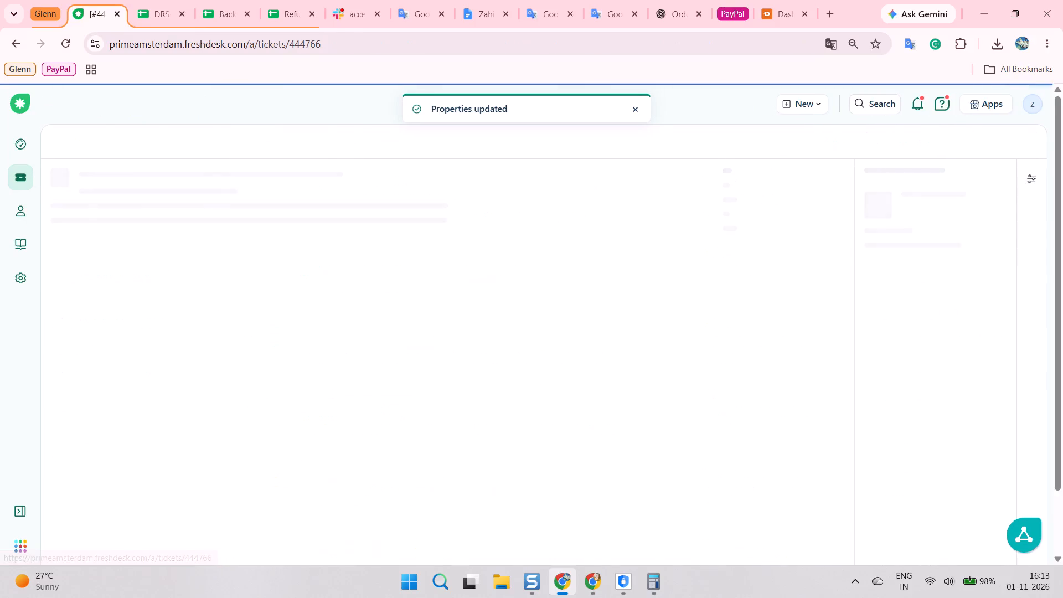
# Set the review ticket's type, payment method and address validation to NA, waiting for response to N/A and Marketing/PayPal to No.
pyautogui.click(765, 391)
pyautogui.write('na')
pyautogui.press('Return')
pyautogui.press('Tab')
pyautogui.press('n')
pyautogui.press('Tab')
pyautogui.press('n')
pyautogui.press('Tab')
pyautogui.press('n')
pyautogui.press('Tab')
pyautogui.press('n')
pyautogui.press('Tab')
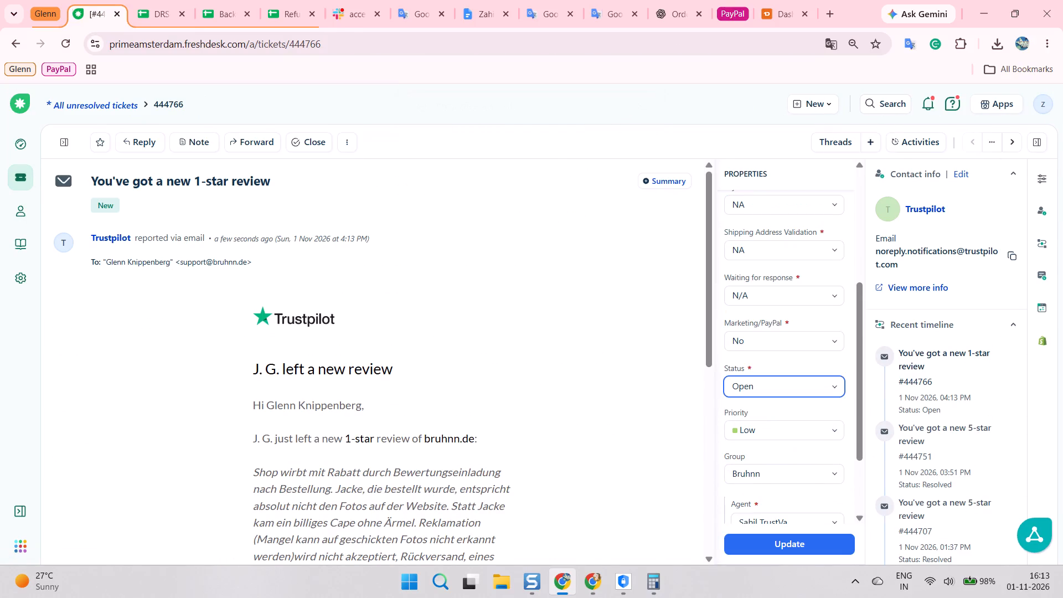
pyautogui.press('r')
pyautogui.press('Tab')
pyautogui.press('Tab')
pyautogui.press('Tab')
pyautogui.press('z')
pyautogui.scroll(-4, 781, 481)
pyautogui.click(782, 548)
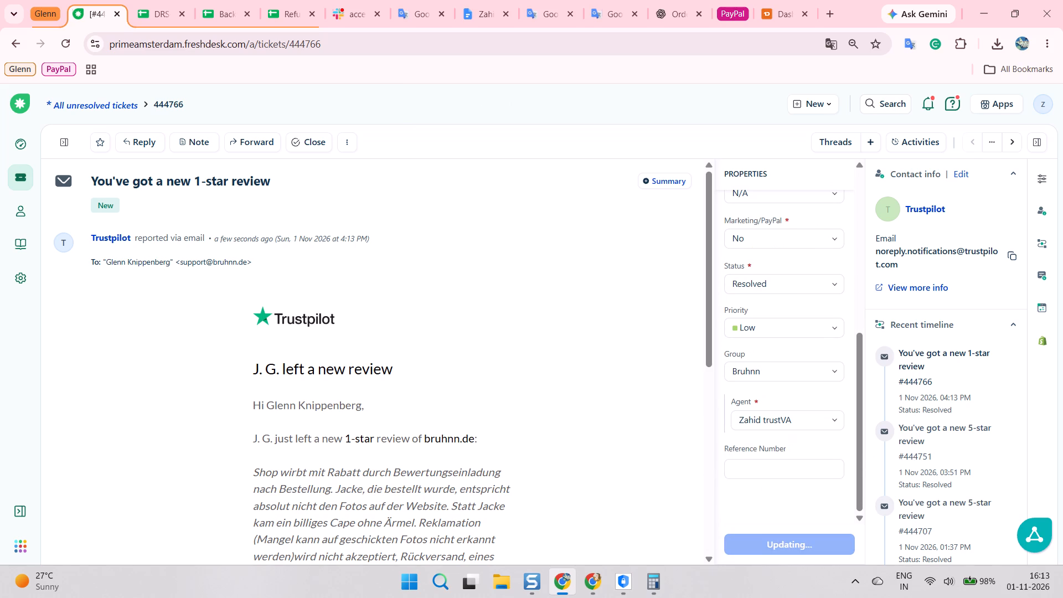
pyautogui.click(17, 172)
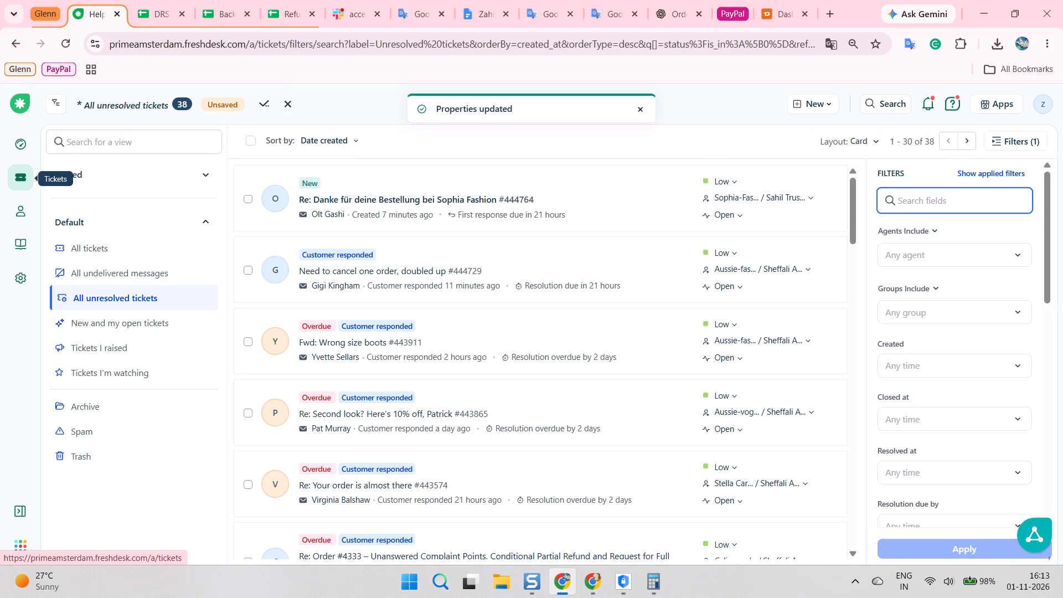
pyautogui.click(363, 204)
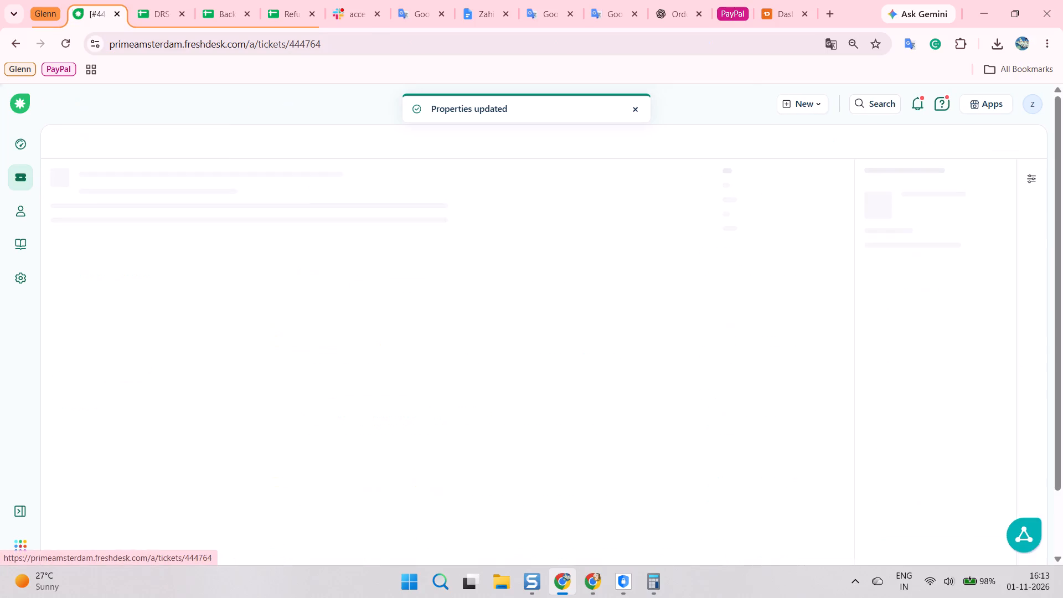
pyautogui.scroll(-7, 360, 195)
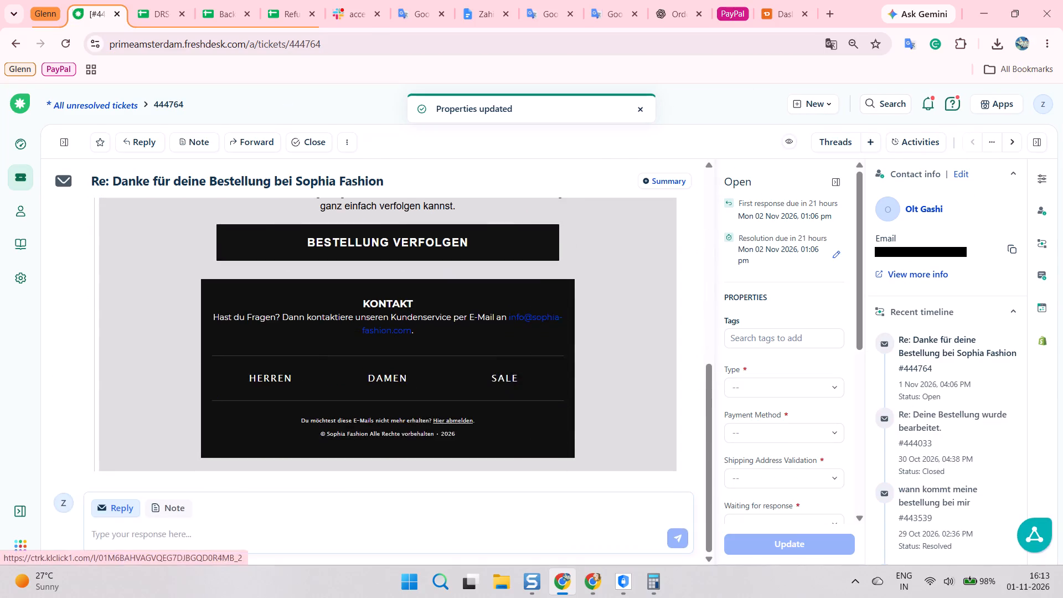
pyautogui.scroll(4, 219, 263)
pyautogui.click(19, 180)
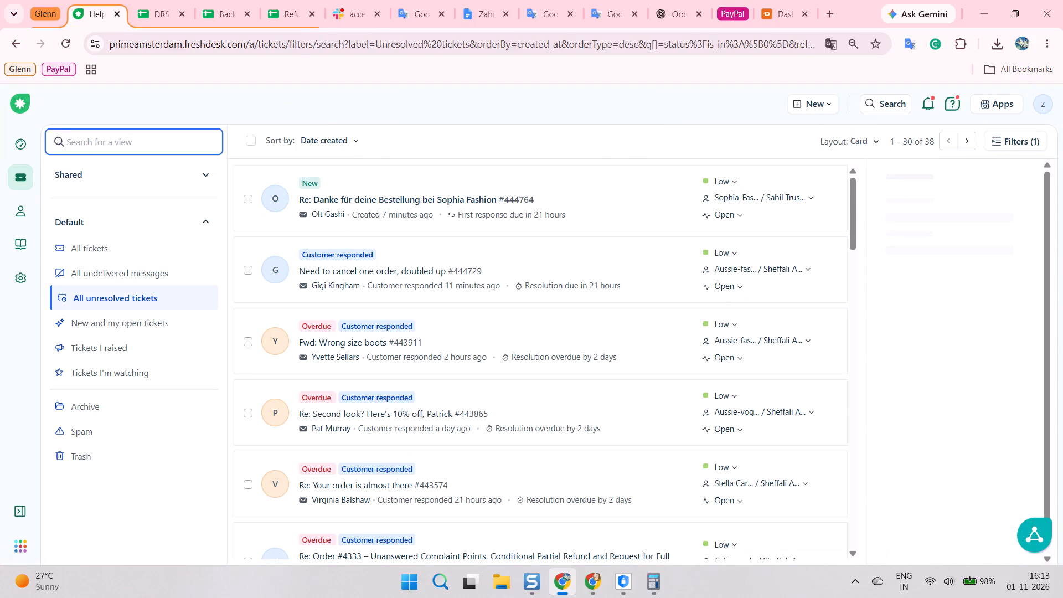
pyautogui.click(377, 272)
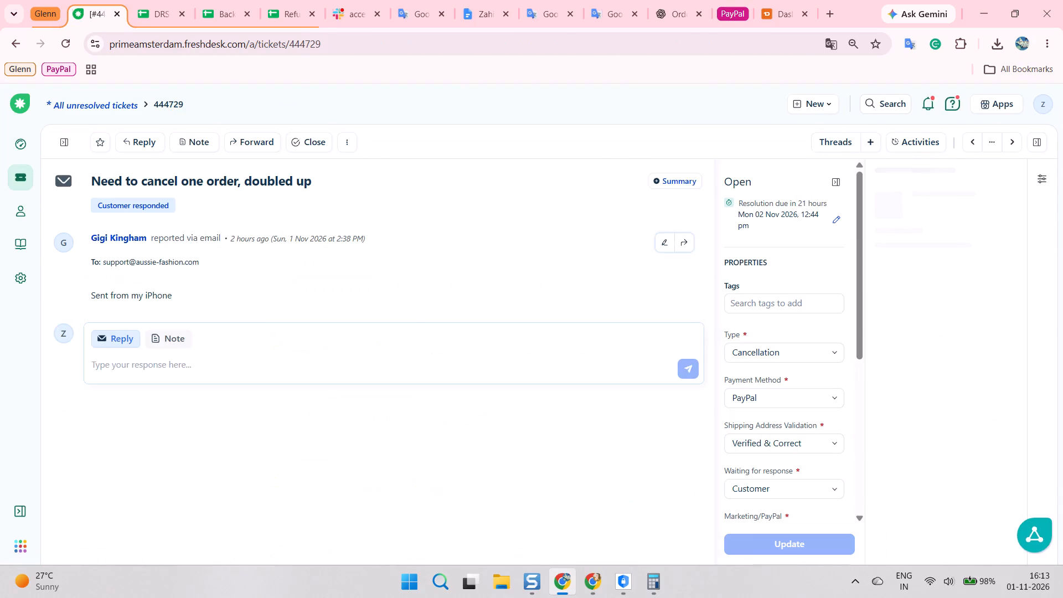
pyautogui.scroll(-20, 359, 265)
pyautogui.scroll(-1, 359, 265)
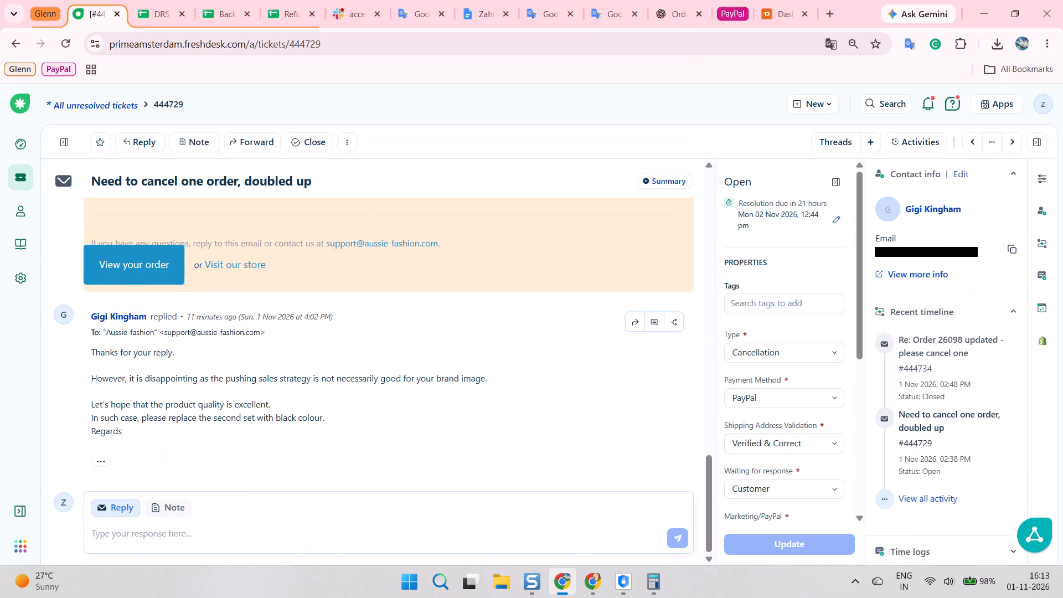
pyautogui.scroll(6, 384, 359)
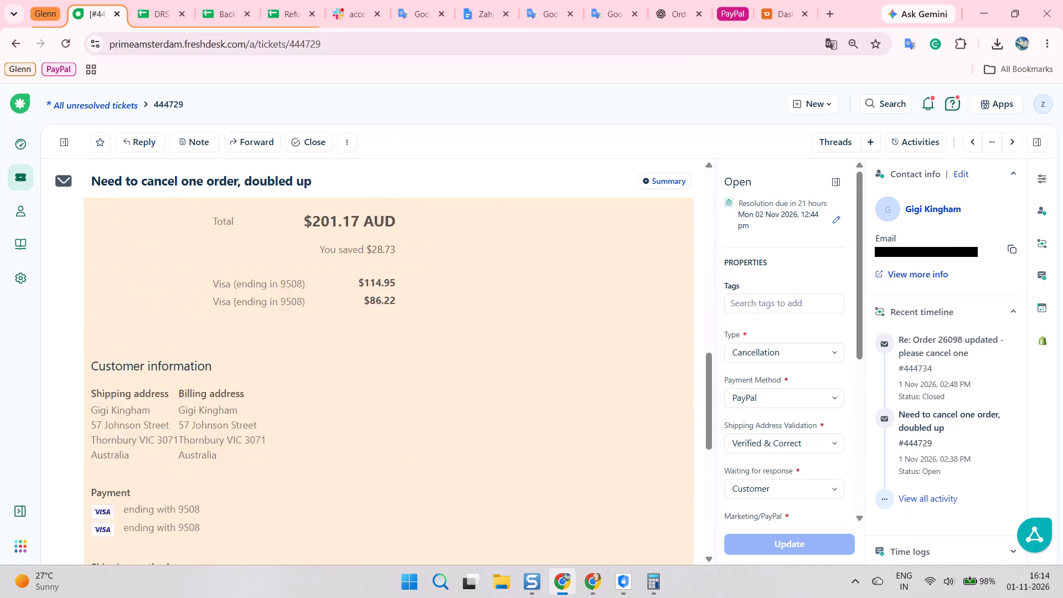
pyautogui.scroll(10, 360, 327)
pyautogui.click(370, 321)
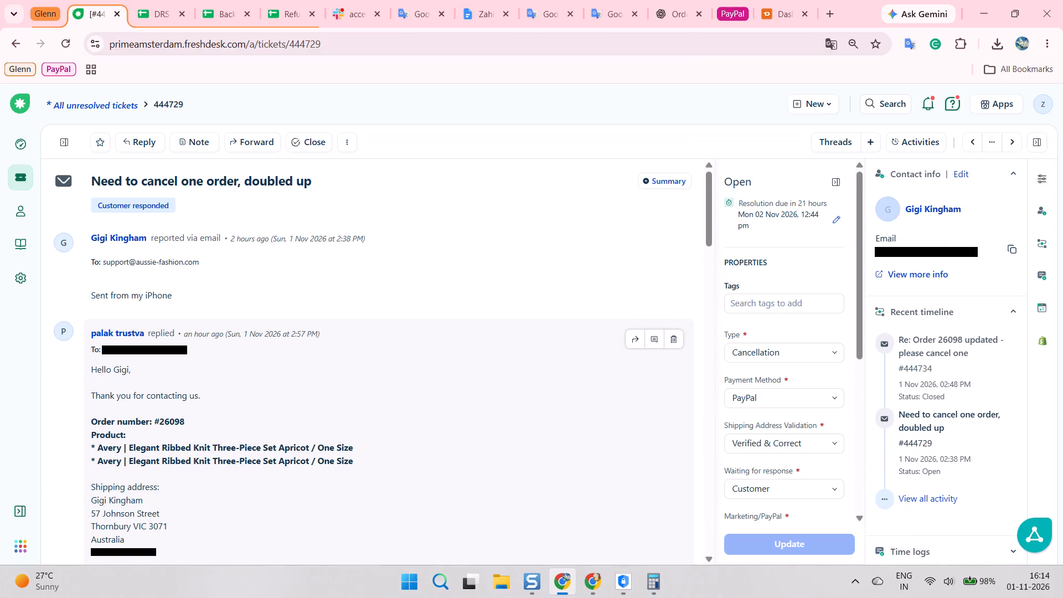
pyautogui.scroll(-5, 313, 282)
pyautogui.scroll(3, 315, 277)
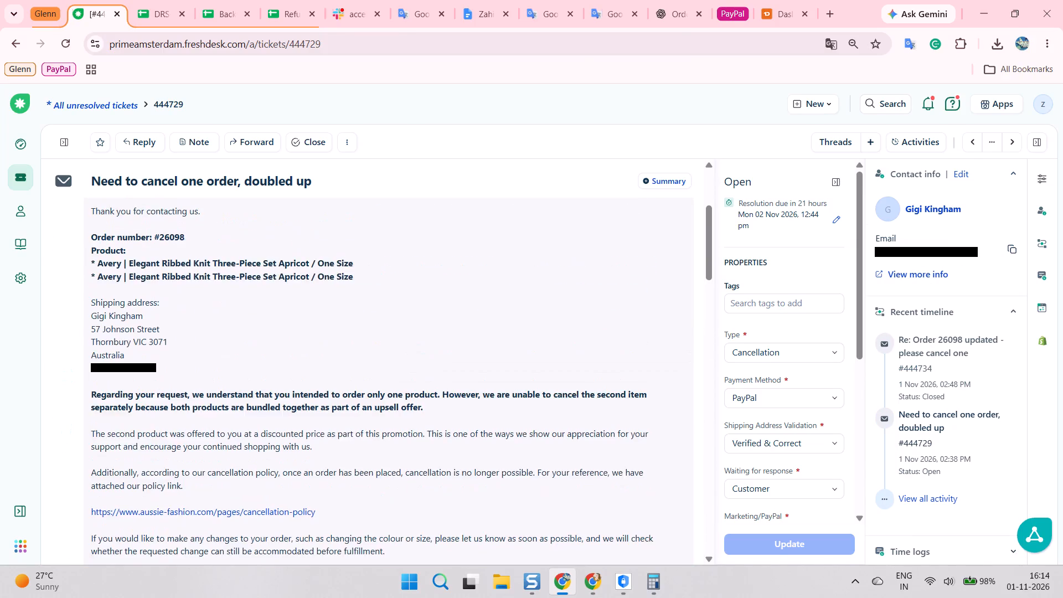
pyautogui.scroll(-20, 319, 276)
pyautogui.scroll(-3, 319, 276)
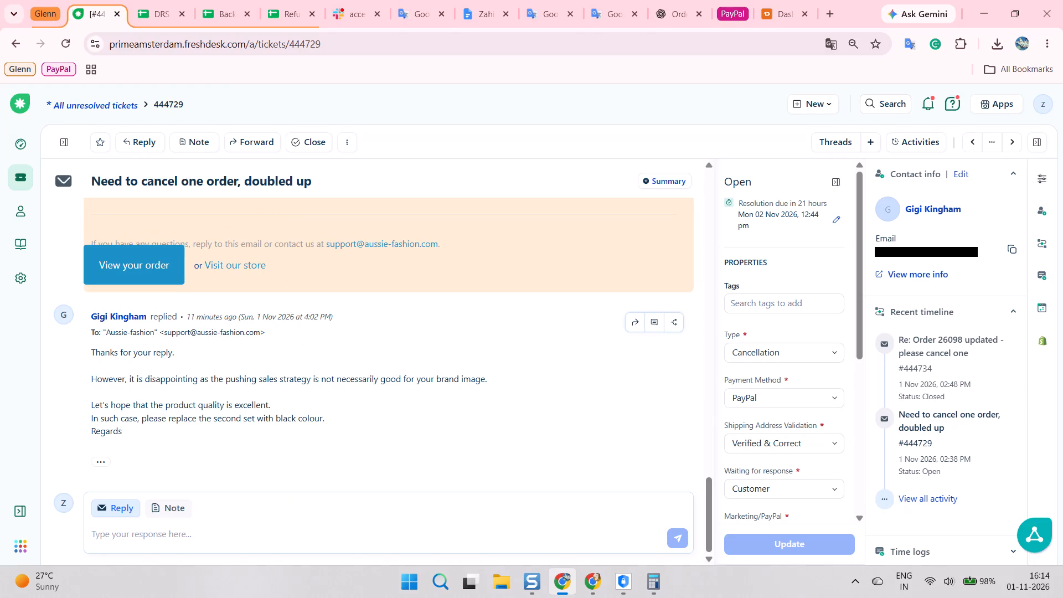
pyautogui.click(297, 391)
pyautogui.click(431, 415)
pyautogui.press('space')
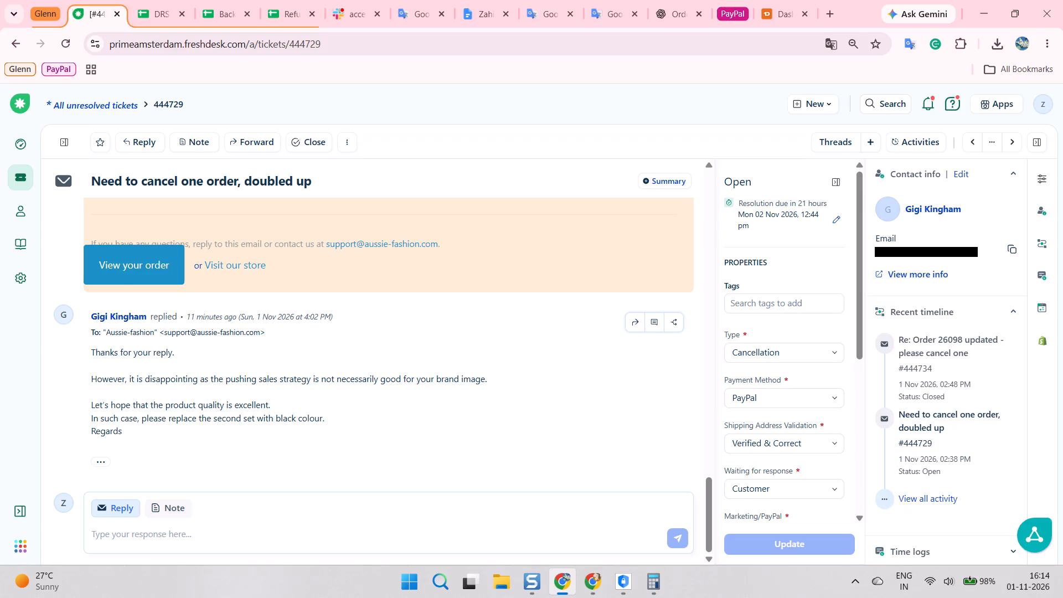
# Switch to the Shopify browser window, close the Glamstadt cancellation policy page and load the Aussie Fashion admin in place of the North Society order.
pyautogui.click(1012, 248)
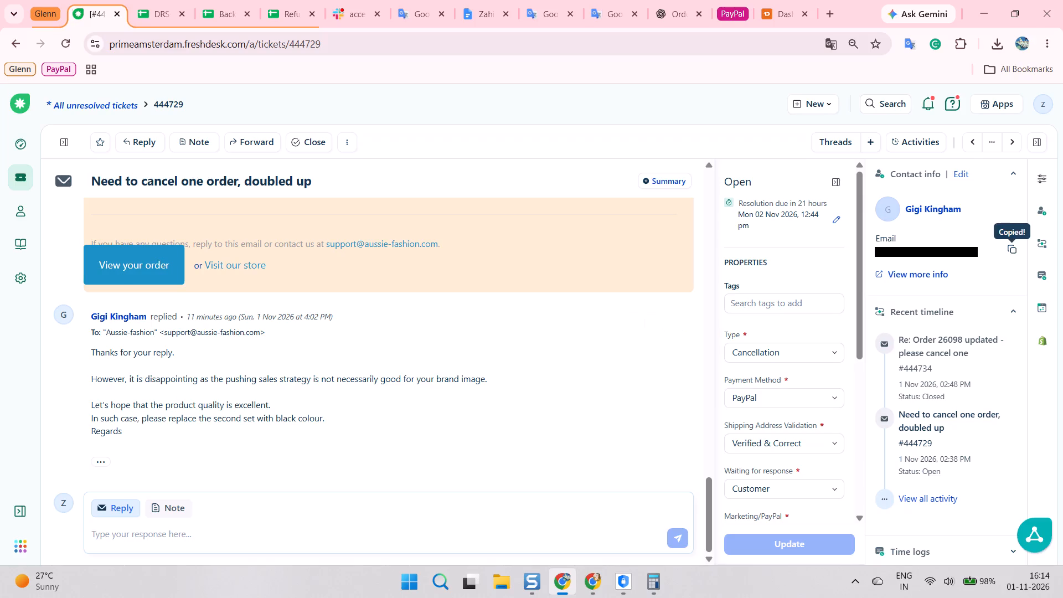
pyautogui.click(366, 378)
pyautogui.hotkey('alt', 'Tab')
pyautogui.hotkey('alt', 'Tab')
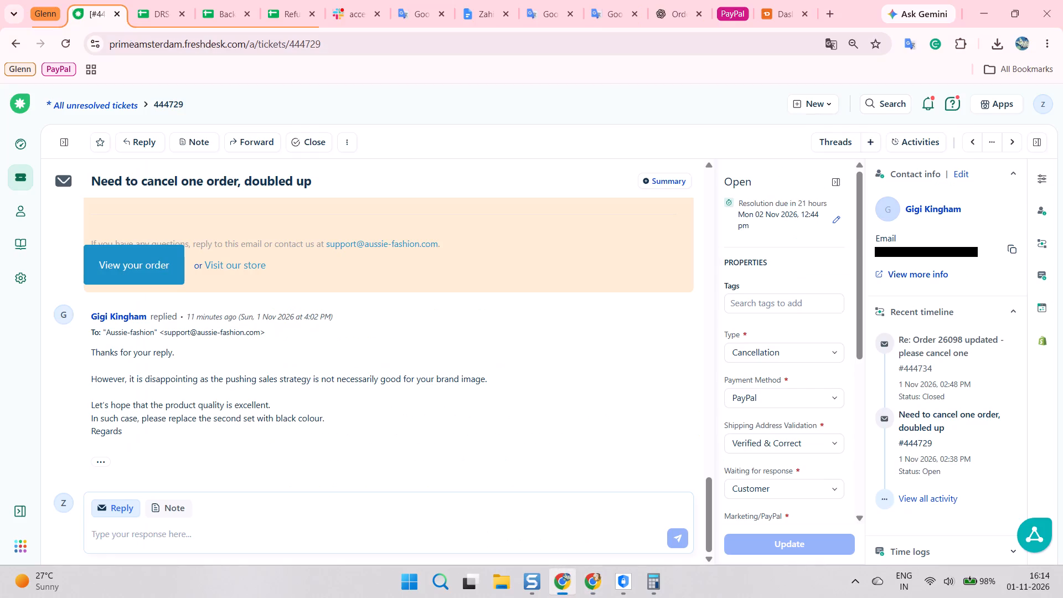
pyautogui.hotkey('alt', 'Tab')
pyautogui.click(331, 2)
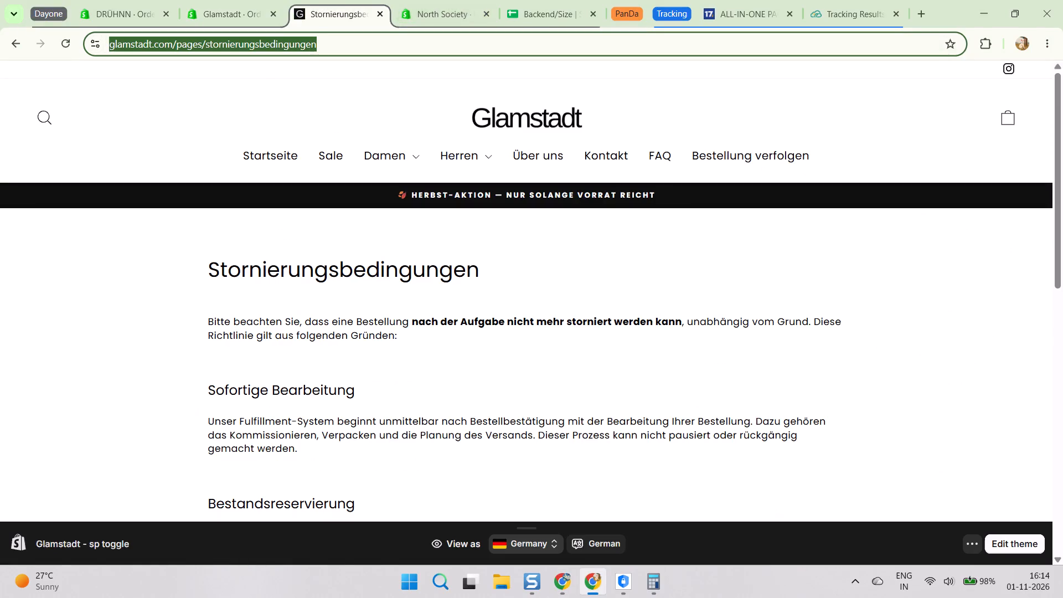
pyautogui.click(378, 15)
pyautogui.click(239, 7)
pyautogui.click(307, 2)
pyautogui.scroll(3, 275, 28)
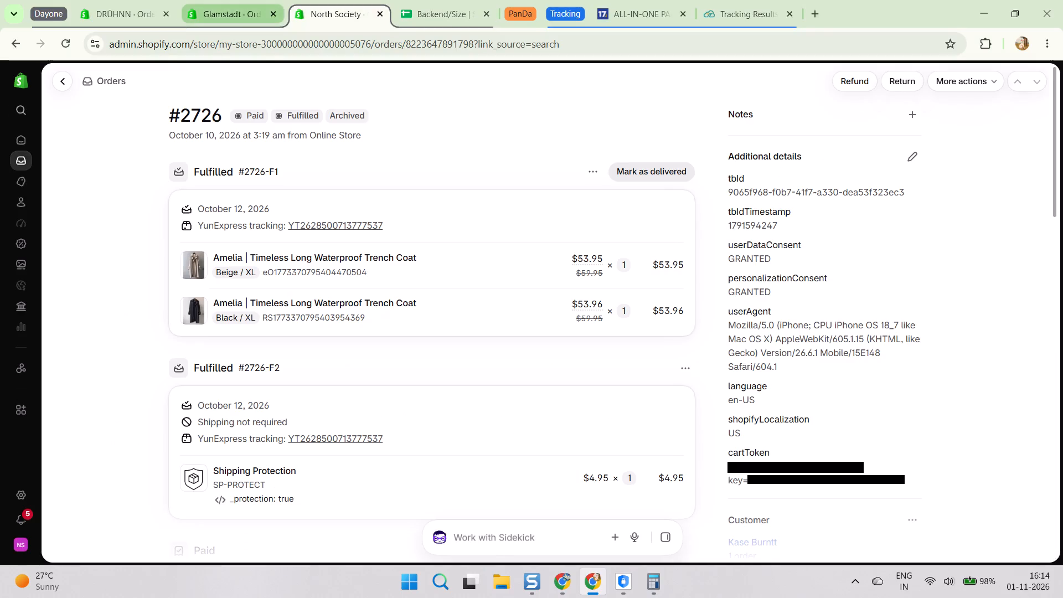
pyautogui.click(261, 40)
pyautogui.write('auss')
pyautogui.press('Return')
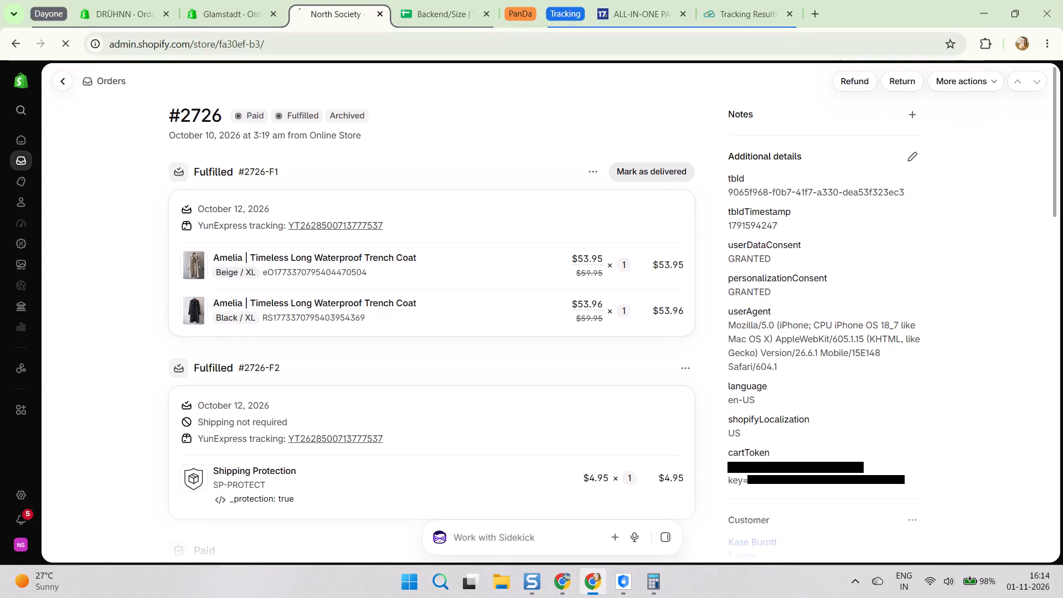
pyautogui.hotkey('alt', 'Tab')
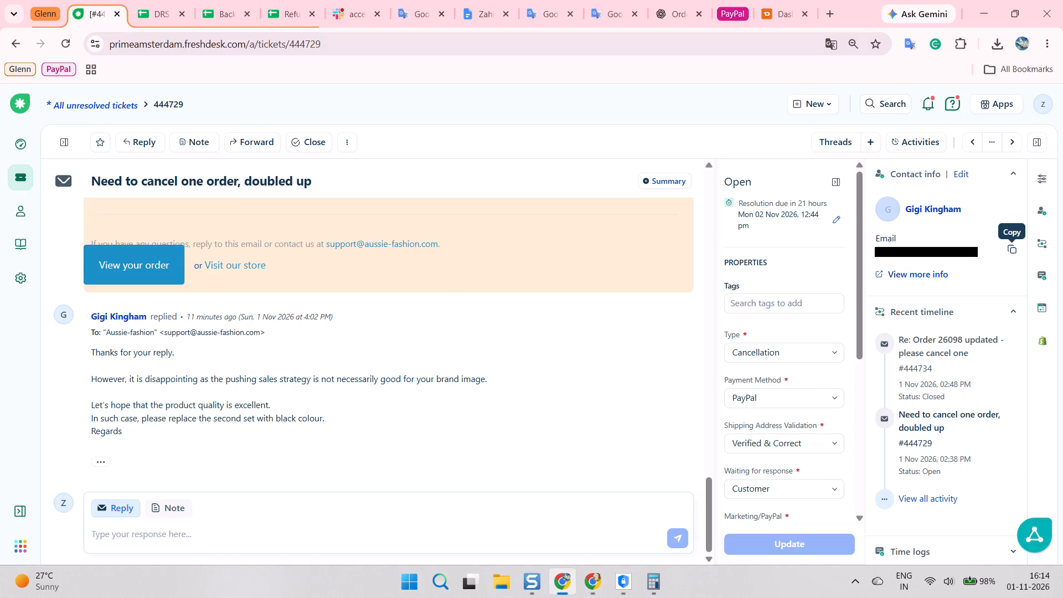
pyautogui.click(1010, 251)
pyautogui.hotkey('alt', 'Tab')
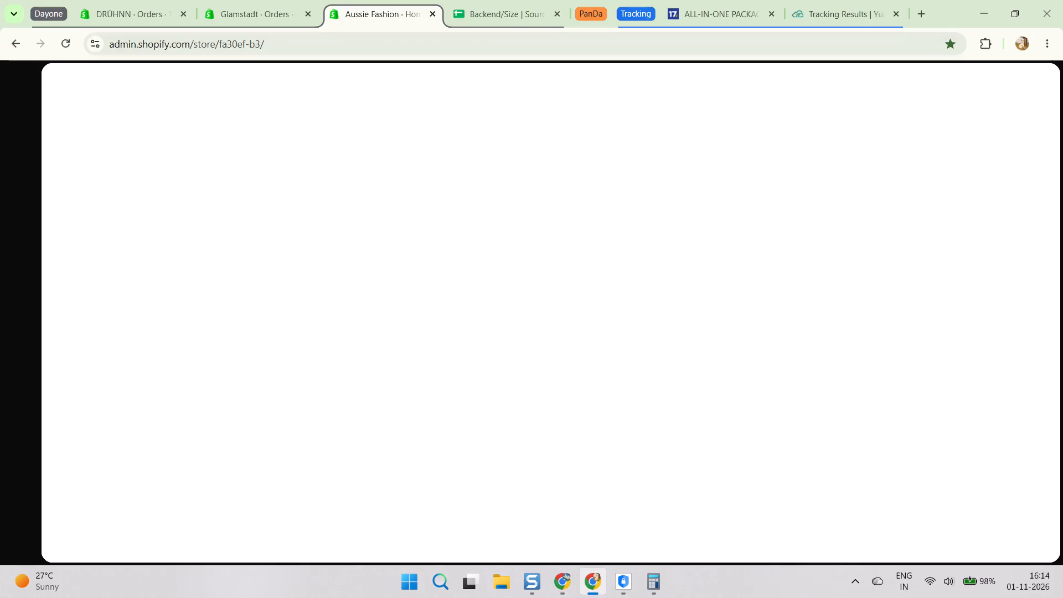
pyautogui.scroll(3, 285, 302)
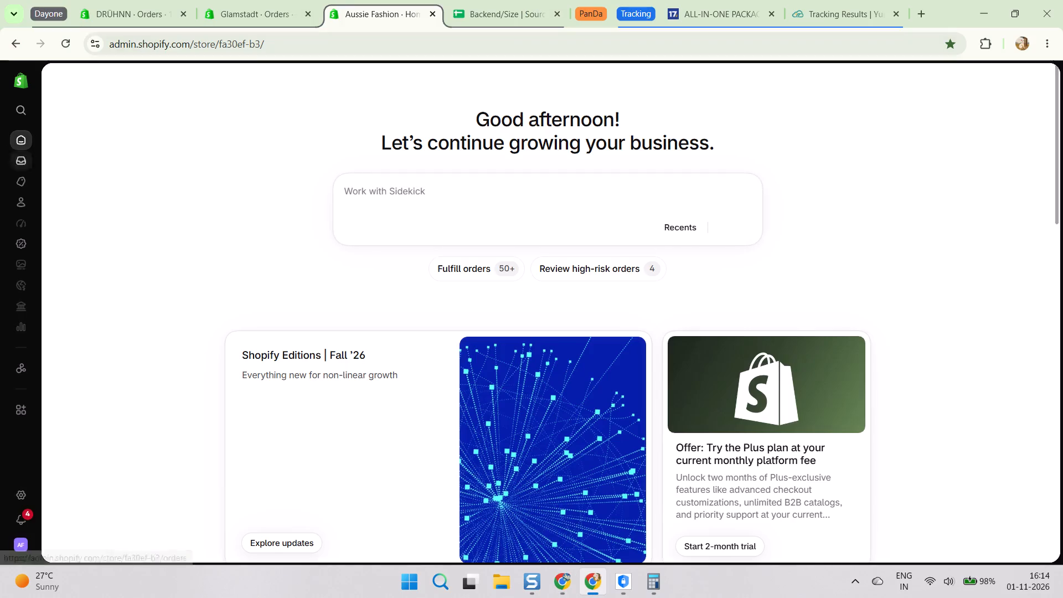
pyautogui.click(20, 109)
pyautogui.hotkey('ctrl', 'v')
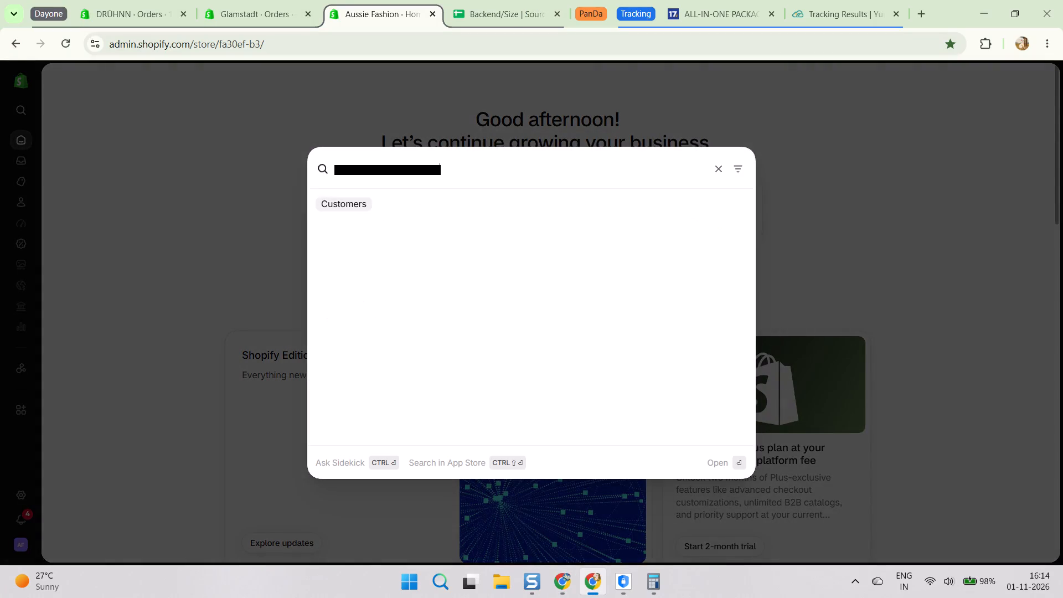
pyautogui.click(353, 265)
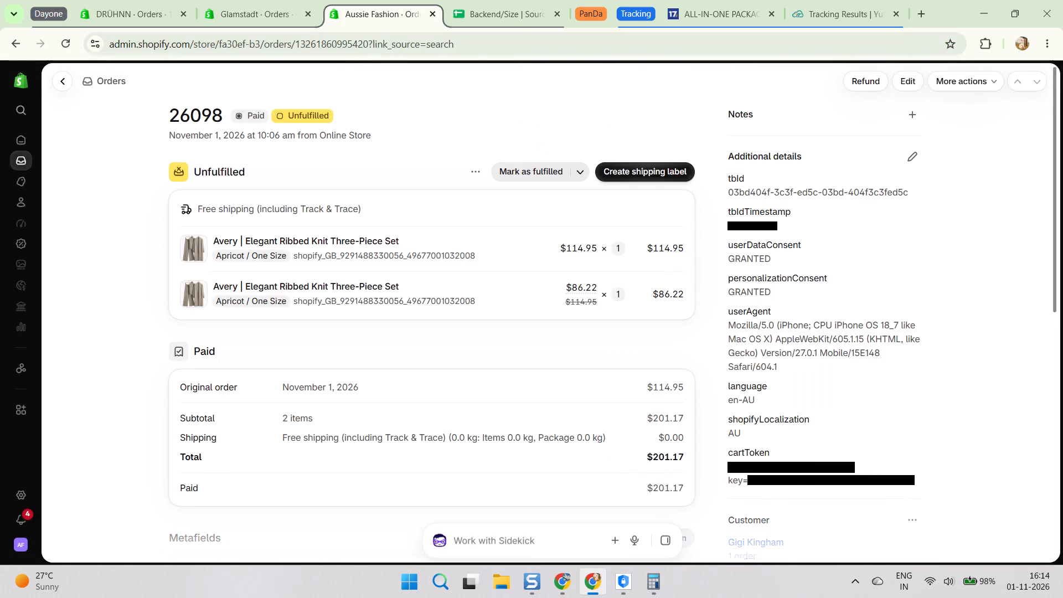
pyautogui.hotkey('alt', 'Tab')
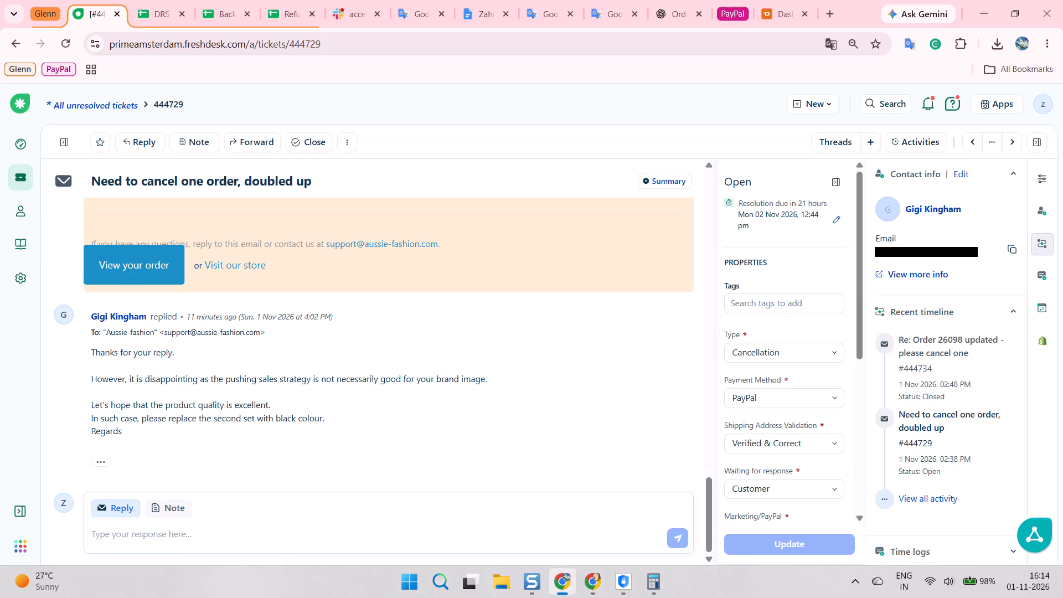
pyautogui.click(1018, 252)
pyautogui.click(1011, 249)
pyautogui.hotkey('alt', 'Tab')
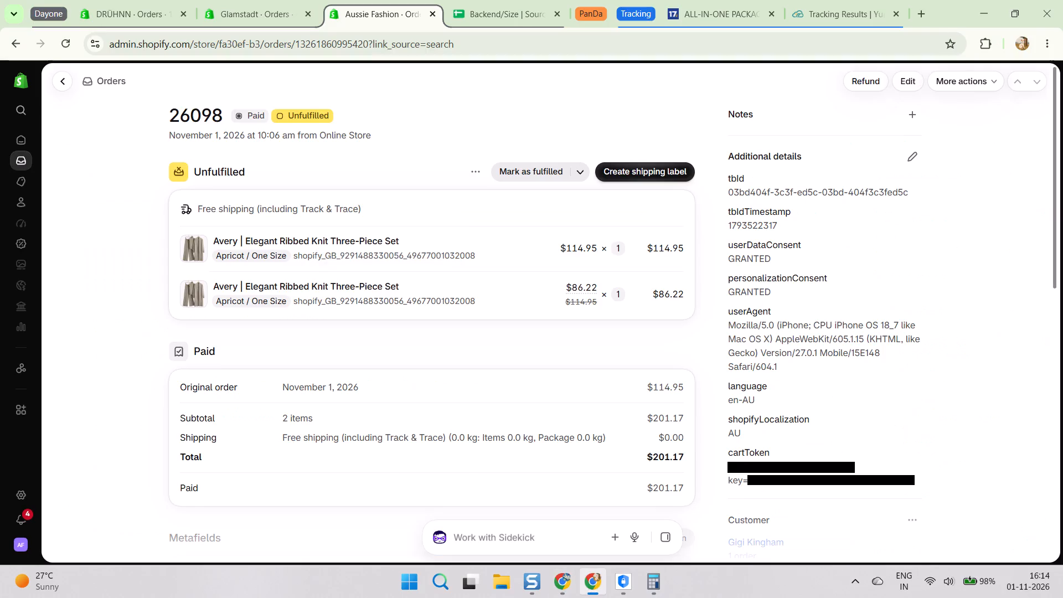
pyautogui.hotkey('ctrl', 'f')
pyautogui.hotkey('ctrl', 'v')
pyautogui.scroll(8, 855, 151)
pyautogui.click(948, 69)
pyautogui.scroll(10, 591, 215)
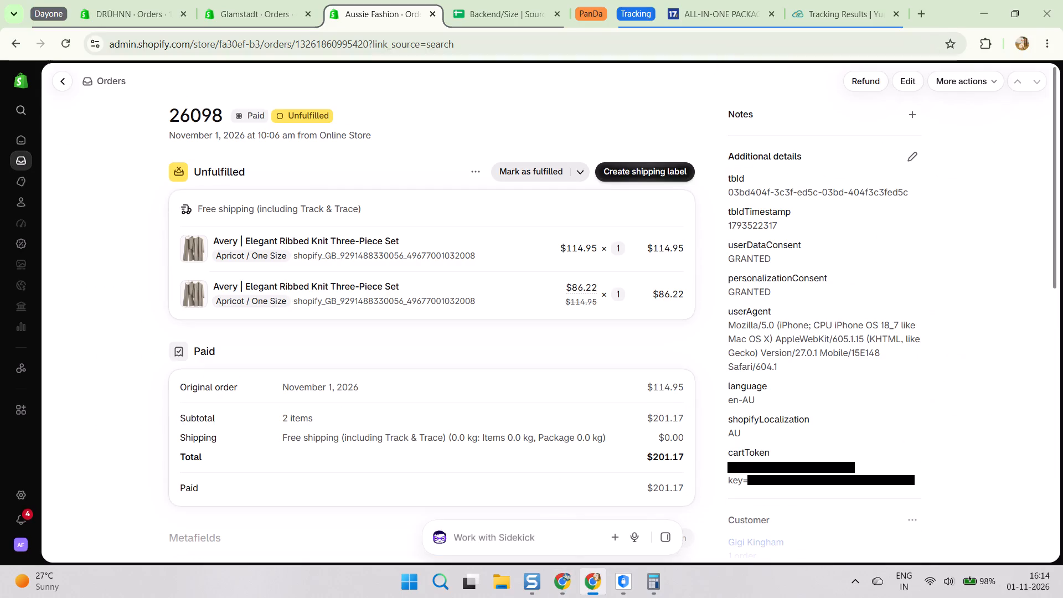
pyautogui.click(432, 162)
pyautogui.hotkey('alt', 'Tab')
pyautogui.scroll(-2, 257, 319)
pyautogui.hotkey('alt', 'Tab')
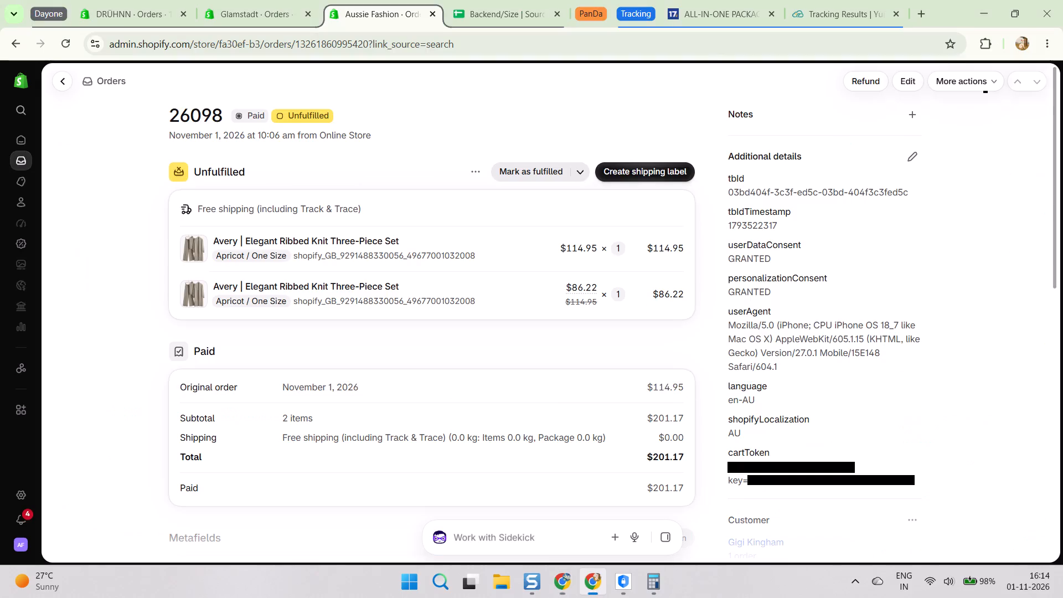
pyautogui.tripleClick(431, 280)
pyautogui.hotkey('ctrl', 'c')
pyautogui.hotkey('ctrl', 'c')
pyautogui.hotkey('ctrl', 'c')
pyautogui.hotkey('ctrl', 'c')
pyautogui.hotkey('ctrl', 'c')
pyautogui.hotkey('ctrl', 'c')
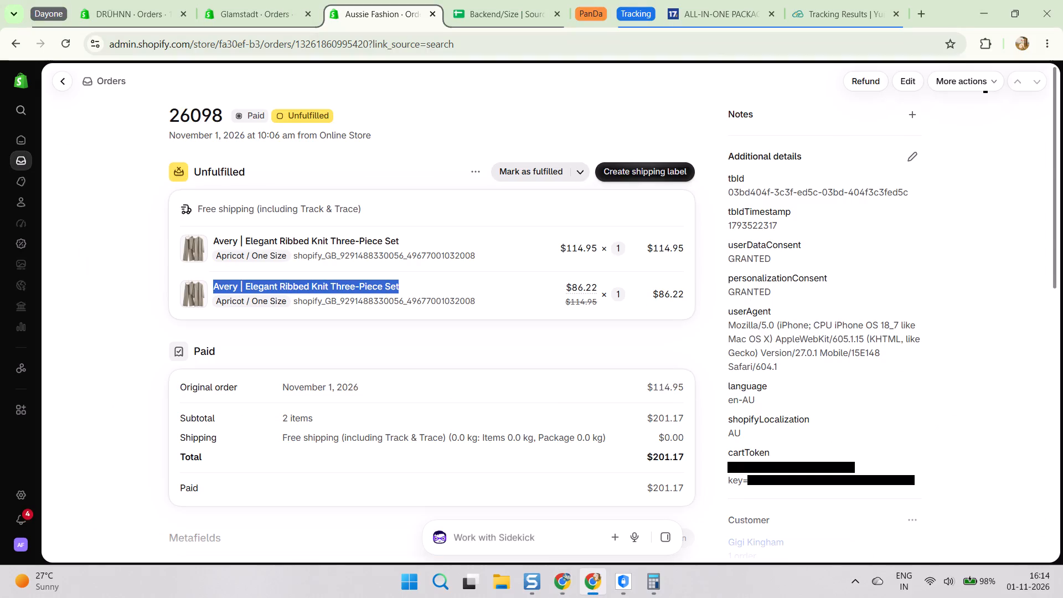
pyautogui.hotkey('ctrl', 'c')
pyautogui.click(907, 85)
pyautogui.scroll(2, 672, 157)
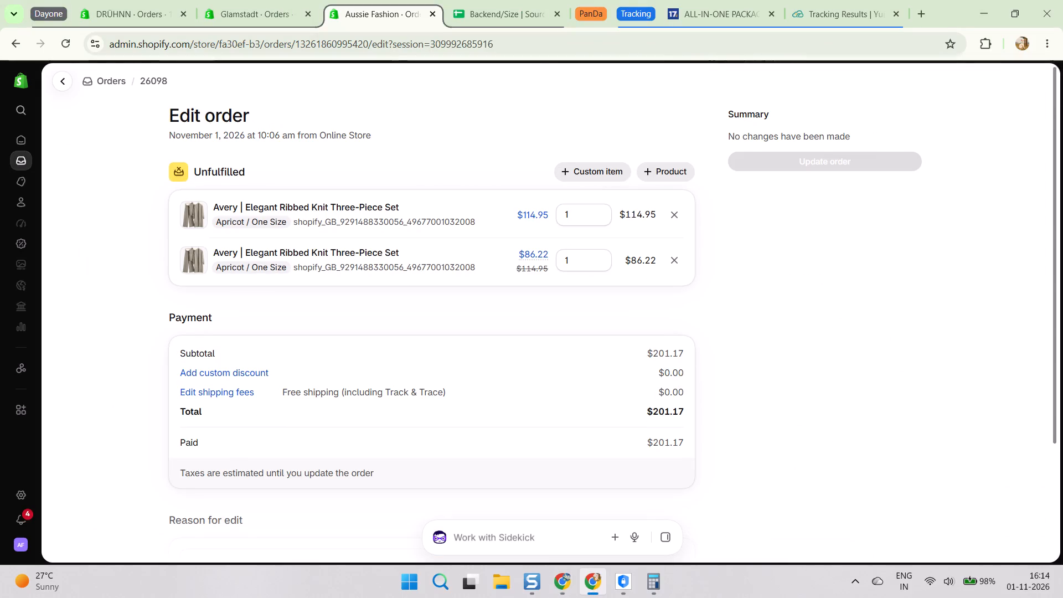
pyautogui.scroll(1, 672, 157)
pyautogui.click(659, 172)
pyautogui.hotkey('ctrl', 'v')
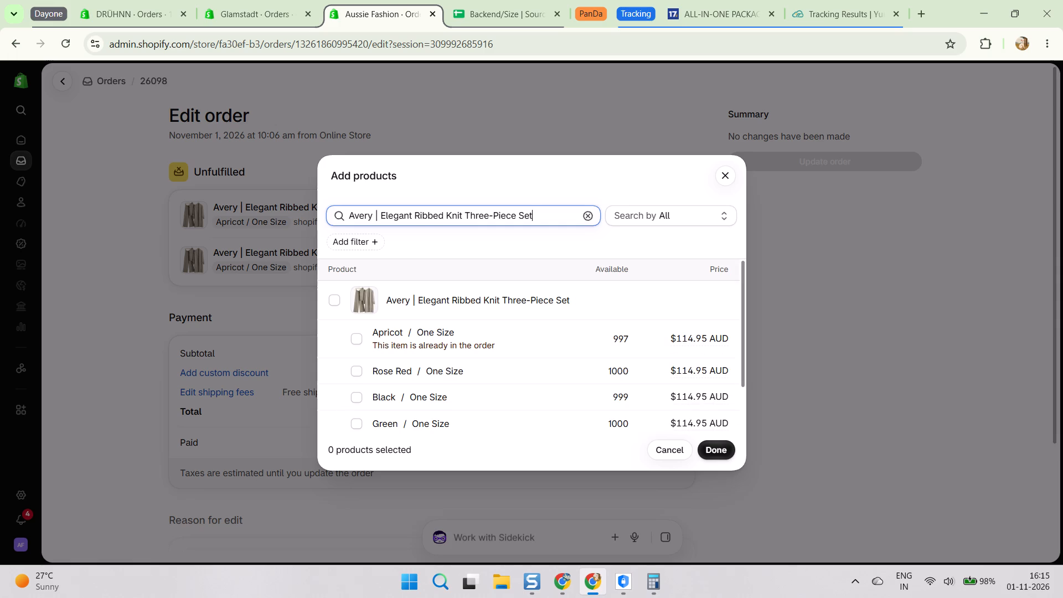
pyautogui.click(355, 397)
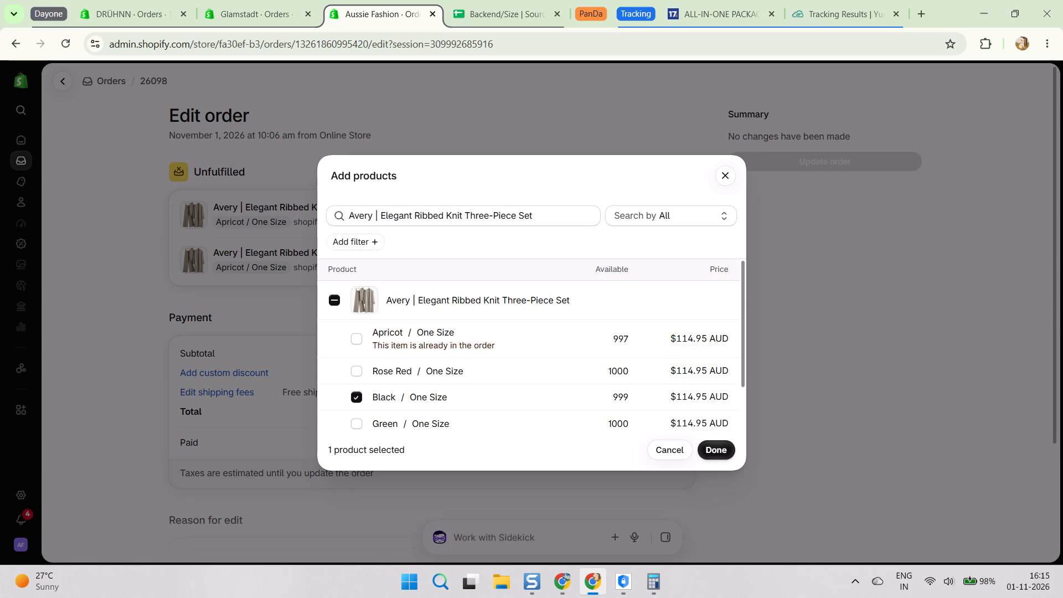
pyautogui.scroll(-1, 466, 387)
pyautogui.scroll(-3, 560, 398)
pyautogui.click(720, 450)
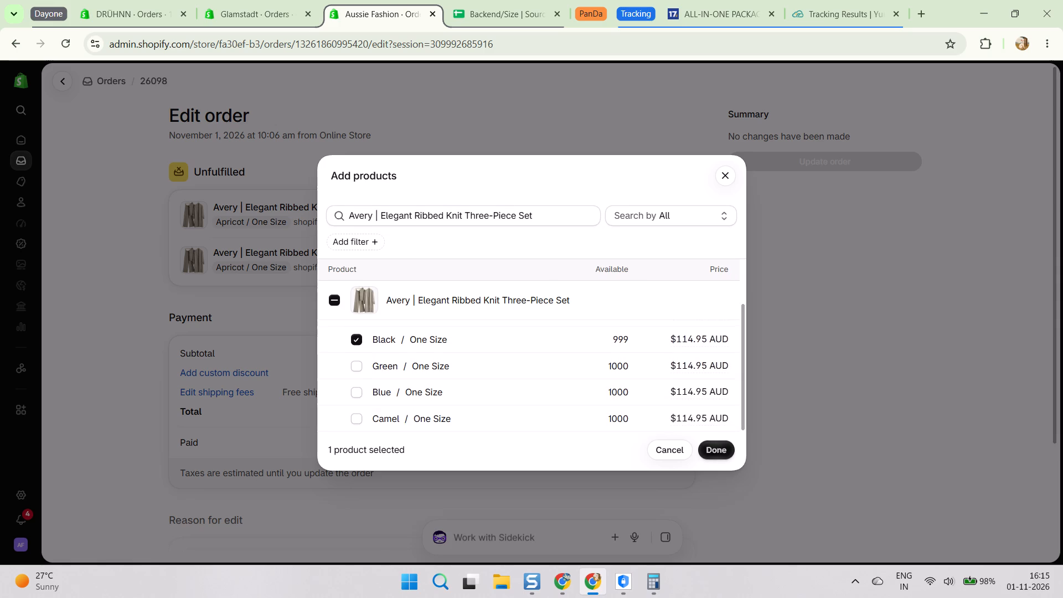
# Reduce the quantity of the discounted $86.22 Apricot / One Size set to 0.
pyautogui.click(596, 322)
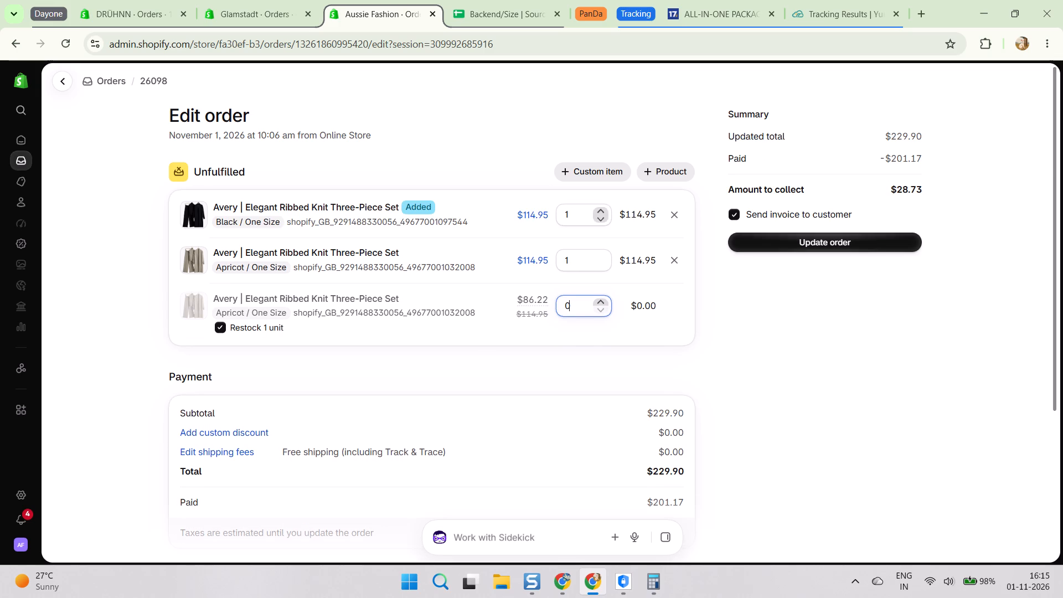
# Apply a custom amount discount of $28.73 to the added Black / One Size set and update the order with customer notification.
pyautogui.click(528, 212)
pyautogui.click(562, 336)
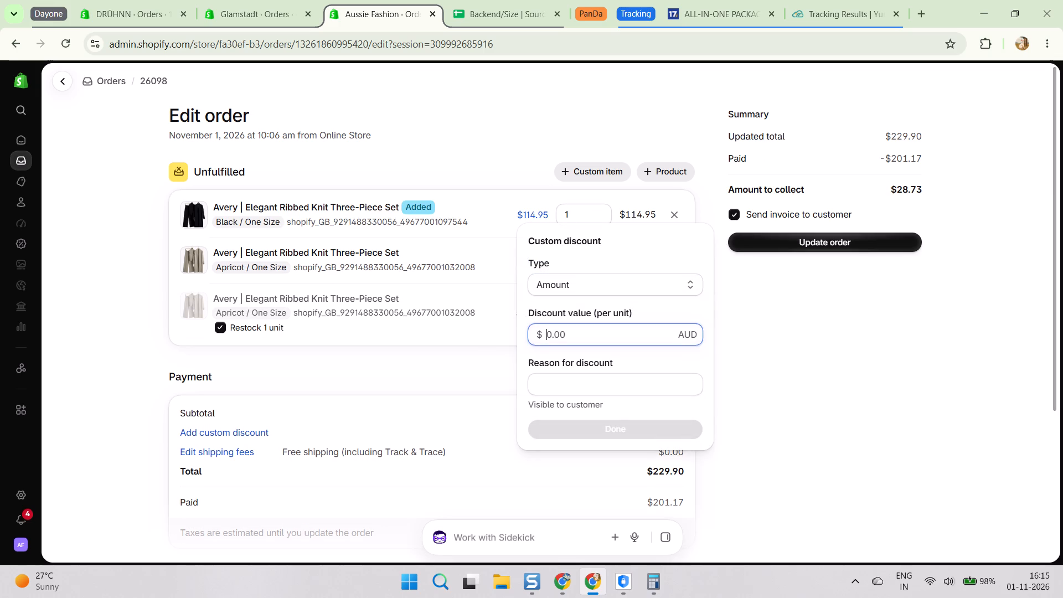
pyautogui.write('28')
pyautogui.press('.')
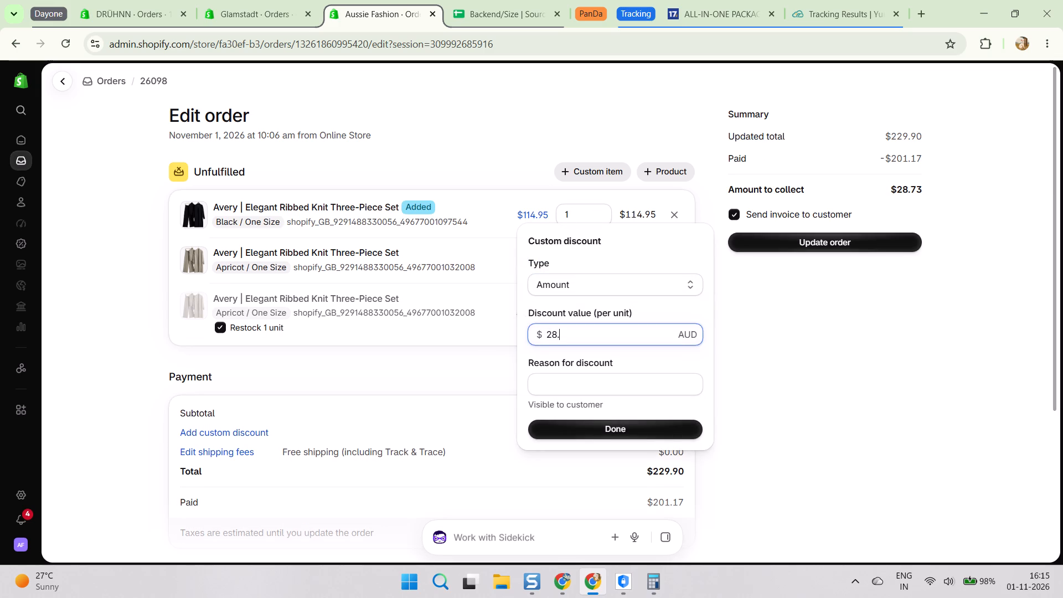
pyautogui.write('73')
pyautogui.click(605, 432)
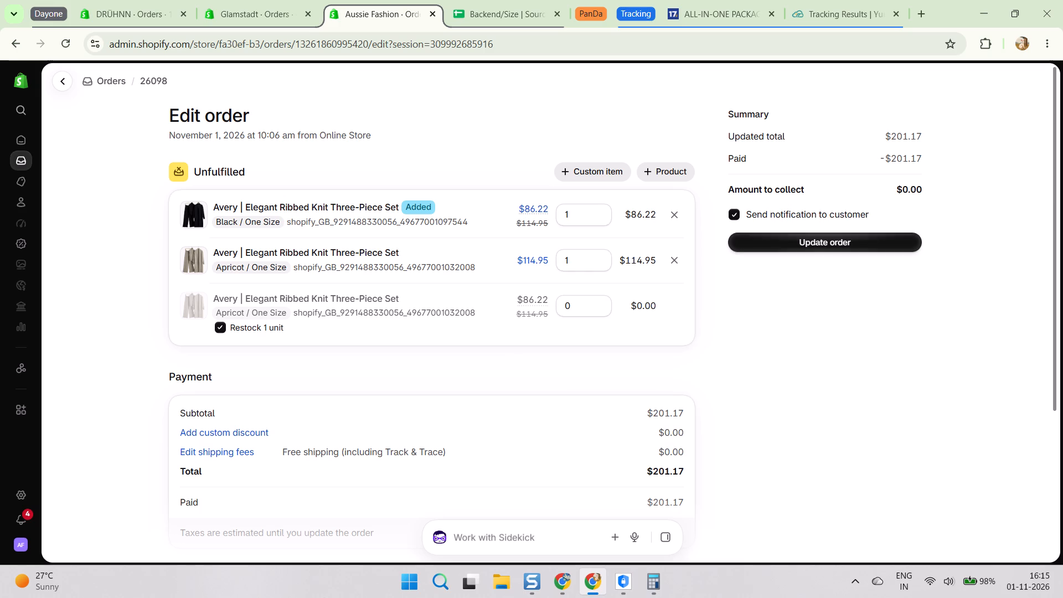
pyautogui.click(773, 247)
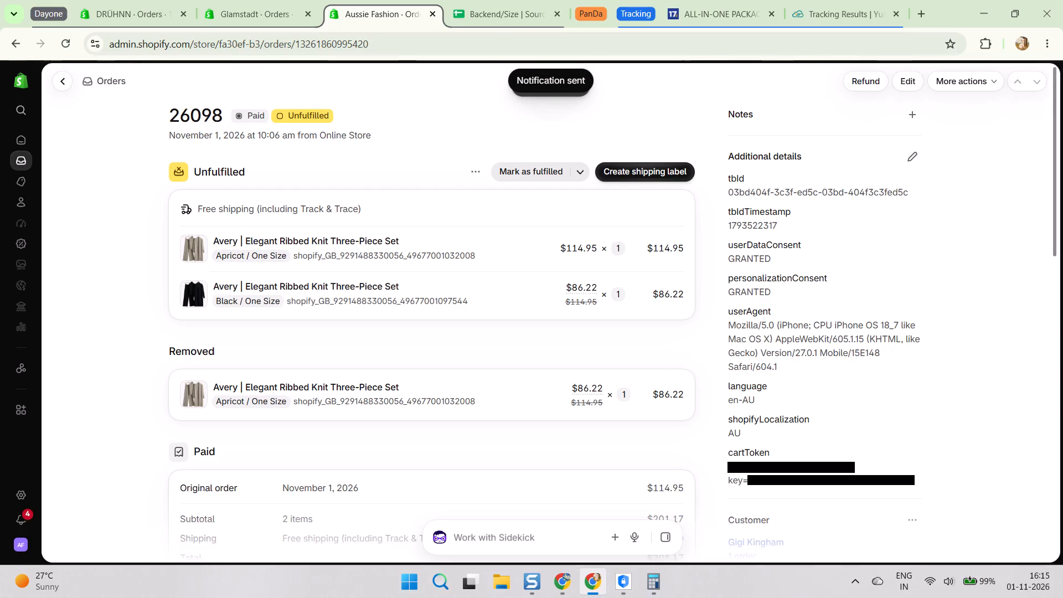
pyautogui.scroll(2, 398, 206)
pyautogui.click(415, 123)
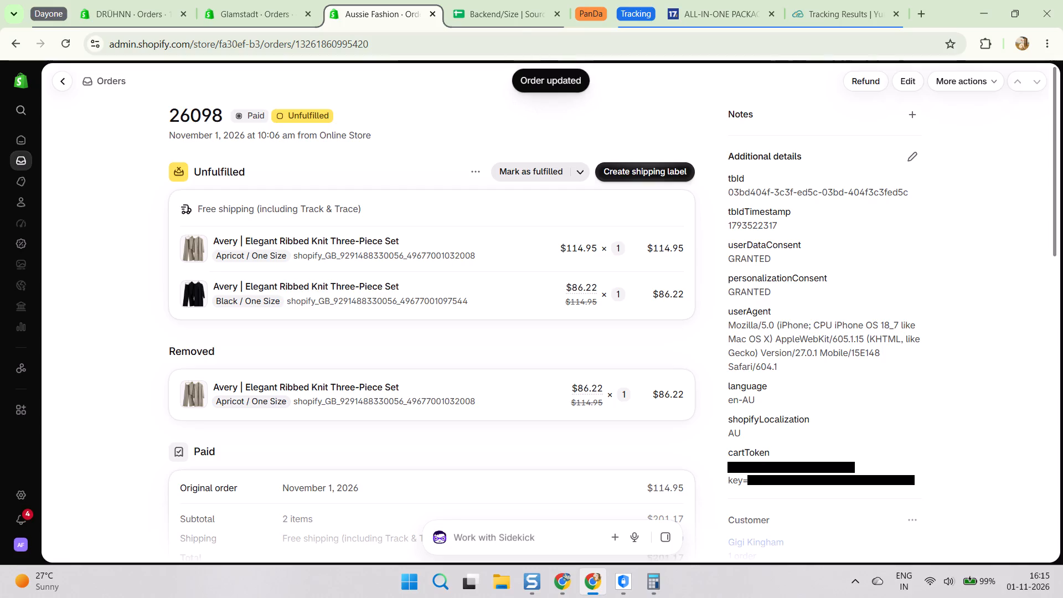
pyautogui.scroll(-7, 641, 275)
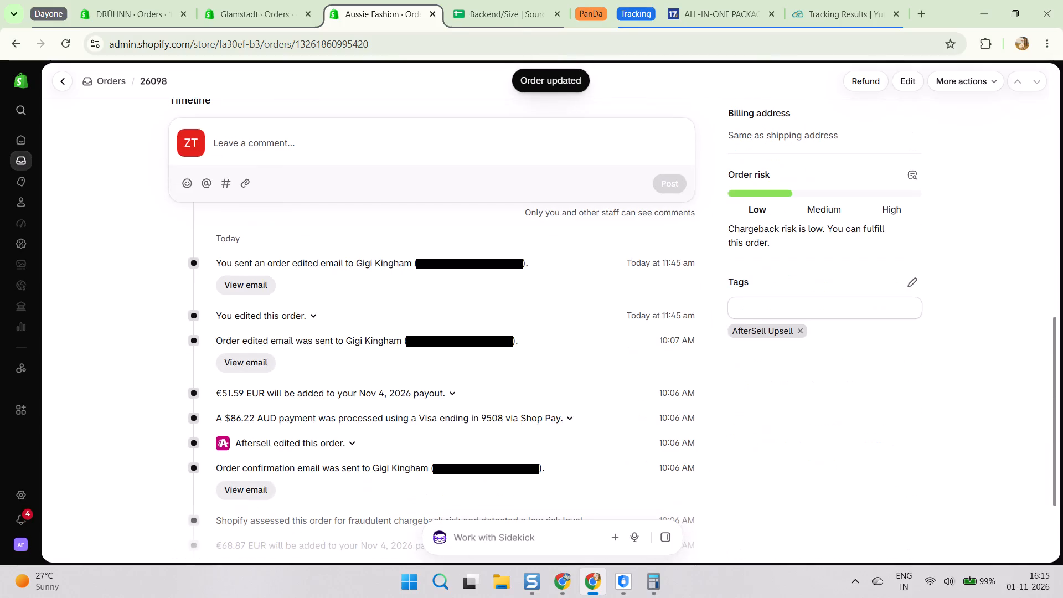
pyautogui.scroll(6, 644, 286)
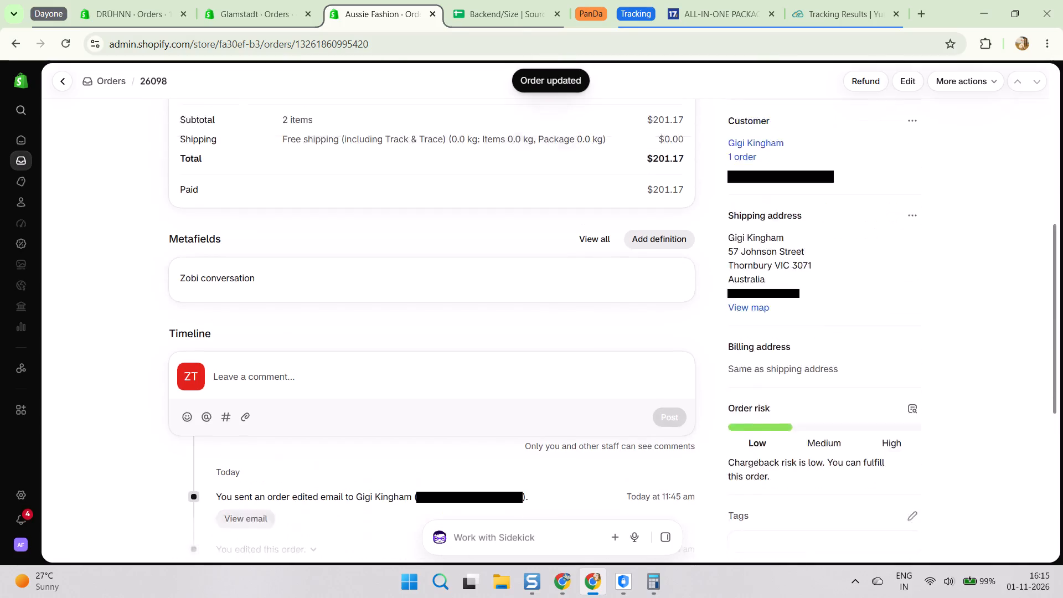
pyautogui.scroll(11, 642, 287)
pyautogui.click(440, 142)
pyautogui.scroll(3, 430, 141)
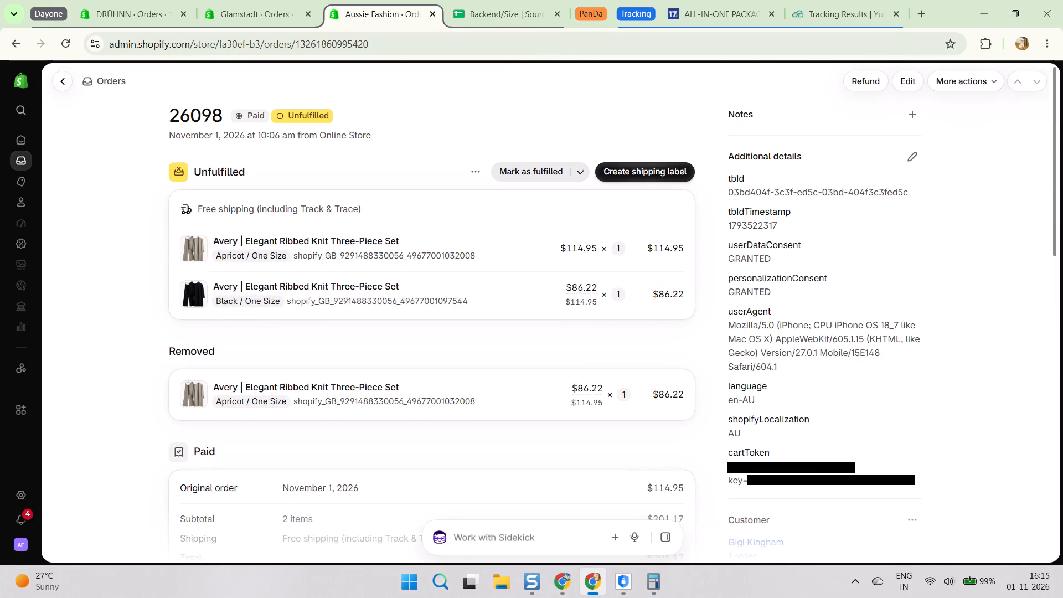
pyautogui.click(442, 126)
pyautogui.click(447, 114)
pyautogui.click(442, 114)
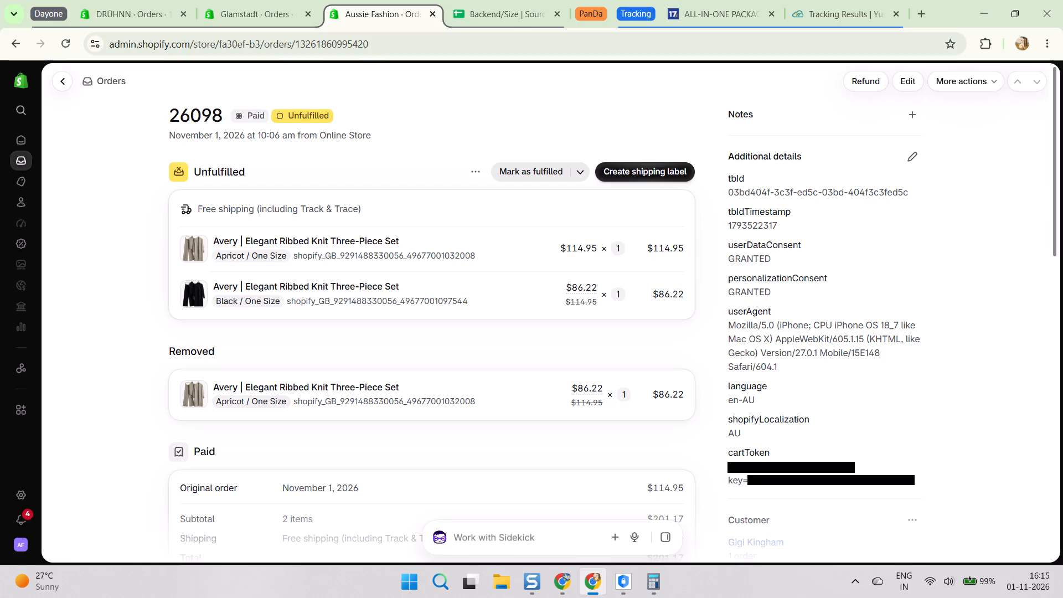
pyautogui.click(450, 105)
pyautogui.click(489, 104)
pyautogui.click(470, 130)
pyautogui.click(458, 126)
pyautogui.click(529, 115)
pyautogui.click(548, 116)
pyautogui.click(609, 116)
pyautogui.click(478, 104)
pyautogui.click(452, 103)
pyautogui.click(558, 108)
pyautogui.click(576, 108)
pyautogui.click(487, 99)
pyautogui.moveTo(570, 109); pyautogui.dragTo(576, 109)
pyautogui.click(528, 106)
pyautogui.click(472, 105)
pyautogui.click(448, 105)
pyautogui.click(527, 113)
pyautogui.hotkey('alt', 'Tab')
pyautogui.scroll(3, 463, 193)
pyautogui.scroll(-5, 456, 236)
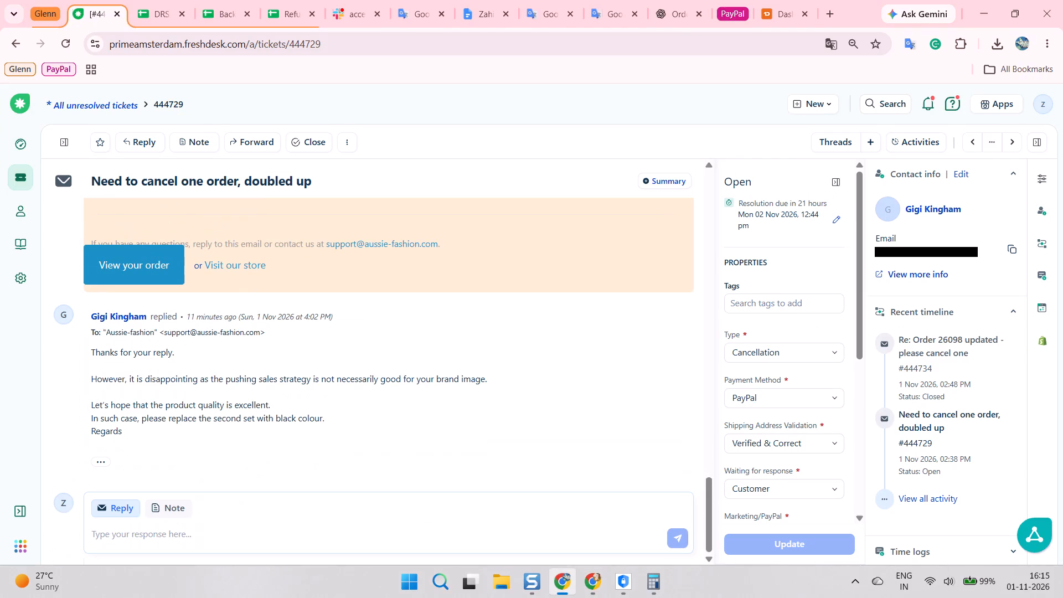
pyautogui.scroll(-4, 456, 237)
pyautogui.rightClick(454, 328)
pyautogui.scroll(-4, 488, 412)
pyautogui.click(523, 501)
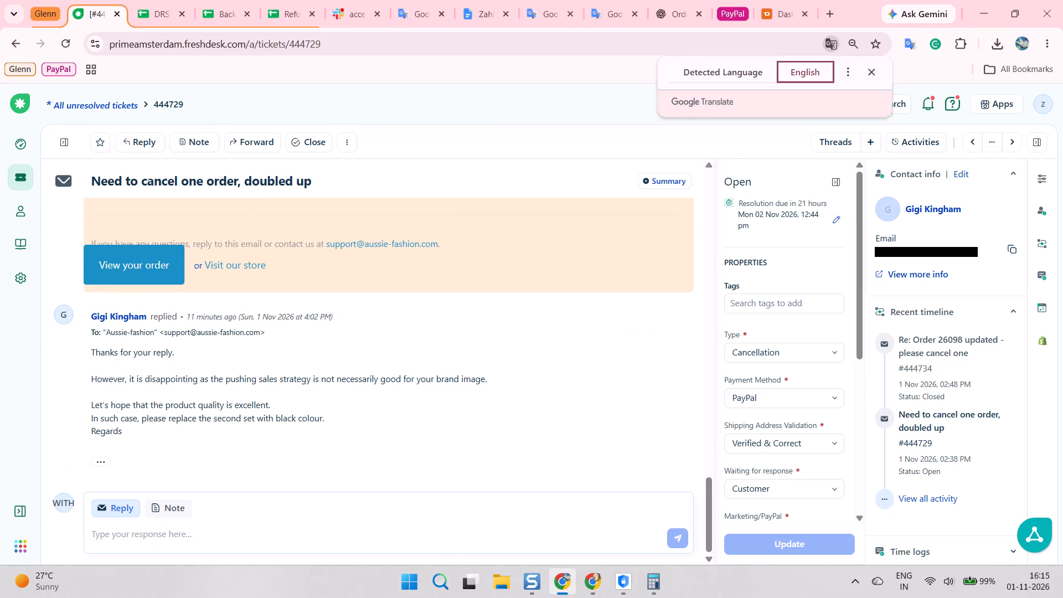
pyautogui.tripleClick(708, 77)
pyautogui.doubleClick(708, 77)
pyautogui.click(443, 406)
pyautogui.scroll(-3, 439, 341)
pyautogui.click(436, 336)
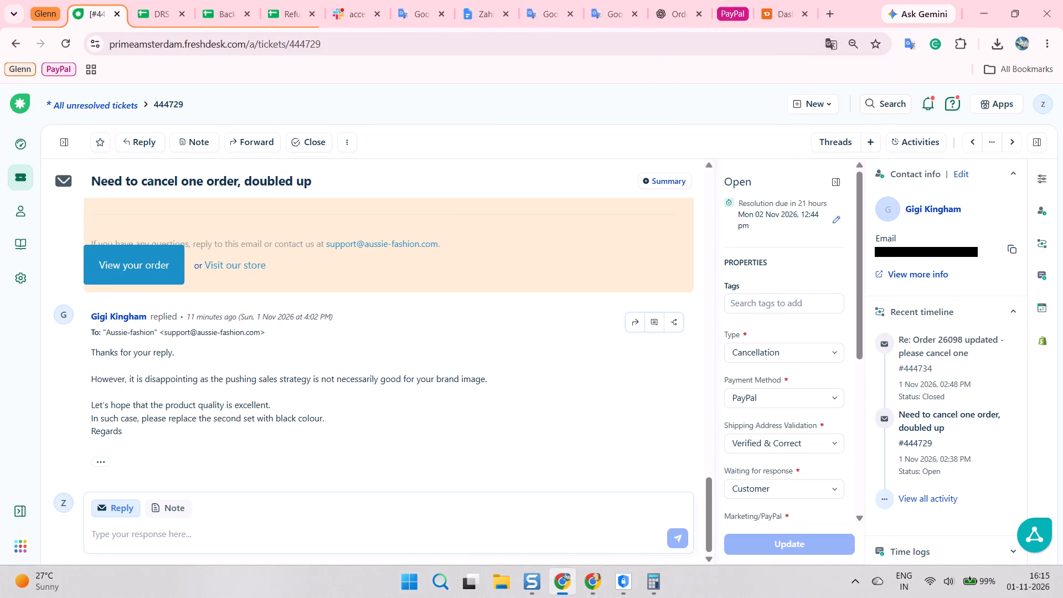
pyautogui.hotkey('alt', 'Tab')
pyautogui.scroll(4, 405, 287)
pyautogui.click(399, 141)
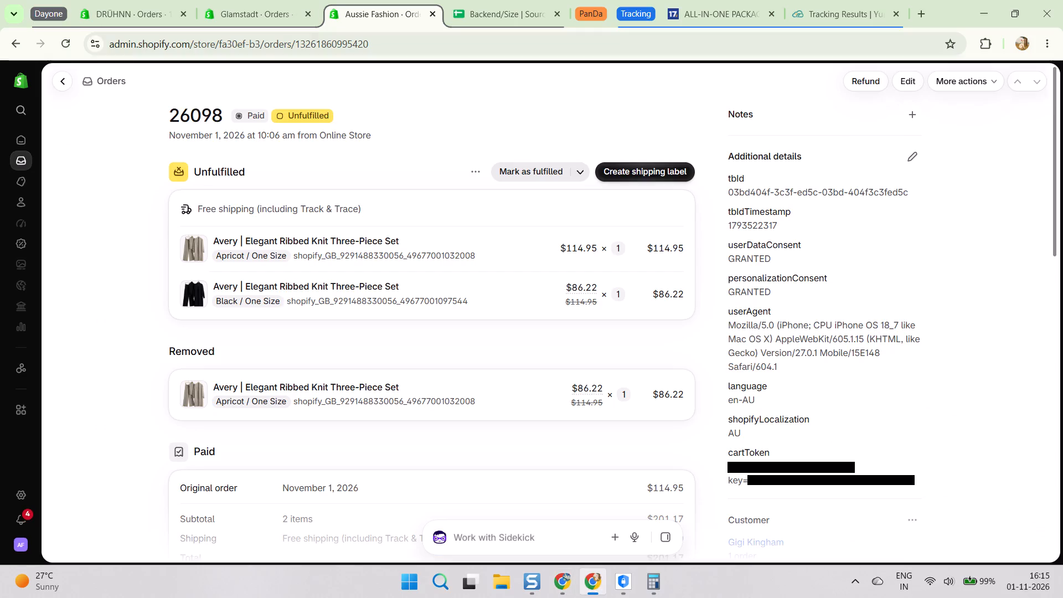
pyautogui.doubleClick(199, 122)
pyautogui.hotkey('ctrl', 'c')
pyautogui.hotkey('ctrl', 'c')
pyautogui.hotkey('ctrl', 'c')
pyautogui.hotkey('ctrl', 'c')
pyautogui.hotkey('ctrl', 'c')
pyautogui.hotkey('ctrl', 'c')
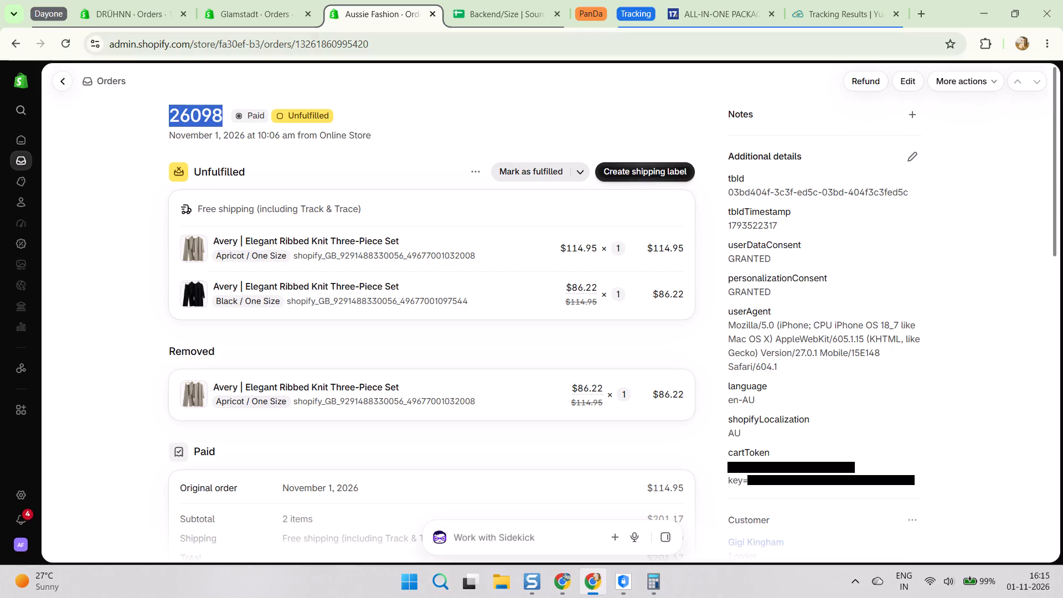
pyautogui.hotkey('ctrl', 'c')
pyautogui.hotkey('ctrl', 'c')
pyautogui.hotkey('ctrl', 'c')
pyautogui.click(413, 146)
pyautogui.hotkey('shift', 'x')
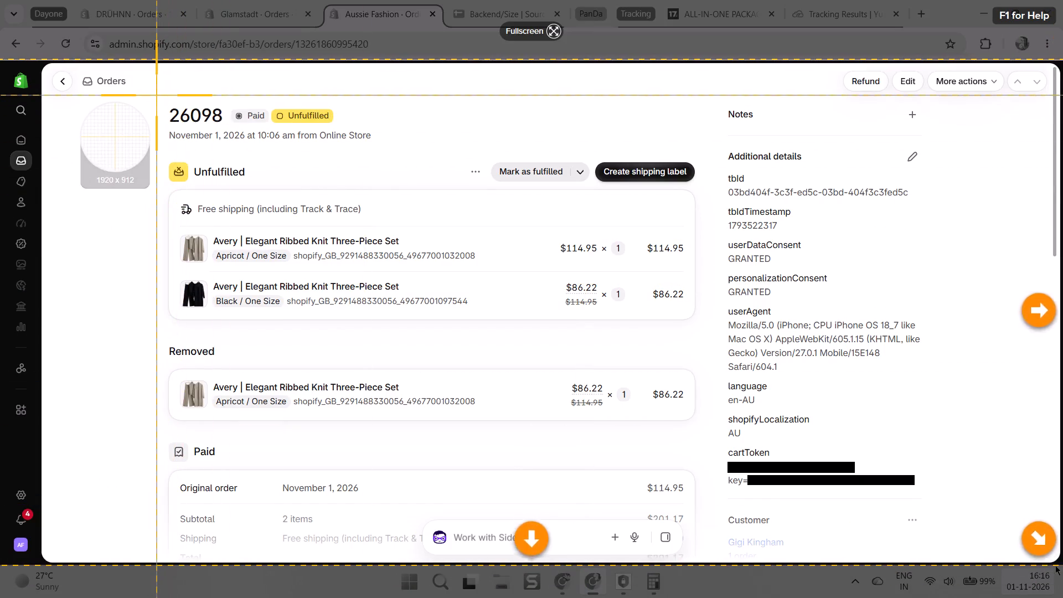
pyautogui.moveTo(157, 95); pyautogui.dragTo(709, 324)
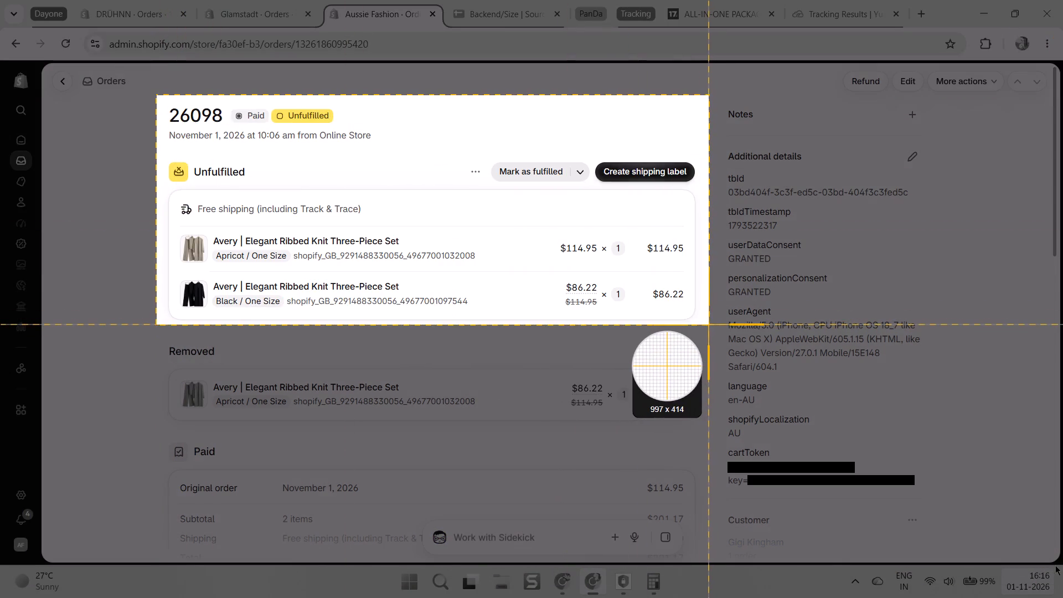
pyautogui.moveTo(709, 324); pyautogui.dragTo(706, 325)
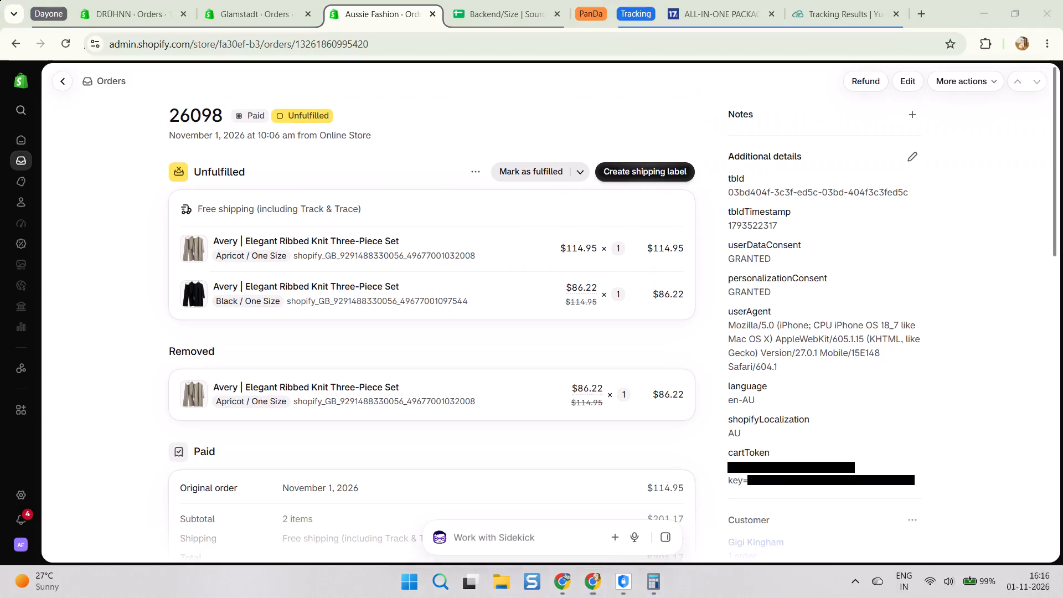
pyautogui.click(272, 362)
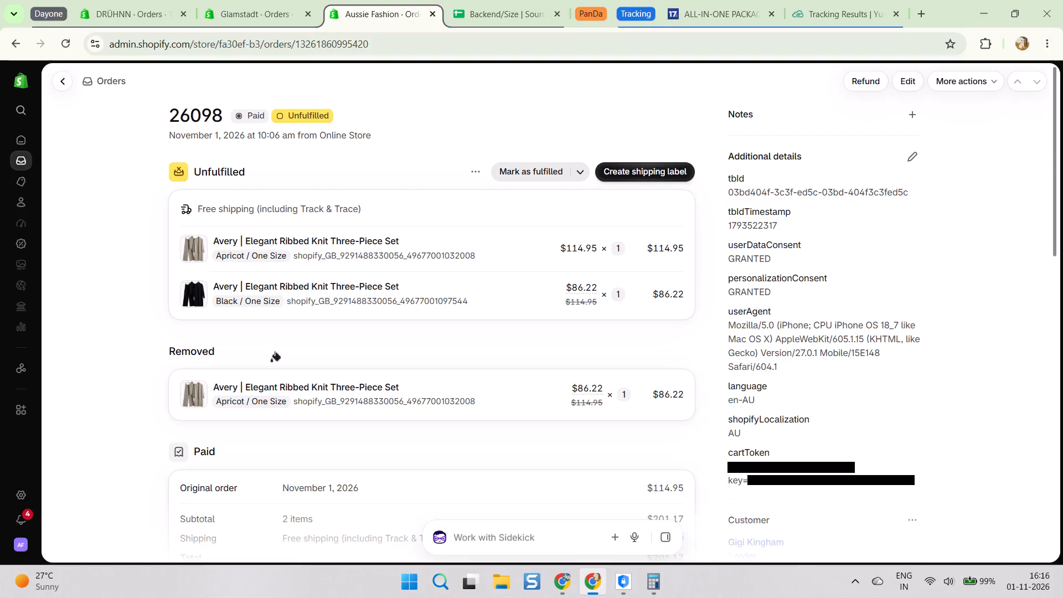
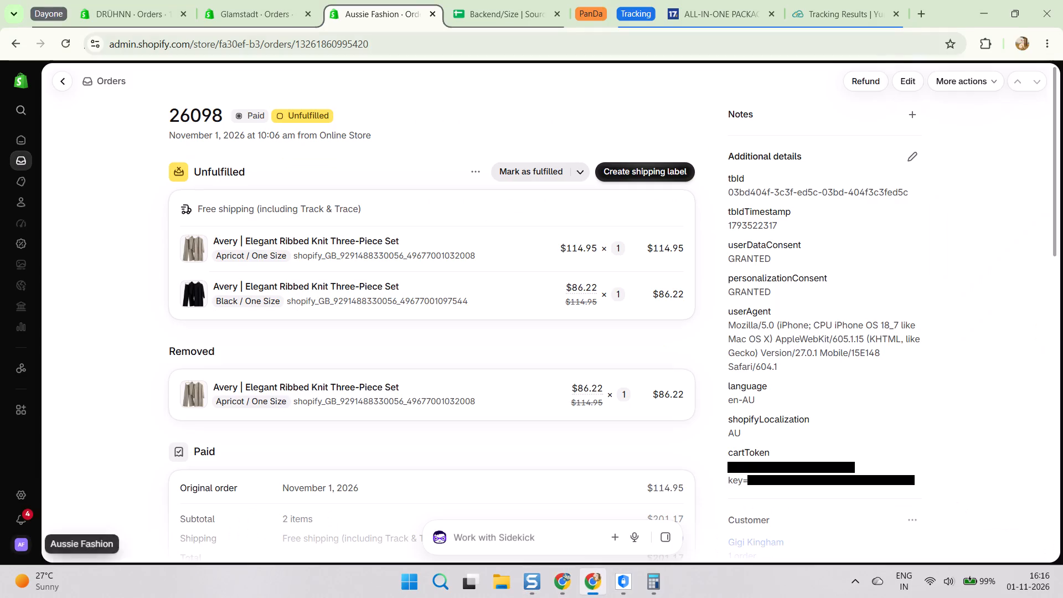
# Copy the store name Aussie Fashion from the list of stores.
pyautogui.tripleClick(118, 314)
pyautogui.hotkey('ctrl', 'c')
pyautogui.hotkey('ctrl', 'c')
pyautogui.keyDown('ctrl'); pyautogui.click(112, 278); pyautogui.keyUp('ctrl')
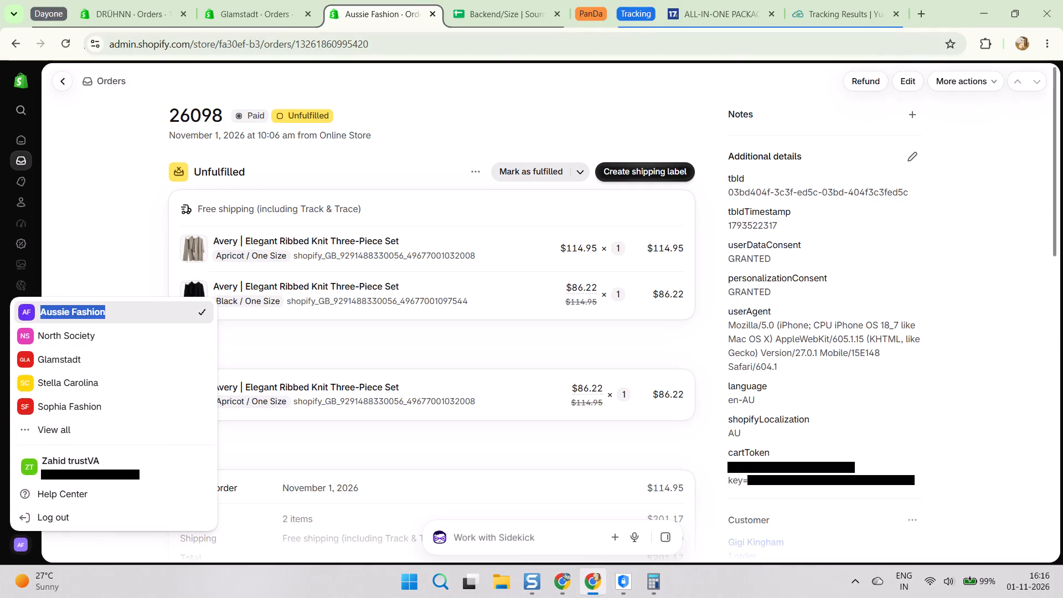
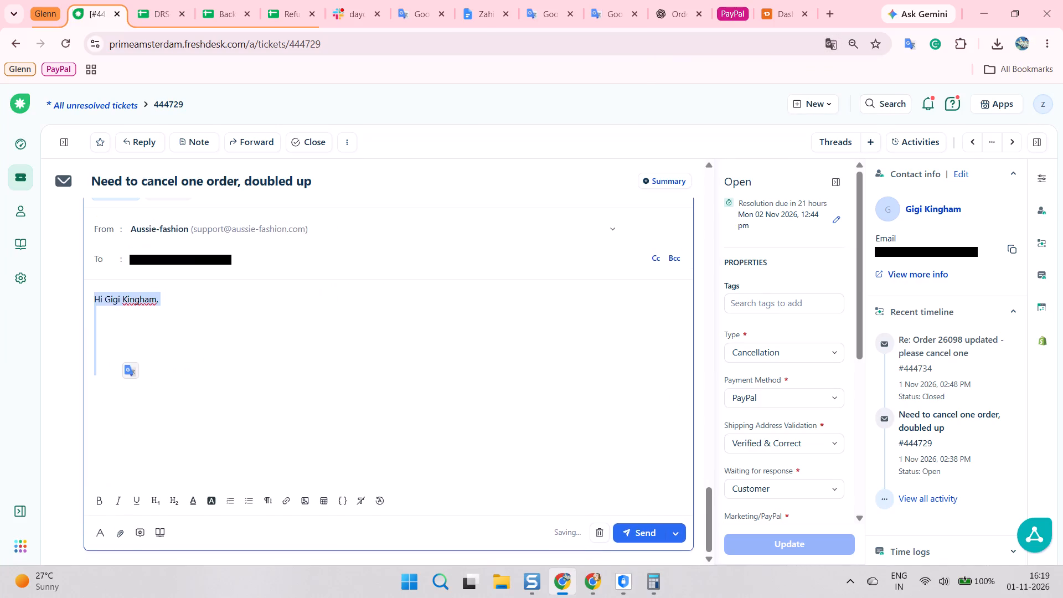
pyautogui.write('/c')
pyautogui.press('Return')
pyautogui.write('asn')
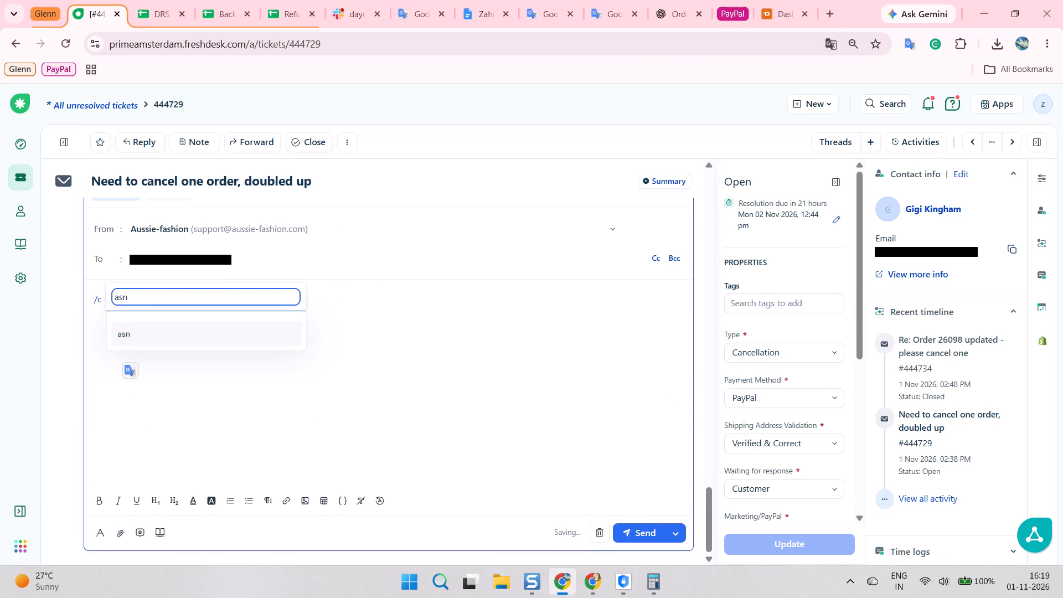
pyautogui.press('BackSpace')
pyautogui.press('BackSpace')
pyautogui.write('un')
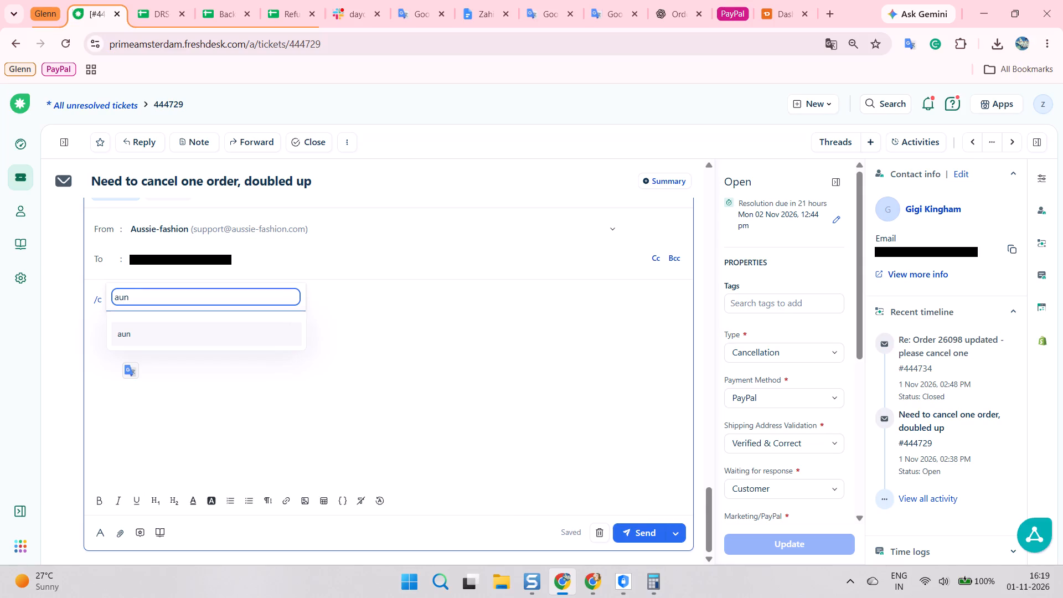
pyautogui.click(149, 332)
# Paste the copied email body below the greeting in the reply and separate its paragraphs with blank lines.
pyautogui.click(112, 326)
pyautogui.hotkey('ctrl', 'v')
pyautogui.scroll(-1, 128, 336)
pyautogui.click(202, 326)
pyautogui.press('Return')
pyautogui.click(608, 350)
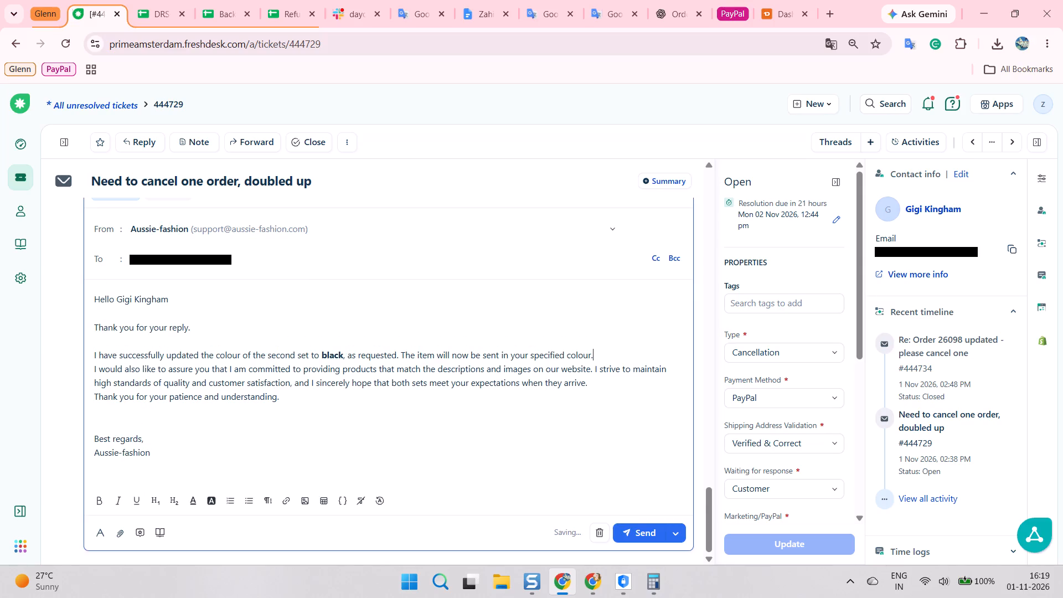
pyautogui.press('Return')
pyautogui.click(606, 396)
pyautogui.press('Return')
pyautogui.click(162, 441)
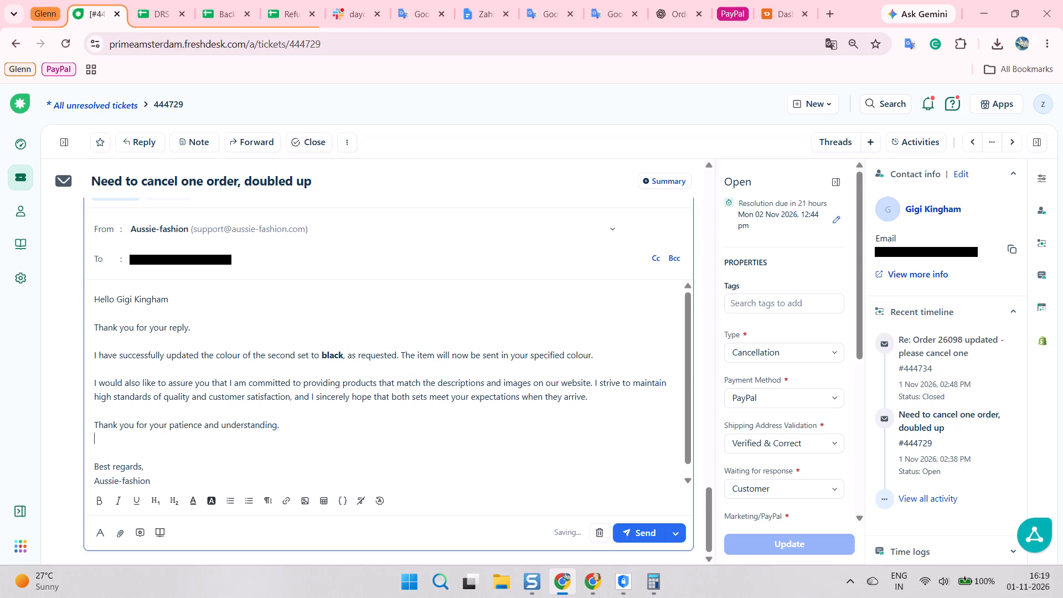
pyautogui.press('BackSpace')
pyautogui.scroll(-7, 285, 437)
# Send the reply on ticket 444729.
pyautogui.click(634, 534)
# Set the ticket's status to Resolved, assign it to the agent Zahid, and update the properties.
pyautogui.scroll(-4, 410, 368)
pyautogui.scroll(-4, 697, 331)
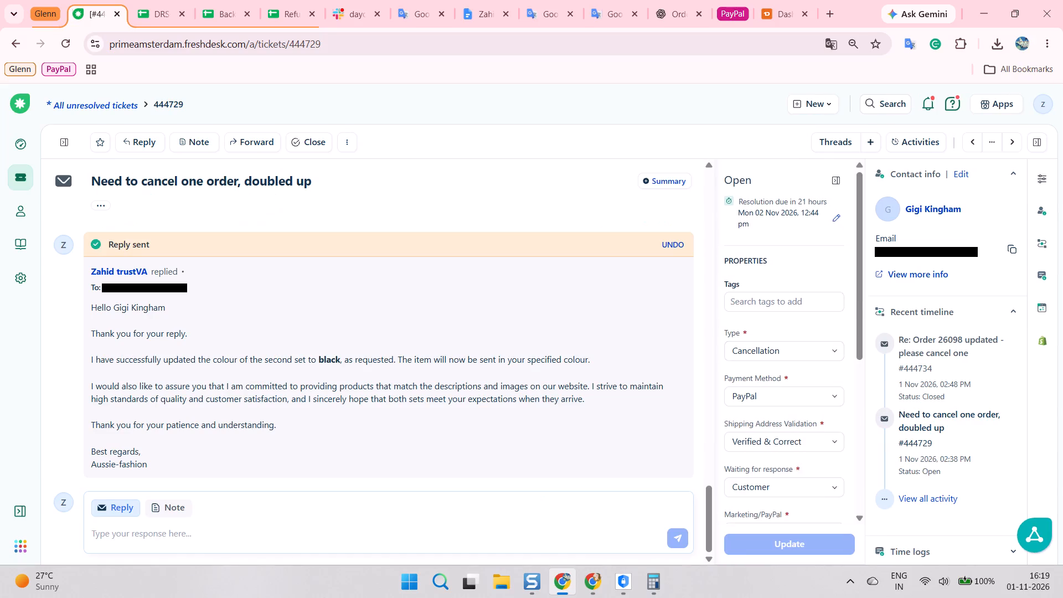
pyautogui.scroll(-1, 783, 307)
pyautogui.click(757, 283)
pyautogui.click(773, 353)
pyautogui.press('Tab')
pyautogui.press('Tab')
pyautogui.press('Tab')
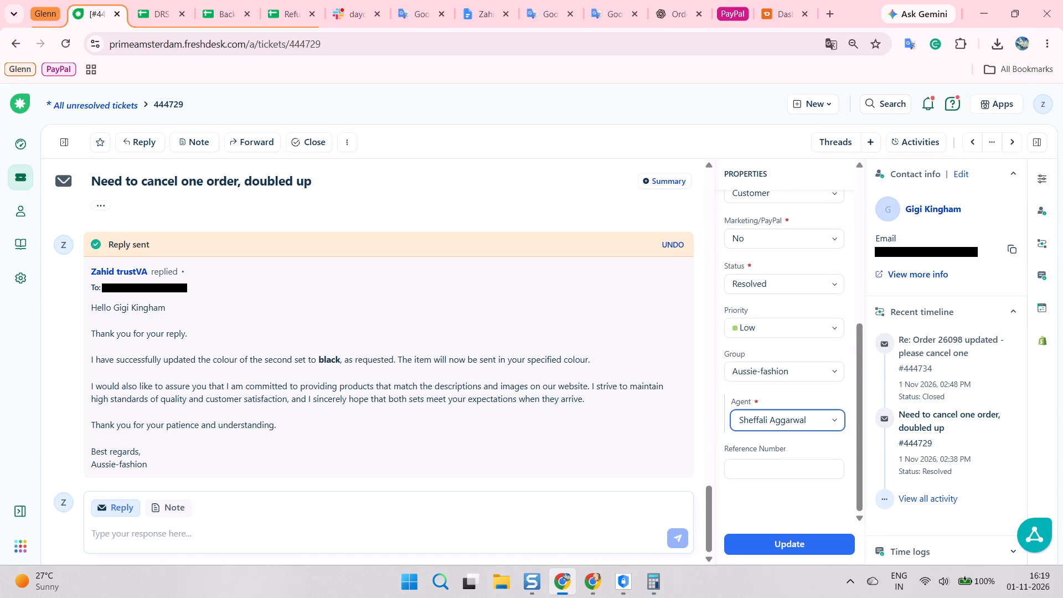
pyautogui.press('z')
pyautogui.scroll(-3, 777, 393)
pyautogui.scroll(-3, 791, 530)
pyautogui.click(785, 545)
pyautogui.scroll(-5, 551, 351)
pyautogui.doubleClick(166, 102)
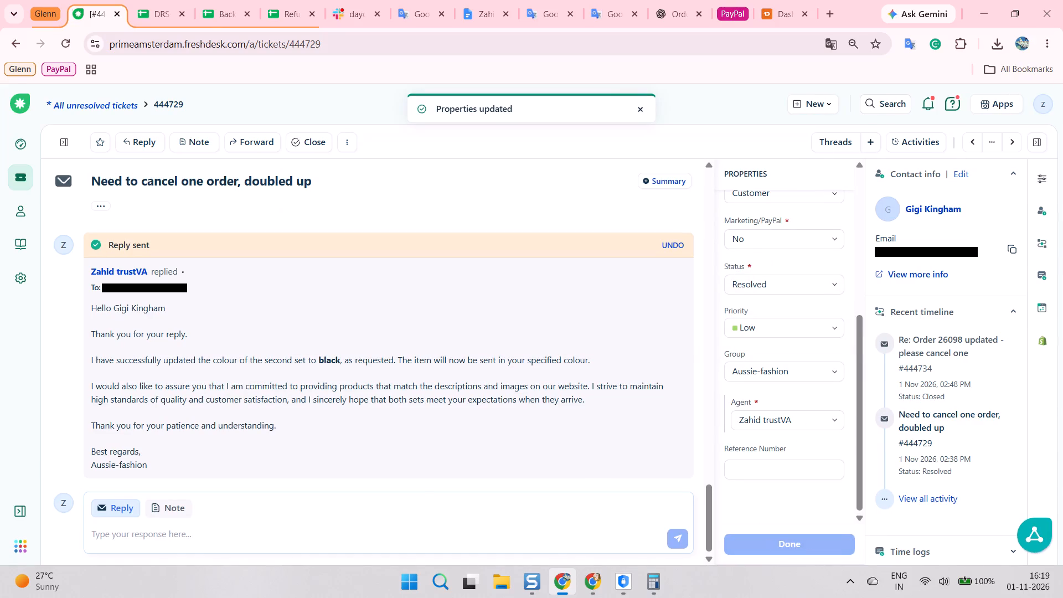
pyautogui.hotkey('ctrl', 'c')
pyautogui.hotkey('ctrl', 'c')
pyautogui.click(132, 0)
pyautogui.hotkey('ctrl', 'v')
pyautogui.click(323, 298)
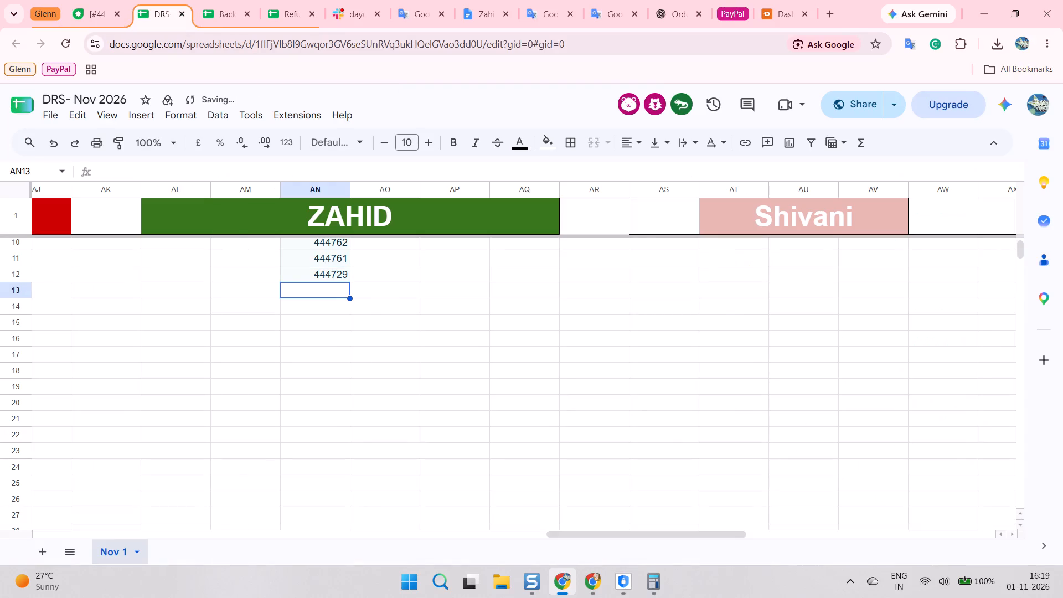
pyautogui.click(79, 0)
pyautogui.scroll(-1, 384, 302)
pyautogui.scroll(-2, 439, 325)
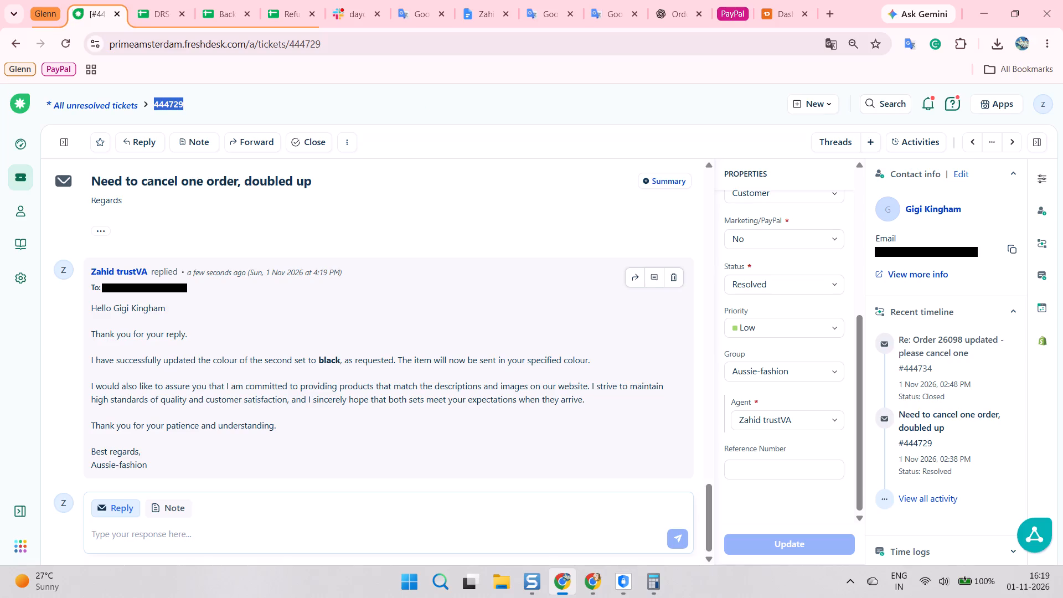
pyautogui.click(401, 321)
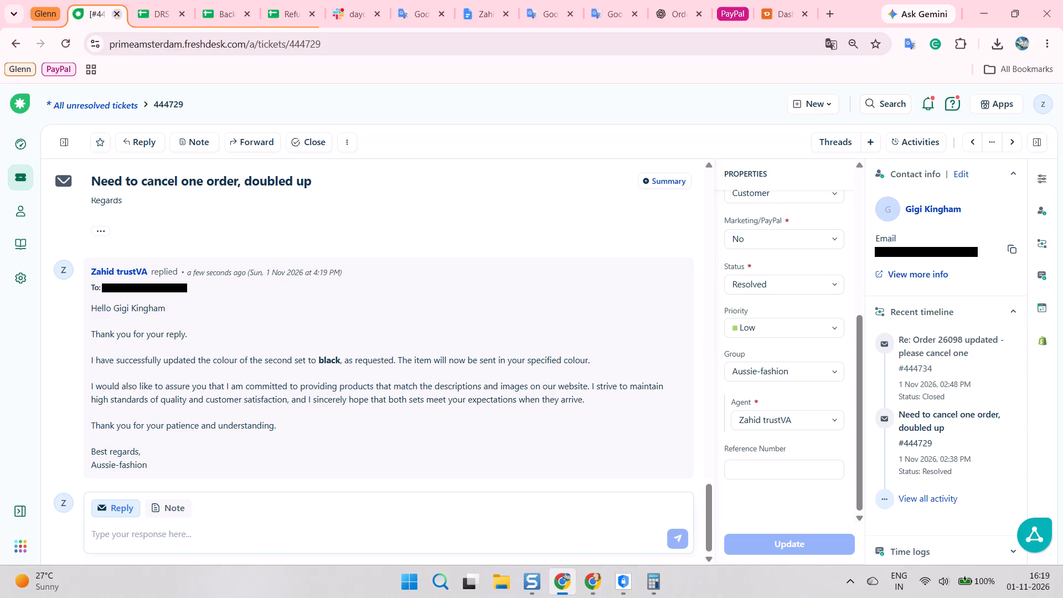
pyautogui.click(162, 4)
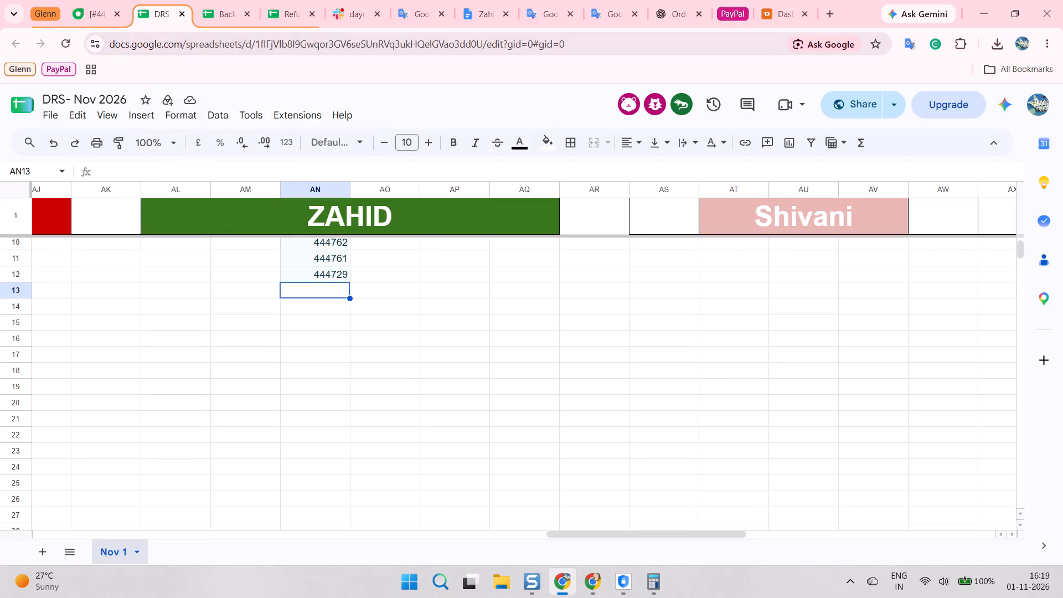
# Return to Freshdesk and open ticket 444763 from the unresolved tickets list.
pyautogui.click(96, 0)
pyautogui.click(21, 175)
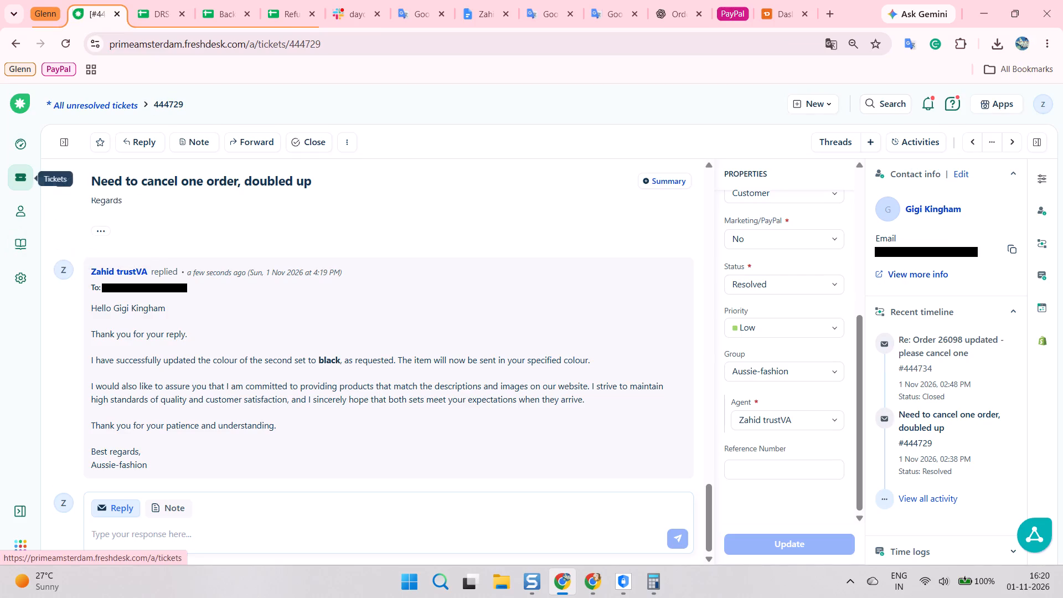
pyautogui.scroll(1, 271, 281)
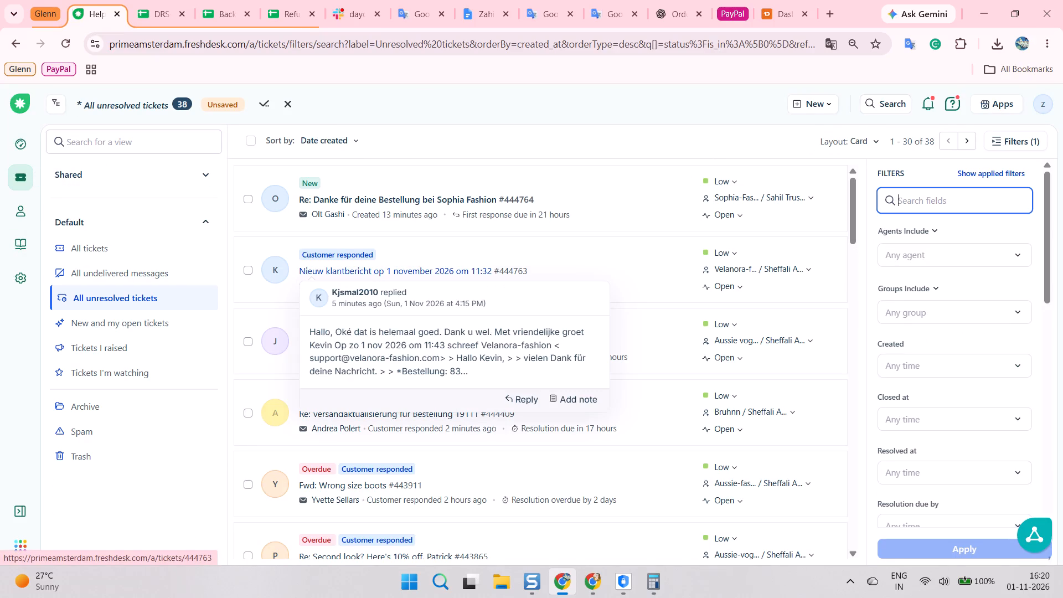
pyautogui.click(508, 134)
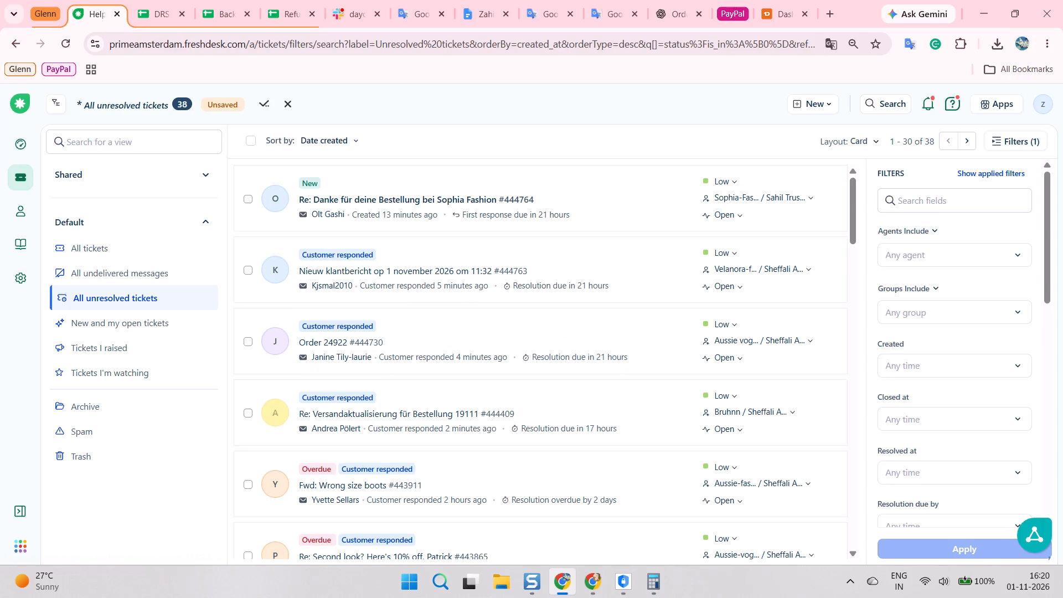
pyautogui.click(387, 274)
# Translate the ticket page to English and read the customer's latest reply together with the earlier exchange.
pyautogui.scroll(-1, 339, 310)
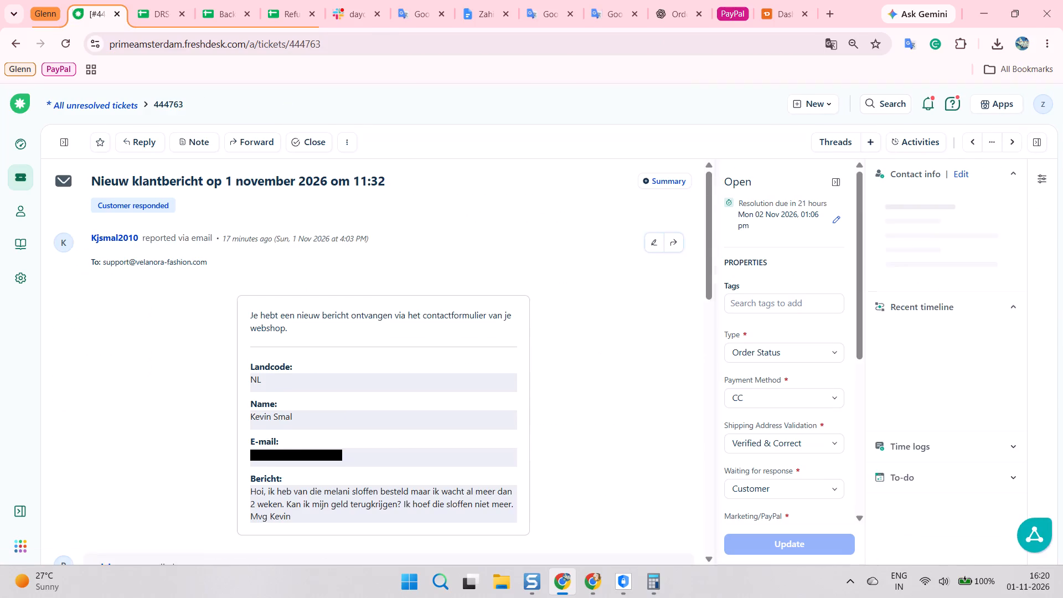
pyautogui.scroll(-4, 354, 302)
pyautogui.scroll(-2, 400, 286)
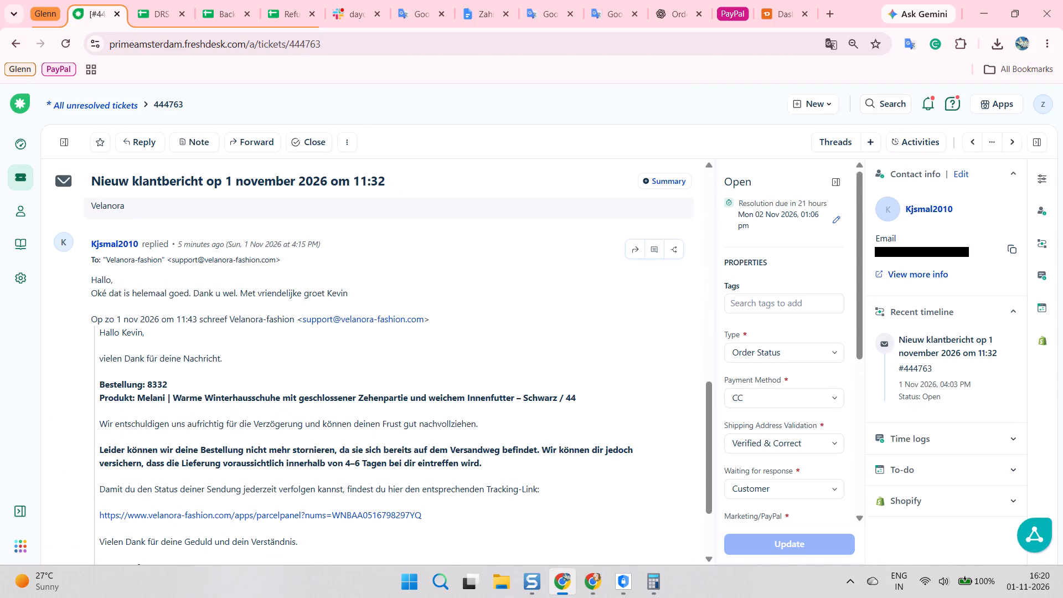
pyautogui.rightClick(409, 256)
pyautogui.scroll(-7, 485, 351)
pyautogui.click(513, 498)
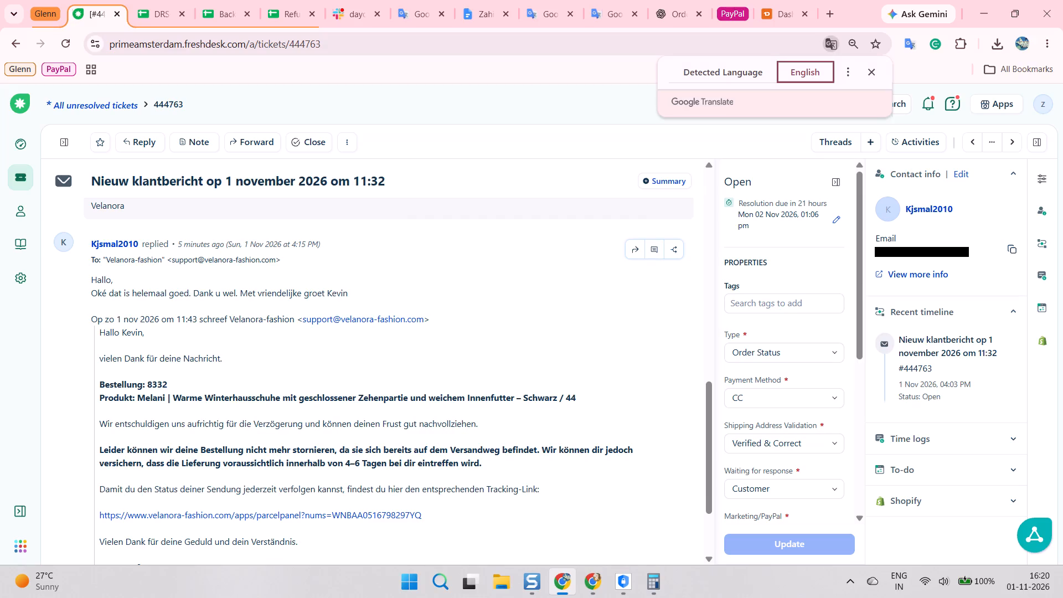
pyautogui.click(176, 291)
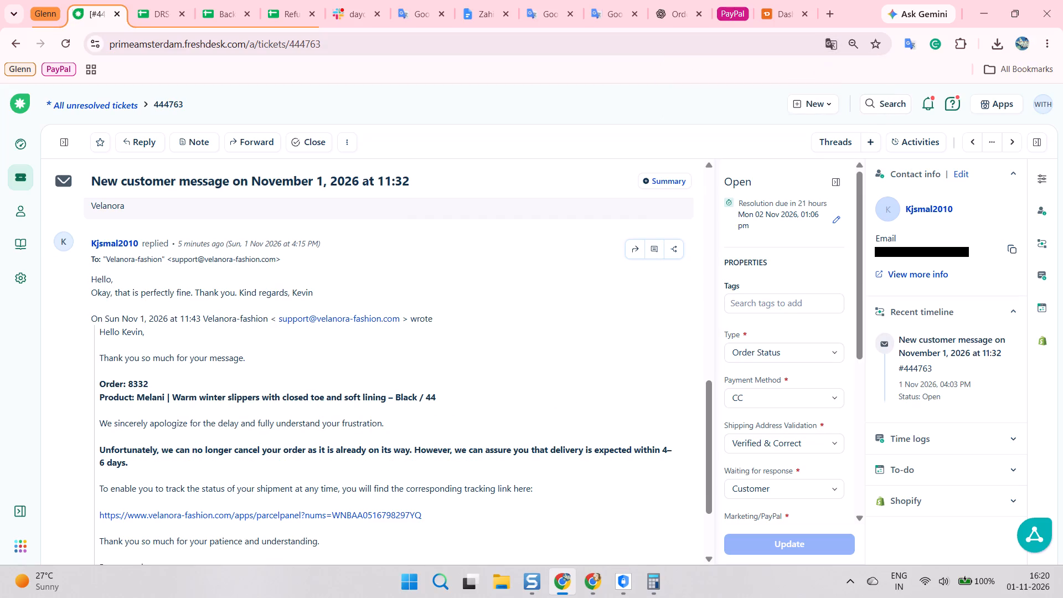
pyautogui.scroll(1, 199, 289)
pyautogui.scroll(-4, 218, 301)
pyautogui.scroll(3, 222, 302)
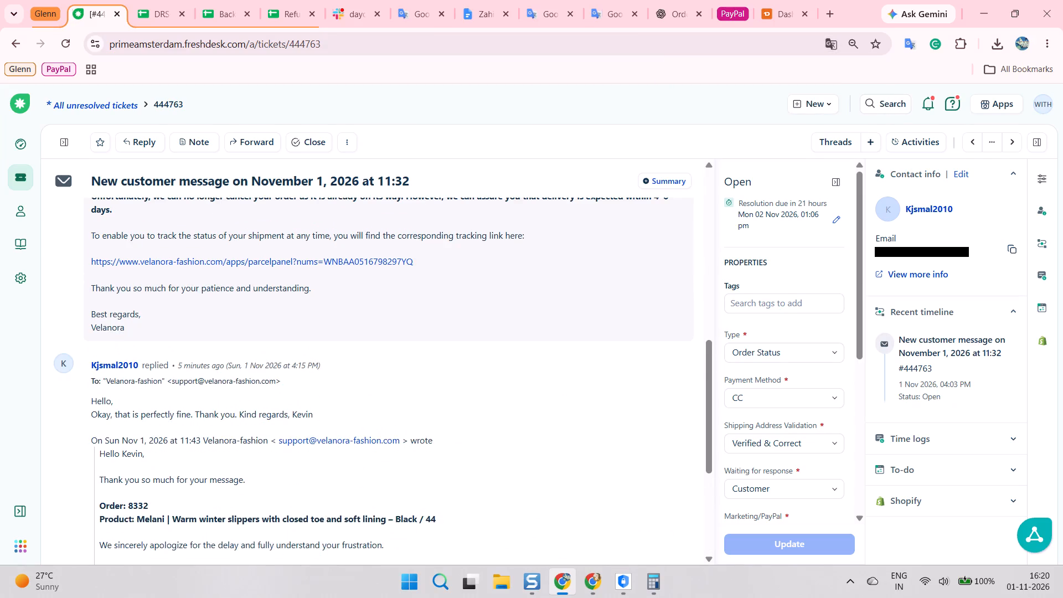
pyautogui.scroll(-3, 222, 337)
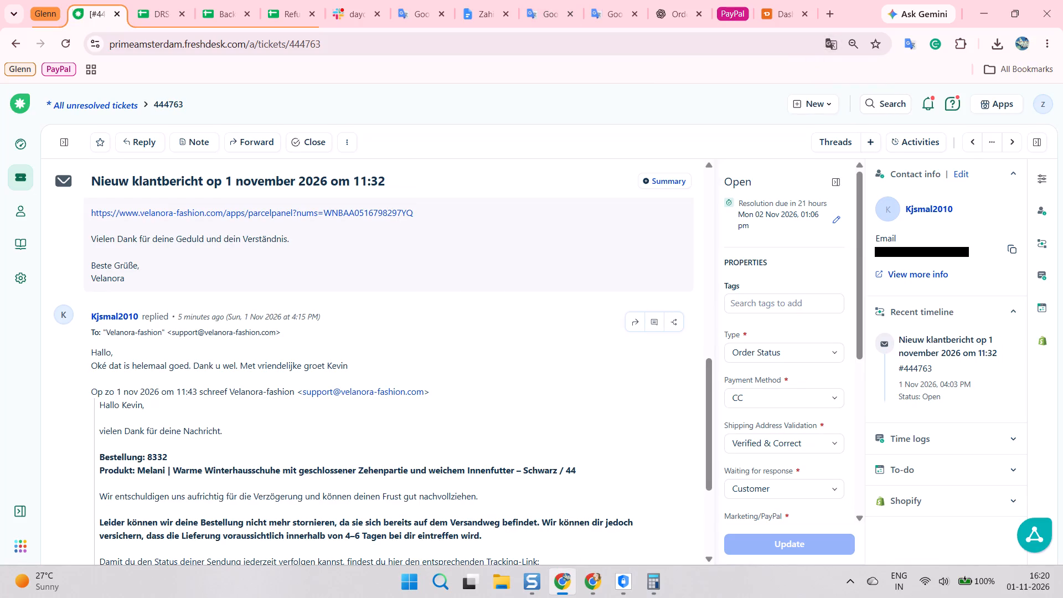
# Check the original language of the customer's latest reply on the ticket with the selection translator.
pyautogui.doubleClick(277, 366)
pyautogui.click(273, 384)
pyautogui.click(437, 300)
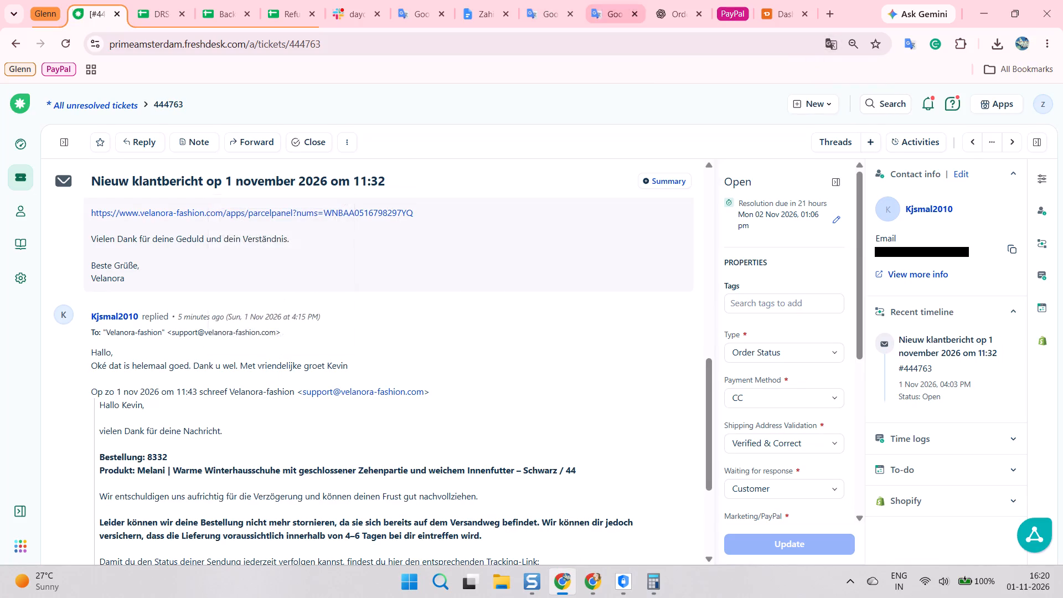
pyautogui.click(626, 0)
pyautogui.scroll(3, 472, 188)
pyautogui.click(95, 0)
pyautogui.tripleClick(208, 365)
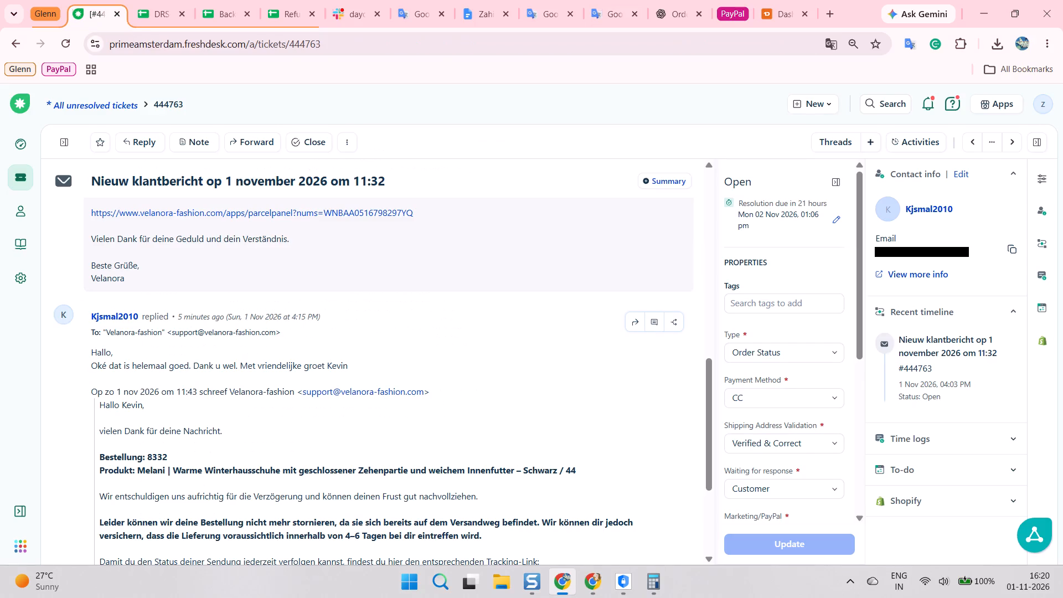
pyautogui.click(207, 386)
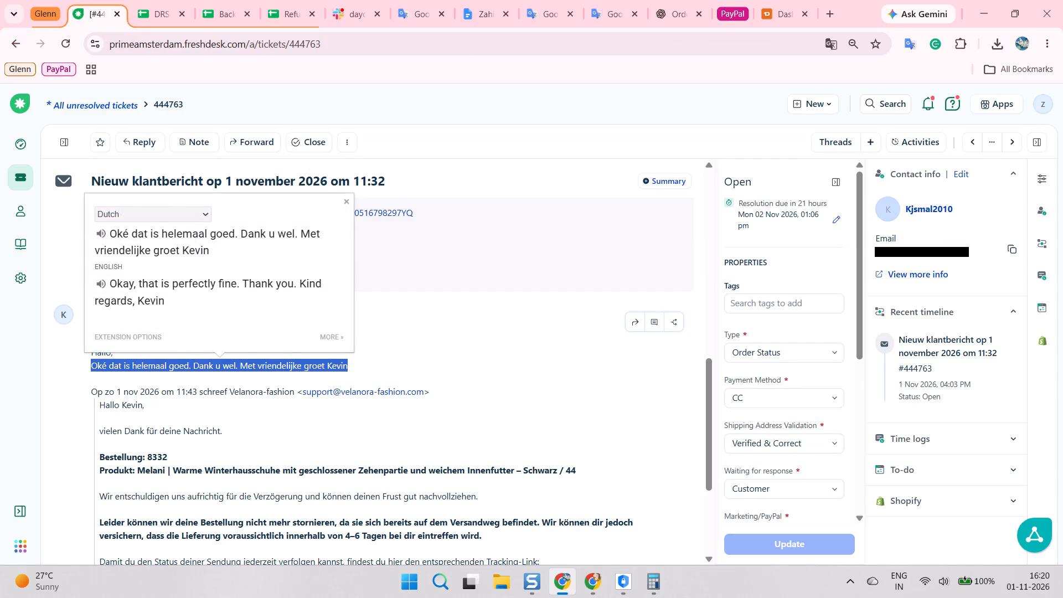
pyautogui.click(423, 318)
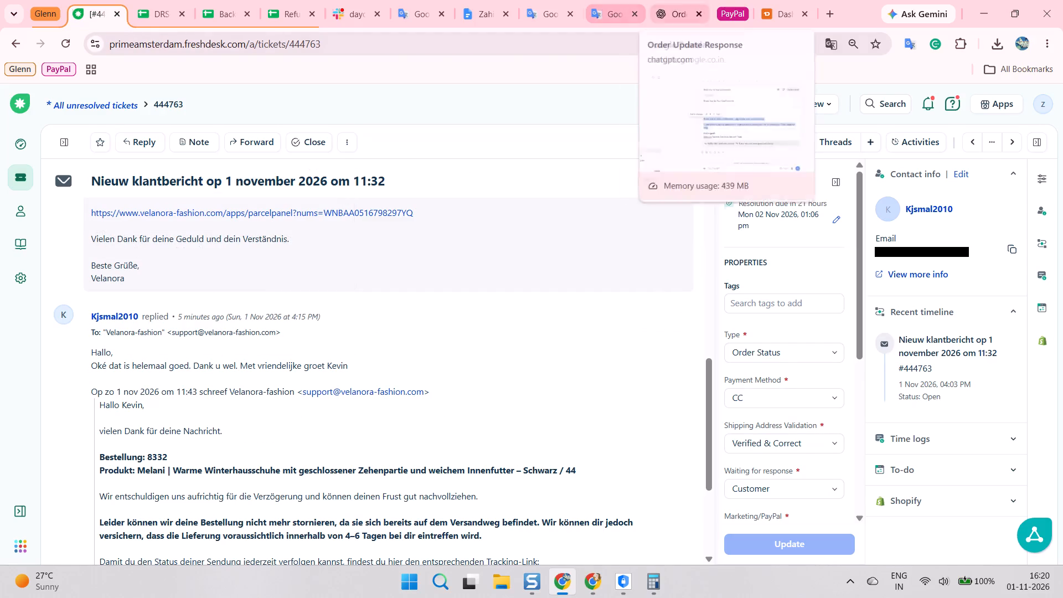
# Copy the whole generated email in ChatGPT, from "Dear Kevin," through "Velanora Fashion Customer Support Team".
pyautogui.click(668, 0)
pyautogui.click(450, 289)
pyautogui.moveTo(415, 273); pyautogui.dragTo(479, 365)
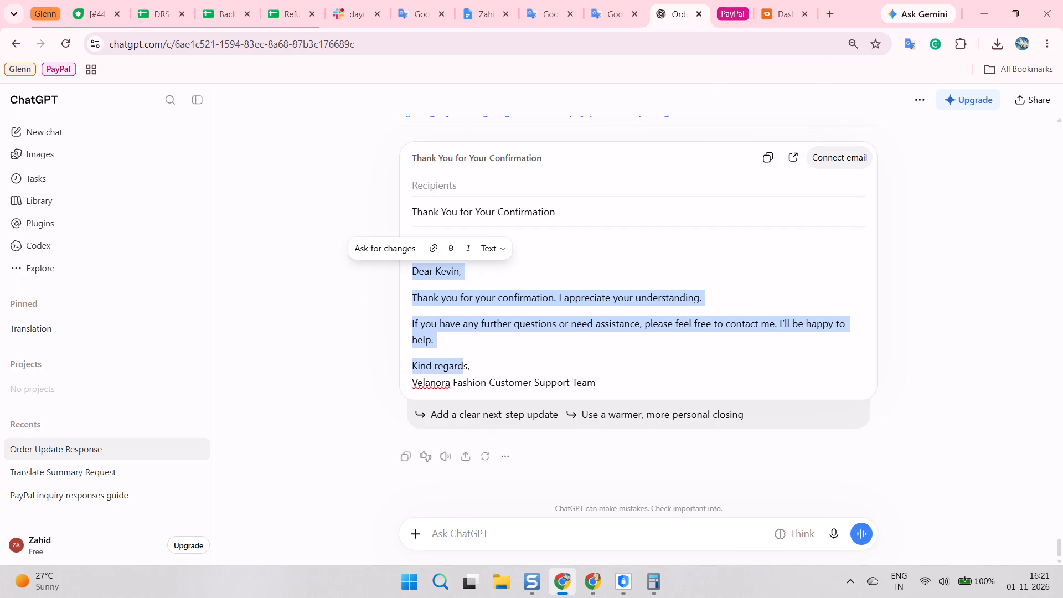
pyautogui.moveTo(479, 365); pyautogui.dragTo(639, 383)
pyautogui.hotkey('ctrl', 'c')
pyautogui.hotkey('ctrl', 'c')
pyautogui.hotkey('ctrl', 'c')
# Replace the old source text in Google Translate with the copied email to translate it from English into German.
pyautogui.click(617, 0)
pyautogui.scroll(6, 425, 195)
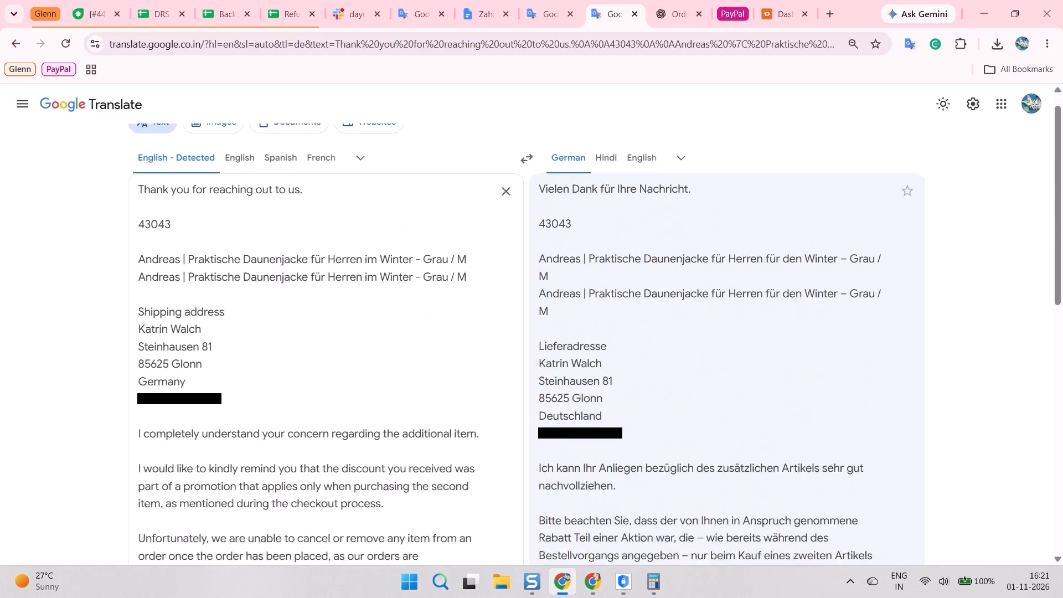
pyautogui.scroll(2, 451, 187)
pyautogui.click(497, 208)
pyautogui.hotkey('ctrl', 'v')
pyautogui.click(107, 0)
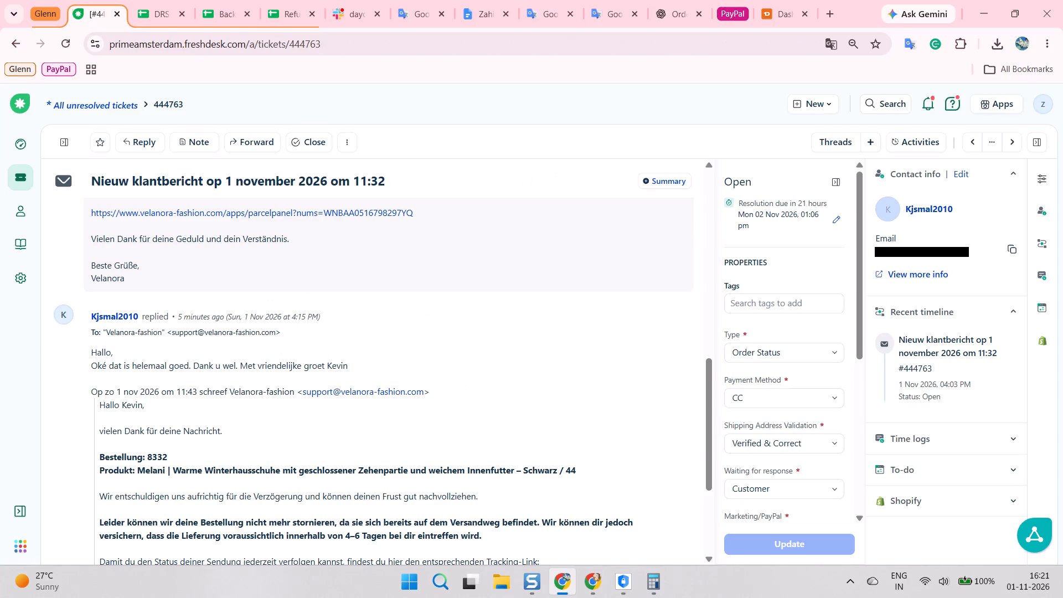
pyautogui.click(592, 0)
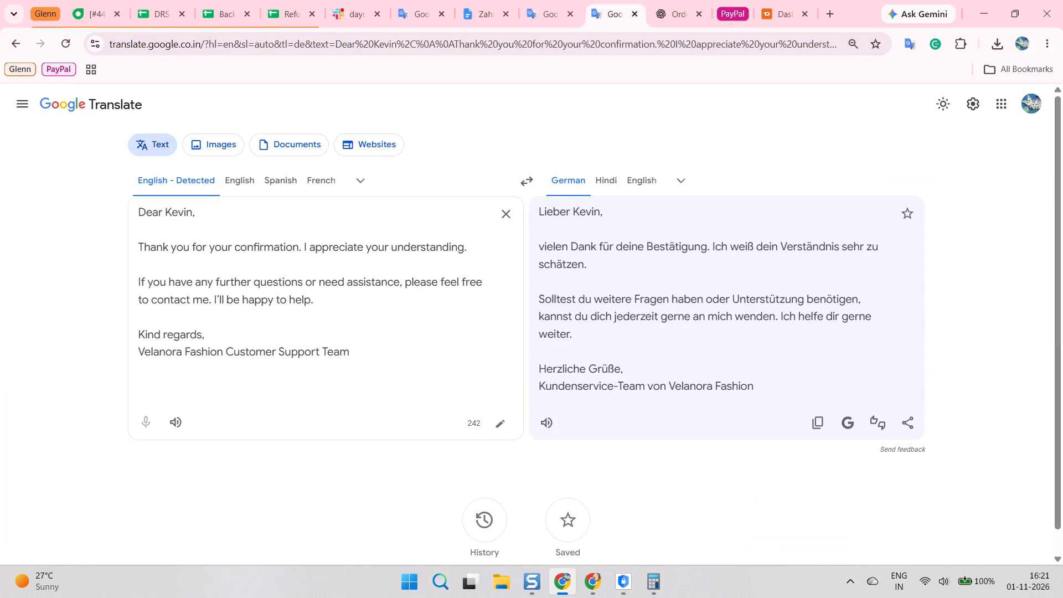
# Change the greeting in the English source text from "Dear" to "Hello" before Kevin's name.
pyautogui.click(135, 209)
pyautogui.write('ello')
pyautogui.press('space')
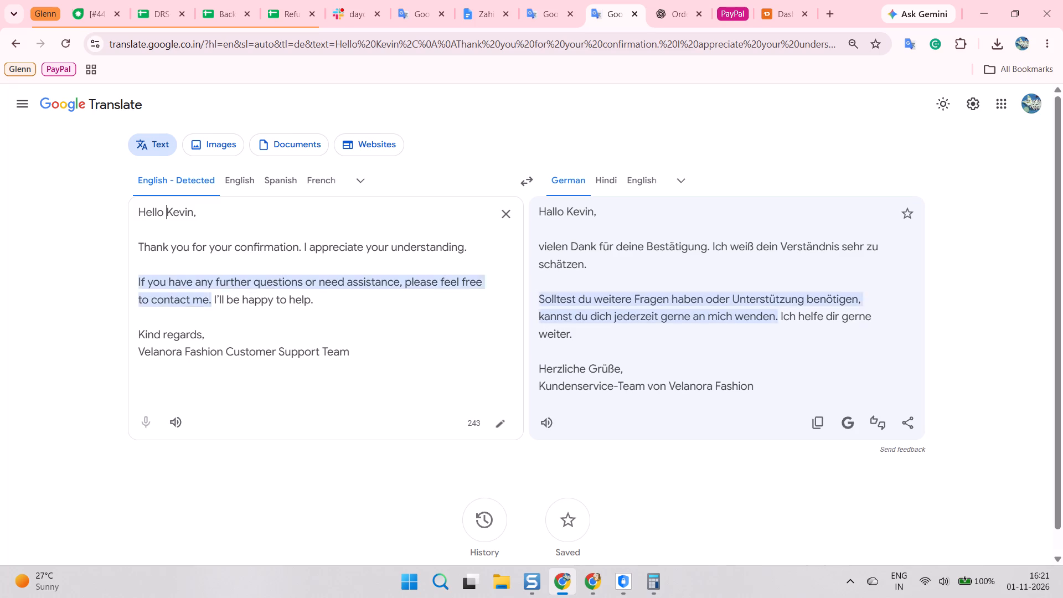
# Switch the target language to Dutch and copy the translated email.
pyautogui.click(686, 176)
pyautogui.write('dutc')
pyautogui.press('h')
pyautogui.click(240, 237)
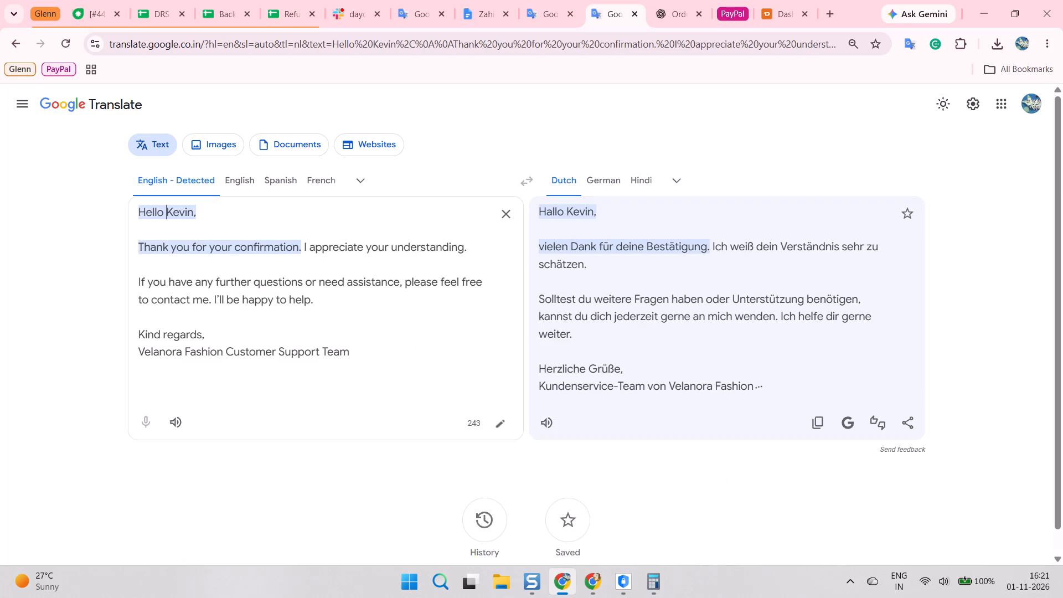
pyautogui.click(813, 391)
# Reply to Freshdesk ticket 444763 with the Dutch translation in place of the default greeting and quoted text, and send it.
pyautogui.click(111, 0)
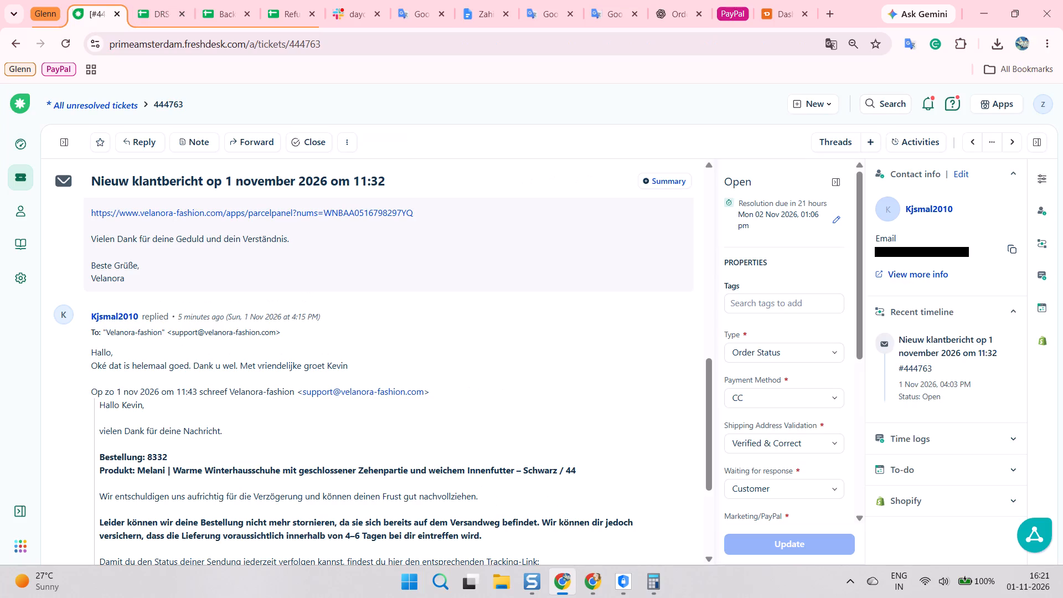
pyautogui.moveTo(418, 343); pyautogui.dragTo(429, 342)
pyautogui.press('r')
pyautogui.scroll(-6, 188, 358)
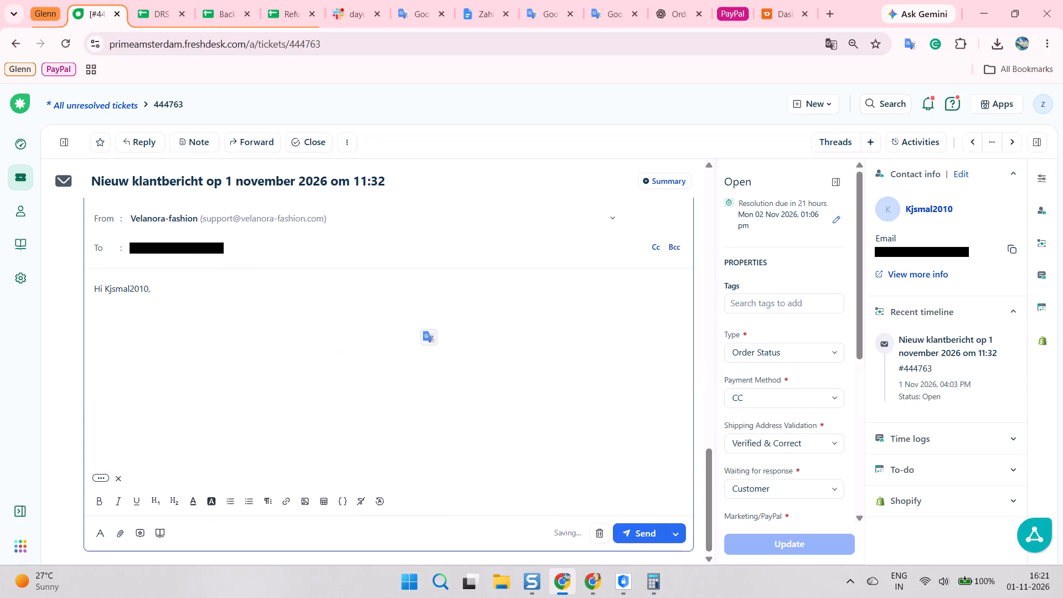
pyautogui.click(116, 473)
pyautogui.keyDown('ctrl'); pyautogui.click(119, 472); pyautogui.keyUp('ctrl')
pyautogui.hotkey('ctrl', 'a')
pyautogui.press('BackSpace')
pyautogui.press('BackSpace')
pyautogui.hotkey('ctrl', 'v')
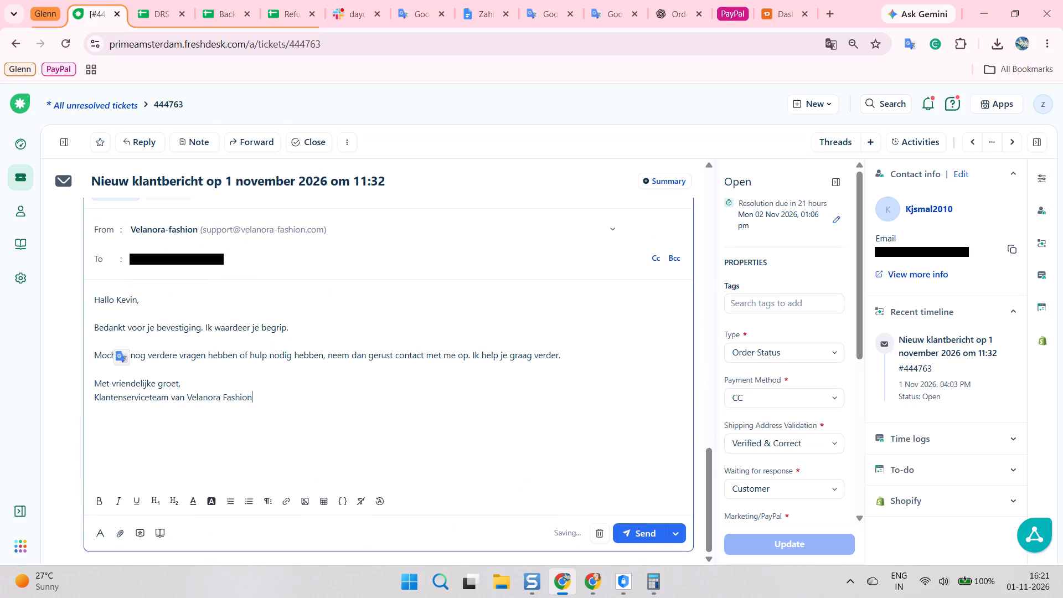
pyautogui.scroll(-5, 137, 467)
pyautogui.click(156, 442)
pyautogui.press('BackSpace')
pyautogui.scroll(-4, 215, 451)
pyautogui.click(289, 435)
pyautogui.scroll(-5, 628, 490)
pyautogui.click(623, 533)
pyautogui.scroll(-2, 590, 411)
pyautogui.scroll(-7, 591, 328)
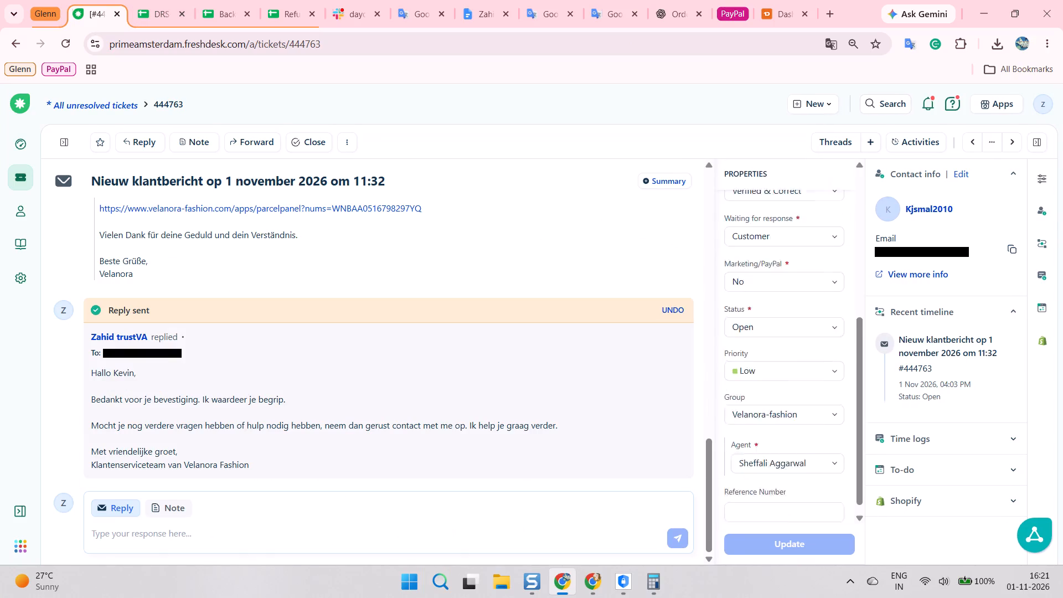
pyautogui.click(783, 281)
pyautogui.click(769, 359)
pyautogui.press('Tab')
pyautogui.press('Tab')
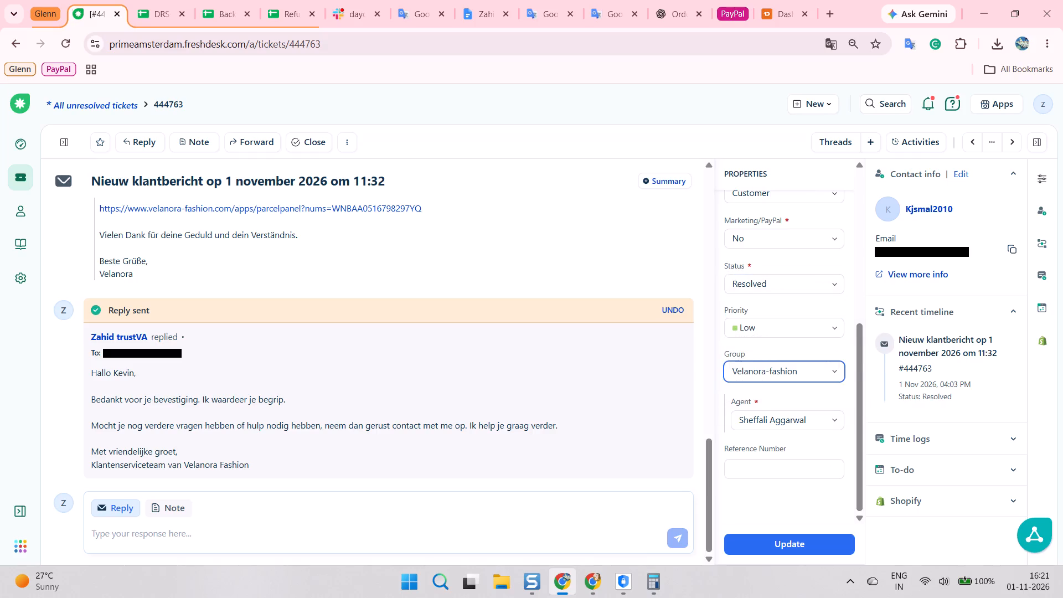
pyautogui.press('Tab')
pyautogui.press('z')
pyautogui.scroll(-7, 785, 438)
pyautogui.click(788, 544)
pyautogui.scroll(-3, 777, 482)
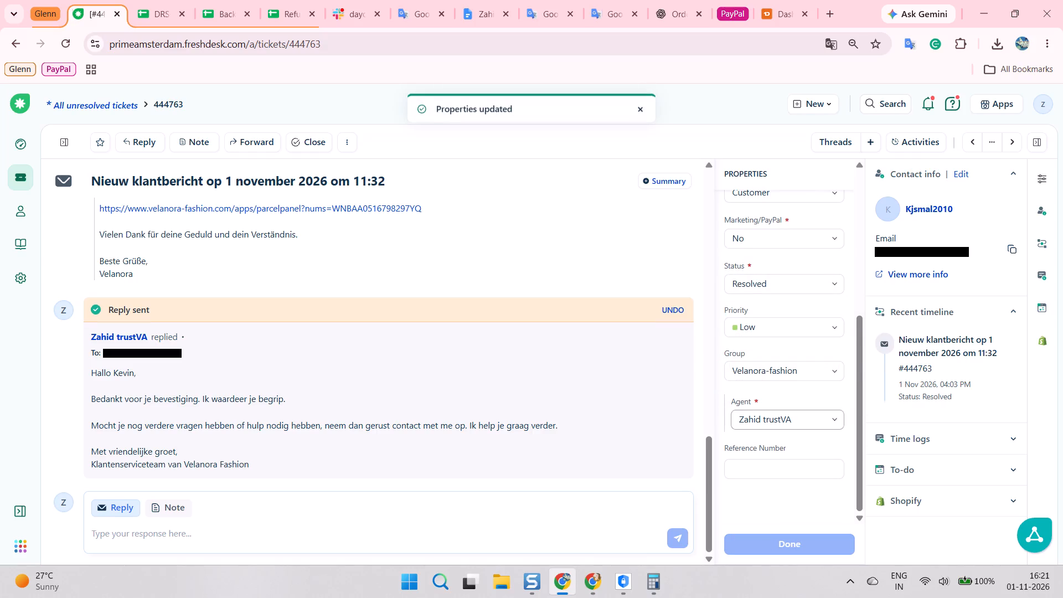
# Copy ticket number 444763 and log it in the ZAHID section of the DRS- Nov 2026 sheet, below 444729.
pyautogui.scroll(-11, 693, 395)
pyautogui.doubleClick(164, 104)
pyautogui.hotkey('ctrl', 'c')
pyautogui.hotkey('ctrl', 'c')
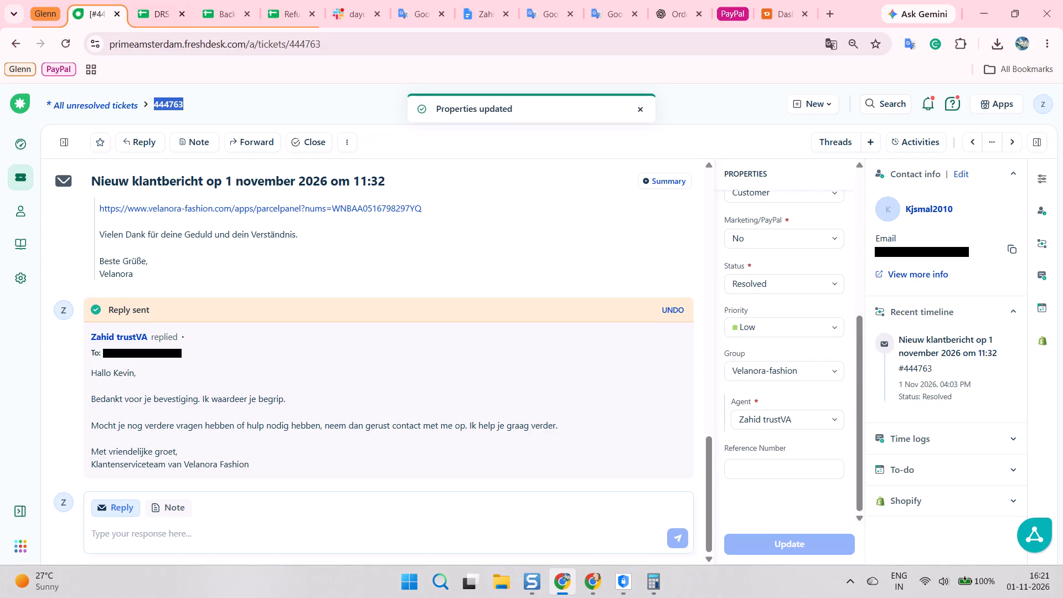
pyautogui.click(161, 16)
pyautogui.hotkey('ctrl', 'v')
pyautogui.click(326, 302)
pyautogui.scroll(-1, 326, 302)
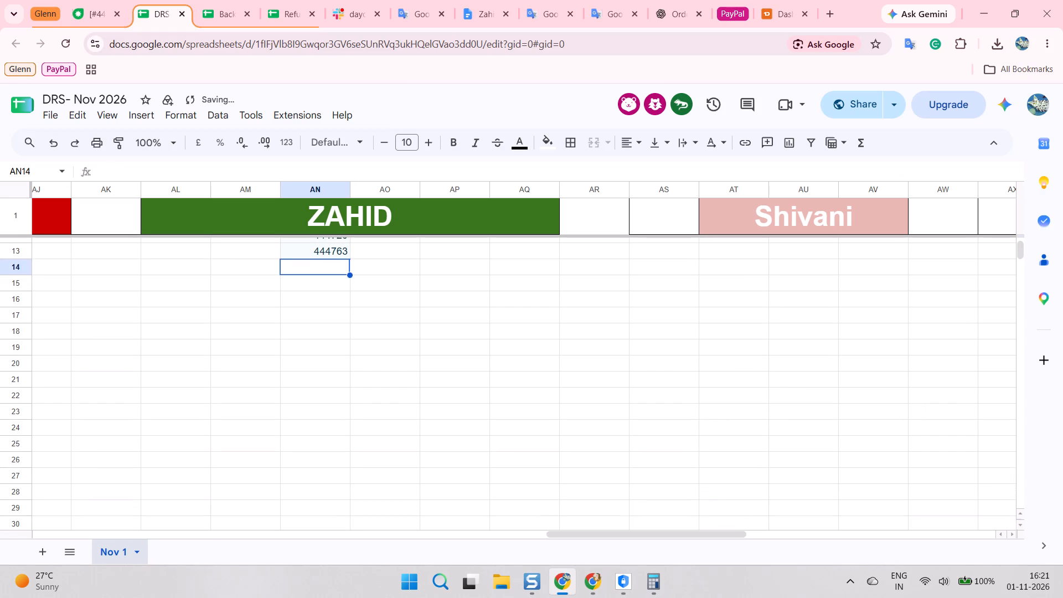
pyautogui.scroll(1, 333, 298)
pyautogui.scroll(-1, 333, 298)
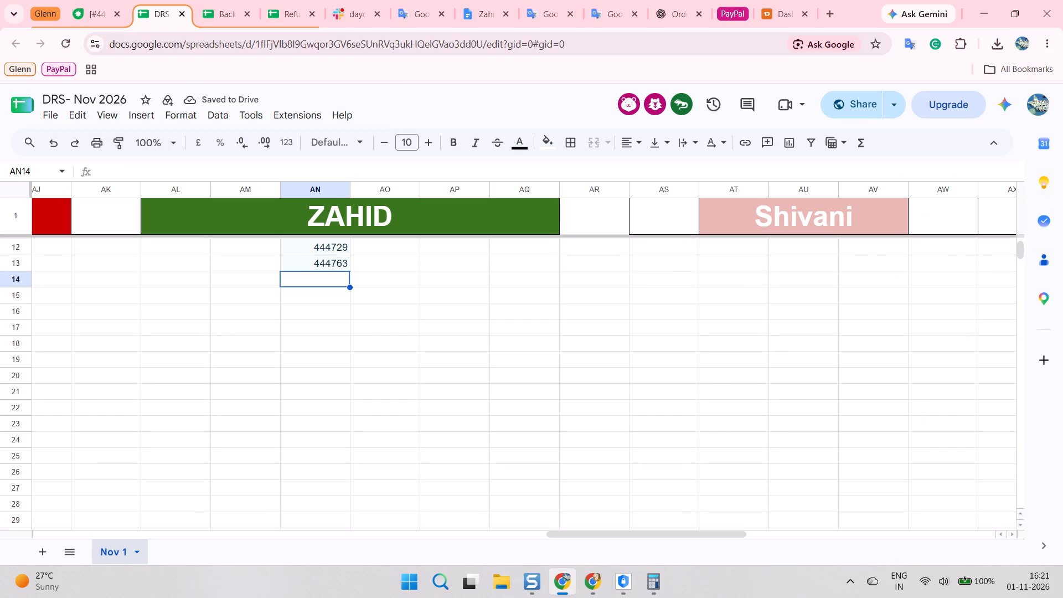
pyautogui.scroll(-1, 333, 298)
# Return to Freshdesk and move on to the next unresolved ticket, 444730.
pyautogui.click(80, 7)
pyautogui.scroll(-3, 416, 328)
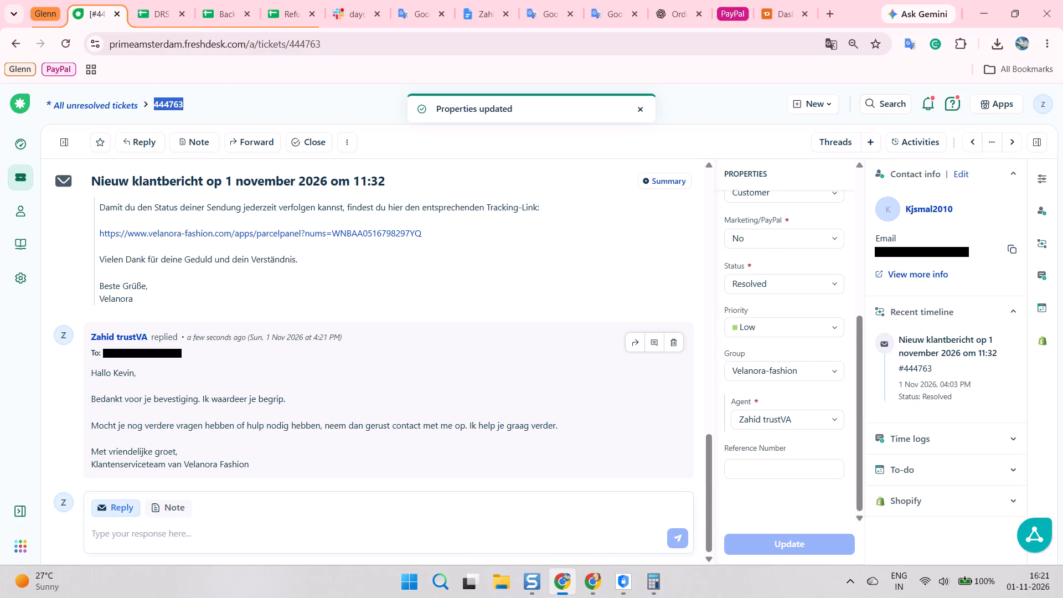
pyautogui.click(424, 343)
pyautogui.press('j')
pyautogui.scroll(-6, 407, 335)
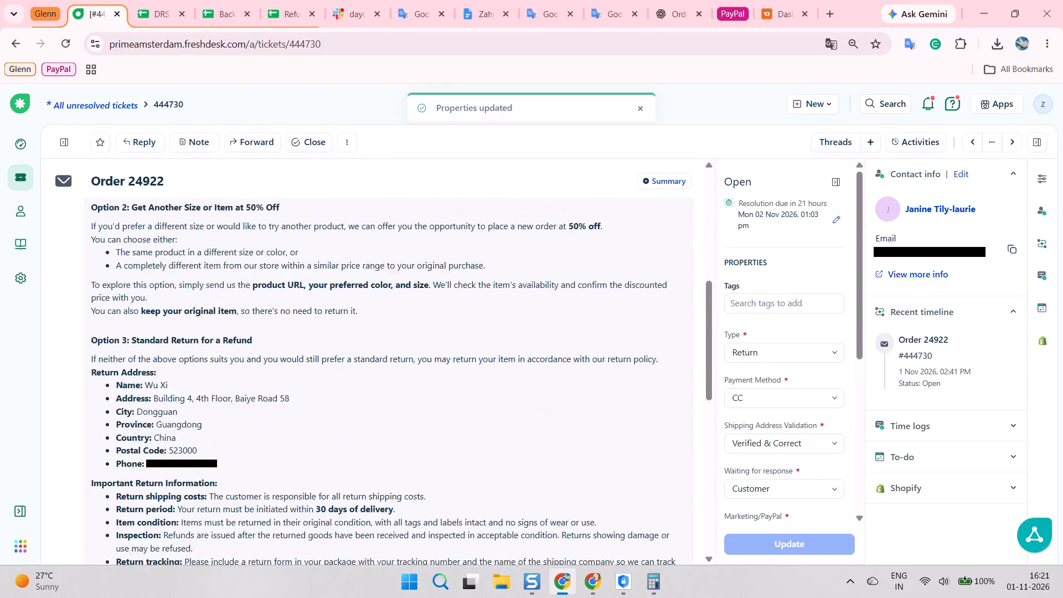
pyautogui.scroll(-4, 319, 337)
pyautogui.click(345, 338)
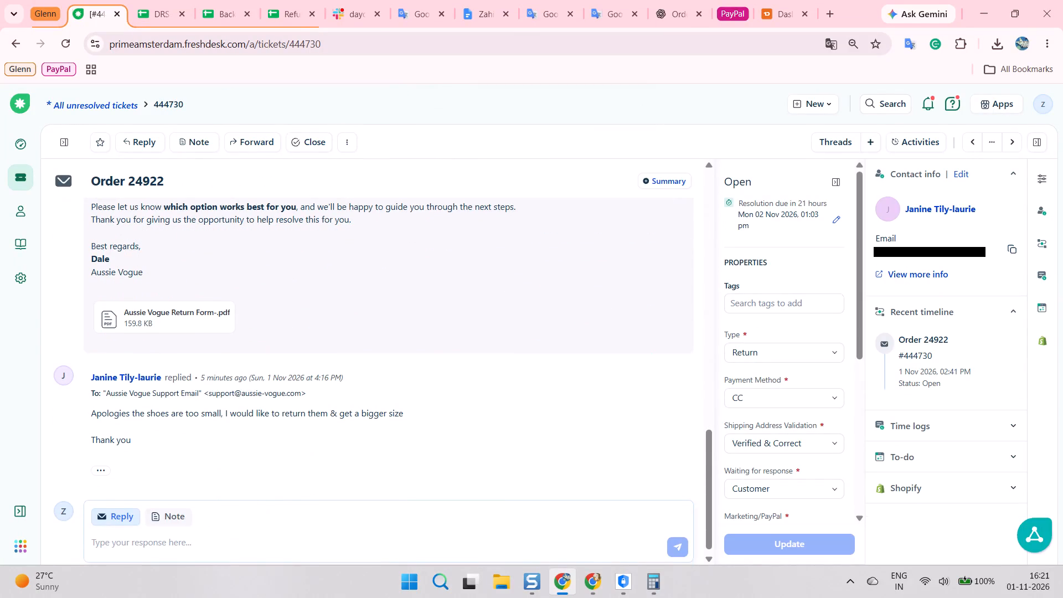
pyautogui.click(358, 357)
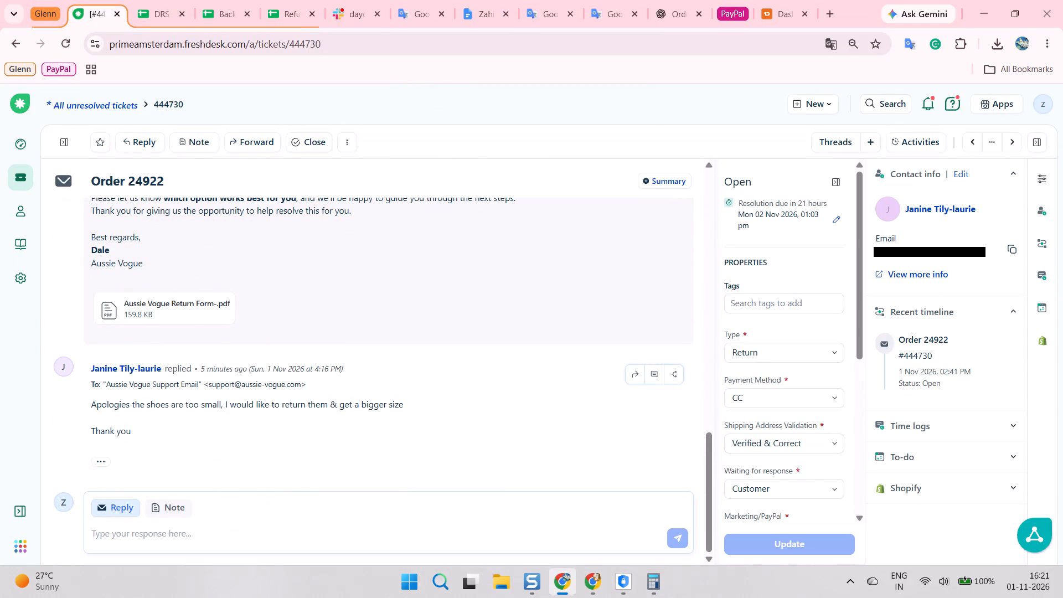
pyautogui.scroll(-2, 381, 353)
pyautogui.scroll(8, 431, 345)
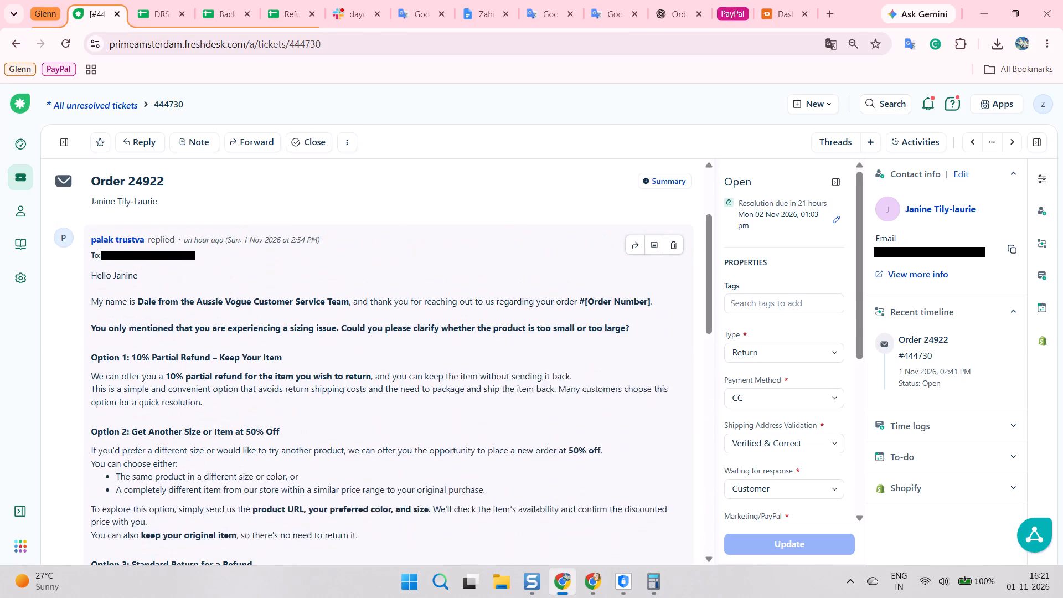
pyautogui.scroll(-6, 395, 331)
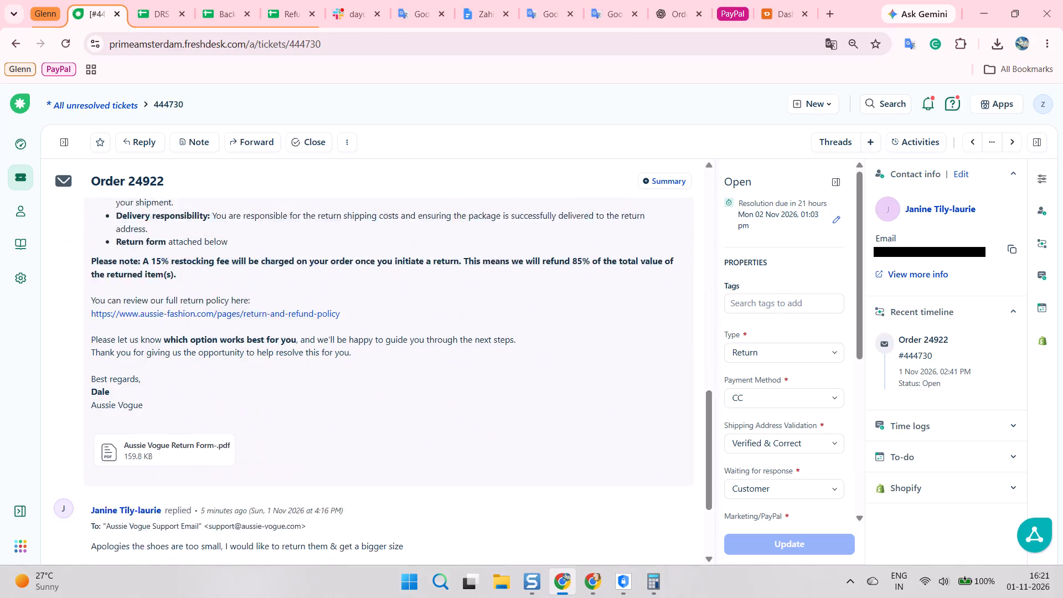
pyautogui.scroll(-3, 426, 328)
pyautogui.click(1010, 251)
pyautogui.scroll(-2, 436, 338)
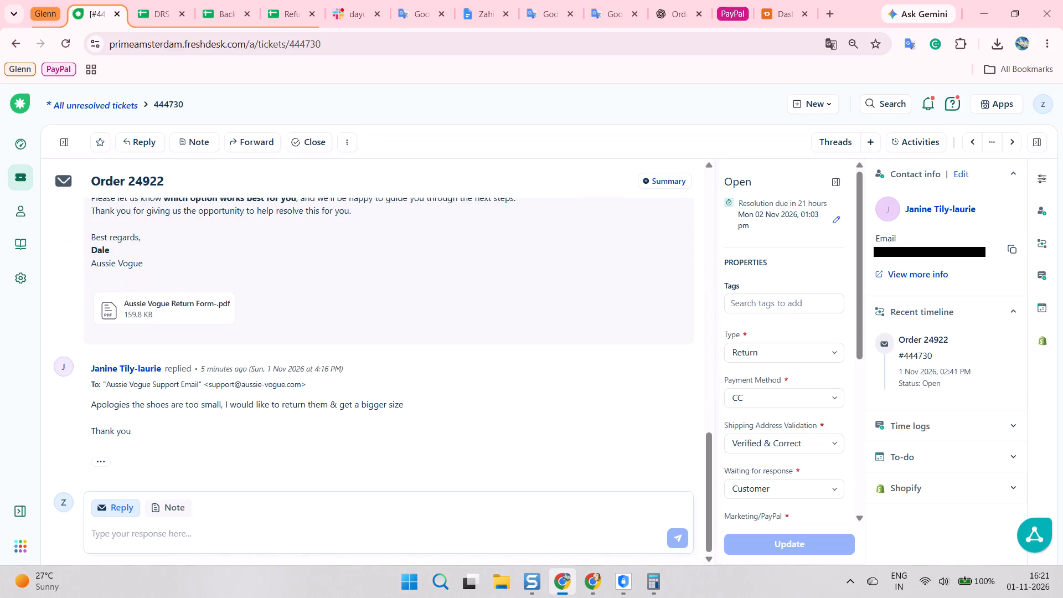
pyautogui.hotkey('alt', 'Tab')
pyautogui.hotkey('alt', 'Tab')
pyautogui.click(590, 580)
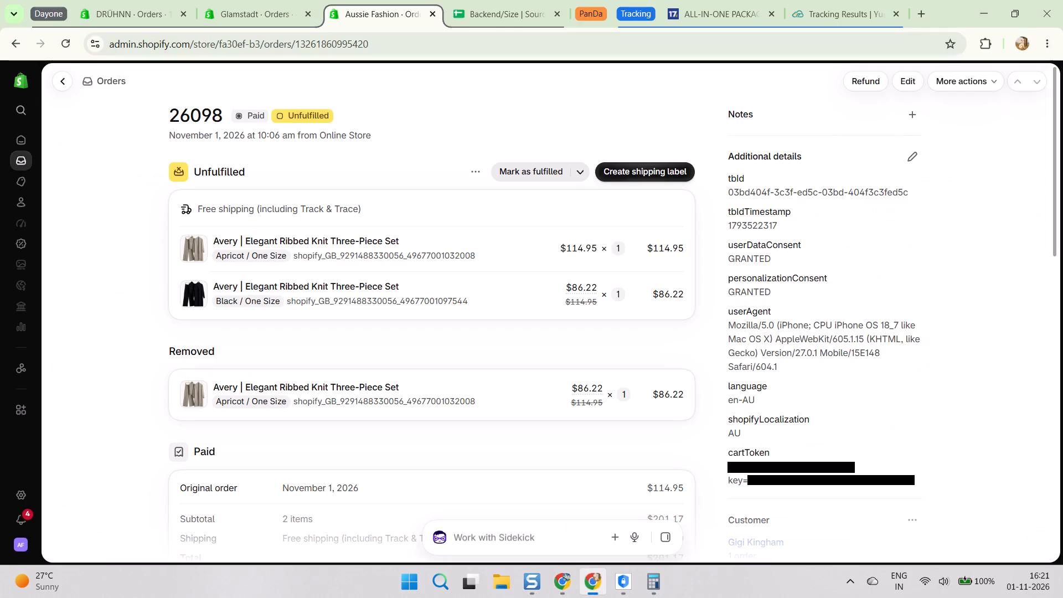
pyautogui.click(23, 112)
pyautogui.hotkey('ctrl', 'v')
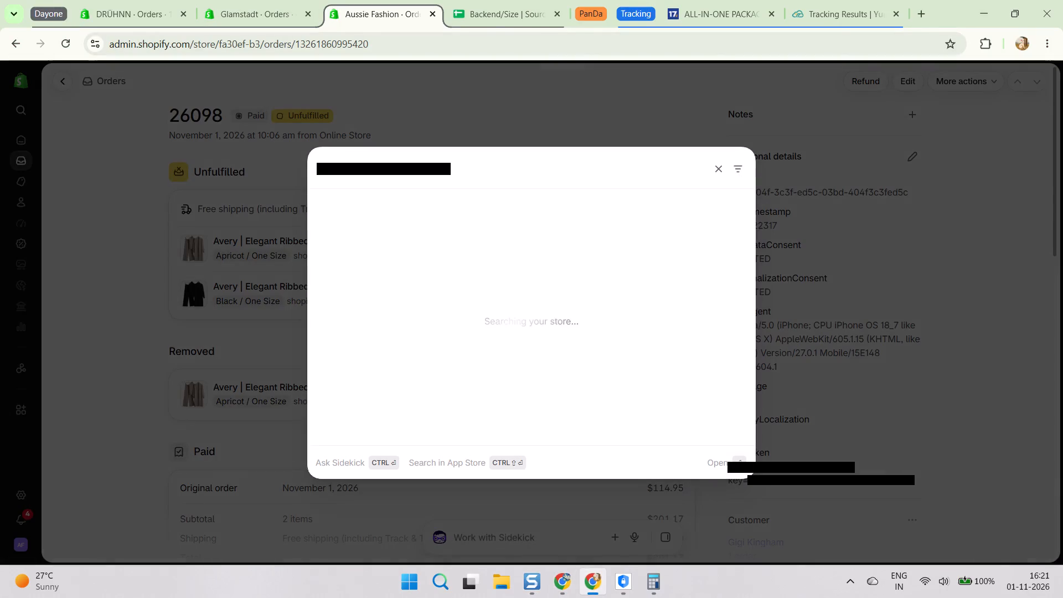
# Go back to ticket 444730 and reread the size, exchange and return options in the previous agent reply.
pyautogui.hotkey('alt', 'Tab')
pyautogui.scroll(6, 283, 339)
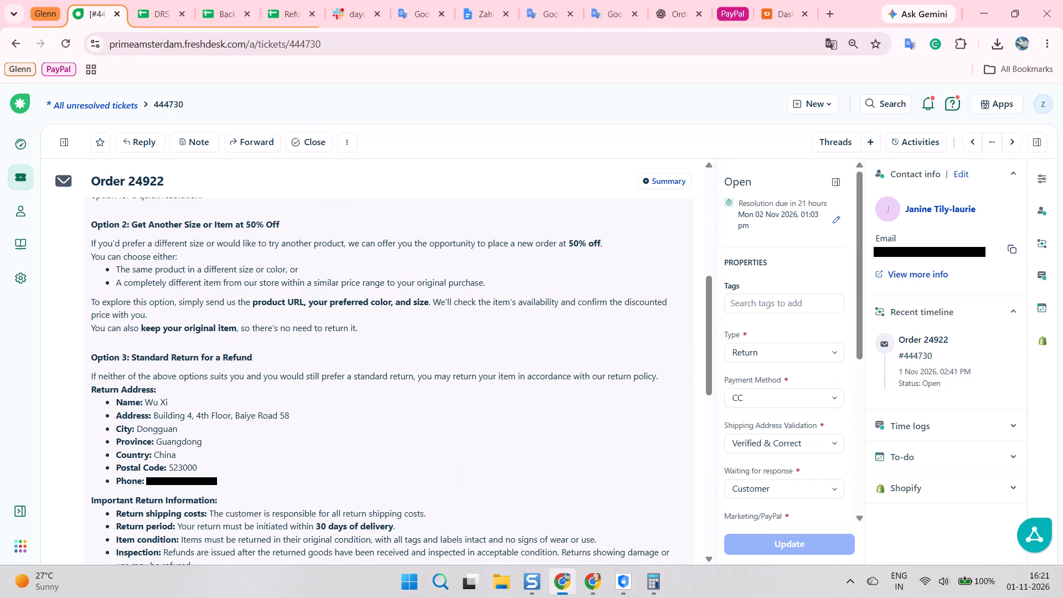
pyautogui.scroll(2, 299, 342)
pyautogui.scroll(-3, 301, 329)
pyautogui.scroll(1, 286, 315)
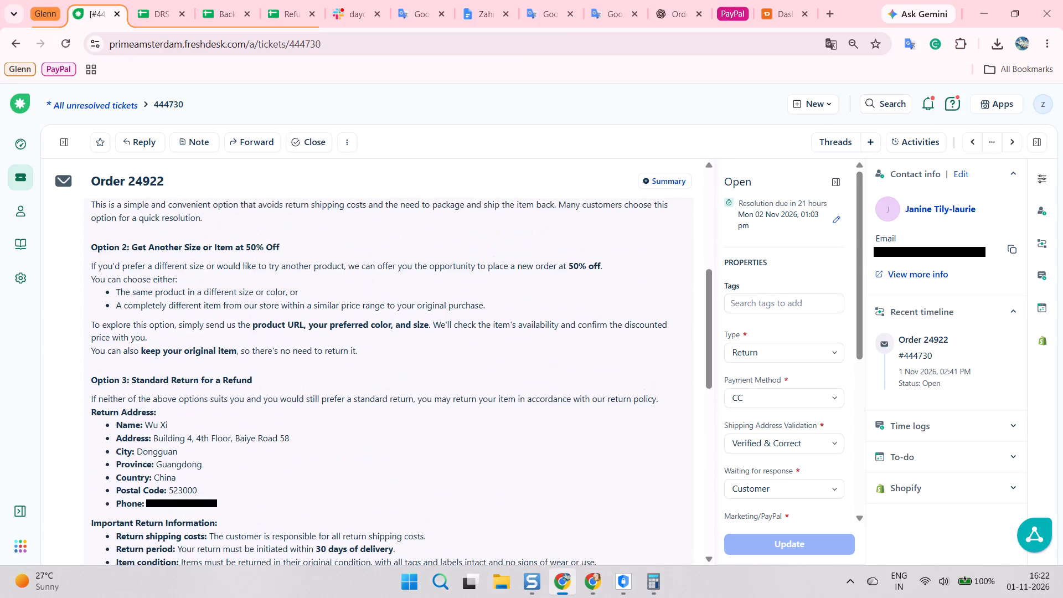
pyautogui.scroll(-3, 288, 307)
pyautogui.scroll(-3, 393, 322)
pyautogui.hotkey('alt', 'Tab')
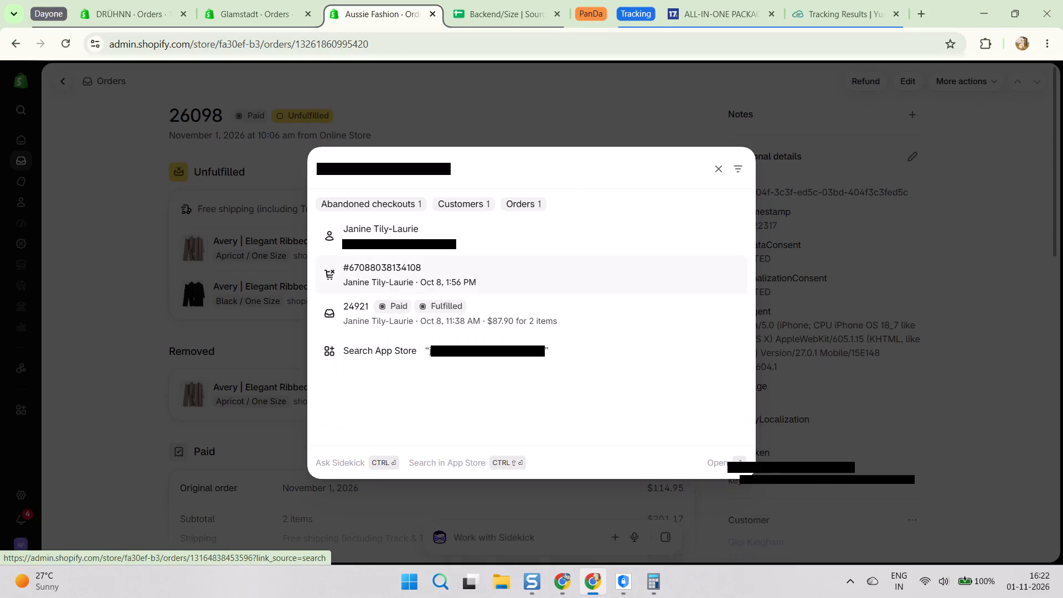
pyautogui.click(357, 308)
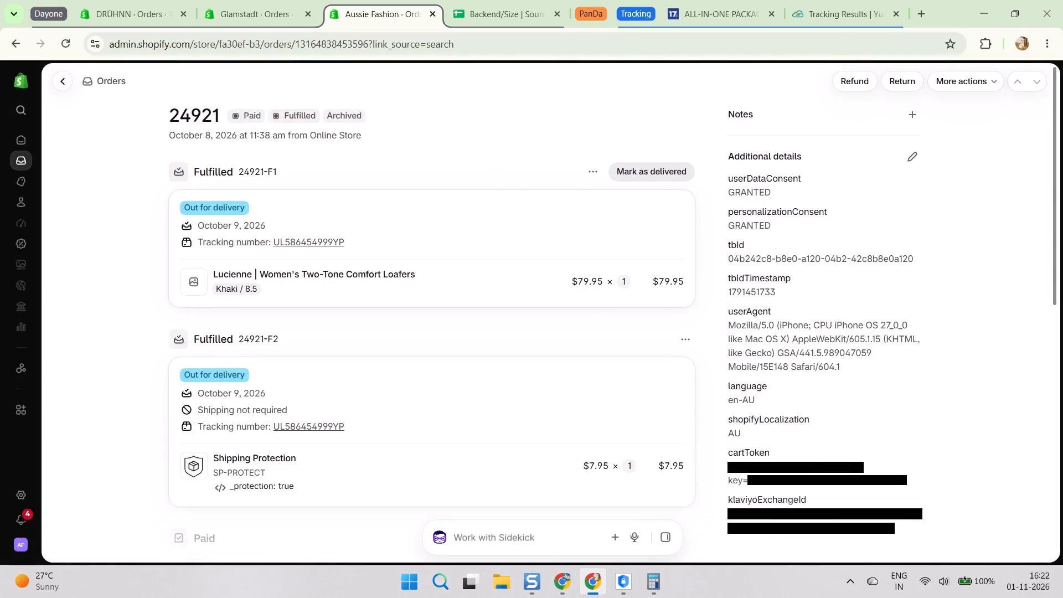
pyautogui.click(425, 195)
pyautogui.scroll(-3, 436, 220)
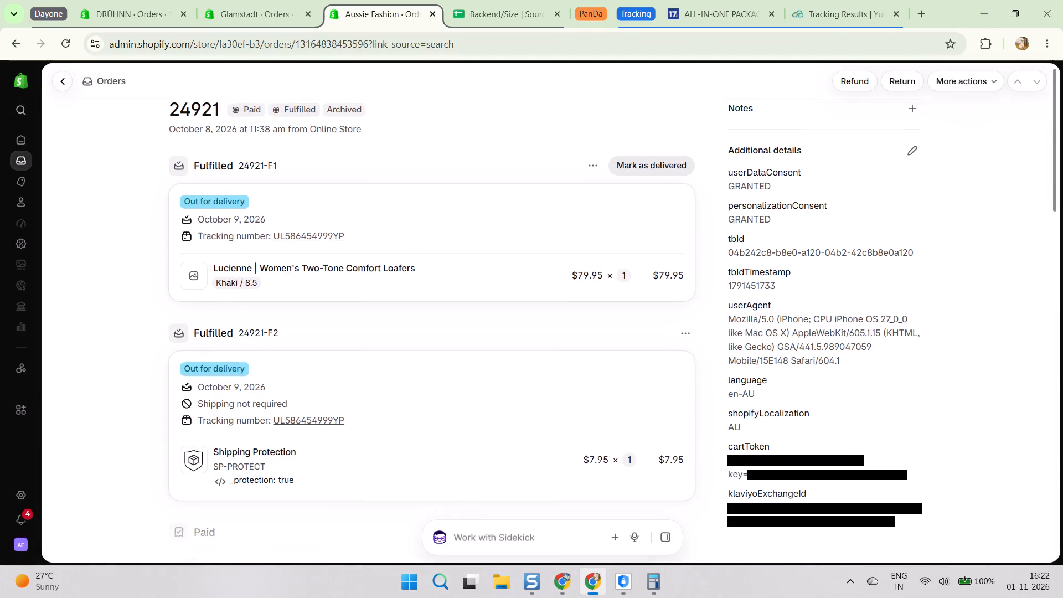
pyautogui.scroll(-8, 451, 233)
pyautogui.scroll(-4, 524, 269)
pyautogui.scroll(8, 531, 290)
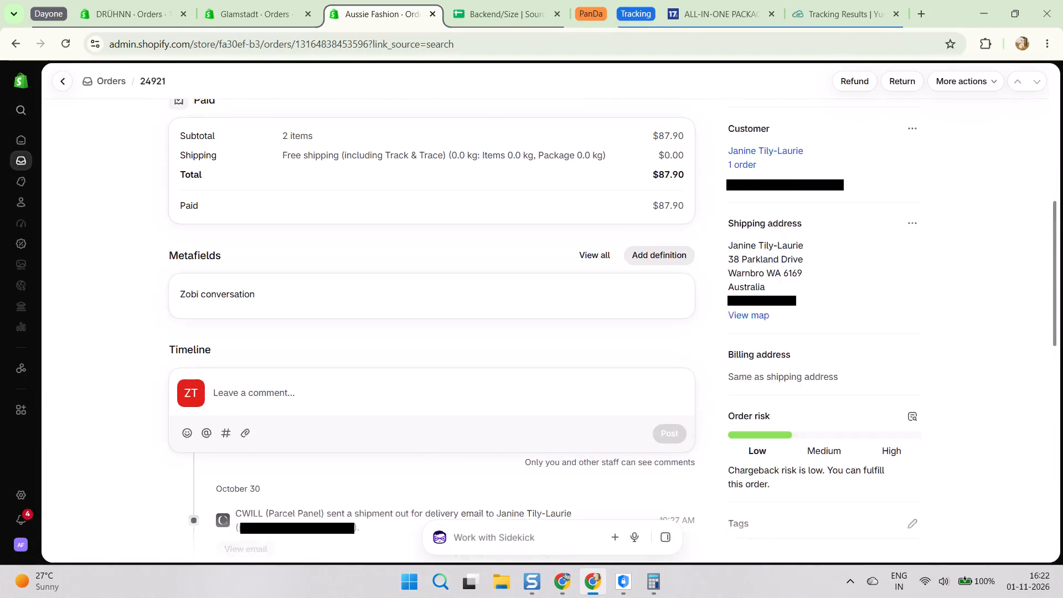
pyautogui.scroll(13, 528, 288)
pyautogui.click(408, 181)
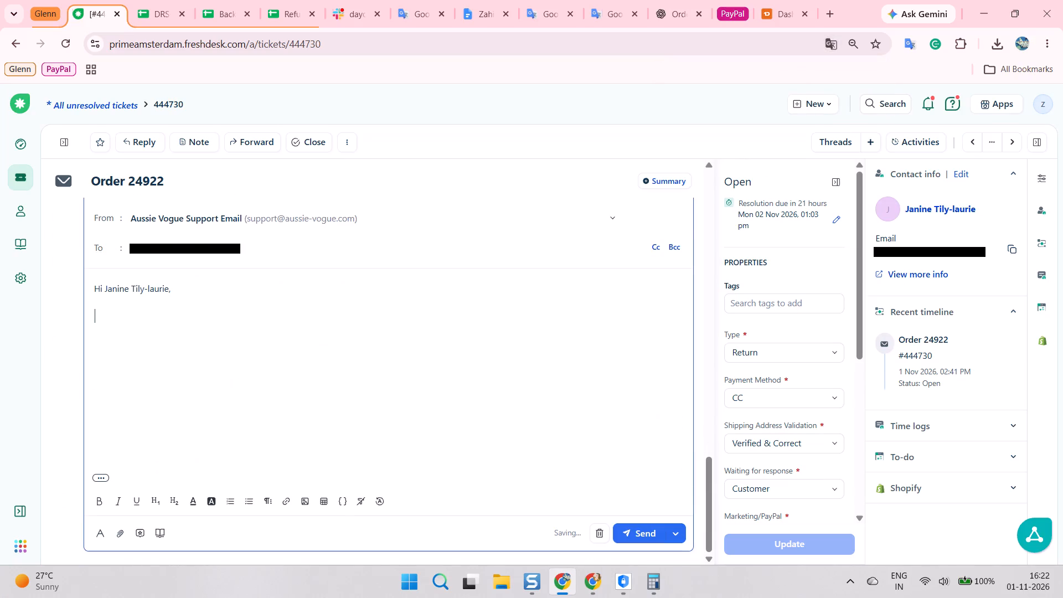
pyautogui.scroll(-6, 180, 347)
pyautogui.click(112, 476)
pyautogui.keyDown('ctrl'); pyautogui.click(118, 471); pyautogui.keyUp('ctrl')
pyautogui.hotkey('ctrl', 'a')
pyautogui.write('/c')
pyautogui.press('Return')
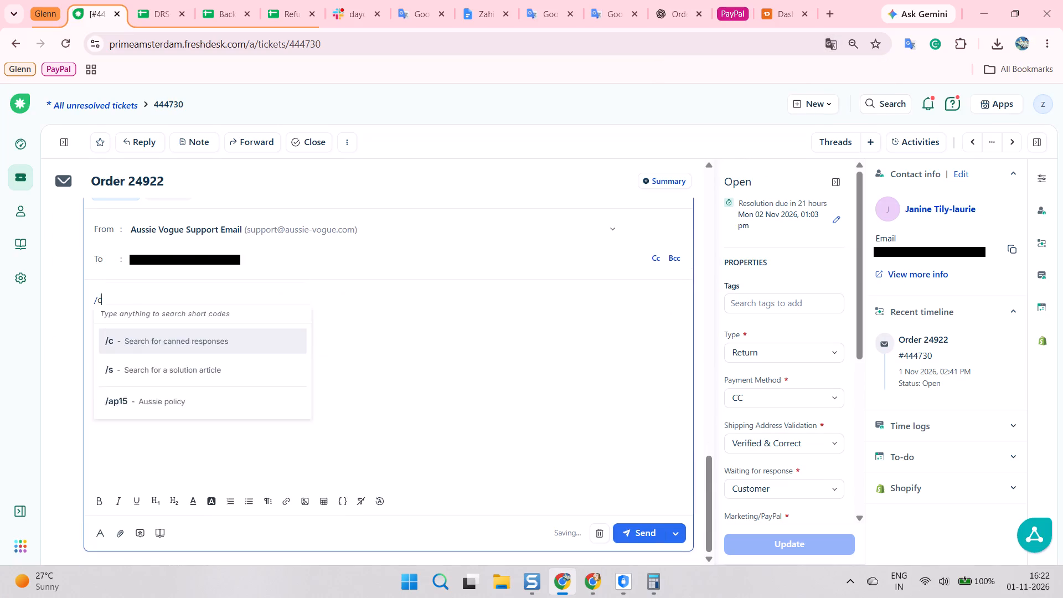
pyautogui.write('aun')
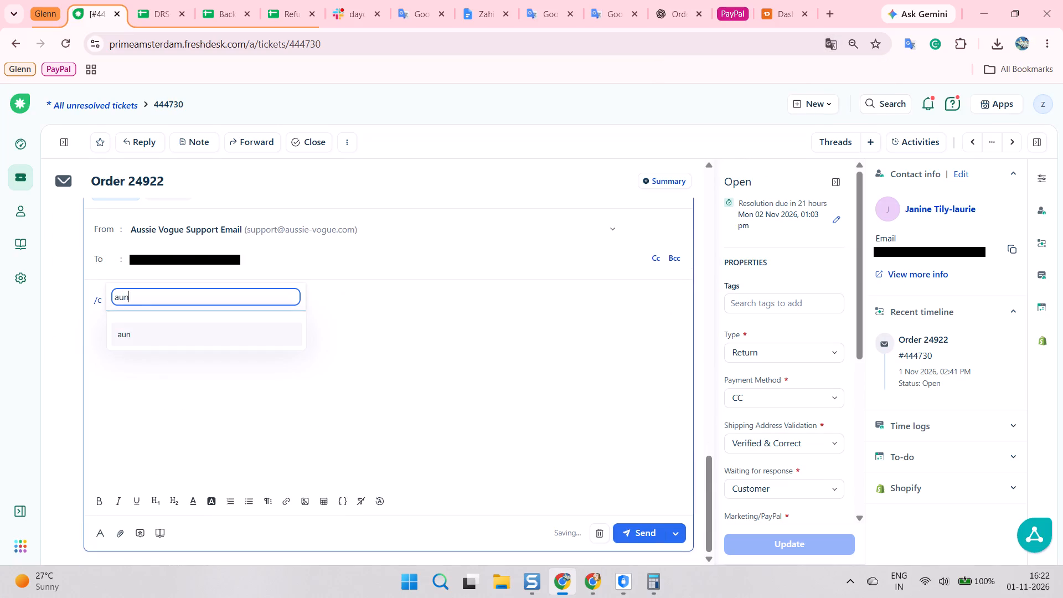
pyautogui.click(137, 337)
pyautogui.click(116, 327)
pyautogui.hotkey('ctrl', 'v')
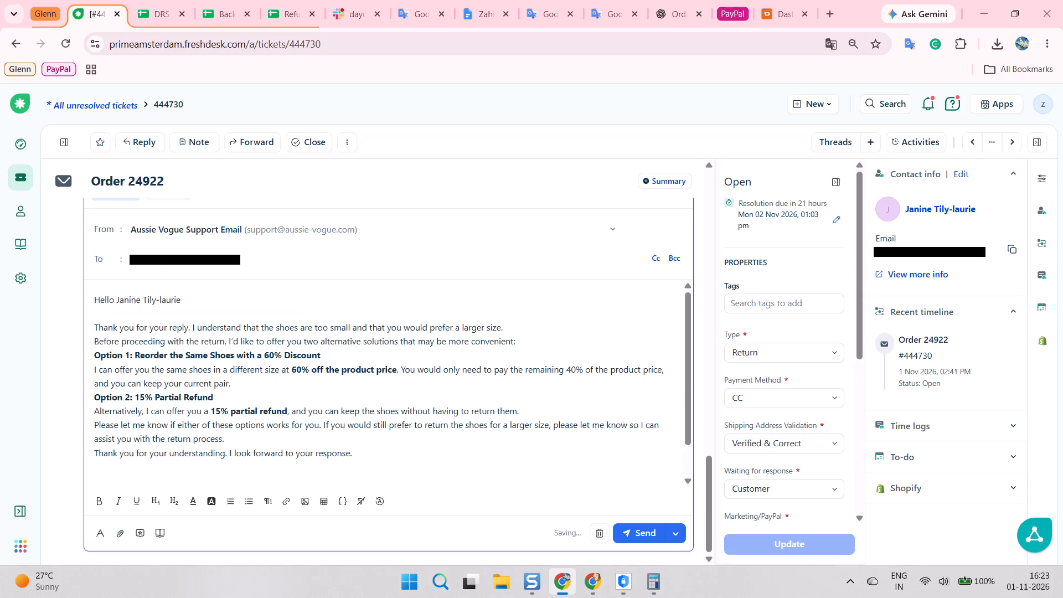
# Separate the reply's paragraphs and option sections with blank lines, and remove the extra blank line before the sign-off.
pyautogui.click(513, 329)
pyautogui.press('Return')
pyautogui.click(539, 355)
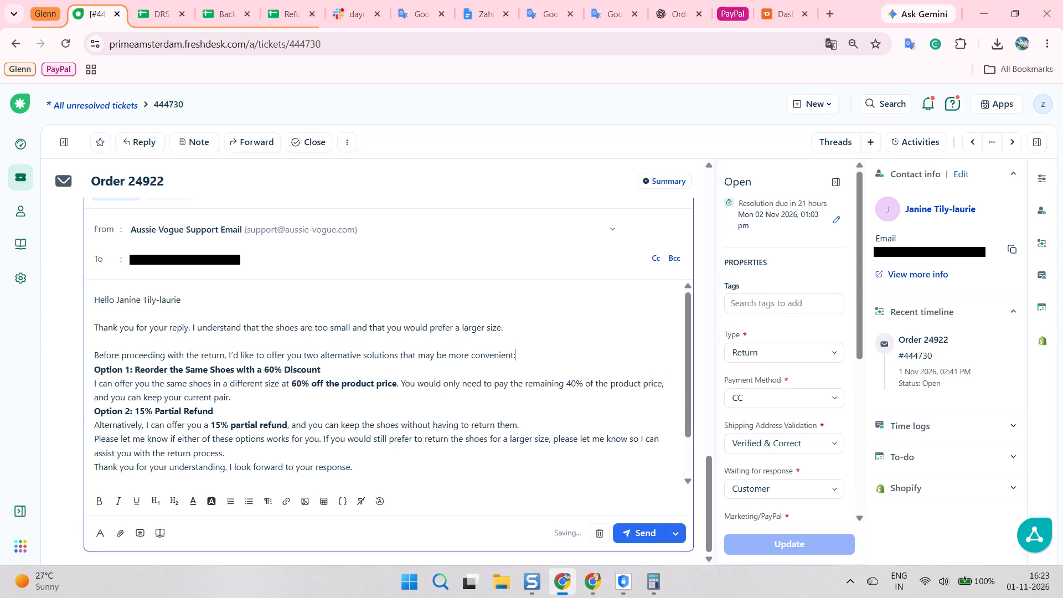
pyautogui.press('Return')
pyautogui.click(248, 410)
pyautogui.press('Return')
pyautogui.scroll(-2, 306, 393)
pyautogui.click(525, 367)
pyautogui.press('Return')
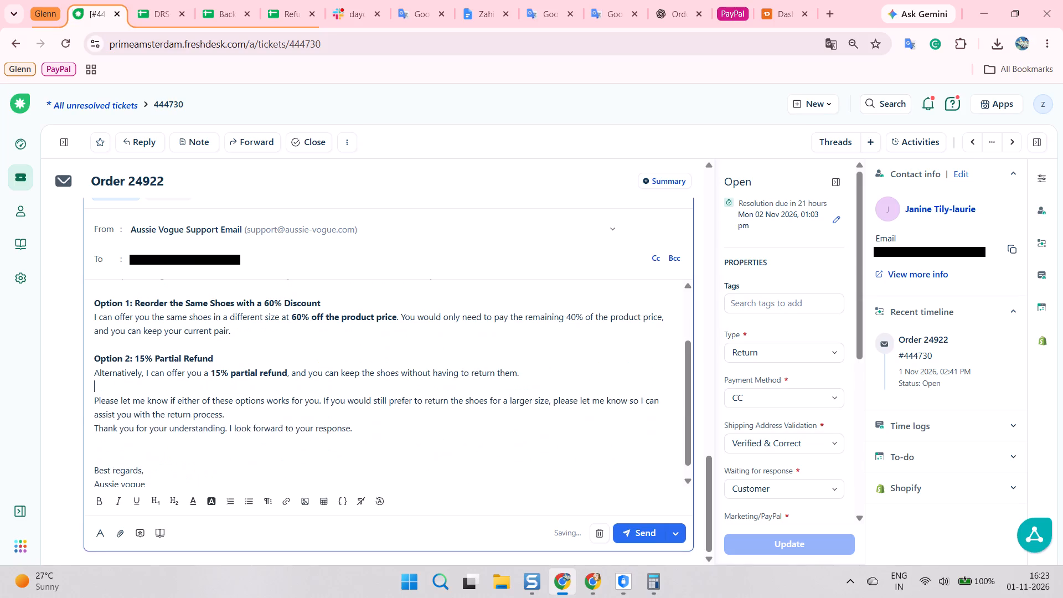
pyautogui.click(309, 411)
pyautogui.press('Return')
pyautogui.scroll(-2, 300, 413)
pyautogui.click(194, 439)
pyautogui.press('BackSpace')
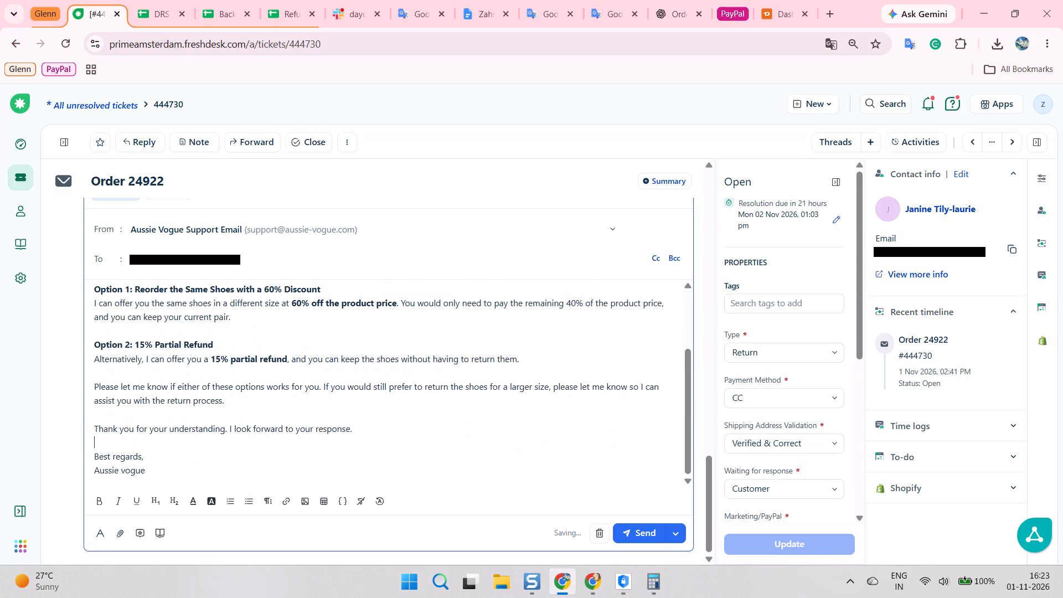
pyautogui.scroll(3, 242, 405)
pyautogui.hotkey('alt', 'Tab')
pyautogui.scroll(-3, 660, 244)
pyautogui.scroll(1, 761, 255)
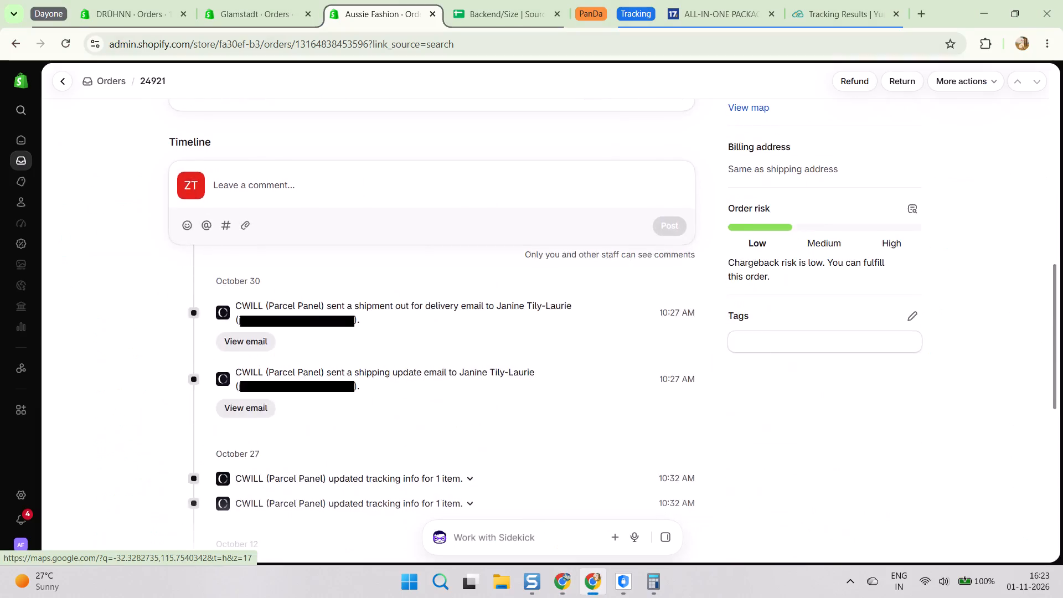
pyautogui.scroll(2, 761, 255)
pyautogui.hotkey('alt', 'Tab')
pyautogui.scroll(-2, 335, 352)
pyautogui.scroll(-2, 355, 296)
pyautogui.scroll(-2, 434, 431)
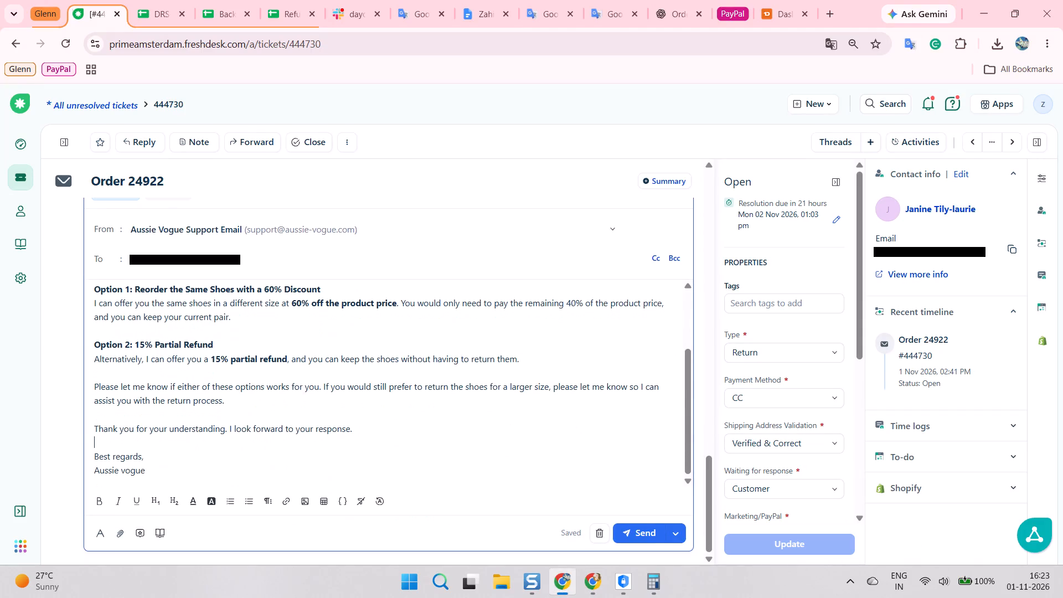
pyautogui.scroll(-6, 420, 422)
pyautogui.click(633, 534)
pyautogui.scroll(-2, 450, 347)
pyautogui.scroll(-4, 792, 317)
pyautogui.scroll(6, 708, 302)
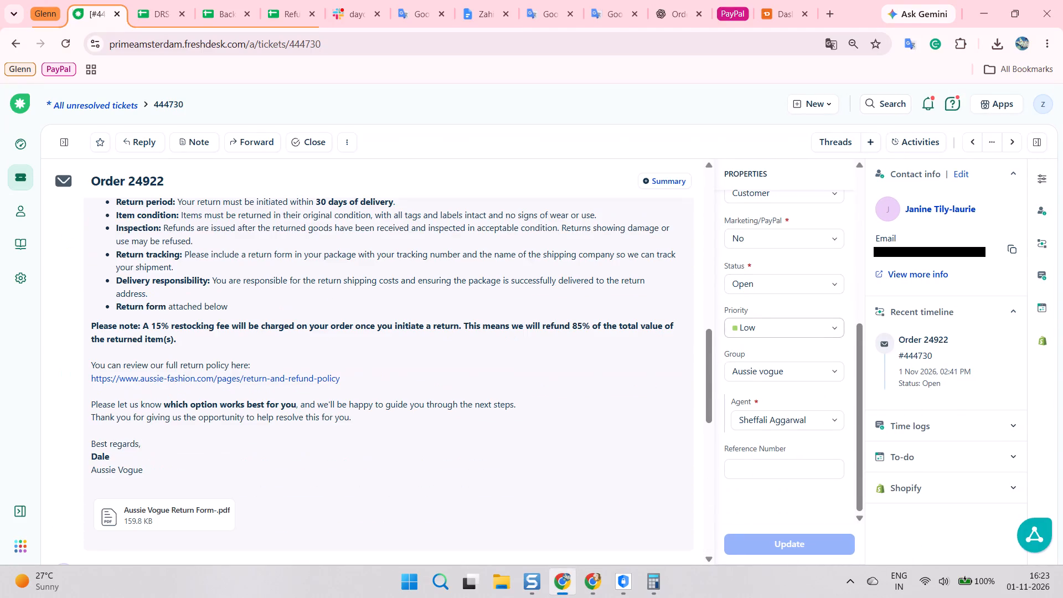
pyautogui.scroll(8, 750, 322)
pyautogui.click(774, 355)
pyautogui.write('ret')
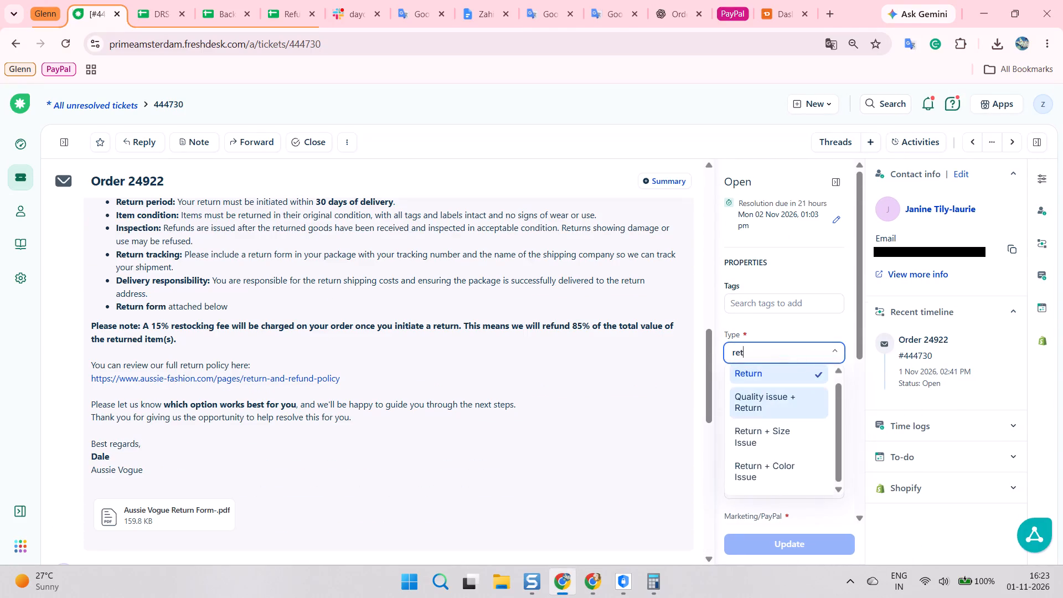
pyautogui.click(775, 440)
# Set the ticket's status to Resolved, assign it to Zahid's agent account, and update its properties.
pyautogui.press('Tab')
pyautogui.press('Tab')
pyautogui.press('Tab')
pyautogui.scroll(-3, 763, 414)
pyautogui.press('Tab')
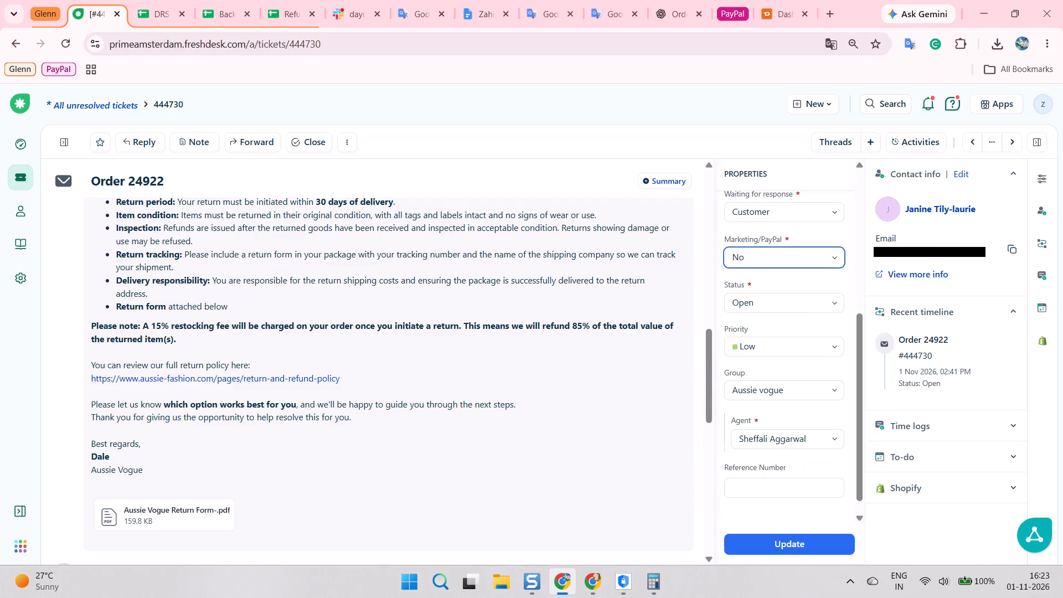
pyautogui.press('Tab')
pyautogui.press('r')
pyautogui.press('Tab')
pyautogui.press('Tab')
pyautogui.press('Tab')
pyautogui.scroll(-3, 796, 326)
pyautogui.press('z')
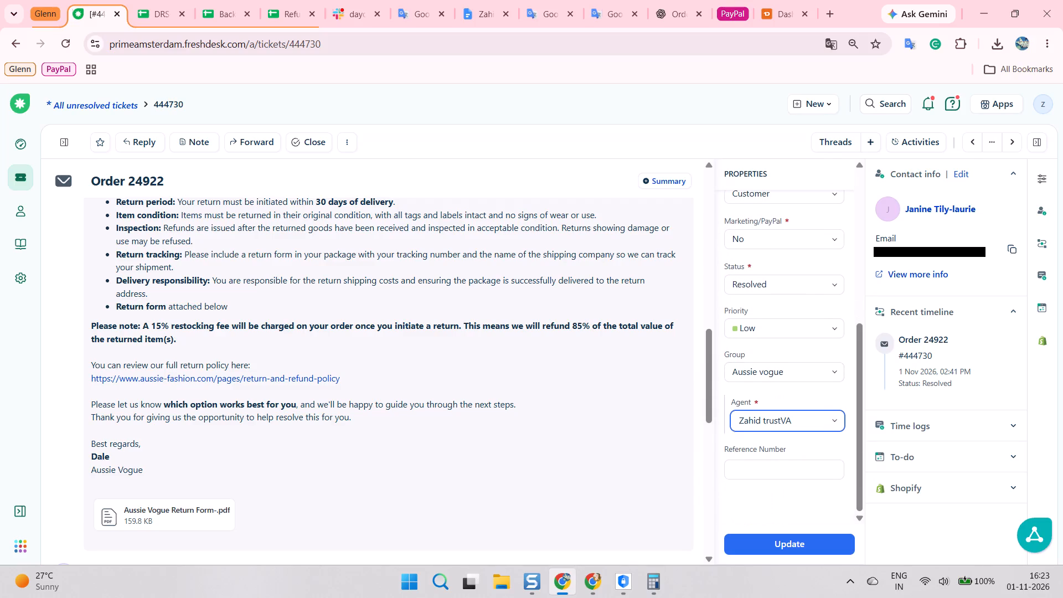
pyautogui.scroll(-4, 799, 478)
pyautogui.moveTo(796, 548); pyautogui.dragTo(795, 558)
pyautogui.scroll(-1, 793, 532)
pyautogui.click(797, 554)
pyautogui.scroll(-4, 570, 449)
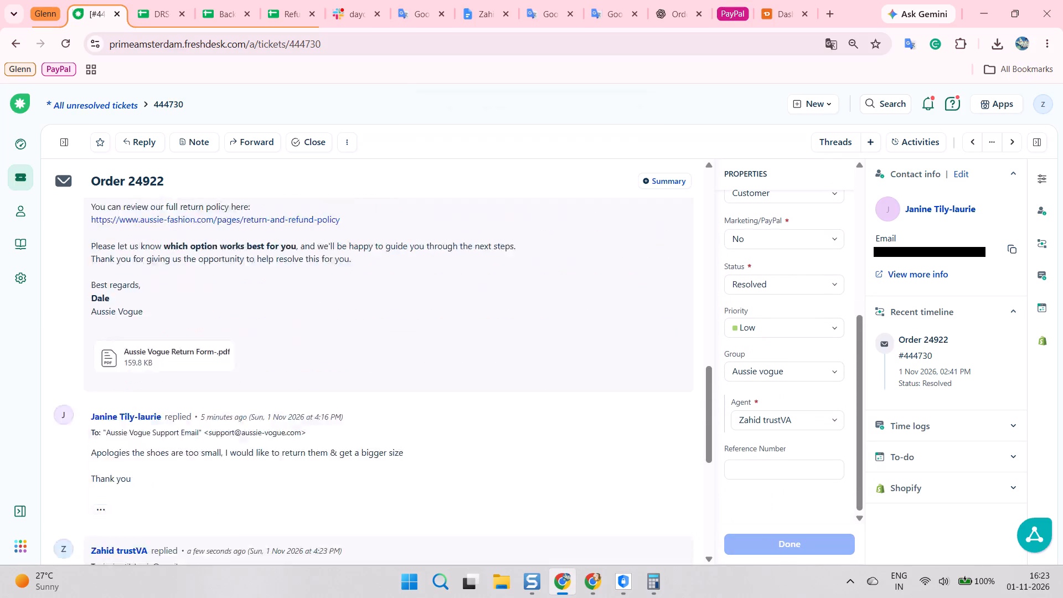
# Log ticket number 444730 below 444763 in the ZAHID section of the DRS- Nov 2026 spreadsheet.
pyautogui.scroll(-9, 442, 359)
pyautogui.scroll(3, 287, 327)
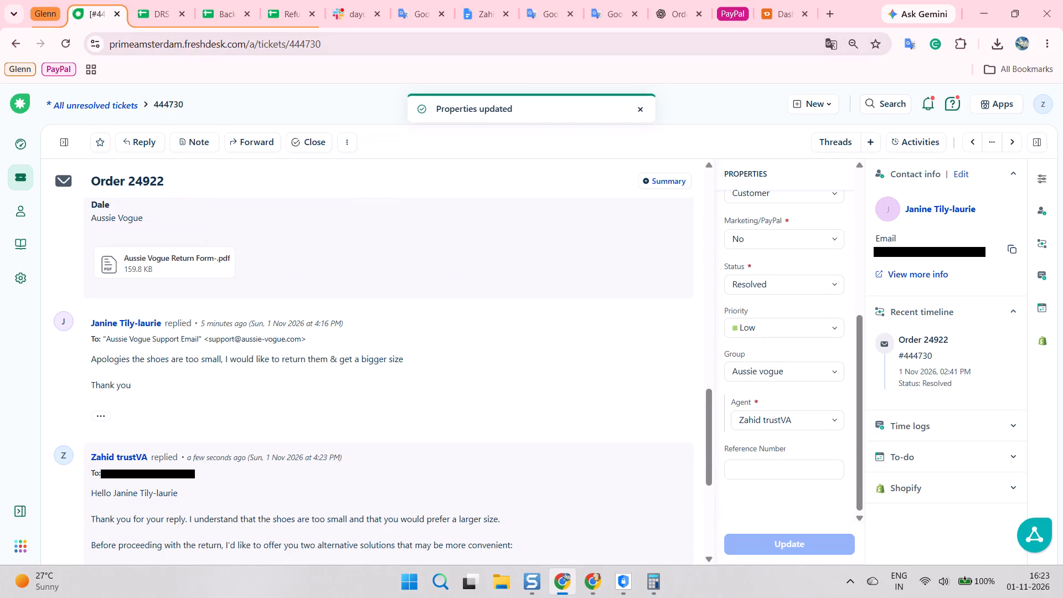
pyautogui.doubleClick(179, 102)
pyautogui.hotkey('ctrl', 'c')
pyautogui.hotkey('ctrl', 'c')
pyautogui.click(149, 4)
pyautogui.hotkey('ctrl', 'v')
pyautogui.click(329, 290)
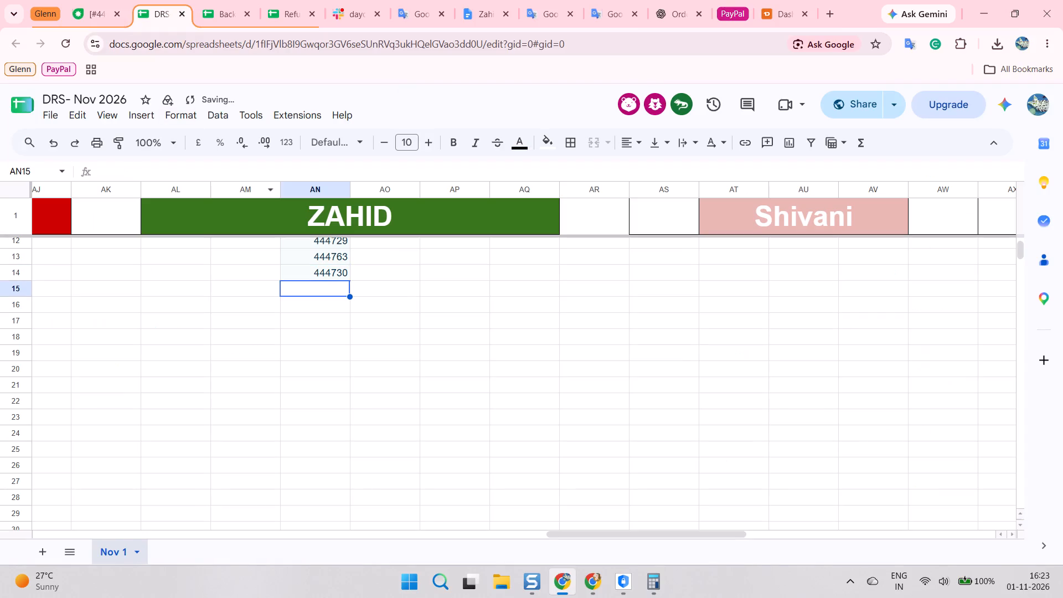
pyautogui.scroll(-1, 329, 289)
pyautogui.click(78, 4)
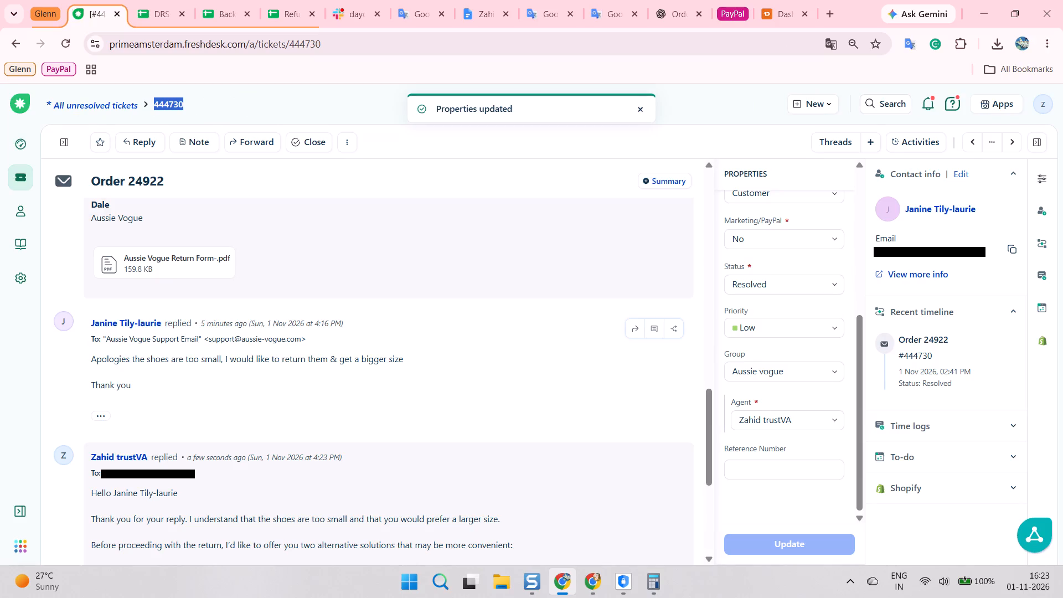
pyautogui.scroll(-9, 455, 362)
pyautogui.click(444, 343)
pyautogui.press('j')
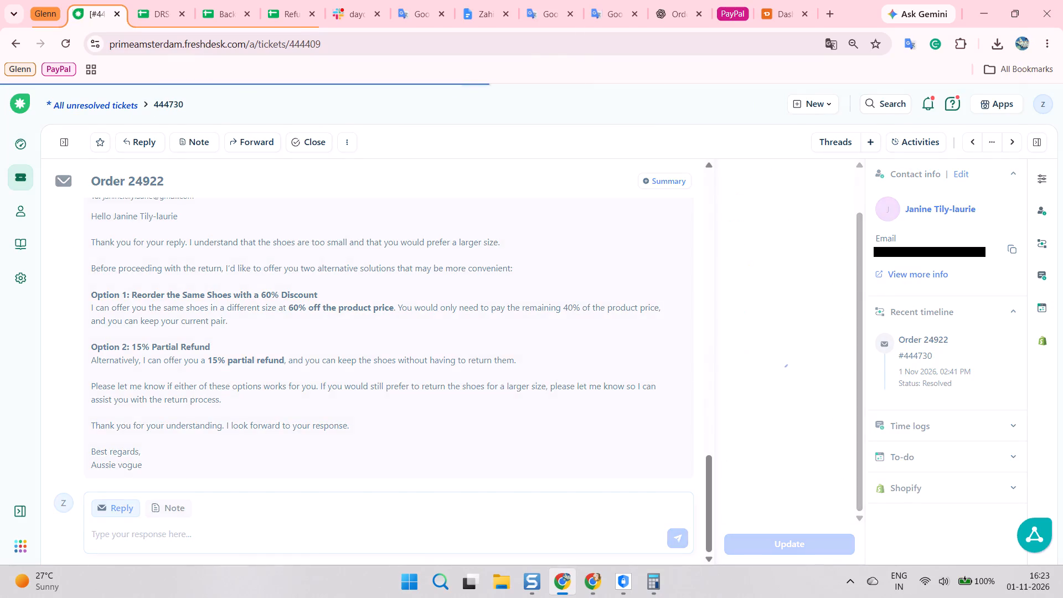
pyautogui.scroll(-20, 381, 269)
pyautogui.scroll(-8, 381, 269)
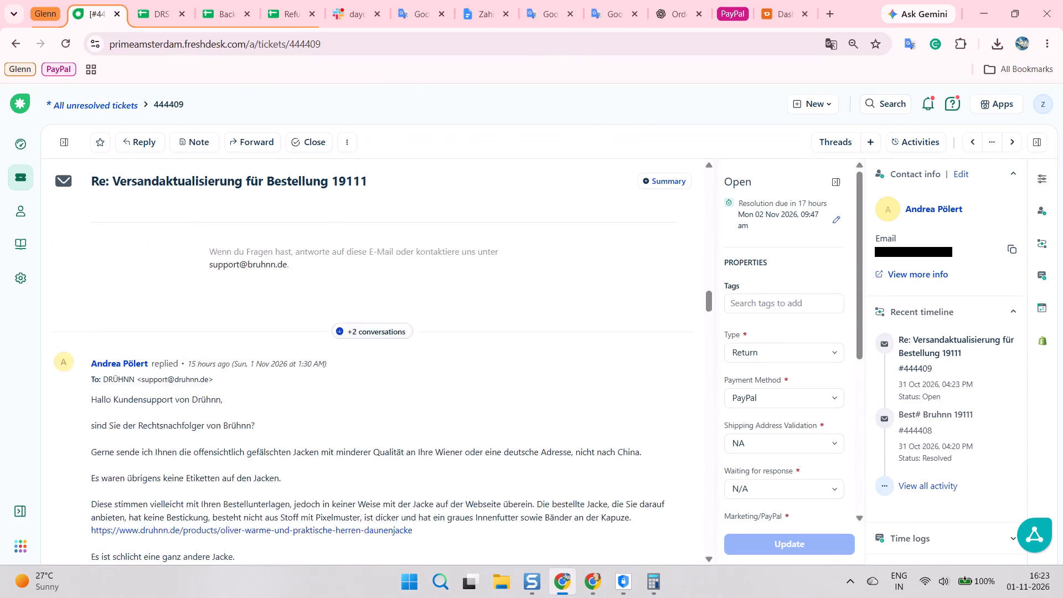
pyautogui.scroll(-20, 428, 301)
pyautogui.scroll(-12, 428, 301)
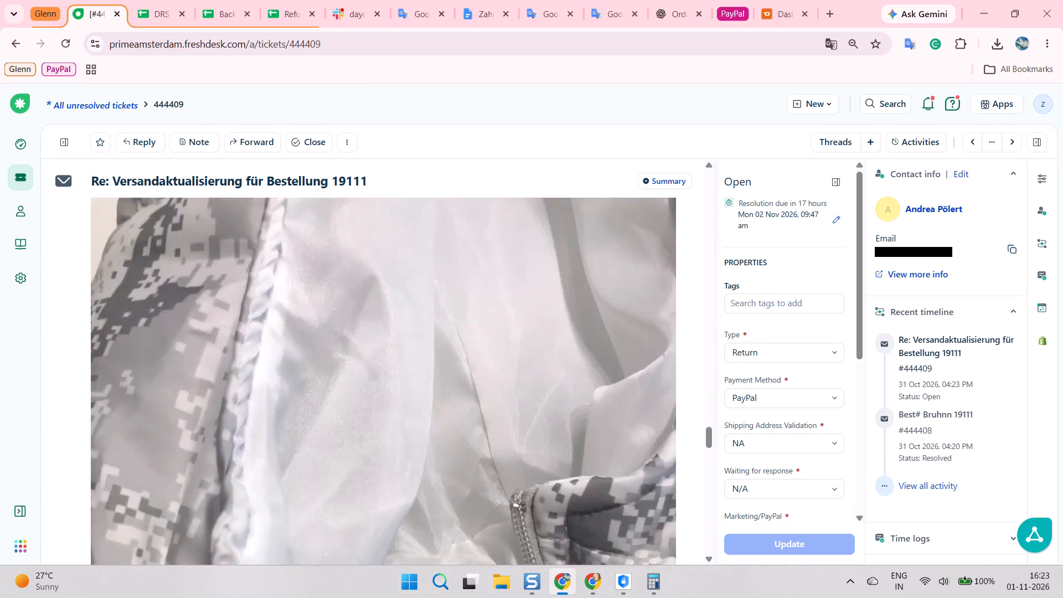
pyautogui.scroll(-20, 462, 308)
pyautogui.scroll(-2, 462, 308)
pyautogui.scroll(3, 431, 326)
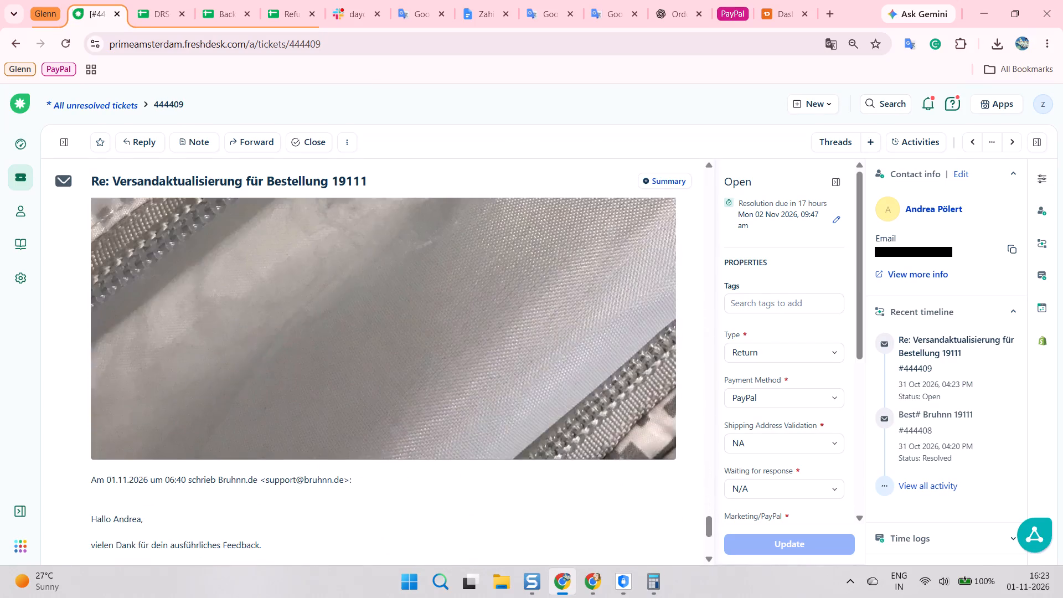
pyautogui.scroll(-4, 442, 335)
pyautogui.click(441, 335)
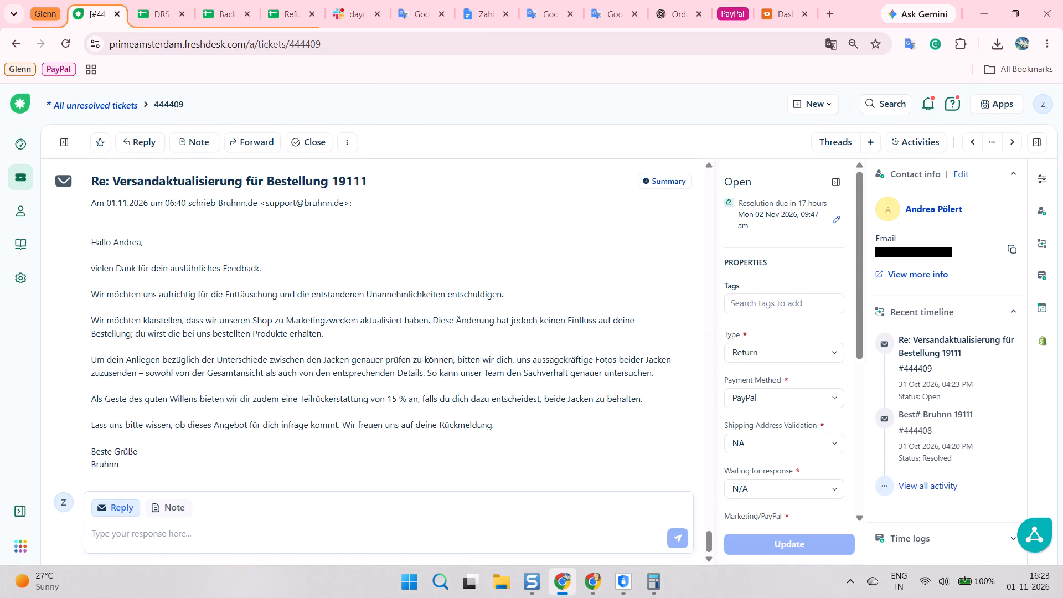
pyautogui.click(471, 335)
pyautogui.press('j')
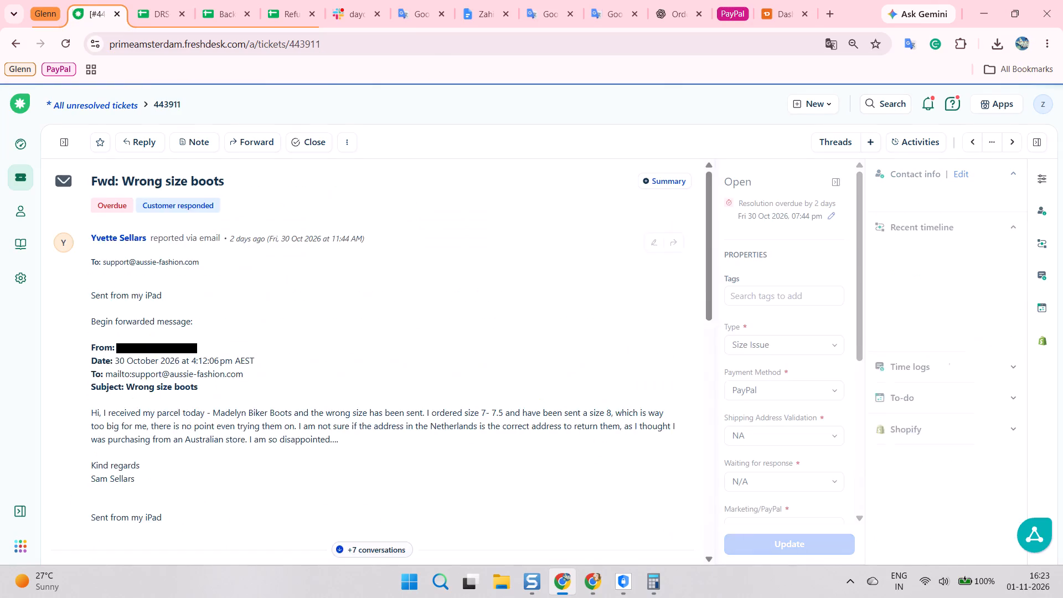
pyautogui.scroll(-13, 446, 324)
pyautogui.click(396, 331)
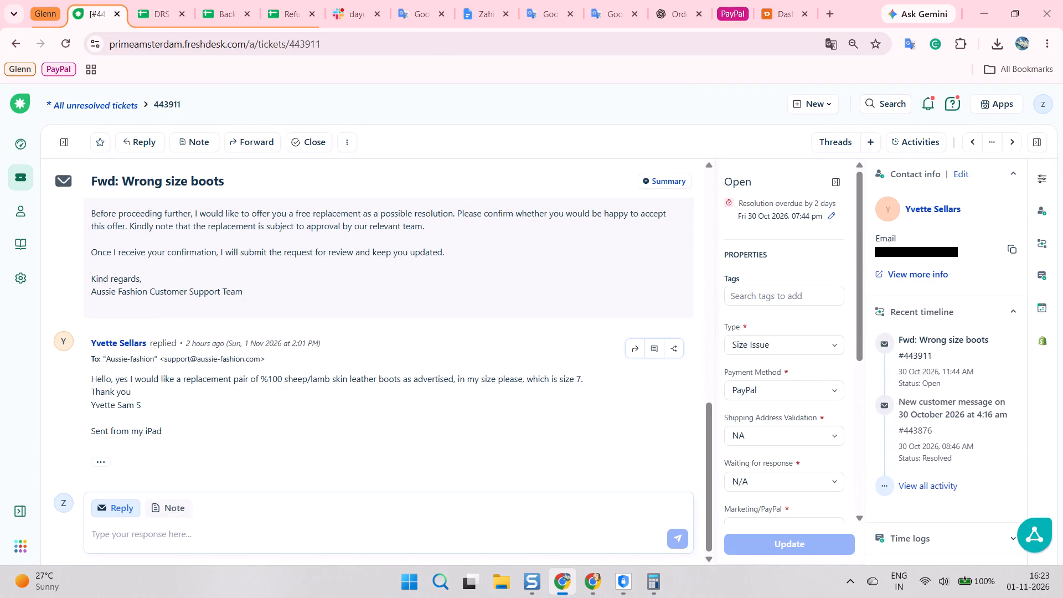
pyautogui.click(404, 327)
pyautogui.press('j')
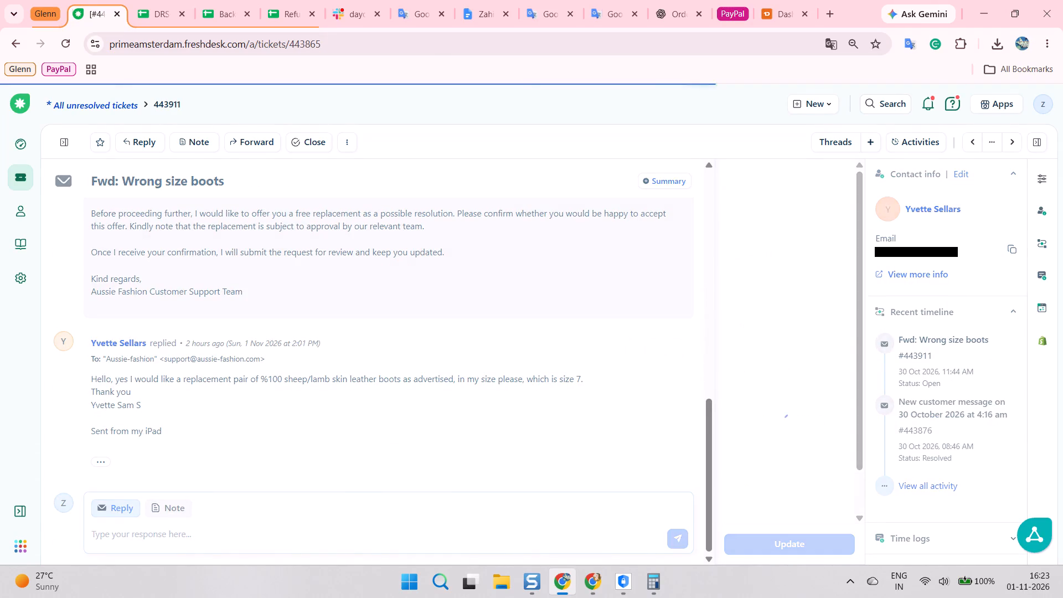
pyautogui.scroll(-16, 404, 325)
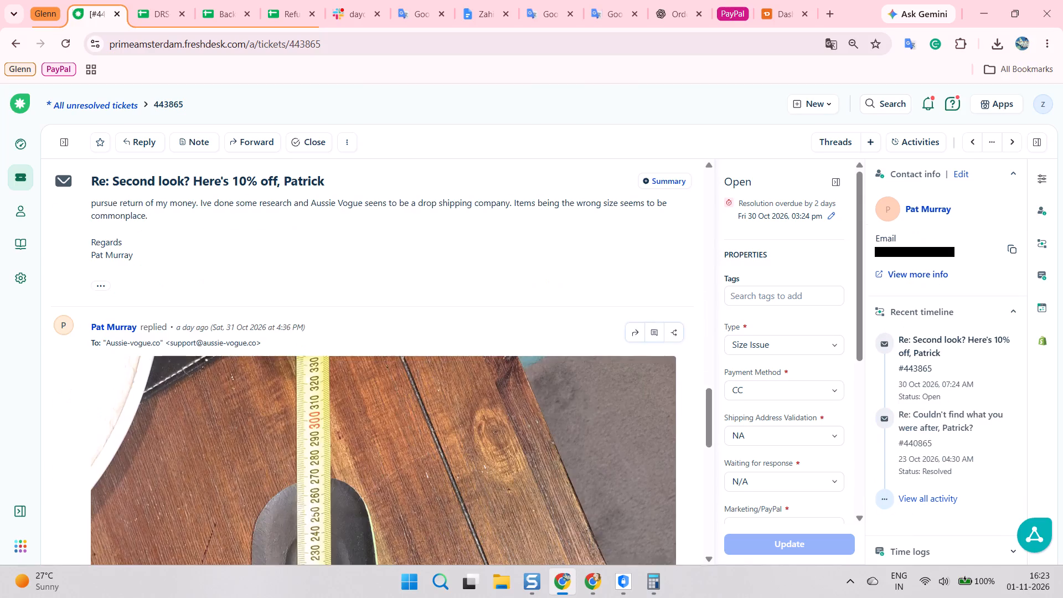
pyautogui.scroll(-6, 473, 339)
# Go back to the list of all unresolved tickets and open ticket 444364 from the DRÜHNN group.
pyautogui.click(20, 171)
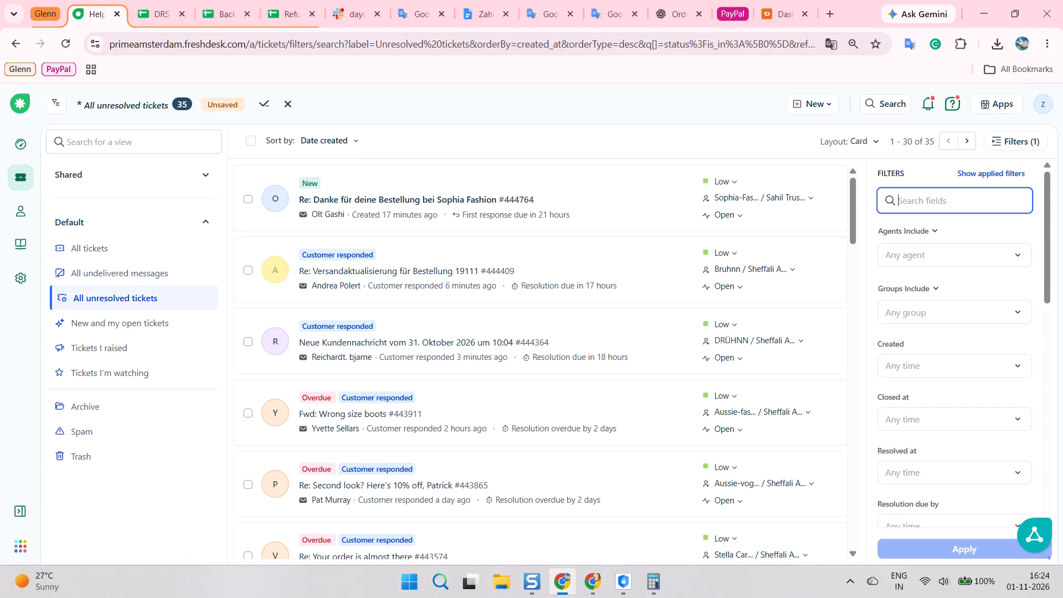
pyautogui.scroll(-1, 401, 235)
pyautogui.scroll(3, 409, 231)
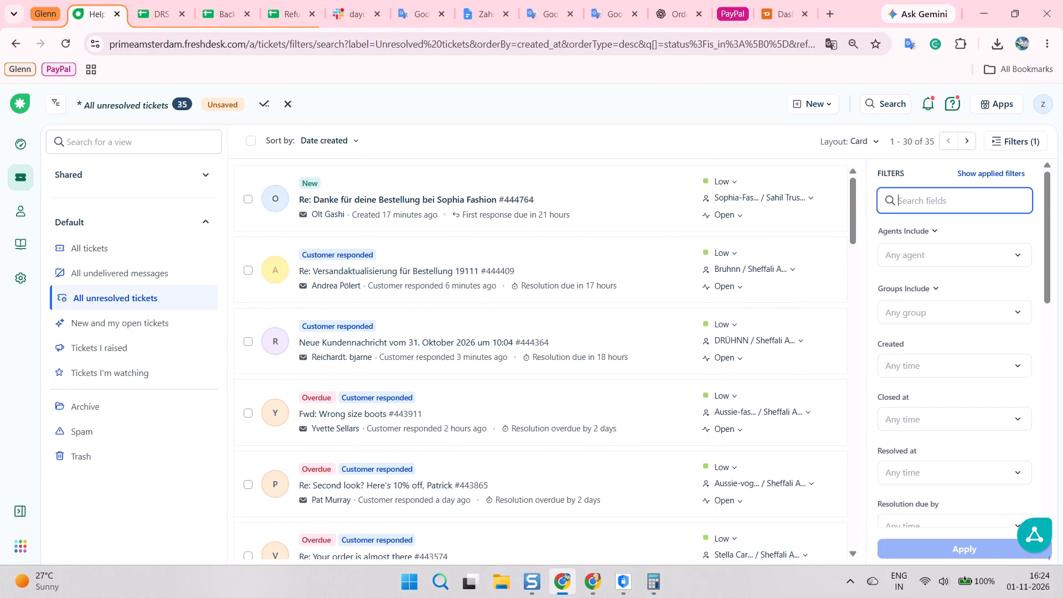
pyautogui.scroll(-2, 405, 236)
pyautogui.scroll(1, 429, 298)
pyautogui.click(361, 249)
# Review the German conversation in ticket 444364, including the collapsed earlier messages.
pyautogui.scroll(-3, 325, 266)
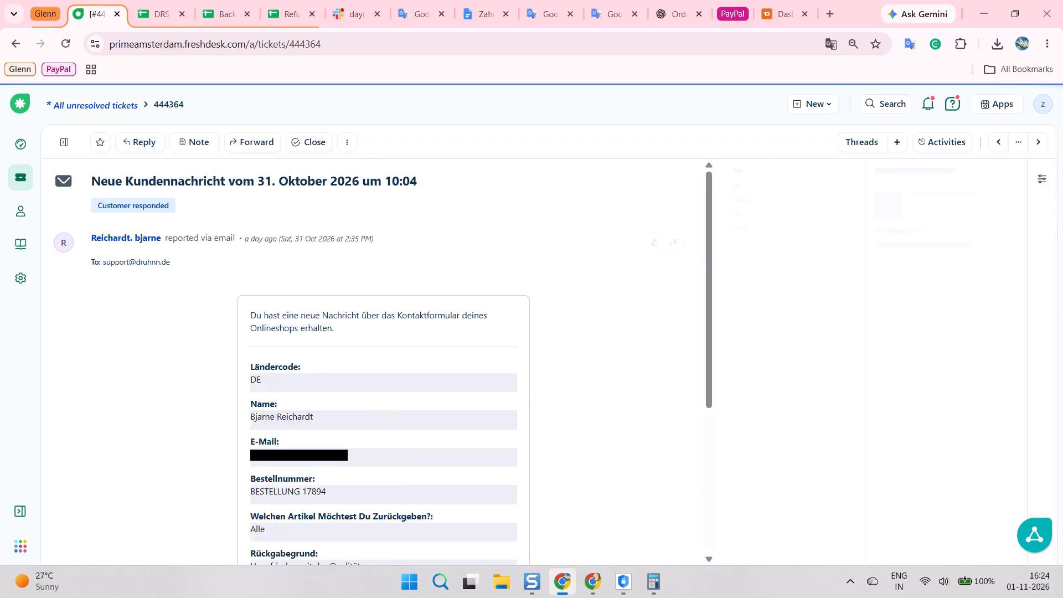
pyautogui.scroll(-11, 345, 300)
pyautogui.scroll(-9, 416, 297)
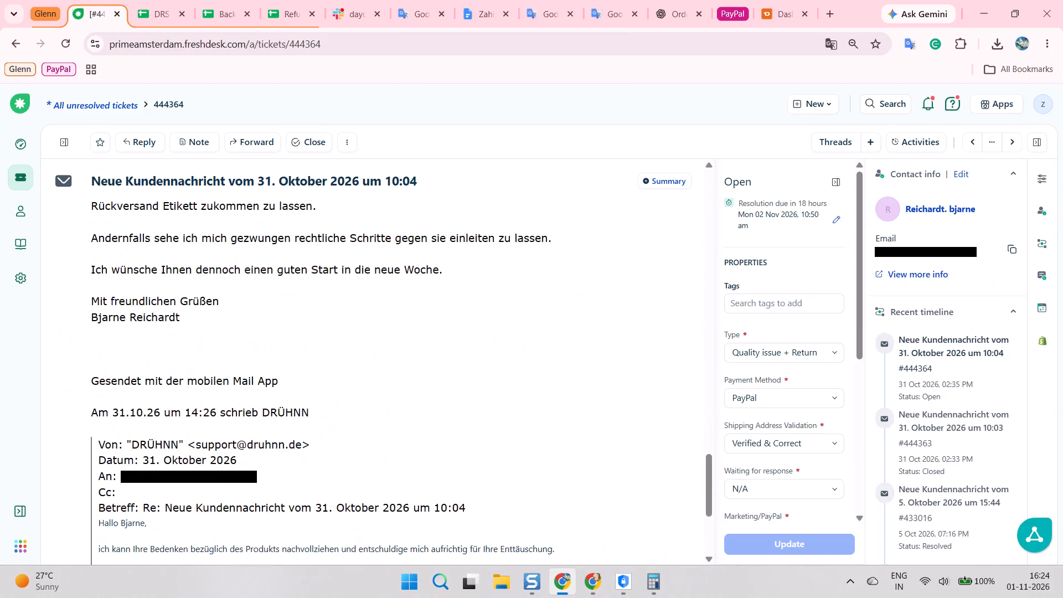
pyautogui.scroll(-14, 427, 293)
pyautogui.scroll(11, 438, 300)
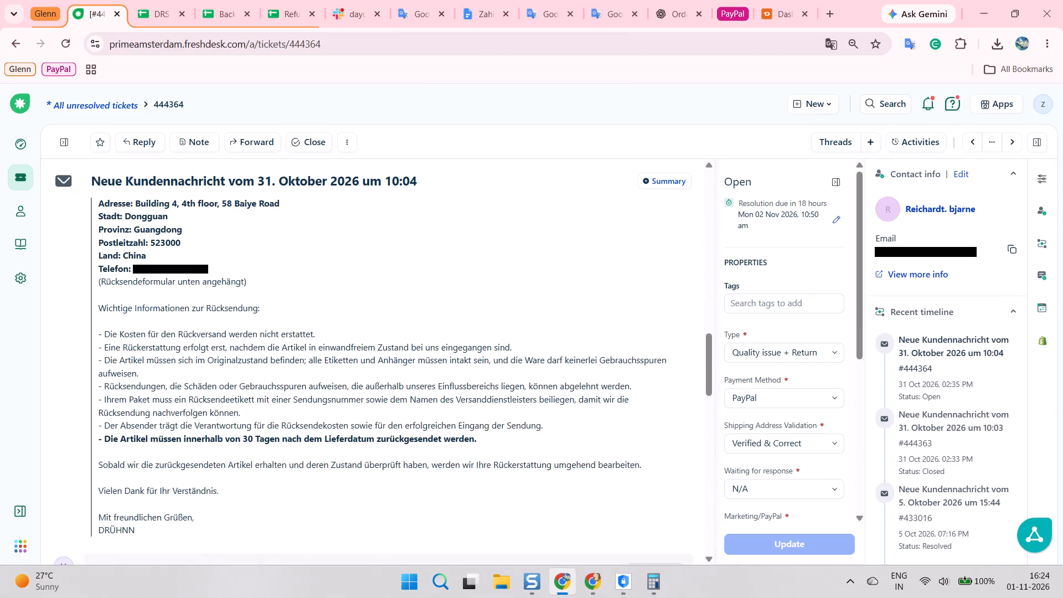
pyautogui.scroll(10, 436, 293)
pyautogui.scroll(-4, 436, 293)
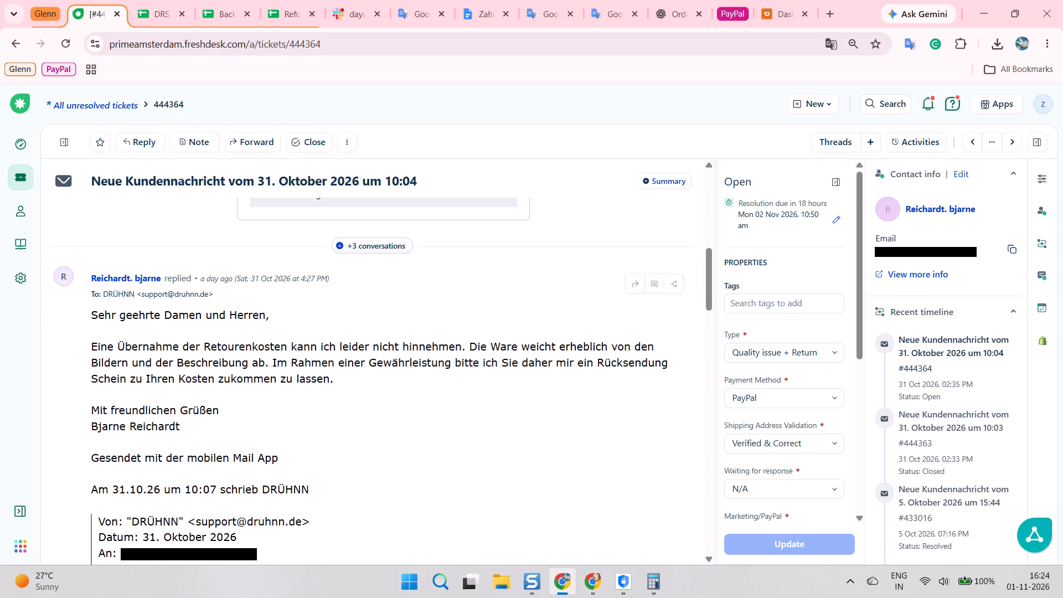
pyautogui.click(367, 247)
pyautogui.scroll(-9, 367, 247)
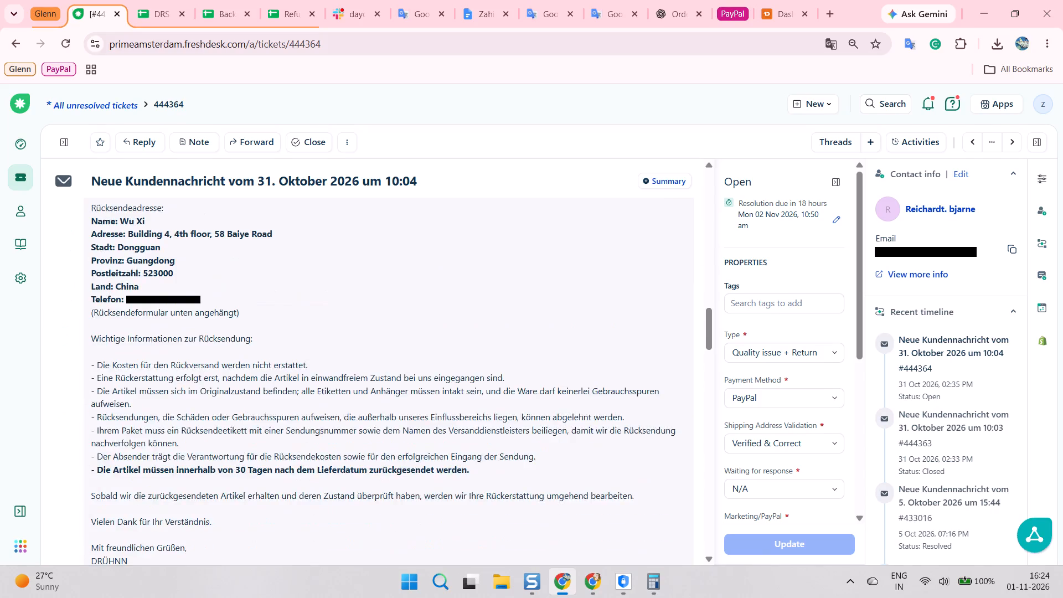
pyautogui.scroll(-4, 367, 260)
# Translate the ticket page into English.
pyautogui.rightClick(381, 255)
pyautogui.scroll(-3, 397, 360)
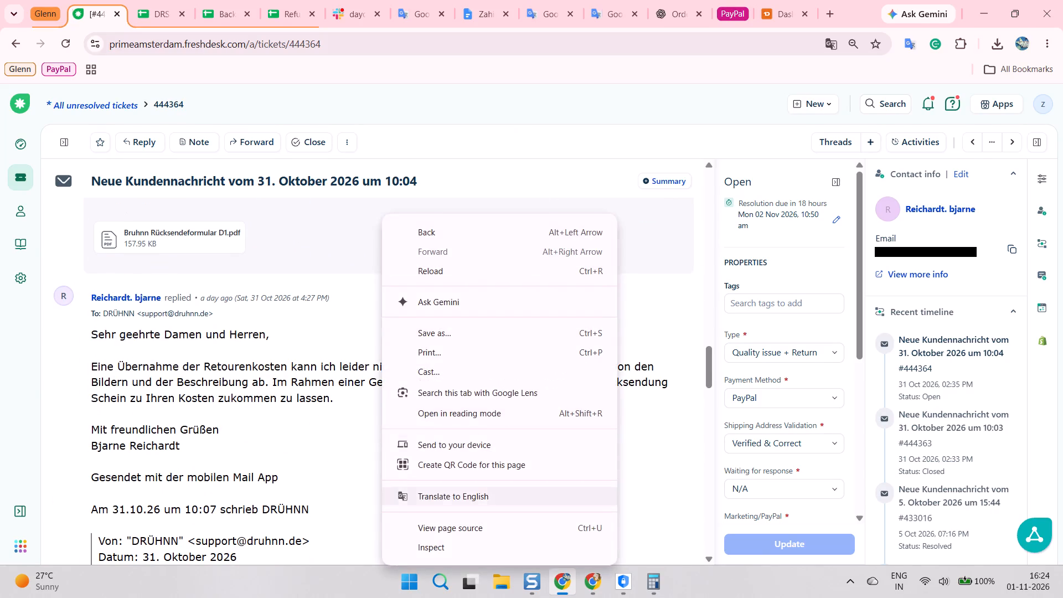
pyautogui.click(476, 498)
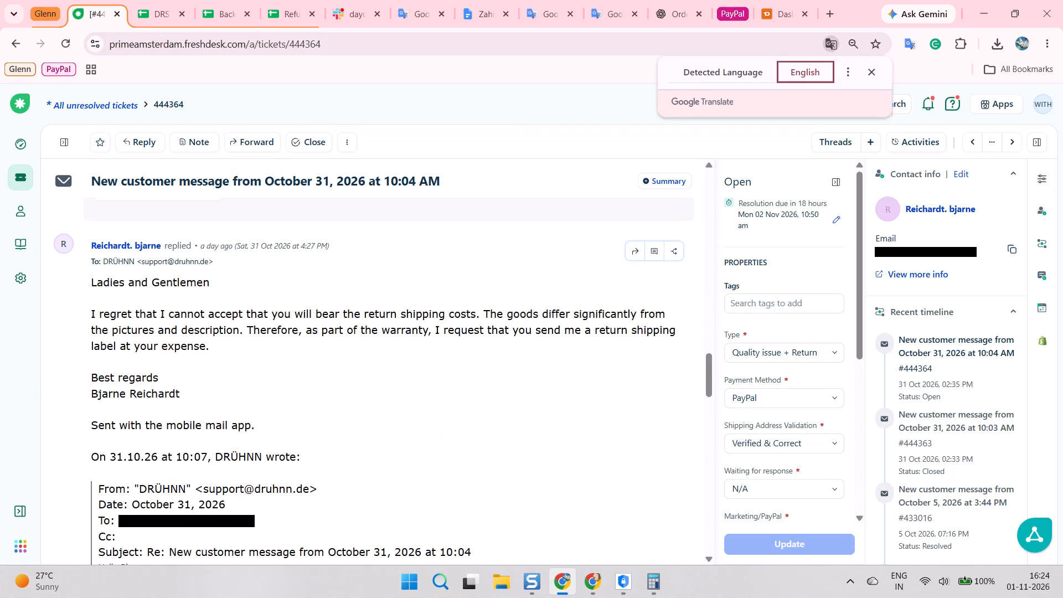
pyautogui.scroll(-10, 404, 329)
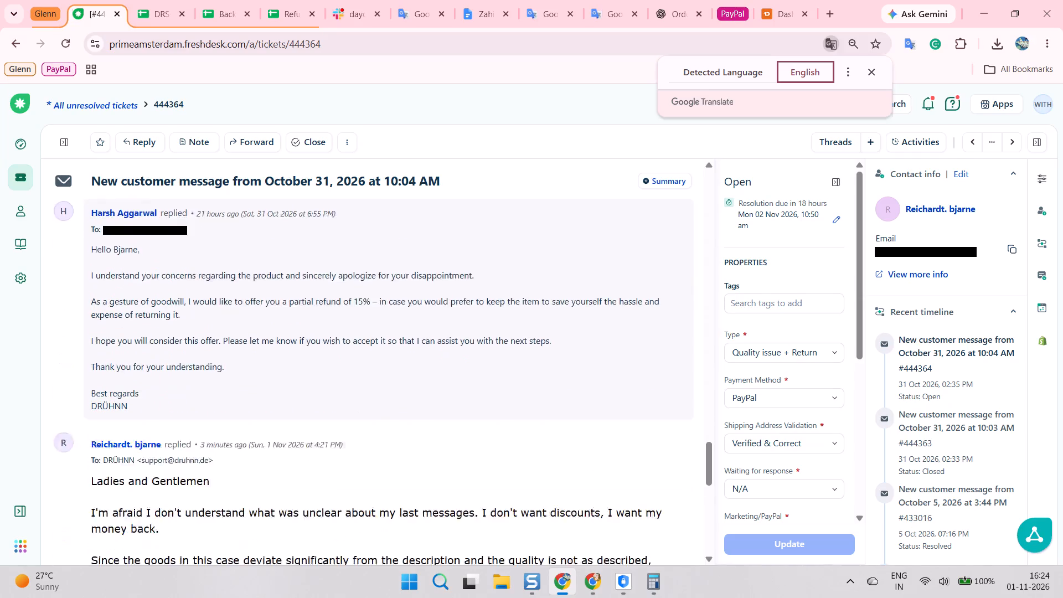
pyautogui.scroll(-7, 406, 328)
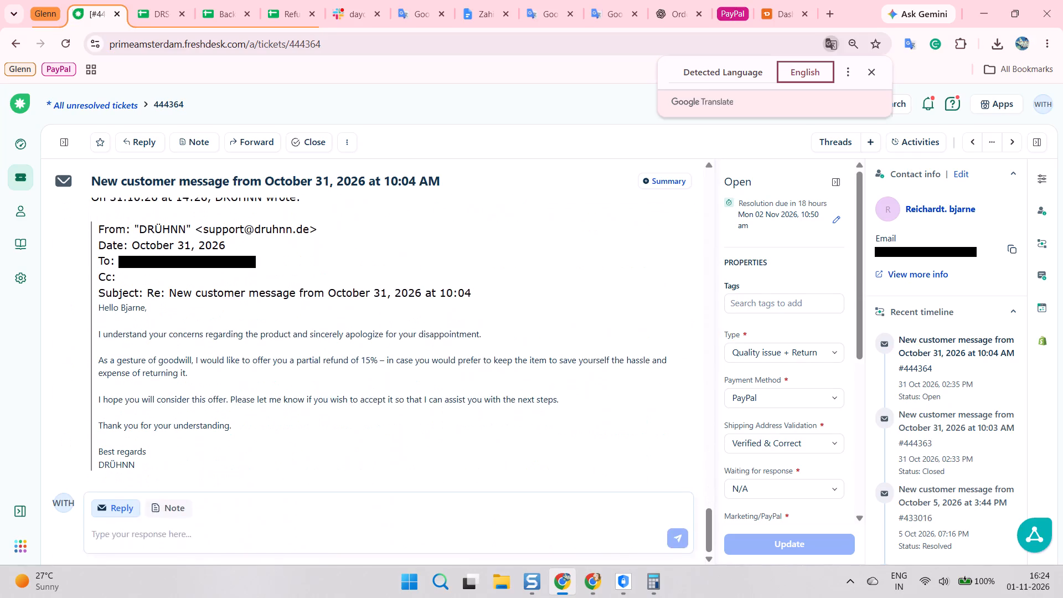
pyautogui.scroll(-1, 406, 328)
pyautogui.scroll(4, 406, 328)
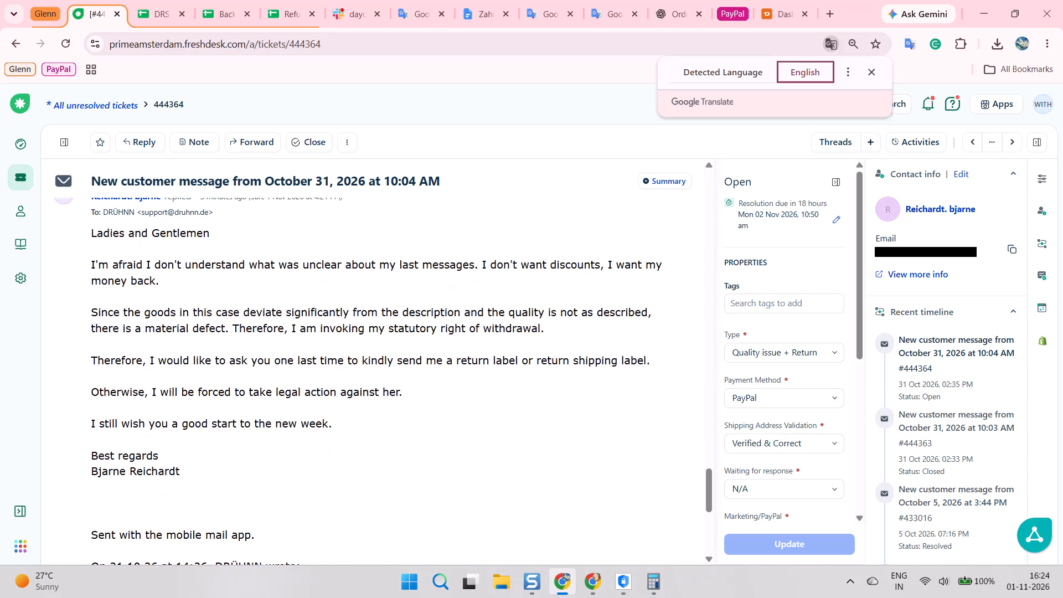
pyautogui.scroll(3, 406, 328)
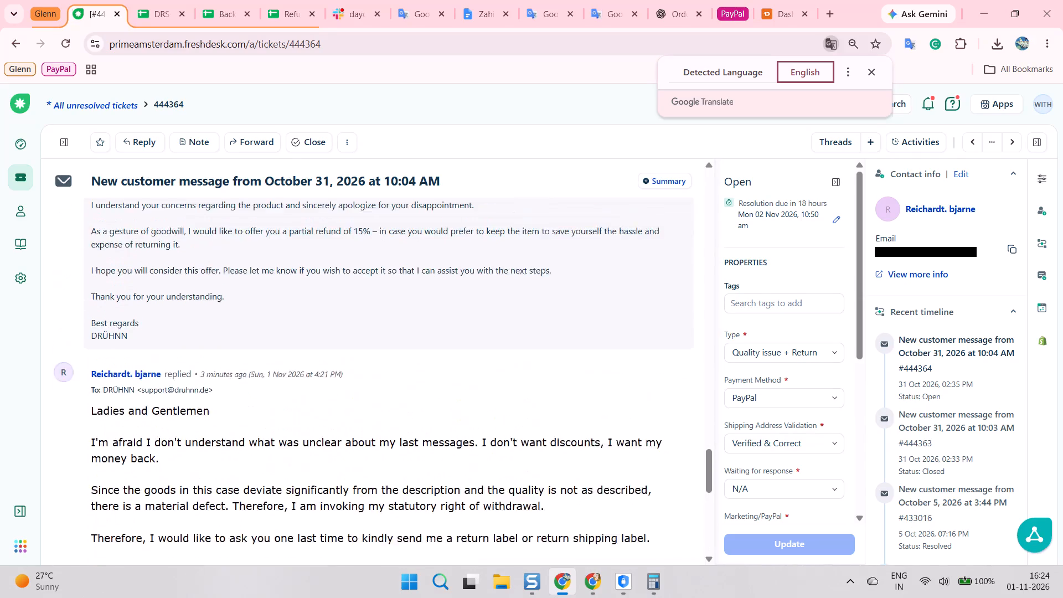
pyautogui.scroll(2, 406, 328)
pyautogui.scroll(-1, 404, 336)
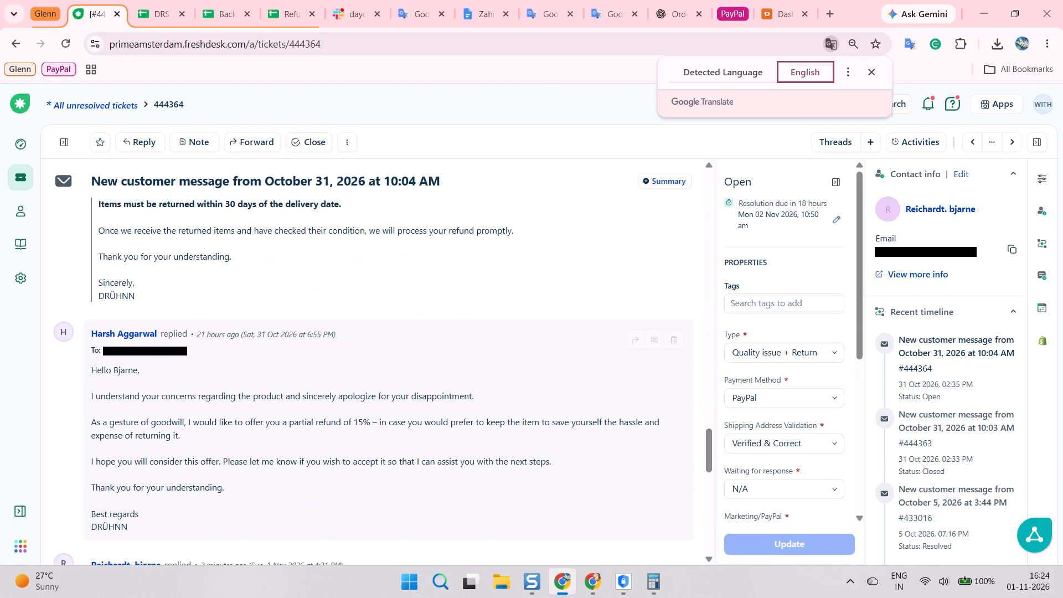
pyautogui.scroll(-2, 390, 338)
pyautogui.click(388, 334)
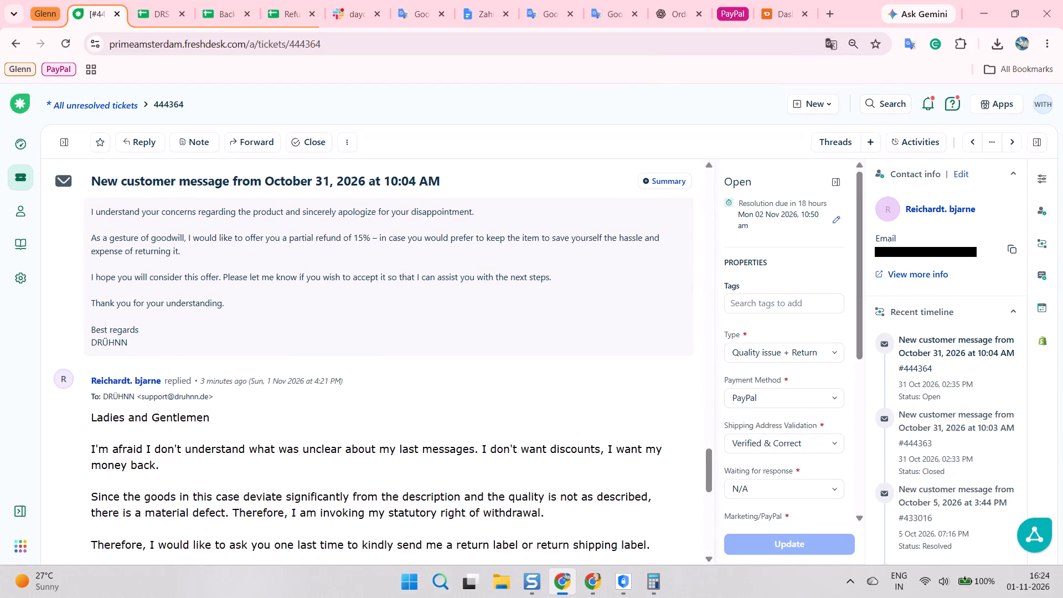
pyautogui.scroll(-1, 301, 342)
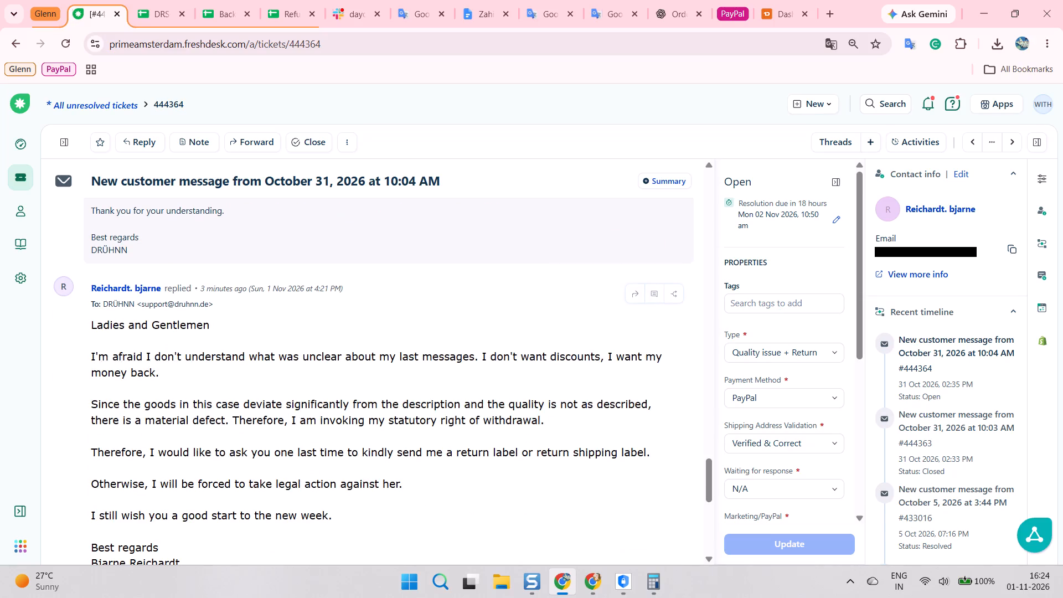
# Check the same customer's earlier tickets, 444363 and 433016, from the recent timeline.
pyautogui.click(946, 421)
pyautogui.scroll(-4, 441, 365)
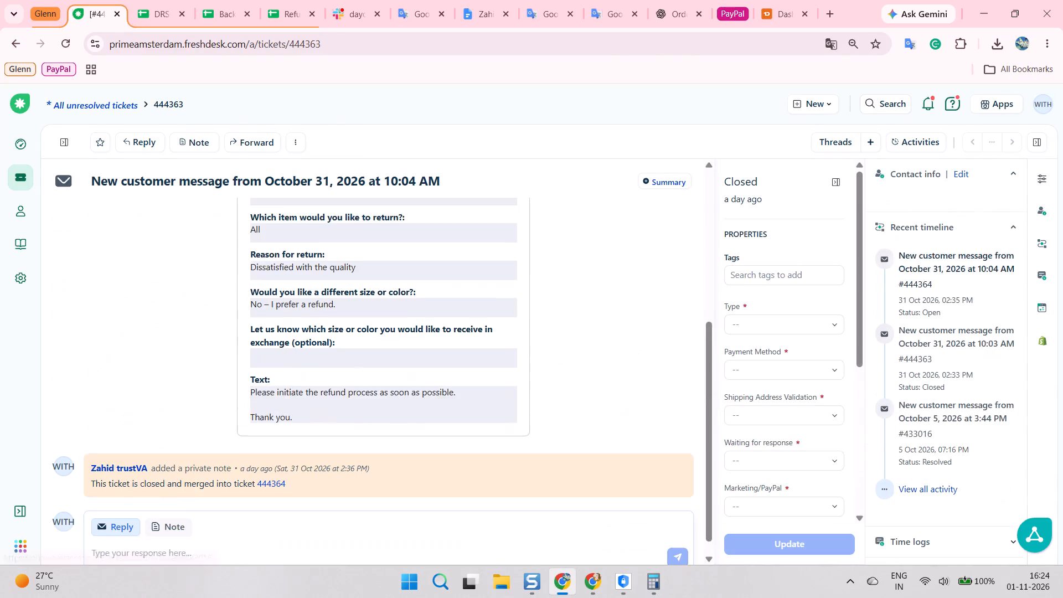
pyautogui.scroll(-4, 445, 348)
pyautogui.scroll(-1, 1043, 481)
pyautogui.scroll(-2, 969, 427)
pyautogui.click(959, 352)
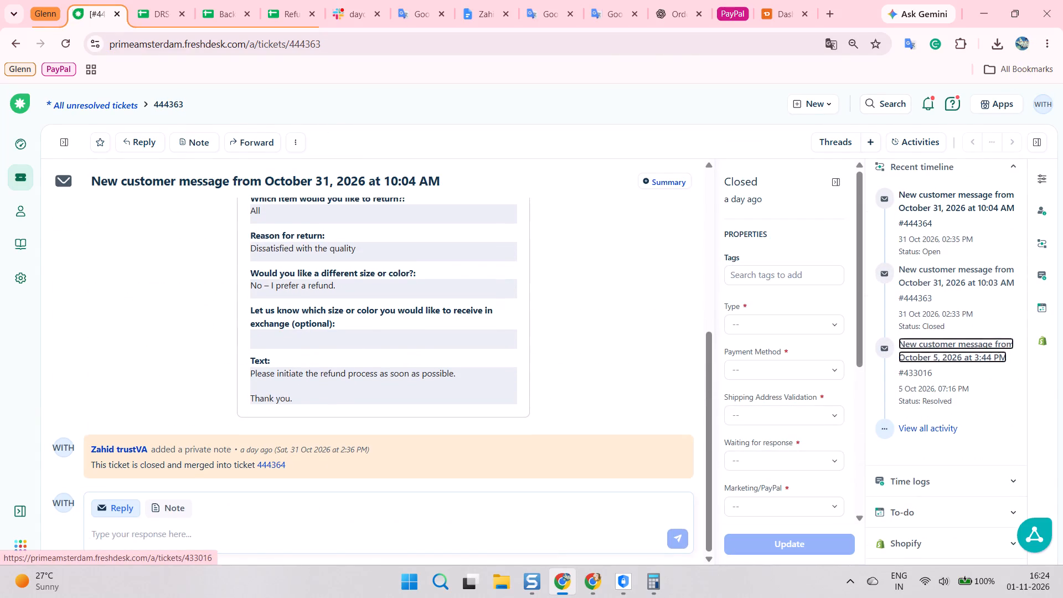
pyautogui.scroll(-10, 370, 387)
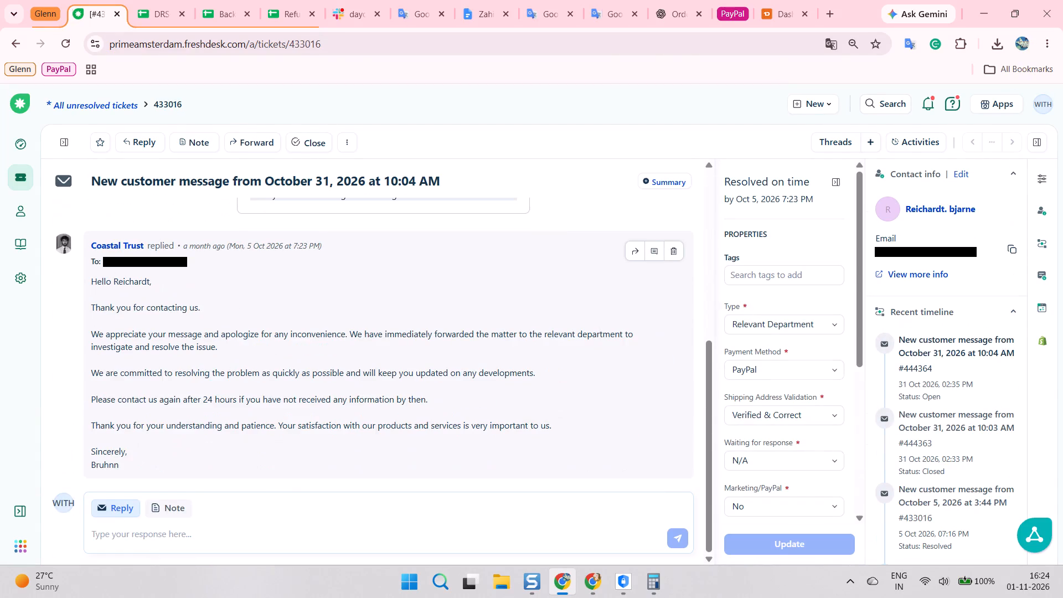
pyautogui.scroll(2, 386, 368)
pyautogui.click(945, 351)
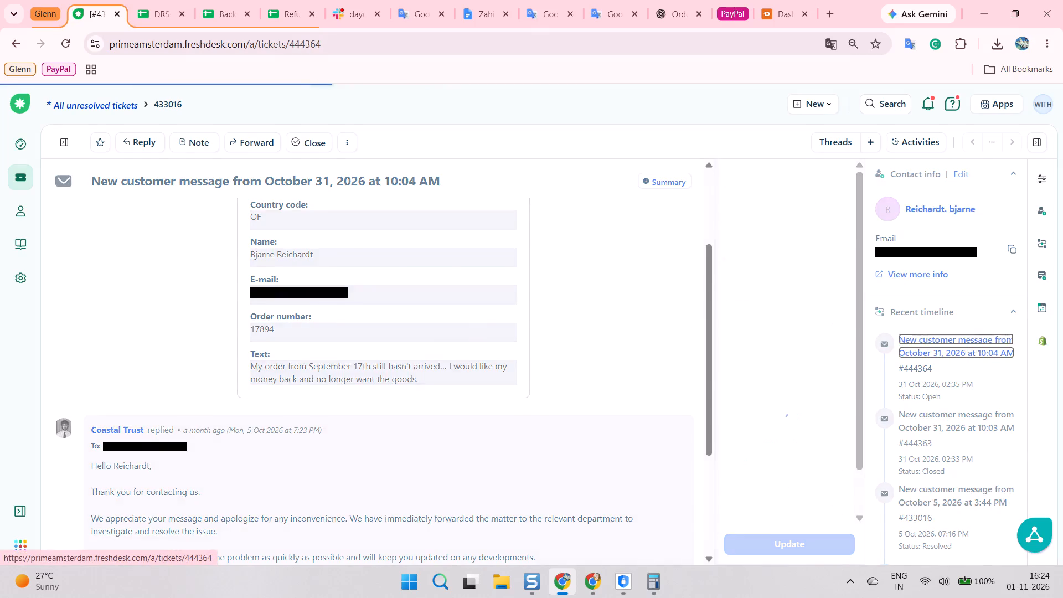
pyautogui.scroll(-3, 450, 399)
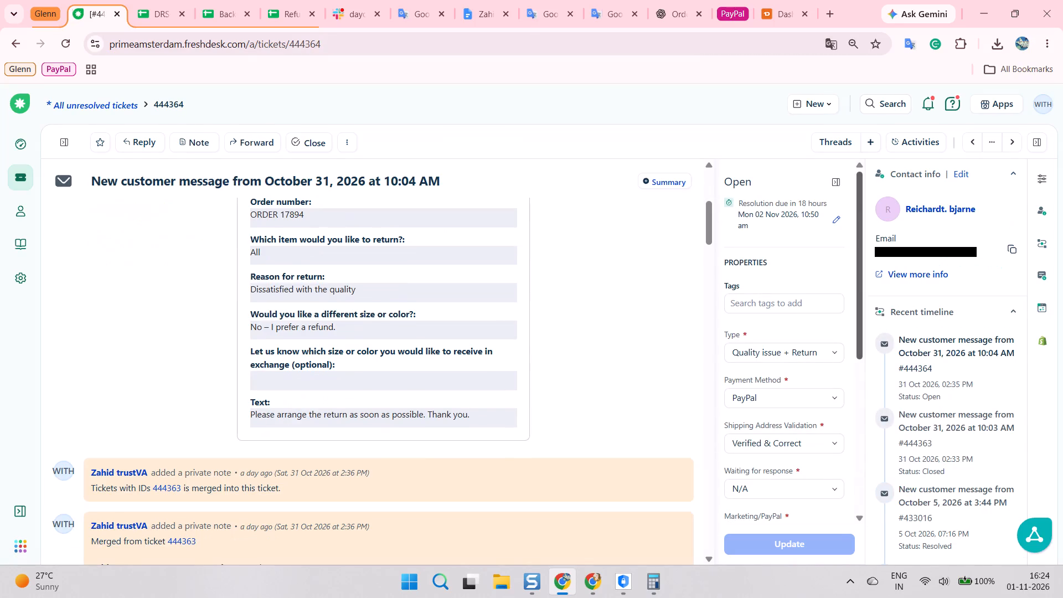
pyautogui.click(1014, 250)
pyautogui.scroll(9, 356, 301)
pyautogui.hotkey('alt', 'Tab')
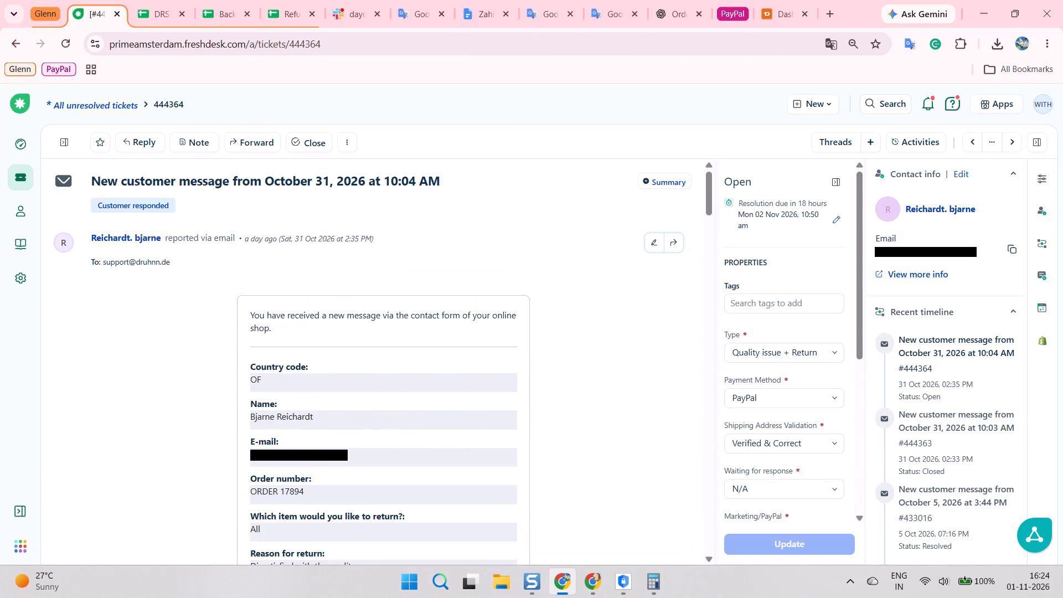
pyautogui.click(142, 2)
pyautogui.scroll(1, 64, 163)
pyautogui.click(20, 122)
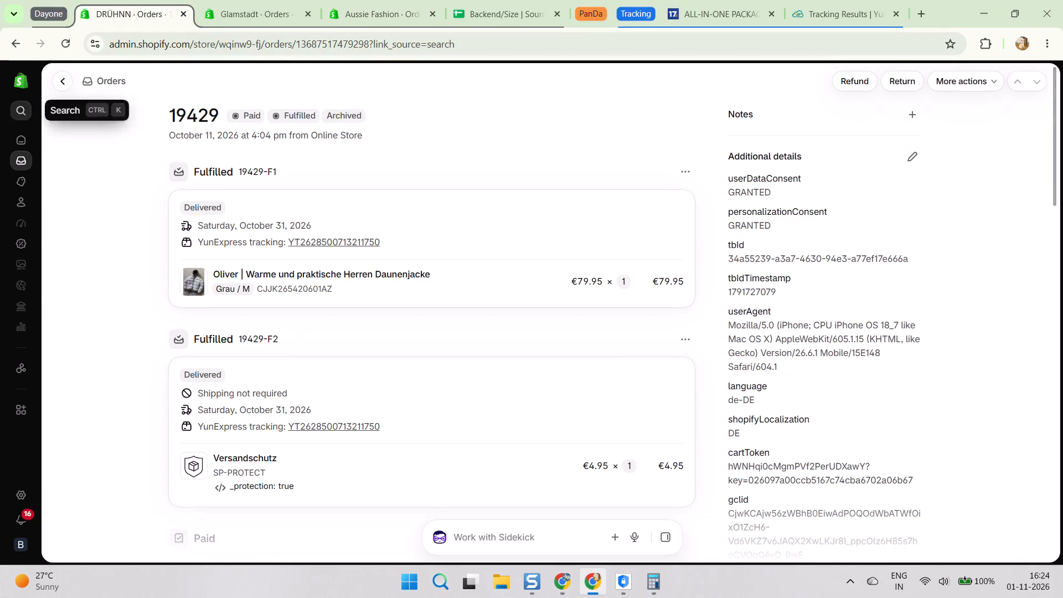
pyautogui.hotkey('ctrl', 'v')
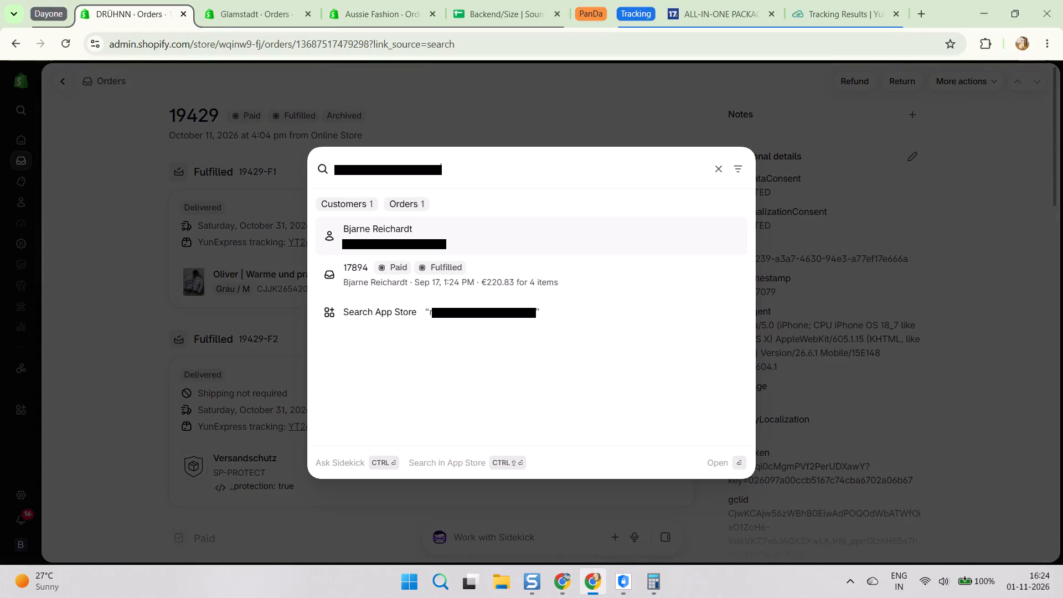
pyautogui.click(354, 266)
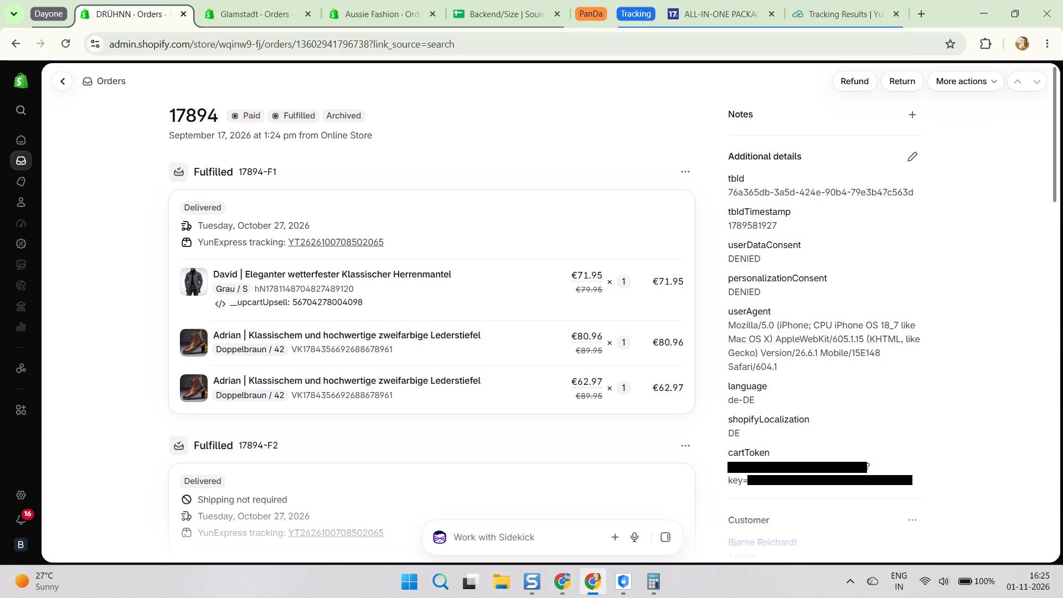
pyautogui.hotkey('alt', 'Tab')
pyautogui.scroll(-3, 344, 309)
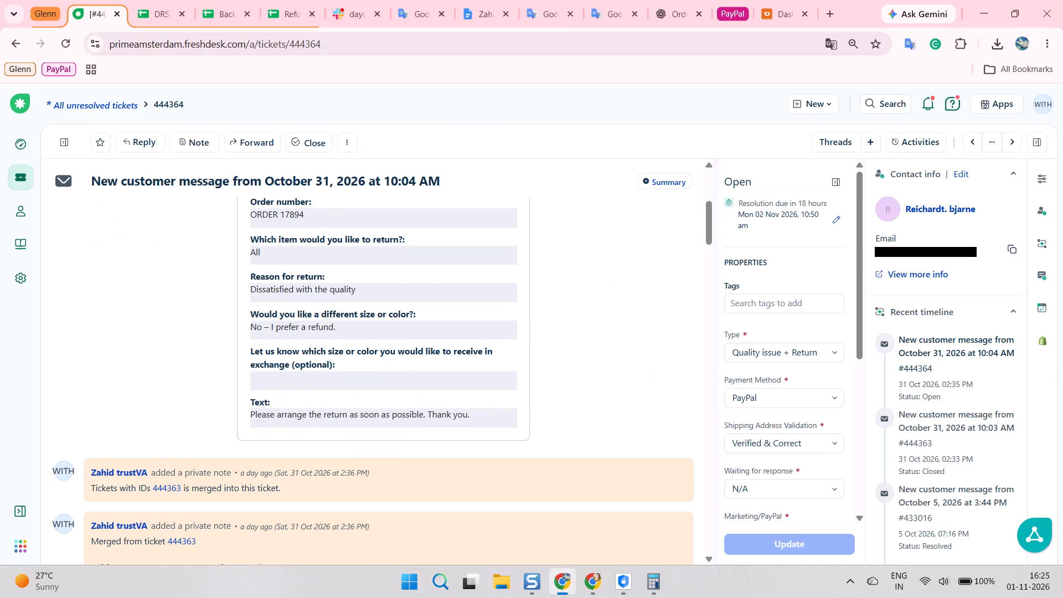
pyautogui.click(405, 300)
pyautogui.hotkey('alt', 'Tab')
pyautogui.scroll(3, 389, 293)
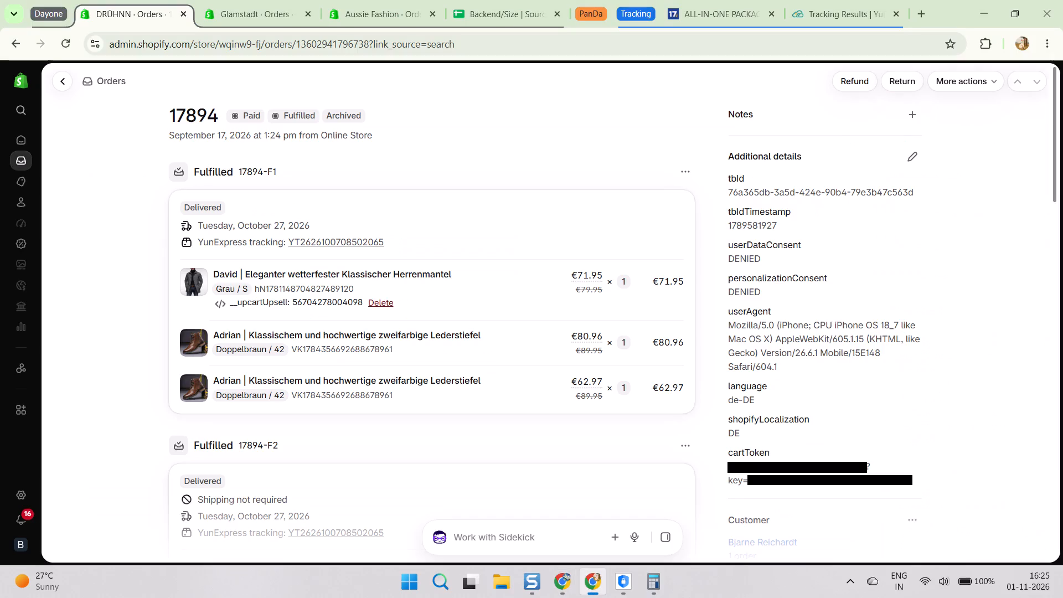
pyautogui.click(421, 238)
pyautogui.scroll(-7, 448, 243)
pyautogui.scroll(-6, 553, 275)
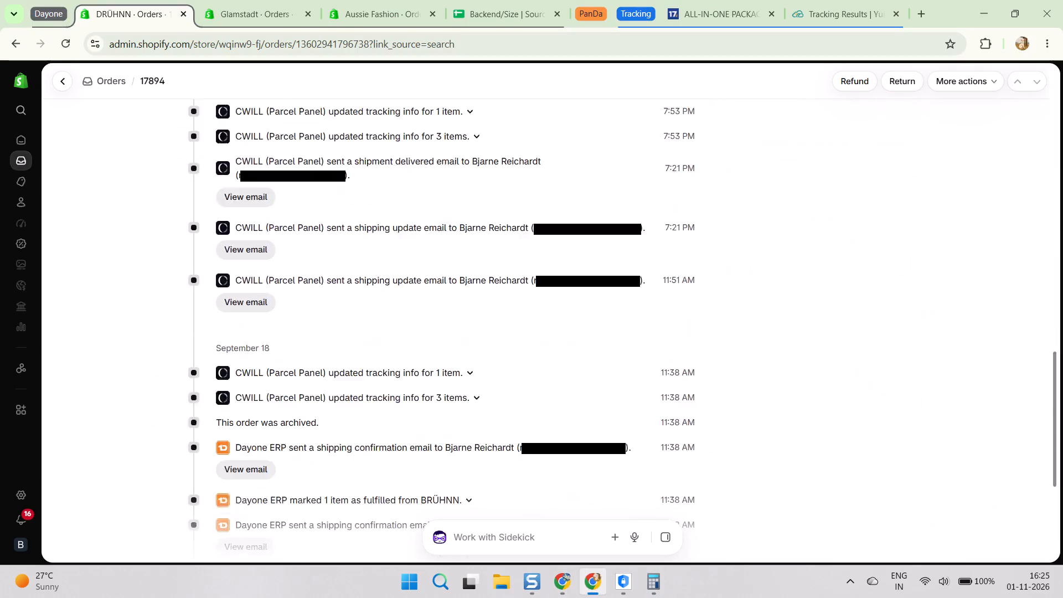
# Return to ticket 444364 and reread the return form, merged notes, the agent's return instructions and the customer's first reply.
pyautogui.hotkey('alt', 'Tab')
pyautogui.scroll(-5, 414, 319)
pyautogui.scroll(4, 424, 308)
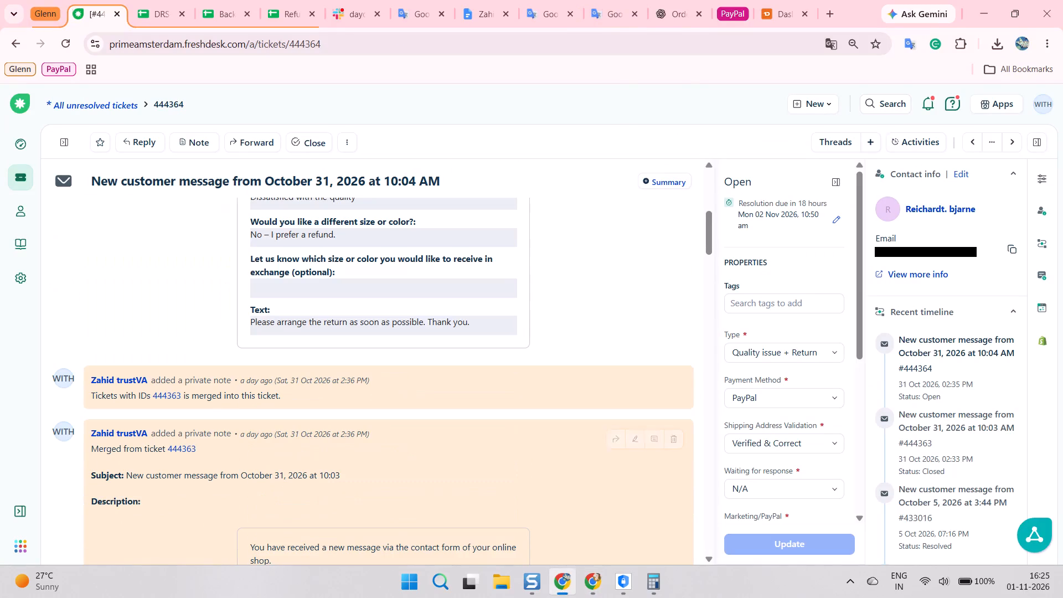
pyautogui.scroll(2, 404, 295)
pyautogui.scroll(-11, 407, 293)
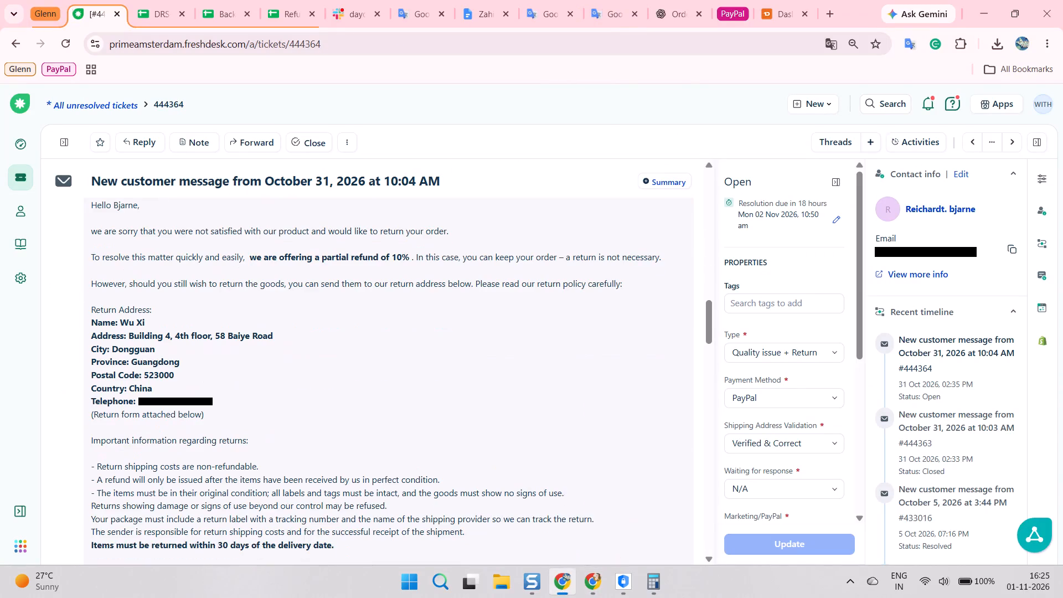
pyautogui.scroll(1, 369, 295)
pyautogui.scroll(-7, 373, 289)
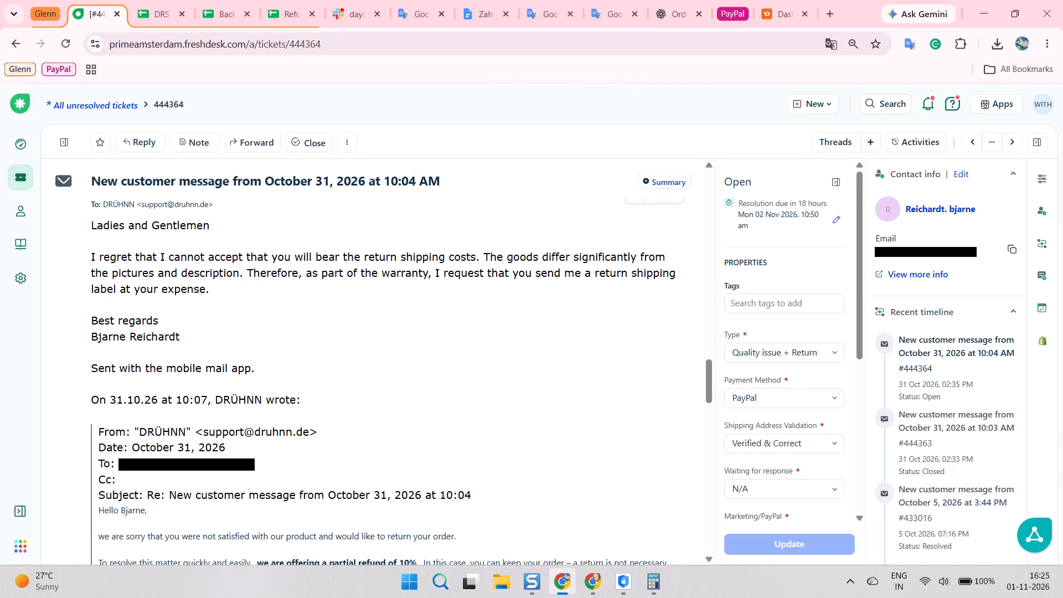
pyautogui.scroll(-5, 243, 275)
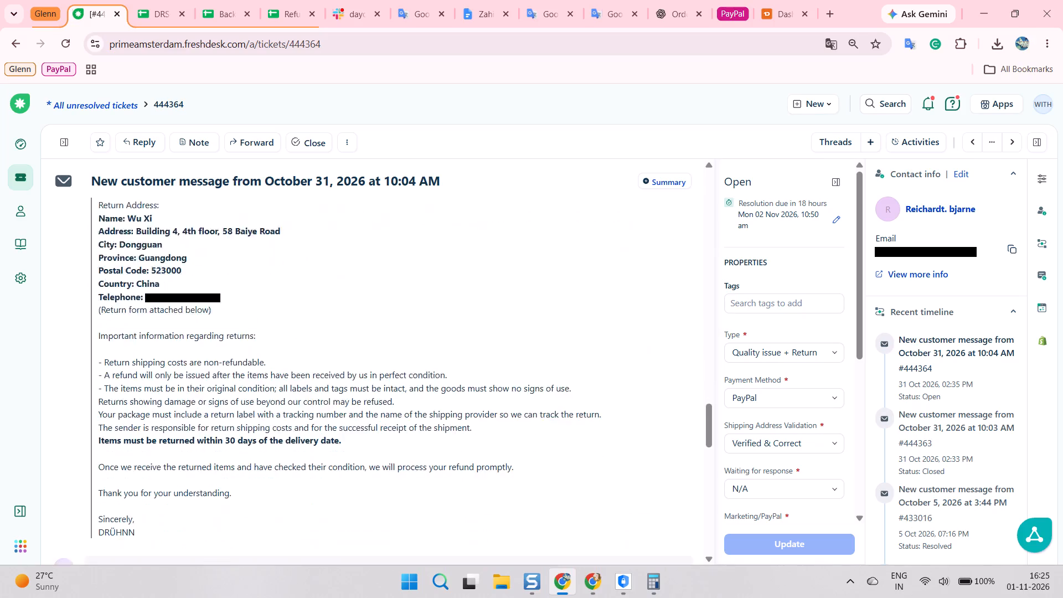
pyautogui.scroll(-6, 207, 283)
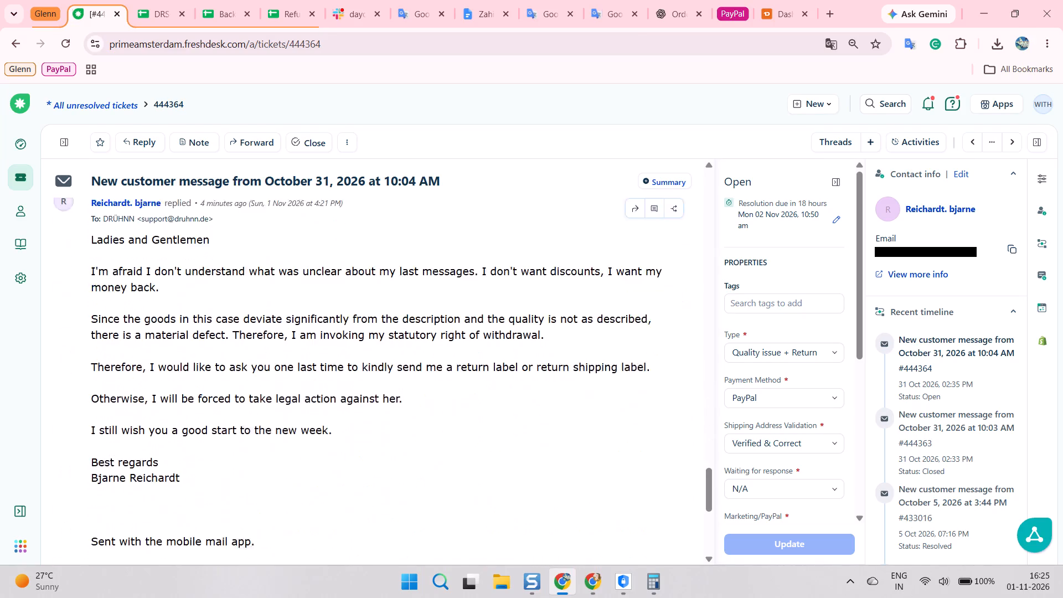
pyautogui.scroll(-8, 229, 288)
pyautogui.scroll(4, 235, 310)
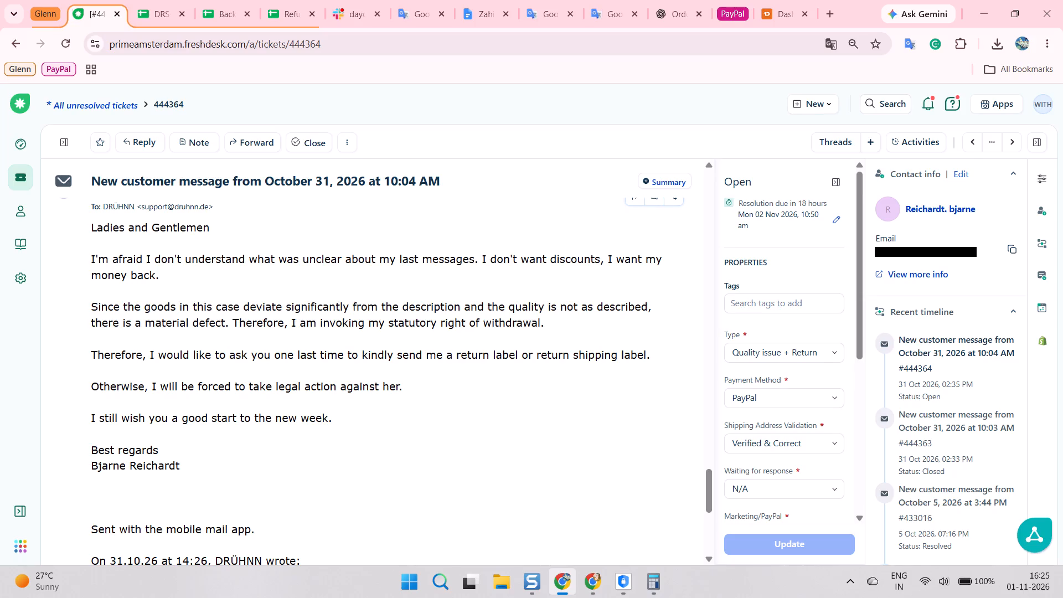
pyautogui.click(146, 257)
pyautogui.tripleClick(131, 262)
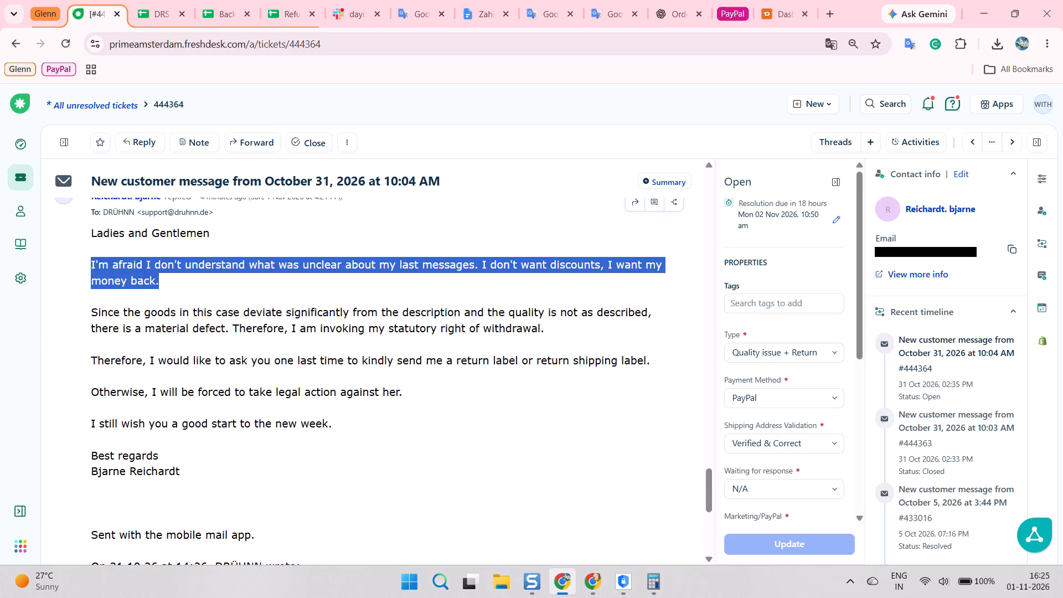
pyautogui.click(216, 276)
pyautogui.tripleClick(187, 264)
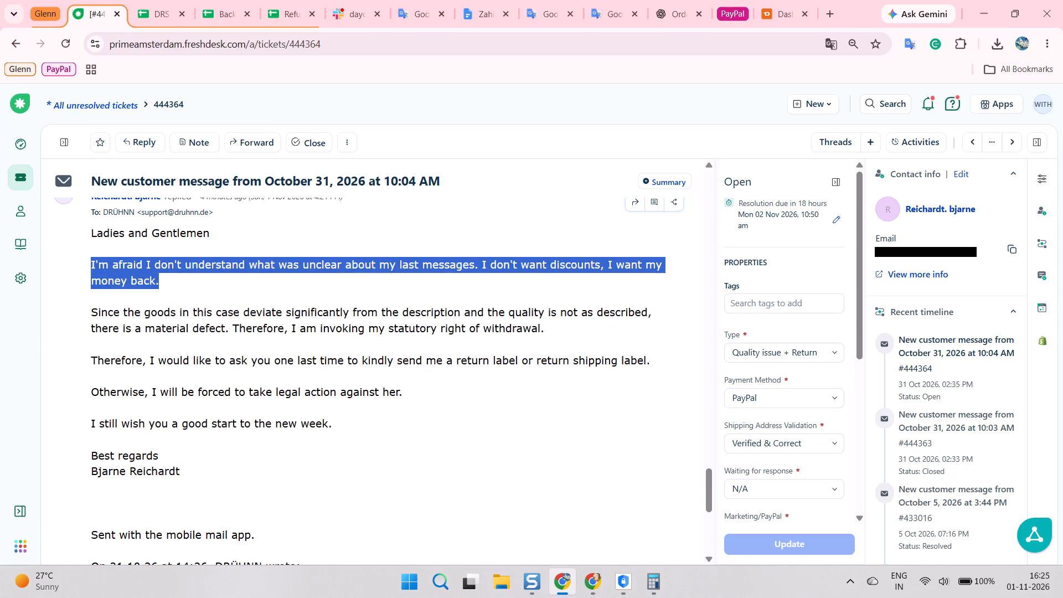
pyautogui.click(185, 280)
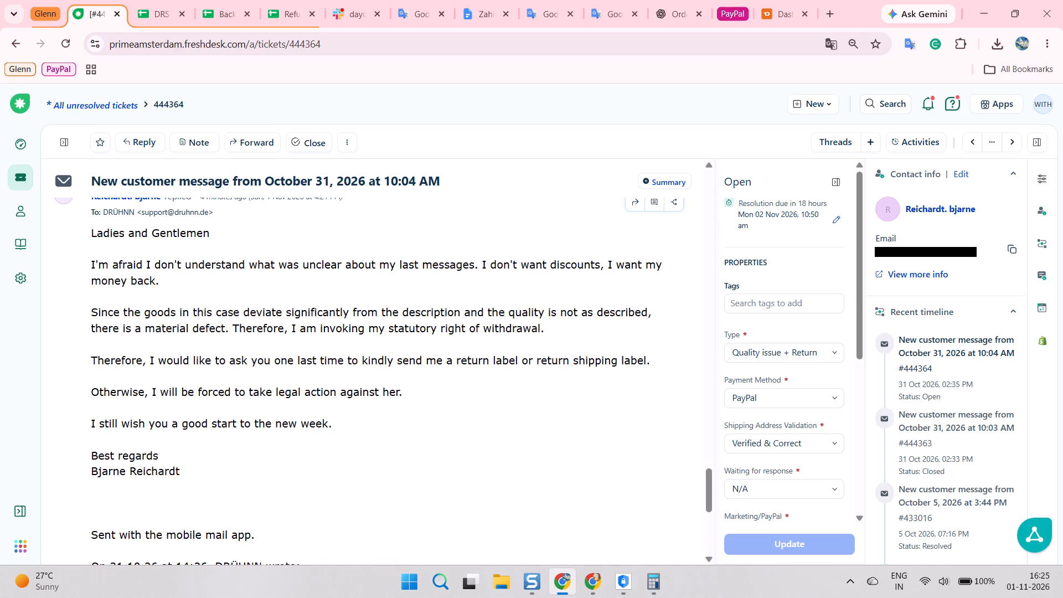
pyautogui.click(192, 282)
pyautogui.click(111, 272)
pyautogui.click(146, 269)
pyautogui.click(194, 270)
pyautogui.click(234, 268)
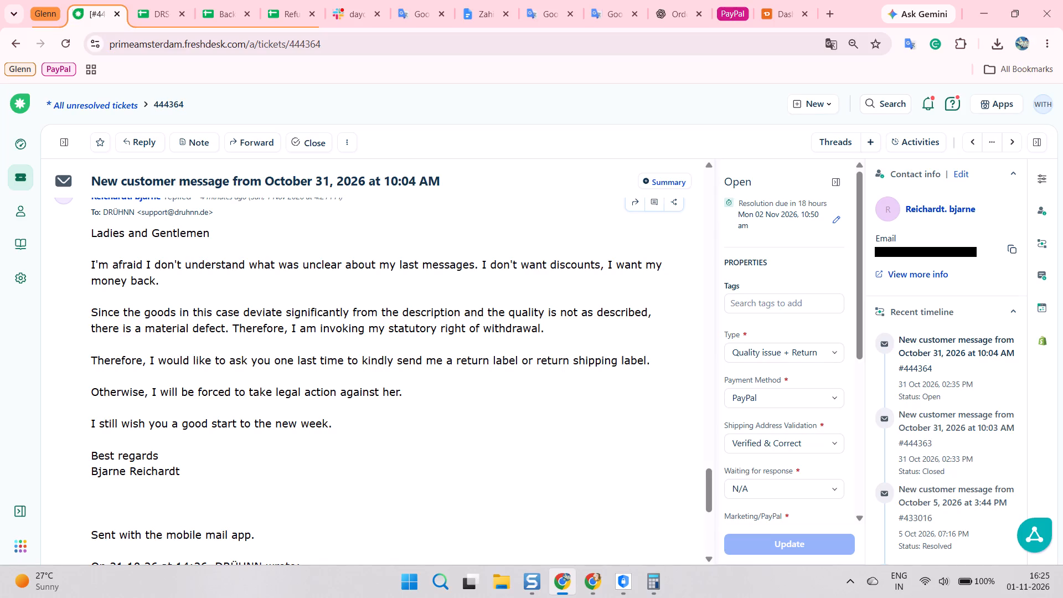
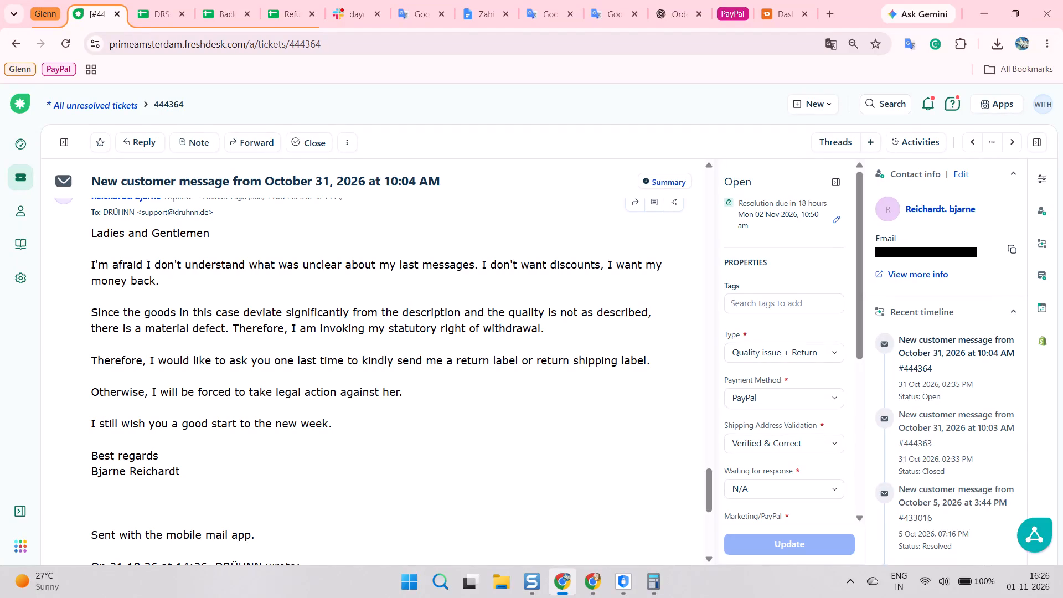
pyautogui.scroll(-1, 426, 308)
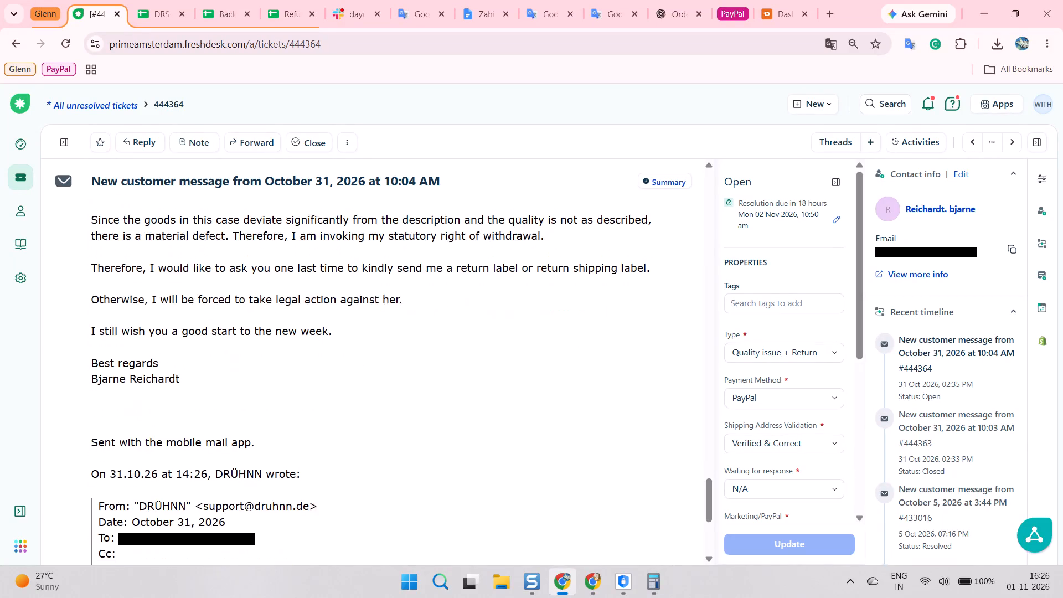
pyautogui.scroll(2, 260, 312)
pyautogui.scroll(-1, 233, 318)
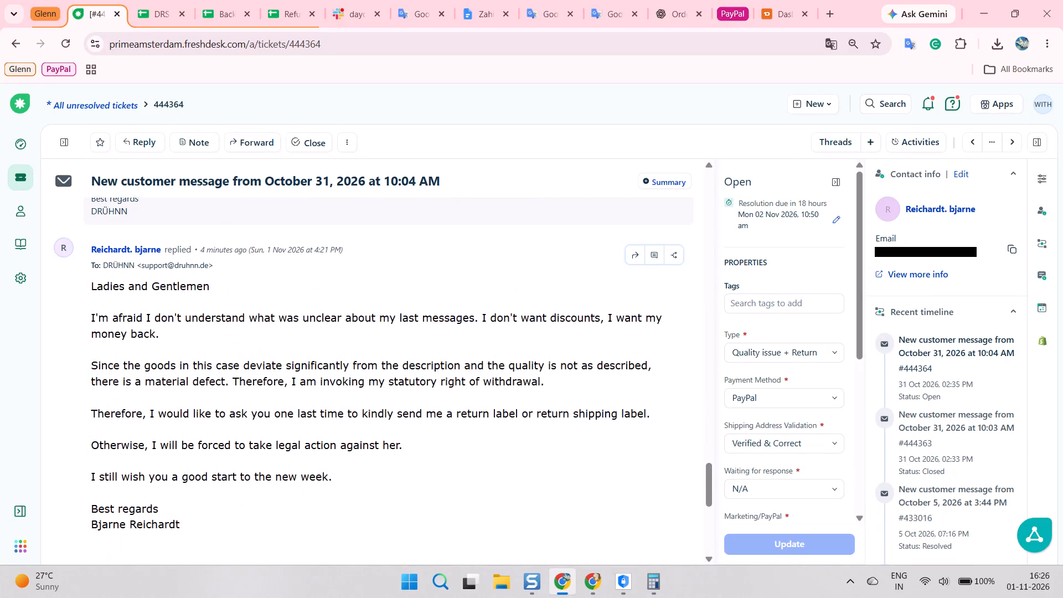
pyautogui.tripleClick(184, 315)
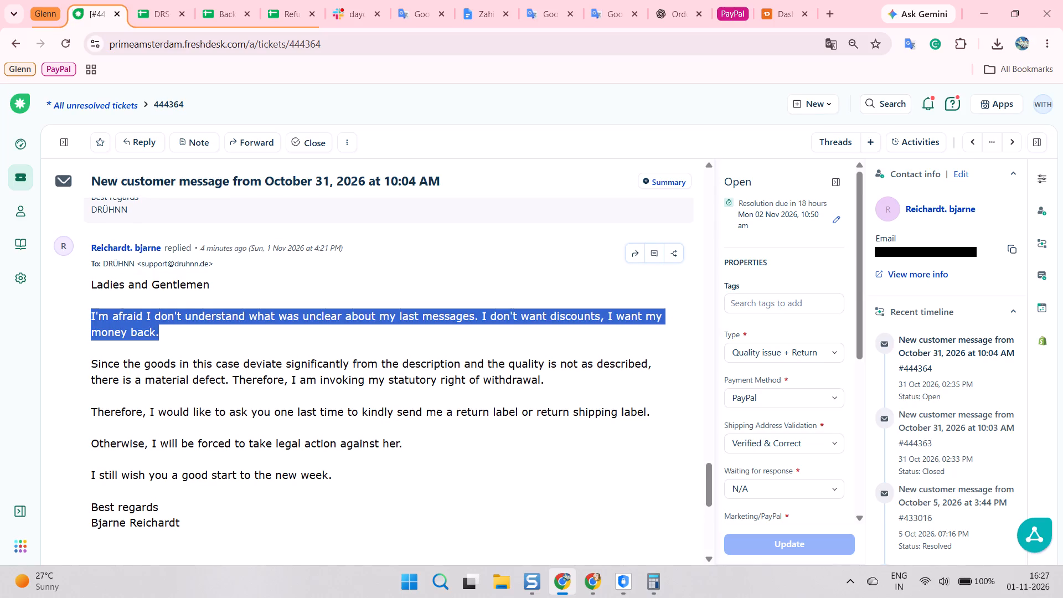
pyautogui.click(438, 300)
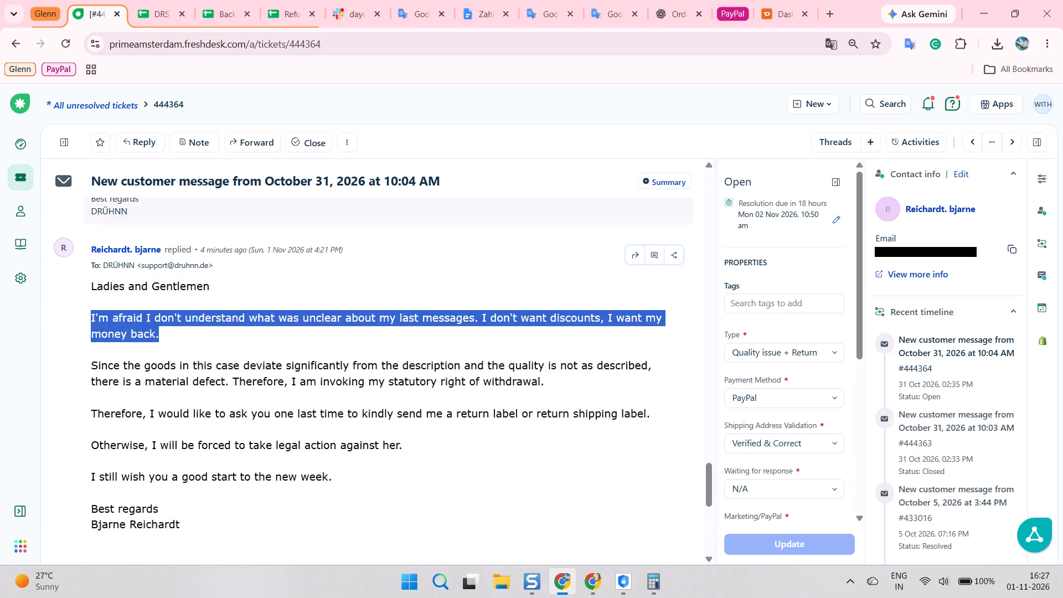
pyautogui.click(455, 308)
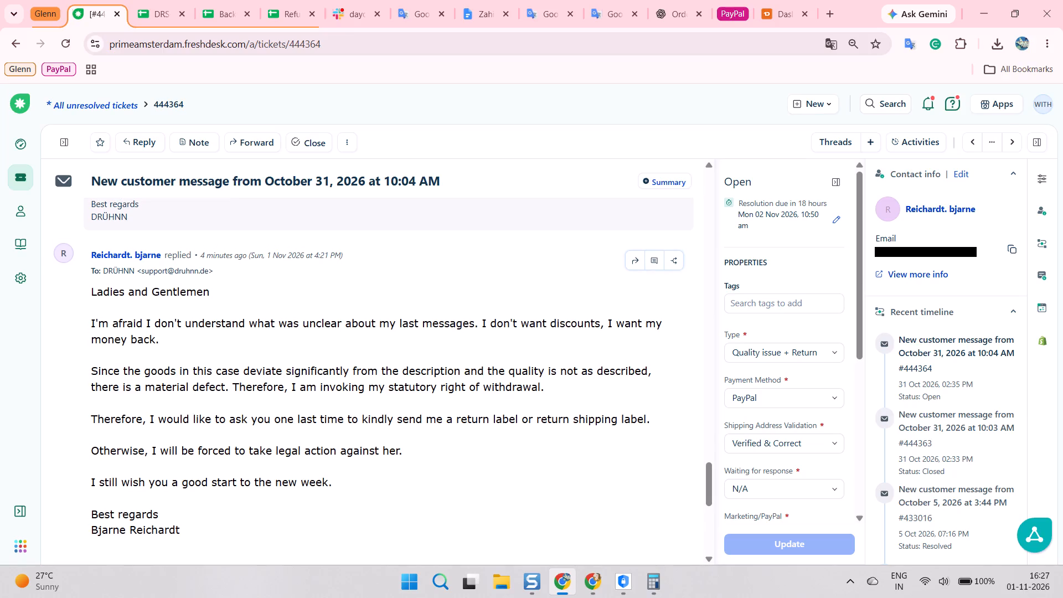
pyautogui.scroll(-1, 337, 302)
pyautogui.scroll(1, 348, 300)
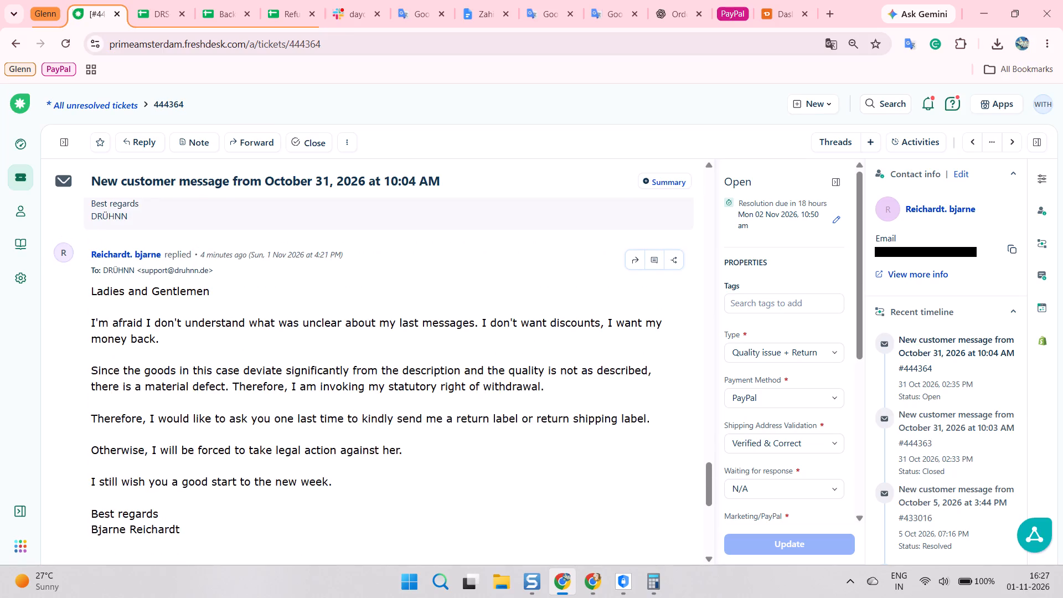
pyautogui.moveTo(91, 324); pyautogui.dragTo(158, 329)
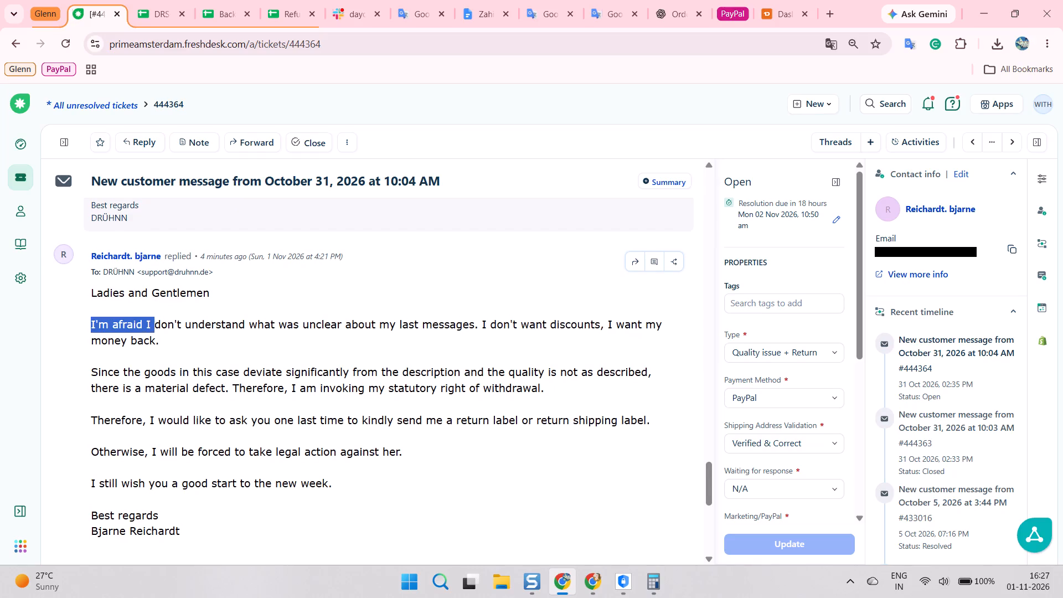
pyautogui.moveTo(158, 329); pyautogui.dragTo(477, 322)
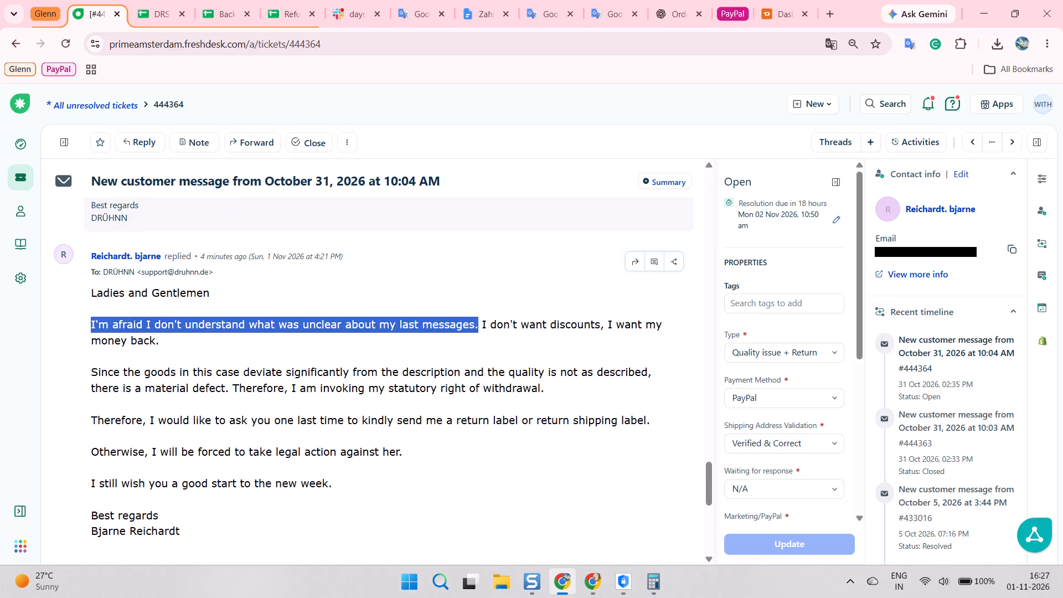
pyautogui.moveTo(477, 322); pyautogui.dragTo(478, 322)
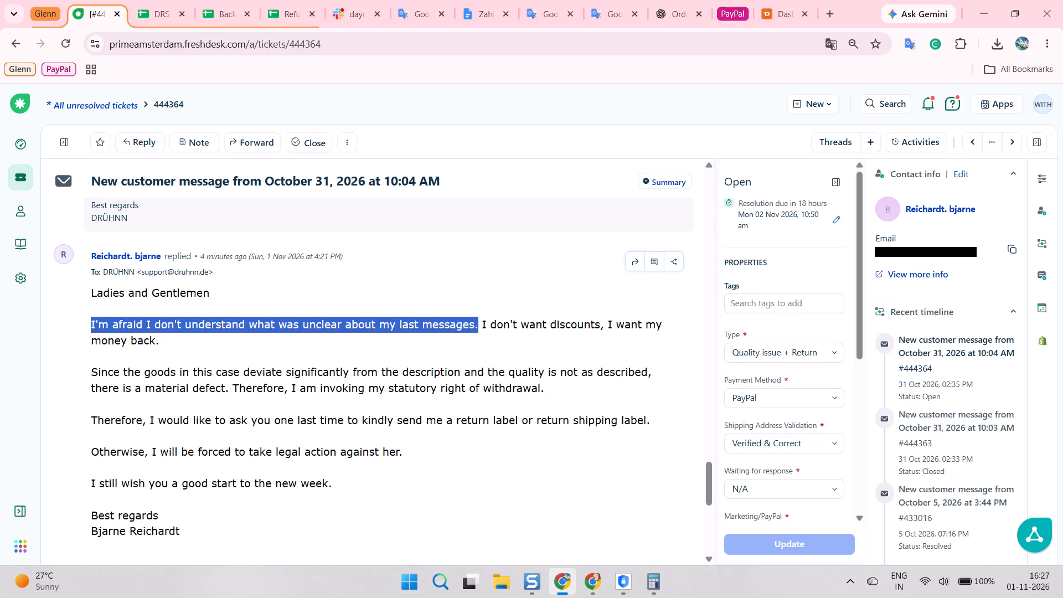
pyautogui.click(173, 367)
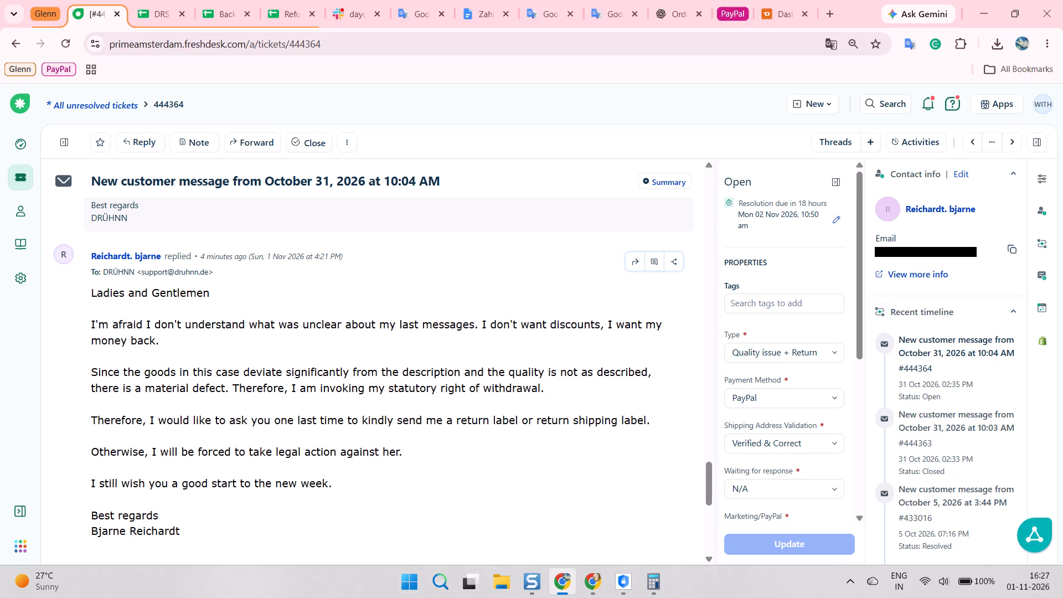
pyautogui.click(267, 369)
pyautogui.click(371, 376)
pyautogui.click(452, 380)
pyautogui.click(518, 384)
# Read the rest of the customer's latest reply with its quoted message, and the agent's preceding goodwill offer.
pyautogui.scroll(-1, 489, 434)
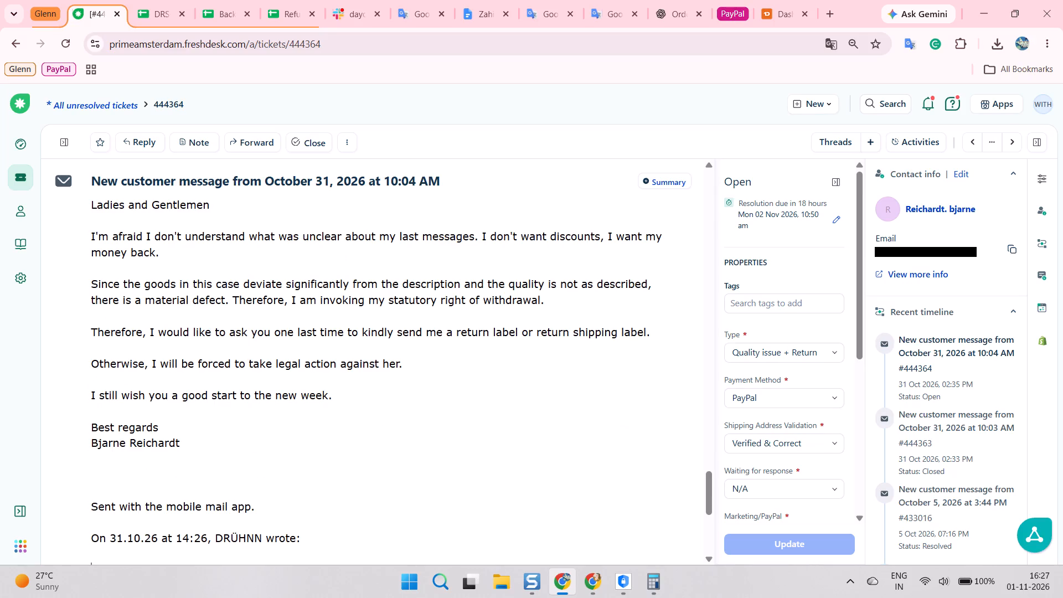
pyautogui.scroll(-2, 182, 363)
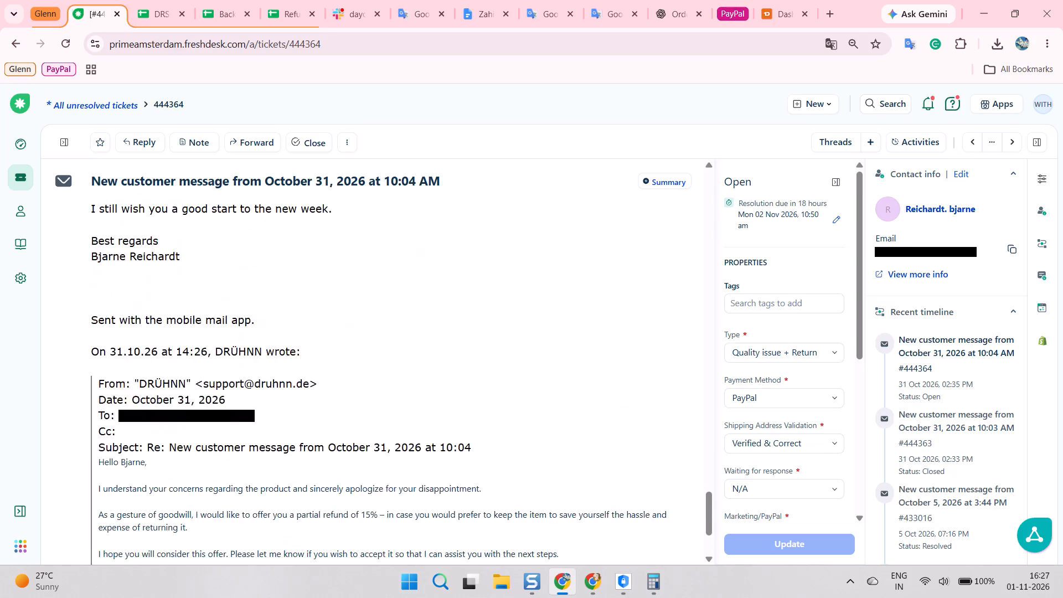
pyautogui.scroll(2, 189, 352)
pyautogui.scroll(-8, 202, 347)
pyautogui.scroll(1, 201, 339)
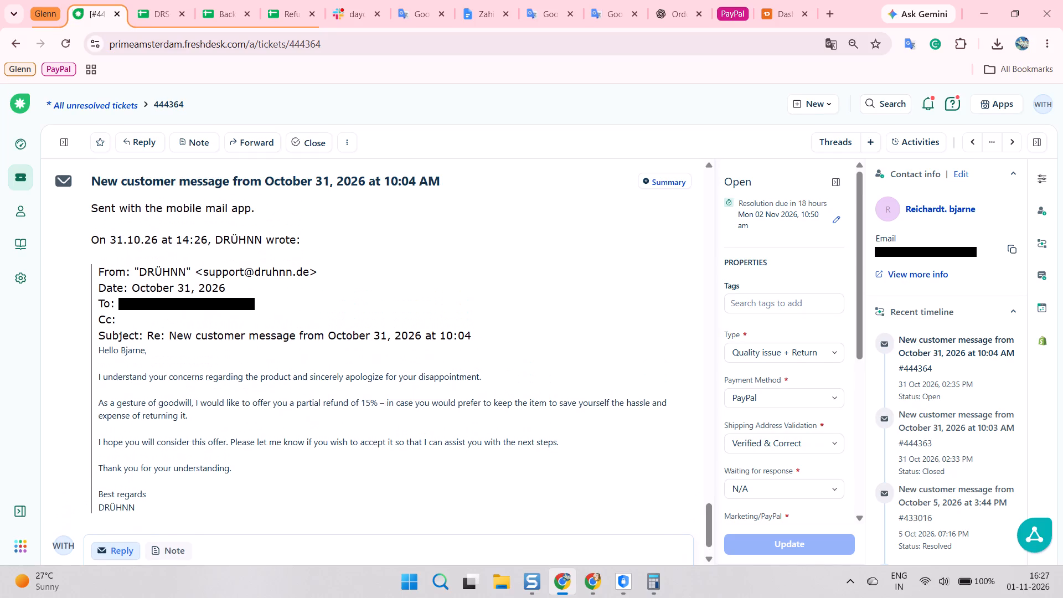
pyautogui.scroll(8, 209, 331)
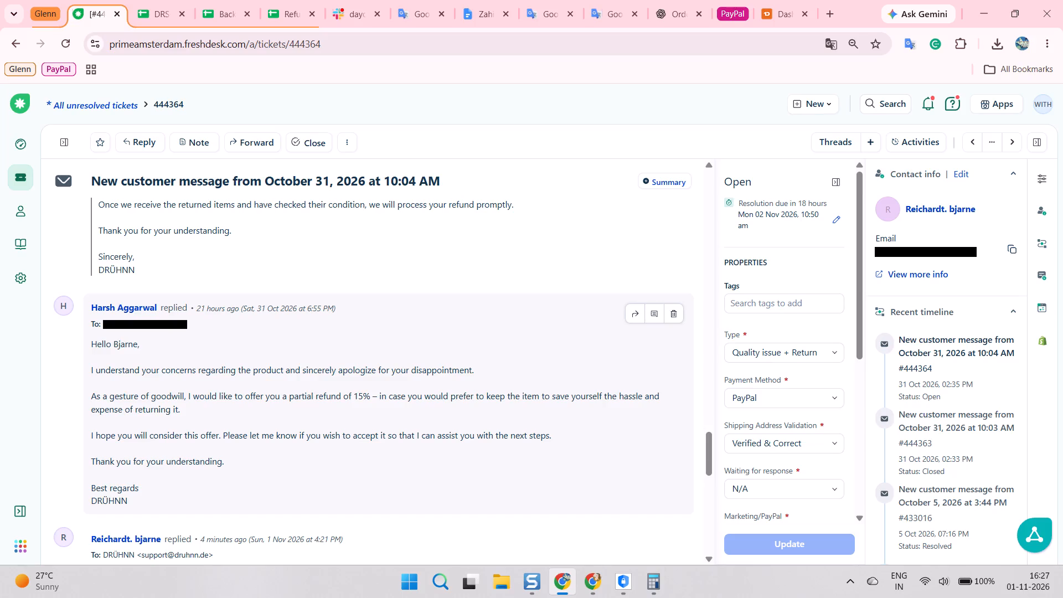
pyautogui.scroll(2, 340, 317)
pyautogui.scroll(-2, 408, 327)
pyautogui.click(1010, 248)
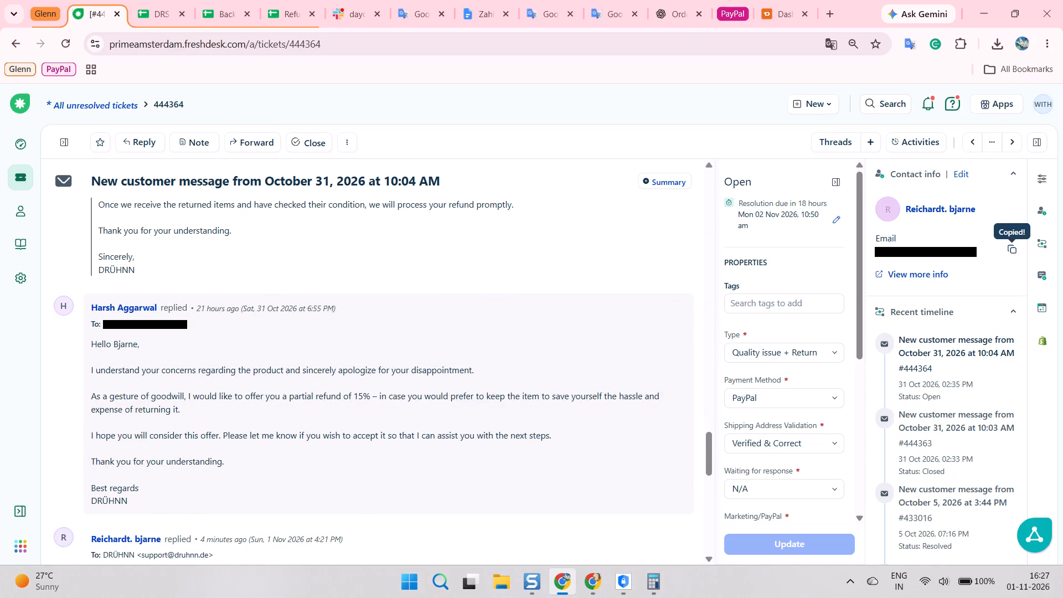
pyautogui.scroll(-2, 579, 324)
pyautogui.hotkey('alt', 'Tab')
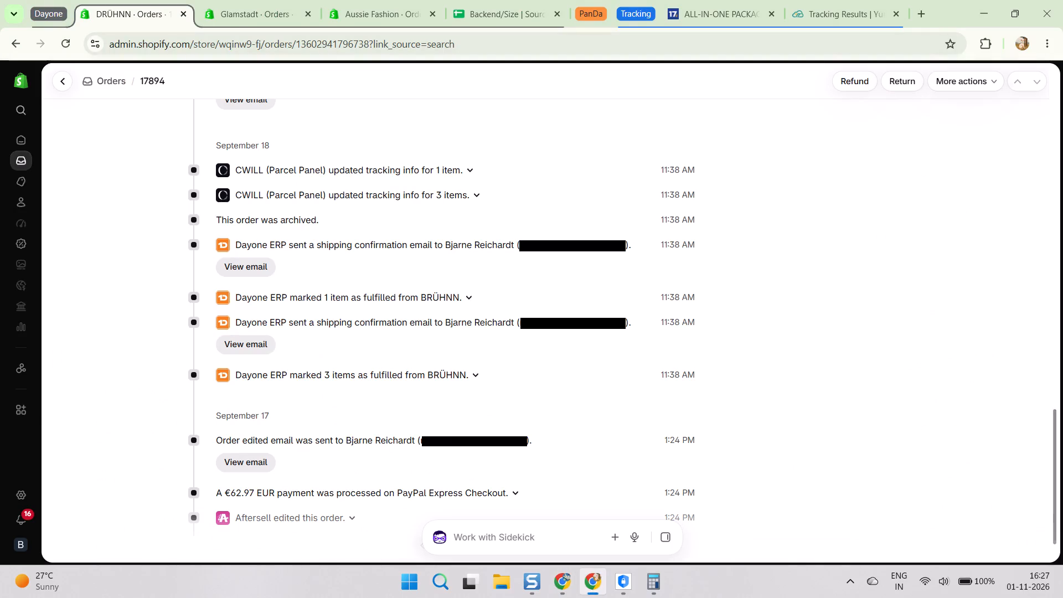
pyautogui.scroll(3, 291, 228)
pyautogui.hotkey('ctrl', 'f')
pyautogui.hotkey('ctrl', 'v')
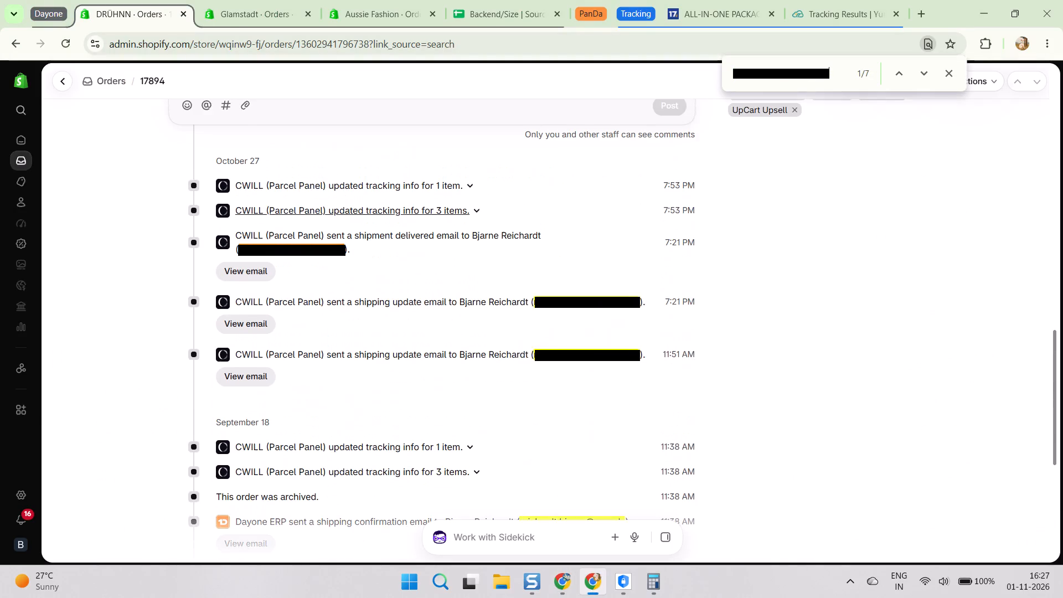
pyautogui.scroll(7, 629, 183)
pyautogui.click(952, 73)
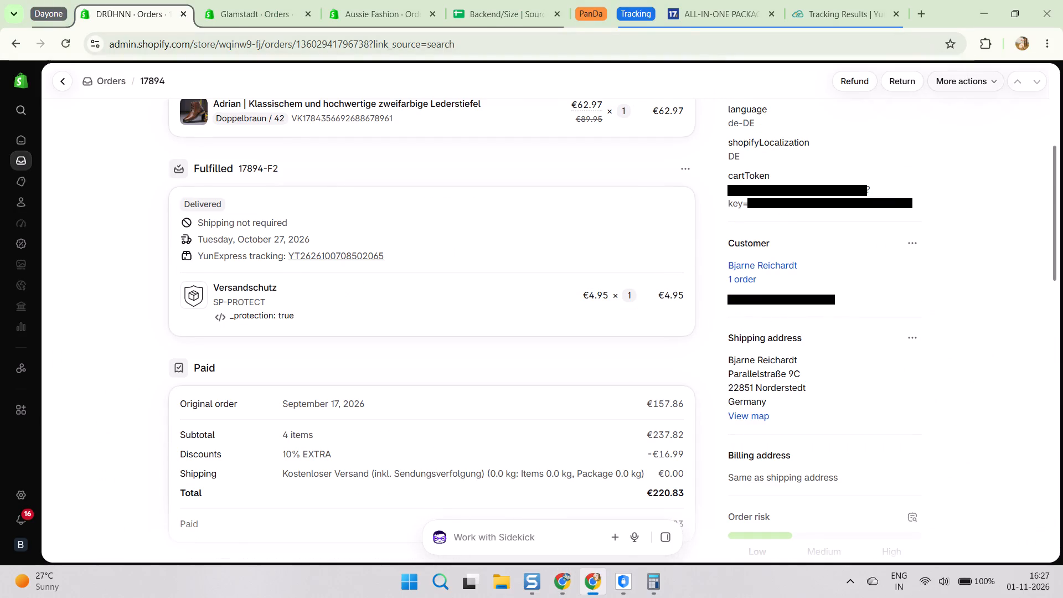
pyautogui.scroll(12, 547, 300)
pyautogui.click(421, 168)
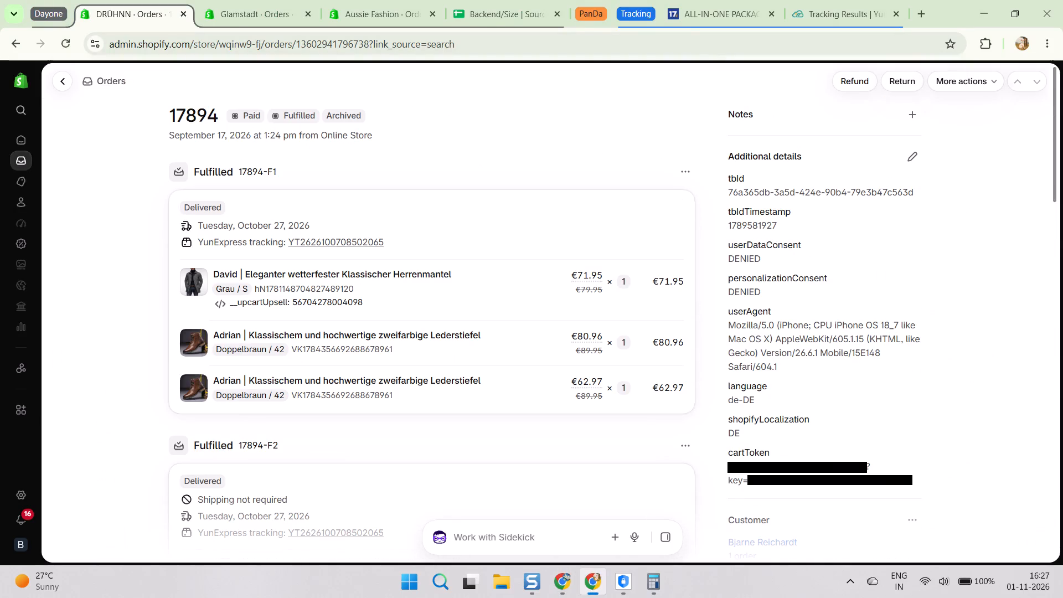
pyautogui.scroll(1, 481, 180)
pyautogui.click(510, 190)
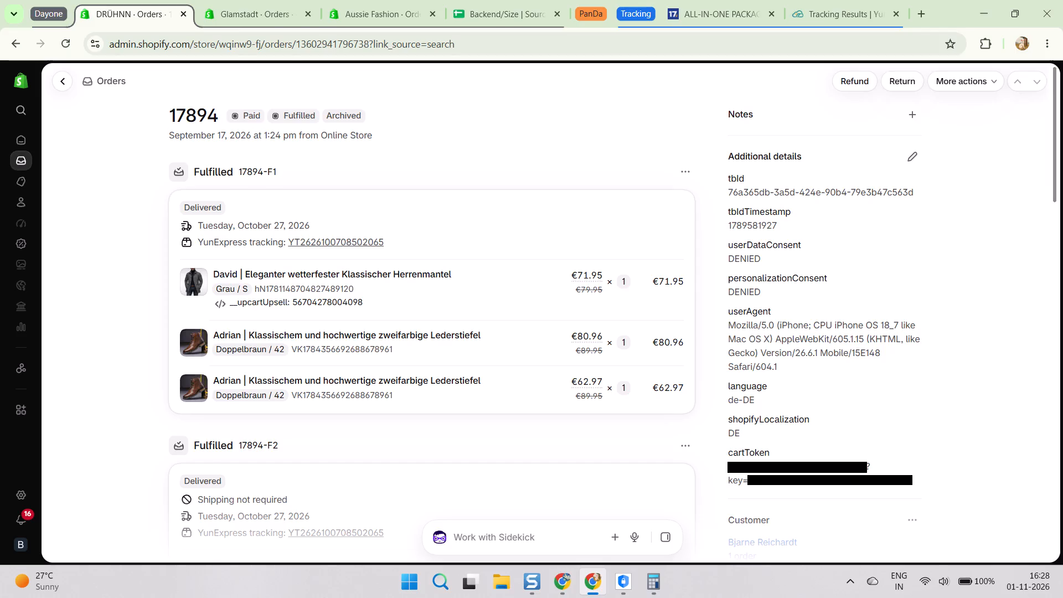
pyautogui.hotkey('alt', 'Tab')
pyautogui.scroll(-3, 496, 224)
pyautogui.hotkey('alt', 'Tab')
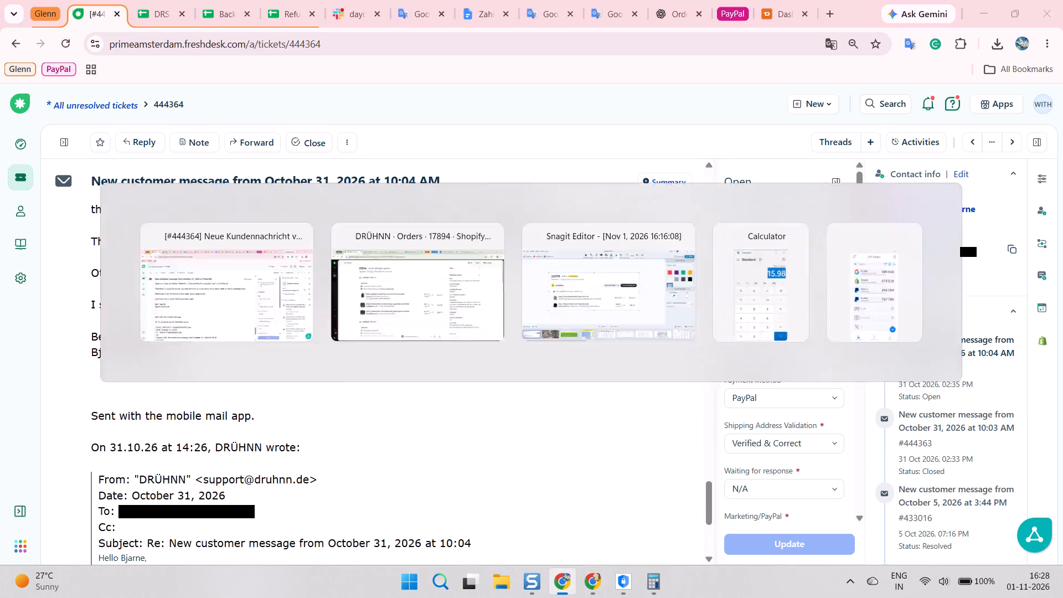
pyautogui.scroll(-7, 431, 286)
pyautogui.scroll(9, 463, 282)
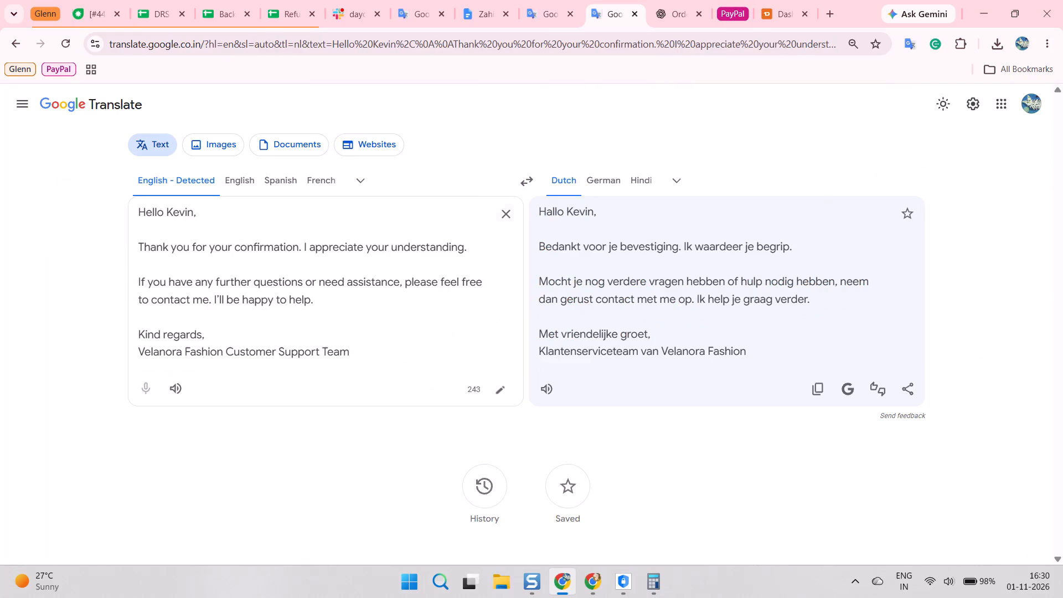
pyautogui.click(507, 219)
pyautogui.hotkey('ctrl', 'v')
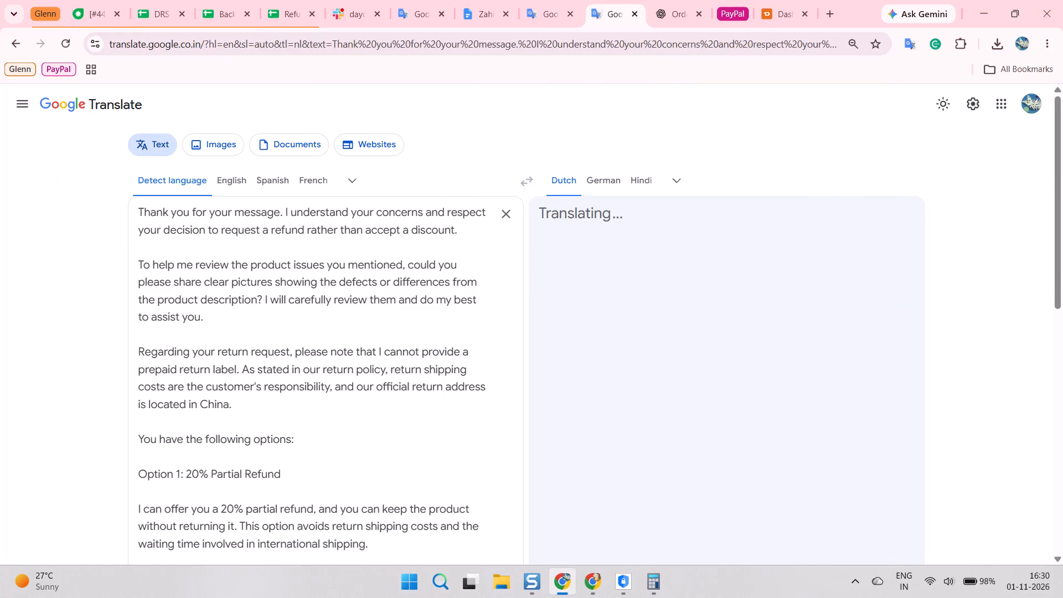
# Put "Thank you for your message." in its own paragraph, separated by a blank line from the following sentence.
pyautogui.click(286, 209)
pyautogui.press('BackSpace')
pyautogui.press('Return')
pyautogui.press('Return')
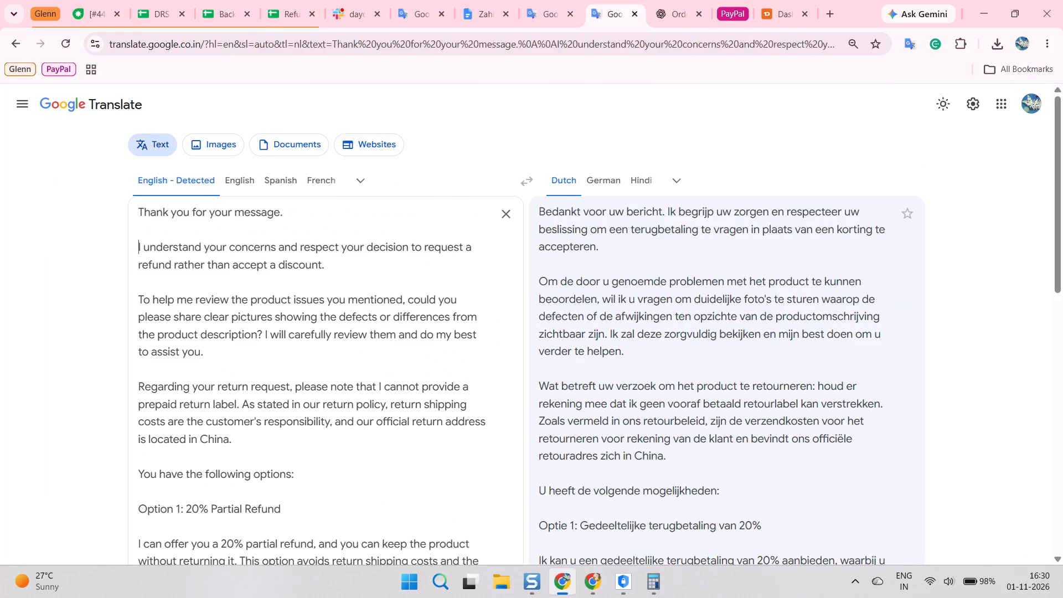
# Look through the translated reply, change the target language to German, and copy the full German translation.
pyautogui.scroll(-1, 137, 365)
pyautogui.scroll(-3, 211, 395)
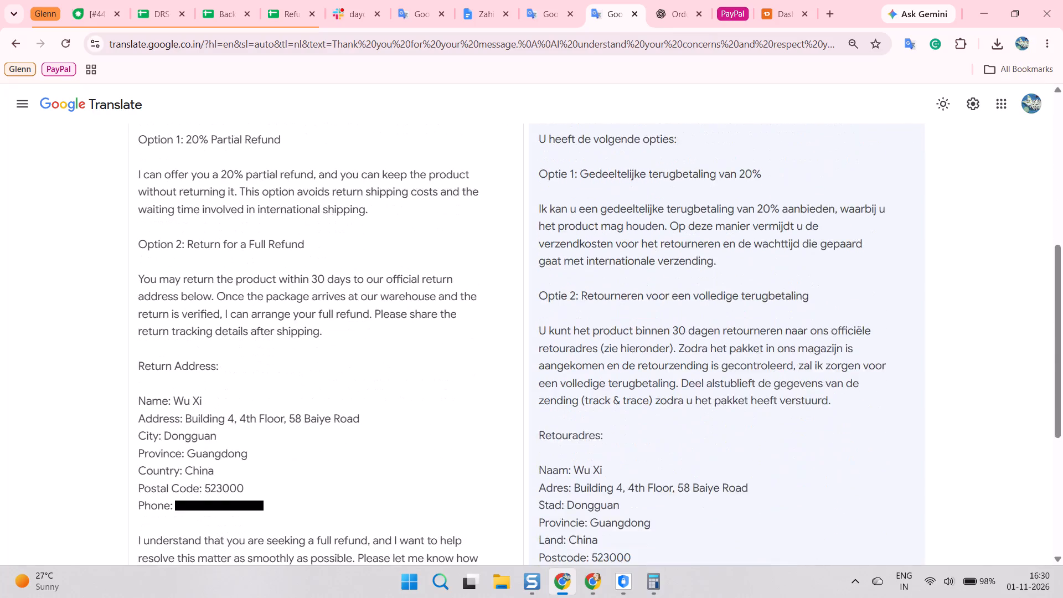
pyautogui.scroll(-3, 220, 378)
pyautogui.scroll(13, 258, 360)
pyautogui.scroll(-4, 641, 229)
pyautogui.scroll(4, 581, 210)
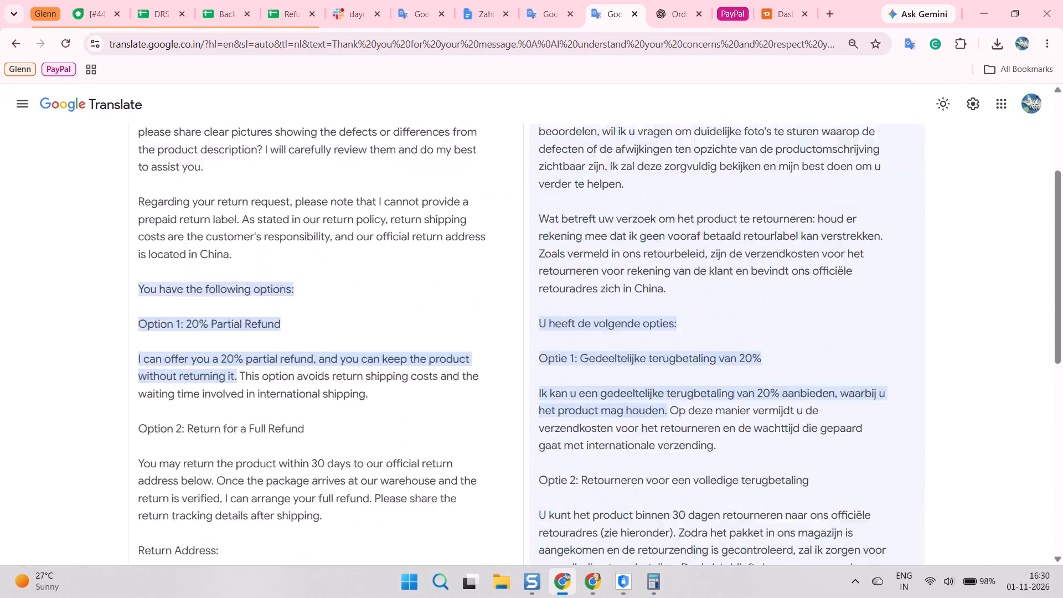
pyautogui.scroll(6, 581, 210)
pyautogui.click(603, 184)
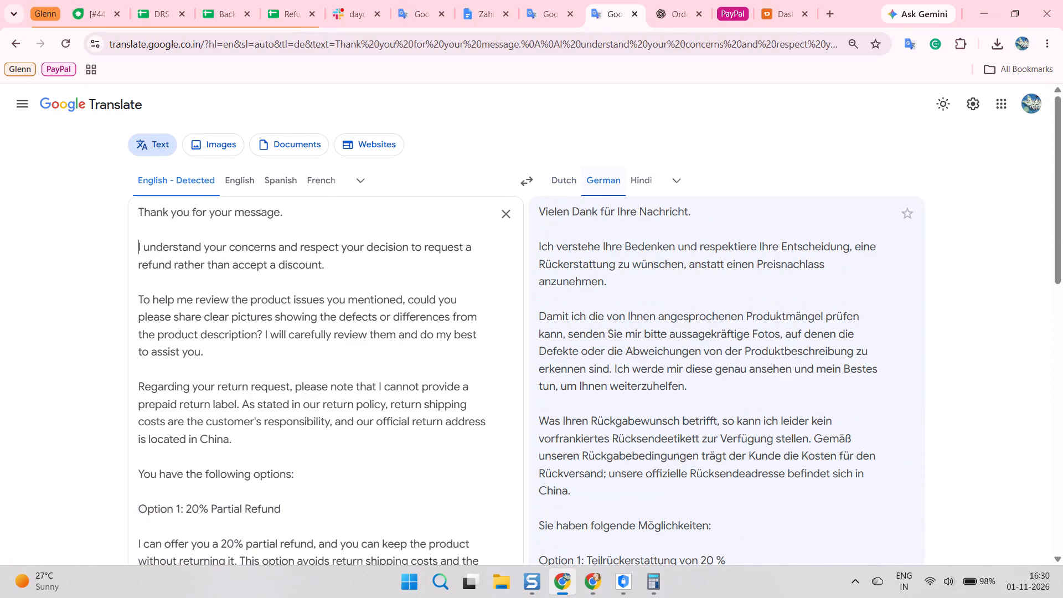
pyautogui.scroll(-17, 603, 184)
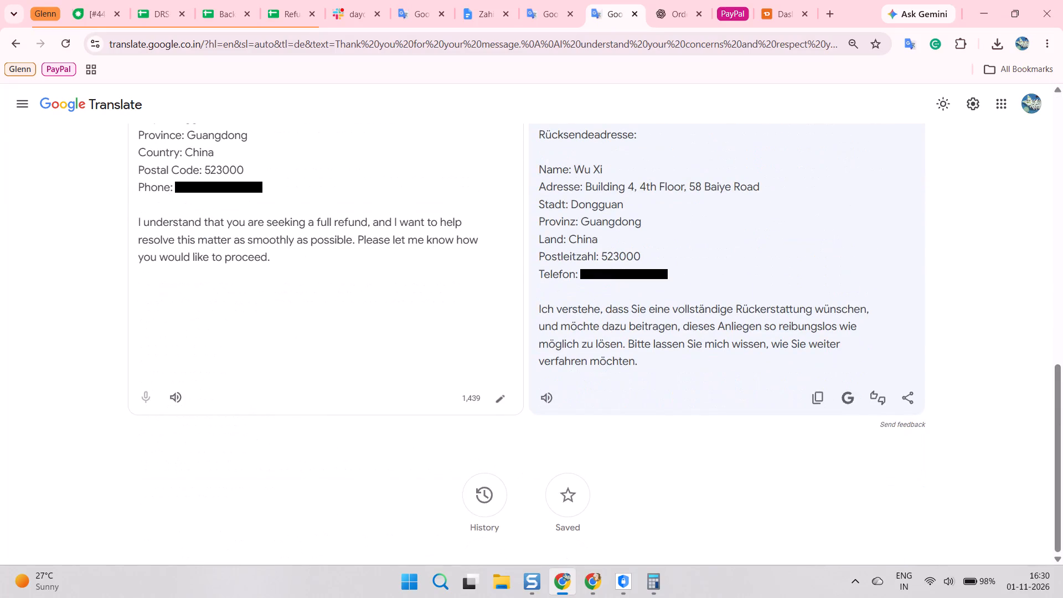
pyautogui.click(822, 399)
# Start a reply in ticket 444364 and replace its default greeting with the canned response "asn".
pyautogui.click(101, 0)
pyautogui.click(384, 353)
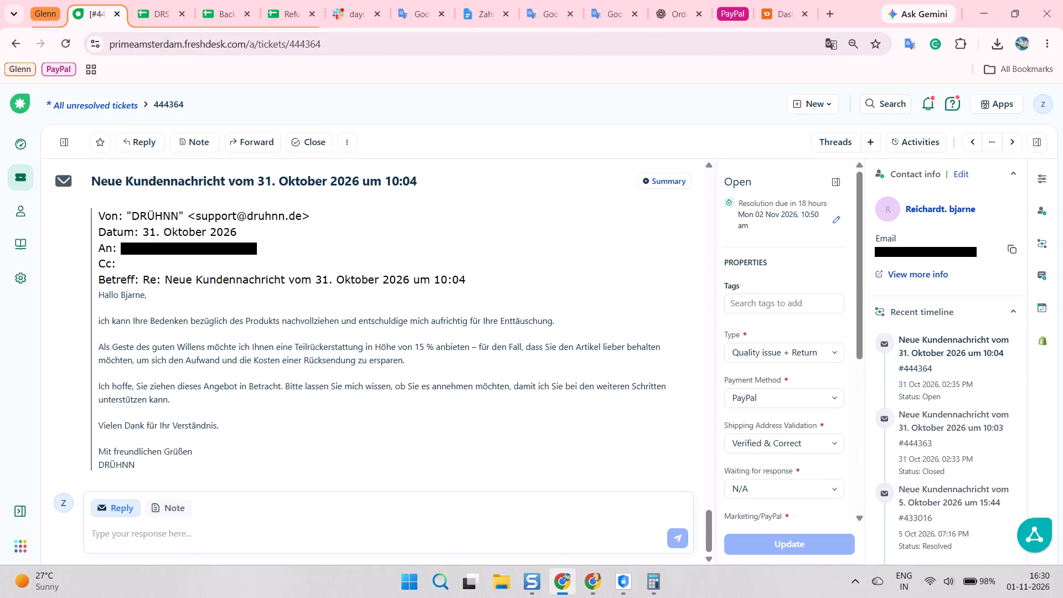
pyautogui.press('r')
pyautogui.scroll(-9, 204, 334)
pyautogui.doubleClick(118, 477)
pyautogui.hotkey('ctrl', 'a')
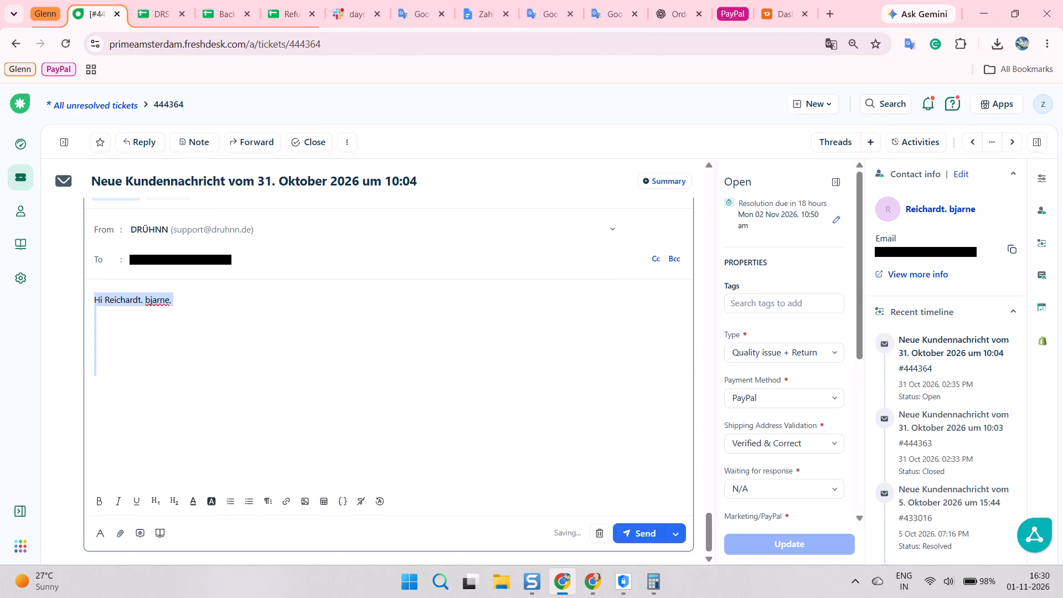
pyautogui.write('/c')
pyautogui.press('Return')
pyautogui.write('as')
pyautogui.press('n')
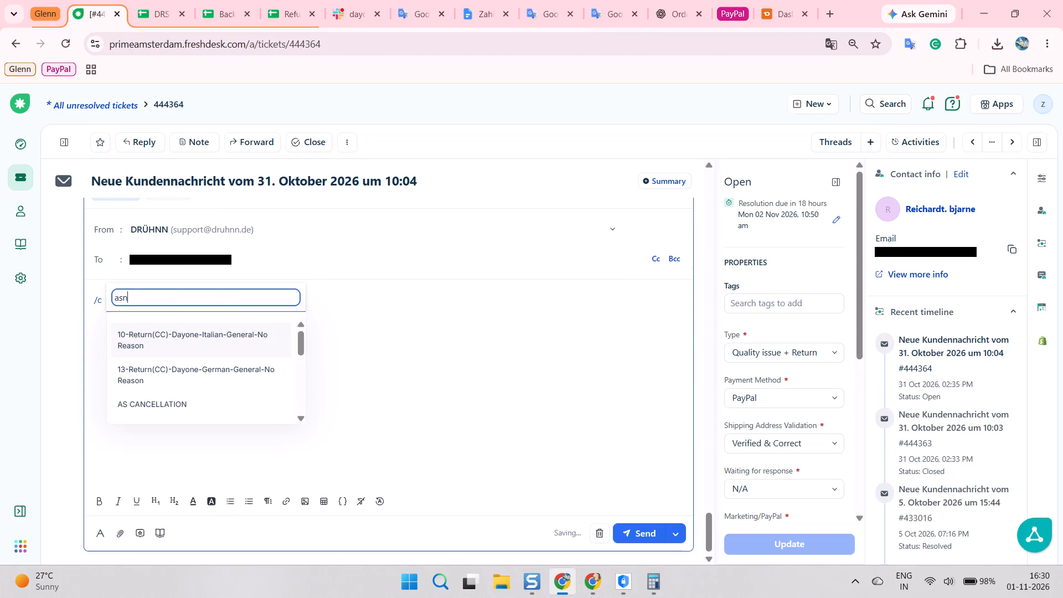
pyautogui.click(147, 338)
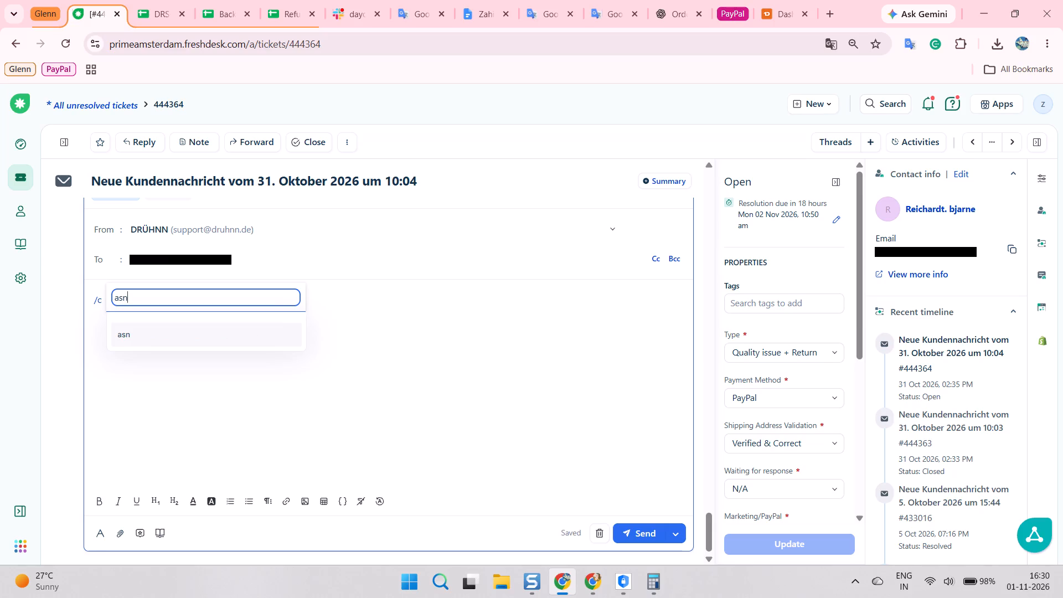
pyautogui.click(122, 328)
# Paste the copied German translation below the greeting in the Freshdesk reply.
pyautogui.hotkey('ctrl', 'v')
pyautogui.scroll(-1, 138, 334)
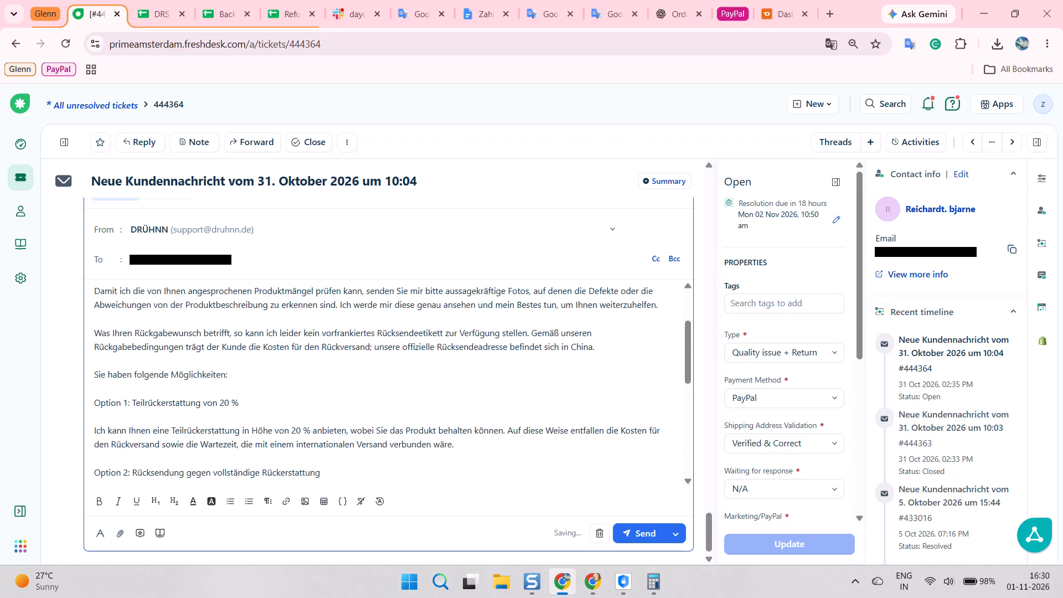
pyautogui.scroll(3, 142, 336)
pyautogui.hotkey('alt', 'Tab')
pyautogui.scroll(-4, 550, 245)
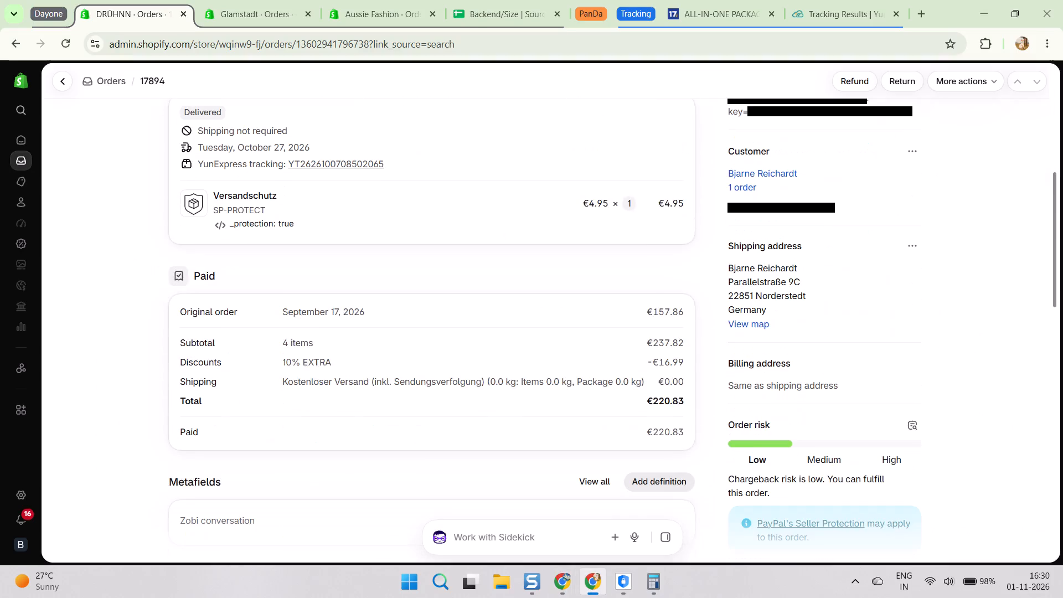
pyautogui.hotkey('alt', 'Tab')
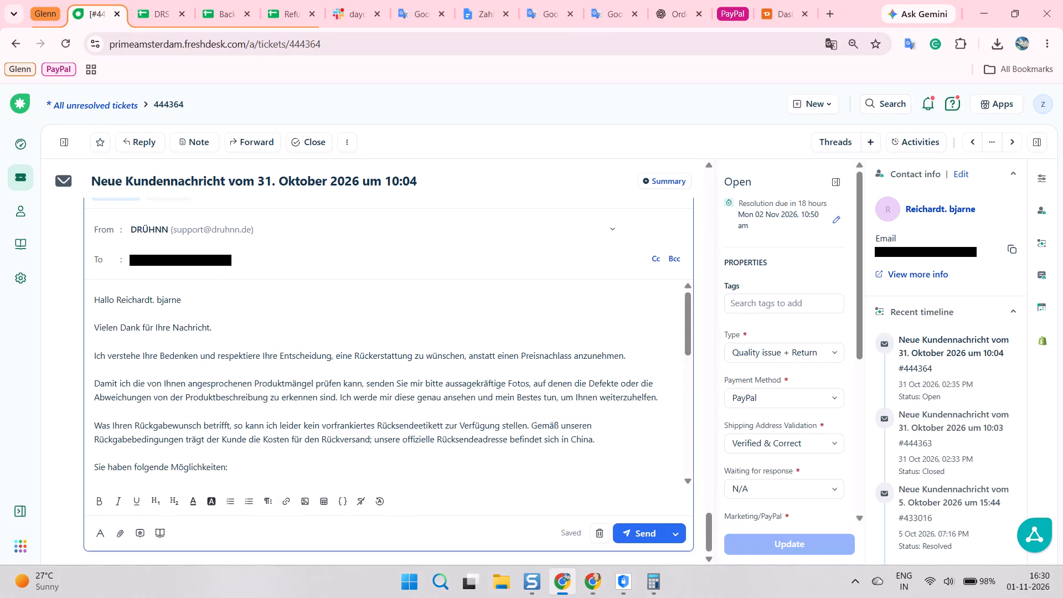
pyautogui.moveTo(116, 301); pyautogui.dragTo(256, 306)
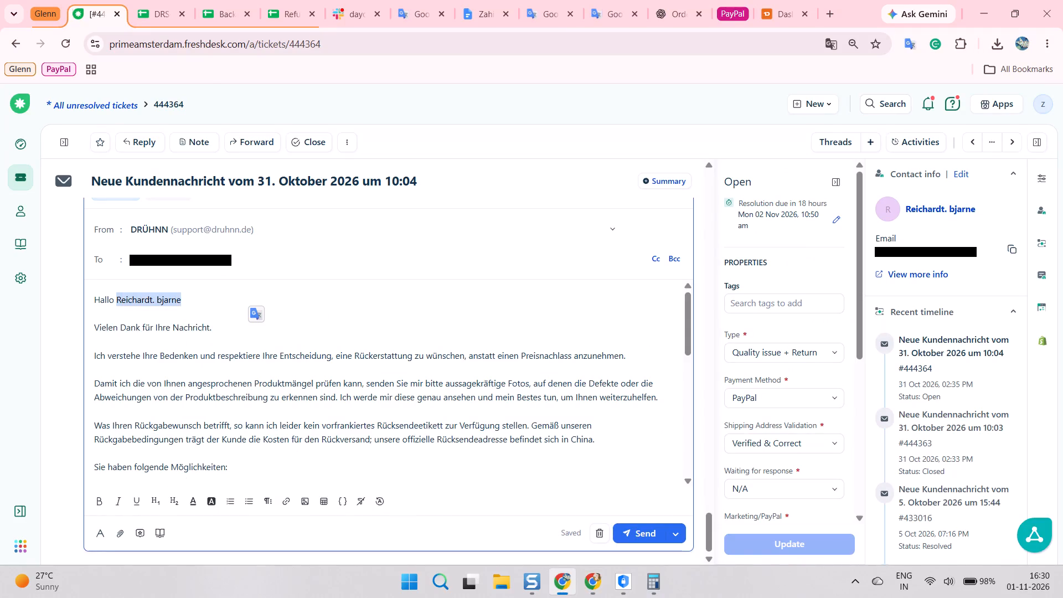
pyautogui.hotkey('alt', 'Tab')
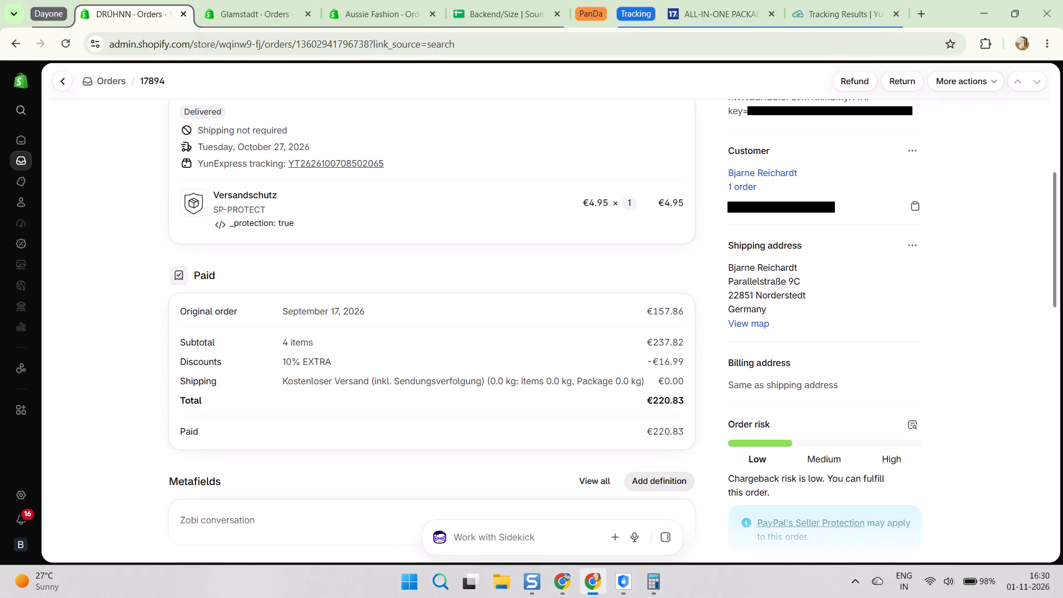
pyautogui.hotkey('alt', 'Tab')
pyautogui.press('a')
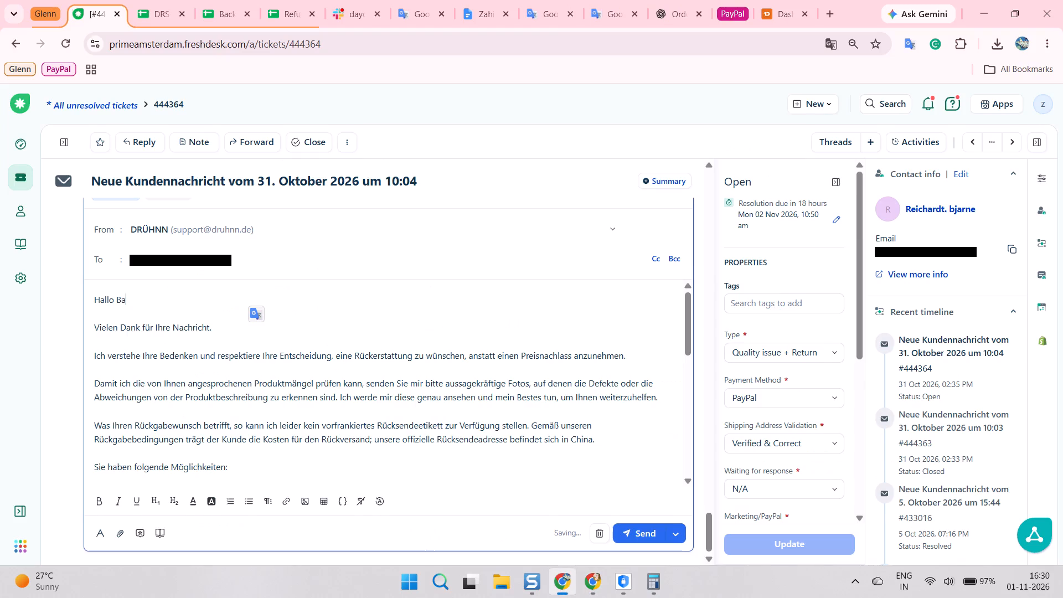
pyautogui.press('BackSpace')
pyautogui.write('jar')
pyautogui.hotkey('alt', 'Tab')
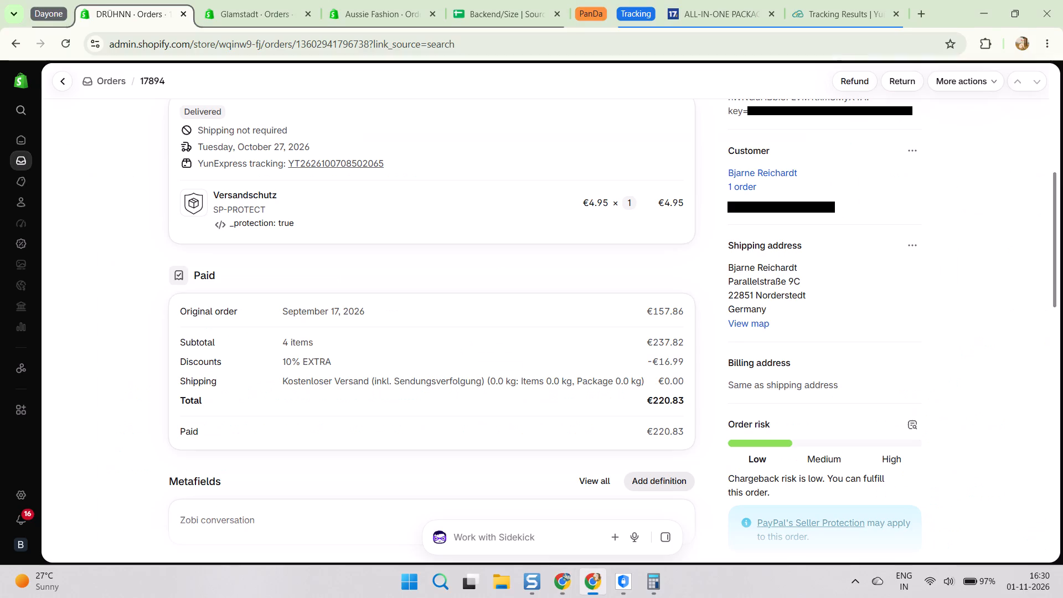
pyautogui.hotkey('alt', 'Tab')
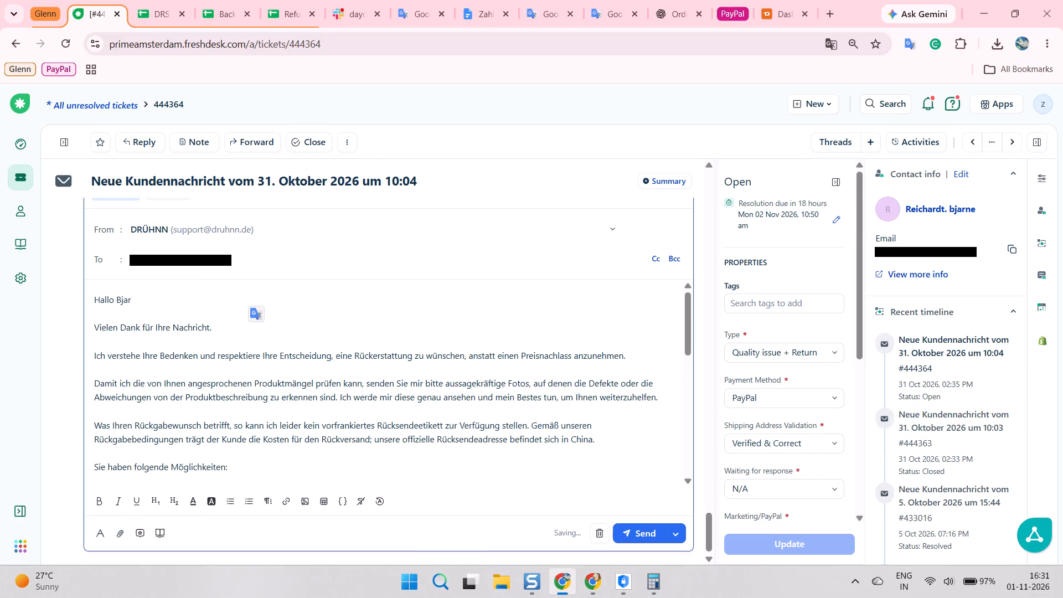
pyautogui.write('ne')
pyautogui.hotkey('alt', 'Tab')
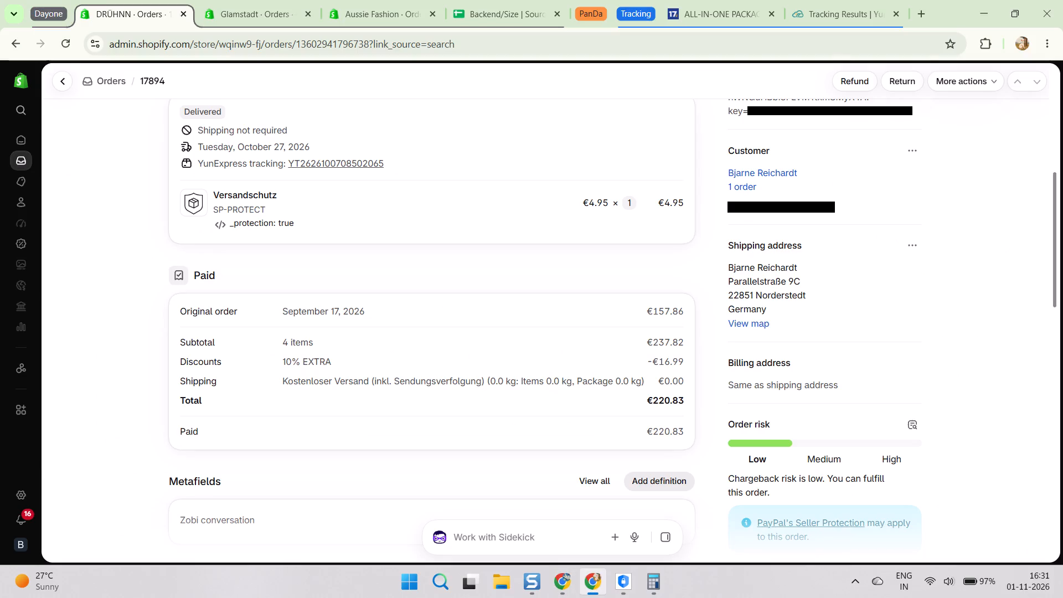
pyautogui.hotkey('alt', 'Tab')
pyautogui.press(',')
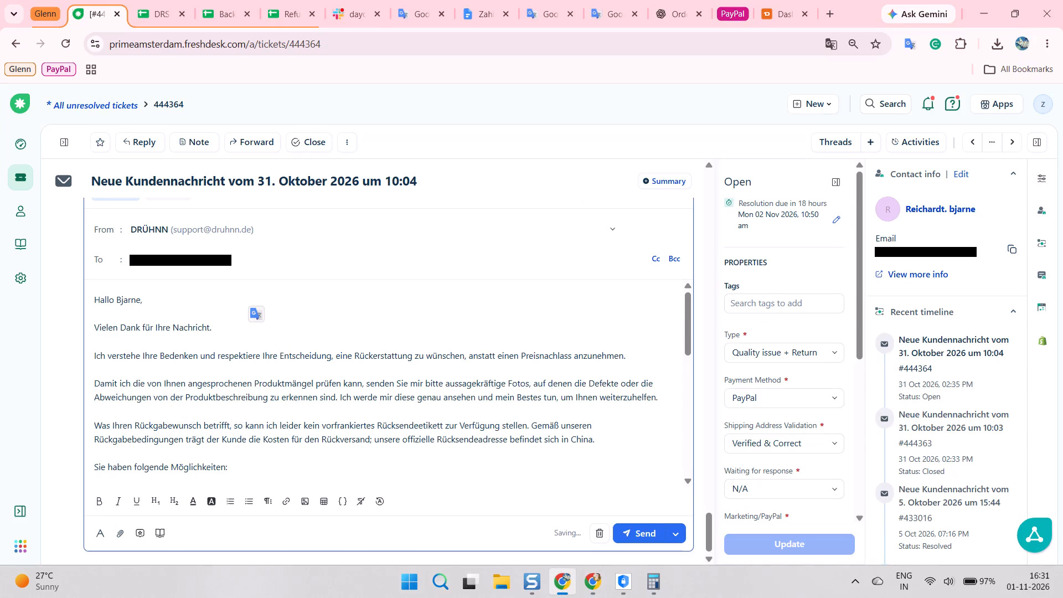
# Make the "Option 1: Teilrückerstattung von 20 %" and "Option 2: Rücksendung gegen vollständige Rückerstattung" headings bold in the reply.
pyautogui.scroll(-1, 282, 308)
pyautogui.tripleClick(187, 403)
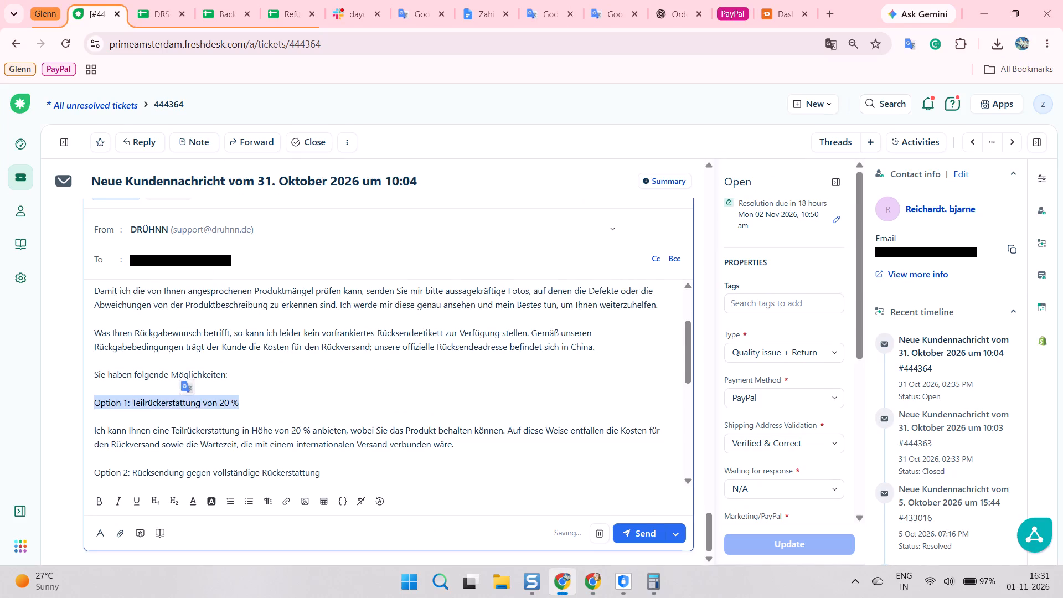
pyautogui.hotkey('ctrl', 'b')
pyautogui.scroll(-1, 195, 382)
pyautogui.tripleClick(151, 375)
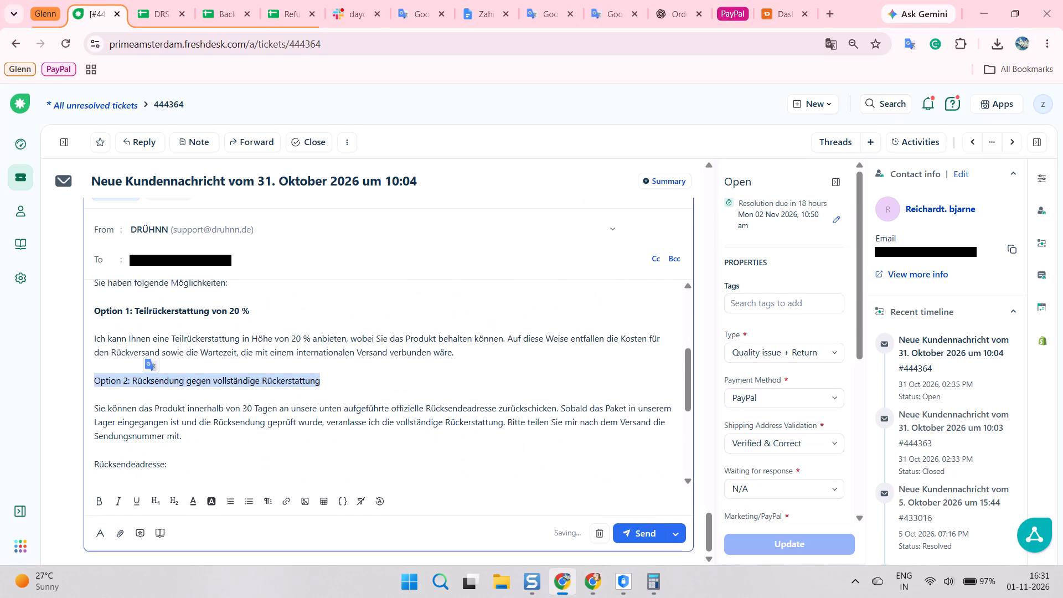
pyautogui.hotkey('ctrl', 'b')
# Remove the blank line between the "Rücksendeadresse:" heading and the address's Name line.
pyautogui.scroll(-3, 170, 374)
pyautogui.scroll(1, 138, 331)
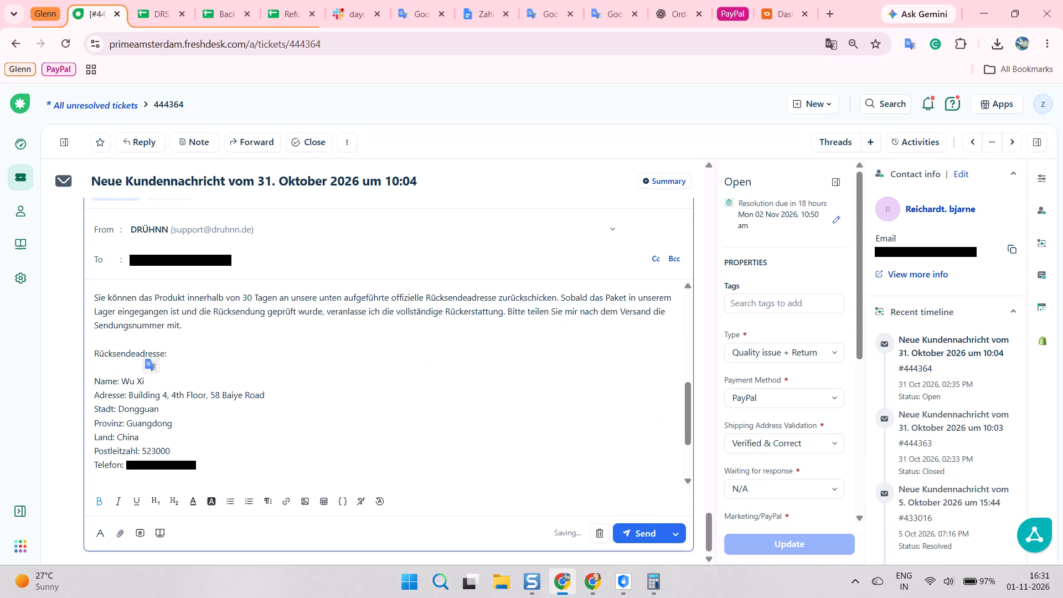
pyautogui.click(107, 369)
pyautogui.press('BackSpace')
# Make the "Rücksendeadresse:" heading bold in the reply.
pyautogui.tripleClick(120, 352)
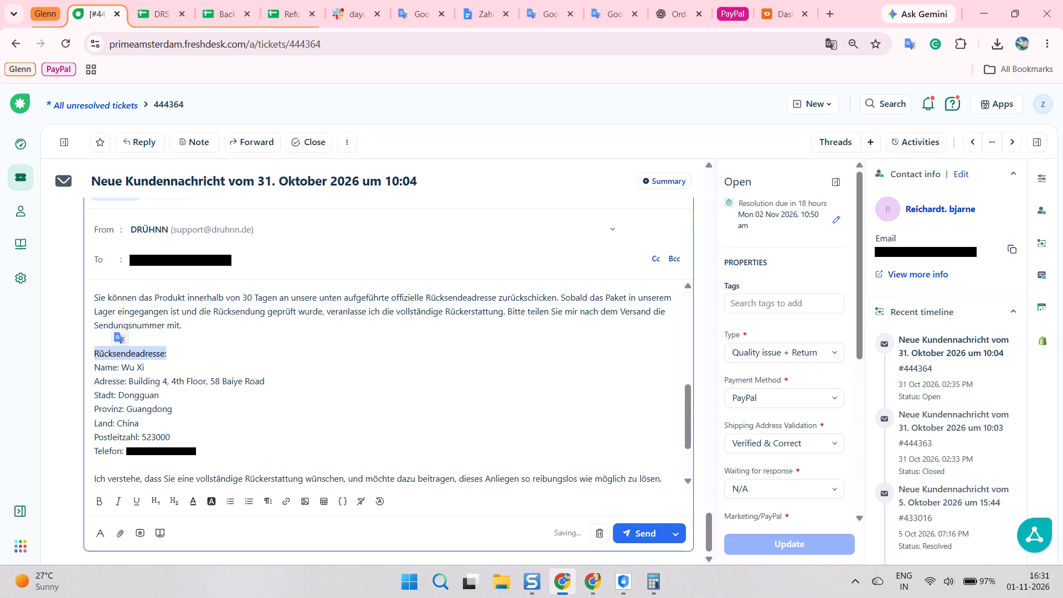
pyautogui.hotkey('ctrl', 'b')
# Remove the extra blank line between the closing paragraph and "Mit freundlichen Grüßen" in the reply.
pyautogui.scroll(-6, 247, 363)
pyautogui.click(158, 435)
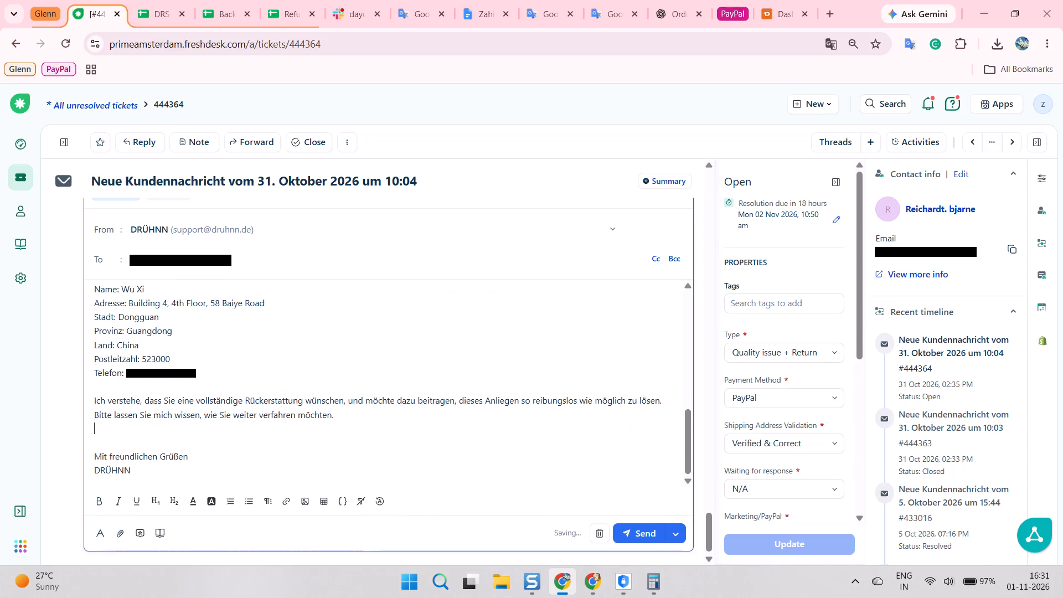
pyautogui.press('BackSpace')
# Send the German reply on ticket 444364 and look over the sent message.
pyautogui.scroll(-7, 300, 416)
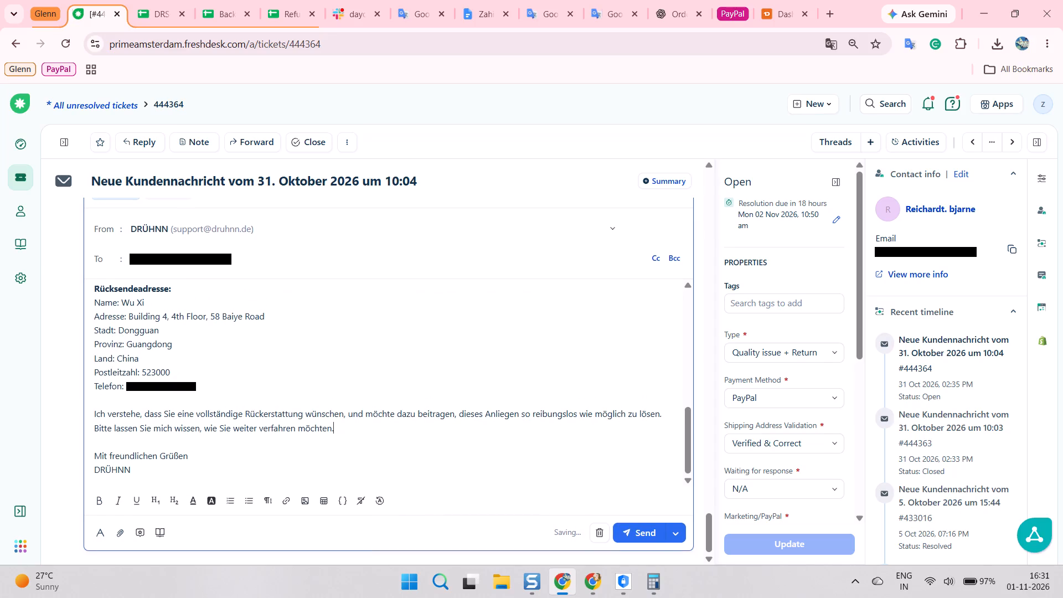
pyautogui.scroll(-3, 518, 469)
pyautogui.click(639, 538)
pyautogui.scroll(-4, 498, 349)
pyautogui.scroll(-3, 386, 293)
pyautogui.scroll(2, 362, 290)
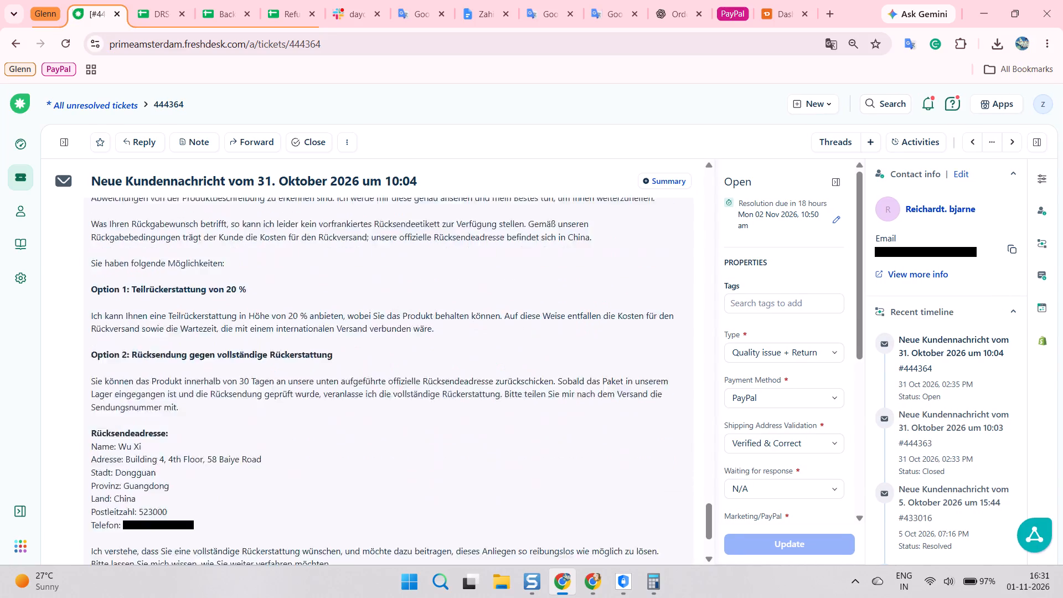
pyautogui.scroll(1, 377, 292)
pyautogui.scroll(-1, 437, 297)
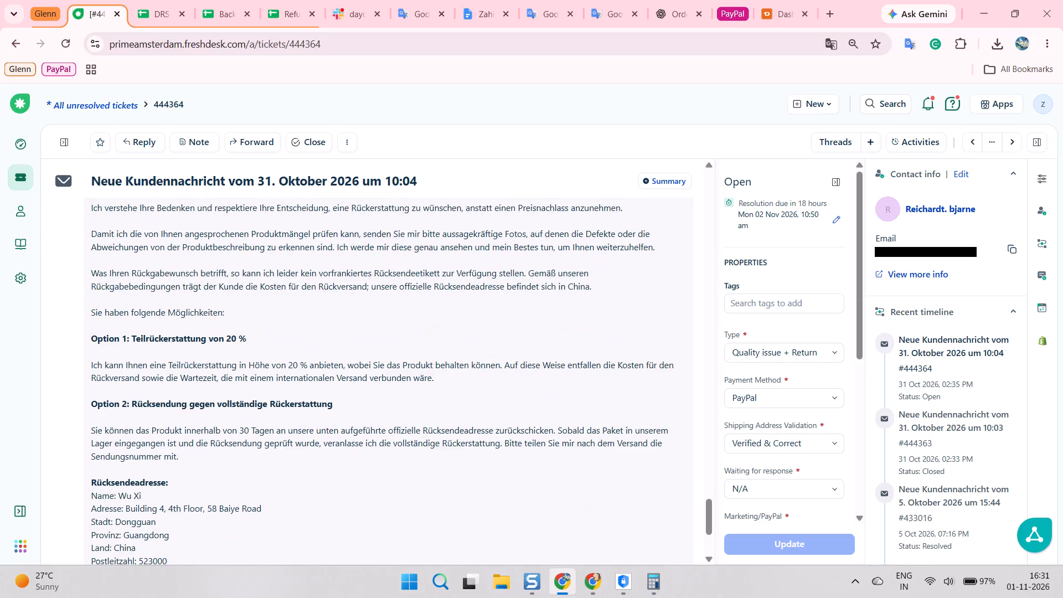
pyautogui.scroll(-11, 873, 308)
# Update ticket 444364 with status Resolved and agent Zahid trustVA.
pyautogui.click(787, 287)
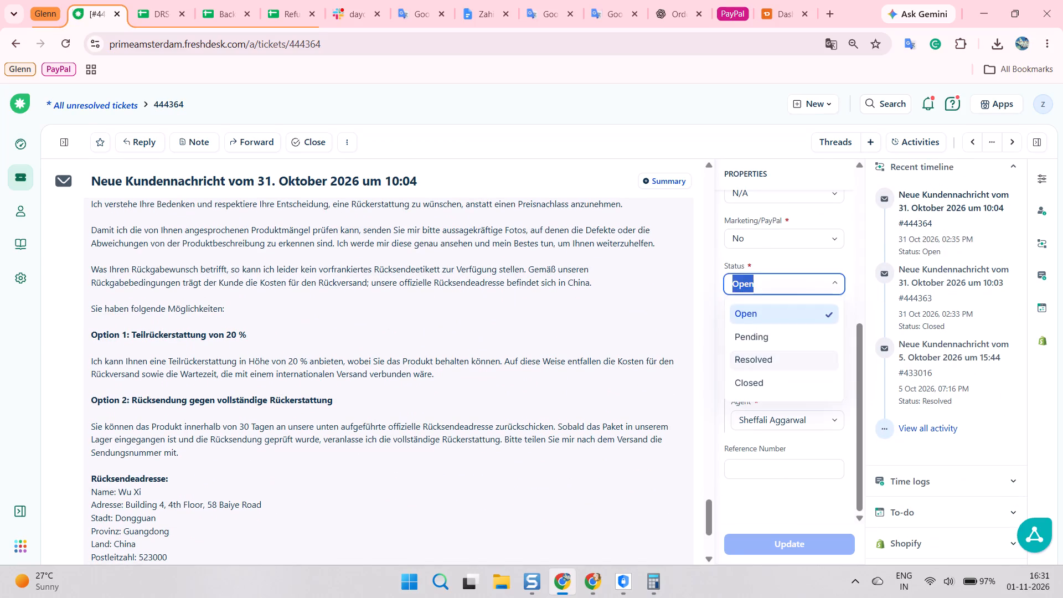
pyautogui.click(788, 359)
pyautogui.press('Tab')
pyautogui.press('Tab')
pyautogui.press('Tab')
pyautogui.scroll(-7, 780, 399)
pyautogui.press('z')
pyautogui.click(807, 546)
pyautogui.scroll(-5, 223, 221)
pyautogui.doubleClick(158, 105)
pyautogui.hotkey('ctrl', 'c')
pyautogui.hotkey('ctrl', 'c')
pyautogui.keyDown('ctrl'); pyautogui.click(156, 0); pyautogui.keyUp('ctrl')
pyautogui.hotkey('ctrl', 'v')
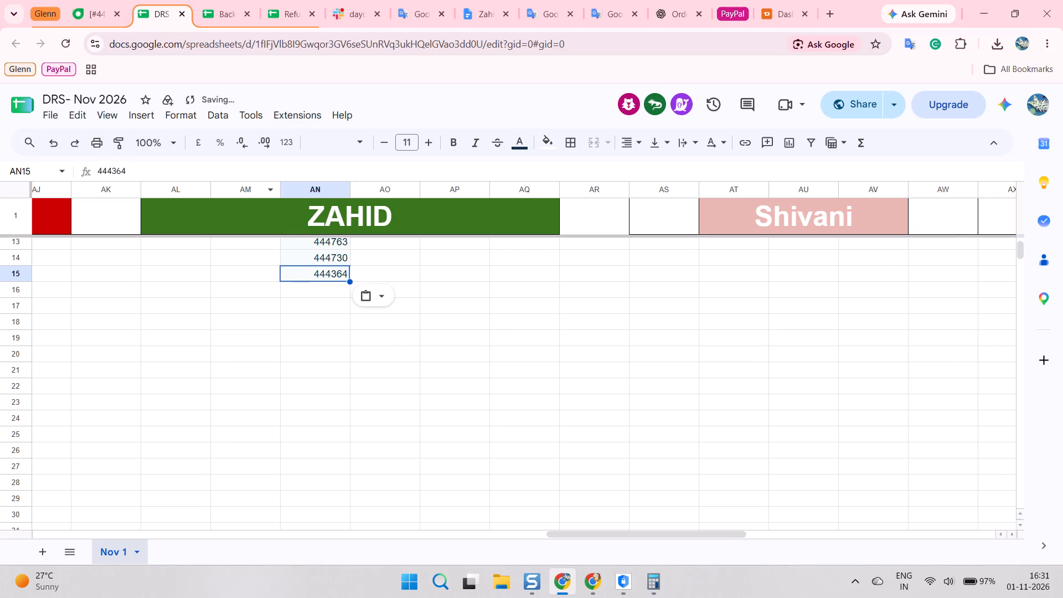
pyautogui.click(329, 290)
pyautogui.scroll(-1, 329, 286)
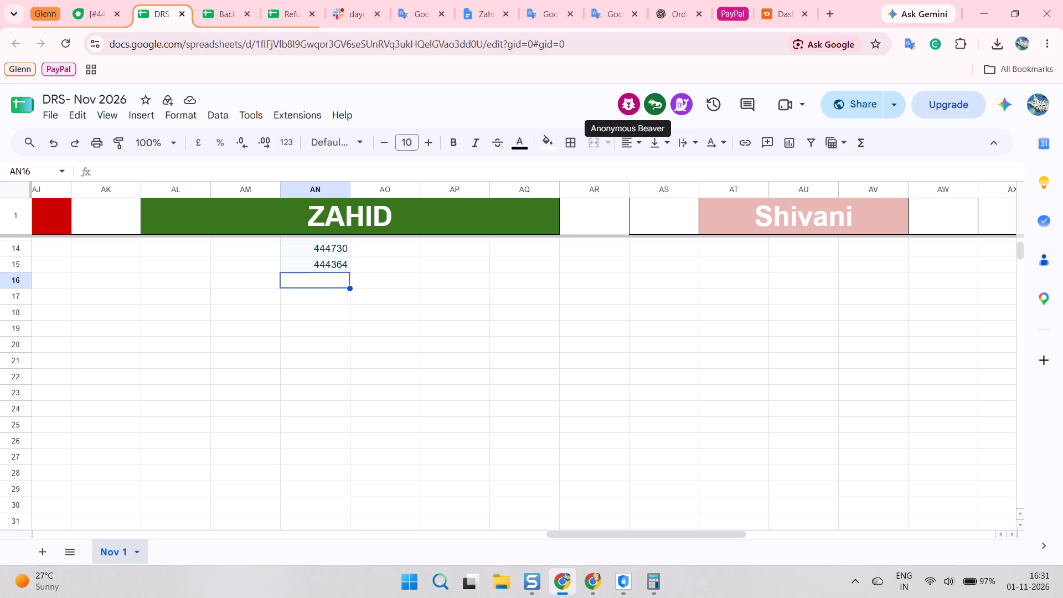
# Switch back to Freshdesk and view the next ticket after 444364.
pyautogui.click(91, 0)
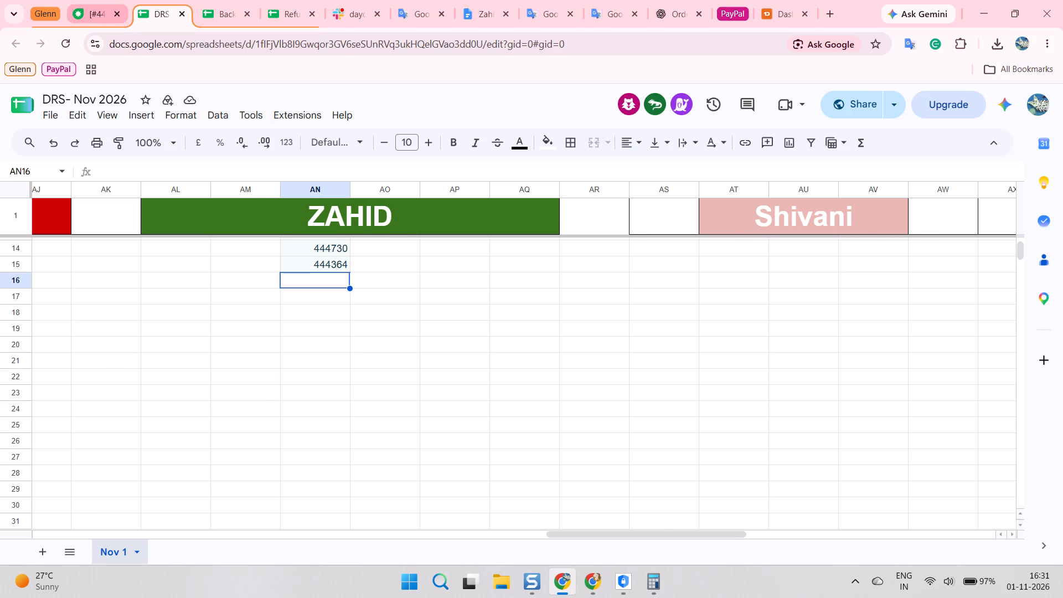
pyautogui.scroll(-4, 261, 220)
pyautogui.click(308, 293)
pyautogui.click(357, 262)
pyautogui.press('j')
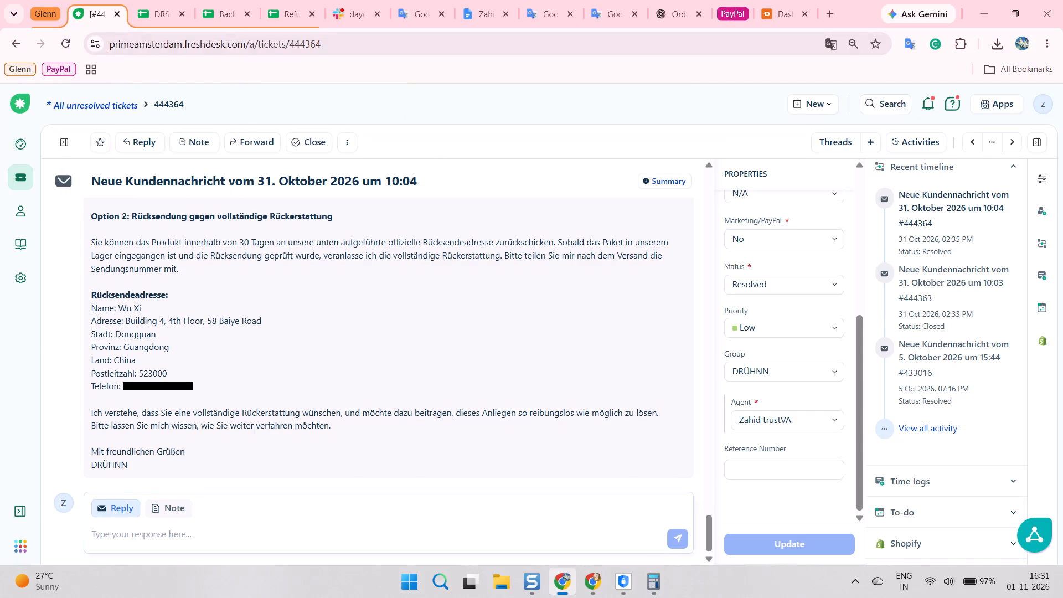
pyautogui.scroll(-15, 329, 257)
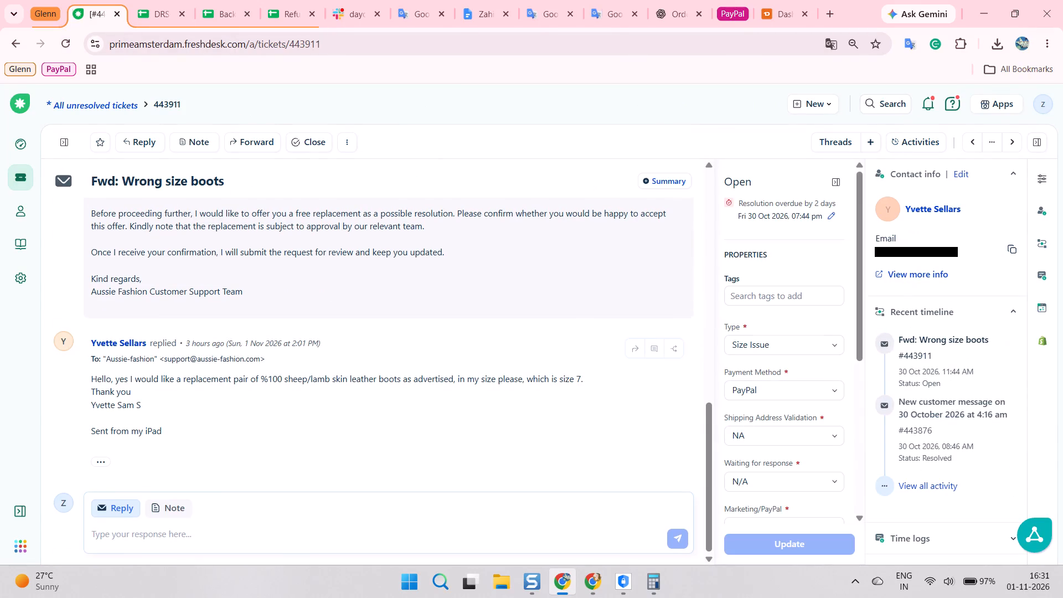
# Return to the unresolved tickets list and open the new DRÜHNN ticket 444773.
pyautogui.click(21, 179)
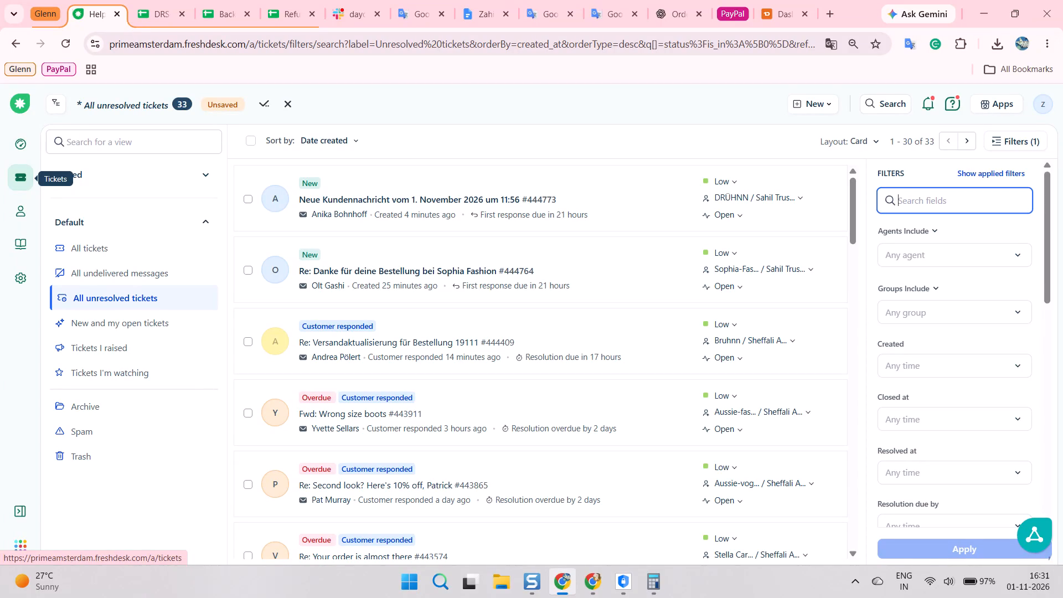
pyautogui.scroll(2, 423, 276)
pyautogui.scroll(1, 482, 279)
pyautogui.scroll(-11, 437, 276)
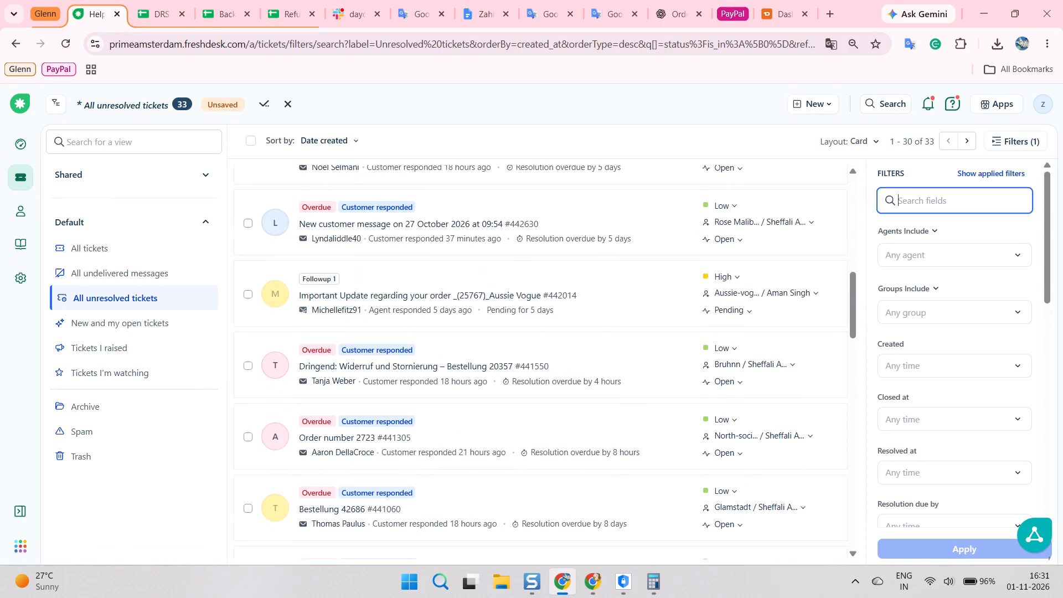
pyautogui.scroll(-15, 426, 344)
pyautogui.scroll(12, 420, 336)
pyautogui.scroll(9, 378, 264)
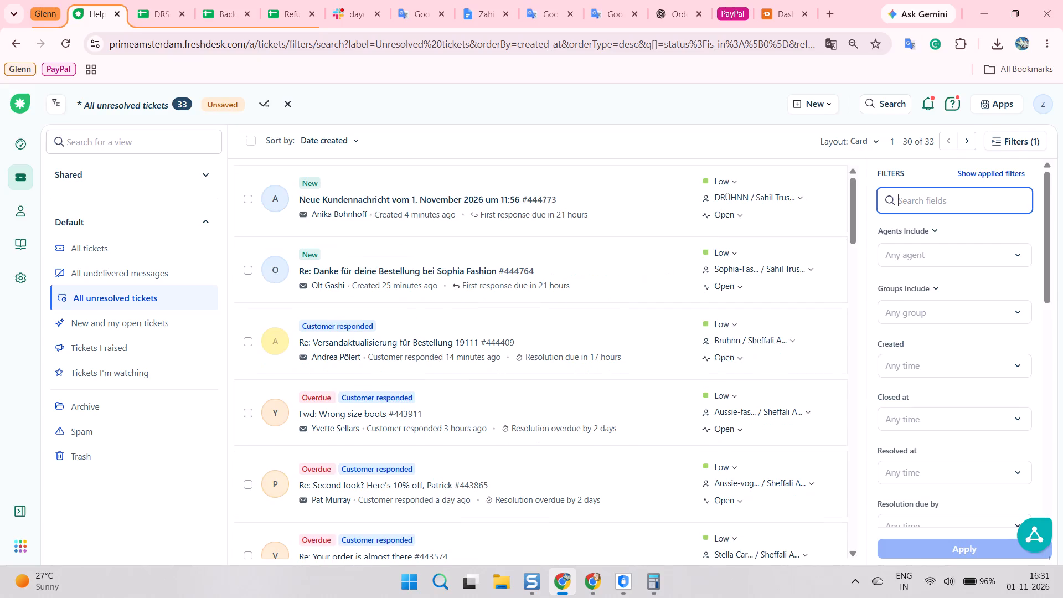
pyautogui.click(376, 198)
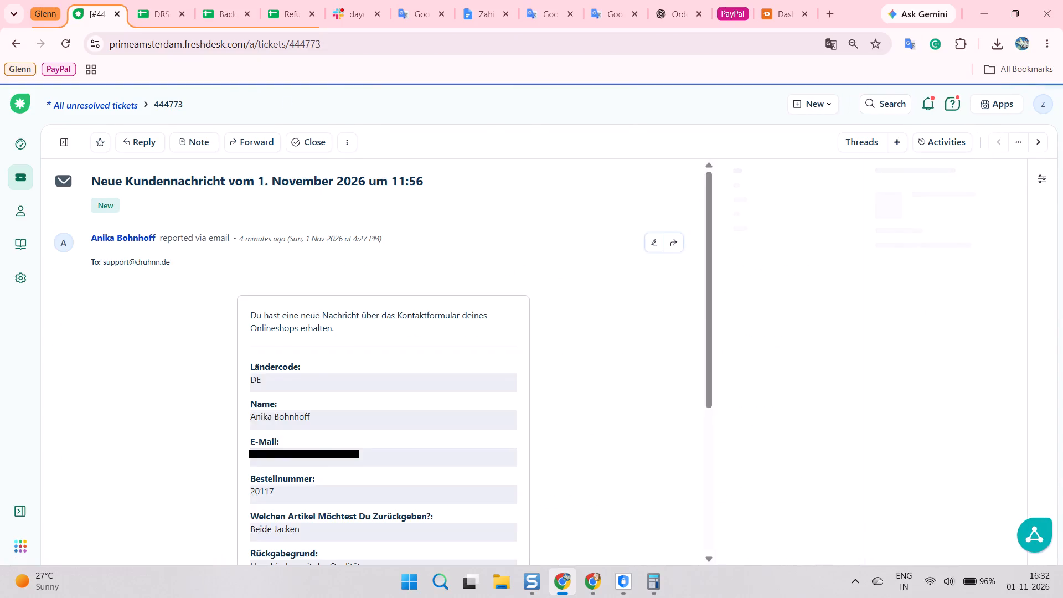
pyautogui.scroll(-6, 350, 269)
pyautogui.scroll(-1, 651, 333)
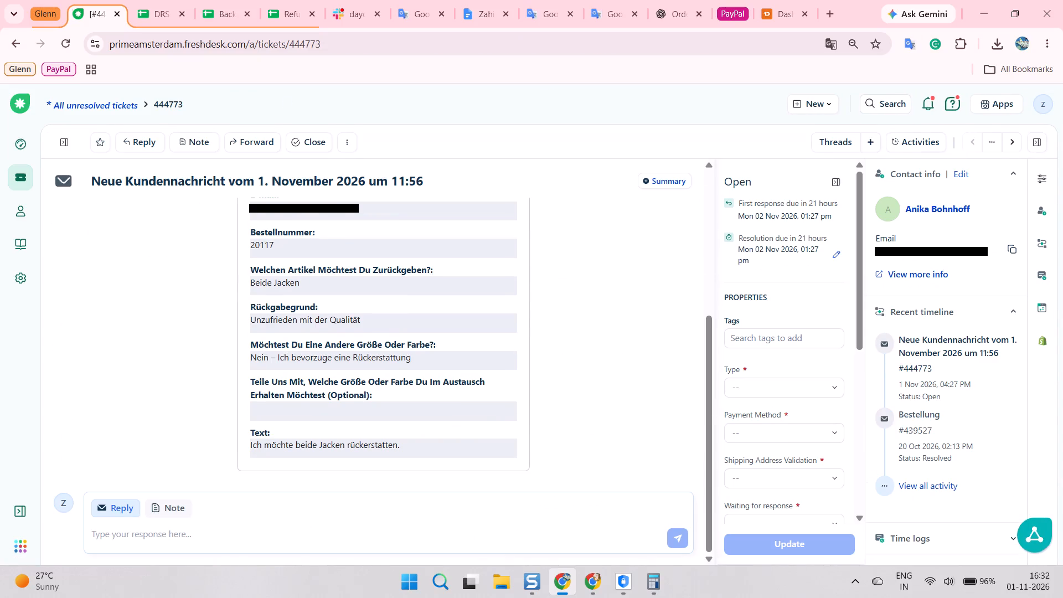
pyautogui.rightClick(444, 256)
pyautogui.scroll(-3, 469, 362)
pyautogui.click(517, 498)
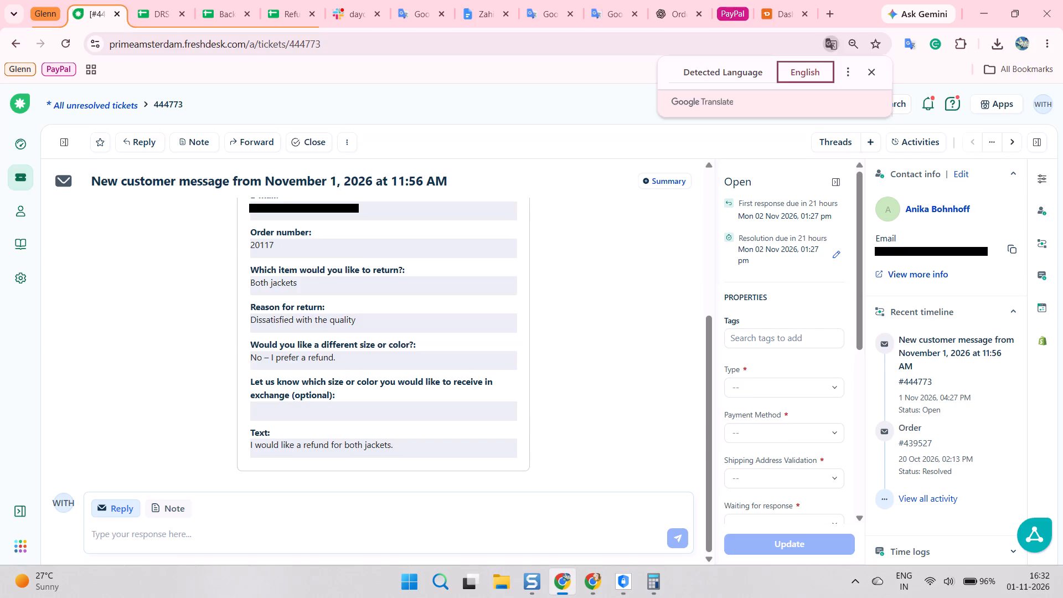
pyautogui.scroll(2, 343, 323)
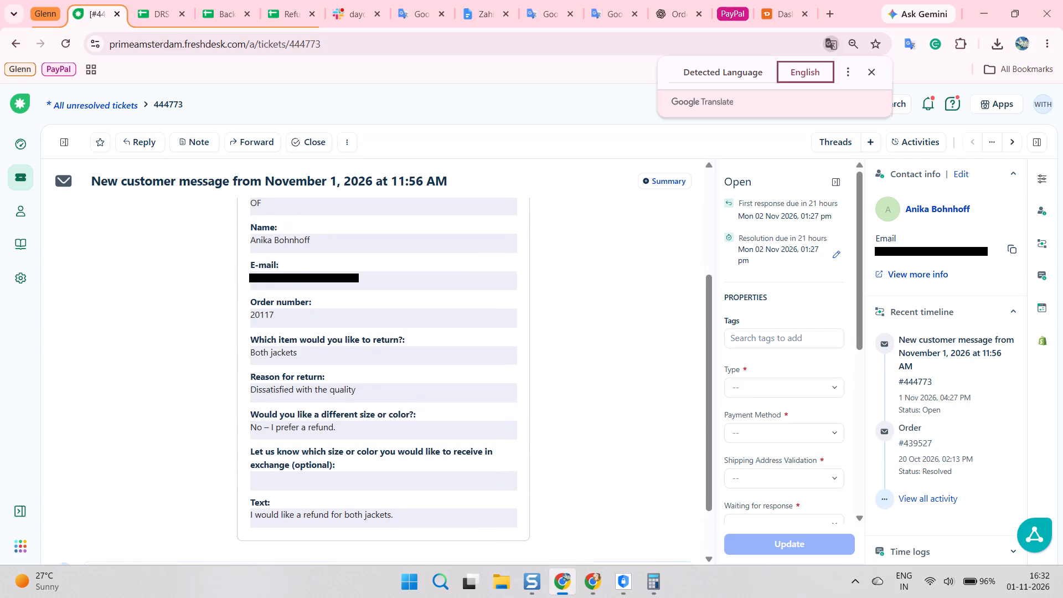
pyautogui.scroll(1, 349, 322)
pyautogui.scroll(-2, 360, 316)
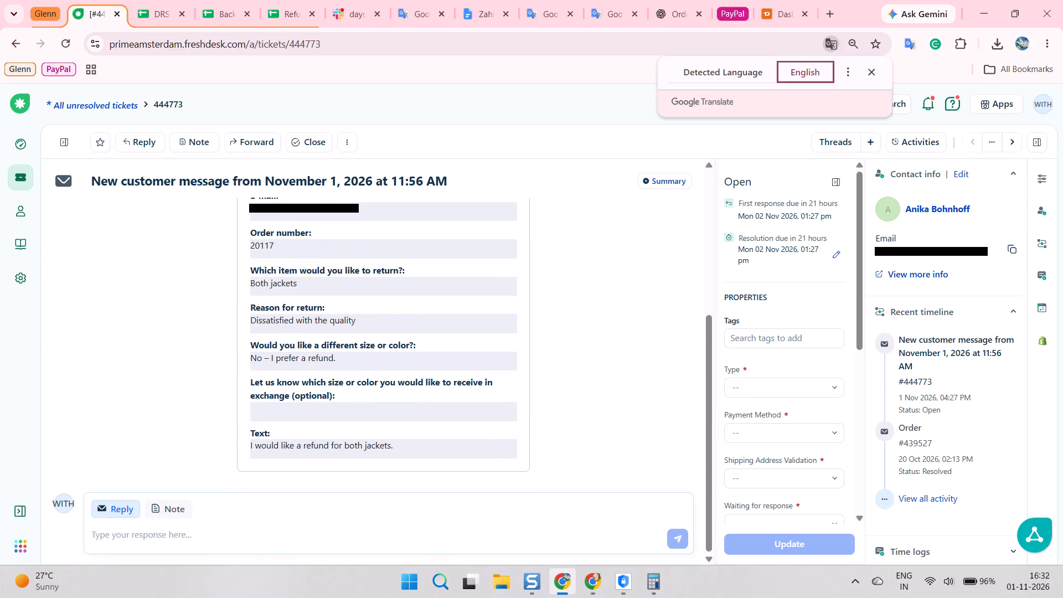
pyautogui.scroll(-4, 370, 315)
pyautogui.click(699, 78)
pyautogui.scroll(5, 706, 216)
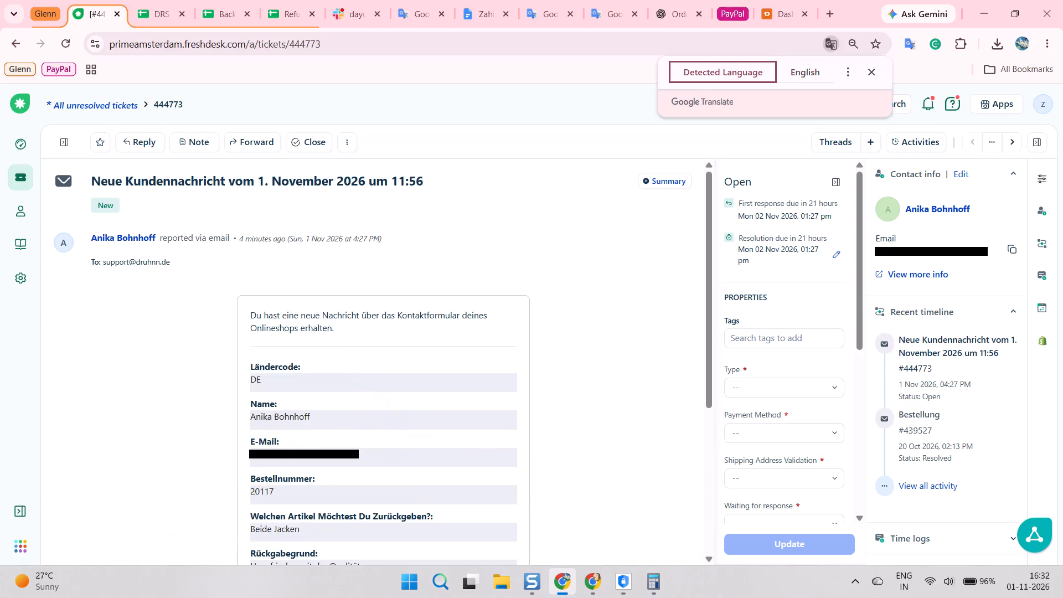
pyautogui.scroll(1, 929, 346)
# Review the customer's earlier "Bestellung" ticket 439527 and return to ticket 444773.
pyautogui.click(928, 417)
pyautogui.scroll(-7, 396, 344)
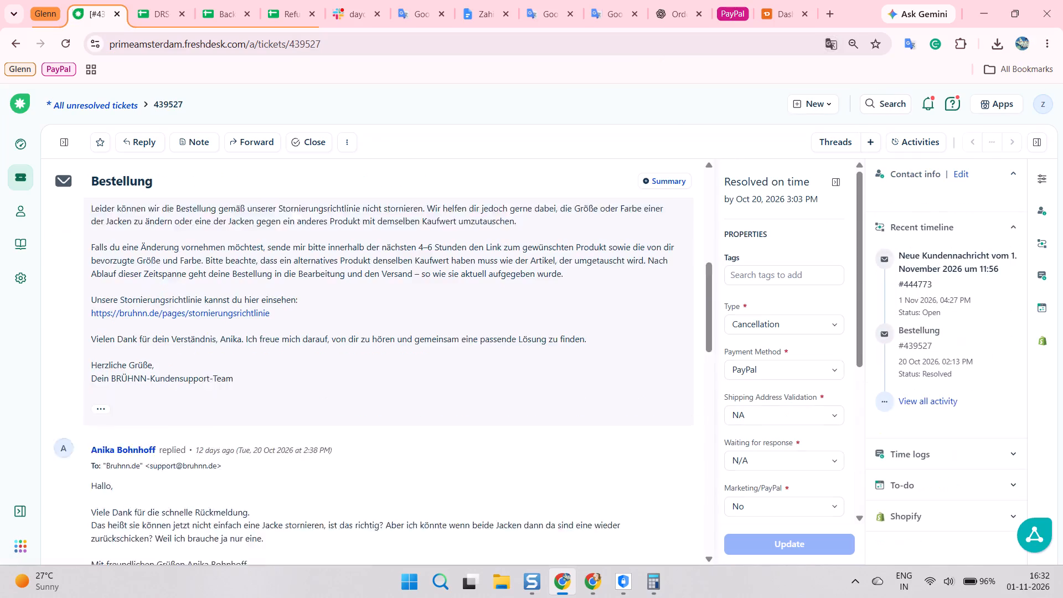
pyautogui.scroll(-7, 458, 338)
pyautogui.click(940, 346)
pyautogui.click(954, 343)
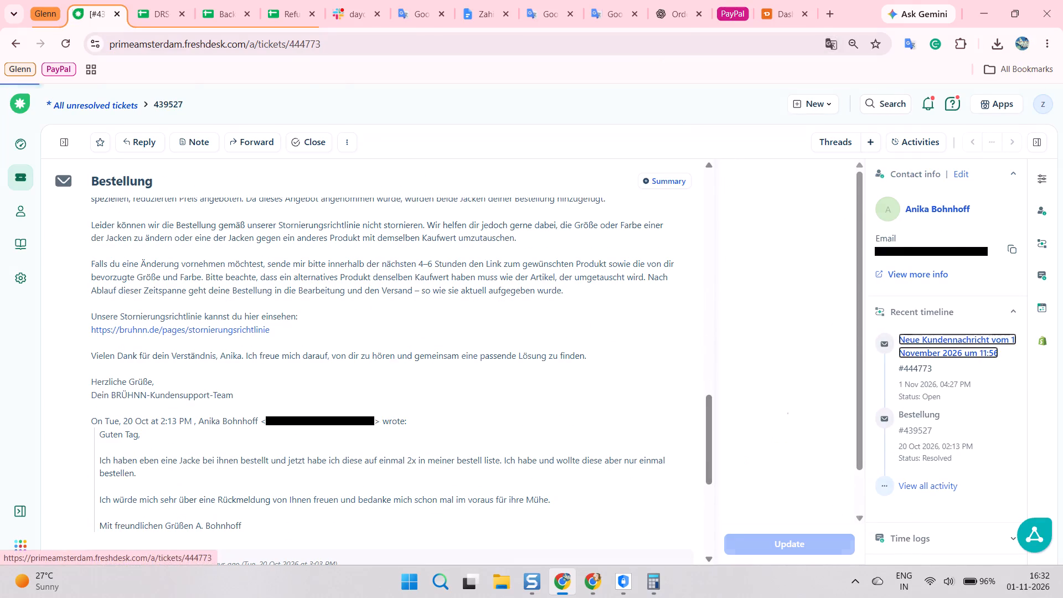
pyautogui.scroll(9, 614, 312)
pyautogui.click(1014, 253)
pyautogui.scroll(4, 763, 254)
pyautogui.moveTo(315, 279); pyautogui.dragTo(310, 279)
pyautogui.hotkey('alt', 'Tab')
pyautogui.scroll(4, 152, 64)
pyautogui.scroll(2, 36, 97)
pyautogui.click(20, 106)
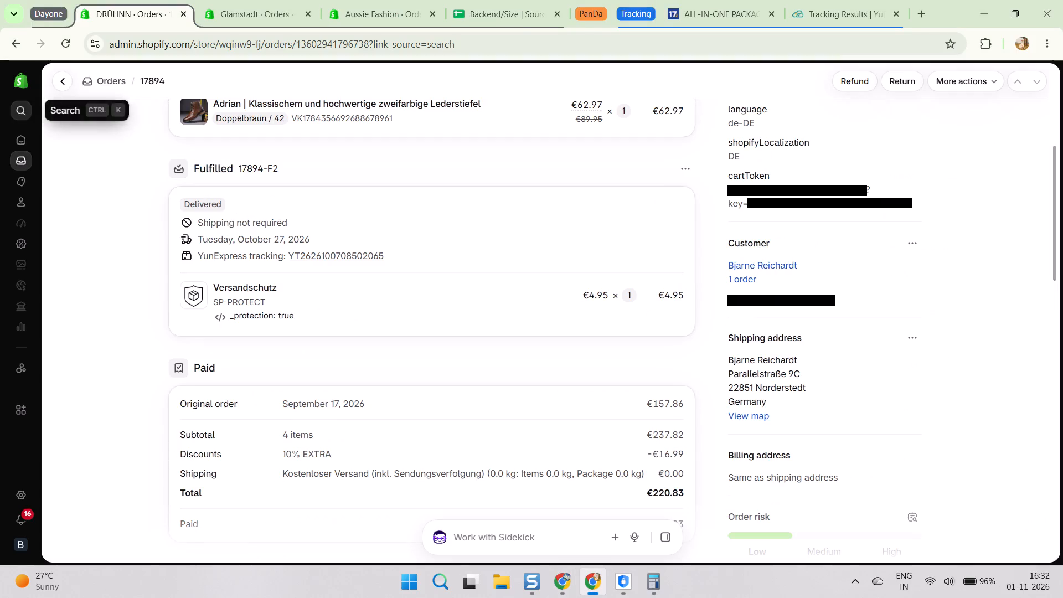
pyautogui.hotkey('ctrl', 'v')
pyautogui.scroll(3, 343, 215)
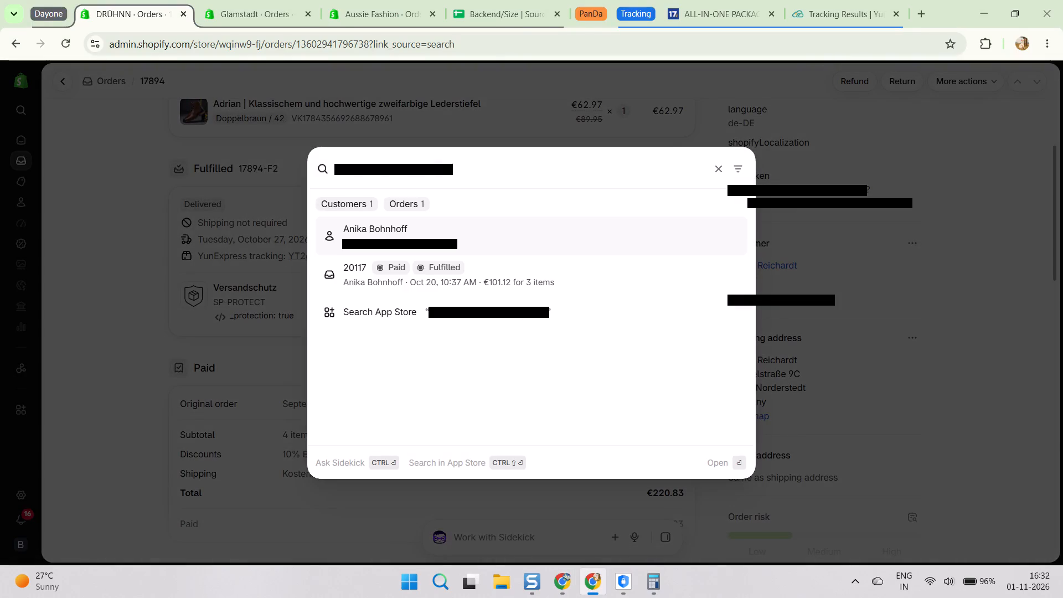
pyautogui.click(355, 267)
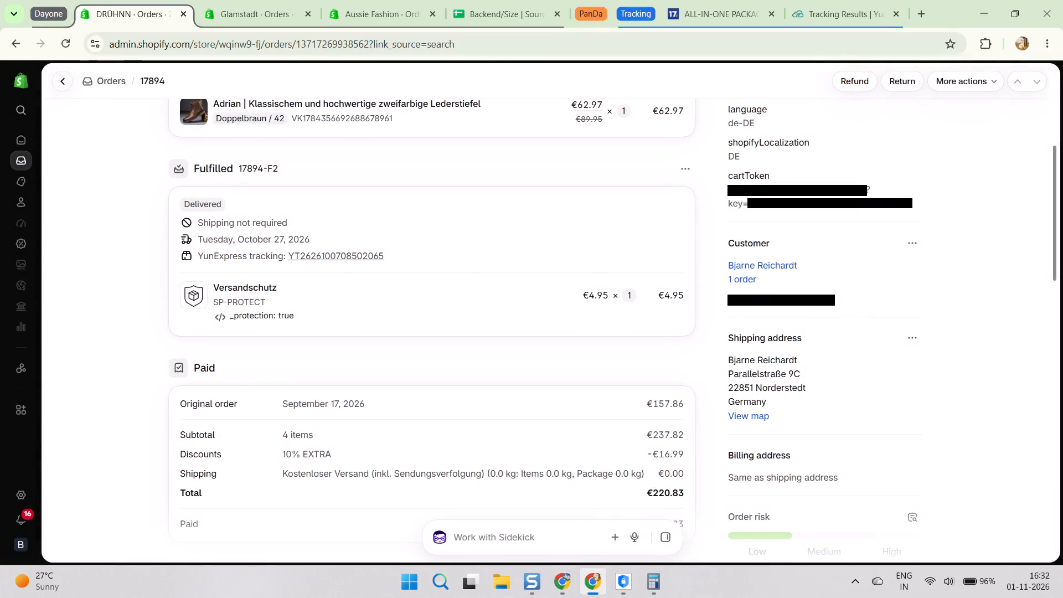
pyautogui.scroll(3, 359, 266)
pyautogui.click(395, 207)
pyautogui.scroll(-6, 396, 207)
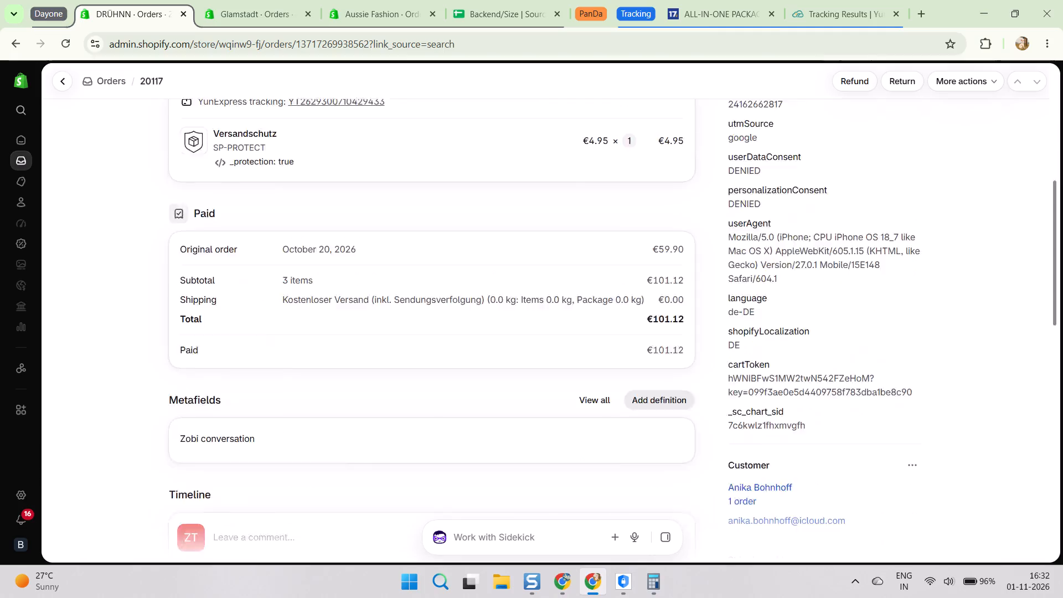
pyautogui.scroll(-12, 458, 231)
pyautogui.scroll(11, 466, 231)
pyautogui.click(458, 208)
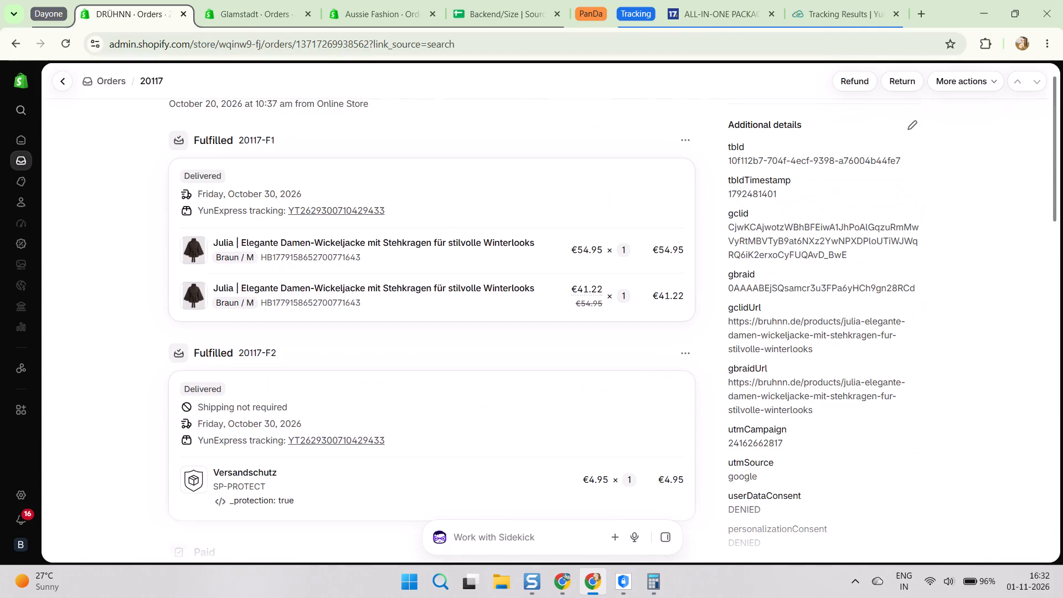
pyautogui.hotkey('alt', 'Tab')
pyautogui.scroll(-8, 394, 377)
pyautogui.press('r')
pyautogui.scroll(-5, 328, 335)
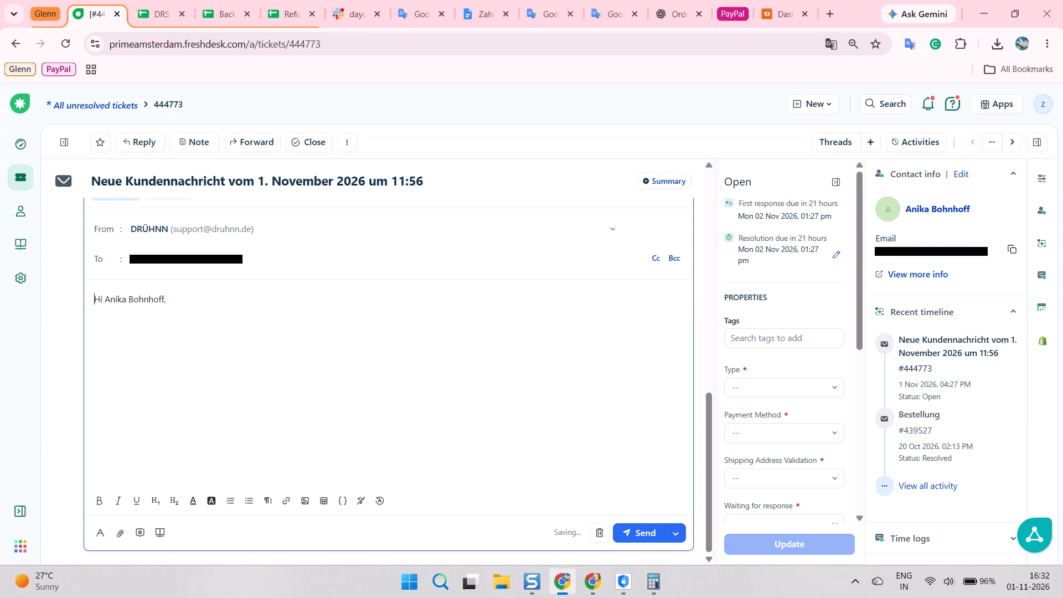
pyautogui.scroll(-2, 146, 461)
pyautogui.click(117, 478)
pyautogui.keyDown('ctrl'); pyautogui.click(123, 474); pyautogui.keyUp('ctrl')
pyautogui.hotkey('ctrl', 'a')
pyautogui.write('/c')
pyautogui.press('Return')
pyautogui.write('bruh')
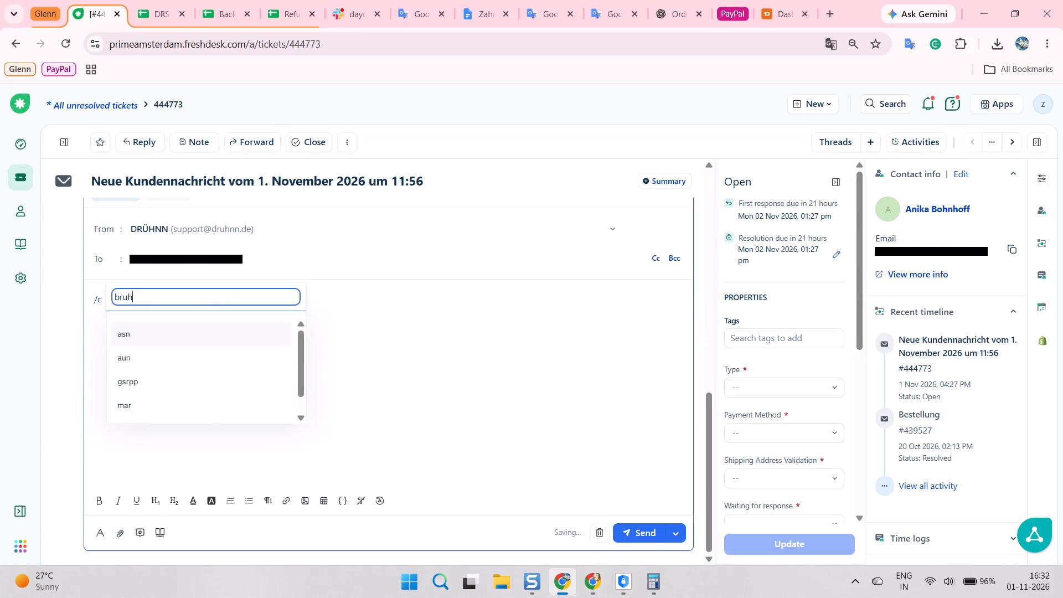
pyautogui.click(197, 335)
pyautogui.click(144, 342)
# Replace the reply text with the canned response "gqrp", keeping the Bruhnn return form attached.
pyautogui.hotkey('ctrl', 'a')
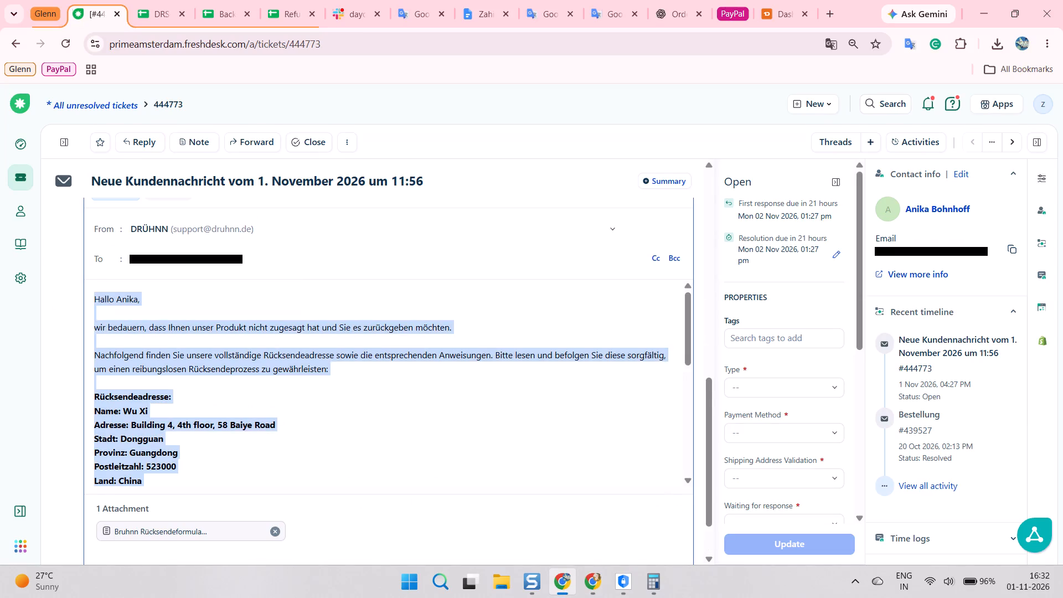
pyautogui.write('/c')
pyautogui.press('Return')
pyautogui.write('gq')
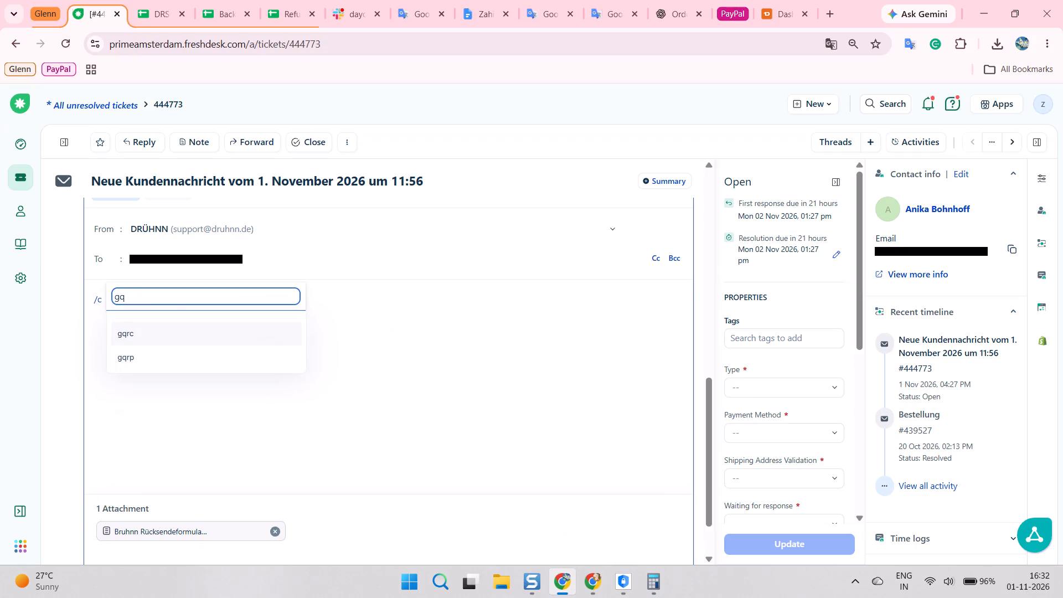
pyautogui.click(134, 358)
pyautogui.hotkey('alt', 'Tab')
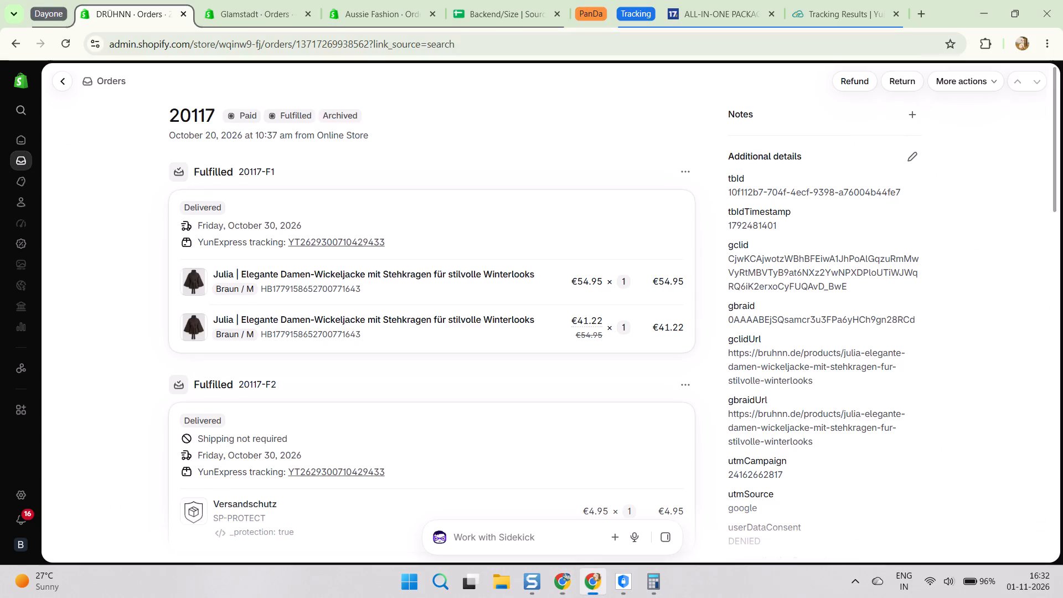
pyautogui.scroll(-2, 675, 328)
pyautogui.scroll(-3, 726, 333)
pyautogui.hotkey('alt', 'Tab')
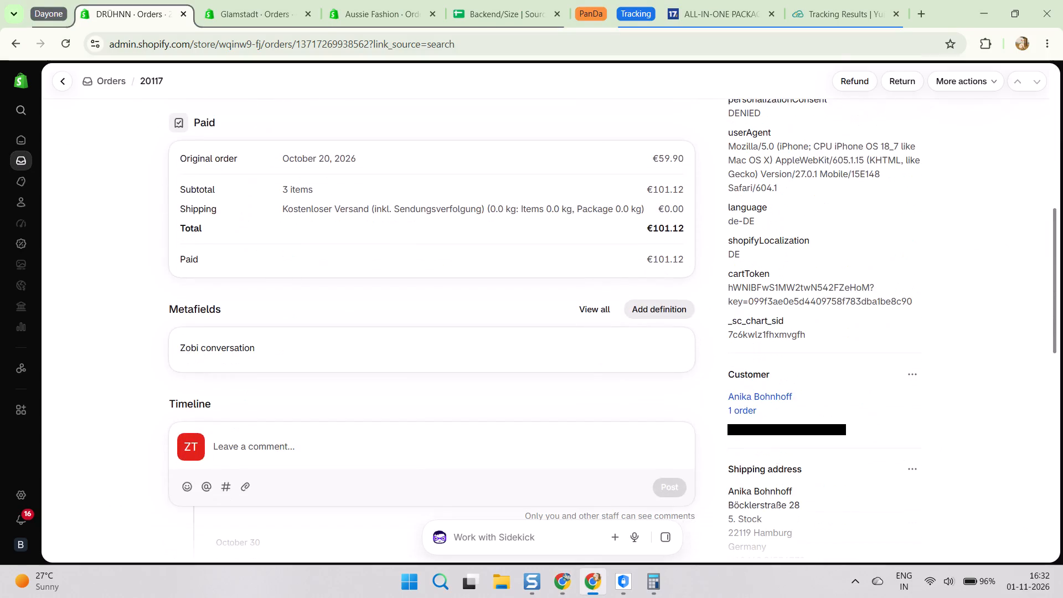
pyautogui.scroll(-10, 251, 376)
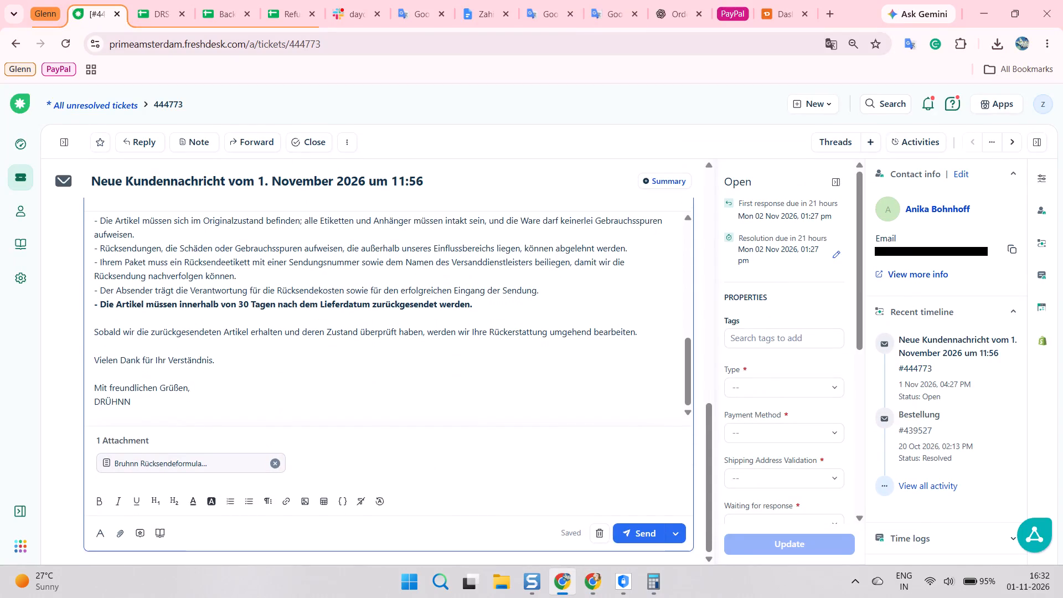
pyautogui.scroll(-2, 577, 504)
pyautogui.click(634, 535)
# Set the ticket's type to Quality issue + Return, payment method to PayPal, shipping address validation to Verified & Correct and waiting for response to N/A.
pyautogui.click(755, 392)
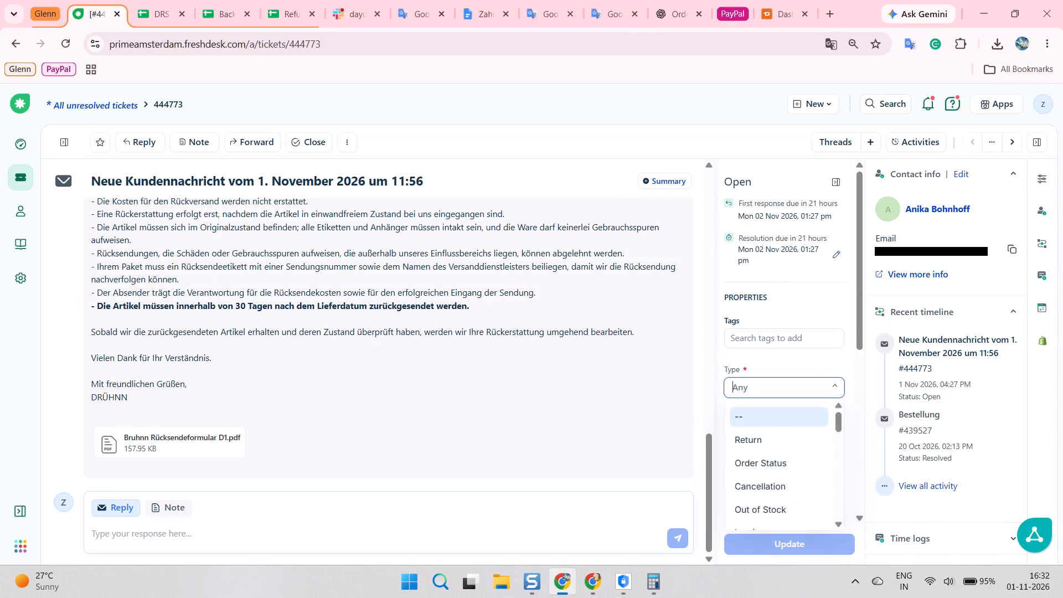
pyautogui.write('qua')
pyautogui.click(778, 450)
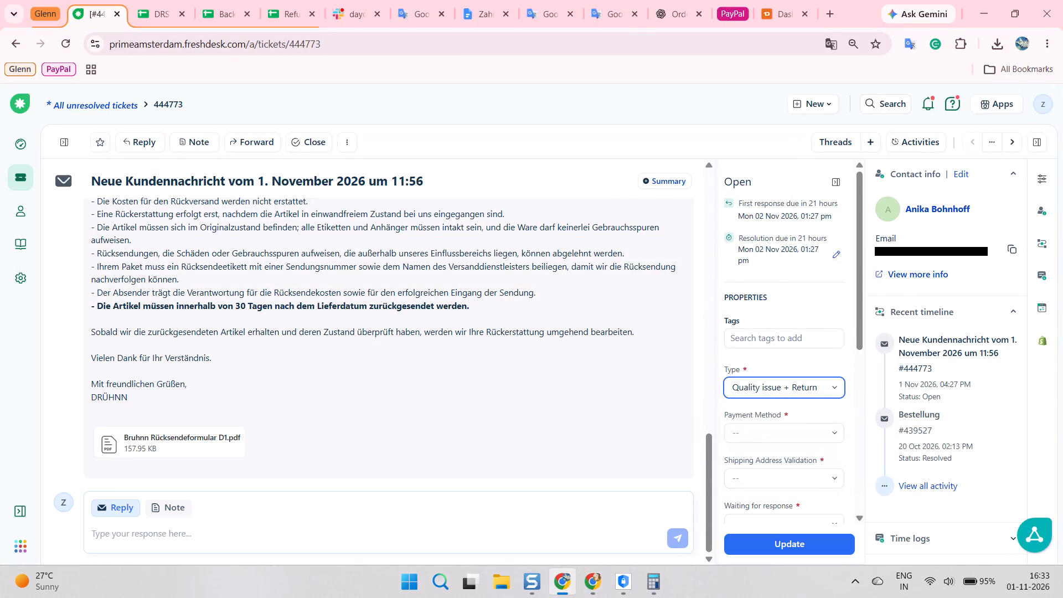
pyautogui.press('Tab')
pyautogui.hotkey('alt', 'Tab')
pyautogui.scroll(-7, 719, 329)
pyautogui.hotkey('alt', 'Tab')
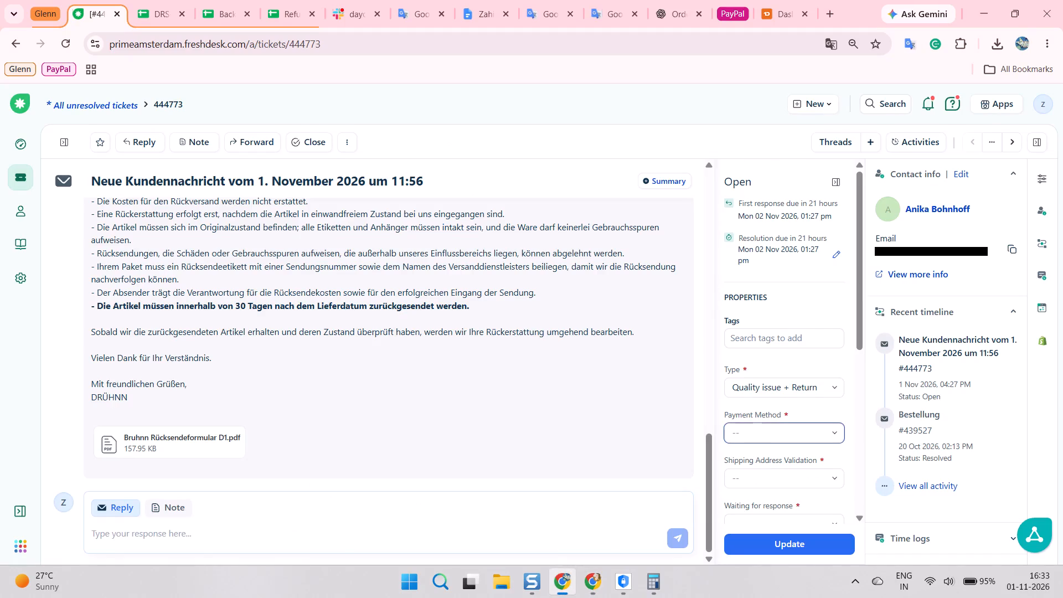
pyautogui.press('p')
pyautogui.press('Tab')
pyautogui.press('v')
pyautogui.press('Tab')
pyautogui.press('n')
pyautogui.press('Tab')
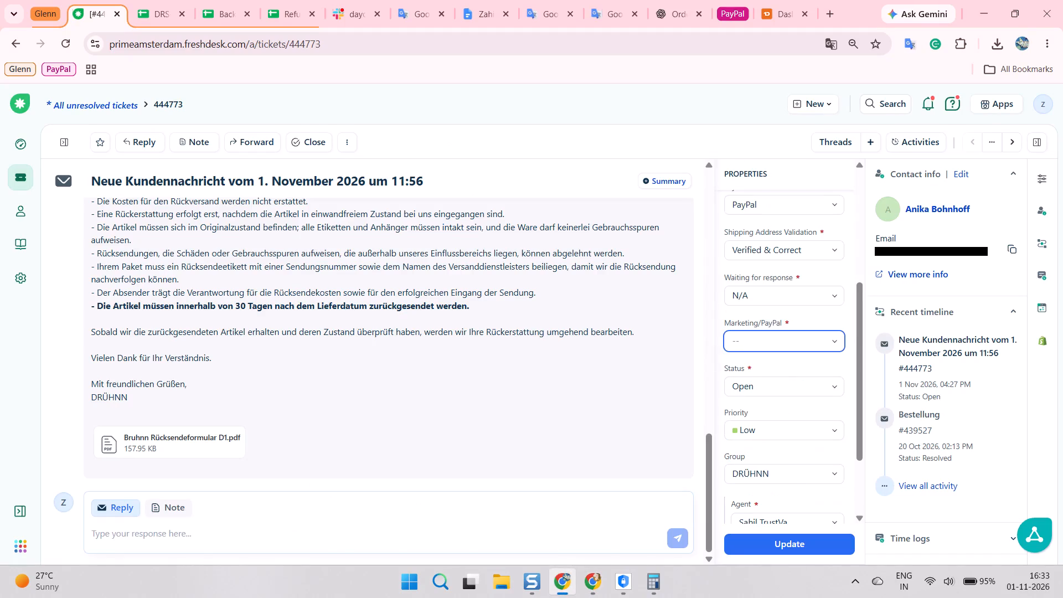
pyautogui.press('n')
pyautogui.press('Tab')
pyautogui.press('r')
pyautogui.press('Tab')
pyautogui.press('Tab')
pyautogui.press('Tab')
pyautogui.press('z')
pyautogui.scroll(-4, 755, 429)
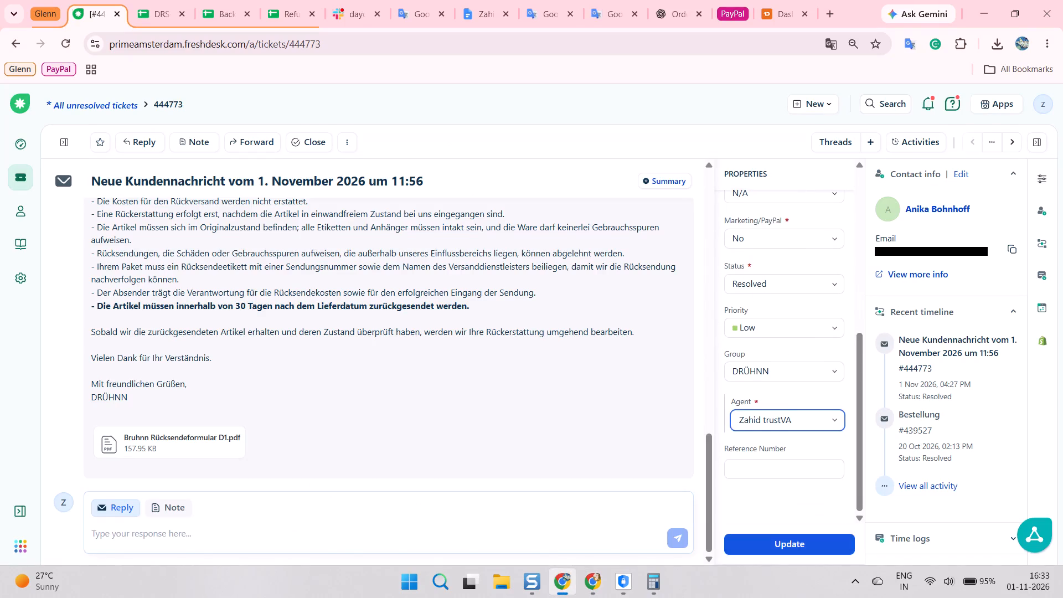
pyautogui.click(771, 551)
pyautogui.scroll(-7, 628, 456)
# Log ticket number 444773 in the next free cell under ZAHID in the DRS- Nov 2026 sheet.
pyautogui.doubleClick(169, 107)
pyautogui.hotkey('ctrl', 'c')
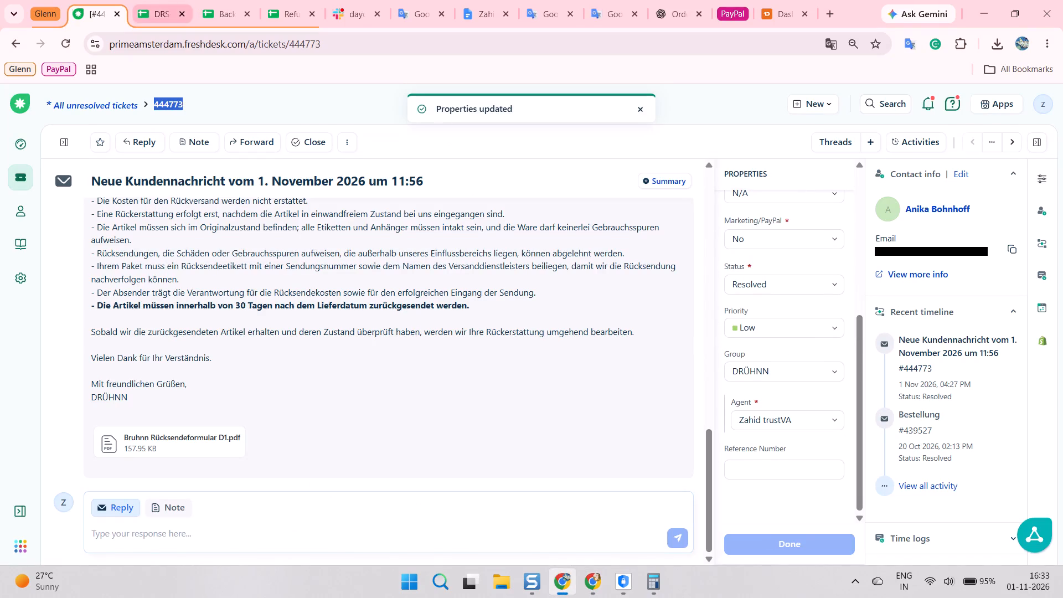
pyautogui.click(160, 9)
pyautogui.hotkey('ctrl', 'v')
pyautogui.click(321, 296)
pyautogui.scroll(-1, 321, 295)
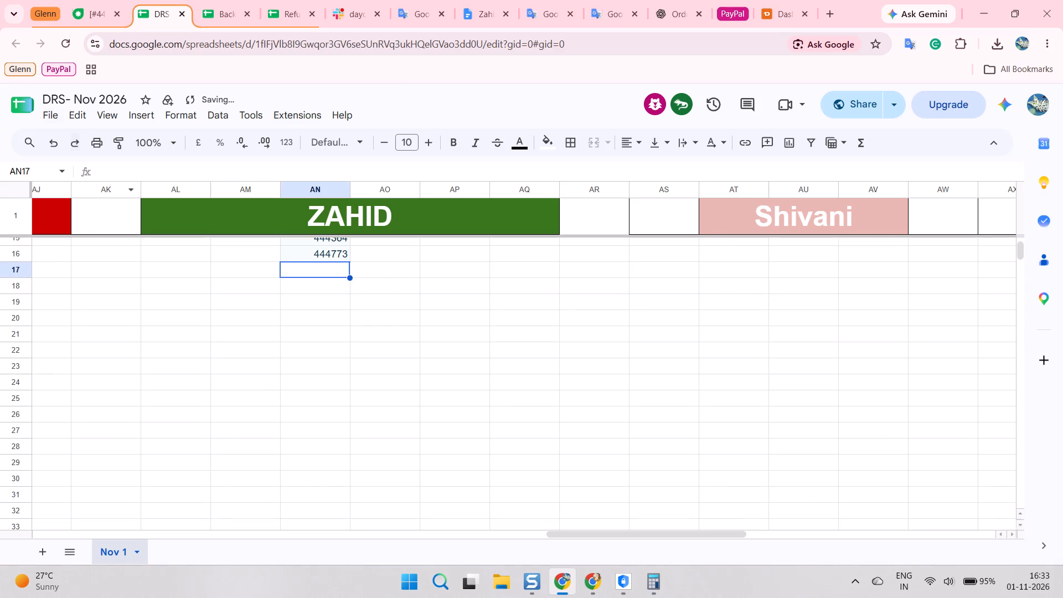
pyautogui.click(94, 0)
pyautogui.click(416, 318)
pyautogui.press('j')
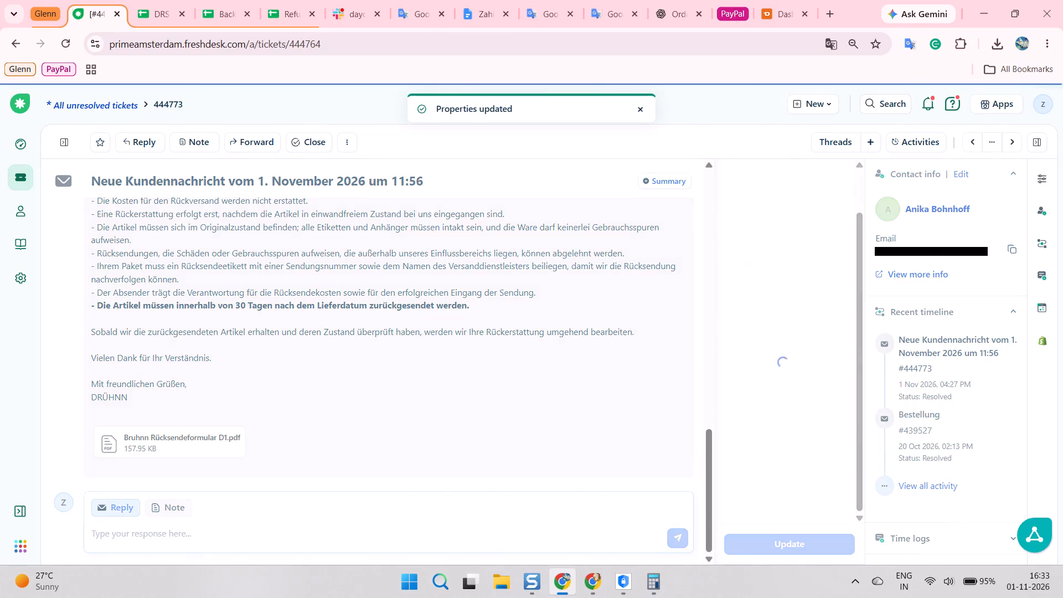
pyautogui.scroll(-2, 401, 311)
pyautogui.scroll(2, 409, 299)
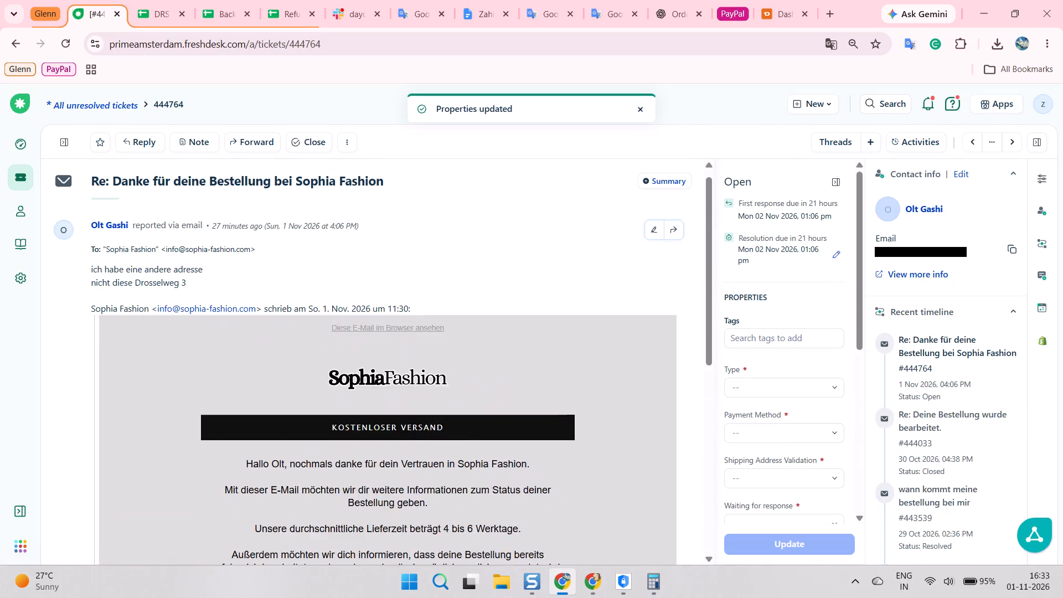
pyautogui.scroll(1, 409, 299)
pyautogui.scroll(-4, 421, 300)
pyautogui.scroll(7, 427, 300)
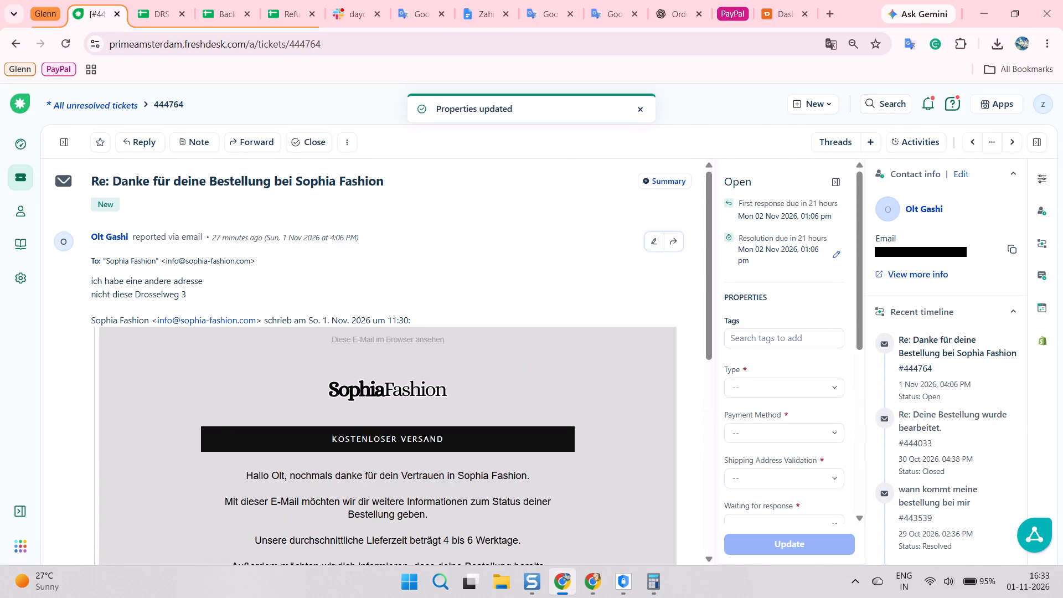
pyautogui.scroll(4, 427, 300)
pyautogui.click(378, 270)
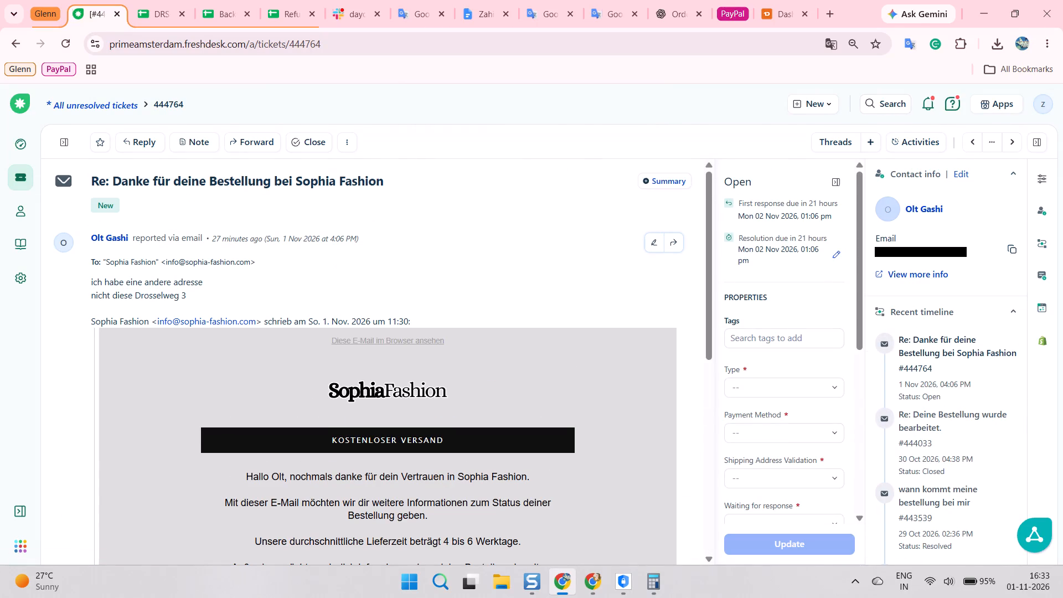
pyautogui.rightClick(452, 213)
pyautogui.scroll(-1, 525, 307)
pyautogui.click(399, 275)
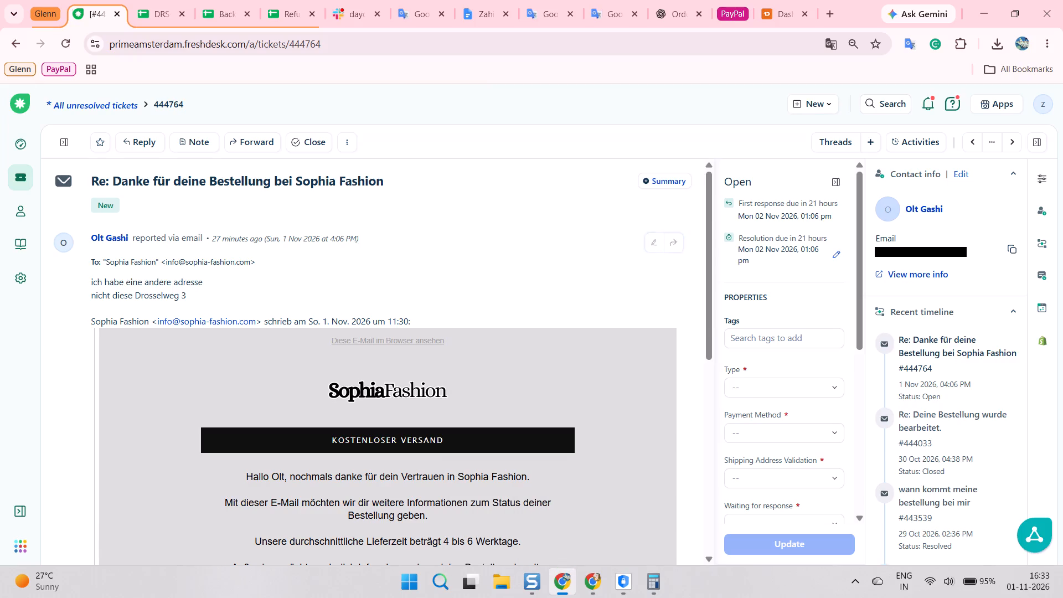
pyautogui.click(930, 410)
pyautogui.scroll(-7, 462, 317)
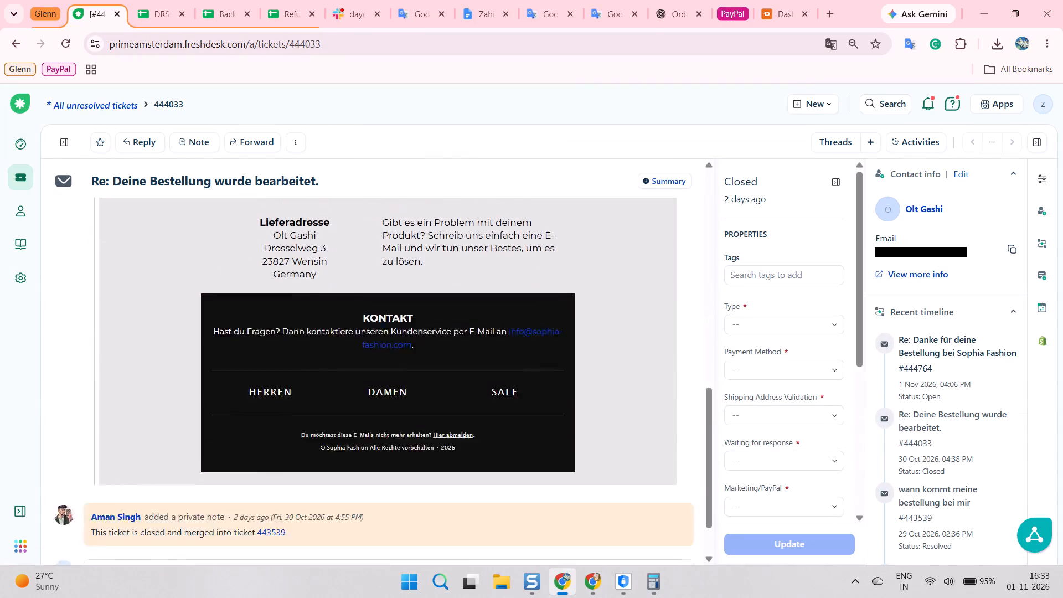
pyautogui.scroll(-7, 489, 308)
pyautogui.scroll(10, 487, 310)
pyautogui.scroll(2, 842, 395)
pyautogui.click(942, 350)
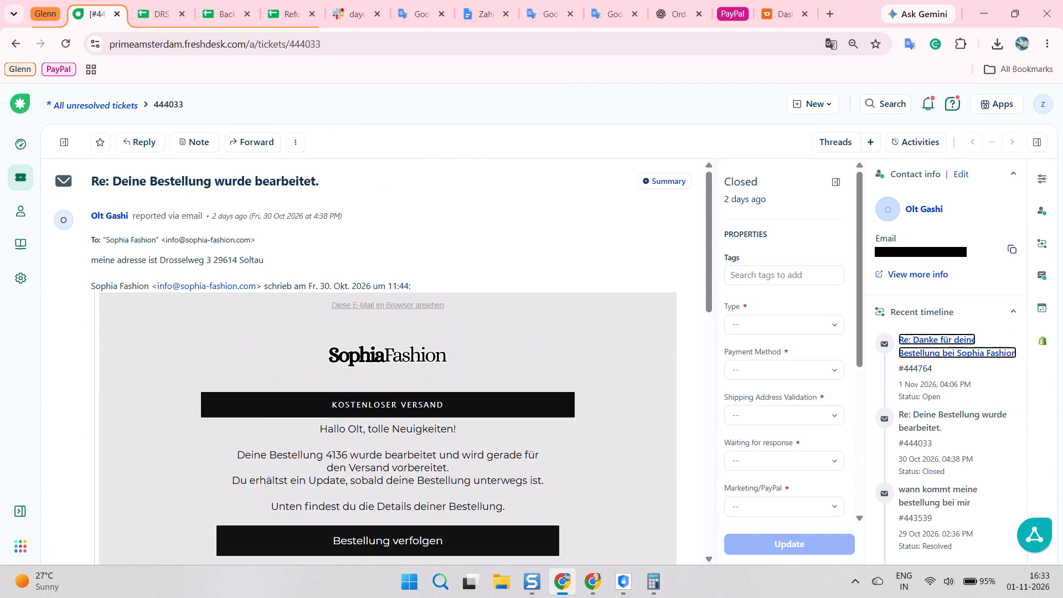
pyautogui.scroll(3, 596, 330)
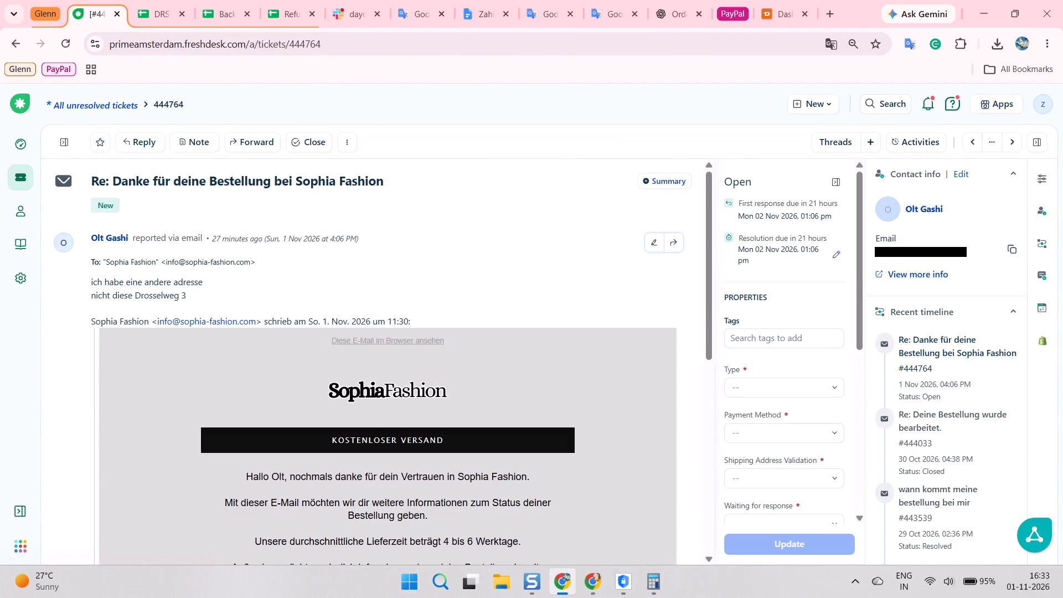
pyautogui.click(369, 288)
pyautogui.rightClick(428, 230)
pyautogui.scroll(-2, 454, 385)
pyautogui.click(500, 494)
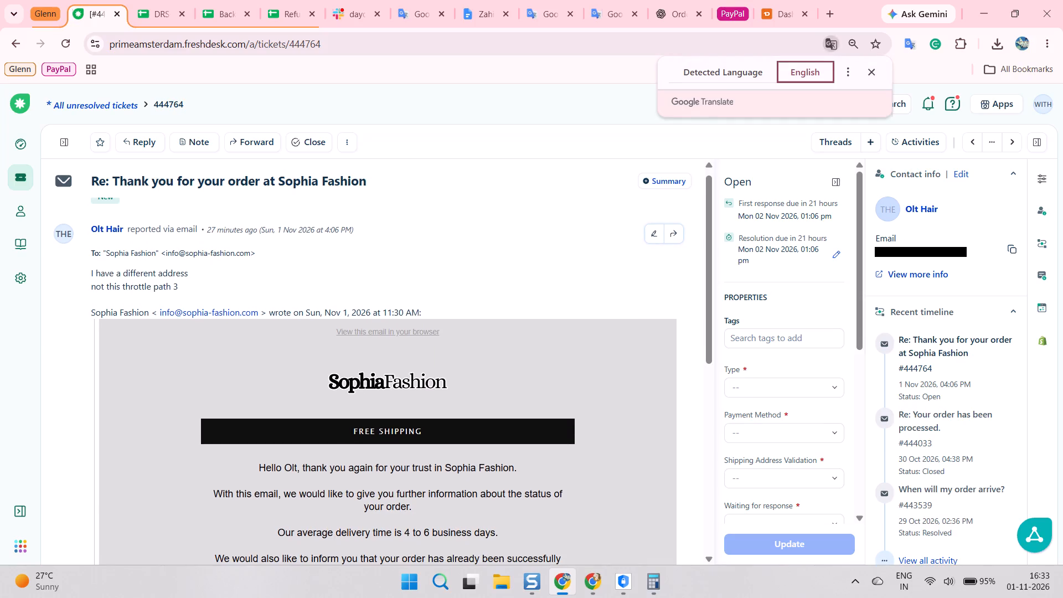
pyautogui.scroll(-1, 185, 308)
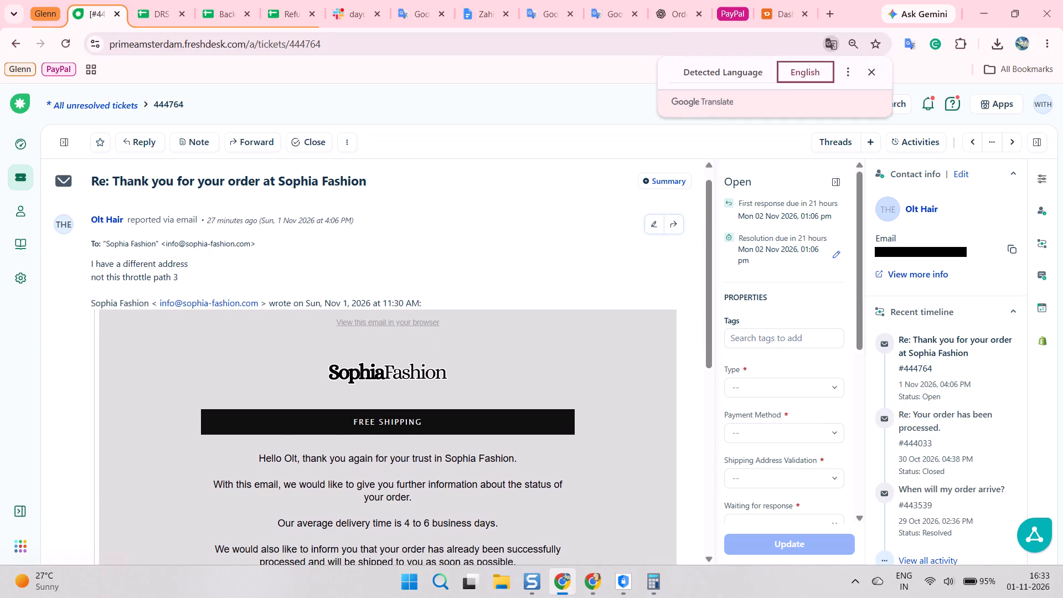
pyautogui.scroll(-4, 262, 285)
pyautogui.scroll(-5, 377, 327)
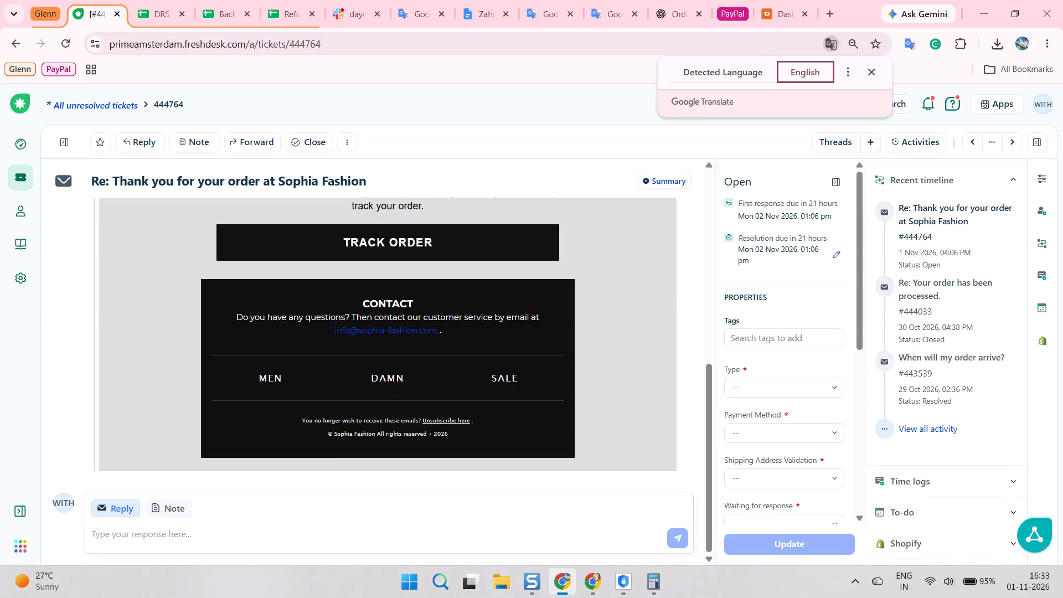
# Open the customer's related ticket 443539 from the timeline and load its hidden messages to read the full conversation.
pyautogui.click(940, 358)
pyautogui.scroll(-5, 495, 349)
pyautogui.scroll(-2, 439, 331)
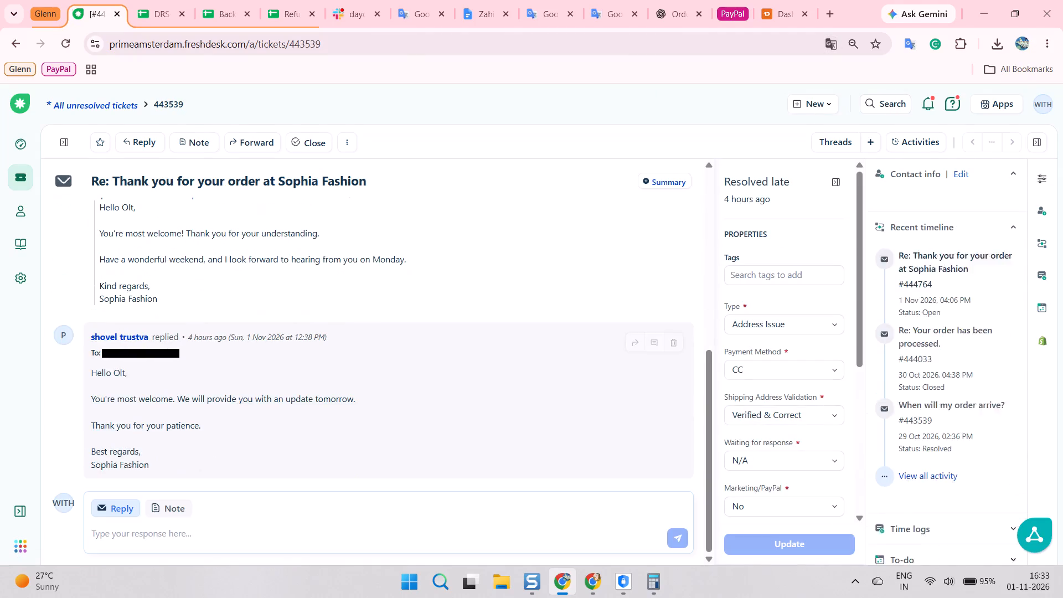
pyautogui.scroll(6, 386, 322)
pyautogui.click(375, 292)
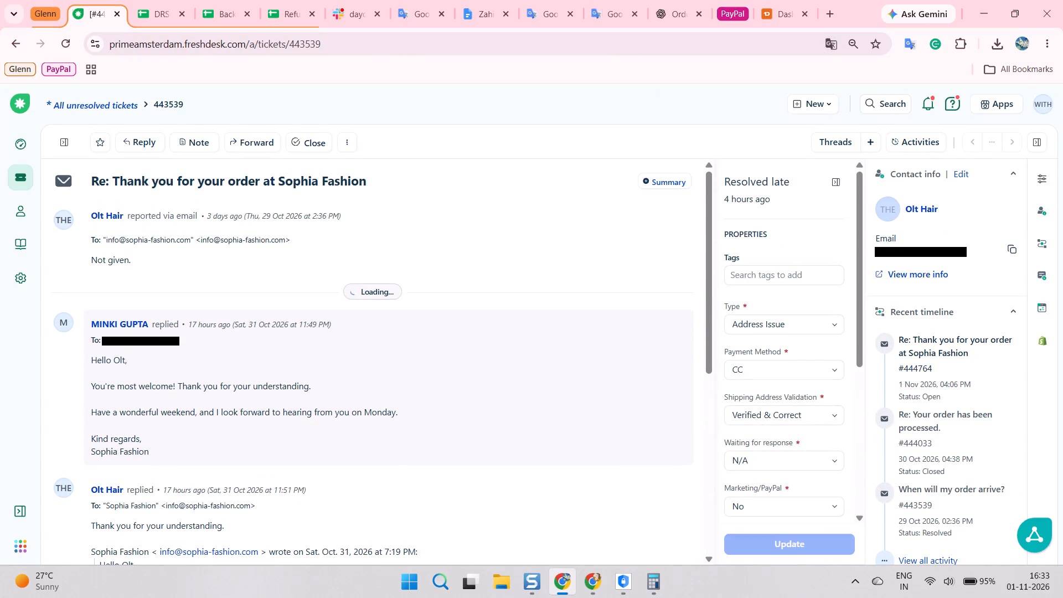
pyautogui.scroll(2, 1062, 272)
# Copy the customer's email from ticket 443539 and open the Sophia Fashion Shopify store in place of Aussie Fashion.
pyautogui.click(1014, 248)
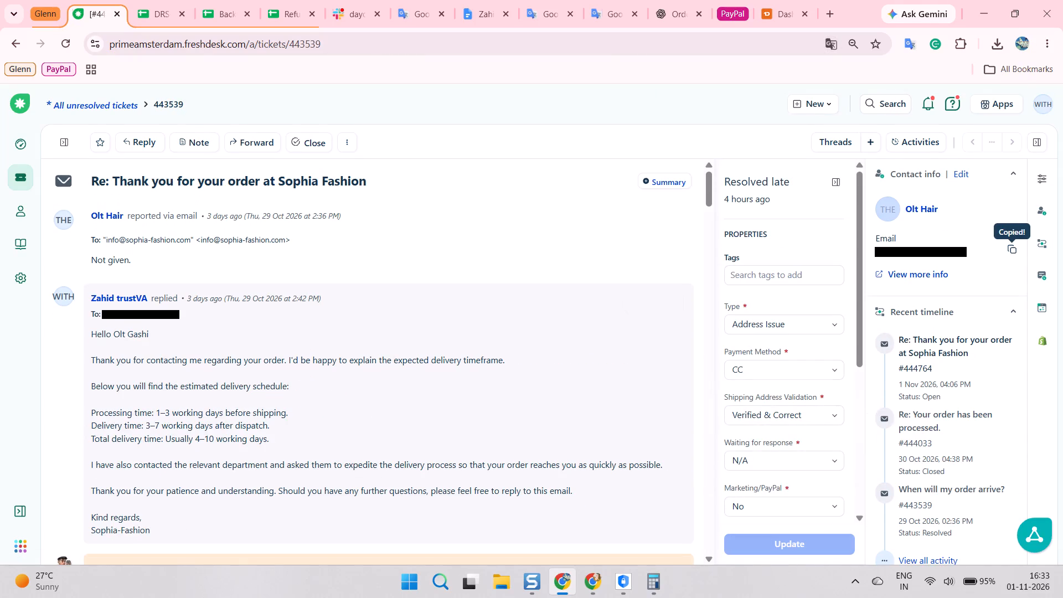
pyautogui.scroll(5, 752, 274)
pyautogui.hotkey('alt', 'Tab')
pyautogui.scroll(1, 270, 21)
pyautogui.click(265, 0)
pyautogui.click(388, 0)
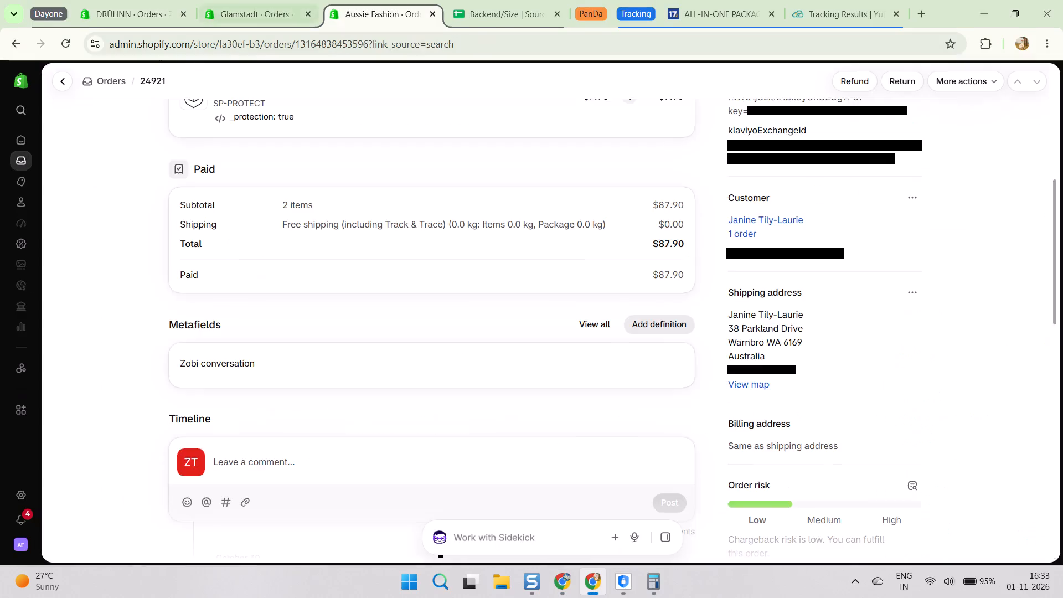
pyautogui.scroll(5, 411, 35)
pyautogui.click(349, 50)
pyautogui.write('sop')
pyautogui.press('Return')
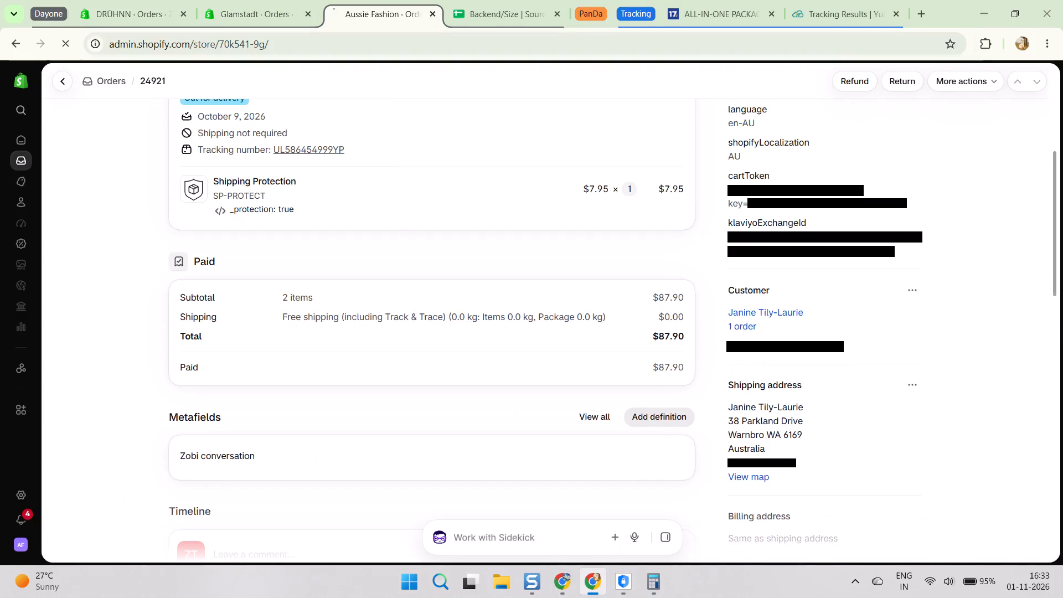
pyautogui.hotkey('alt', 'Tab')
pyautogui.scroll(3, 1026, 302)
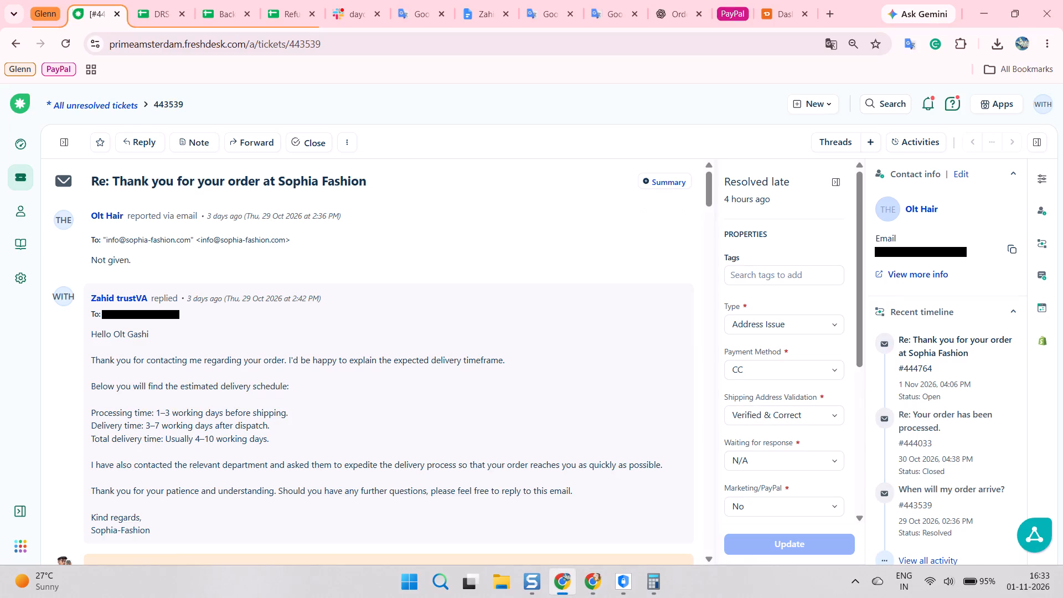
pyautogui.click(1013, 251)
pyautogui.hotkey('alt', 'Tab')
pyautogui.scroll(2, 193, 203)
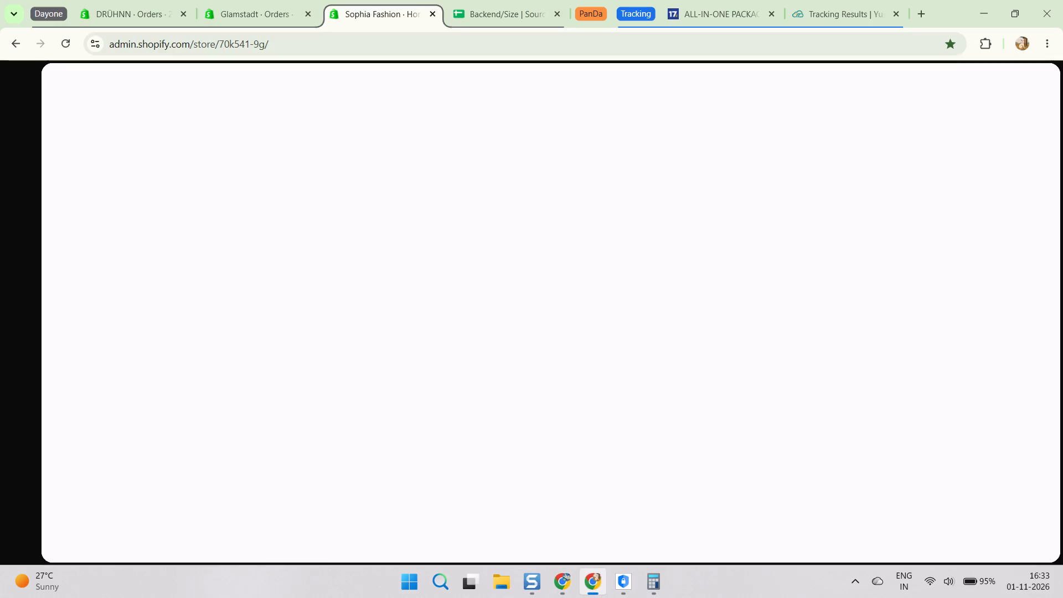
pyautogui.scroll(19, 363, 216)
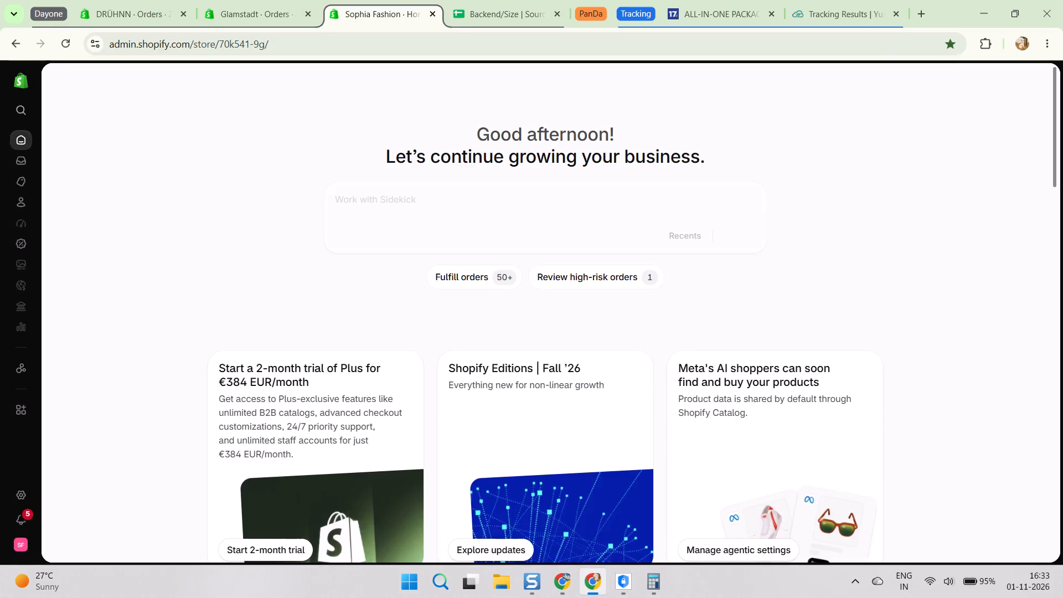
pyautogui.scroll(8, 356, 197)
pyautogui.click(19, 111)
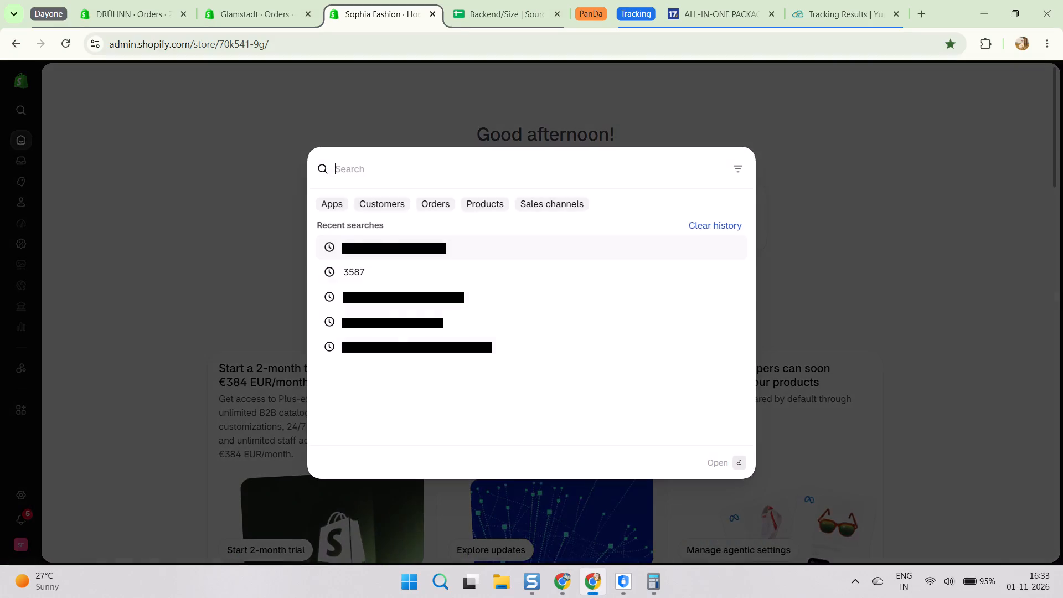
pyautogui.hotkey('ctrl', 'v')
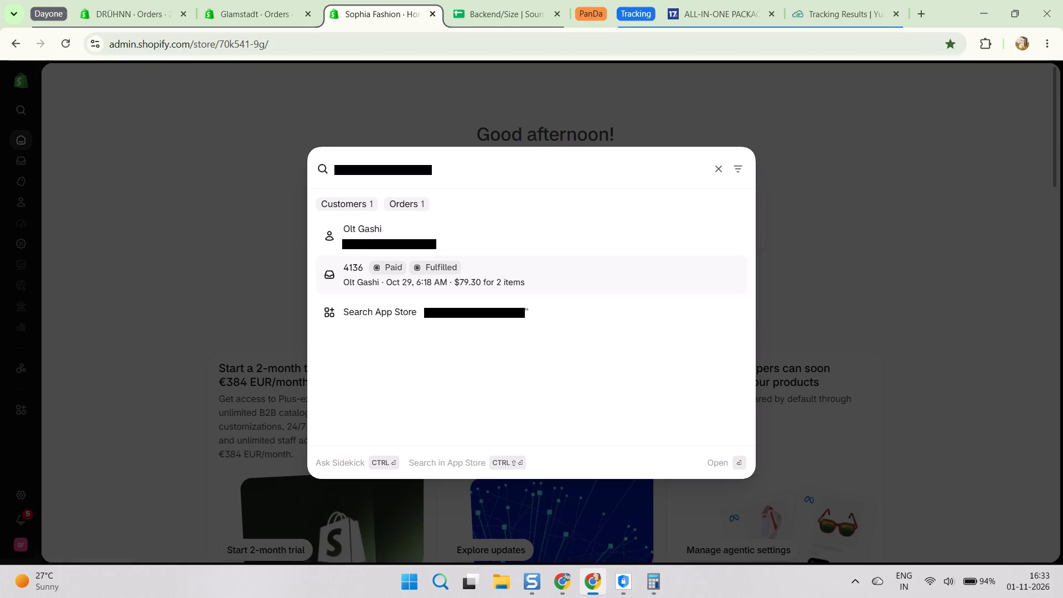
pyautogui.click(359, 269)
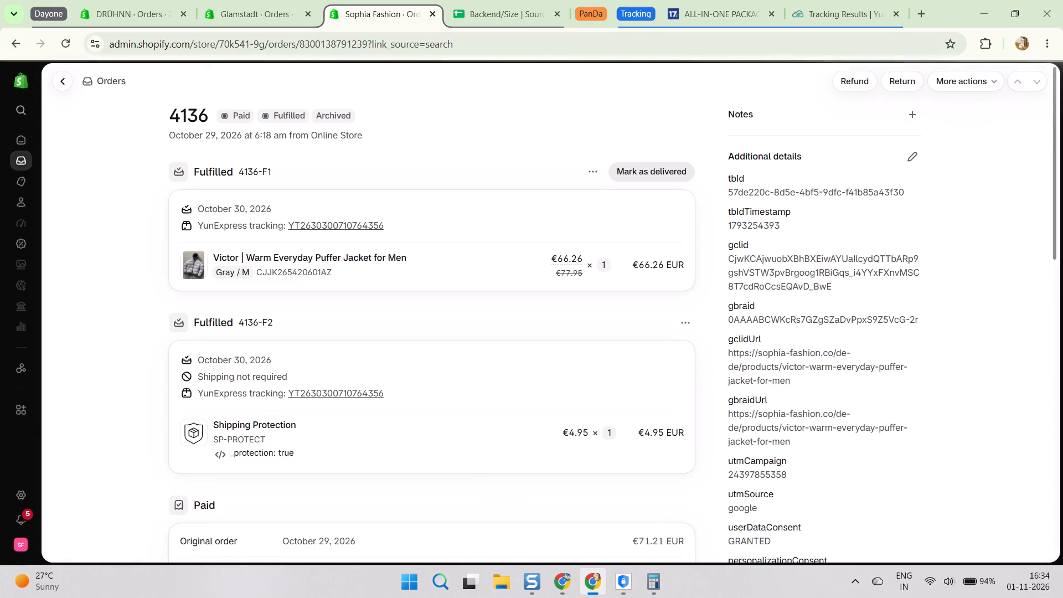
pyautogui.click(482, 230)
pyautogui.scroll(-13, 566, 352)
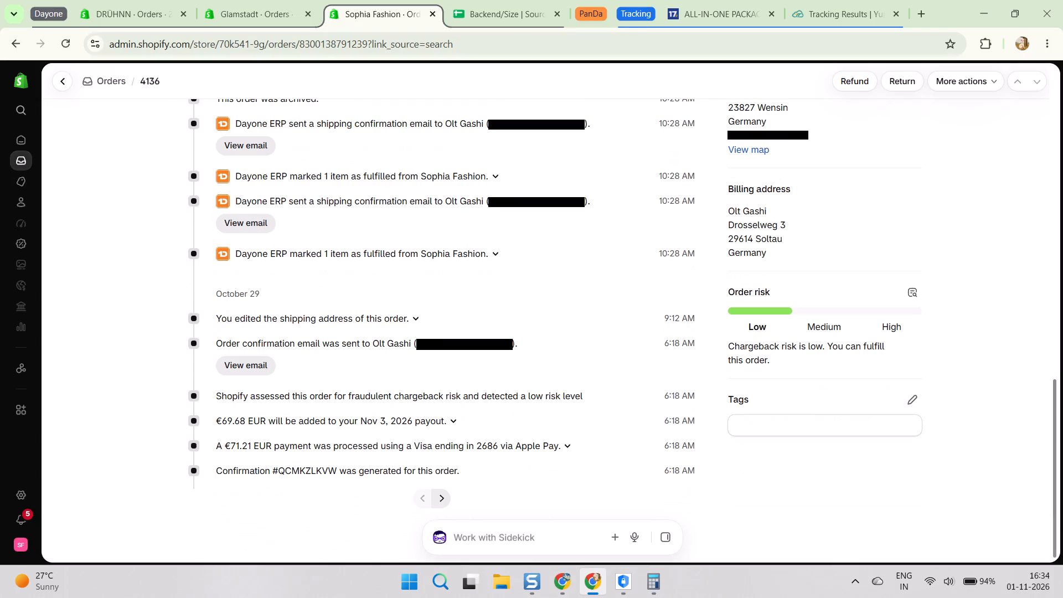
pyautogui.scroll(-1, 577, 295)
pyautogui.scroll(14, 580, 295)
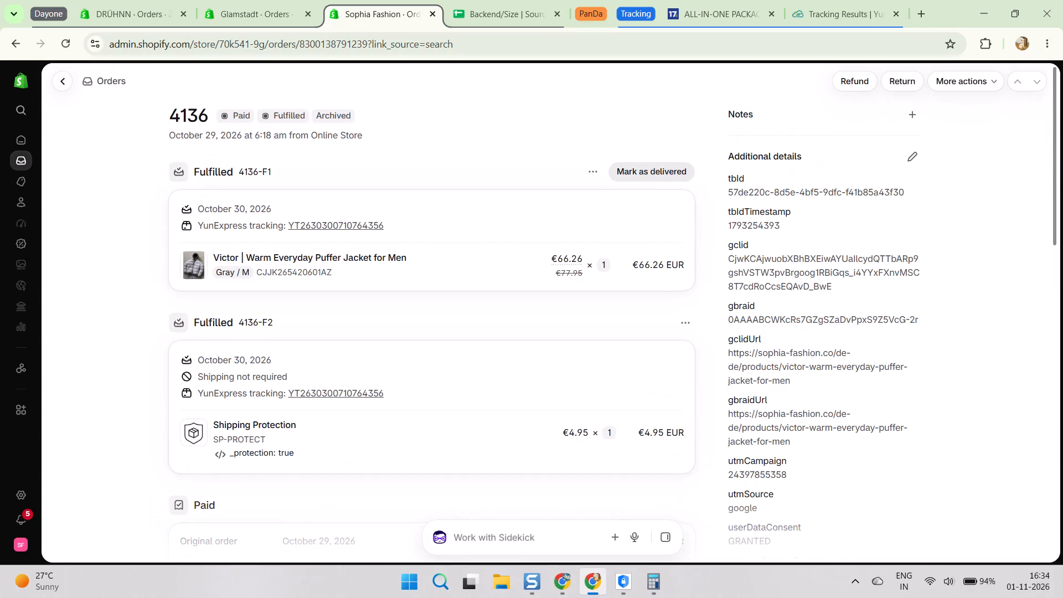
pyautogui.scroll(6, 515, 294)
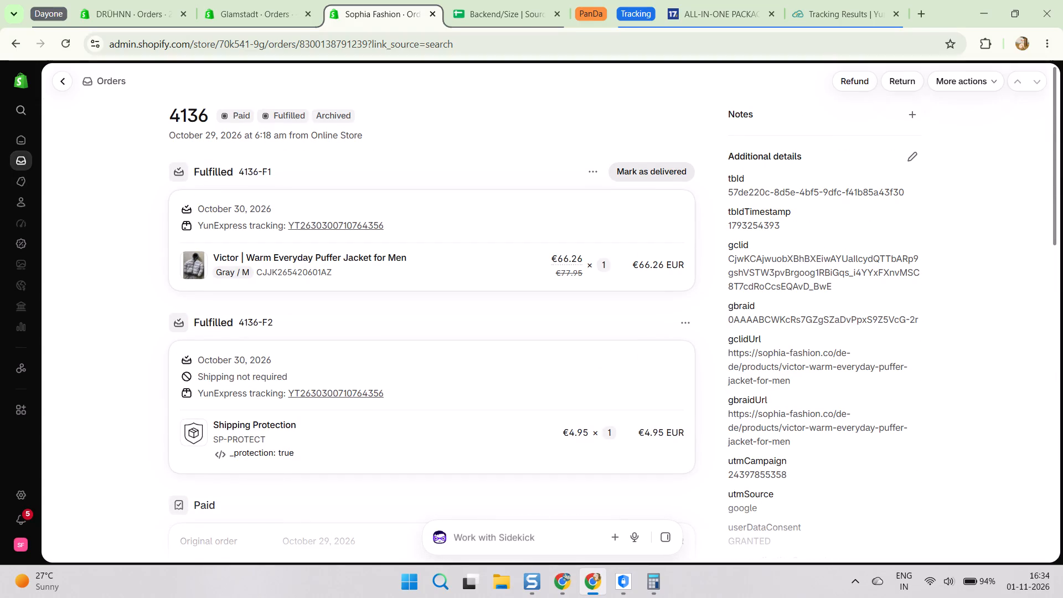
pyautogui.scroll(-1, 529, 159)
pyautogui.scroll(3, 529, 159)
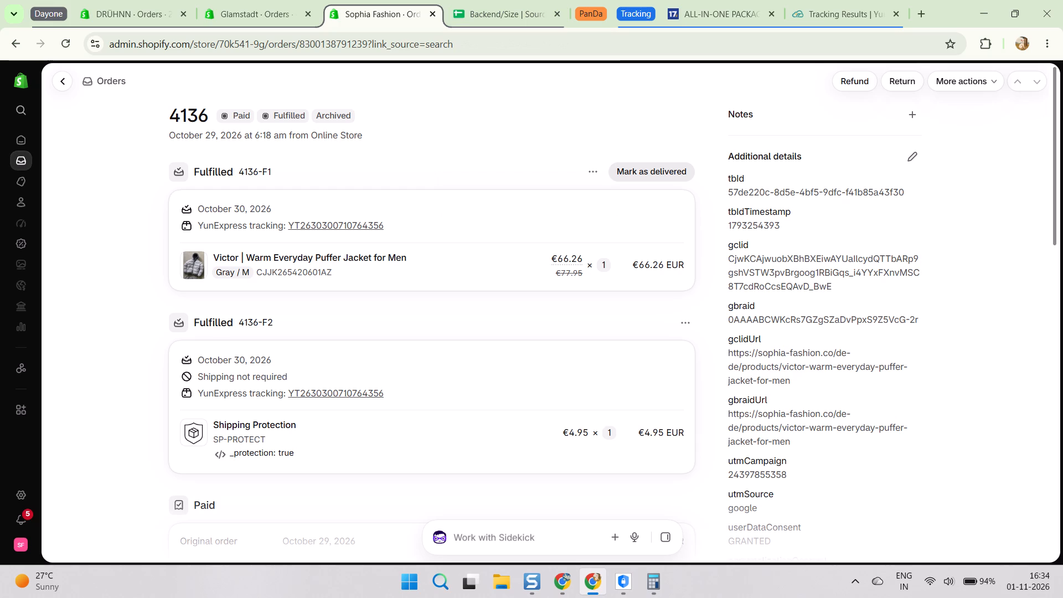
pyautogui.scroll(3, 523, 207)
pyautogui.doubleClick(336, 233)
pyautogui.hotkey('ctrl', 'c')
pyautogui.hotkey('ctrl', 'c')
pyautogui.hotkey('ctrl', 'c')
pyautogui.hotkey('ctrl', 'c')
pyautogui.hotkey('ctrl', 'c')
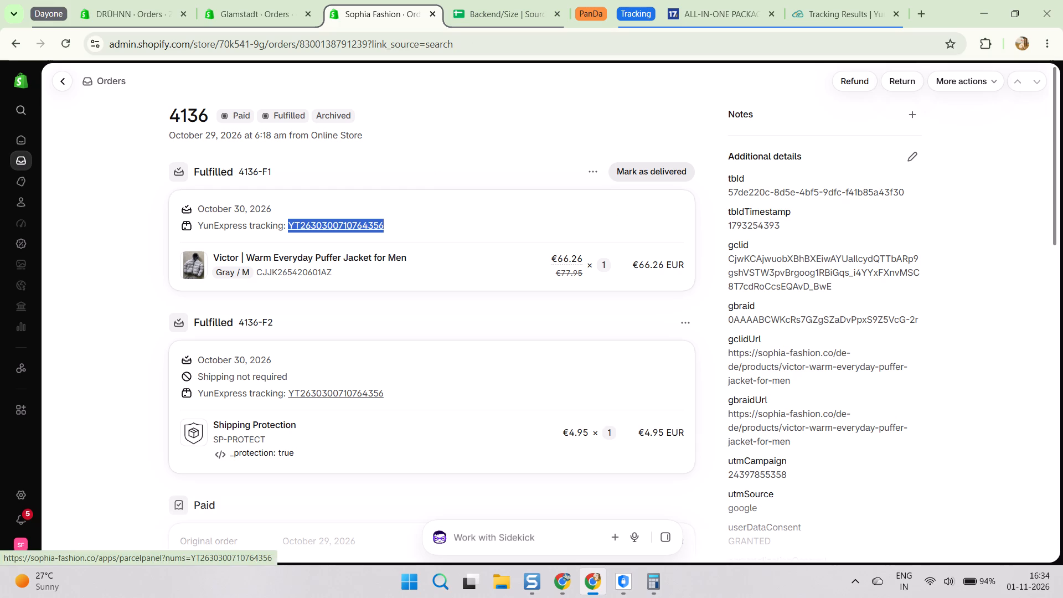
pyautogui.hotkey('ctrl', 'c')
pyautogui.hotkey('ctrl', 'c')
pyautogui.click(845, 0)
pyautogui.scroll(9, 533, 178)
pyautogui.click(470, 188)
pyautogui.scroll(3, 634, 188)
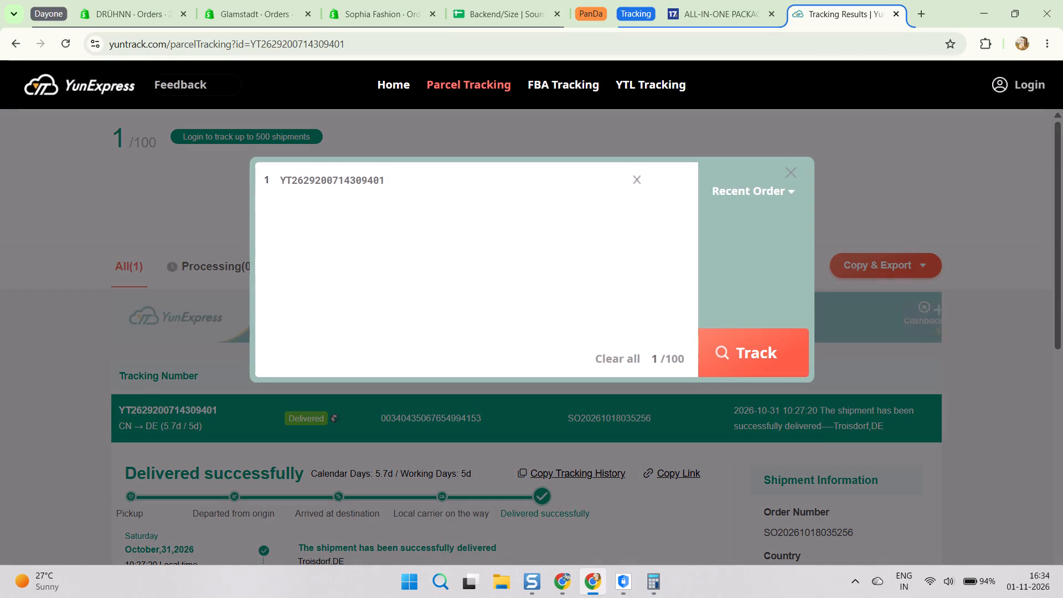
pyautogui.click(638, 179)
pyautogui.hotkey('ctrl', 'v')
pyautogui.click(766, 354)
pyautogui.scroll(-5, 594, 280)
pyautogui.scroll(-3, 519, 267)
pyautogui.scroll(5, 539, 269)
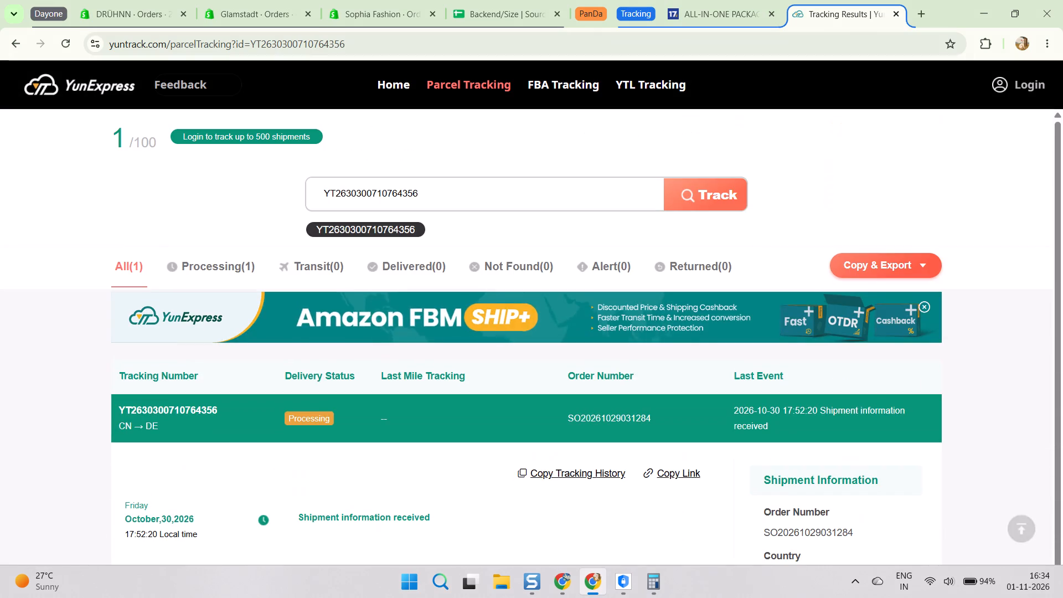
pyautogui.scroll(6, 539, 269)
pyautogui.scroll(2, 507, 210)
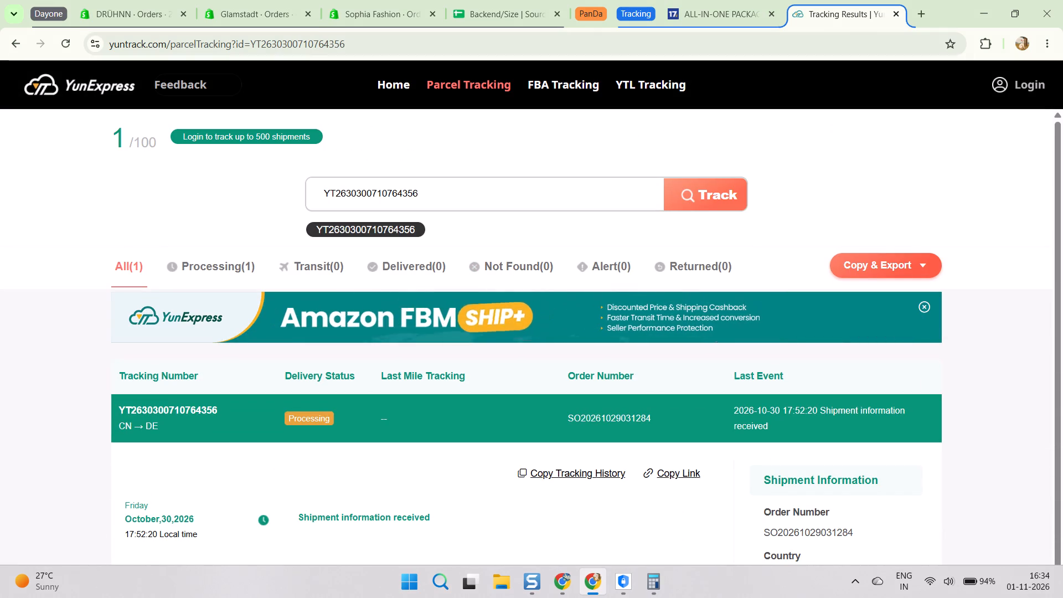
pyautogui.click(386, 2)
pyautogui.scroll(4, 419, 222)
pyautogui.click(485, 186)
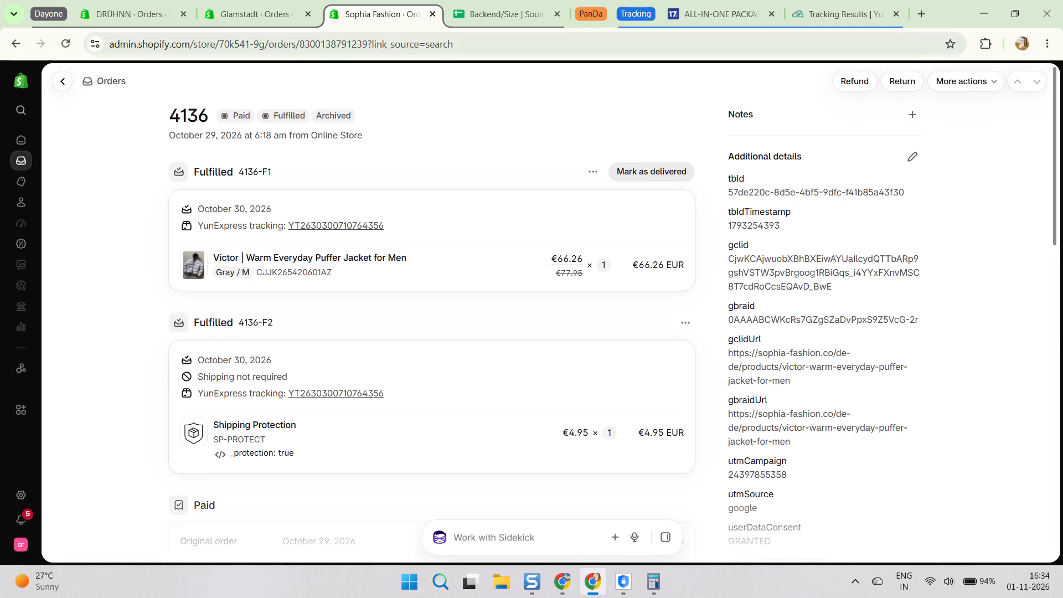
pyautogui.scroll(2, 434, 210)
pyautogui.scroll(-9, 458, 208)
pyautogui.scroll(-9, 524, 207)
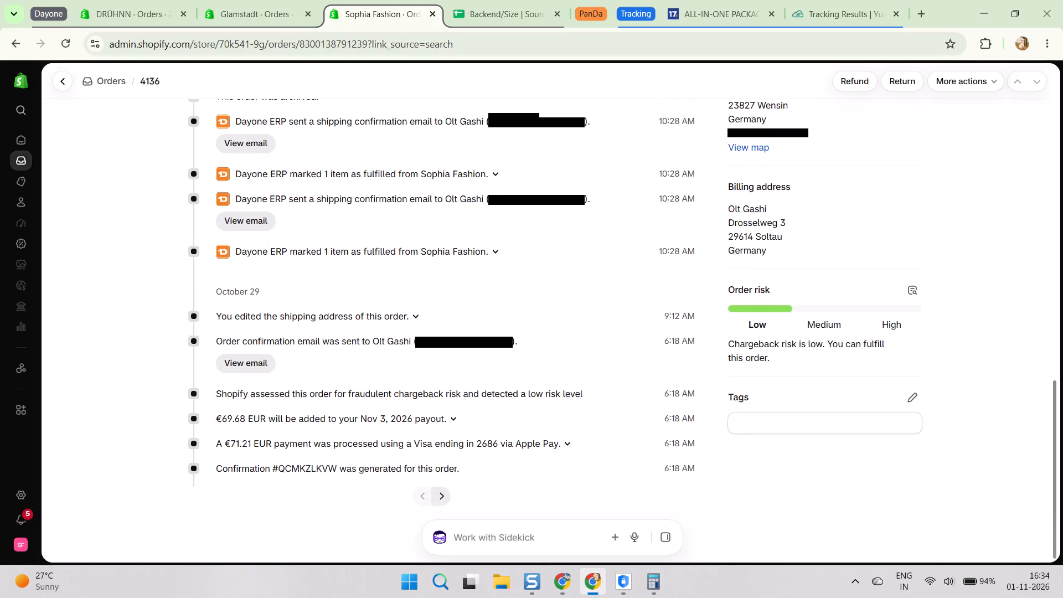
pyautogui.scroll(15, 550, 305)
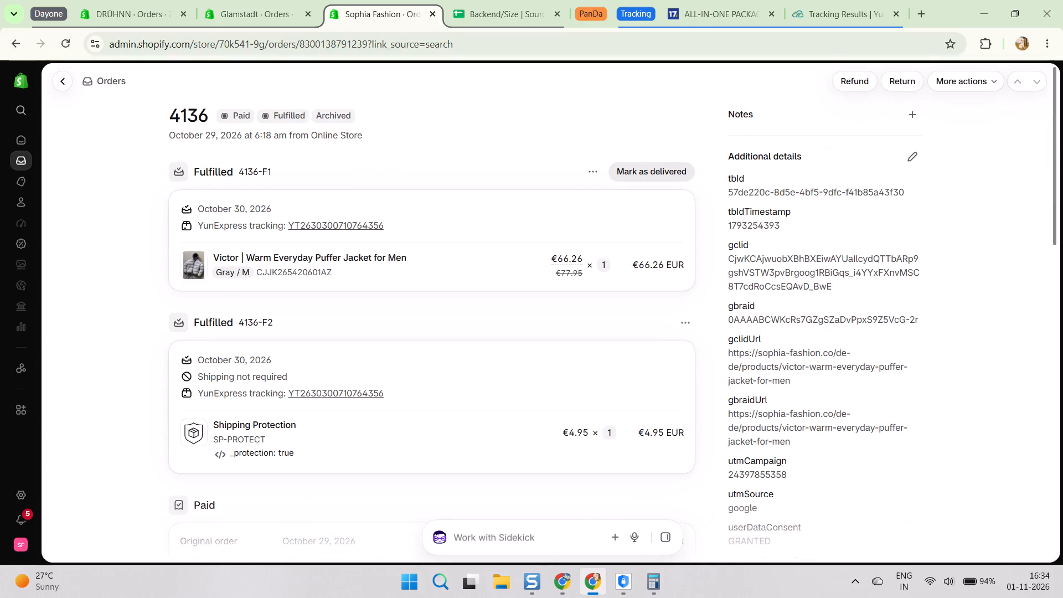
pyautogui.hotkey('alt', 'Tab')
pyautogui.click(434, 278)
pyautogui.scroll(-1, 415, 275)
pyautogui.scroll(-3, 383, 308)
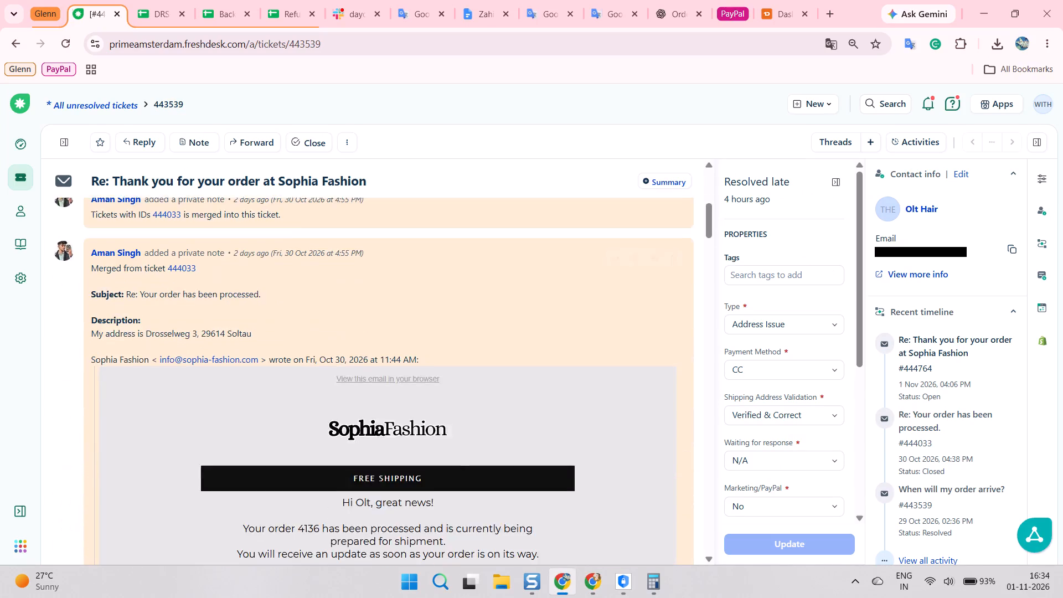
pyautogui.scroll(-12, 380, 298)
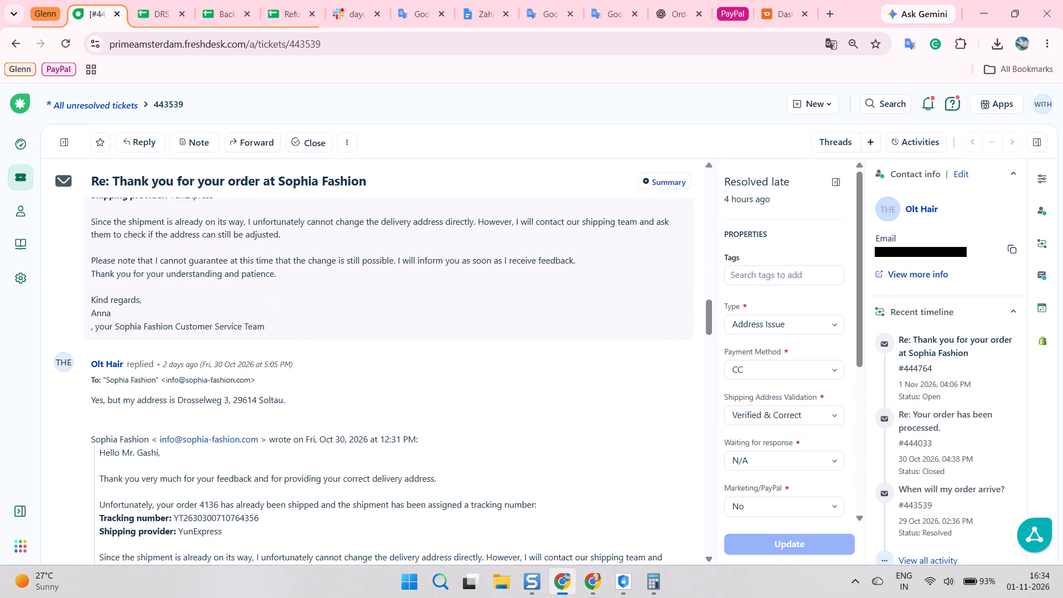
pyautogui.scroll(1, 382, 297)
pyautogui.scroll(-1, 383, 297)
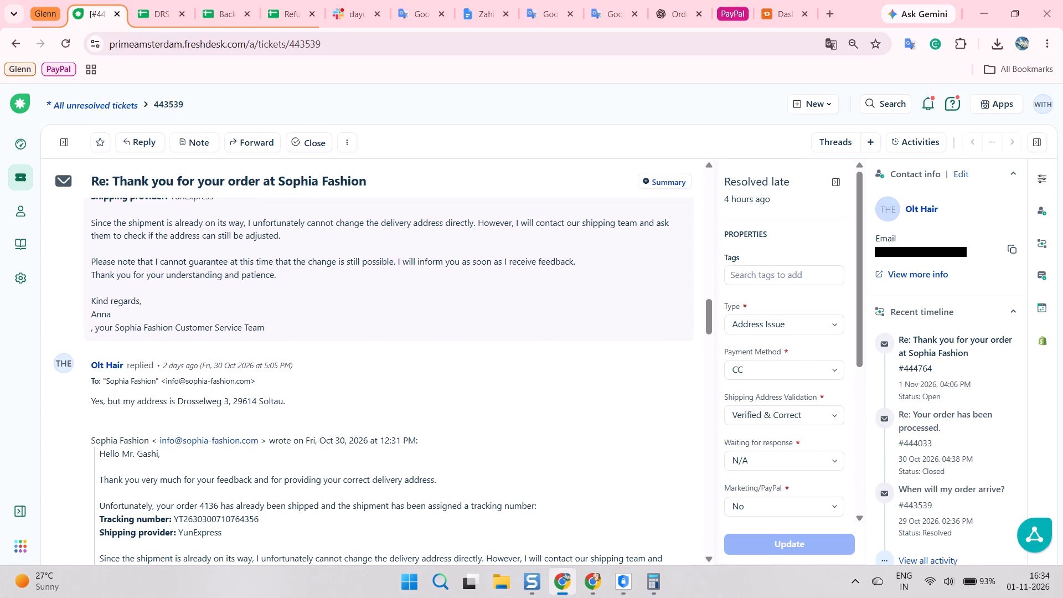
pyautogui.scroll(-2, 337, 328)
pyautogui.hotkey('alt', 'Tab')
pyautogui.scroll(-7, 795, 309)
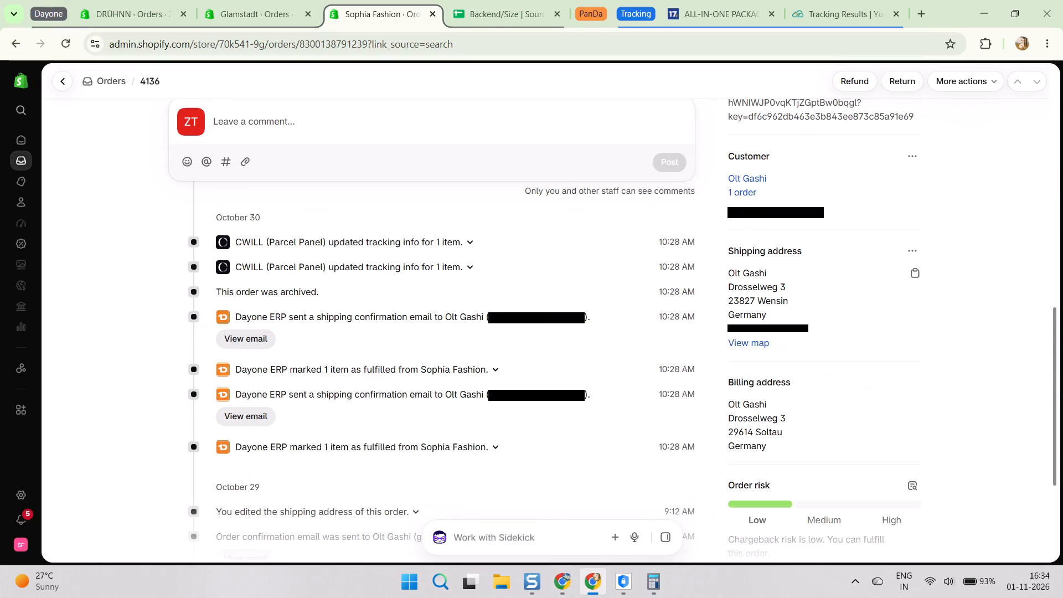
pyautogui.hotkey('alt', 'Tab')
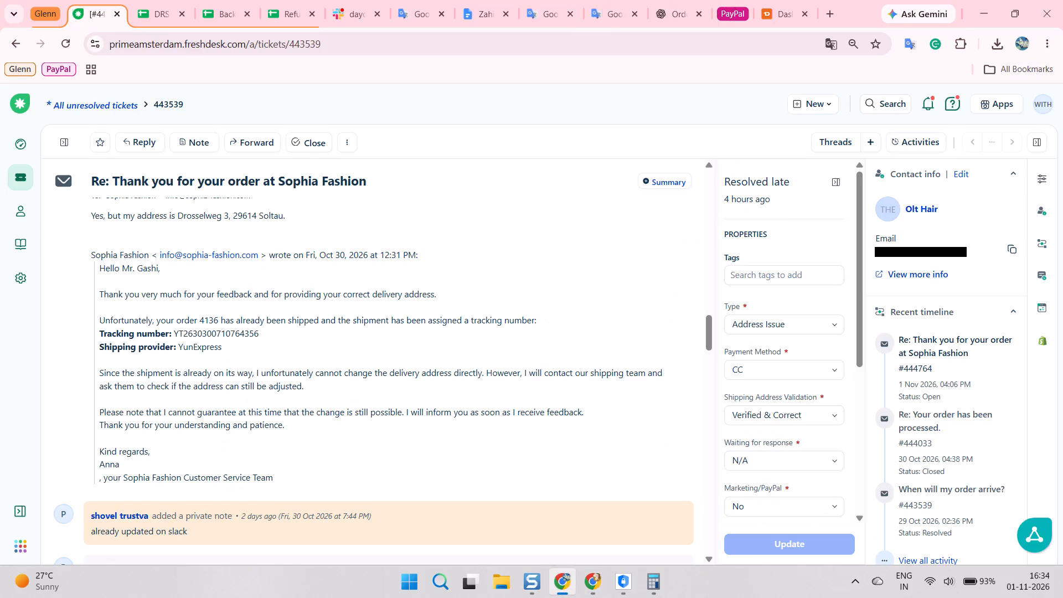
pyautogui.scroll(1, 265, 265)
pyautogui.hotkey('alt', 'Tab')
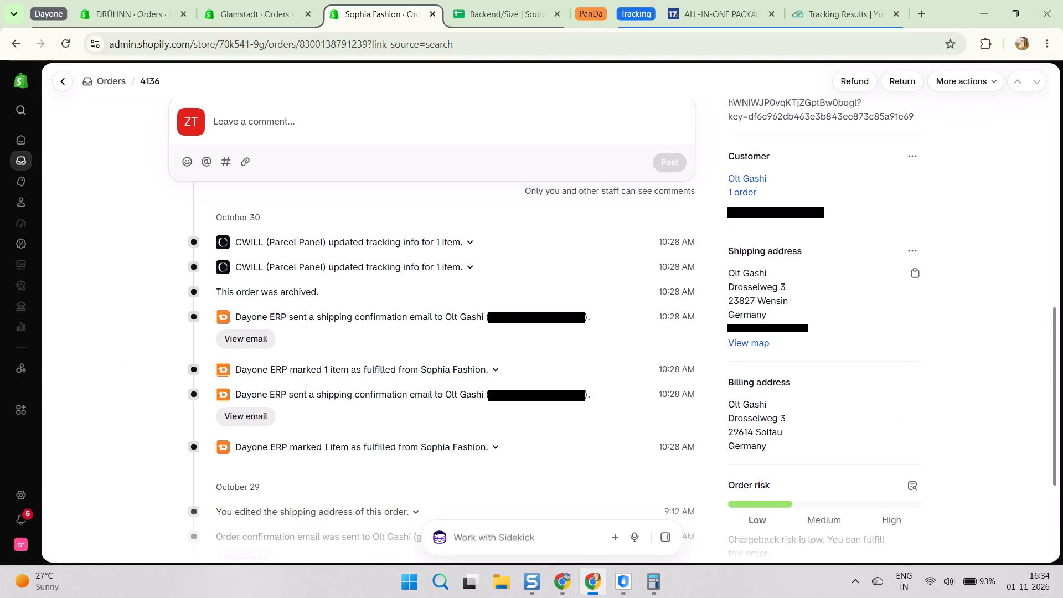
pyautogui.hotkey('alt', 'Tab')
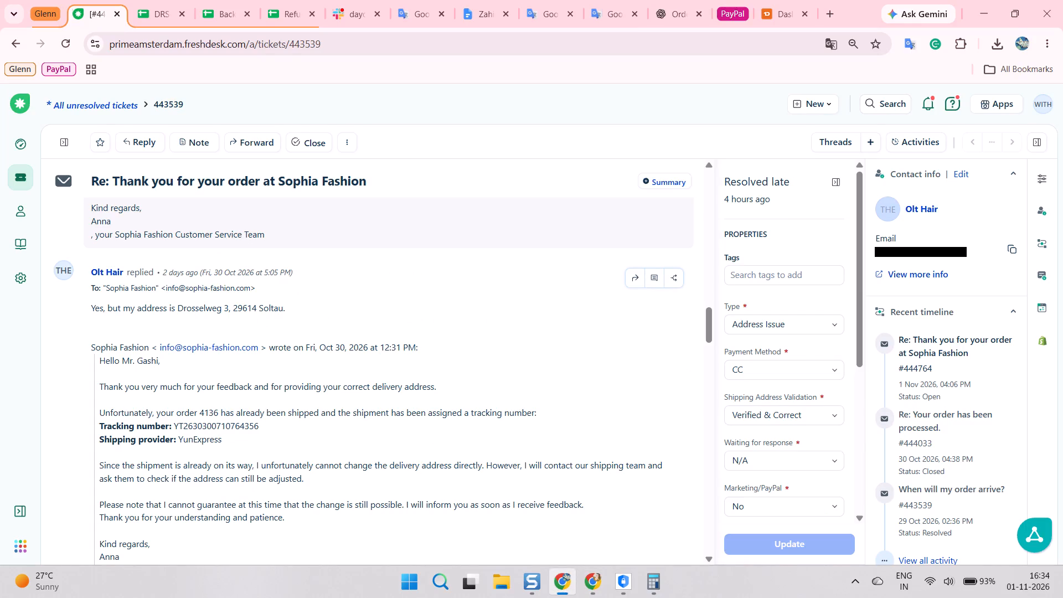
pyautogui.hotkey('alt', 'Tab')
pyautogui.hotkey('alt', 'Tab')
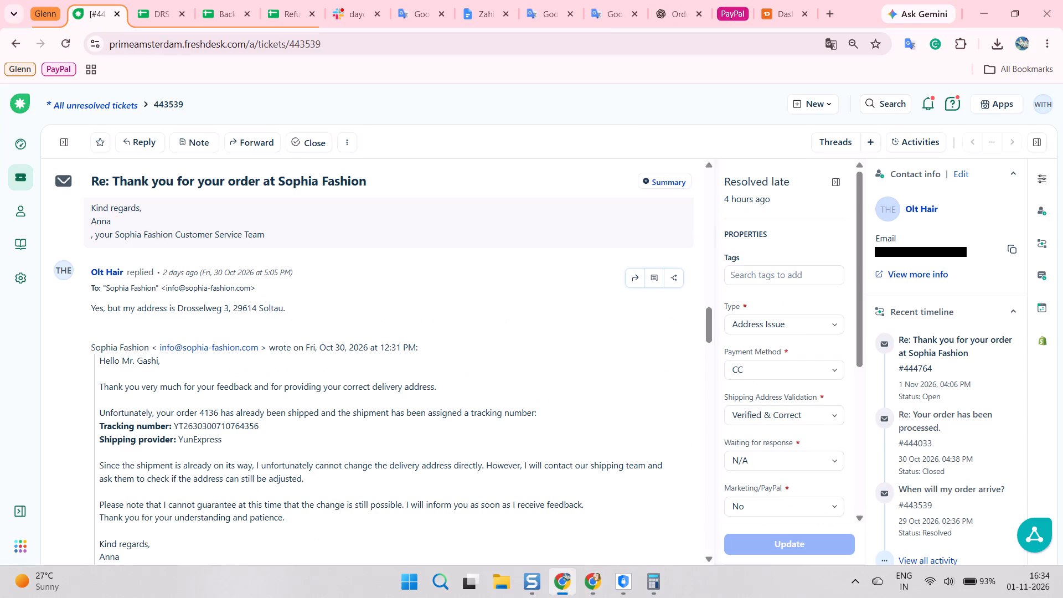
# Read the rest of the conversation in ticket 443539, from the private note about Slack through the latest agent reply.
pyautogui.scroll(-5, 367, 324)
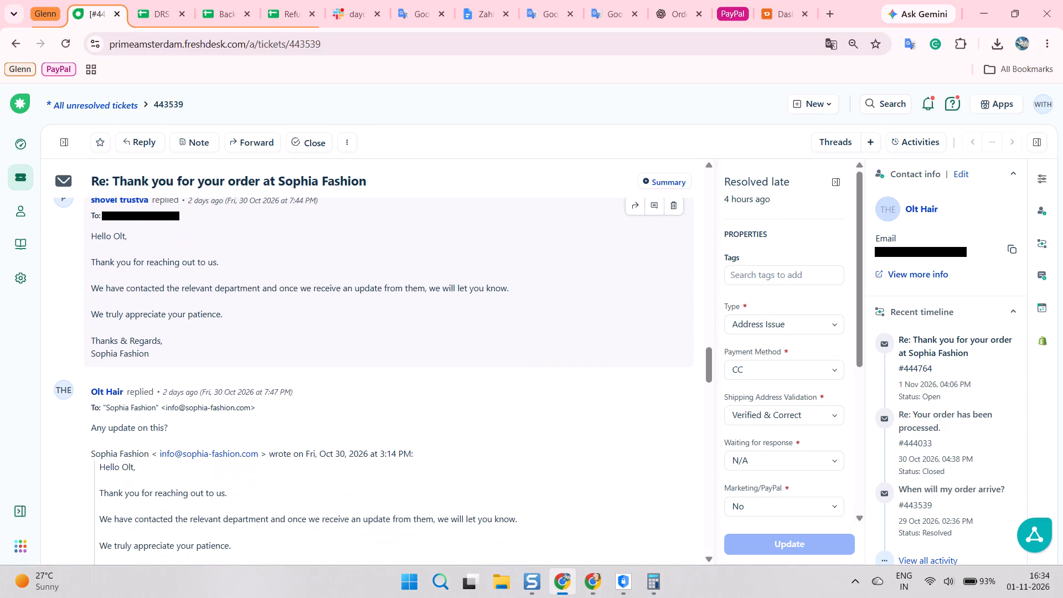
pyautogui.scroll(-5, 361, 320)
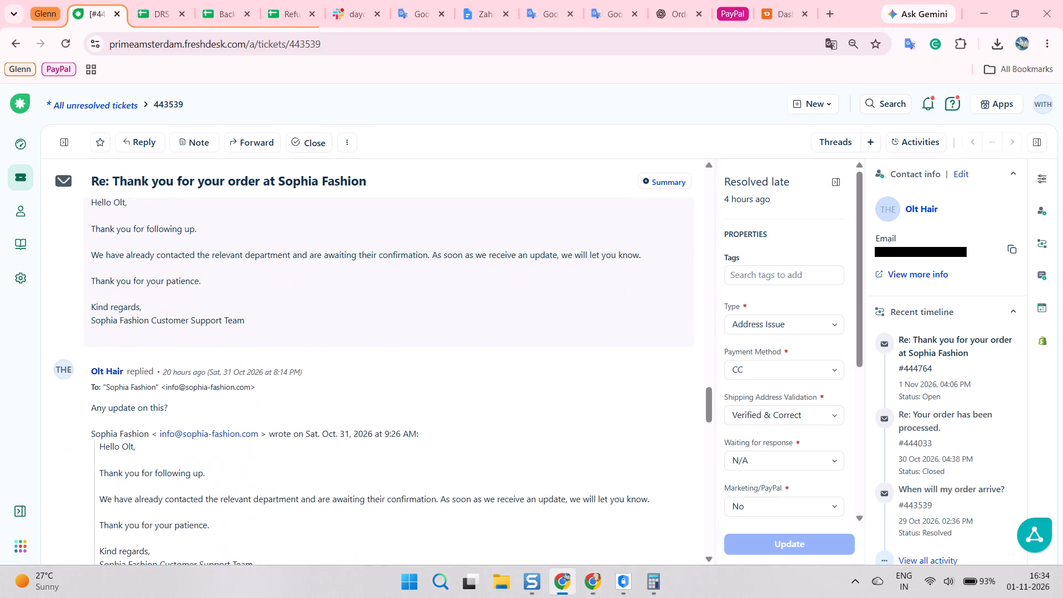
pyautogui.scroll(-3, 361, 317)
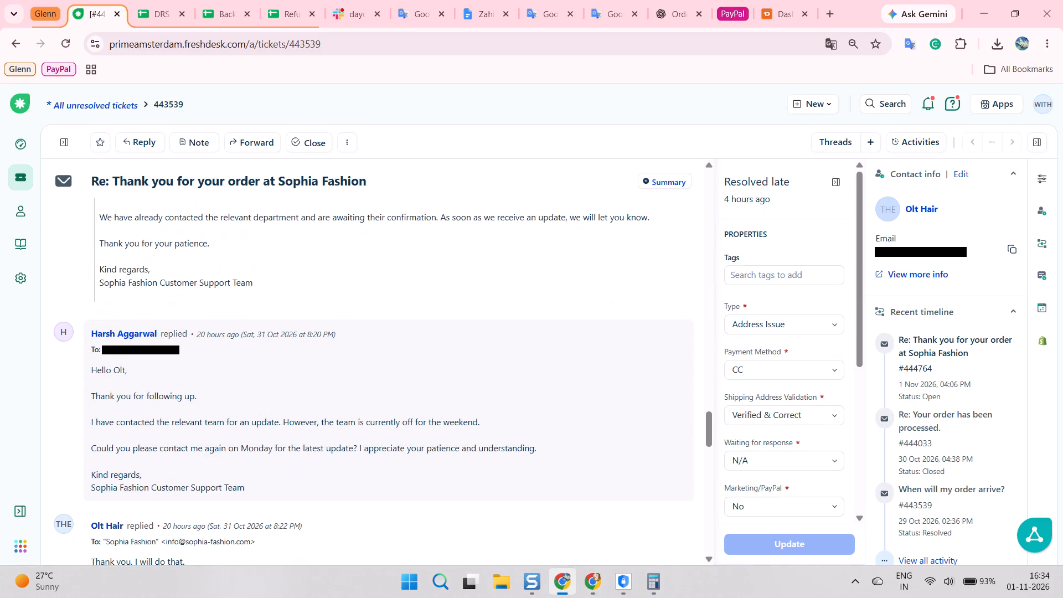
pyautogui.scroll(-3, 380, 310)
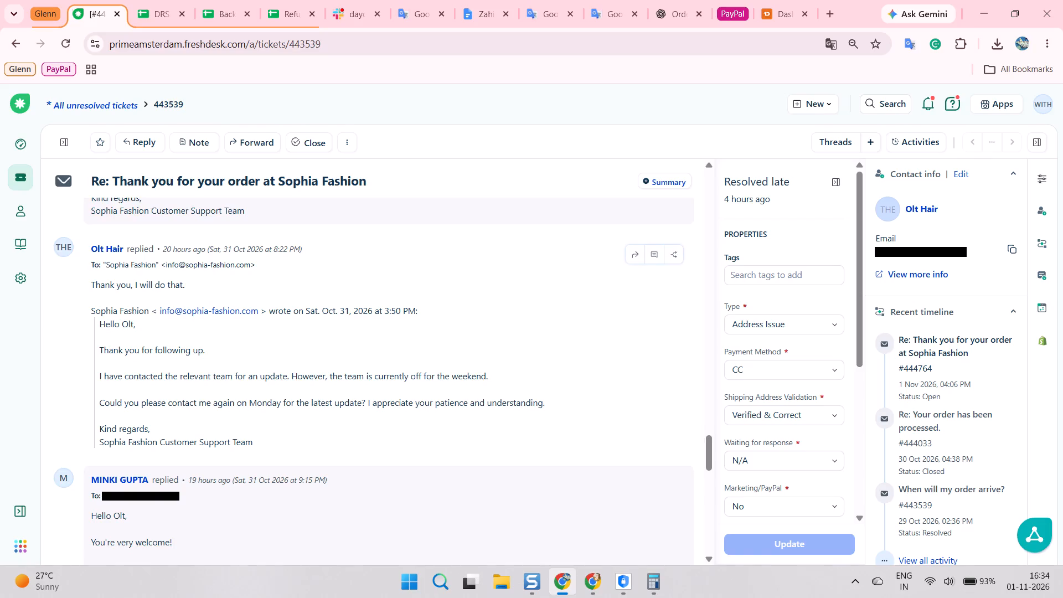
pyautogui.scroll(-4, 375, 308)
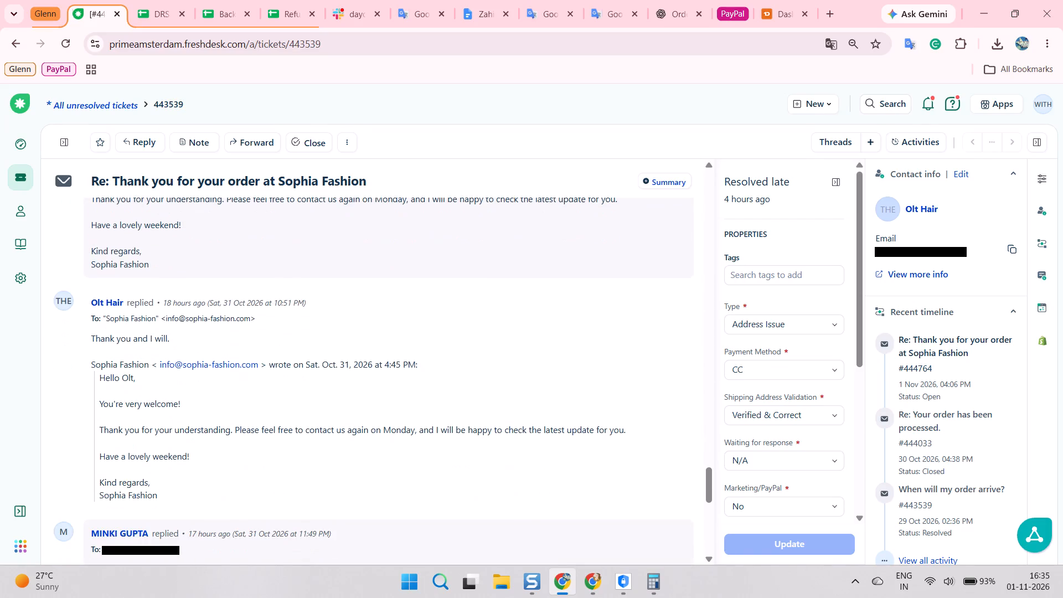
pyautogui.scroll(-5, 370, 312)
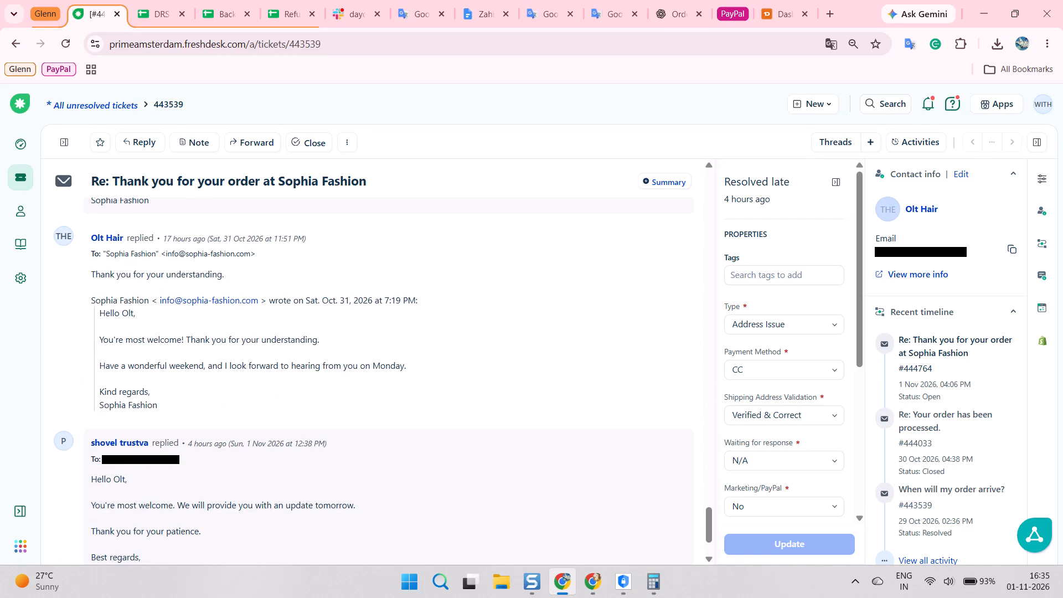
pyautogui.scroll(-3, 365, 313)
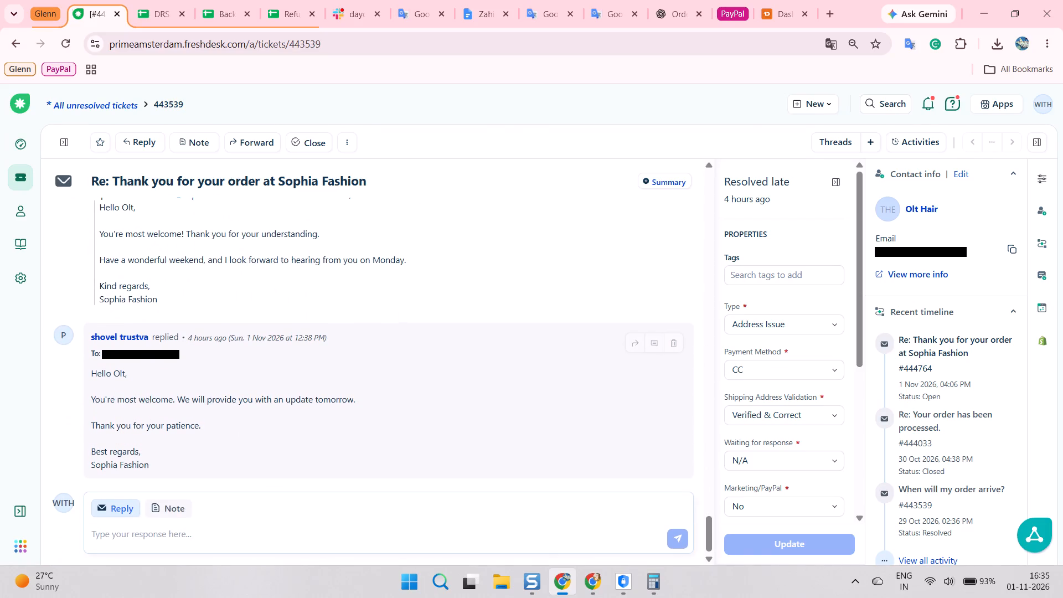
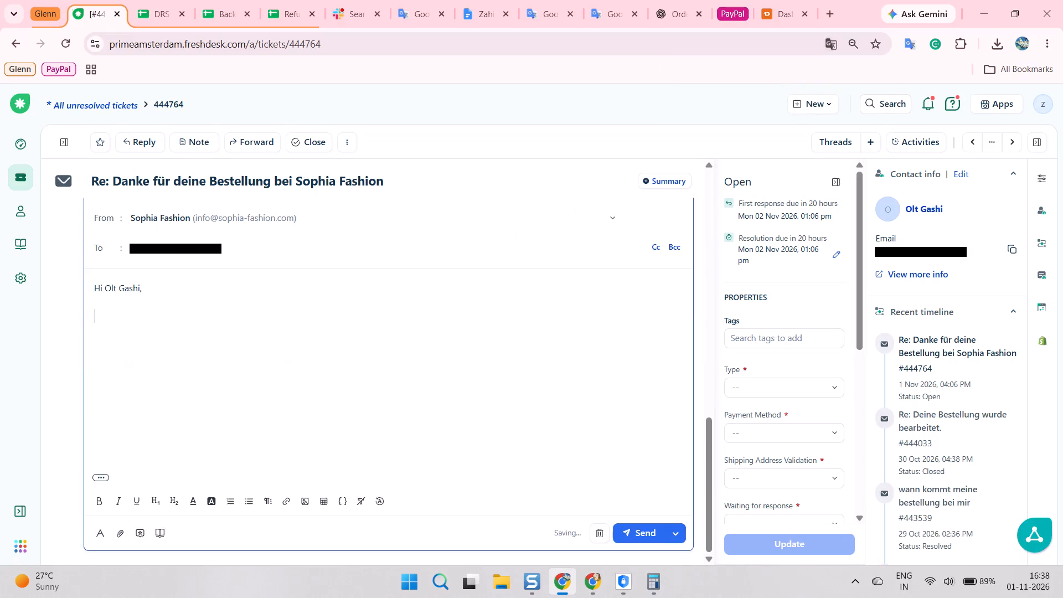
pyautogui.scroll(-3, 172, 392)
pyautogui.click(119, 476)
pyautogui.keyDown('ctrl'); pyautogui.click(123, 470); pyautogui.keyUp('ctrl')
pyautogui.hotkey('ctrl', 'a')
pyautogui.press('BackSpace')
pyautogui.press('BackSpace')
pyautogui.press('BackSpace')
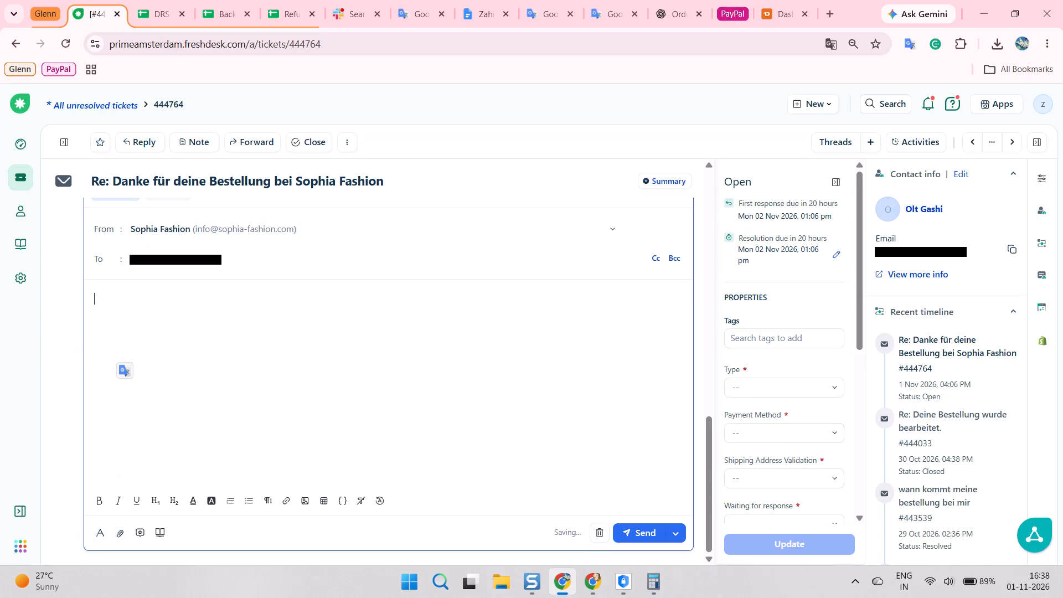
pyautogui.press('BackSpace')
pyautogui.press('BackSpace')
pyautogui.hotkey('ctrl', 'v')
pyautogui.scroll(-5, 213, 374)
pyautogui.scroll(-4, 174, 473)
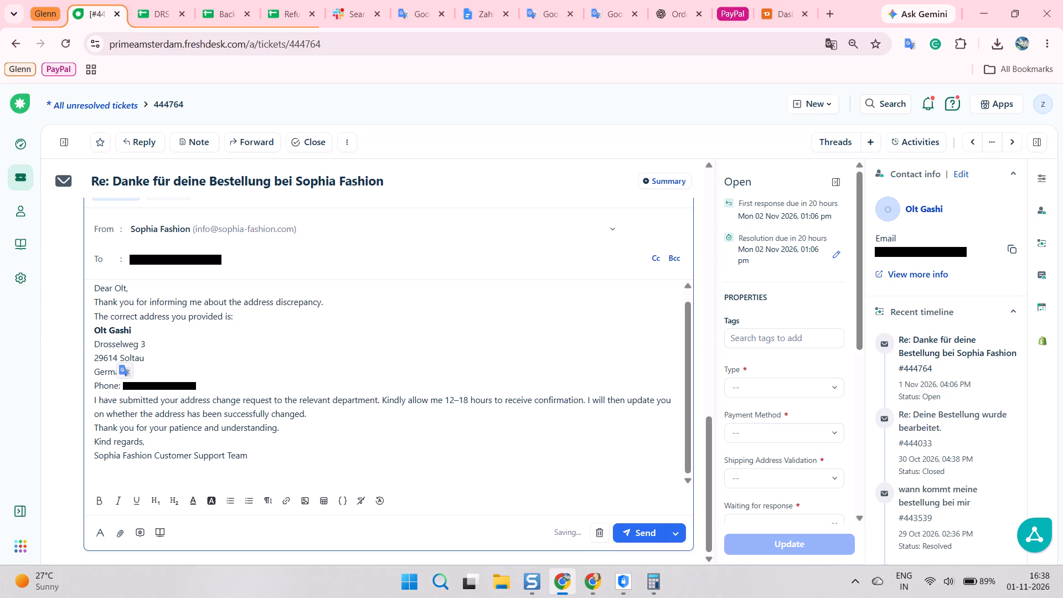
pyautogui.click(104, 470)
pyautogui.press('BackSpace')
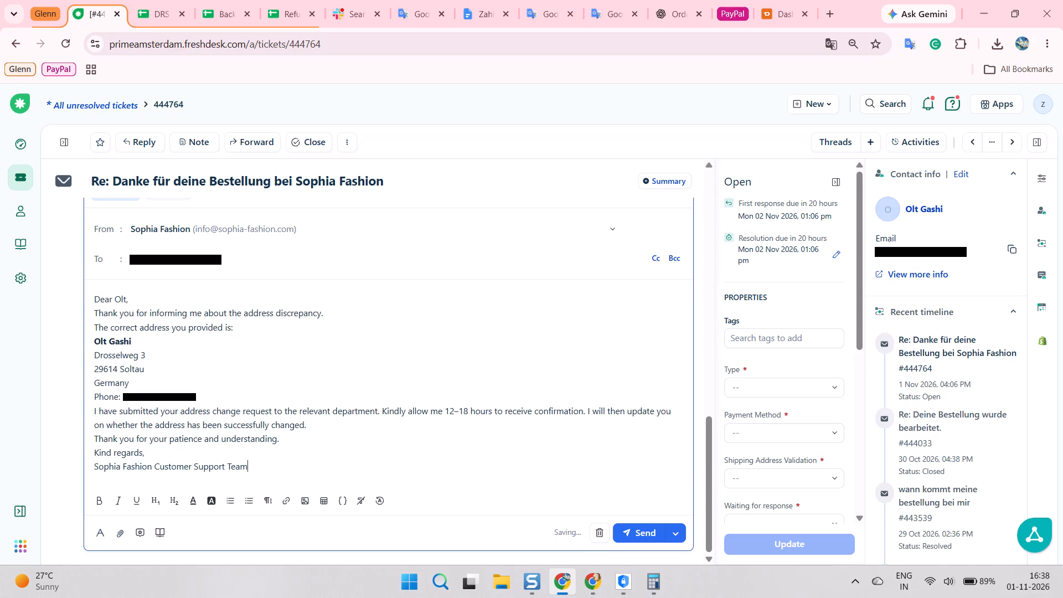
# Change the reply's greeting word to "Hello" and add a blank line below the greeting.
pyautogui.click(140, 296)
pyautogui.press('Return')
pyautogui.doubleClick(104, 302)
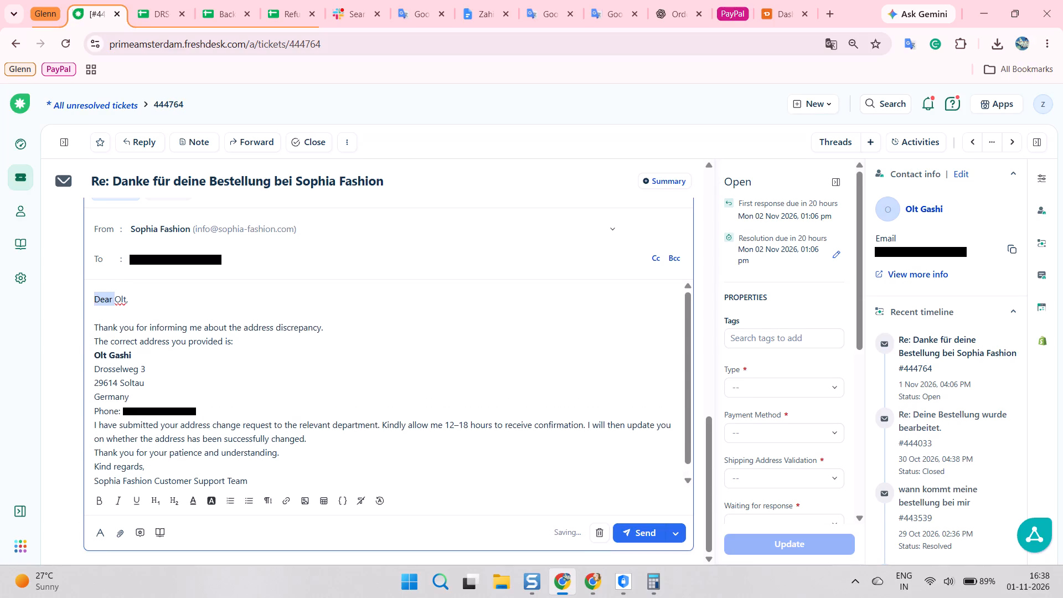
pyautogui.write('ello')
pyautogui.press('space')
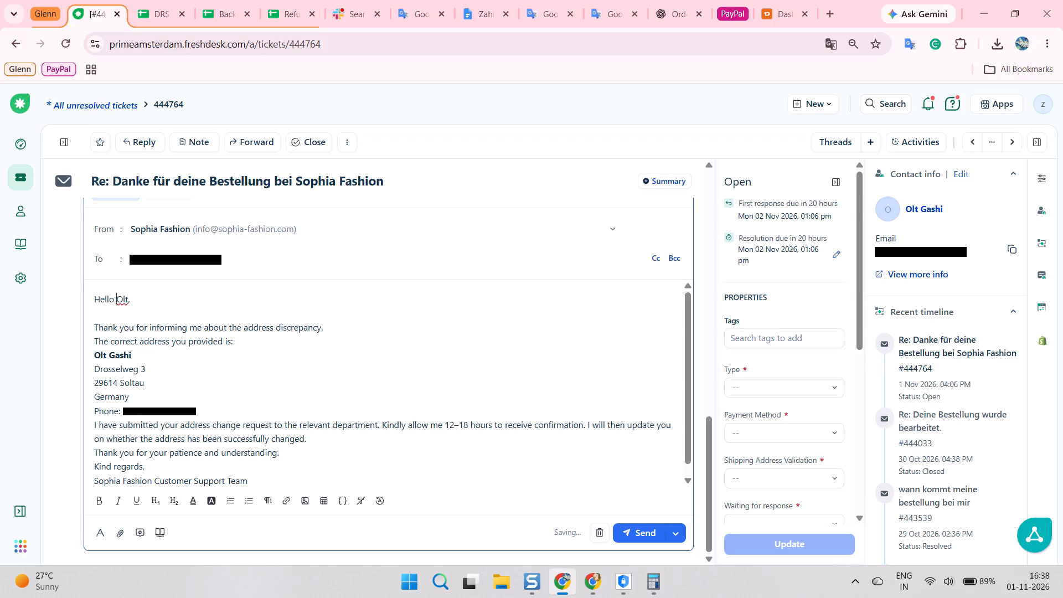
# Separate the reply's thank-you line, address introduction, address block, request paragraph and closing with blank lines.
pyautogui.click(396, 331)
pyautogui.press('Return')
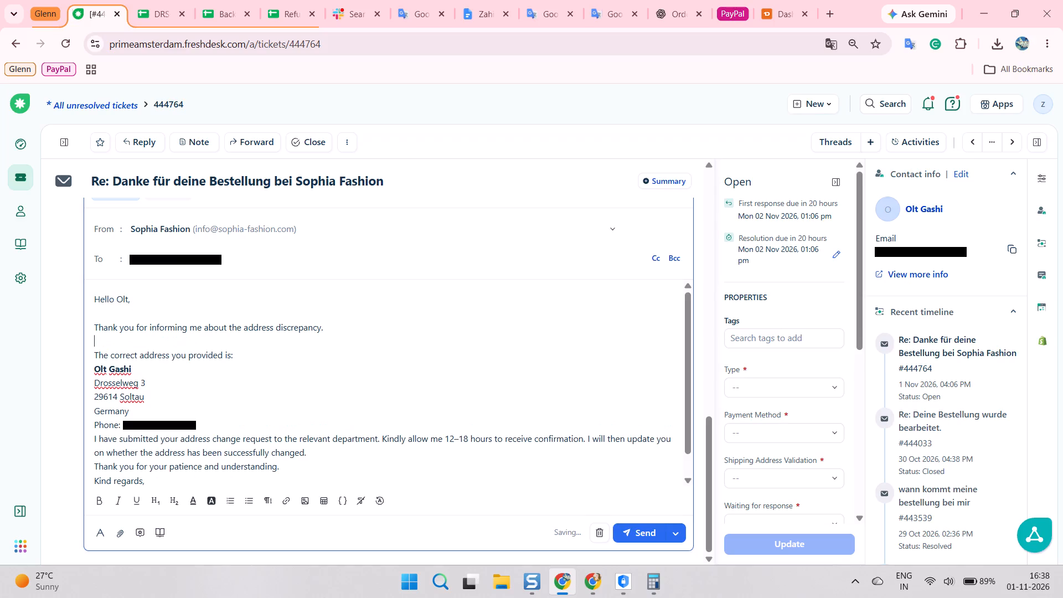
pyautogui.click(244, 356)
pyautogui.press('Return')
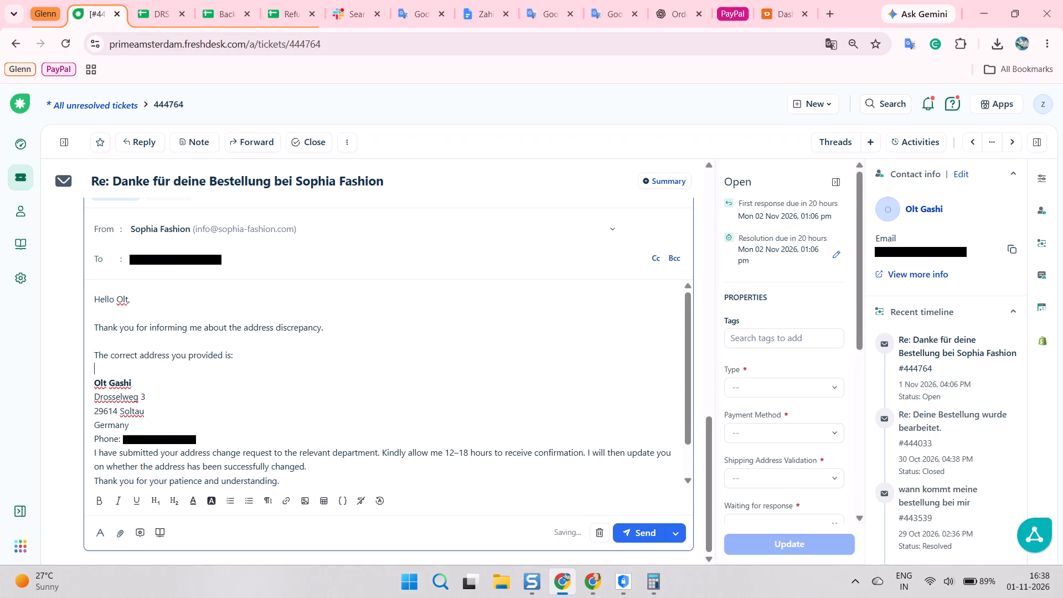
pyautogui.scroll(-2, 241, 356)
pyautogui.click(205, 396)
pyautogui.press('Return')
pyautogui.scroll(-2, 227, 394)
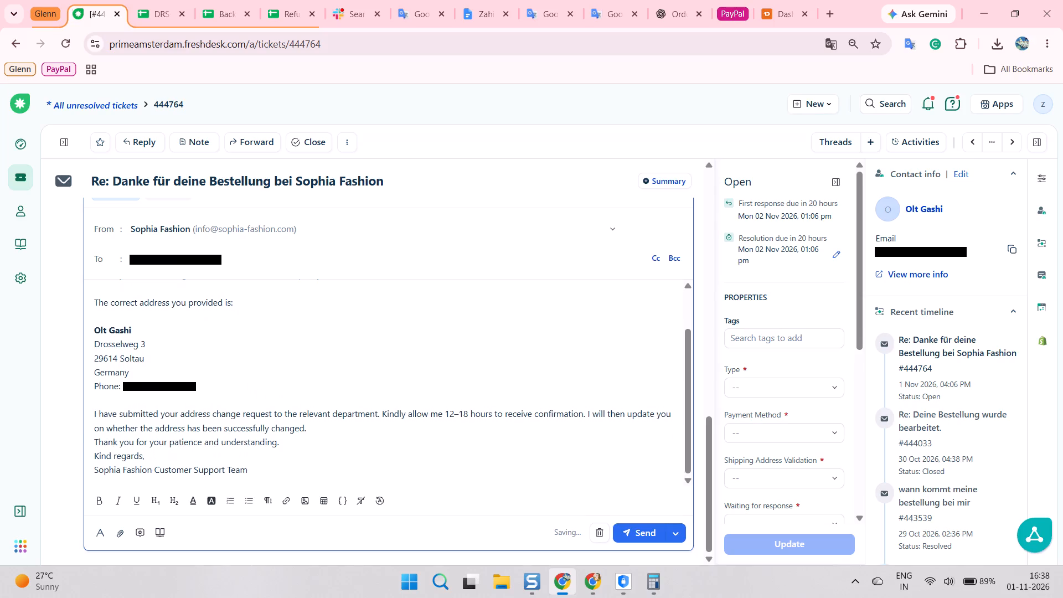
pyautogui.click(336, 420)
pyautogui.click(329, 425)
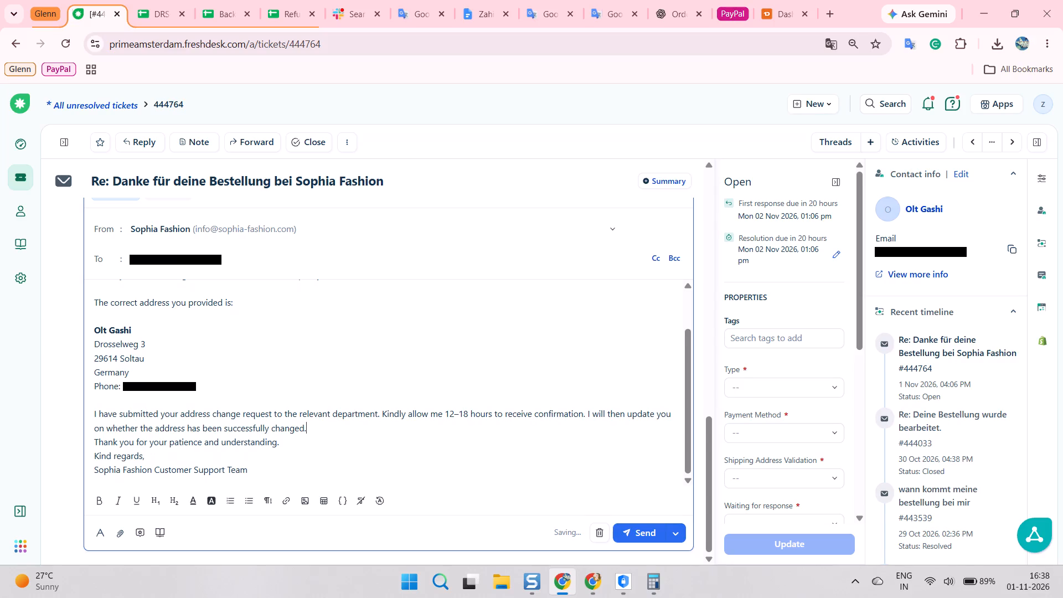
pyautogui.press('Return')
pyautogui.scroll(-2, 333, 424)
pyautogui.click(306, 439)
pyautogui.press('Return')
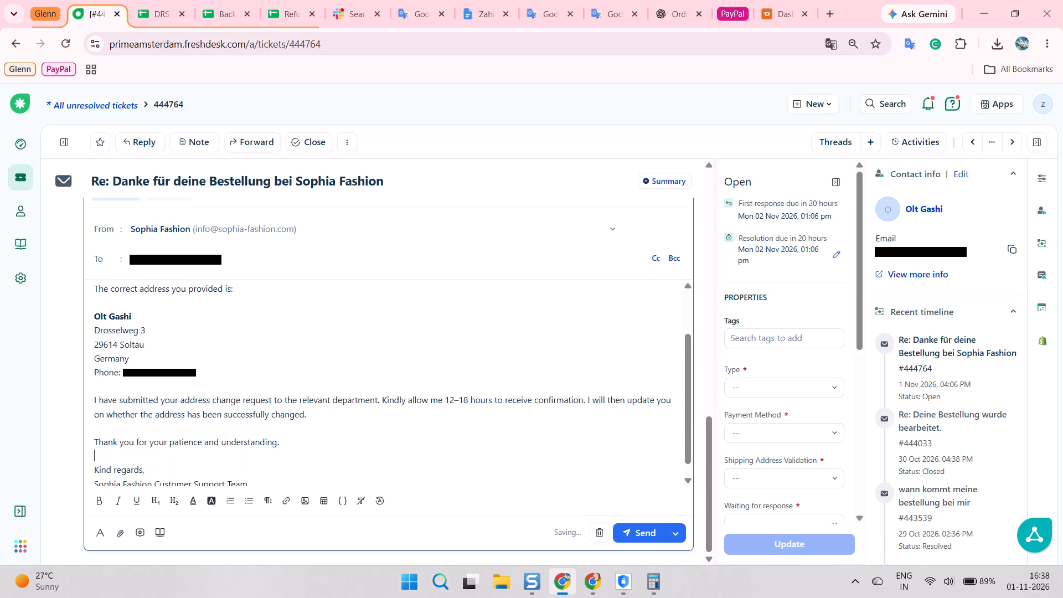
pyautogui.scroll(-10, 275, 410)
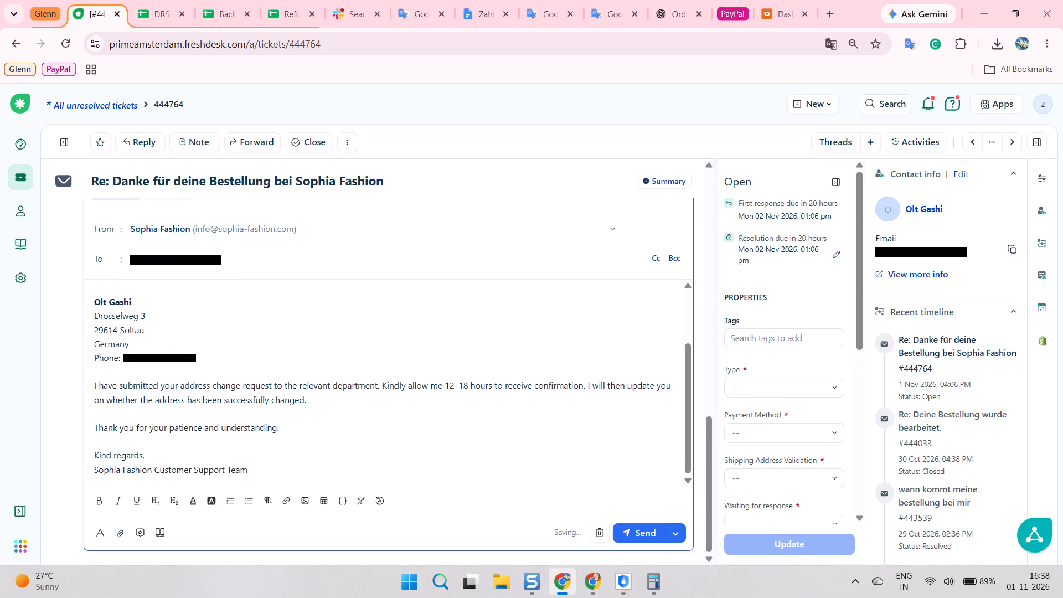
# Split the request paragraph into three separate paragraphs, beginning at "Kindly allow me 12–18 hours" and "I will then update you".
pyautogui.click(384, 382)
pyautogui.press('BackSpace')
pyautogui.press('Return')
pyautogui.press('Return')
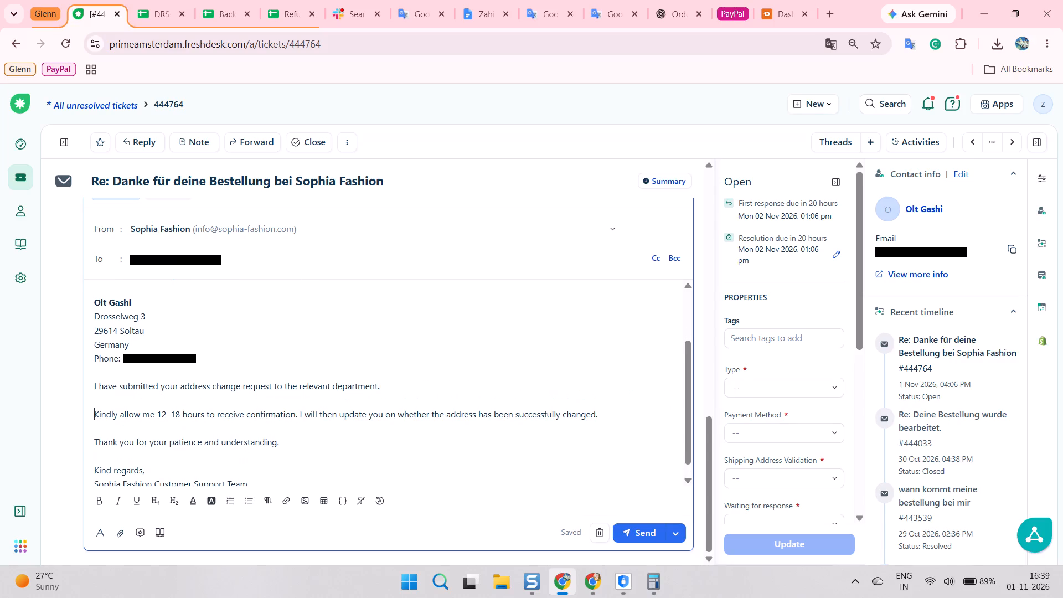
pyautogui.scroll(-9, 323, 401)
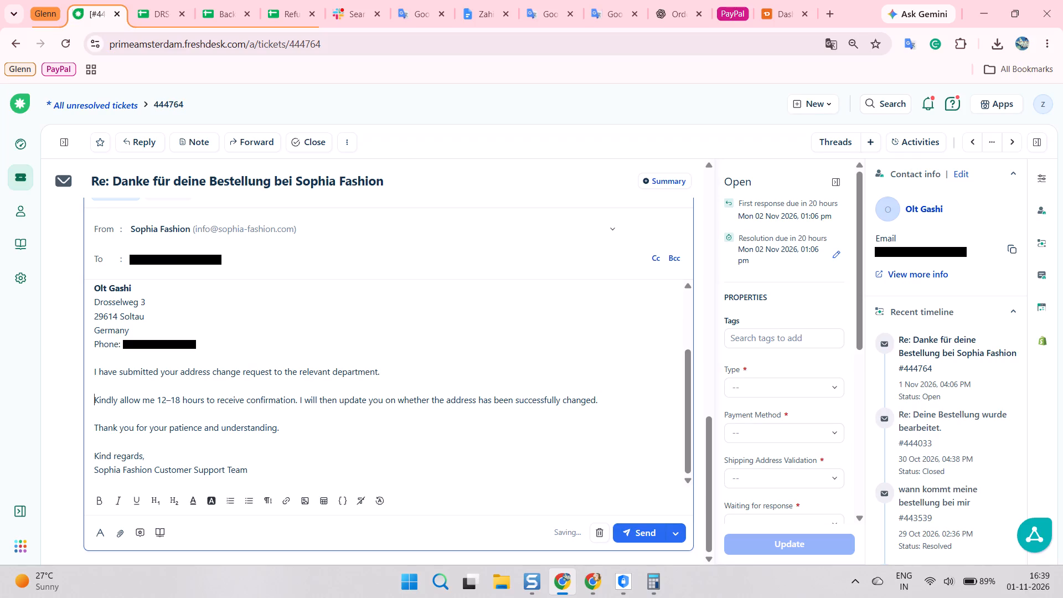
pyautogui.click(300, 404)
pyautogui.press('BackSpace')
pyautogui.press('Return')
pyautogui.press('Return')
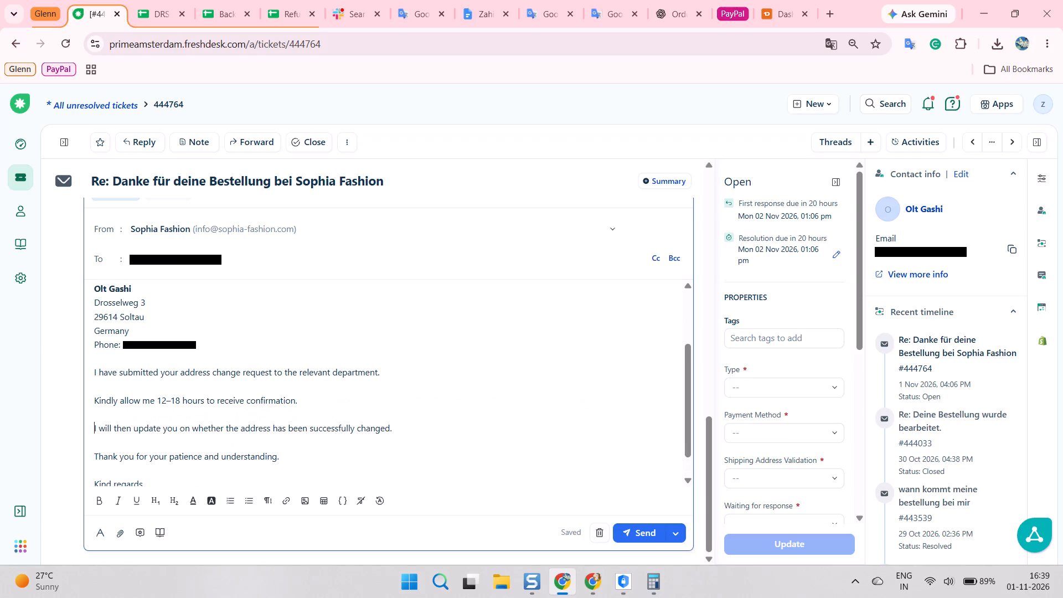
# Send the reply to the customer and look over the sent message in the ticket conversation.
pyautogui.scroll(-11, 338, 412)
pyautogui.click(647, 537)
pyautogui.scroll(-4, 383, 328)
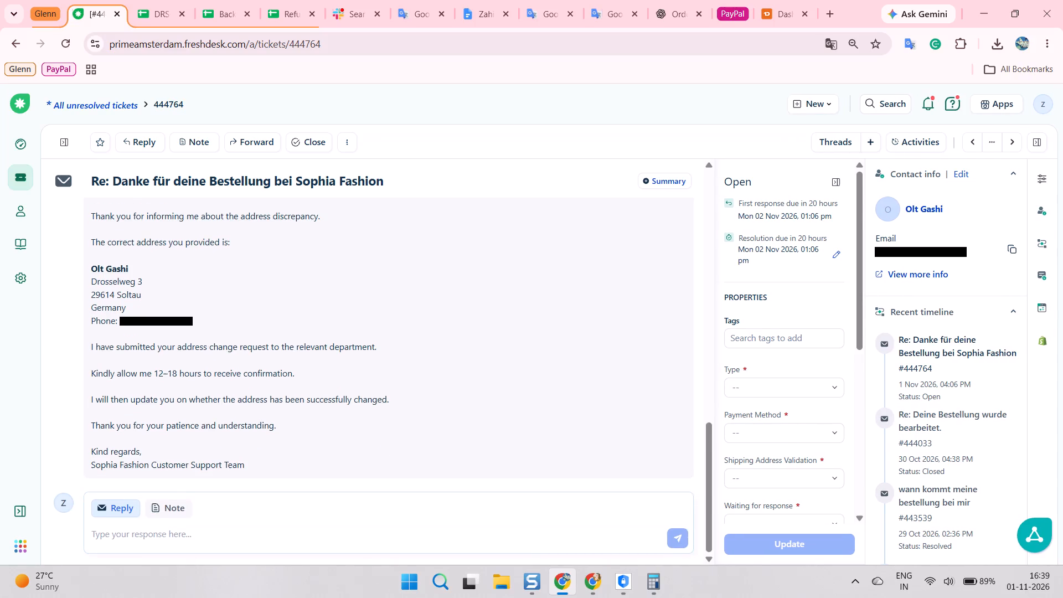
pyautogui.scroll(-3, 395, 334)
pyautogui.scroll(3, 553, 346)
pyautogui.scroll(-3, 444, 347)
pyautogui.scroll(1, 464, 344)
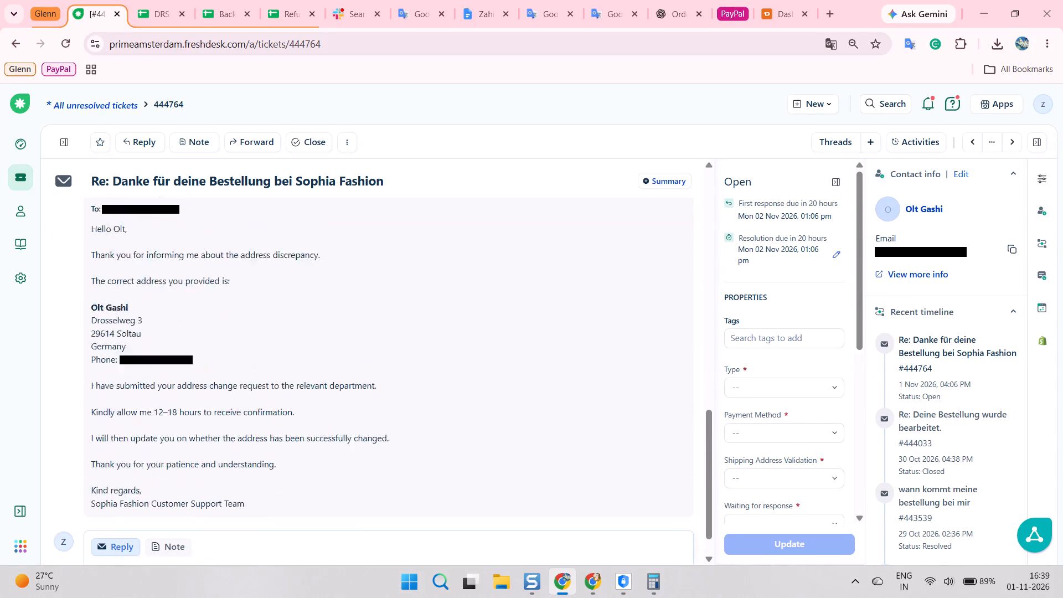
pyautogui.click(768, 386)
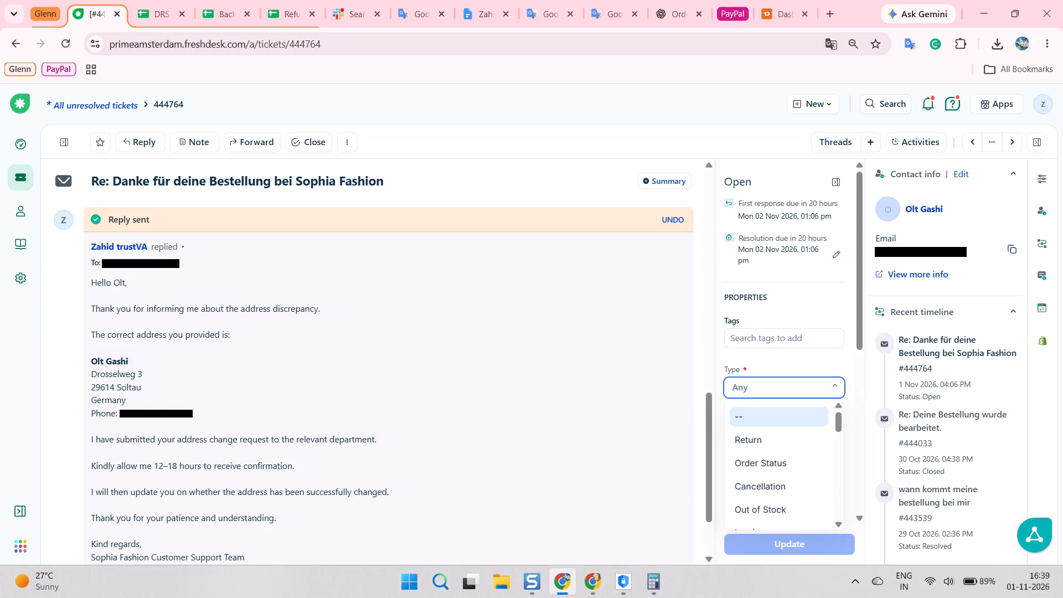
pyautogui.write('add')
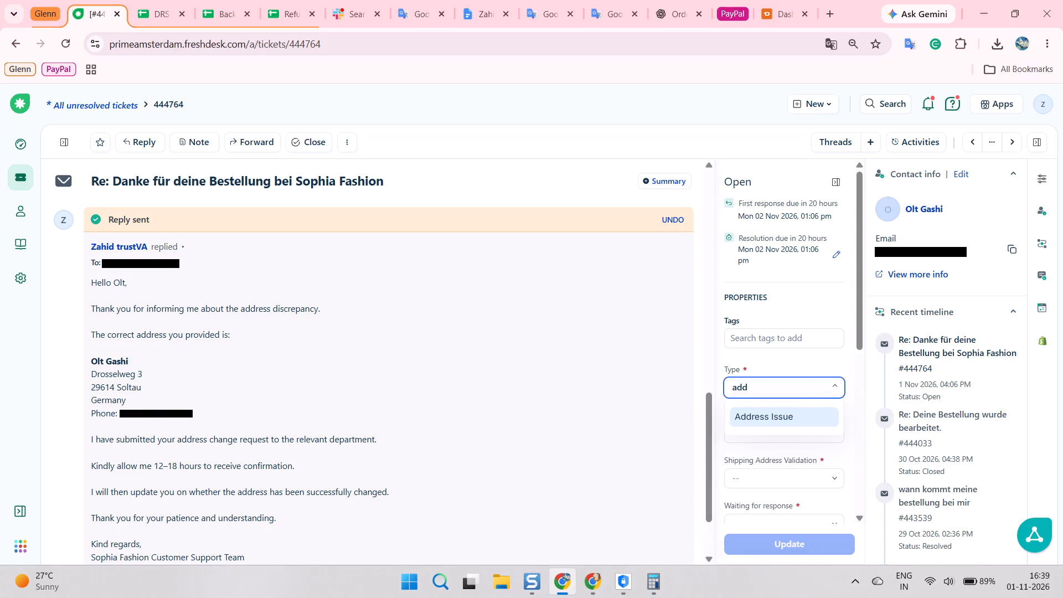
pyautogui.click(772, 418)
pyautogui.hotkey('alt', 'Tab')
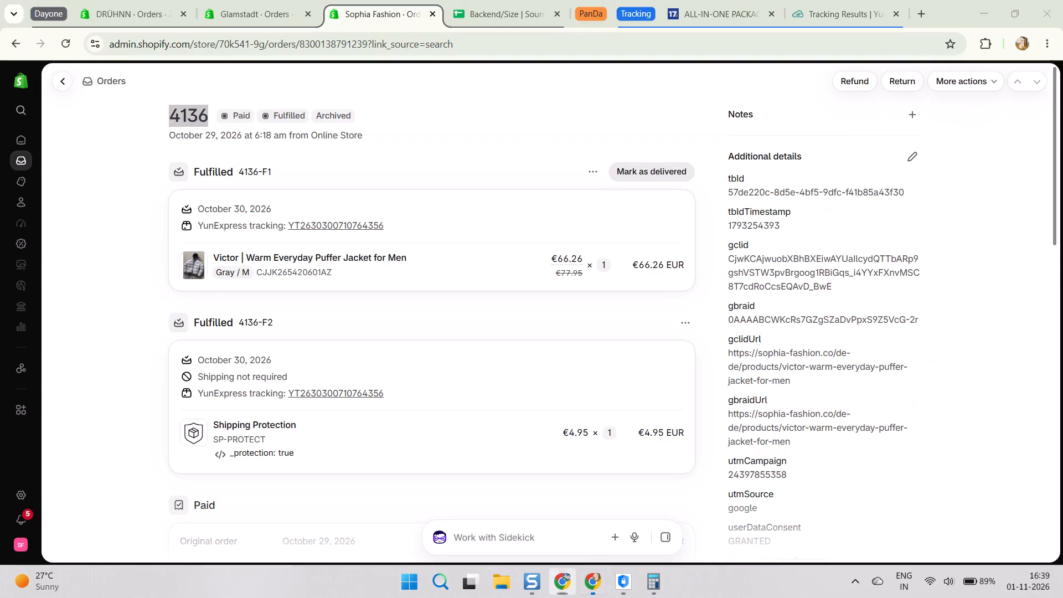
pyautogui.scroll(-12, 528, 335)
pyautogui.hotkey('alt', 'Tab')
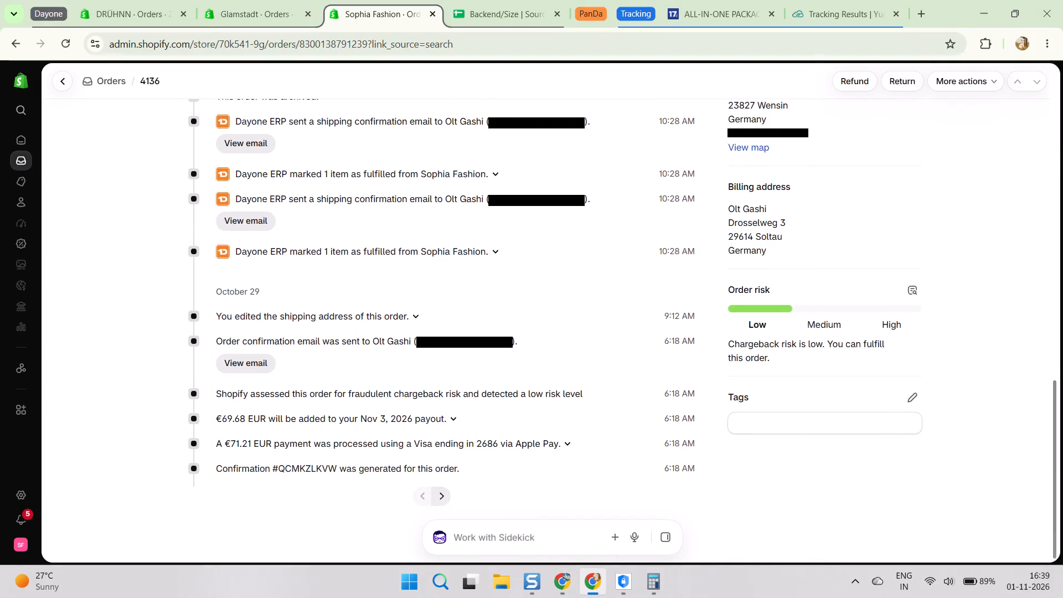
pyautogui.press('Tab')
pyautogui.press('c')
pyautogui.press('Tab')
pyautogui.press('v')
pyautogui.press('Tab')
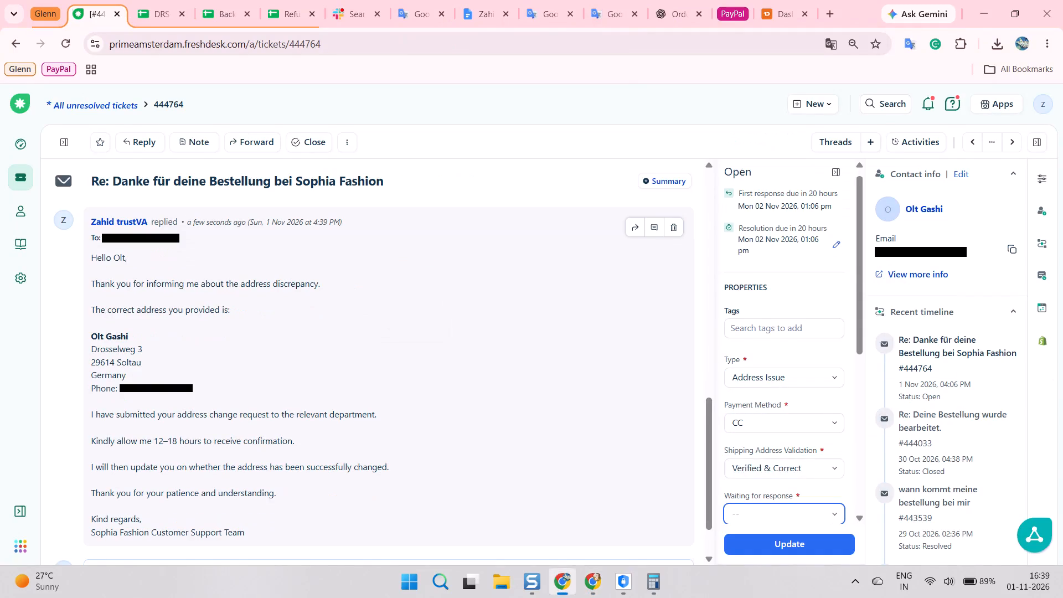
# Set waiting for response to N/A, Marketing/PayPal to No, status to Resolved and agent to Zahid trustVA, and save the ticket properties.
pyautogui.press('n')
pyautogui.press('Tab')
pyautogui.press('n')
pyautogui.press('Tab')
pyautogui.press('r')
pyautogui.press('Tab')
pyautogui.press('Tab')
pyautogui.press('Tab')
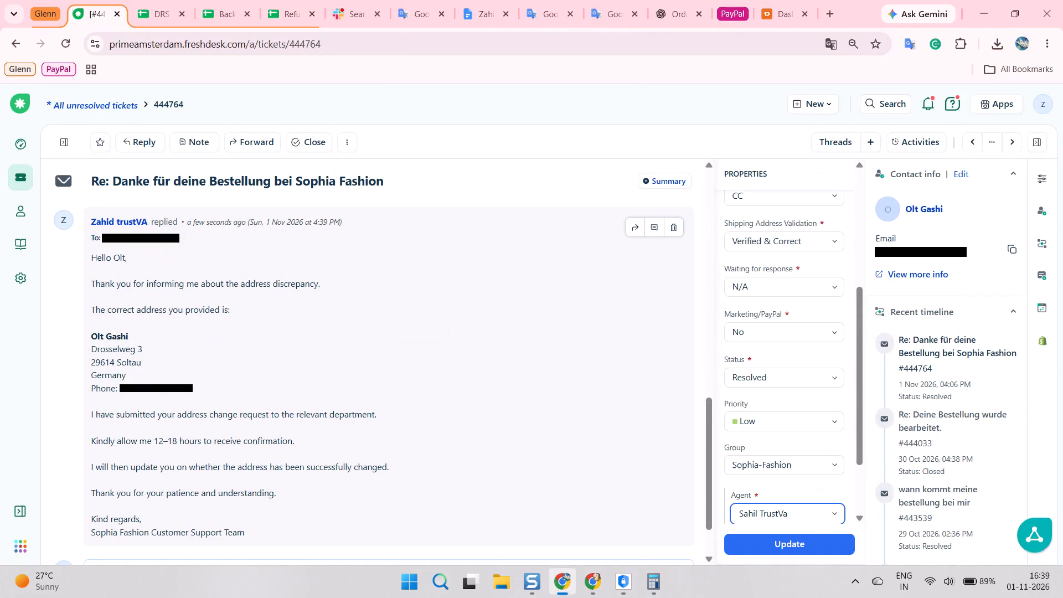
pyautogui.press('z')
pyautogui.scroll(-4, 595, 457)
pyautogui.scroll(-3, 791, 551)
pyautogui.click(786, 550)
pyautogui.scroll(-5, 594, 463)
pyautogui.scroll(-5, 590, 359)
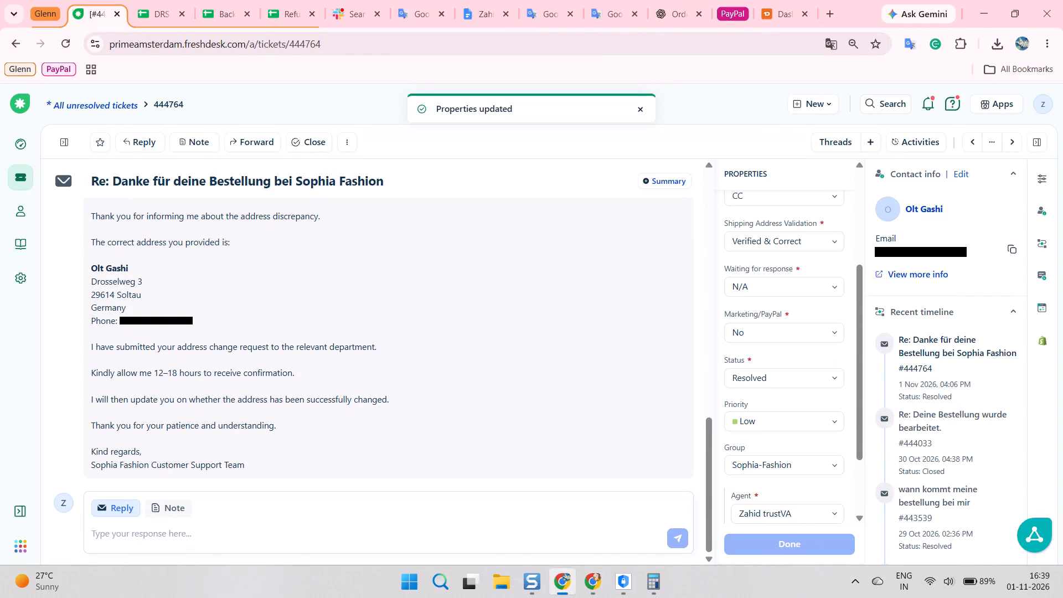
# Copy ticket number 444764 into the next free cell of the ZAHID section in the DRS- Nov 2026 sheet.
pyautogui.scroll(-4, 404, 315)
pyautogui.doubleClick(168, 109)
pyautogui.hotkey('ctrl', 'c')
pyautogui.hotkey('ctrl', 'c')
pyautogui.click(161, 3)
pyautogui.hotkey('ctrl', 'v')
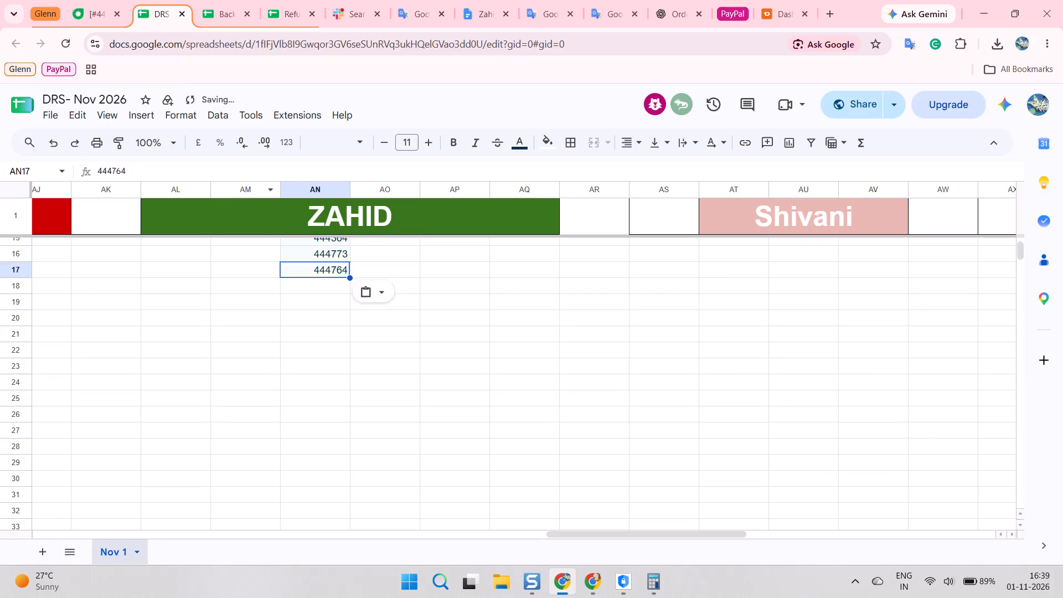
pyautogui.click(321, 285)
pyautogui.scroll(-1, 321, 285)
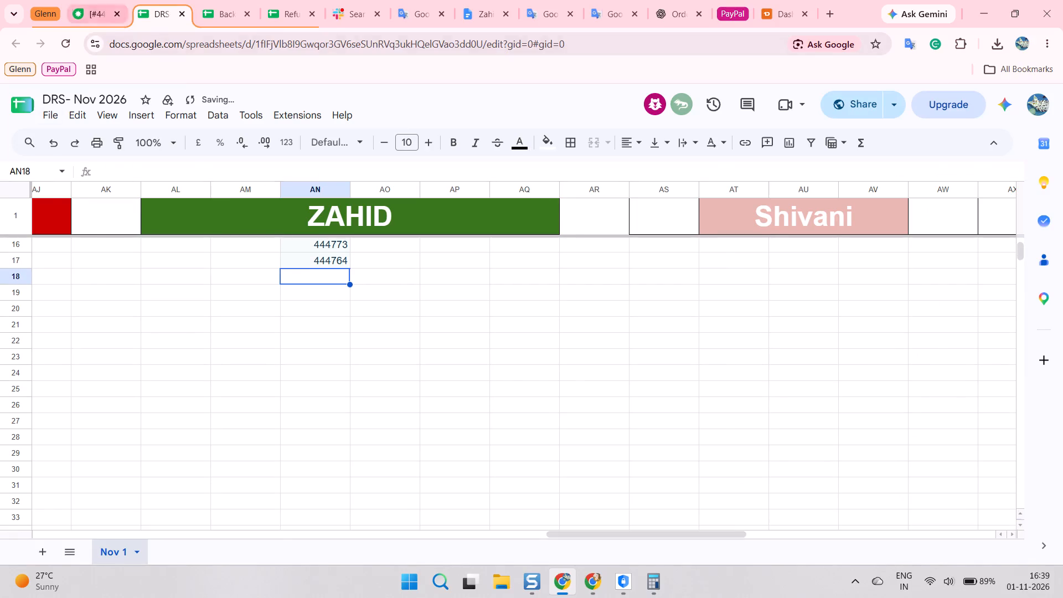
# Return to the unresolved tickets in Freshdesk, open ticket 444774 and read the customer's message and recent timeline.
pyautogui.click(92, 7)
pyautogui.click(298, 339)
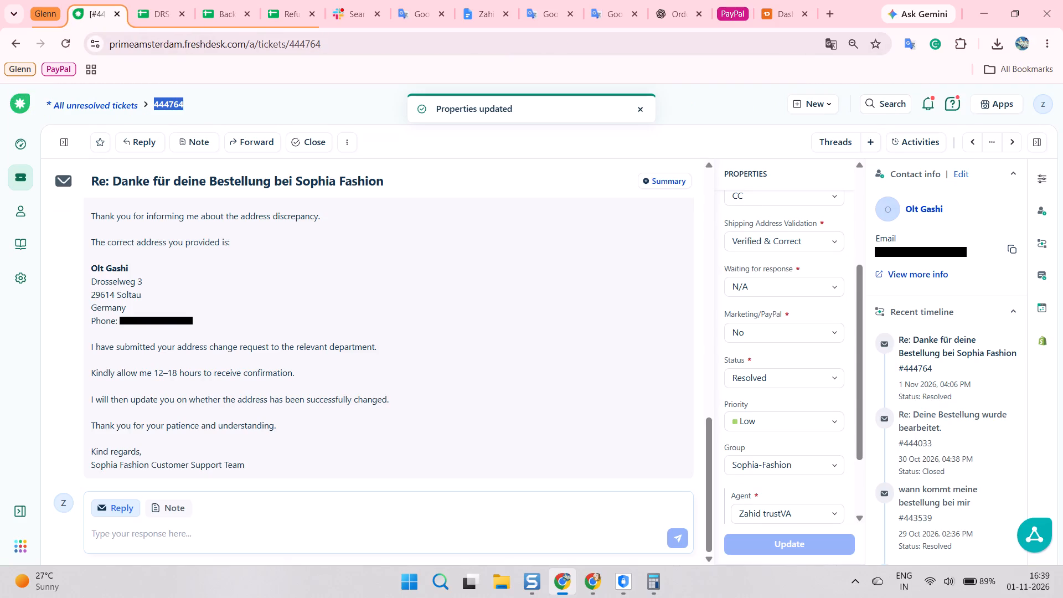
pyautogui.click(18, 181)
pyautogui.scroll(1, 290, 291)
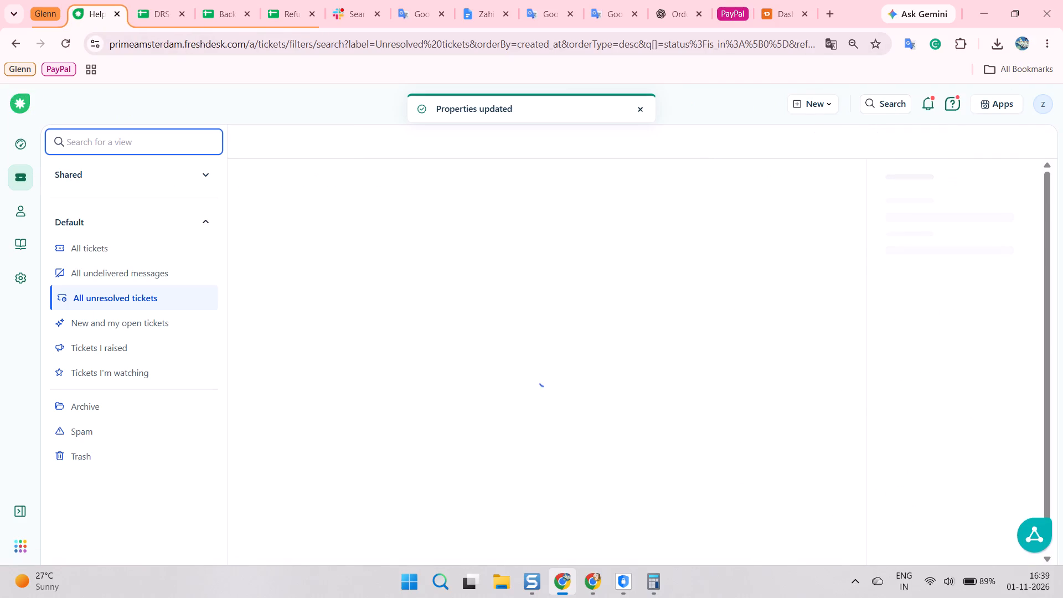
pyautogui.scroll(16, 297, 290)
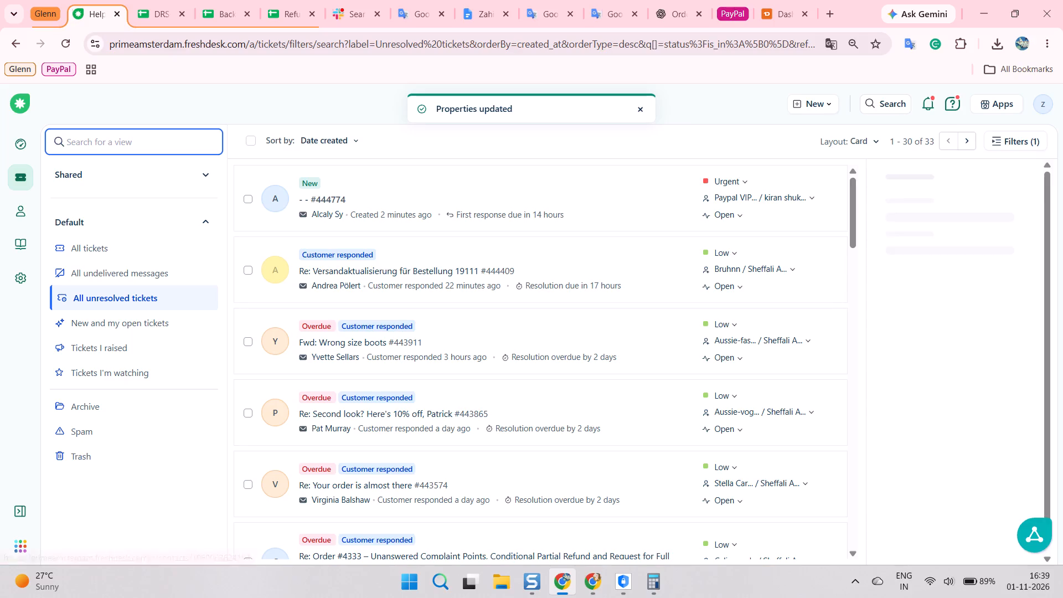
pyautogui.scroll(7, 421, 278)
pyautogui.scroll(14, 364, 239)
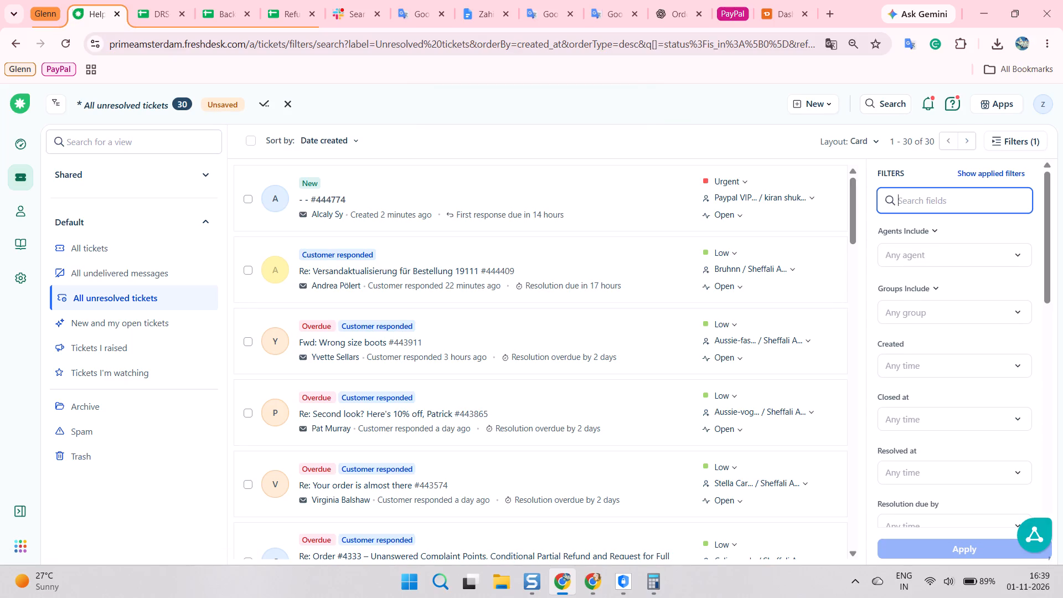
pyautogui.scroll(2, 352, 226)
pyautogui.click(325, 199)
pyautogui.scroll(-5, 461, 310)
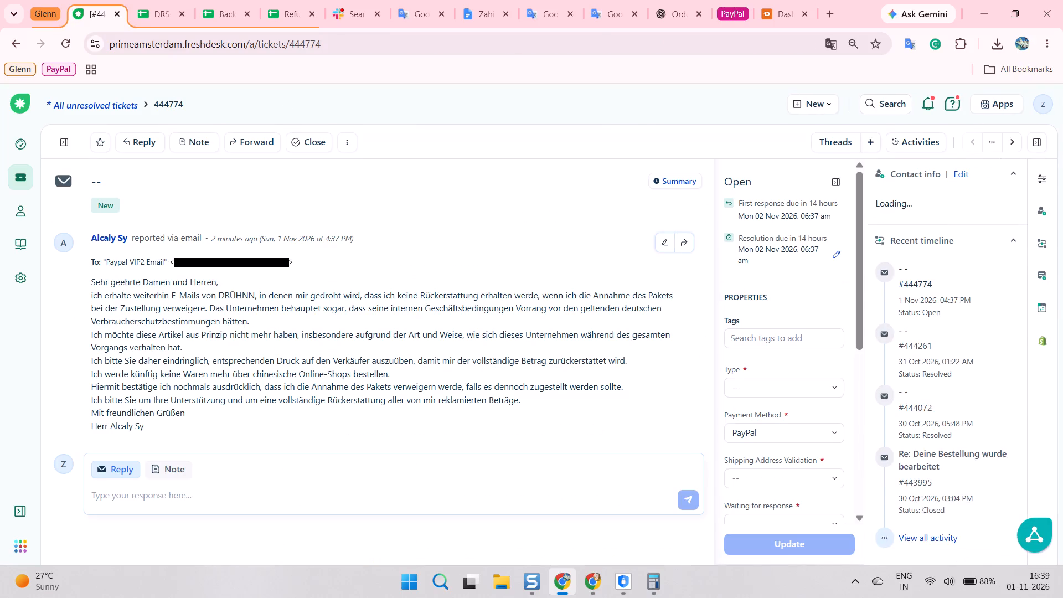
pyautogui.scroll(-5, 416, 308)
pyautogui.scroll(-2, 461, 336)
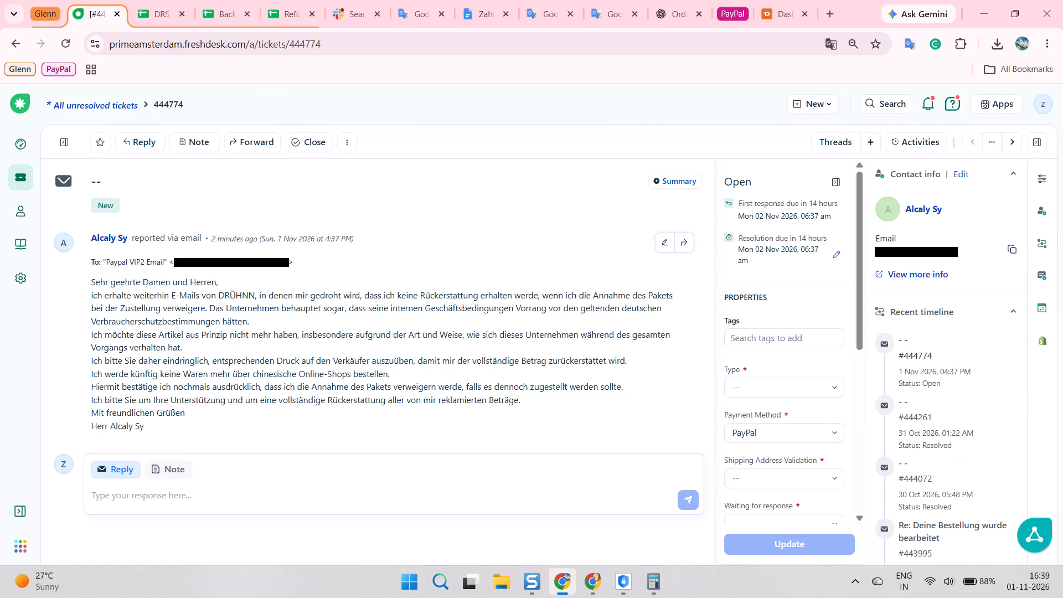
pyautogui.scroll(-6, 946, 426)
pyautogui.scroll(-1, 941, 377)
pyautogui.scroll(1, 937, 376)
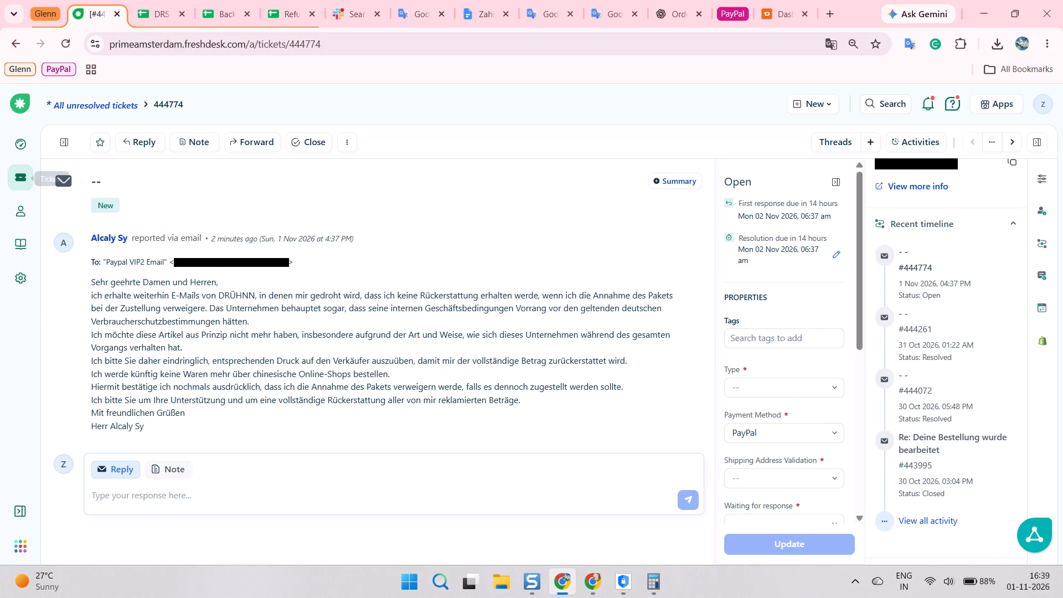
# Review the same customer's earlier tickets 444261 and 444072 from the recent timeline.
pyautogui.click(904, 312)
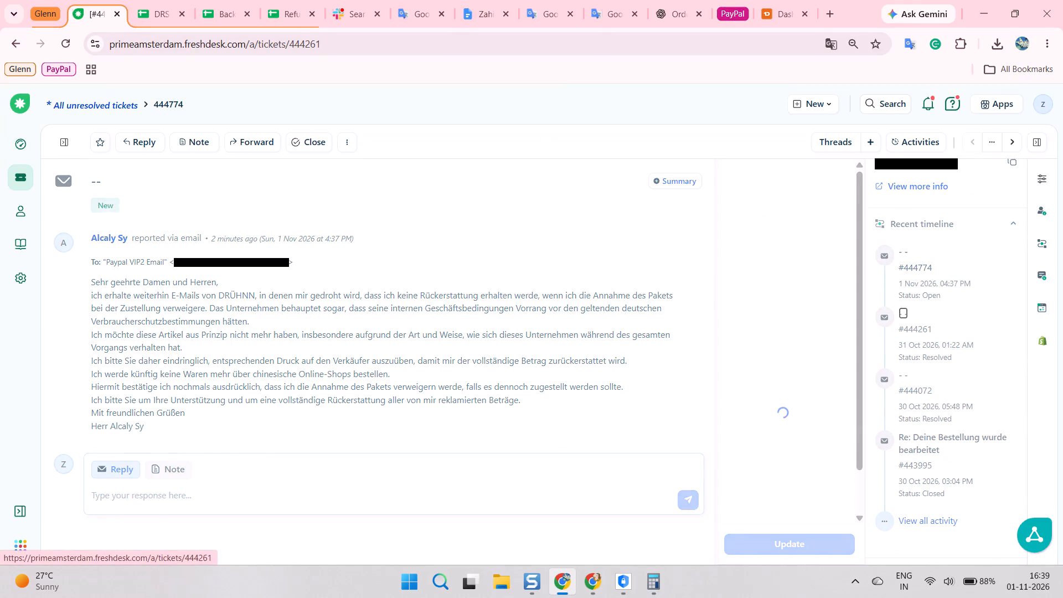
pyautogui.scroll(-19, 583, 304)
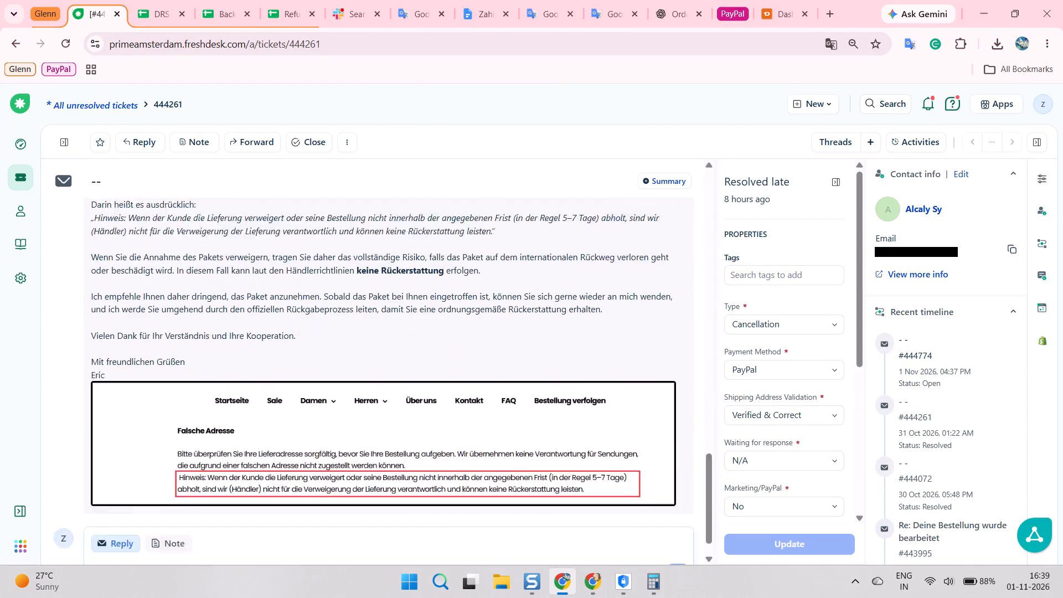
pyautogui.scroll(-1, 624, 332)
pyautogui.scroll(-3, 940, 360)
pyautogui.click(902, 283)
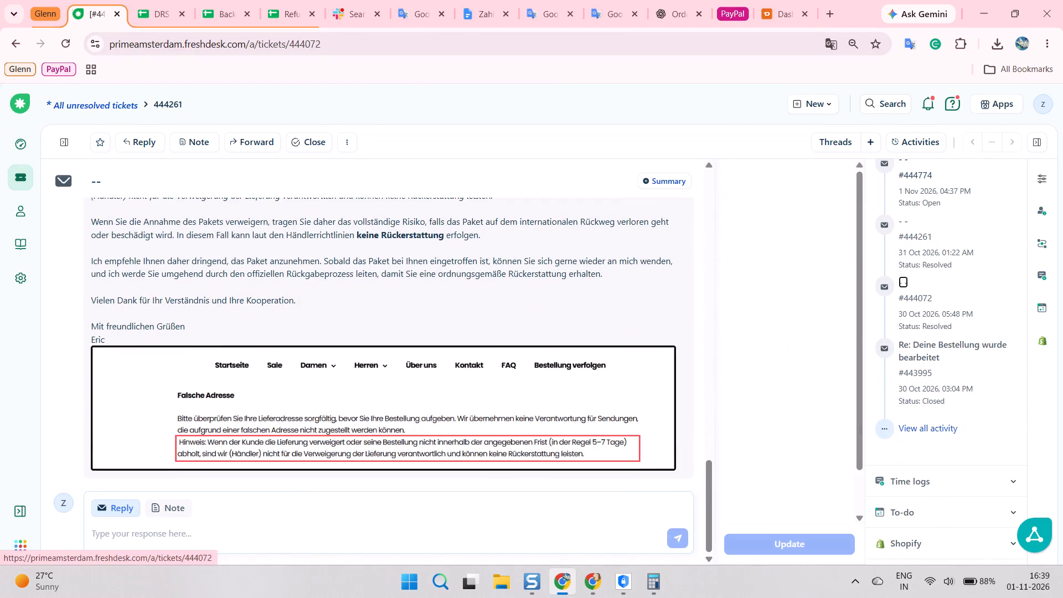
pyautogui.scroll(-16, 778, 334)
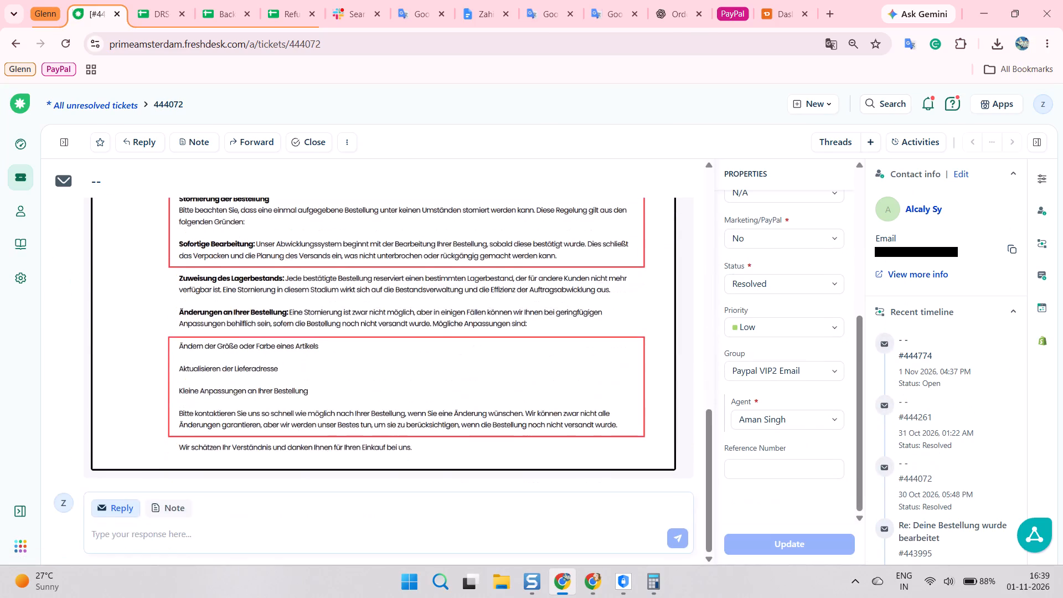
pyautogui.scroll(-3, 346, 296)
pyautogui.scroll(12, 360, 295)
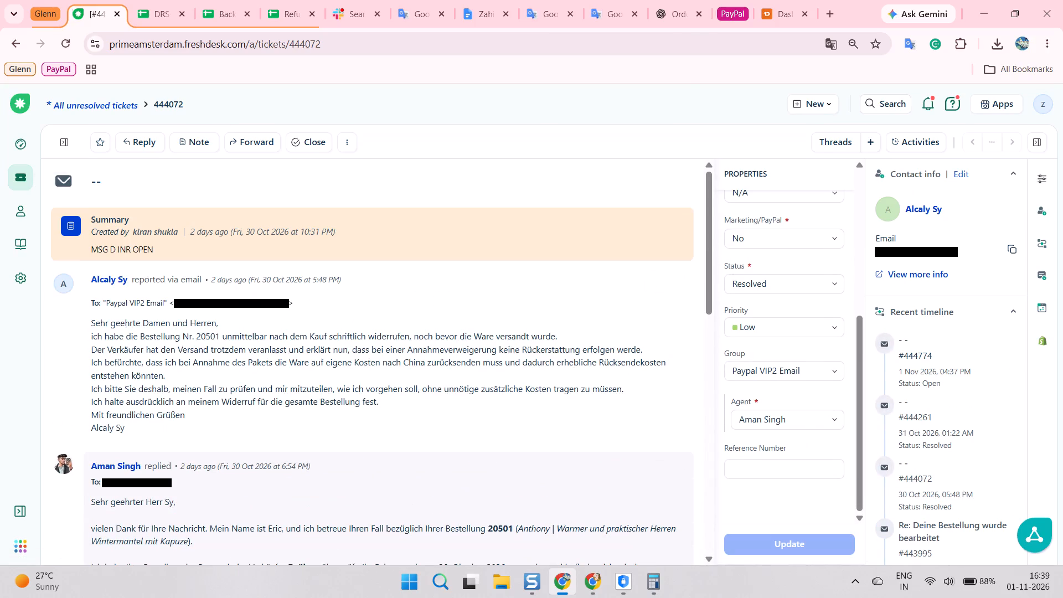
# Return to the unresolved tickets list and look through it for the next ticket to handle.
pyautogui.click(18, 174)
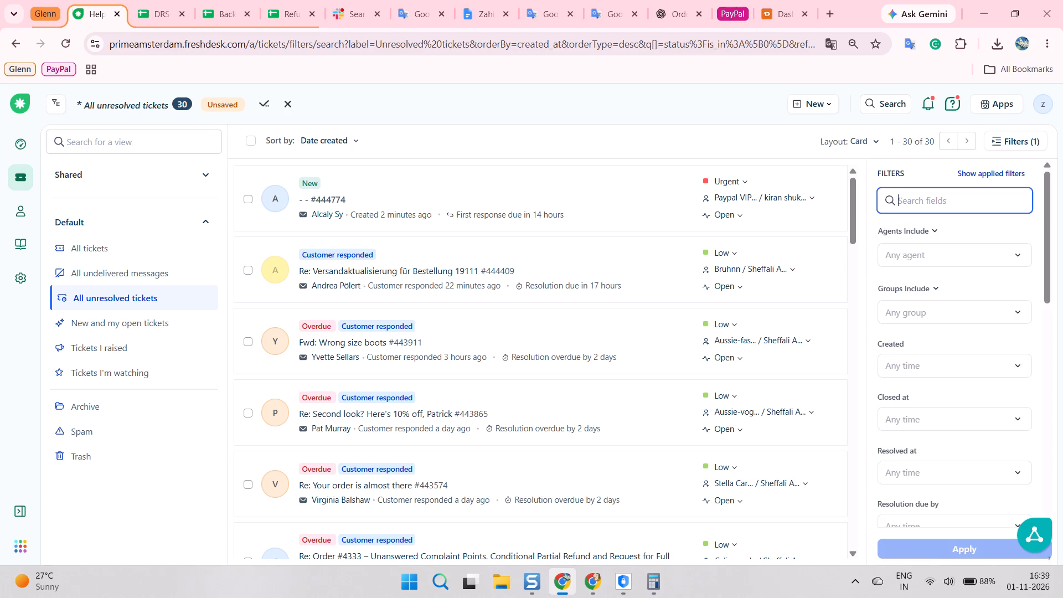
pyautogui.scroll(-4, 414, 251)
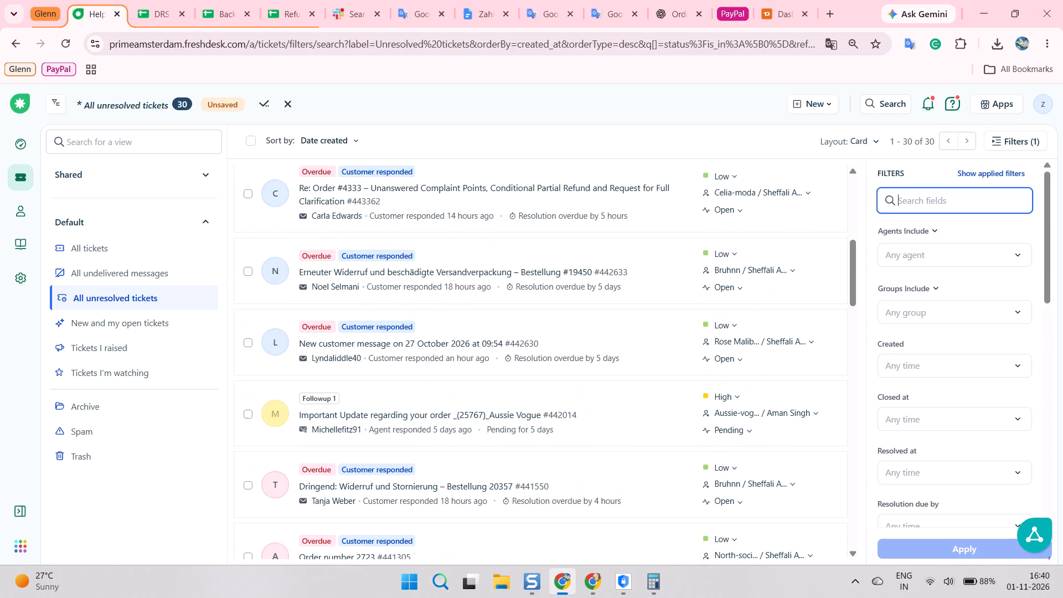
pyautogui.scroll(-3, 430, 278)
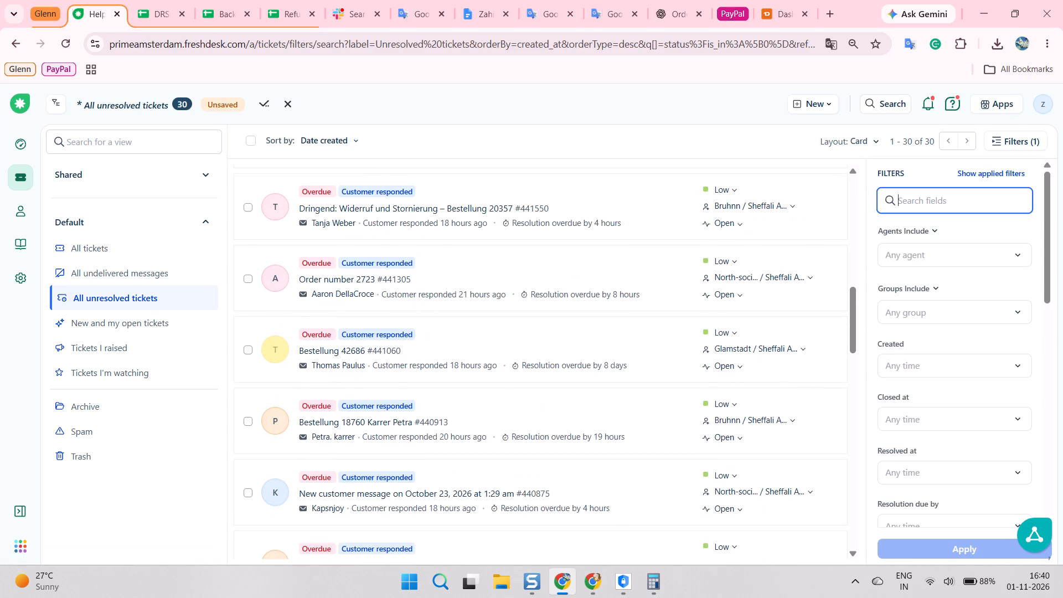
pyautogui.scroll(-4, 430, 285)
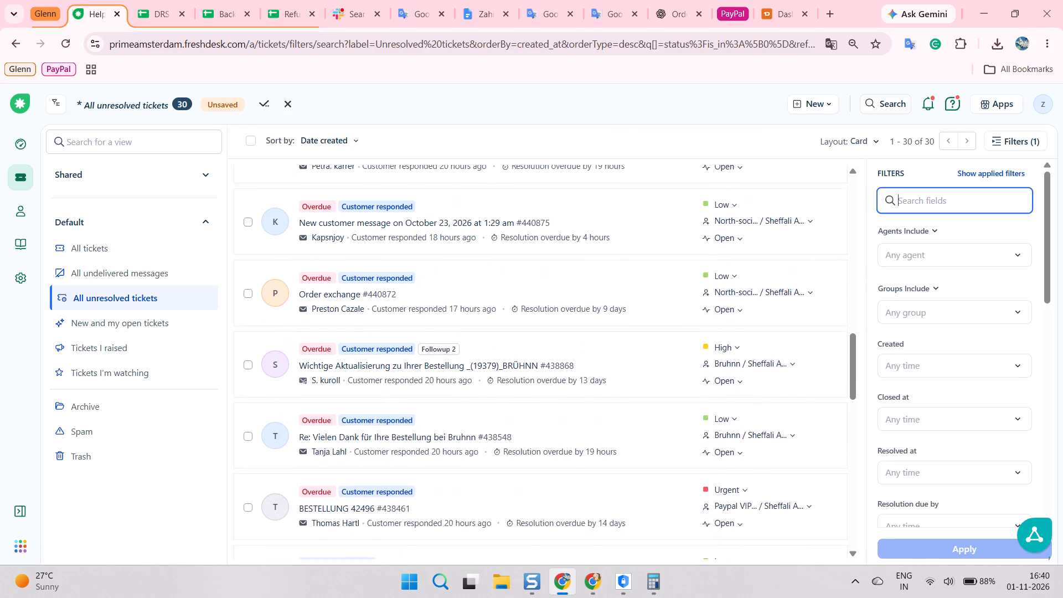
pyautogui.scroll(-3, 432, 308)
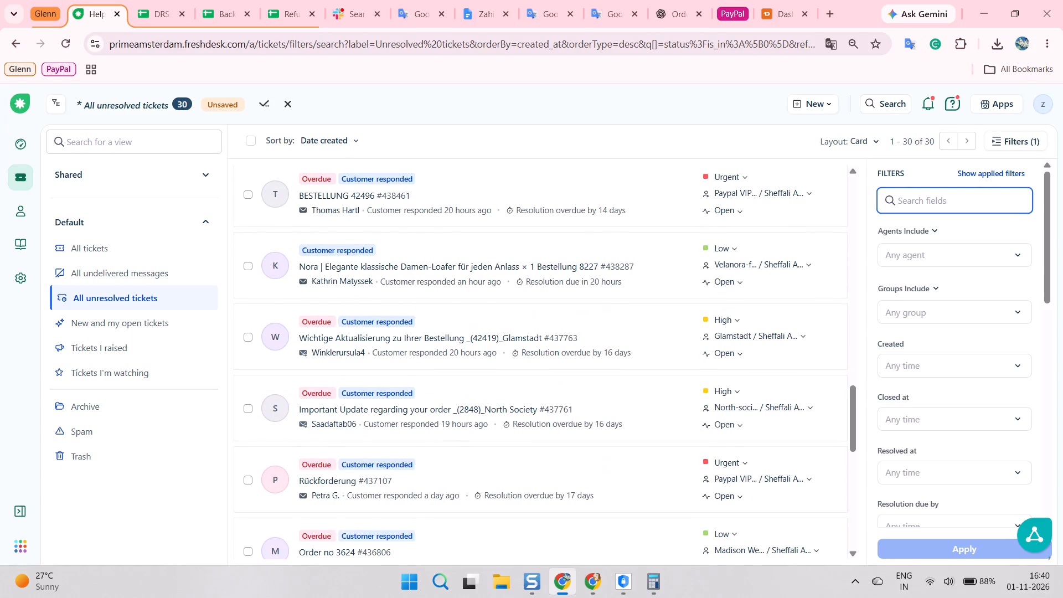
pyautogui.click(365, 267)
pyautogui.scroll(-8, 405, 281)
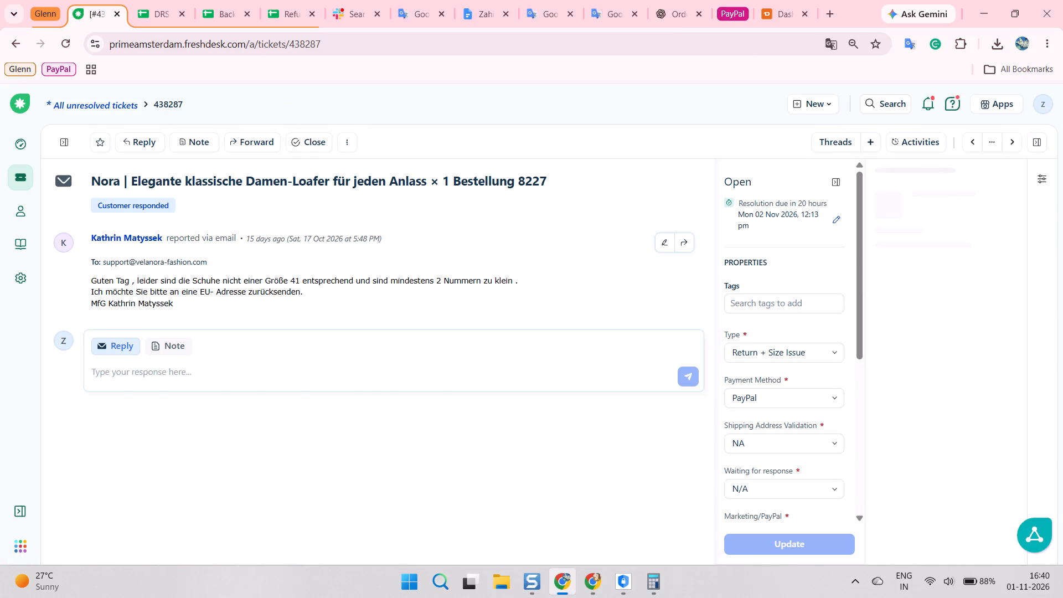
pyautogui.scroll(-20, 391, 327)
pyautogui.scroll(-3, 391, 327)
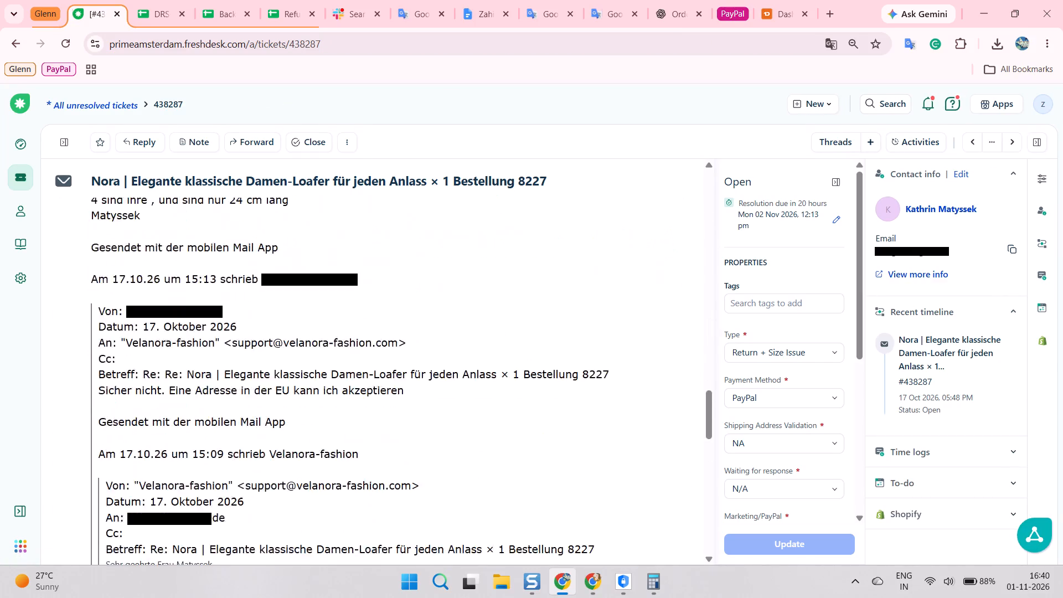
pyautogui.scroll(-14, 348, 313)
pyautogui.click(107, 440)
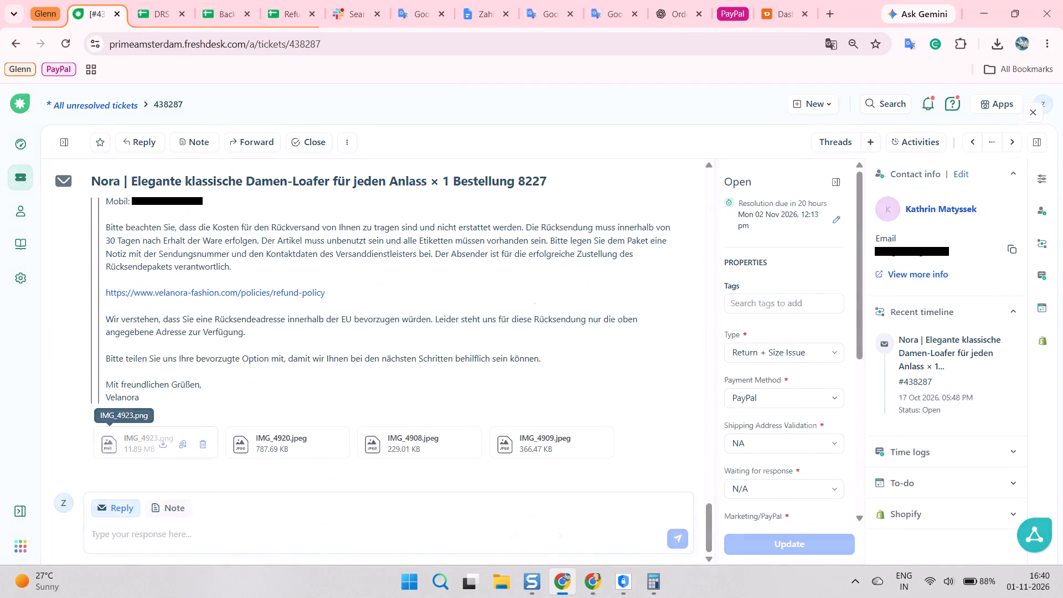
pyautogui.moveTo(204, 421); pyautogui.dragTo(380, 410)
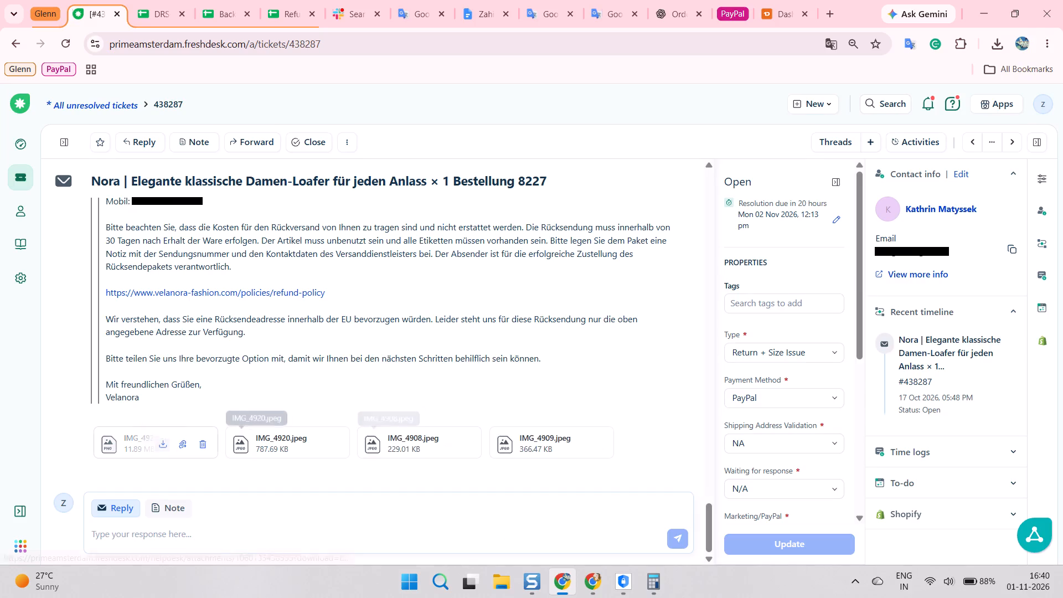
pyautogui.click(110, 445)
pyautogui.click(558, 535)
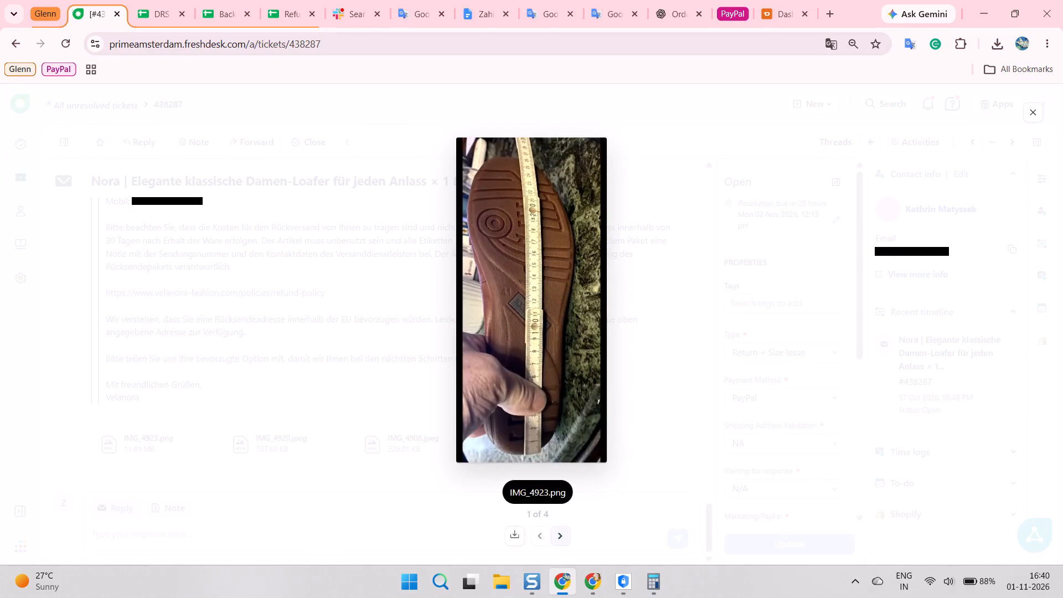
pyautogui.click(561, 535)
pyautogui.click(561, 535)
pyautogui.click(561, 535)
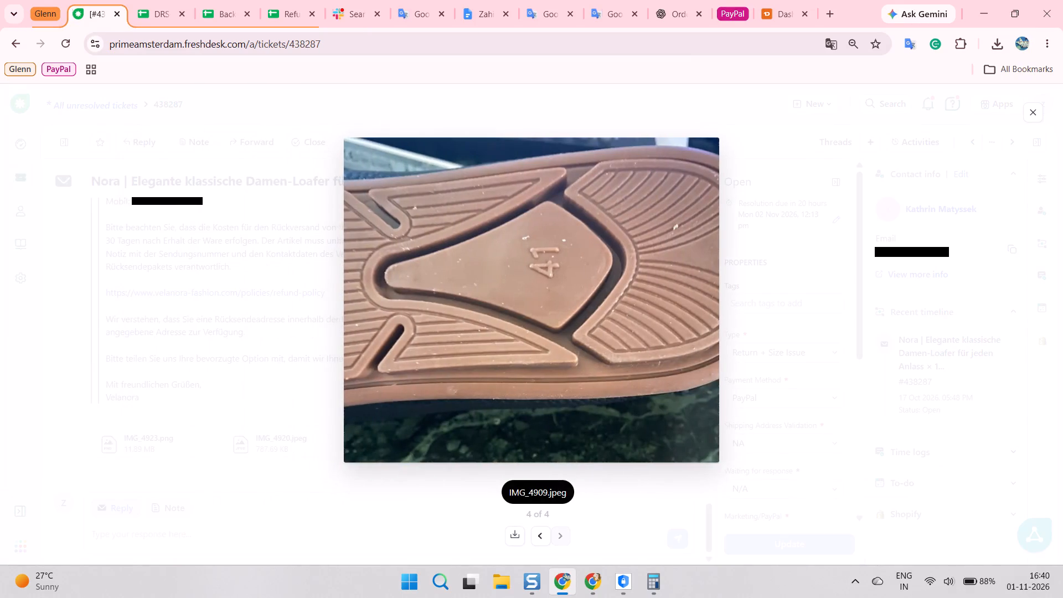
pyautogui.click(233, 380)
pyautogui.scroll(3, 391, 356)
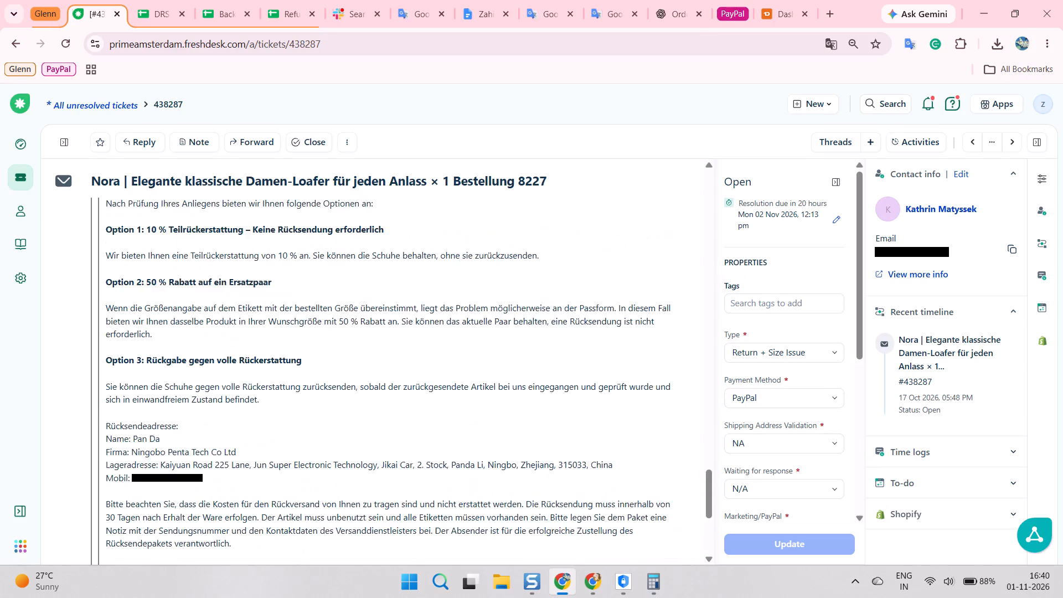
pyautogui.scroll(10, 391, 356)
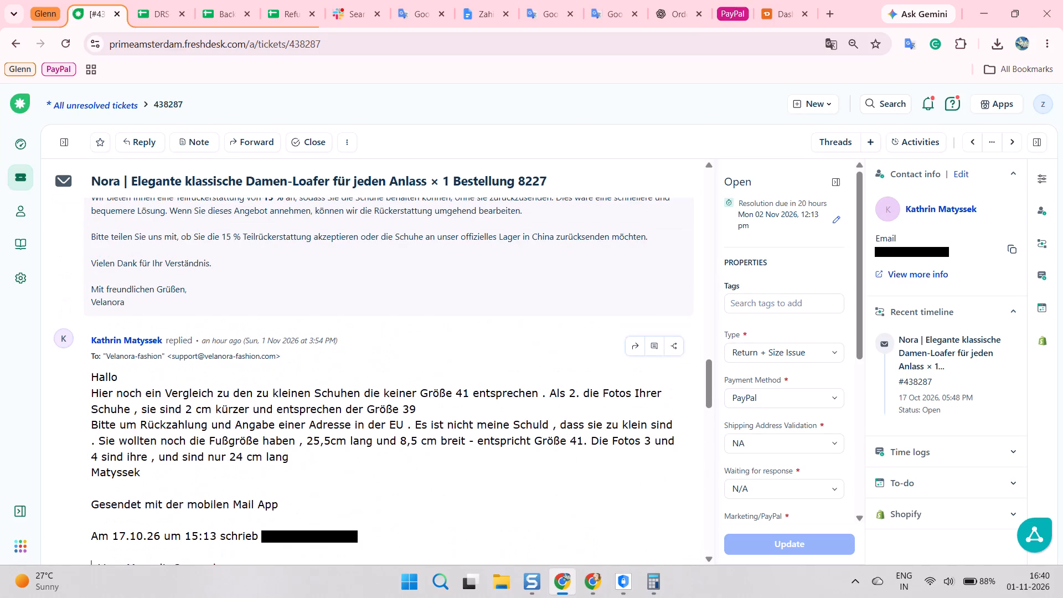
pyautogui.scroll(2, 980, 266)
pyautogui.click(1012, 250)
pyautogui.hotkey('alt', 'Tab')
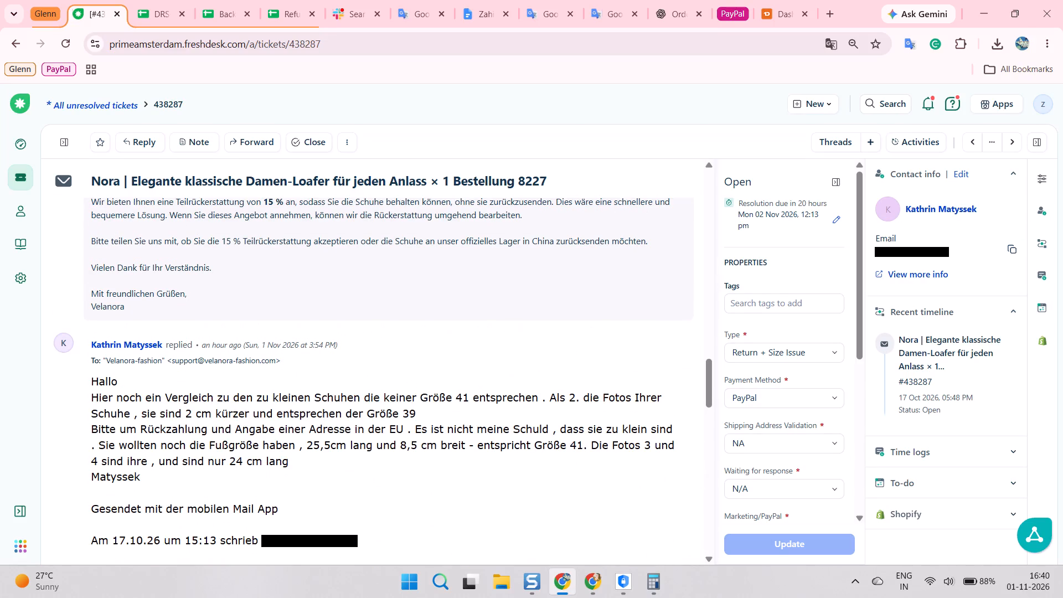
pyautogui.click(53, 16)
pyautogui.scroll(5, 65, 37)
pyautogui.click(91, 17)
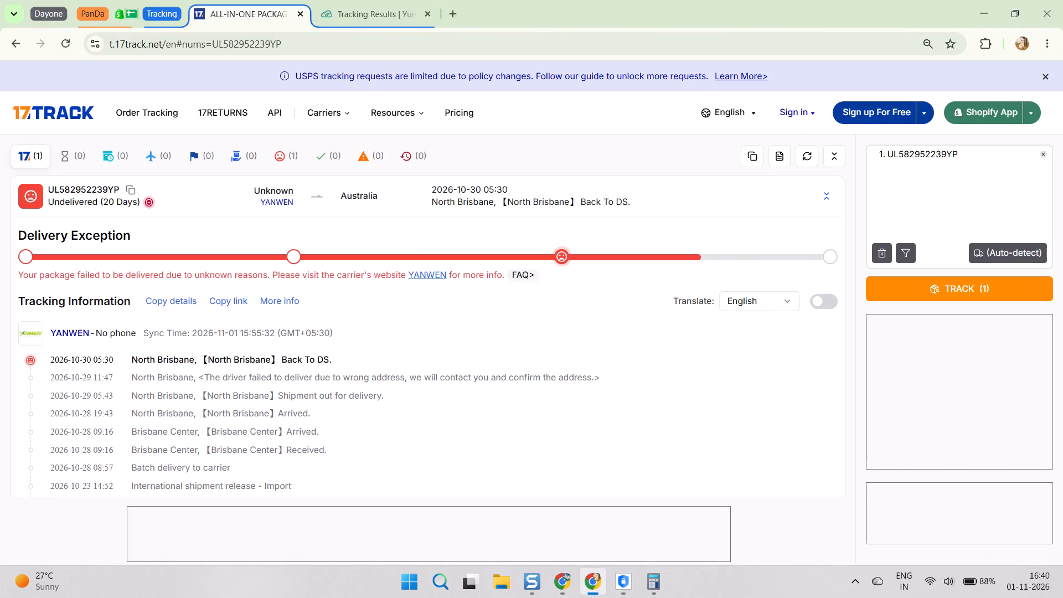
pyautogui.scroll(1, 123, 20)
pyautogui.click(165, 7)
pyautogui.scroll(8, 180, 53)
pyautogui.click(54, 108)
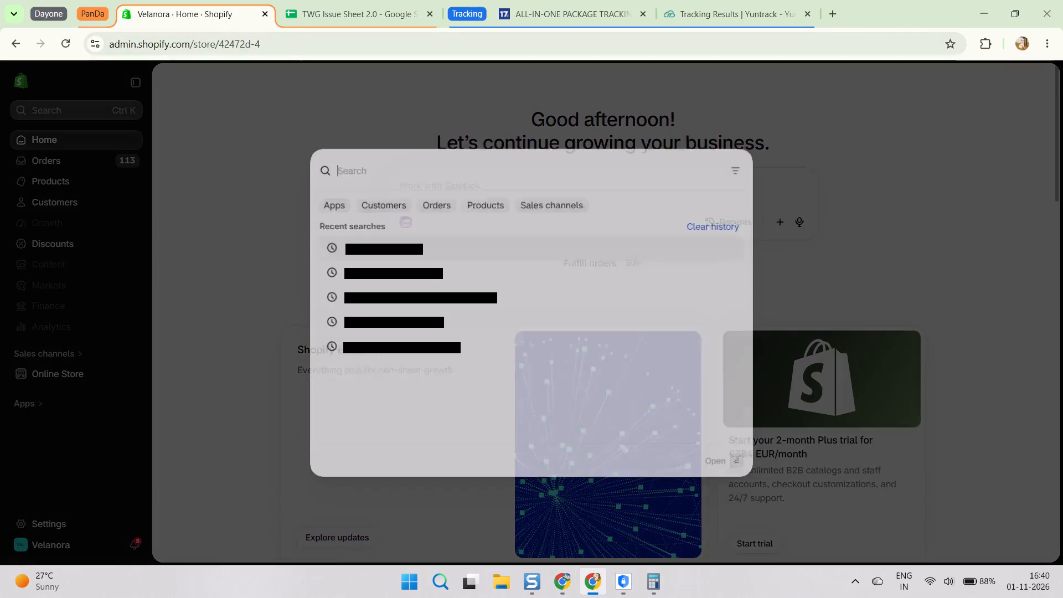
pyautogui.hotkey('ctrl', 'v')
pyautogui.click(355, 265)
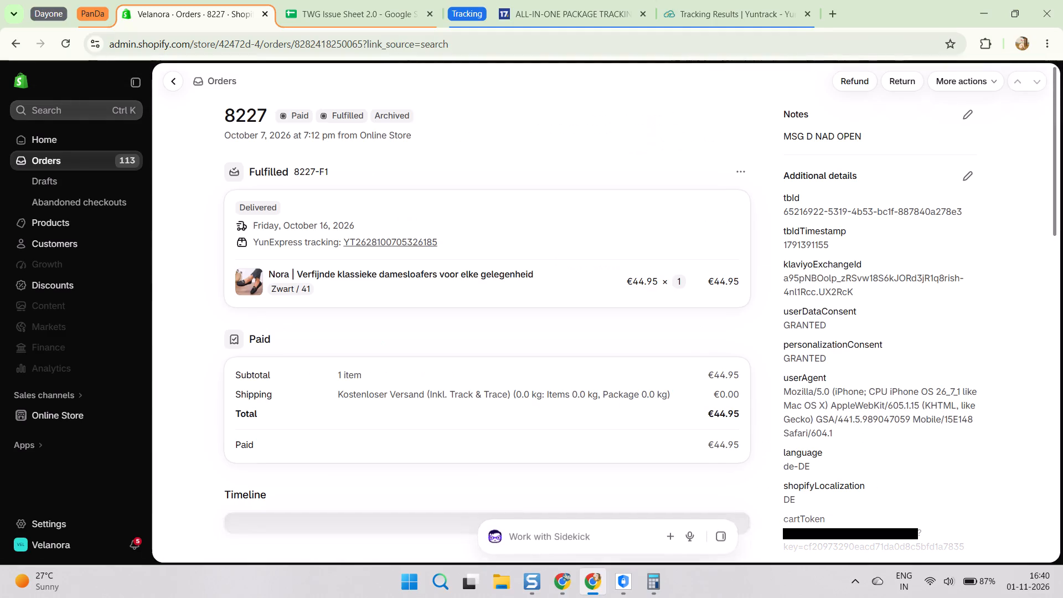
pyautogui.click(496, 195)
pyautogui.scroll(7, 468, 206)
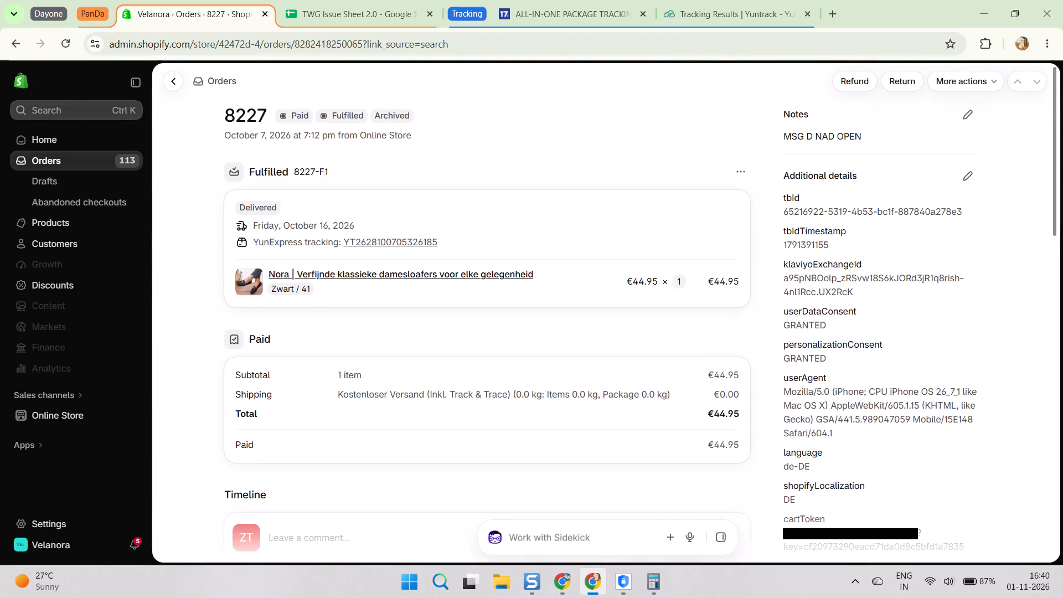
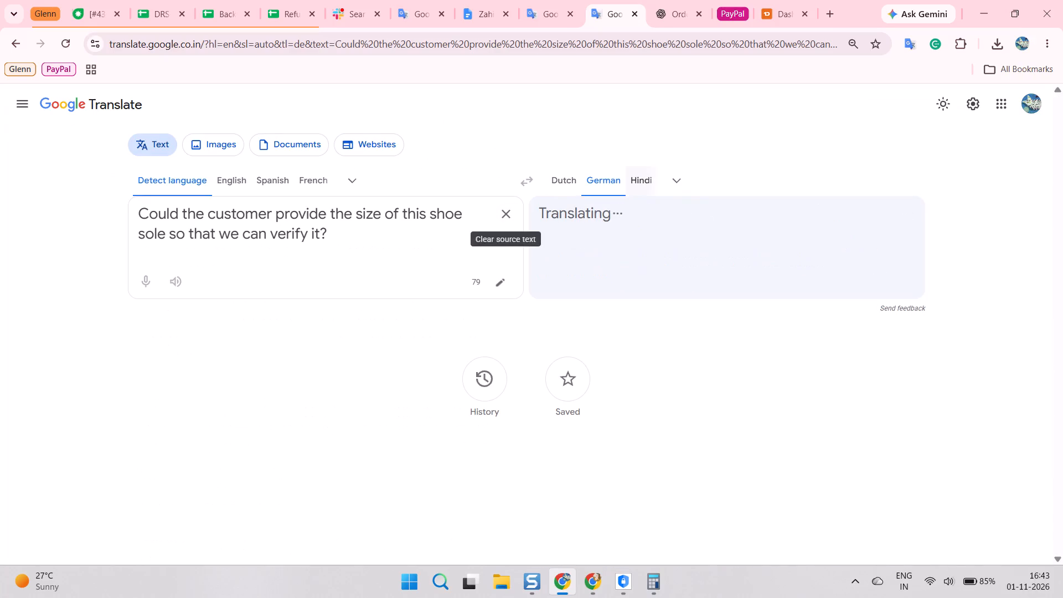
# Translate the English question asking the customer for the size of the shoe sole into Hindi.
pyautogui.click(640, 180)
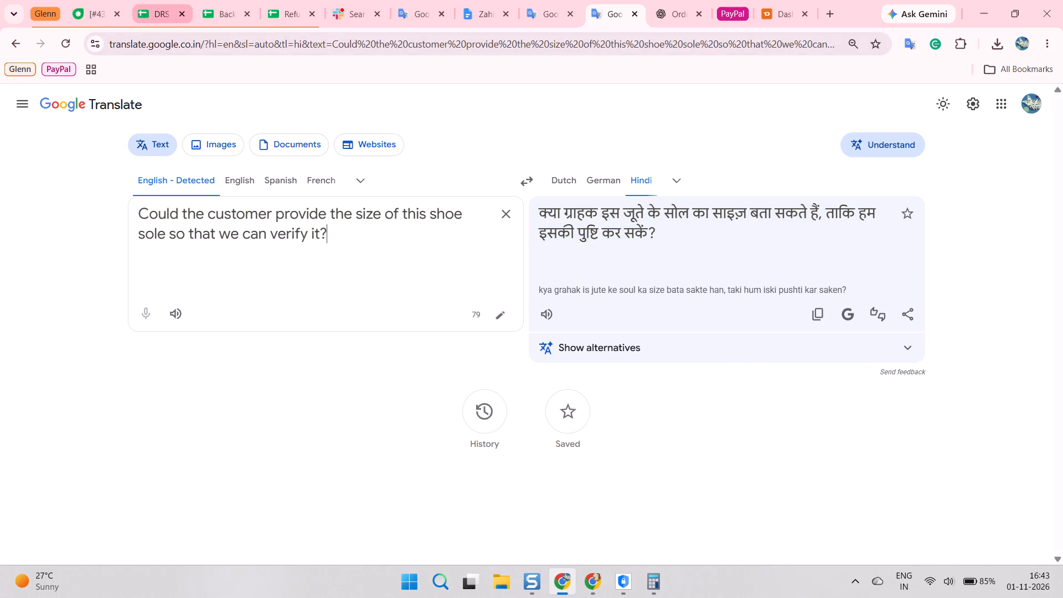
pyautogui.click(101, 0)
pyautogui.scroll(-3, 375, 261)
pyautogui.scroll(-14, 292, 365)
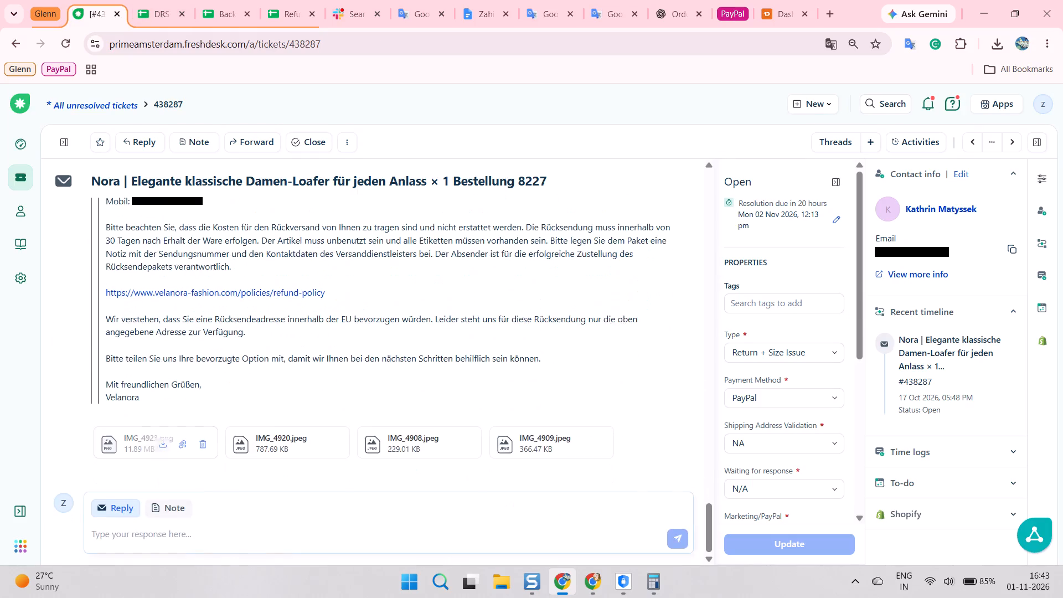
pyautogui.click(101, 450)
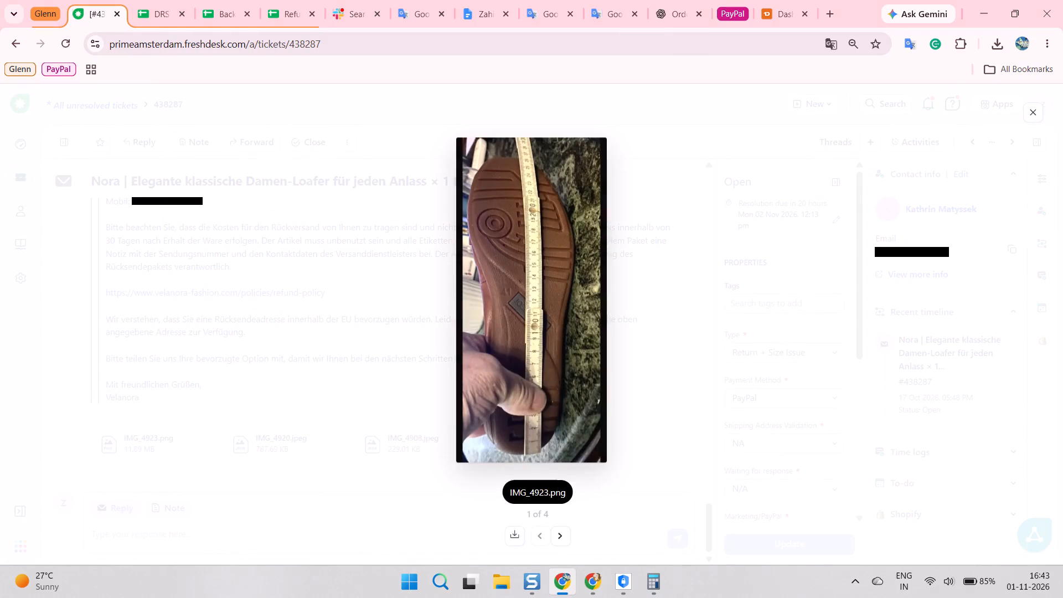
pyautogui.scroll(-10, 580, 414)
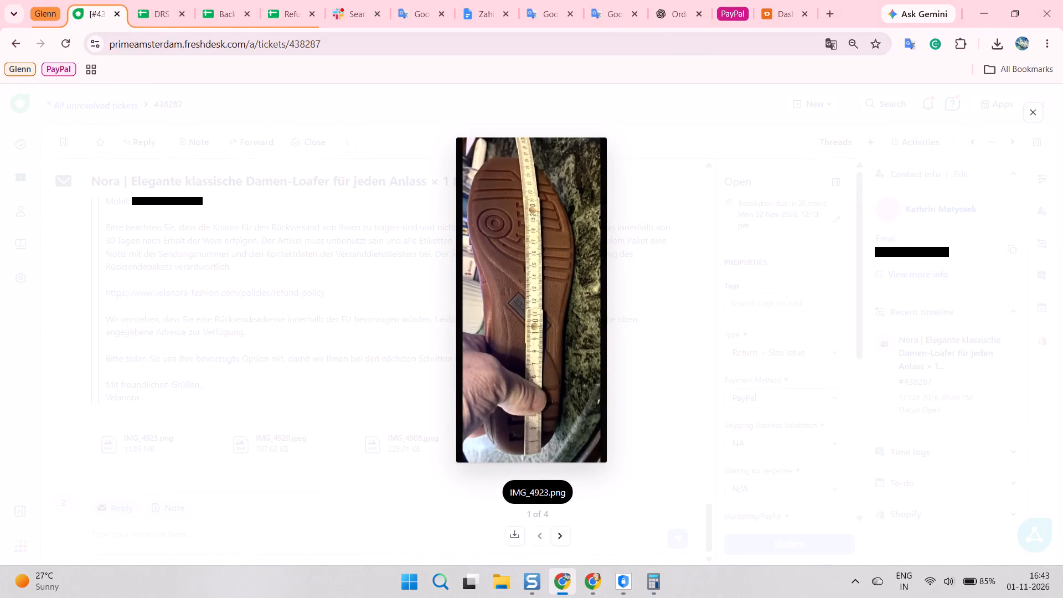
pyautogui.click(560, 544)
pyautogui.click(561, 541)
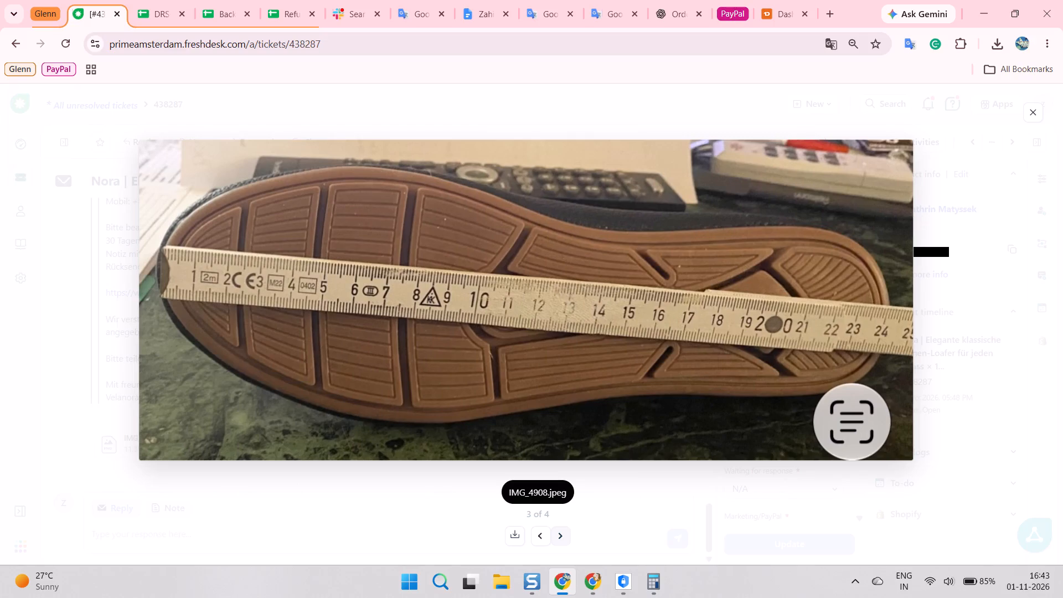
pyautogui.click(561, 540)
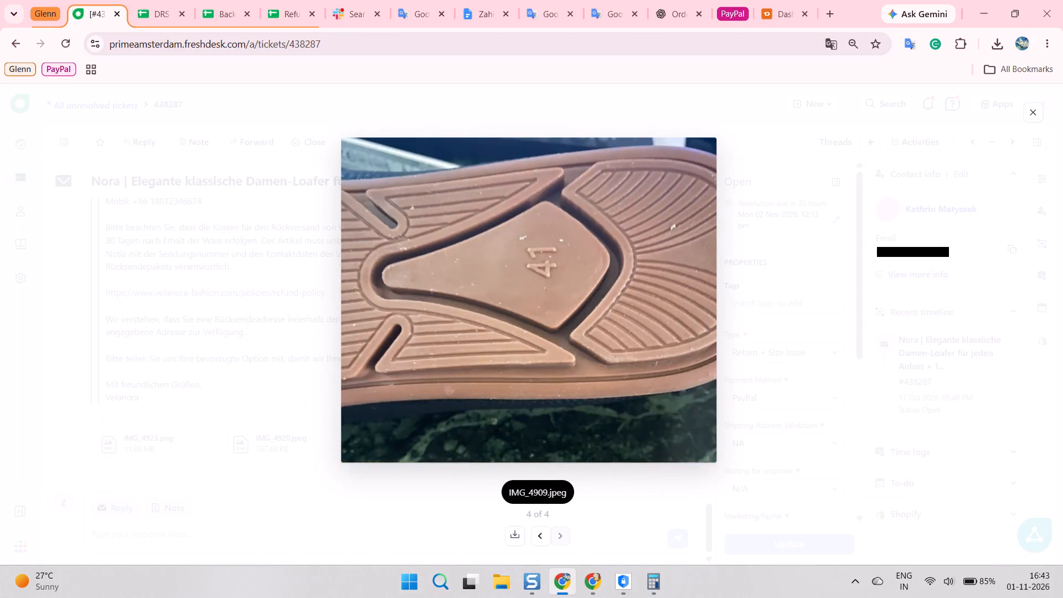
pyautogui.doubleClick(540, 540)
pyautogui.click(540, 540)
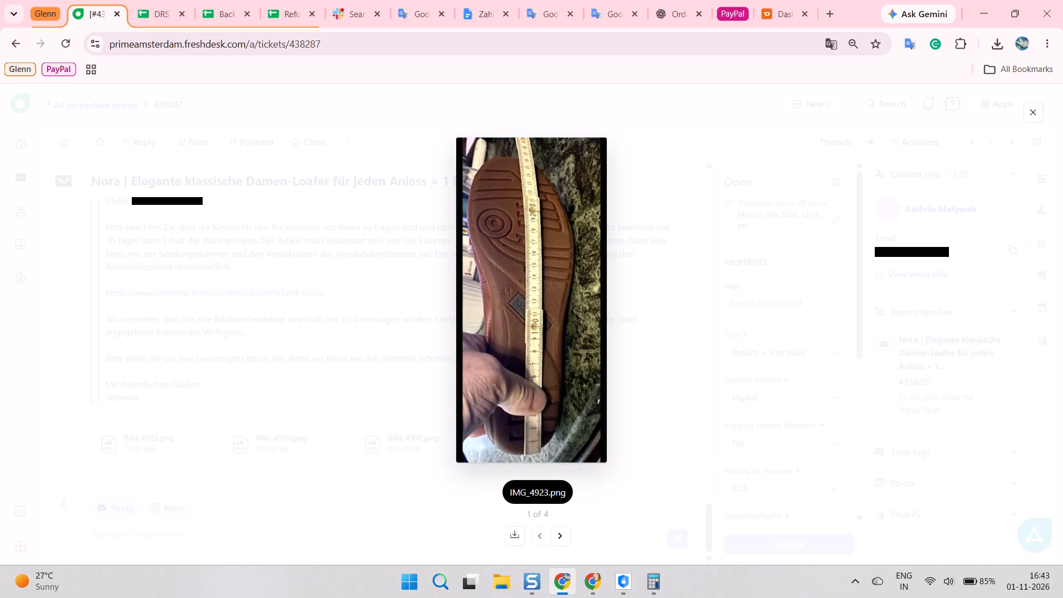
pyautogui.click(254, 308)
# Reread ticket 438287 from its first message, expanding the collapsed conversation, through the earlier offers to the customer's latest reply.
pyautogui.scroll(13, 244, 330)
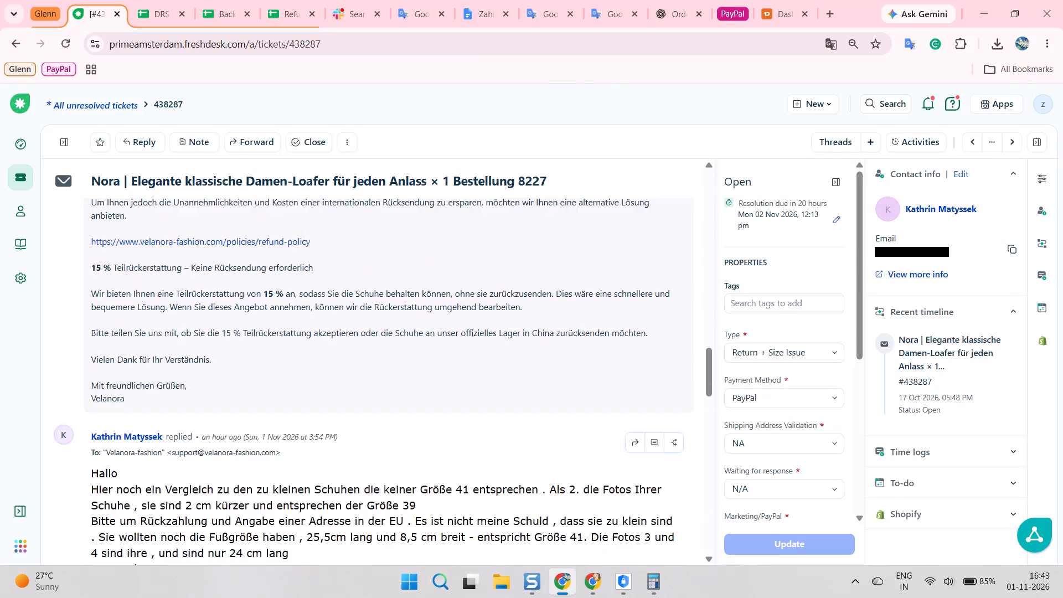
pyautogui.scroll(18, 236, 356)
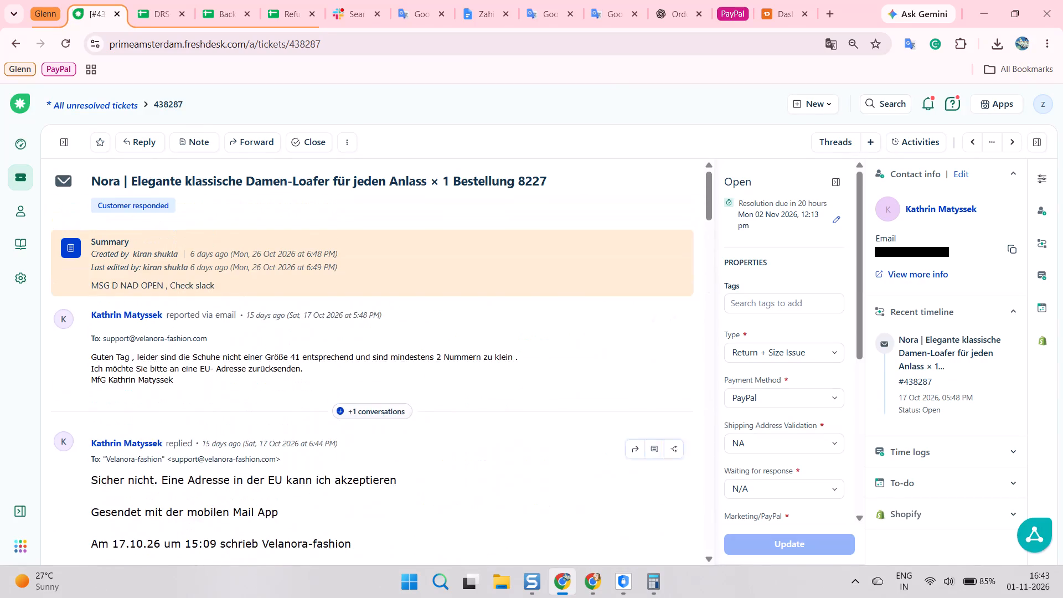
pyautogui.click(376, 402)
pyautogui.click(375, 402)
pyautogui.click(374, 410)
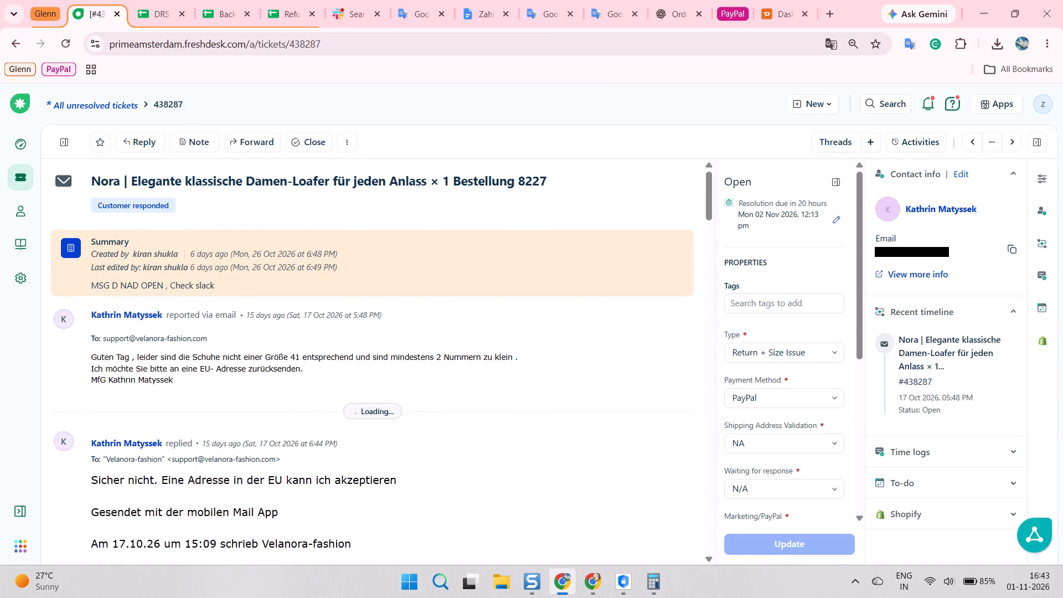
pyautogui.scroll(-10, 317, 374)
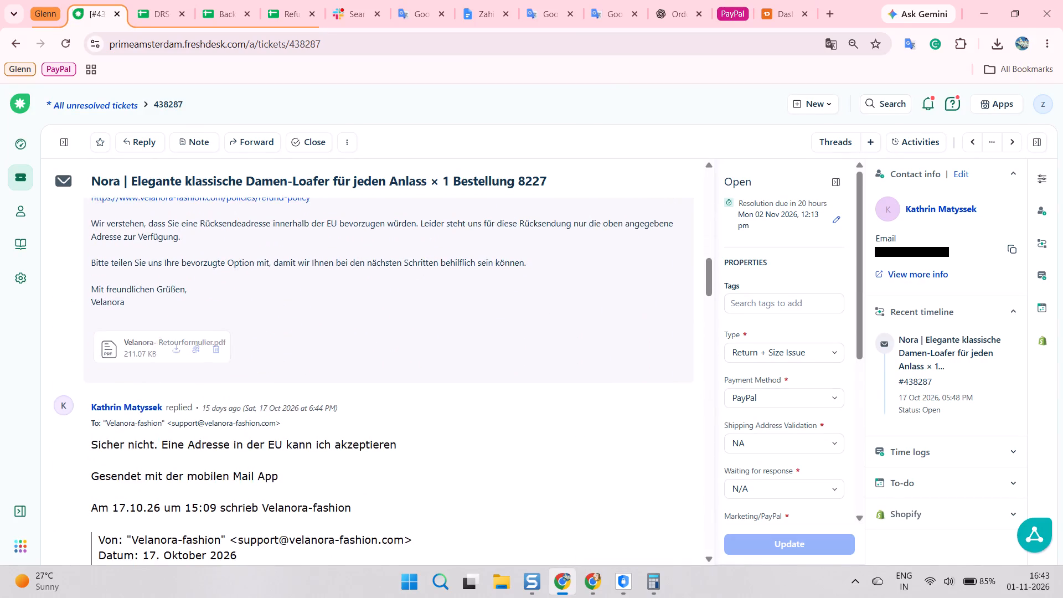
pyautogui.scroll(-15, 137, 379)
pyautogui.scroll(-6, 254, 391)
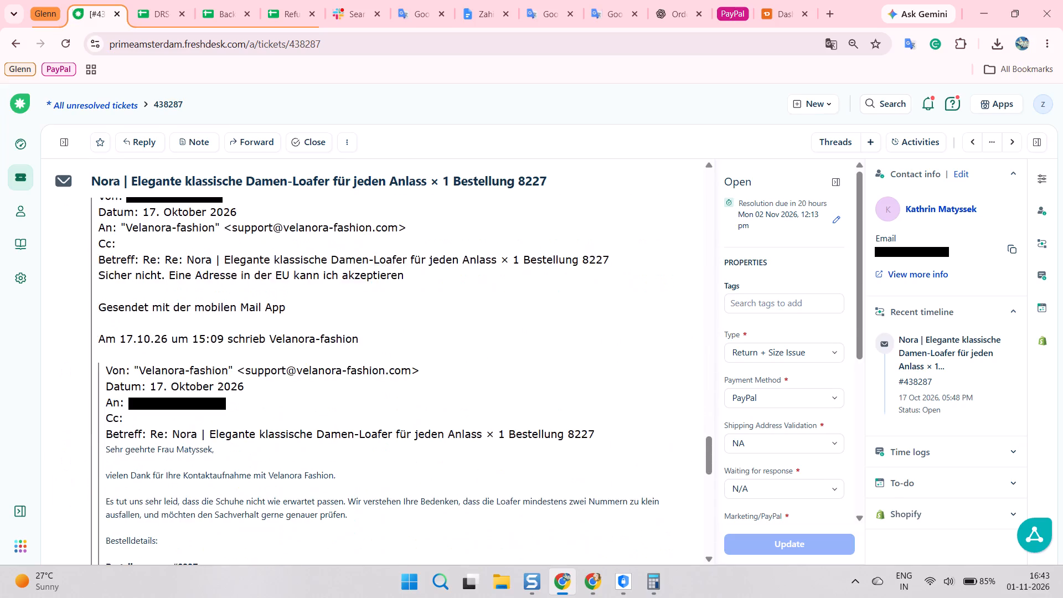
pyautogui.scroll(-12, 254, 393)
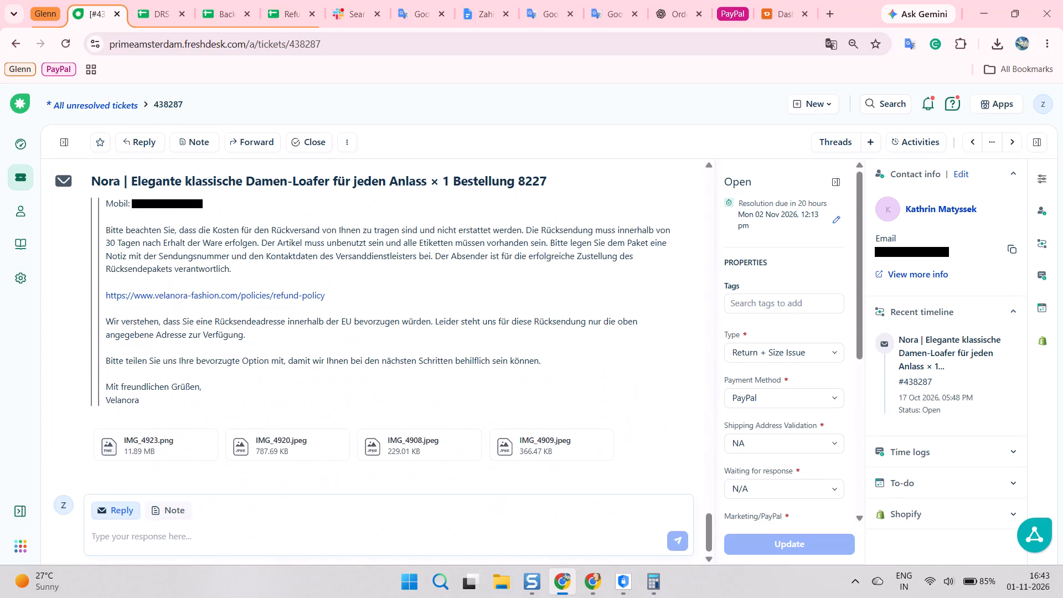
# Open the attached photo IMG_4923.png enlarged and examine the size marking and the ruler along the whole shoe sole.
pyautogui.click(116, 450)
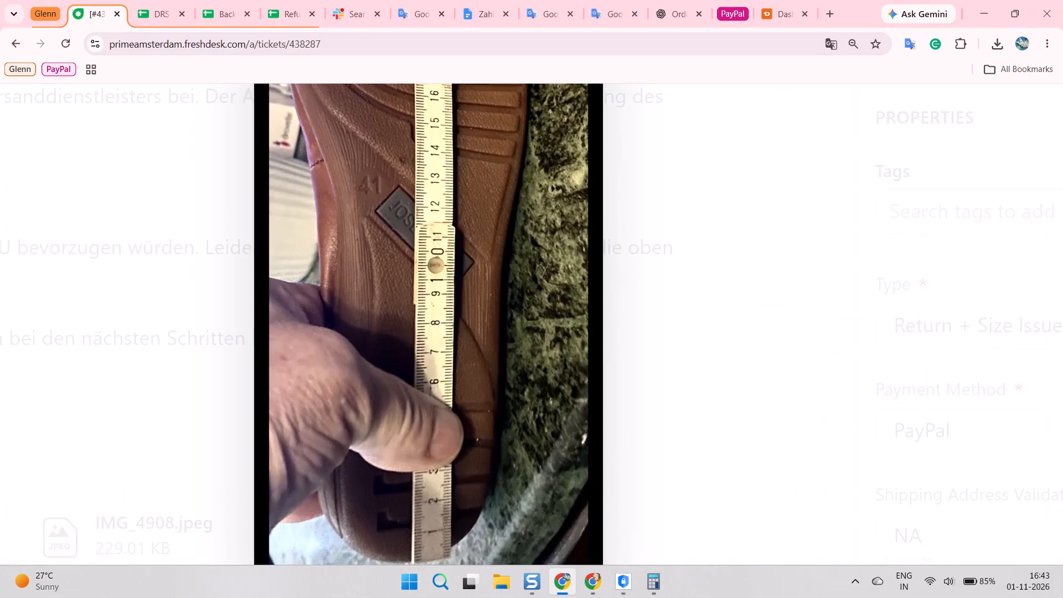
pyautogui.scroll(4, 433, 364)
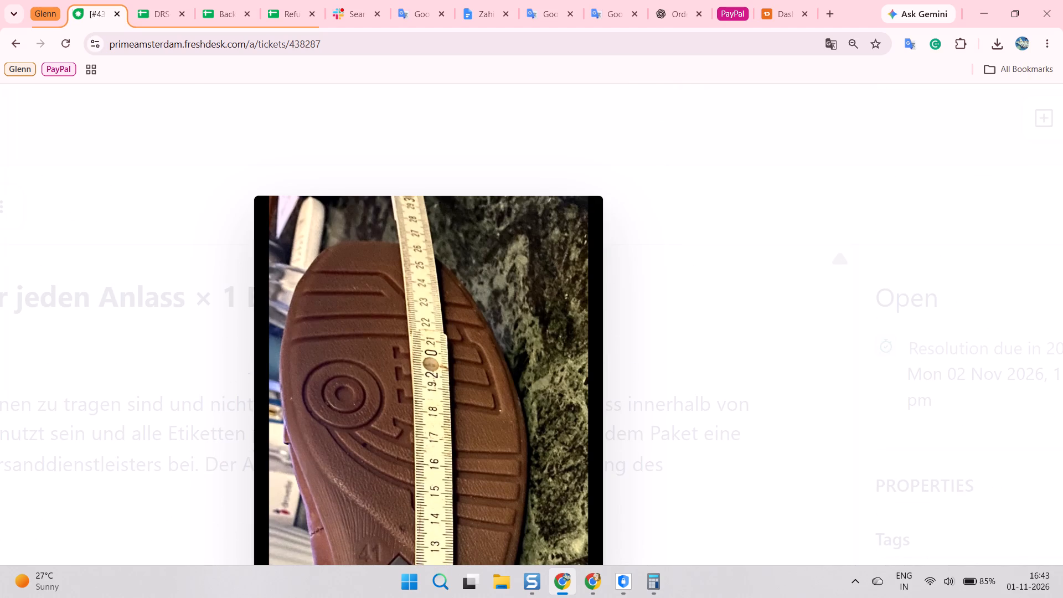
pyautogui.scroll(-5, 486, 315)
pyautogui.click(469, 298)
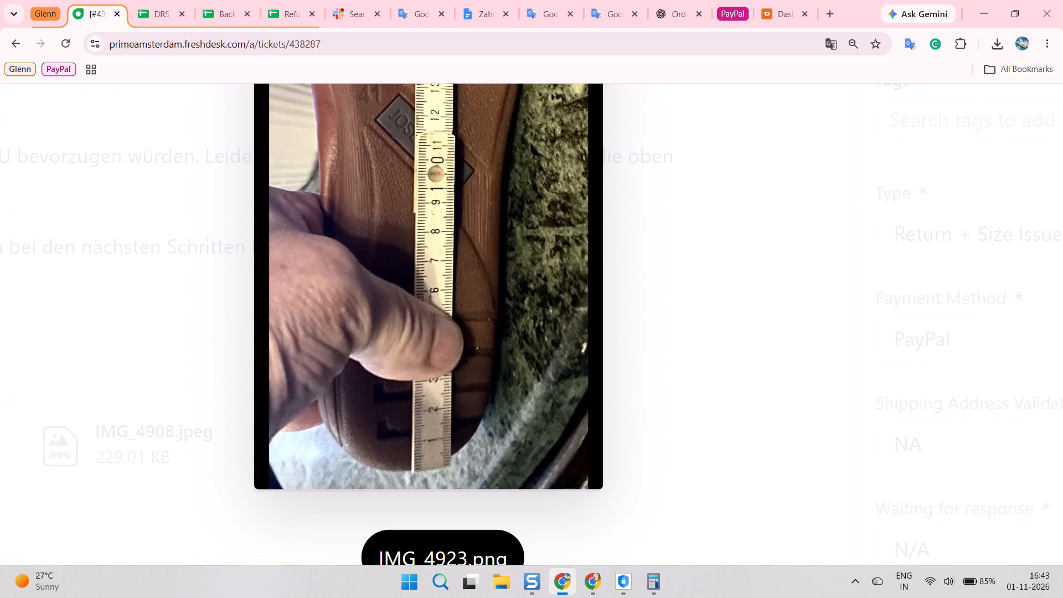
pyautogui.moveTo(427, 256); pyautogui.dragTo(349, 0)
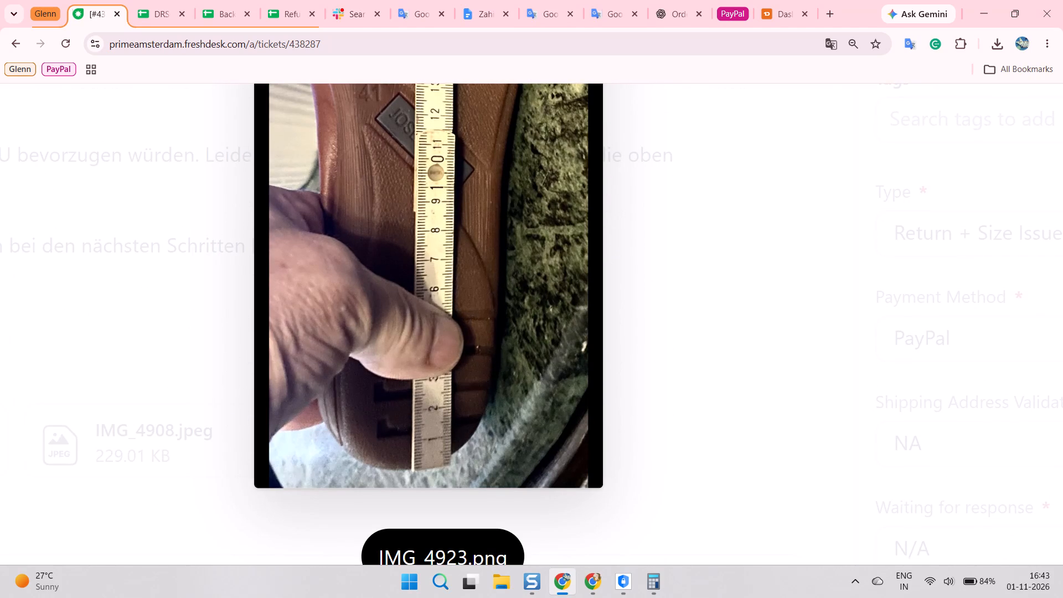
pyautogui.moveTo(519, 274); pyautogui.dragTo(586, 246)
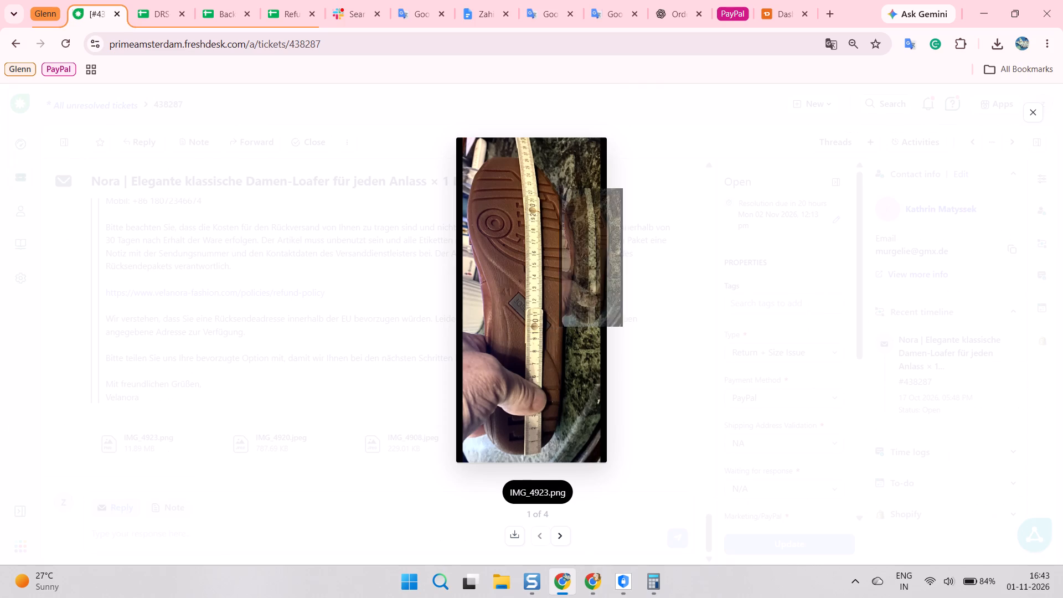
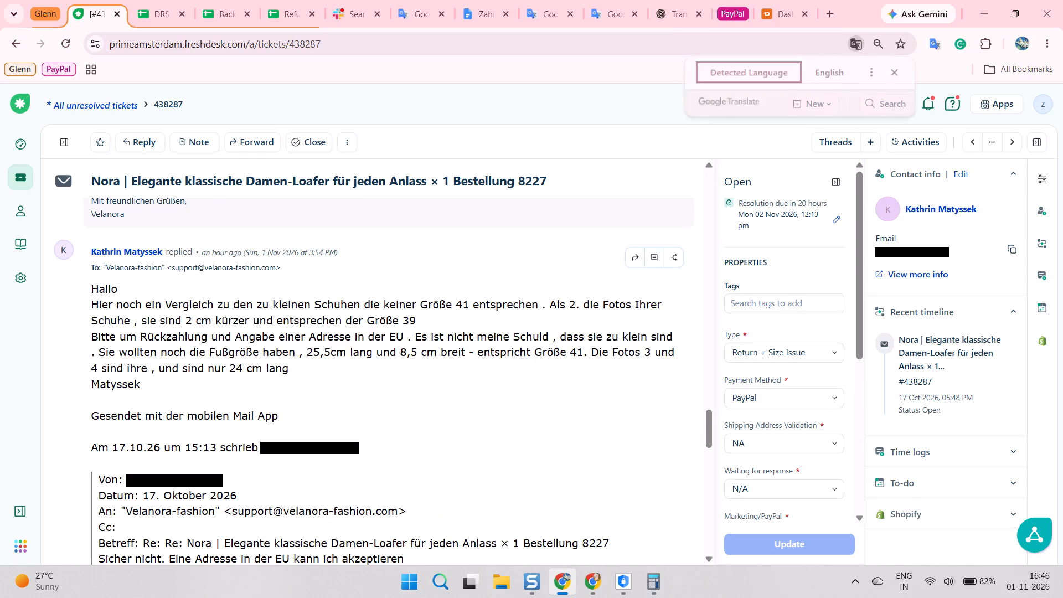
pyautogui.scroll(-4, 393, 310)
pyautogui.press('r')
pyautogui.scroll(-7, 241, 329)
pyautogui.click(120, 479)
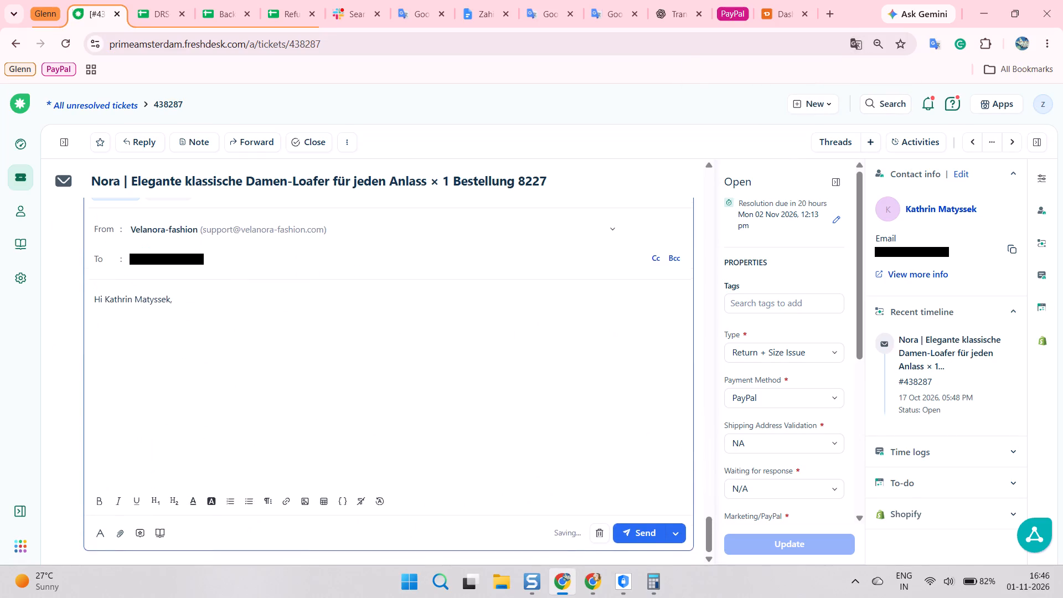
pyautogui.hotkey('ctrl', 'a')
pyautogui.keyDown('ctrl'); pyautogui.click(152, 454); pyautogui.keyUp('ctrl')
pyautogui.click(215, 424)
pyautogui.hotkey('ctrl', 'a')
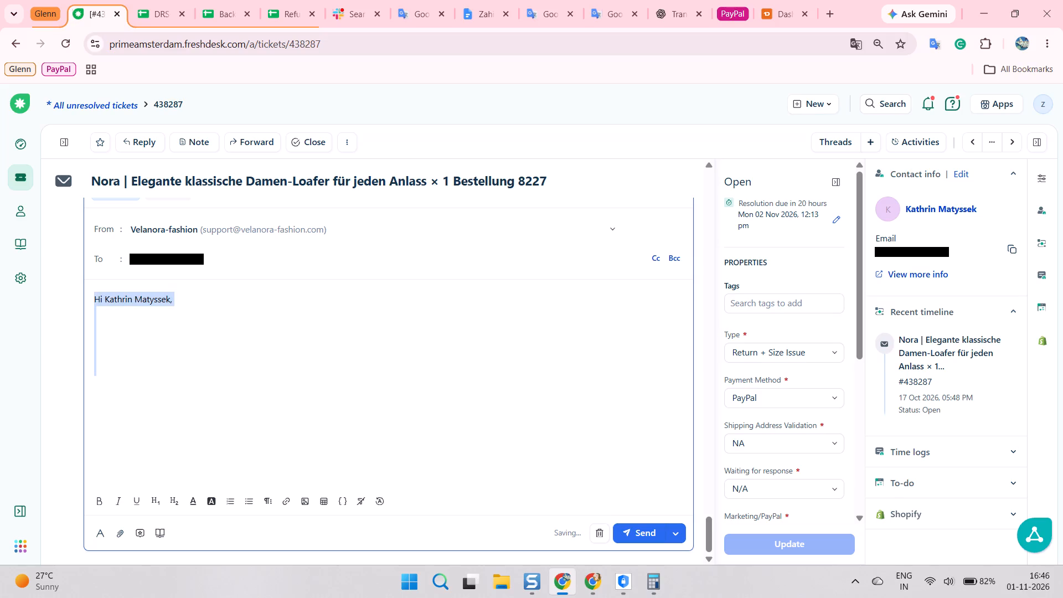
pyautogui.press('BackSpace')
pyautogui.press('BackSpace')
pyautogui.press('BackSpace')
pyautogui.press('BackSpace')
pyautogui.press('BackSpace')
pyautogui.press('BackSpace')
pyautogui.press('BackSpace')
pyautogui.press('BackSpace')
pyautogui.press('BackSpace')
pyautogui.press('BackSpace')
# Search the canned responses for "rel" and insert the relg response into the reply.
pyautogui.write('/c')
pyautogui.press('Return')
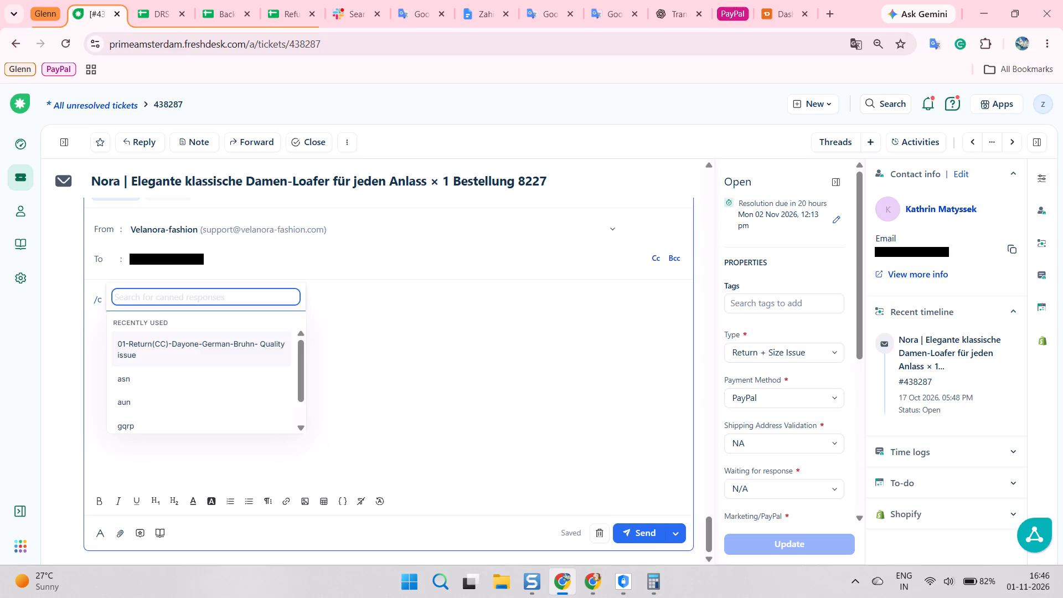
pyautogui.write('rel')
pyautogui.click(162, 362)
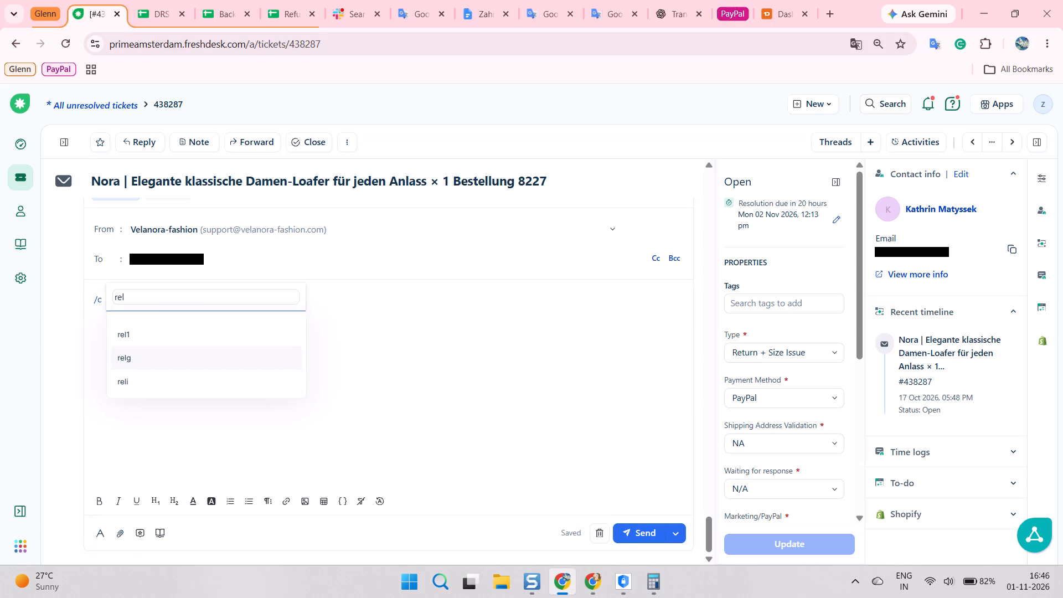
pyautogui.scroll(-2, 229, 302)
pyautogui.scroll(11, 246, 298)
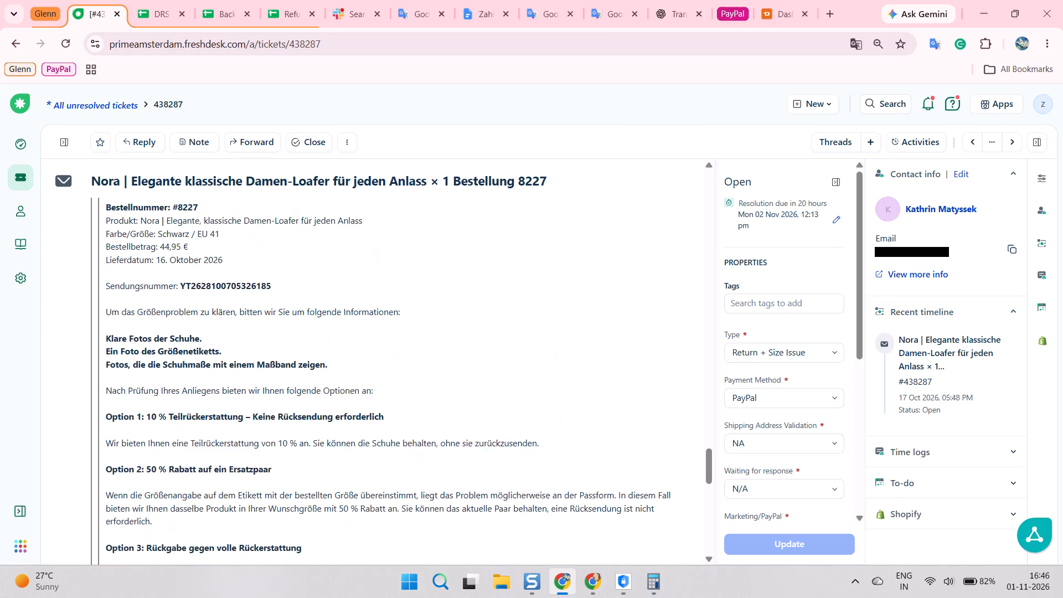
pyautogui.scroll(9, 311, 269)
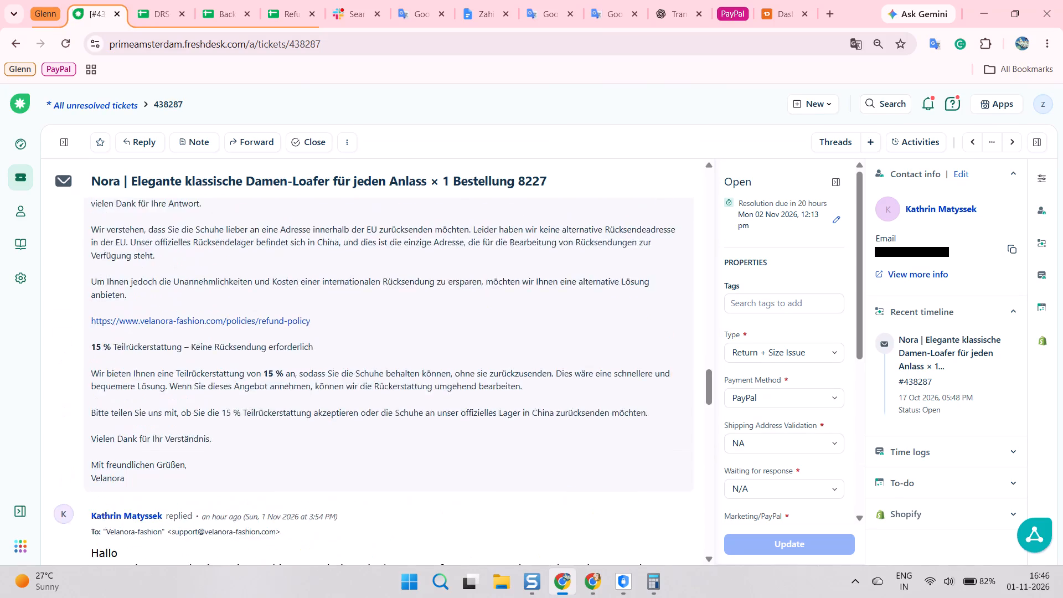
pyautogui.scroll(-4, 333, 285)
pyautogui.scroll(-20, 333, 282)
pyautogui.scroll(-10, 333, 282)
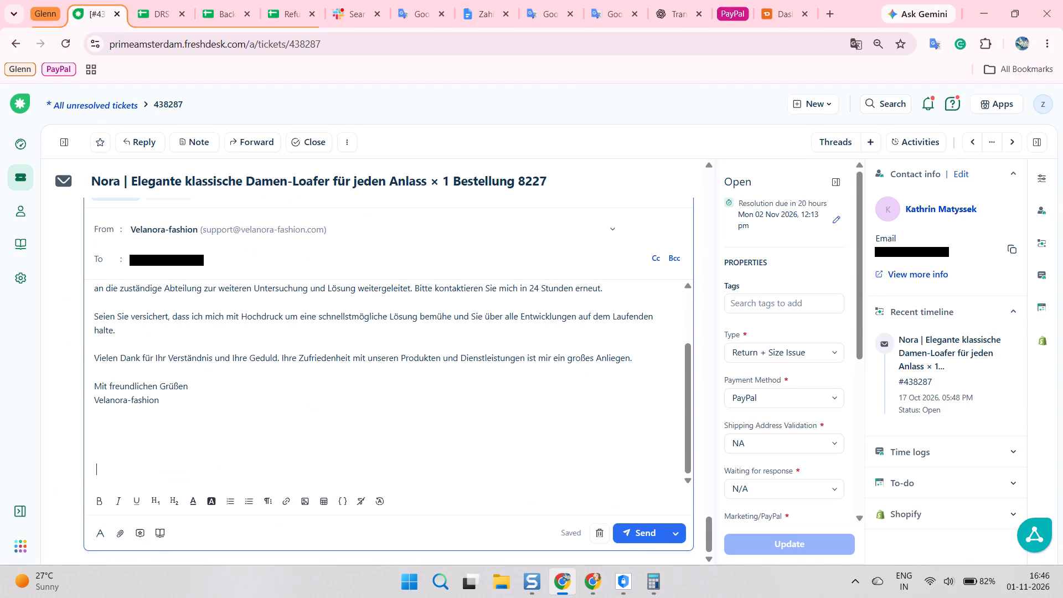
# Remove the blank lines below the Velanora-fashion signature in the reply.
pyautogui.press('BackSpace')
pyautogui.press('BackSpace')
pyautogui.press('BackSpace')
pyautogui.press('BackSpace')
pyautogui.press('BackSpace')
pyautogui.press('BackSpace')
pyautogui.press('BackSpace')
pyautogui.press('BackSpace')
pyautogui.press('BackSpace')
pyautogui.press('BackSpace')
pyautogui.scroll(1, 177, 439)
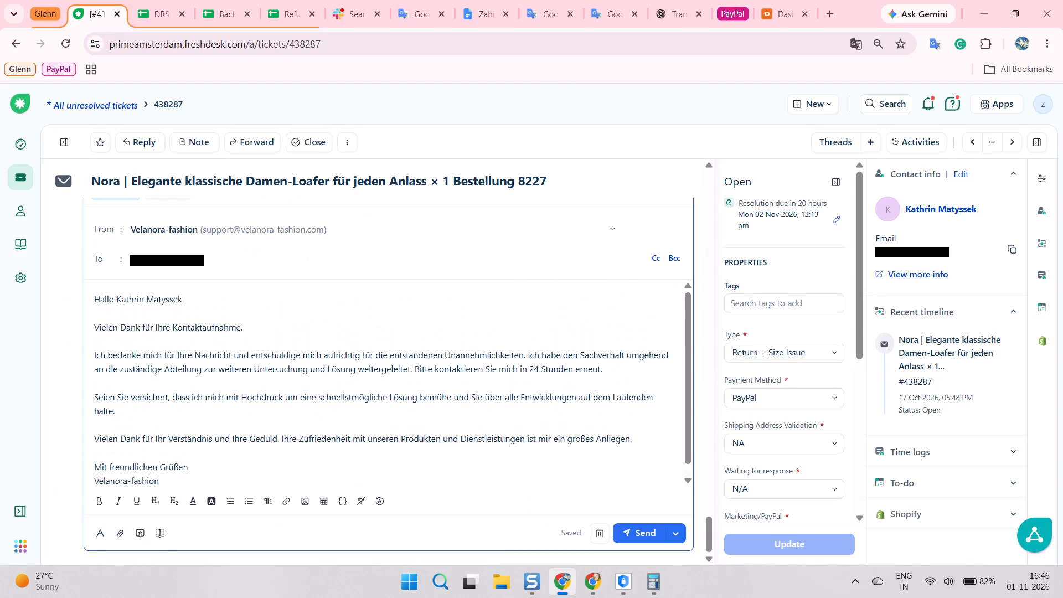
pyautogui.scroll(1, 177, 439)
pyautogui.hotkey('alt', 'Tab')
pyautogui.scroll(-3, 633, 245)
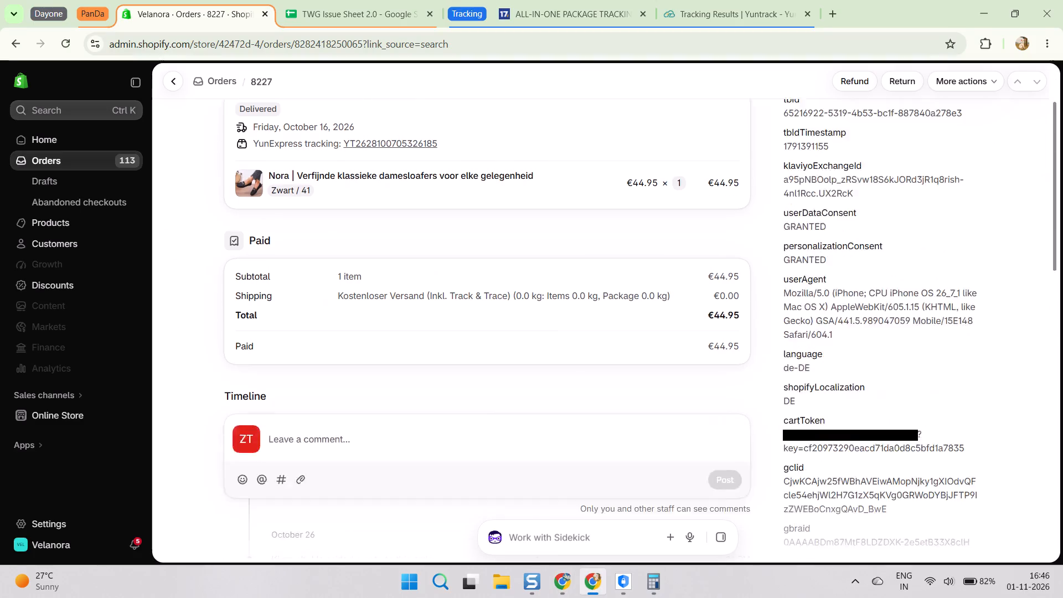
pyautogui.scroll(-4, 703, 270)
pyautogui.hotkey('alt', 'Tab')
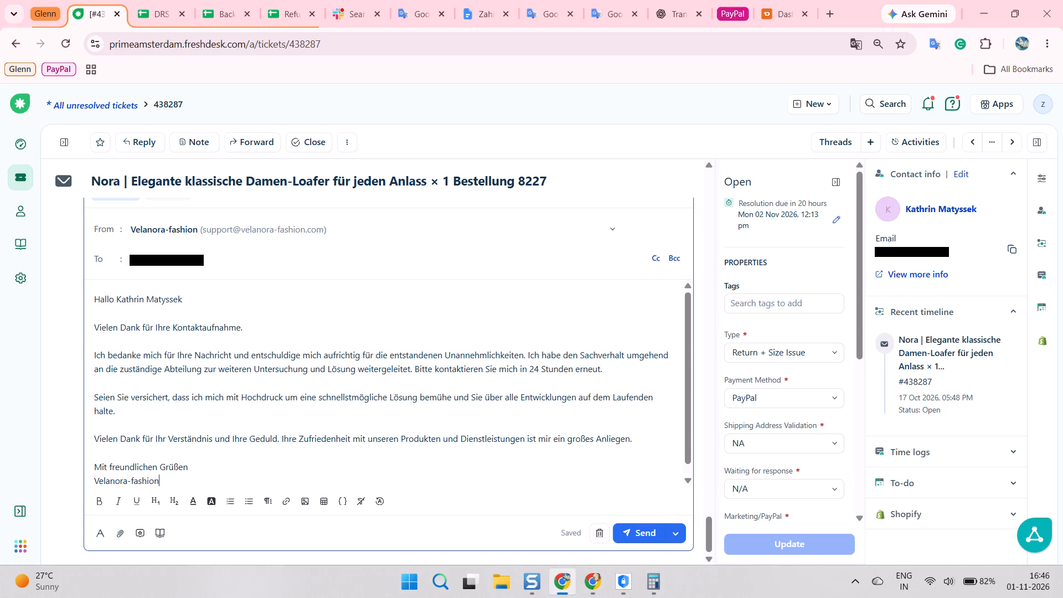
pyautogui.hotkey('alt', 'Tab')
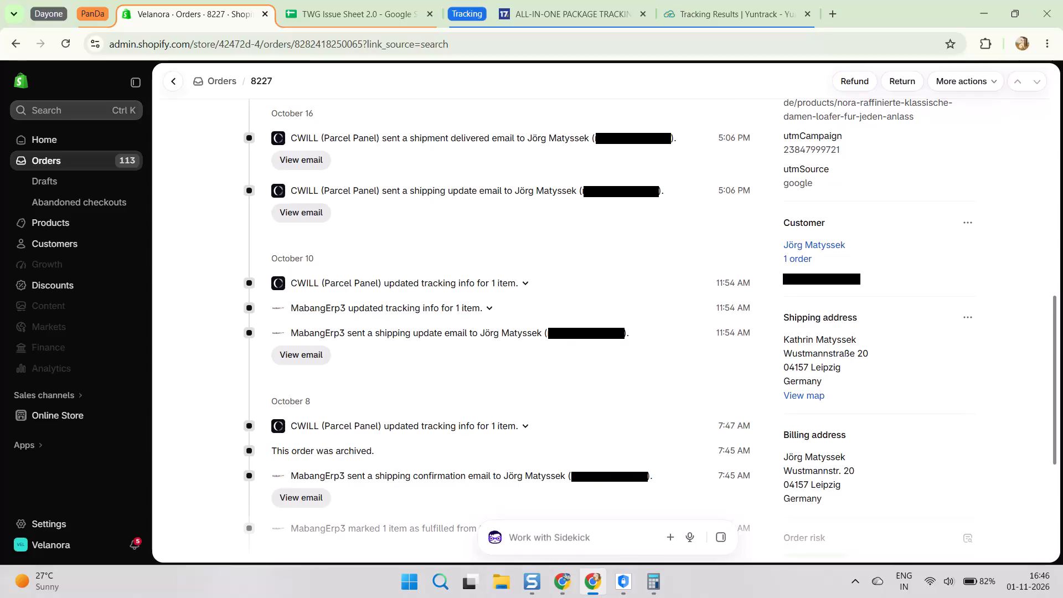
pyautogui.hotkey('alt', 'Tab')
pyautogui.doubleClick(173, 290)
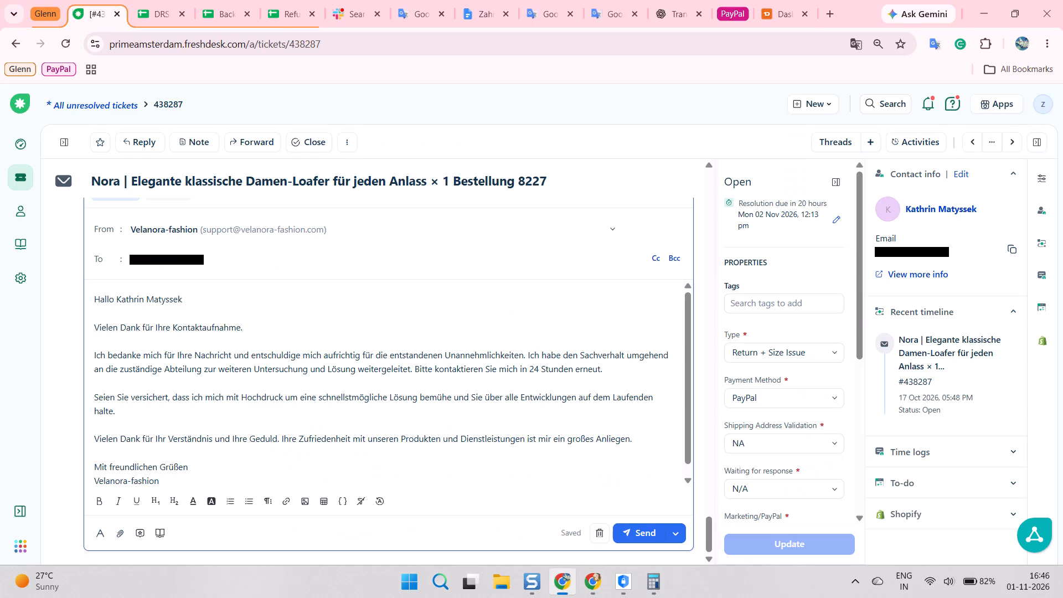
pyautogui.press('BackSpace')
pyautogui.press('BackSpace')
pyautogui.press('BackSpace')
pyautogui.press('BackSpace')
pyautogui.press('BackSpace')
pyautogui.press('BackSpace')
pyautogui.press('BackSpace')
pyautogui.press('BackSpace')
pyautogui.press('BackSpace')
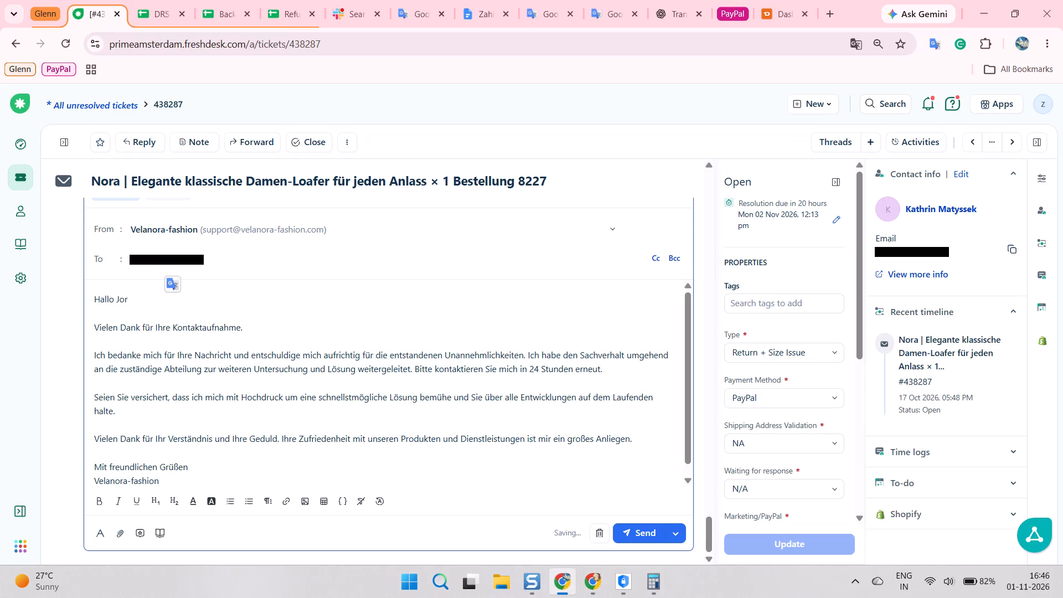
pyautogui.hotkey('alt', 'Tab')
pyautogui.hotkey('alt', 'Tab')
pyautogui.hotkey('alt', 'Tab')
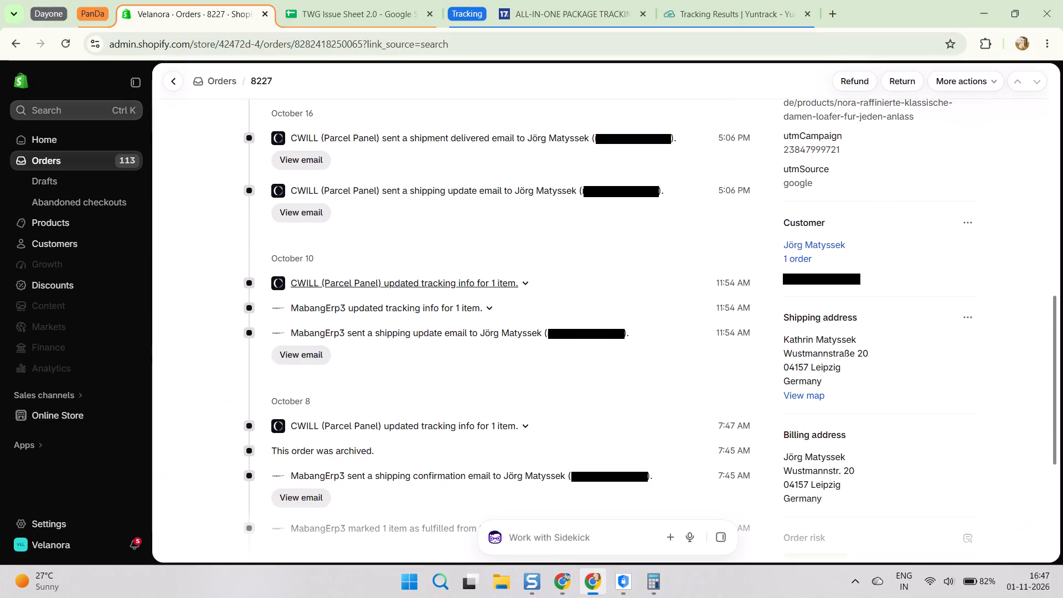
pyautogui.tripleClick(766, 243)
pyautogui.hotkey('ctrl', 'c')
pyautogui.hotkey('ctrl', 'c')
pyautogui.hotkey('ctrl', 'c')
pyautogui.hotkey('alt', 'Tab')
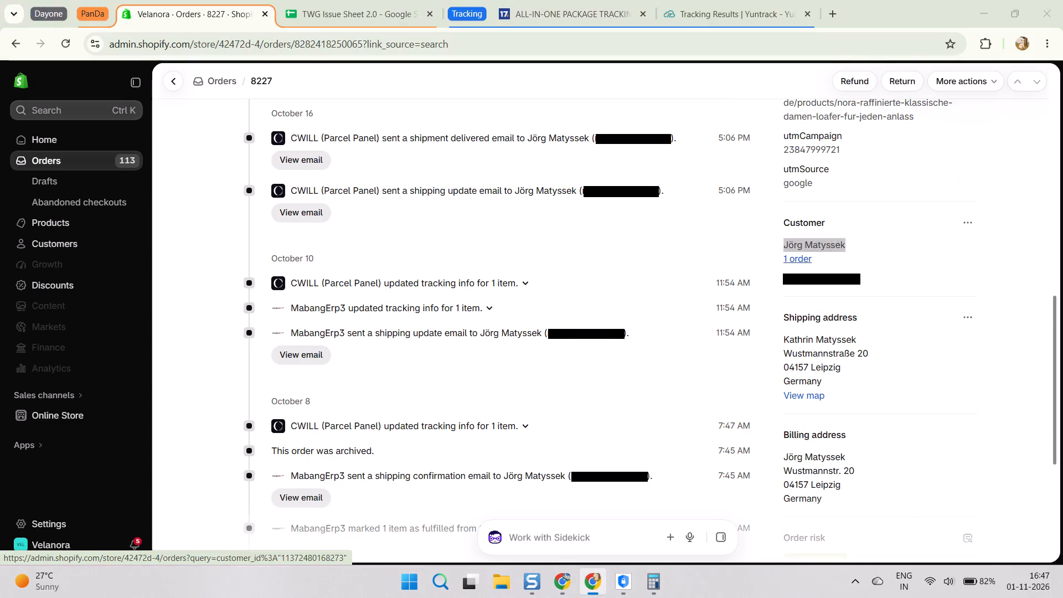
pyautogui.click(608, 0)
pyautogui.scroll(8, 479, 146)
pyautogui.click(505, 212)
pyautogui.hotkey('ctrl', 'v')
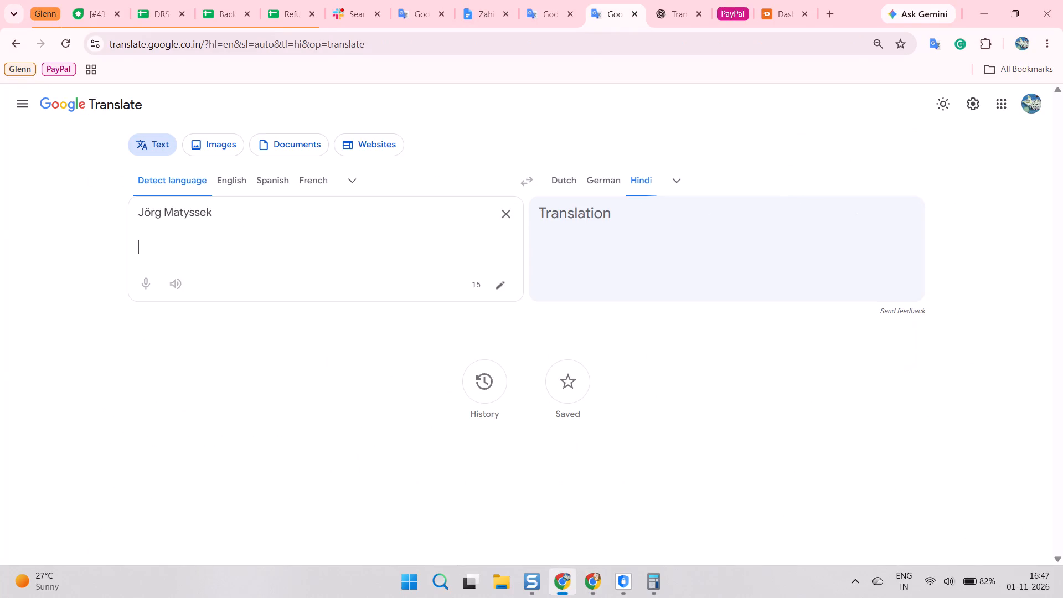
pyautogui.press('BackSpace')
pyautogui.press('BackSpace')
pyautogui.hotkey('ctrl', 'a')
pyautogui.hotkey('ctrl', 'x')
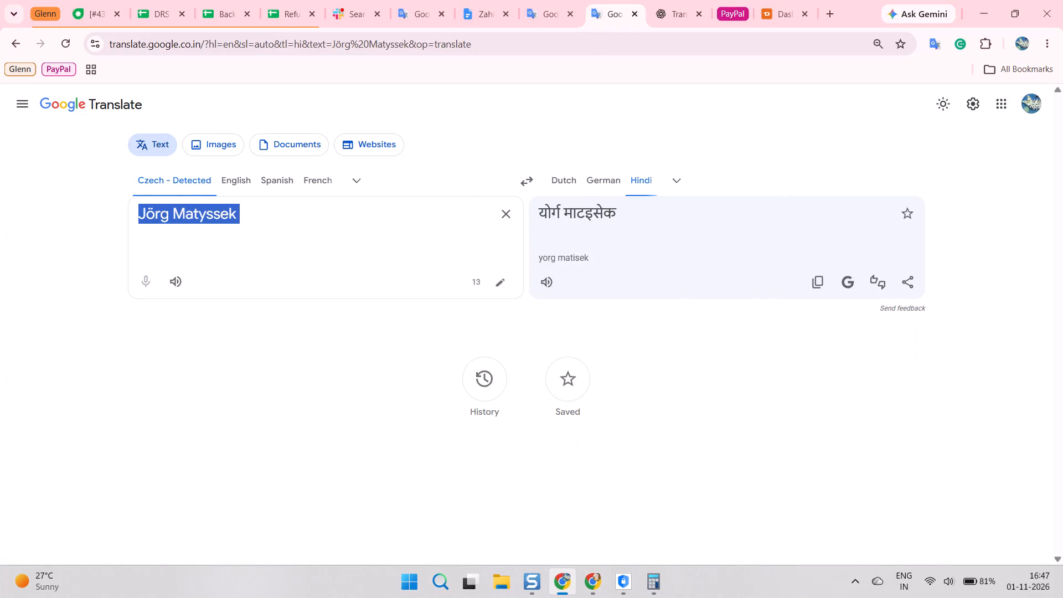
pyautogui.click(83, 0)
pyautogui.doubleClick(118, 297)
pyautogui.hotkey('ctrl', 'v')
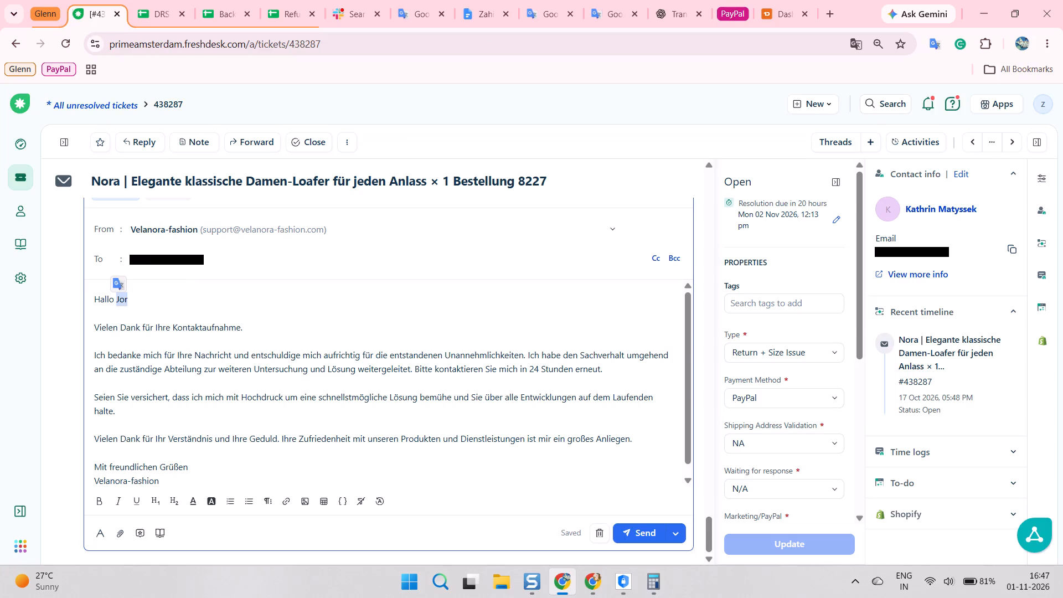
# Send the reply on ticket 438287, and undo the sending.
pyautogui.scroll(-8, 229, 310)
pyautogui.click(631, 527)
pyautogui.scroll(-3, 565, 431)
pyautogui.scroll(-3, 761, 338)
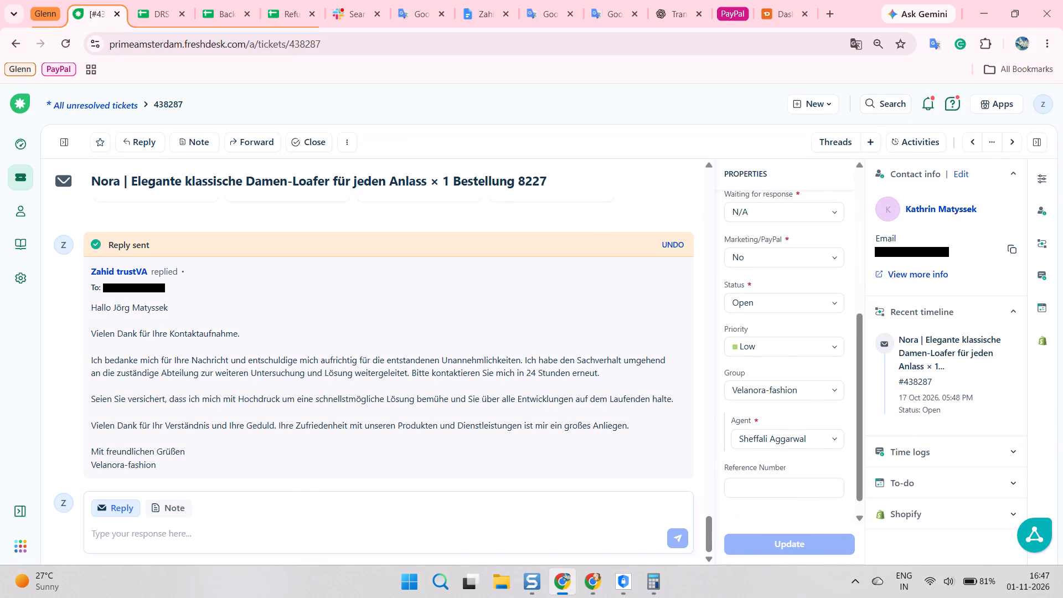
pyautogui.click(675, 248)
# Change the contact time in the reply to 12-18 hours and send the reply.
pyautogui.scroll(-1, 530, 352)
pyautogui.doubleClick(524, 367)
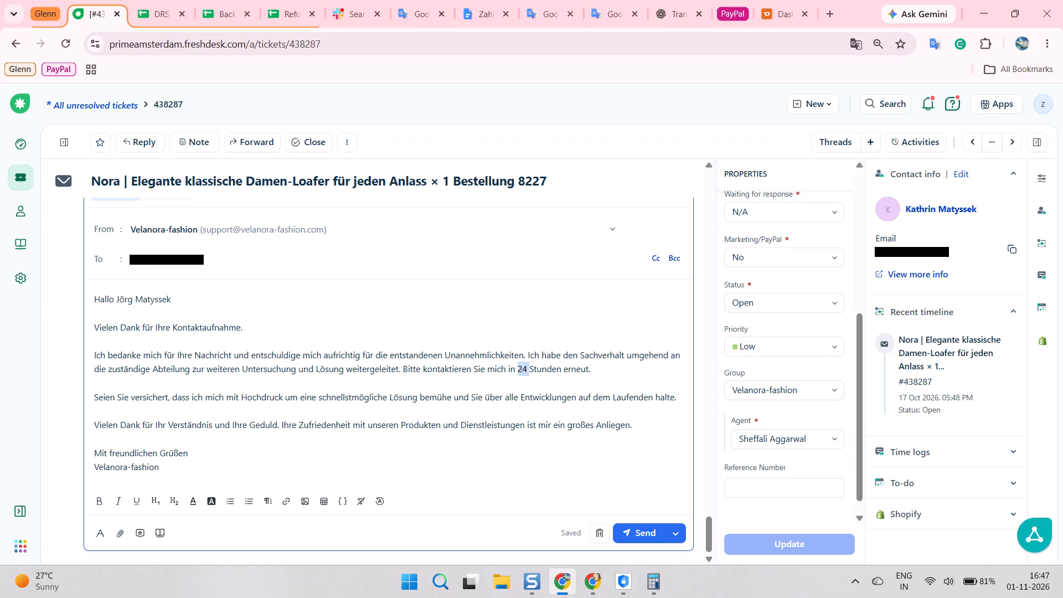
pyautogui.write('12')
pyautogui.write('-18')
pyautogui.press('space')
pyautogui.scroll(-3, 650, 523)
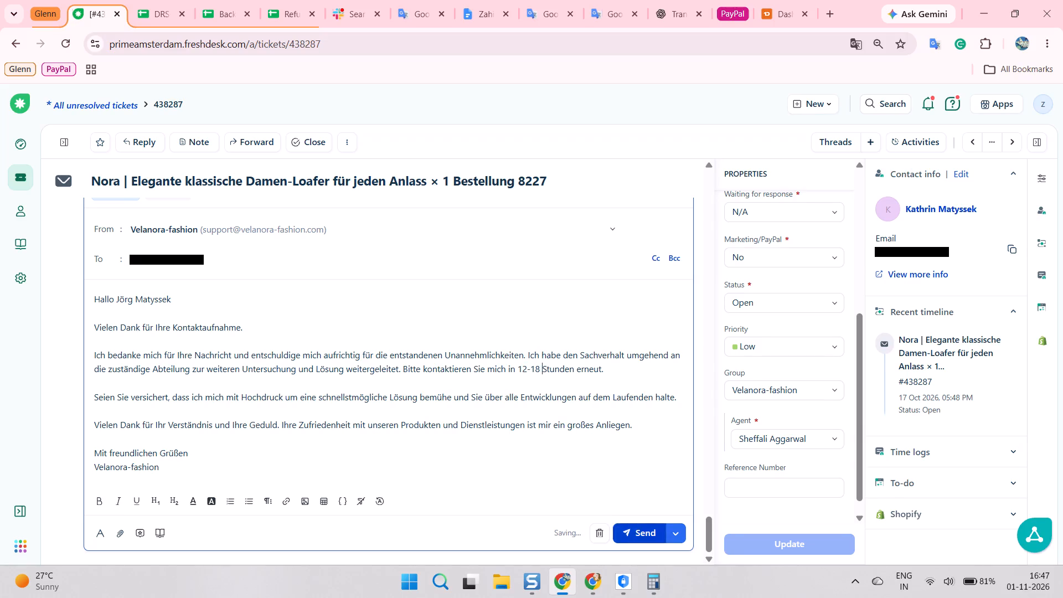
pyautogui.click(635, 536)
pyautogui.scroll(-3, 634, 417)
pyautogui.scroll(-2, 718, 285)
pyautogui.click(783, 286)
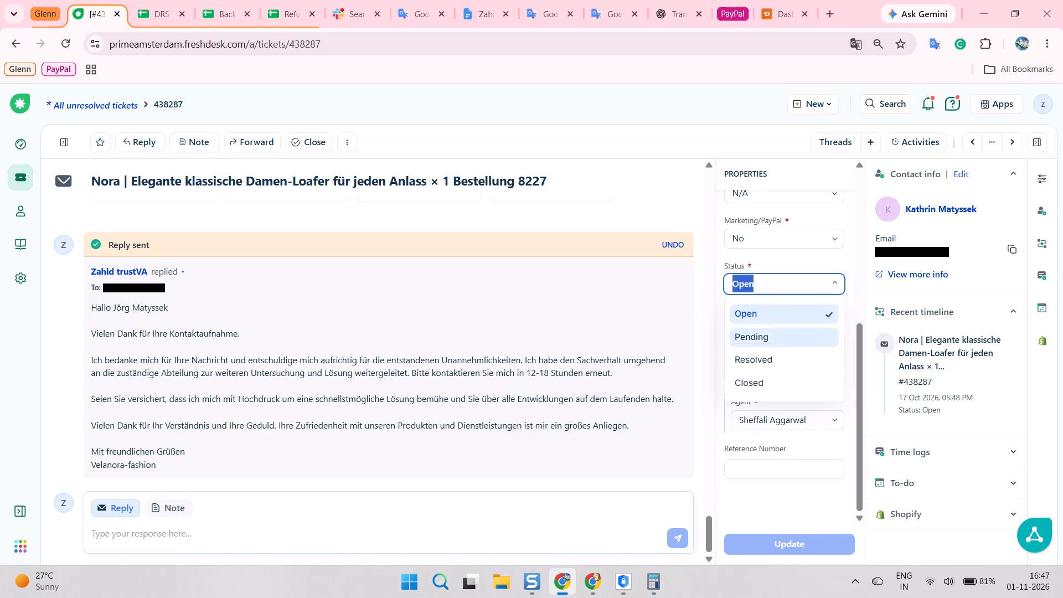
pyautogui.click(767, 360)
pyautogui.press('Tab')
pyautogui.press('Tab')
pyautogui.press('Tab')
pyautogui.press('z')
pyautogui.scroll(-9, 781, 389)
pyautogui.click(787, 544)
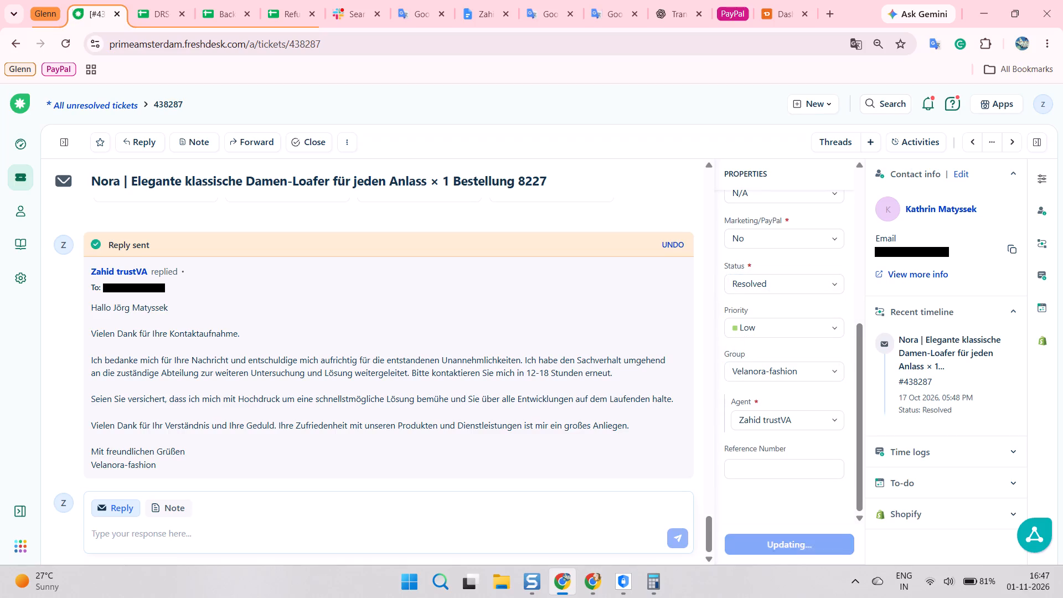
pyautogui.scroll(-9, 746, 519)
pyautogui.scroll(-15, 752, 462)
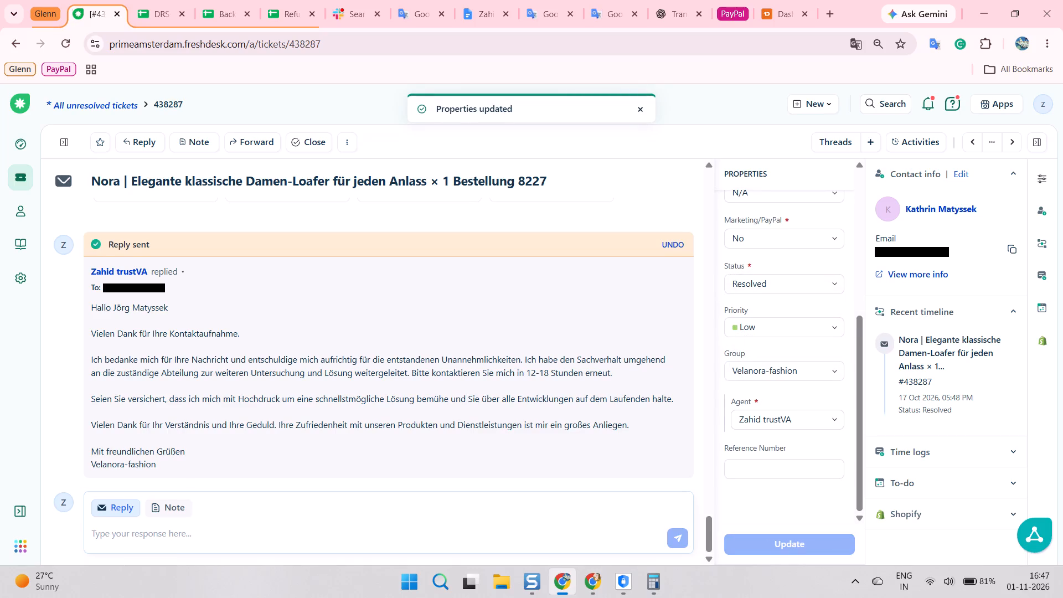
pyautogui.scroll(-8, 452, 348)
pyautogui.doubleClick(161, 100)
pyautogui.hotkey('ctrl', 'c')
pyautogui.hotkey('ctrl', 'c')
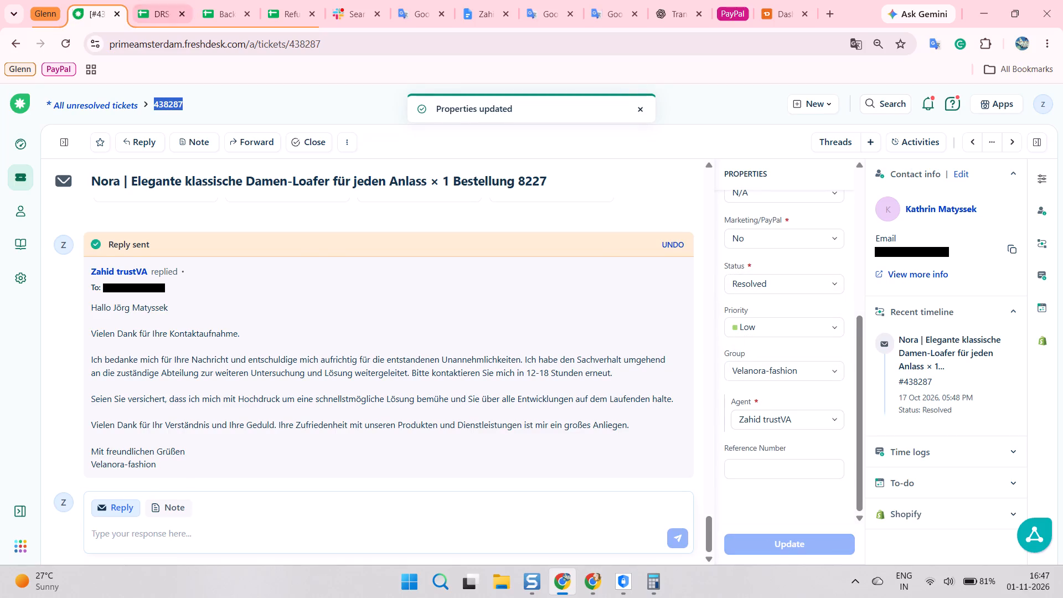
pyautogui.hotkey('ctrl', 'c')
pyautogui.click(148, 3)
pyautogui.hotkey('ctrl', 'v')
pyautogui.click(327, 301)
pyautogui.scroll(-1, 334, 286)
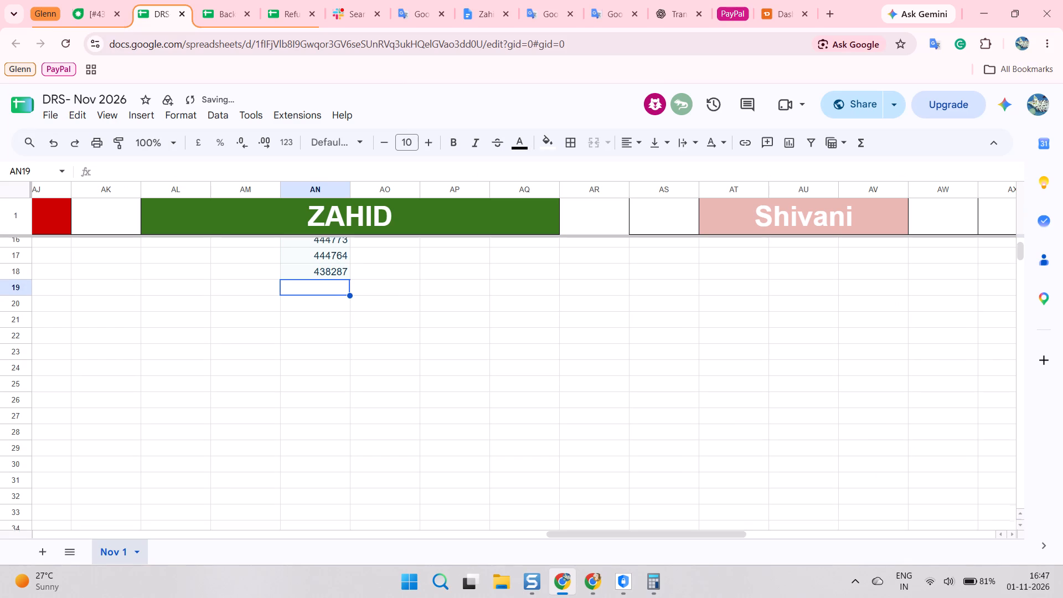
pyautogui.scroll(-1, 334, 286)
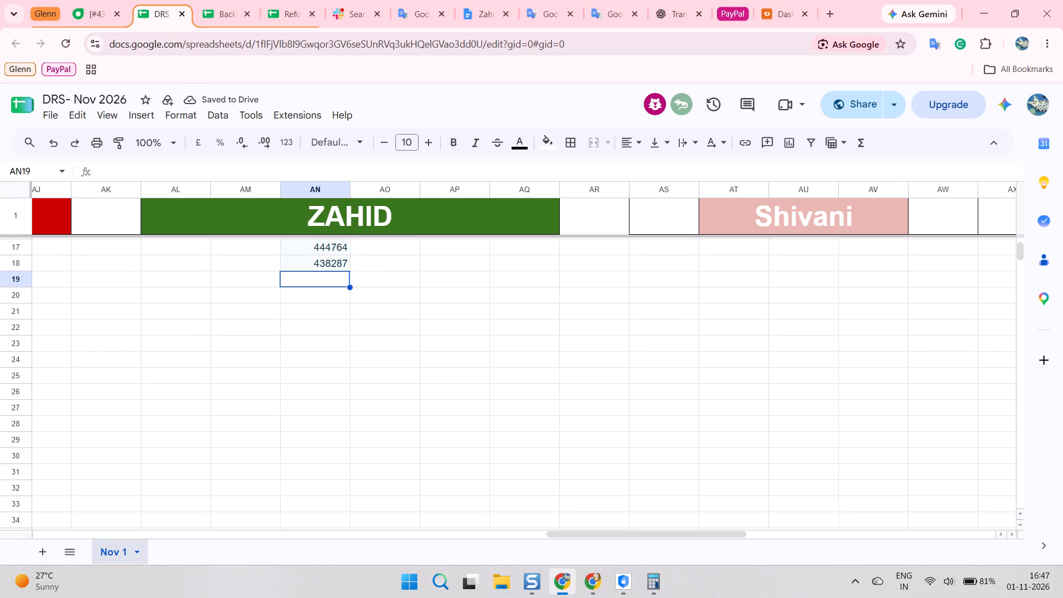
# Return to ticket 438287 in Freshdesk and go on to the next unresolved ticket, 437763.
pyautogui.click(86, 0)
pyautogui.scroll(-3, 446, 304)
pyautogui.click(414, 325)
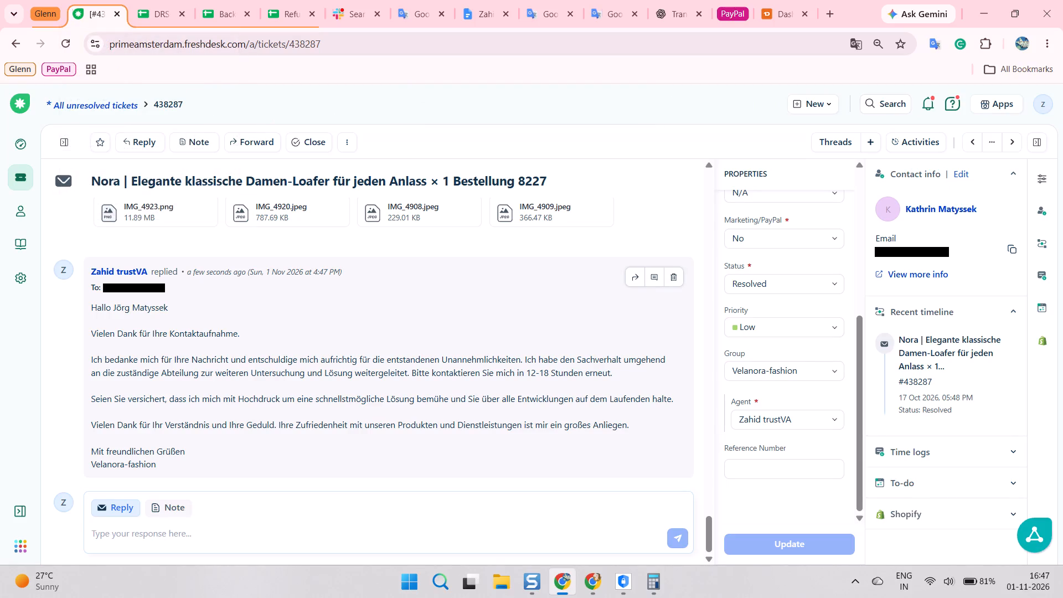
pyautogui.click(425, 327)
pyautogui.scroll(-2, 215, 281)
pyautogui.scroll(4, 328, 301)
pyautogui.scroll(3, 416, 310)
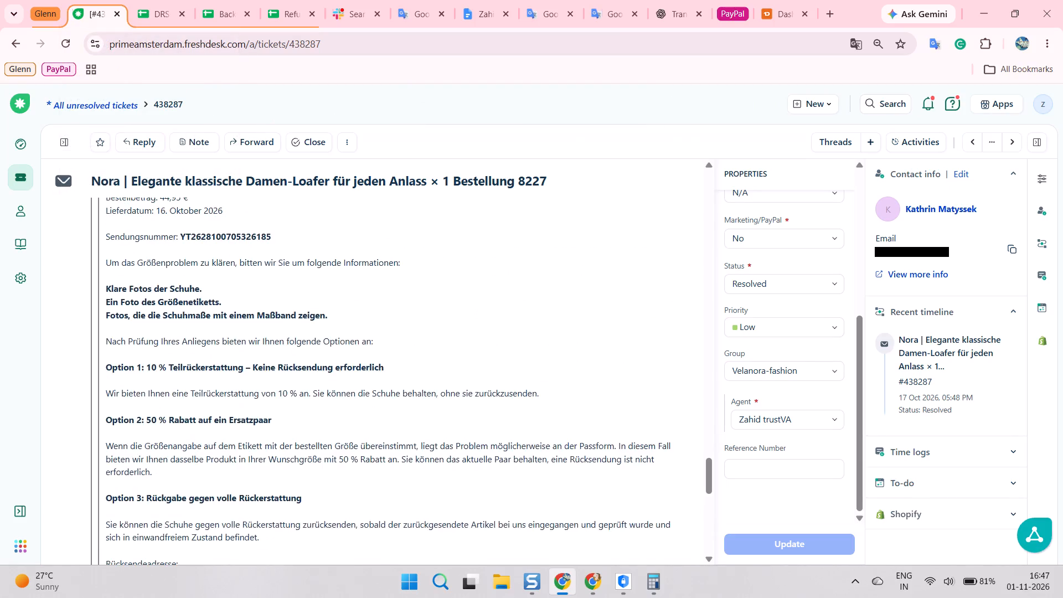
pyautogui.scroll(3, 423, 306)
pyautogui.click(479, 266)
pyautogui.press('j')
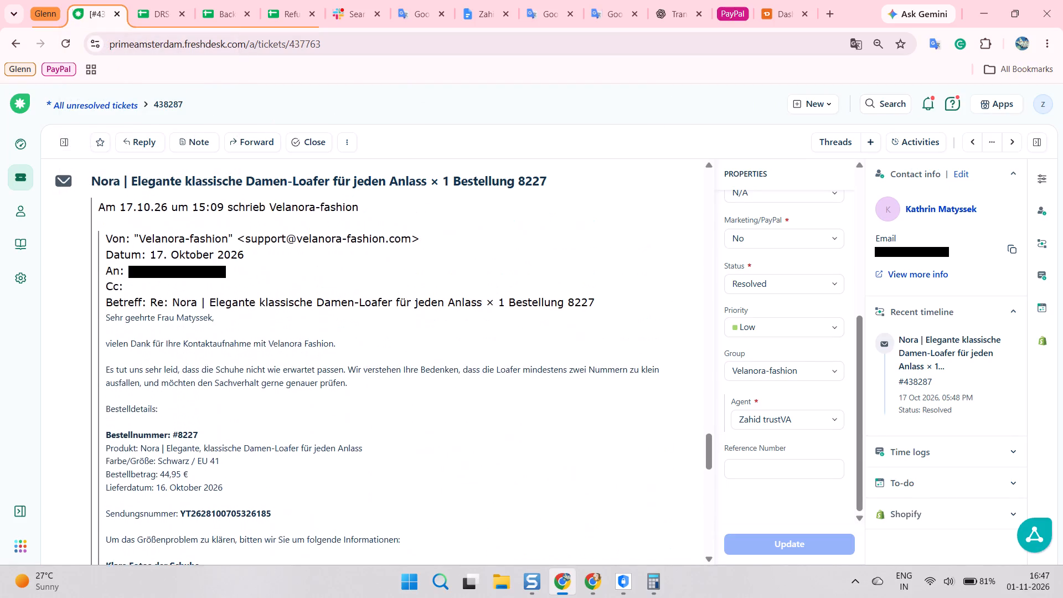
pyautogui.scroll(-20, 396, 267)
pyautogui.scroll(-2, 396, 267)
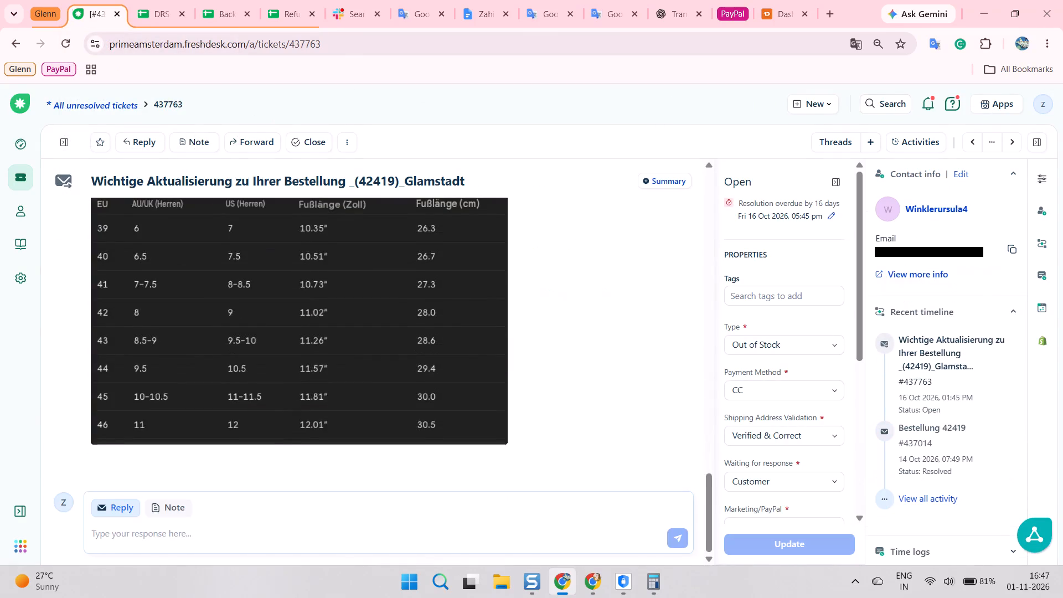
pyautogui.scroll(-2, 434, 313)
pyautogui.scroll(11, 434, 313)
pyautogui.scroll(-3, 399, 313)
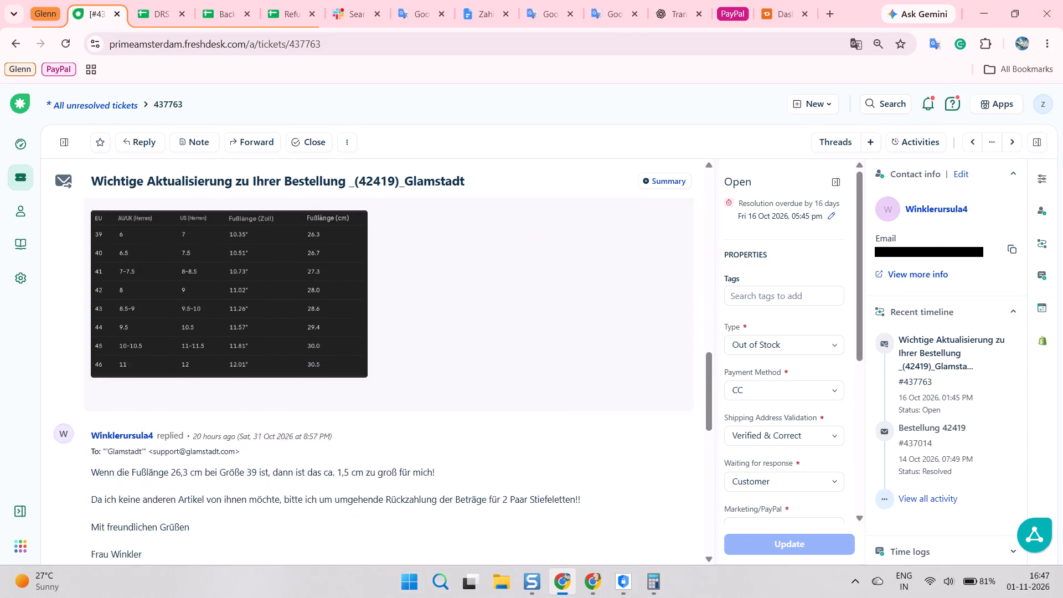
pyautogui.scroll(-2, 417, 312)
pyautogui.rightClick(475, 244)
pyautogui.scroll(-3, 514, 391)
pyautogui.click(562, 498)
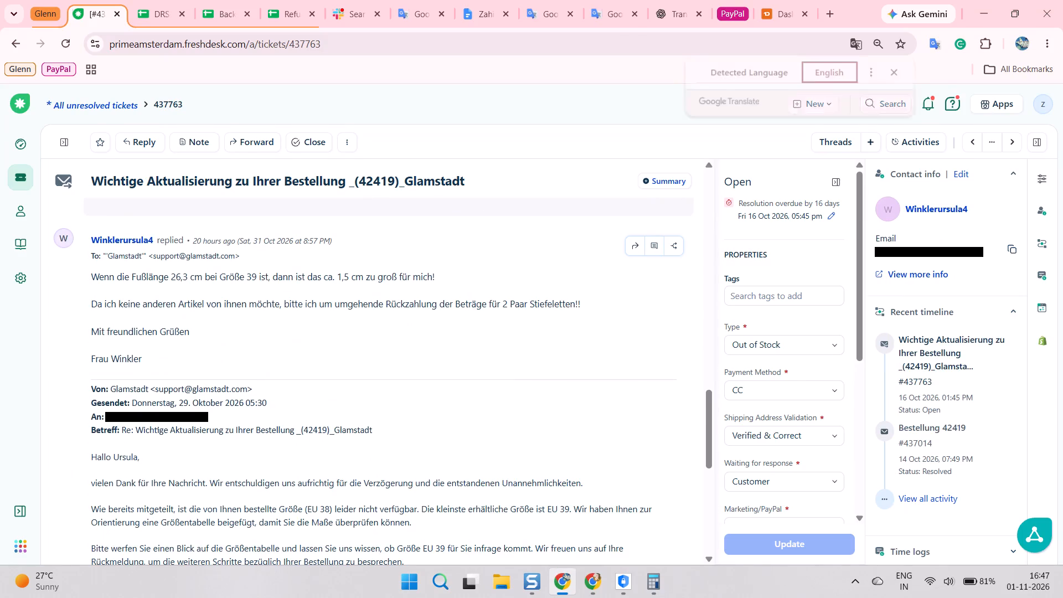
pyautogui.scroll(1, 400, 295)
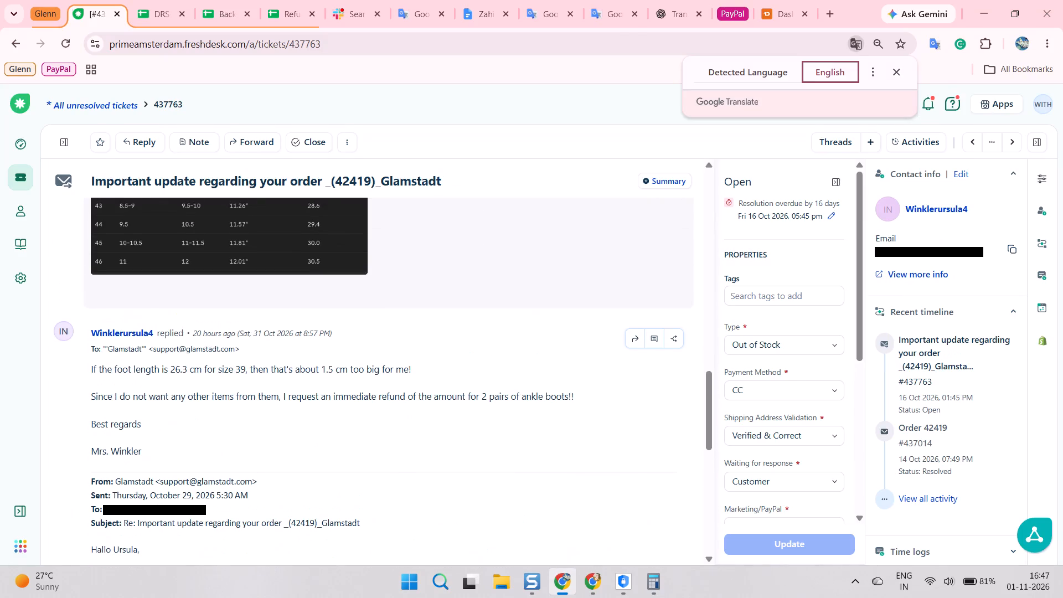
pyautogui.scroll(-14, 374, 347)
pyautogui.scroll(7, 326, 381)
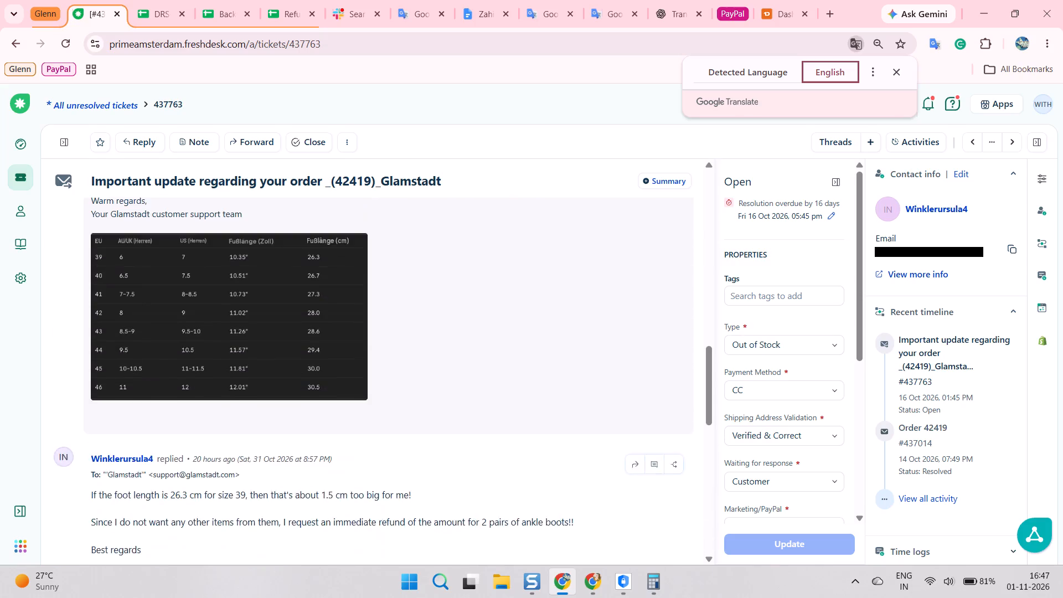
pyautogui.scroll(-1, 332, 373)
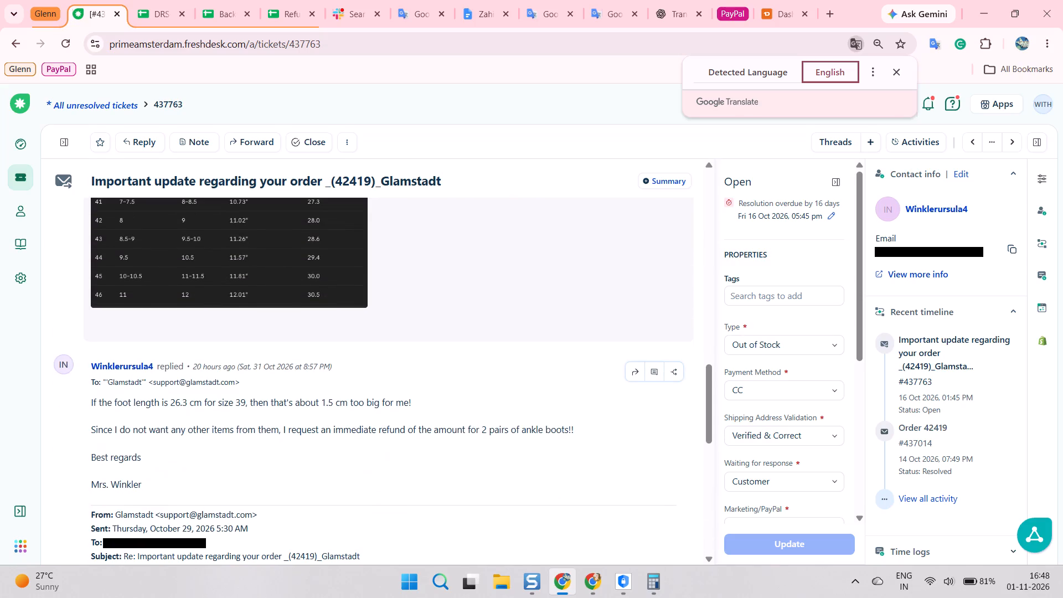
pyautogui.scroll(12, 426, 418)
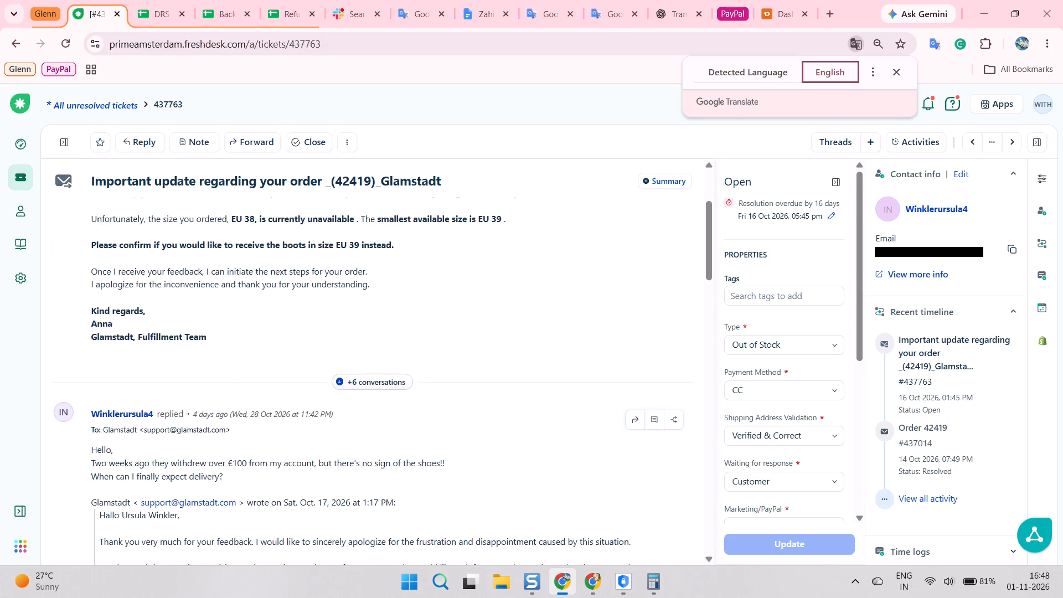
pyautogui.scroll(1, 416, 401)
pyautogui.scroll(-2, 371, 433)
pyautogui.click(375, 346)
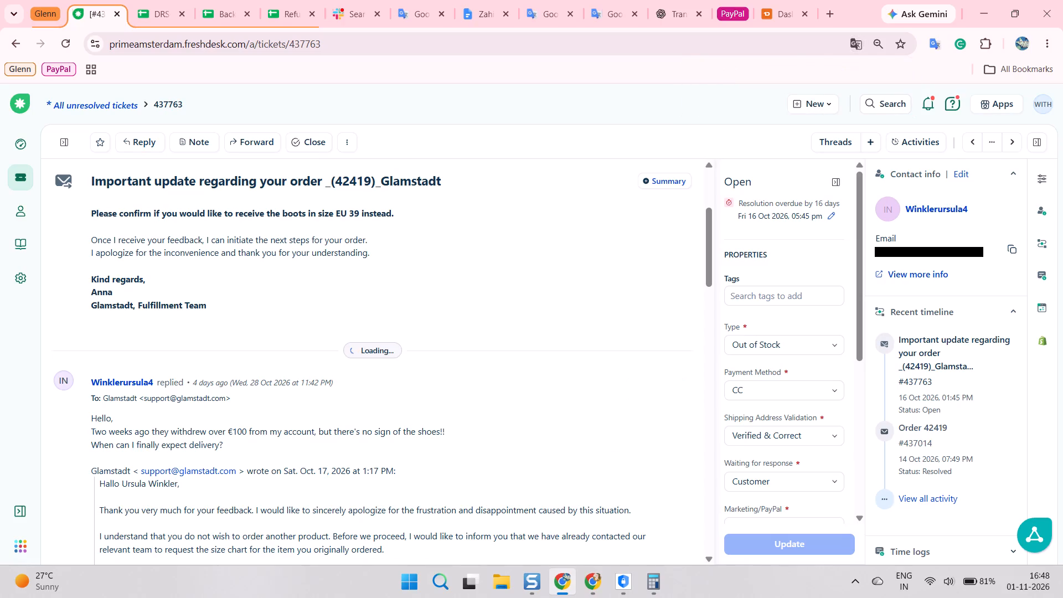
pyautogui.scroll(-16, 360, 273)
pyautogui.scroll(-5, 300, 335)
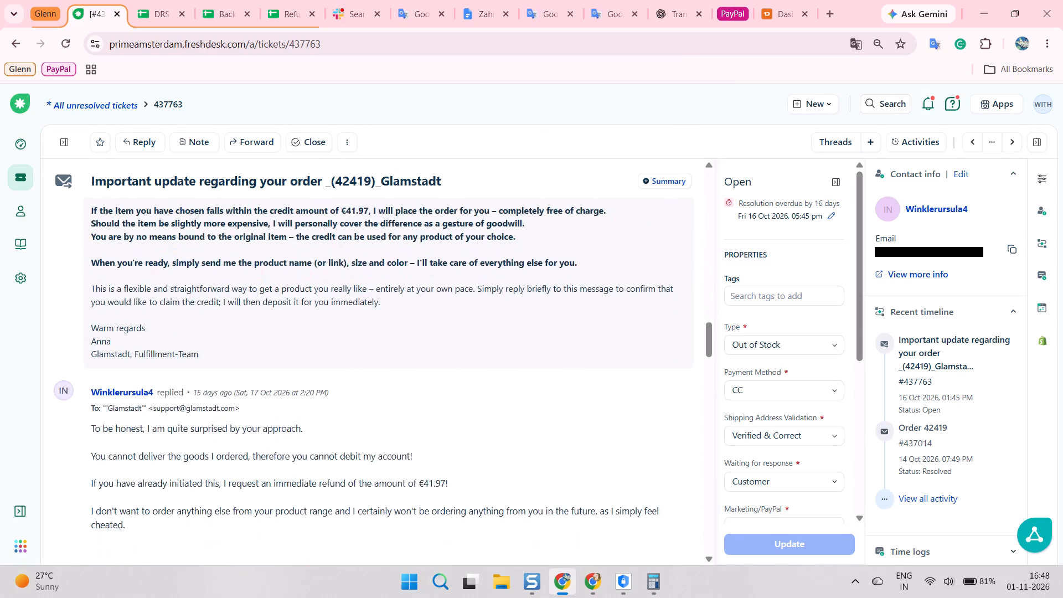
pyautogui.scroll(-18, 223, 311)
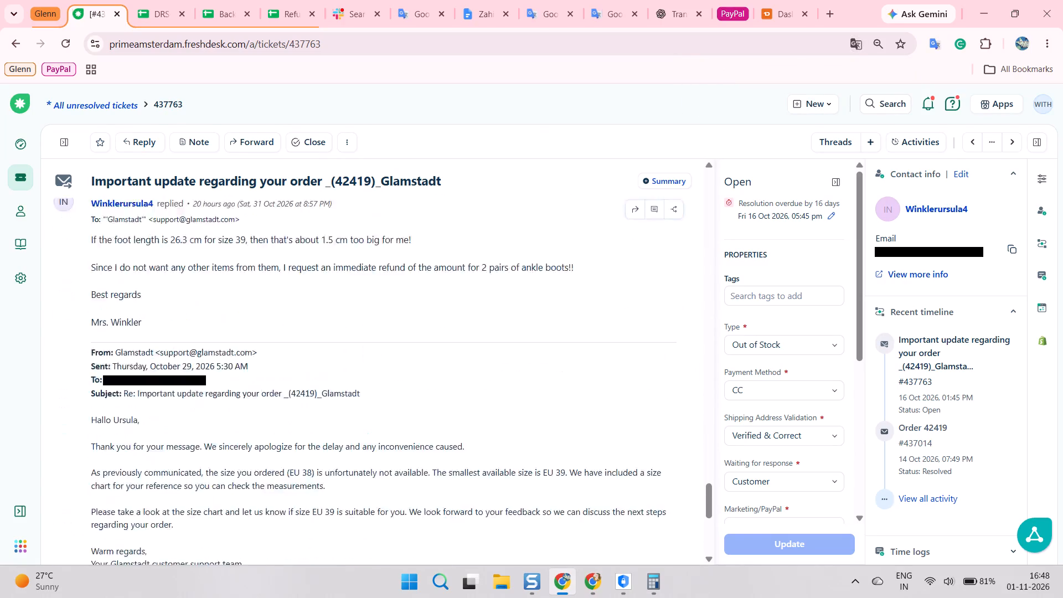
pyautogui.scroll(-8, 242, 321)
pyautogui.scroll(4, 310, 298)
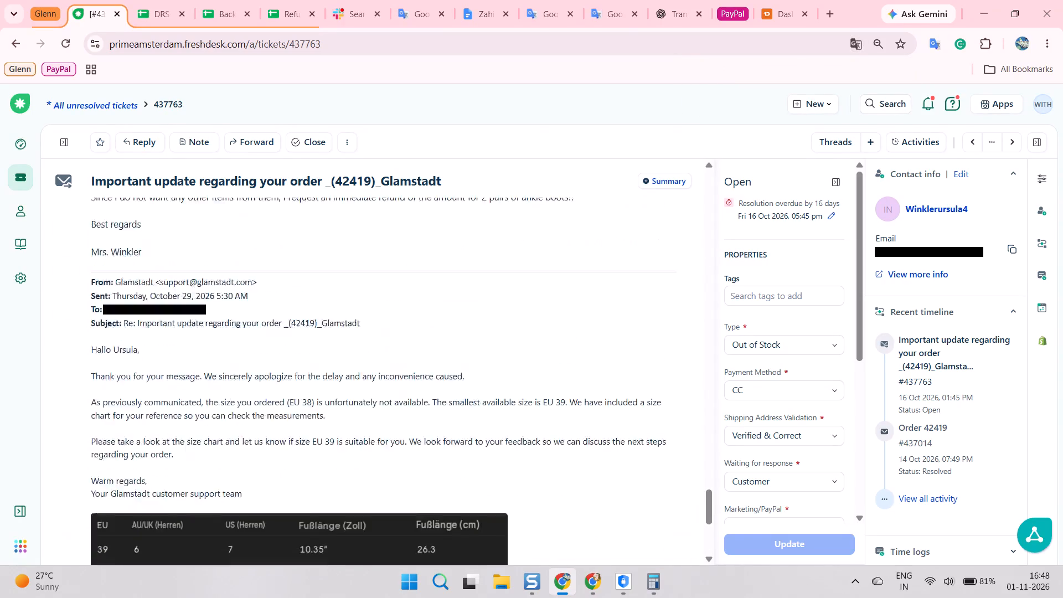
pyautogui.scroll(2, 355, 312)
pyautogui.scroll(-2, 355, 312)
pyautogui.click(1016, 246)
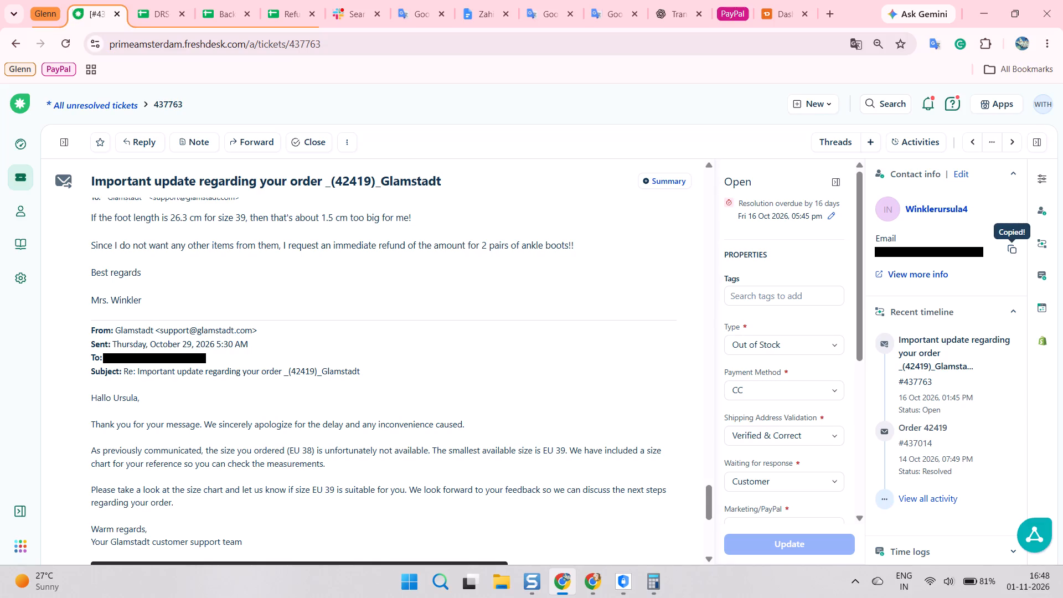
pyautogui.scroll(2, 498, 319)
pyautogui.hotkey('alt', 'Tab')
pyautogui.click(322, 0)
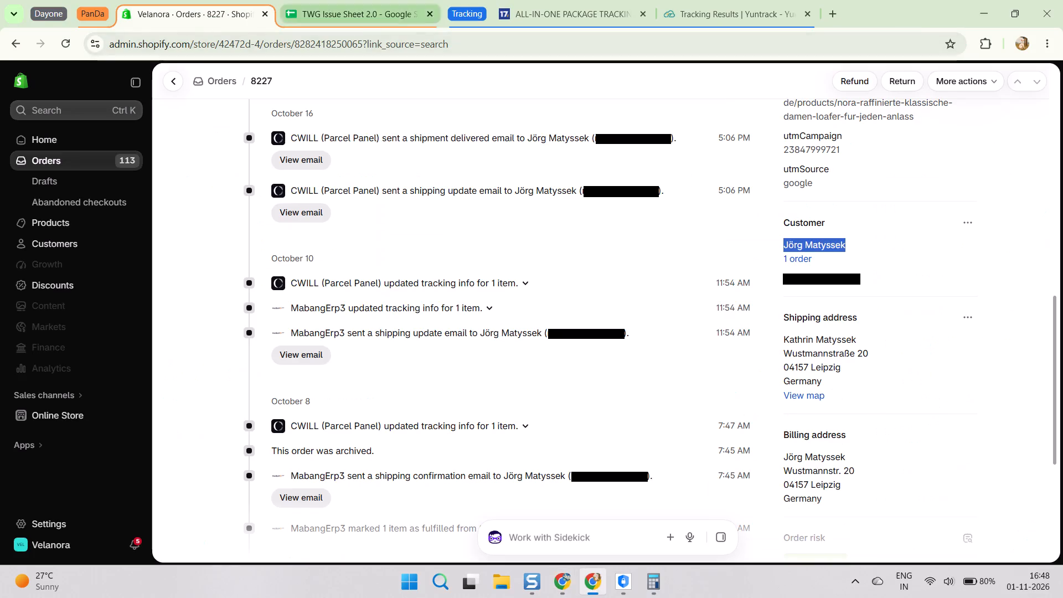
pyautogui.click(194, 5)
pyautogui.click(85, 12)
pyautogui.click(39, 11)
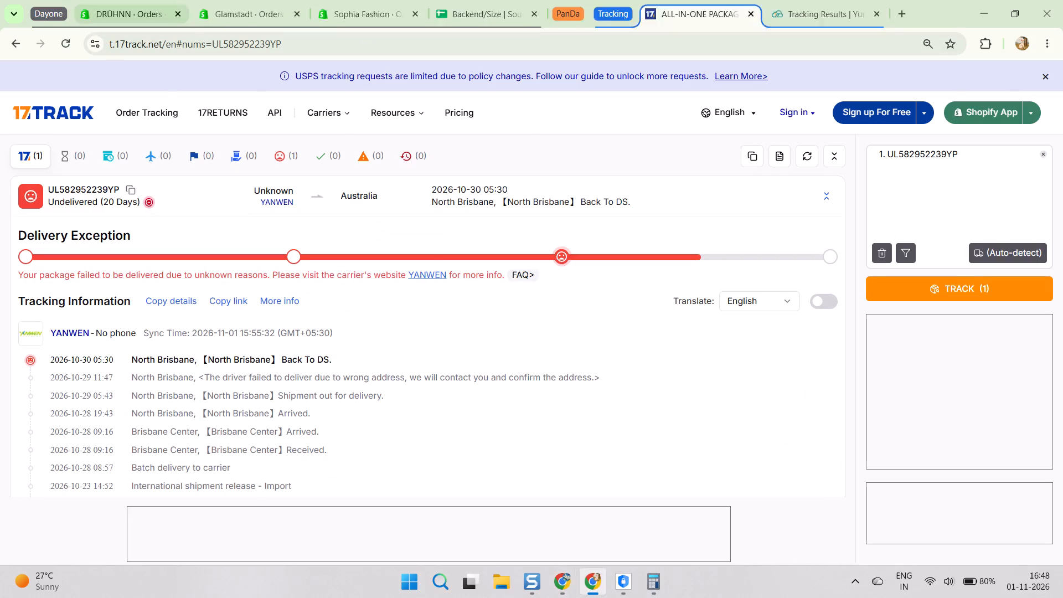
pyautogui.click(202, 0)
pyautogui.click(252, 2)
pyautogui.scroll(3, 138, 112)
pyautogui.click(50, 112)
pyautogui.hotkey('ctrl', 'v')
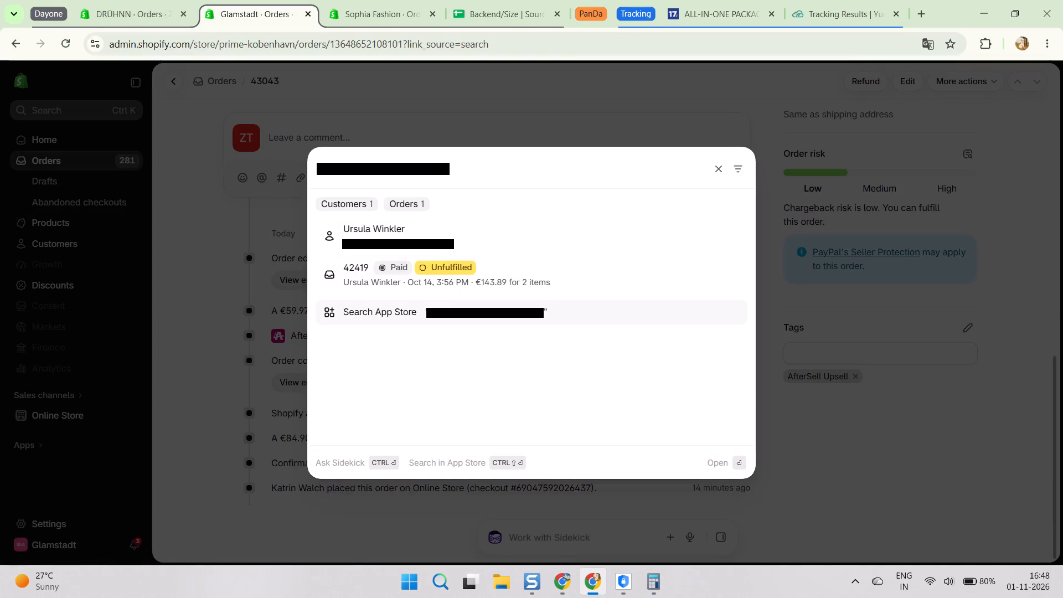
pyautogui.click(355, 266)
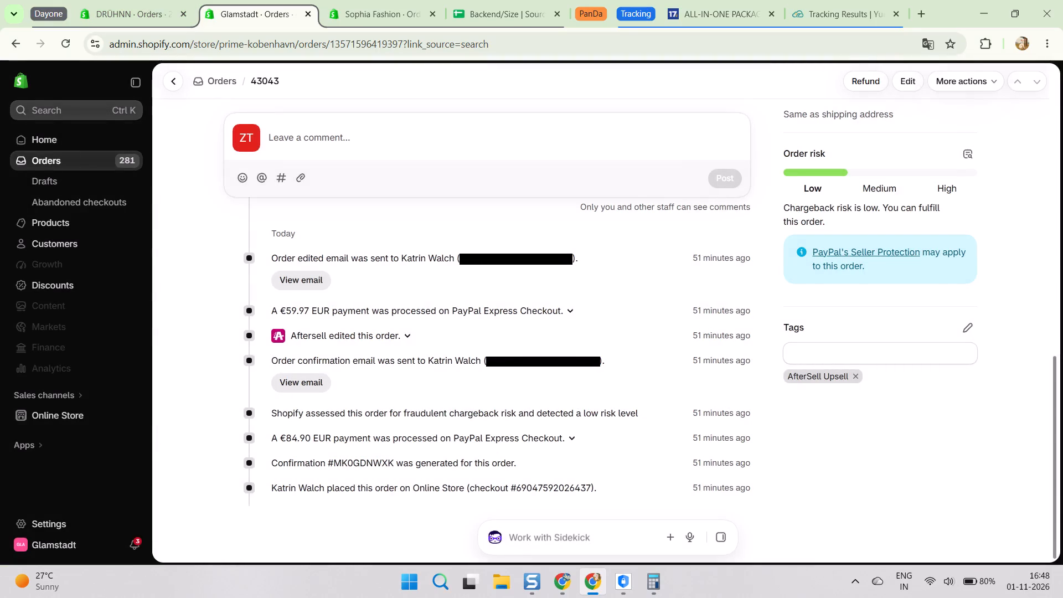
pyautogui.scroll(3, 355, 266)
pyautogui.click(511, 155)
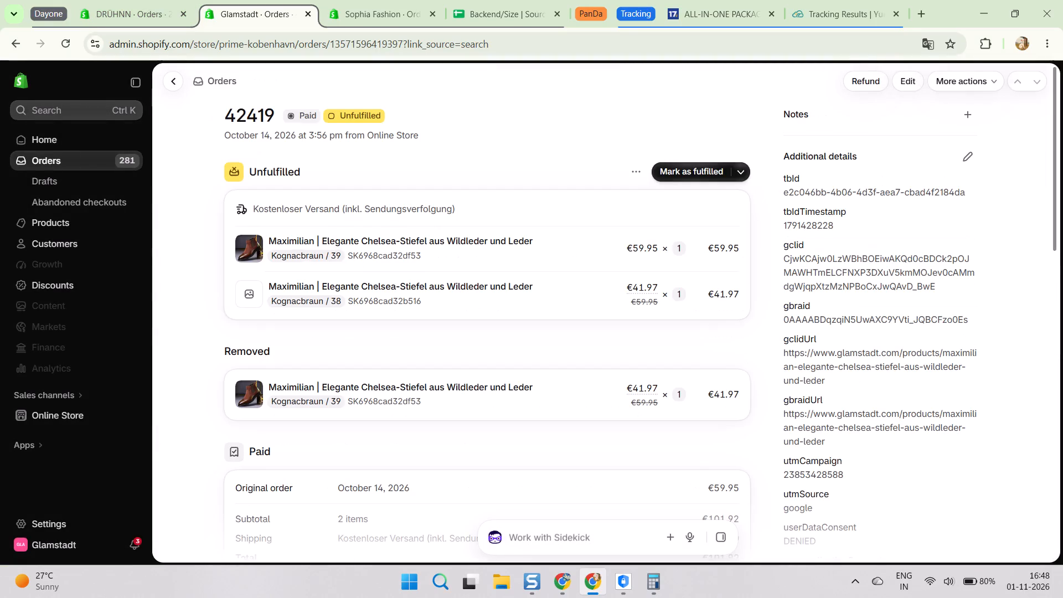
pyautogui.click(463, 156)
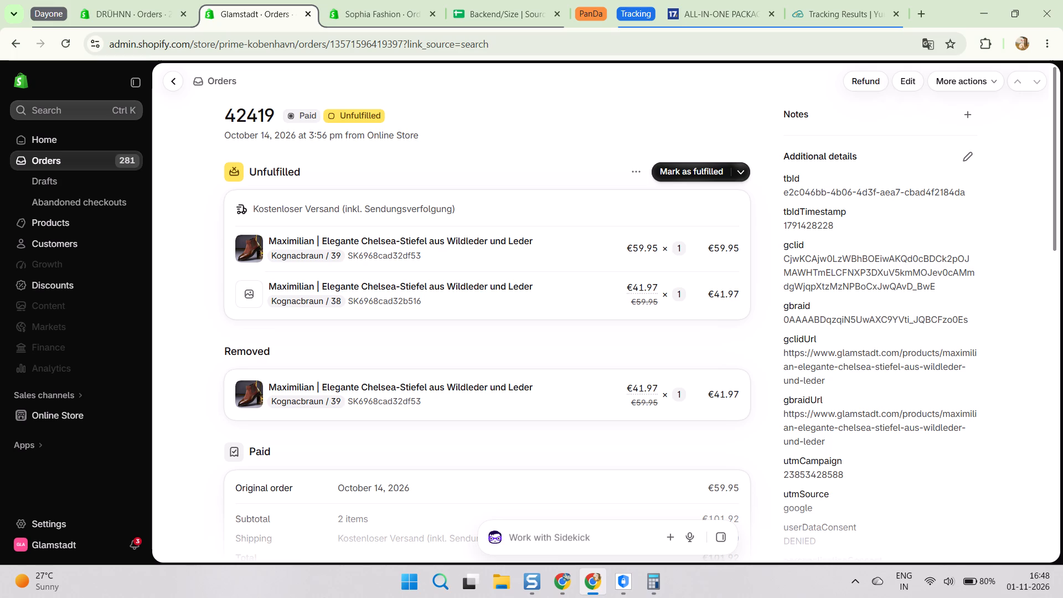
pyautogui.click(468, 180)
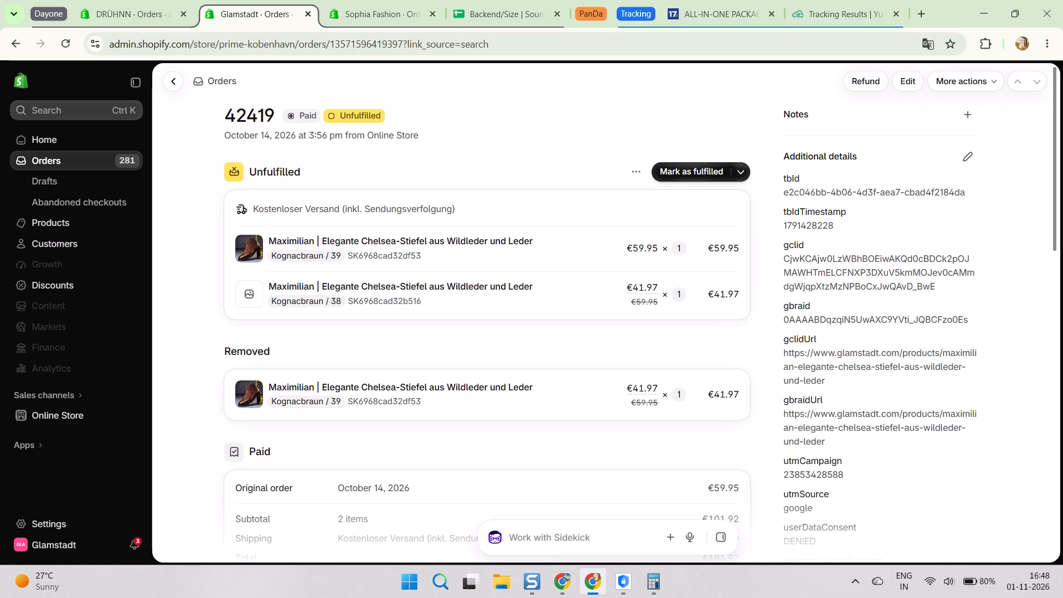
pyautogui.click(488, 170)
pyautogui.hotkey('alt', 'Tab')
pyautogui.scroll(-2, 374, 274)
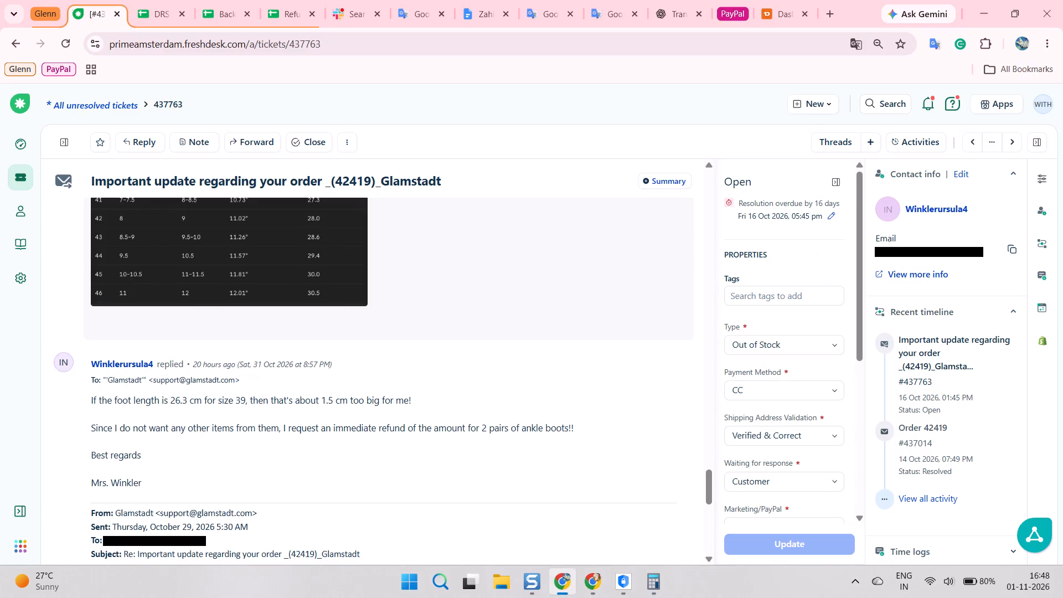
pyautogui.scroll(1, 228, 312)
pyautogui.moveTo(84, 265); pyautogui.dragTo(180, 404)
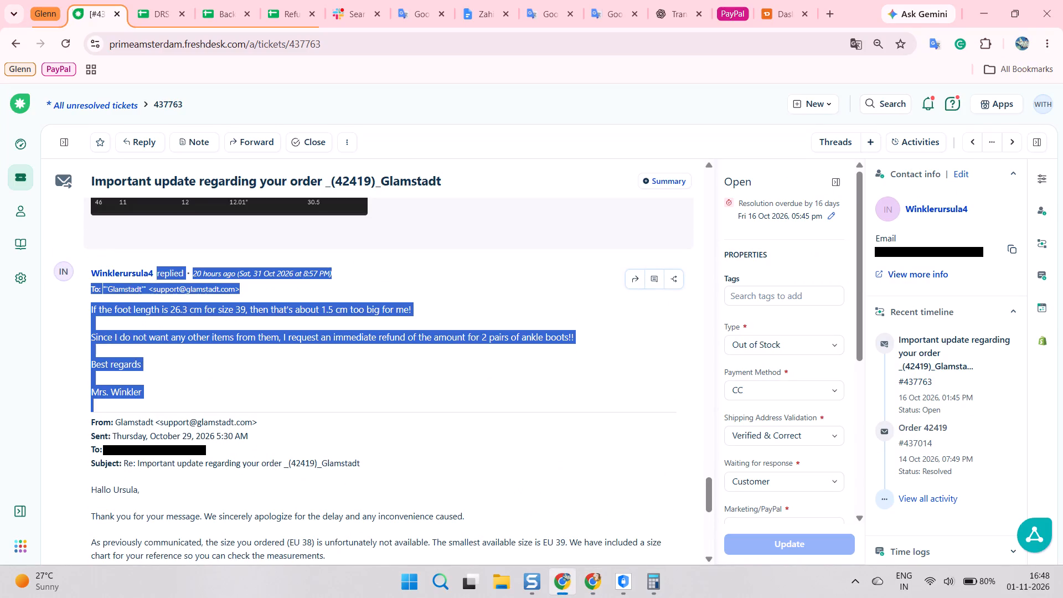
pyautogui.moveTo(180, 404); pyautogui.dragTo(180, 396)
pyautogui.click(201, 374)
pyautogui.moveTo(84, 270); pyautogui.dragTo(182, 385)
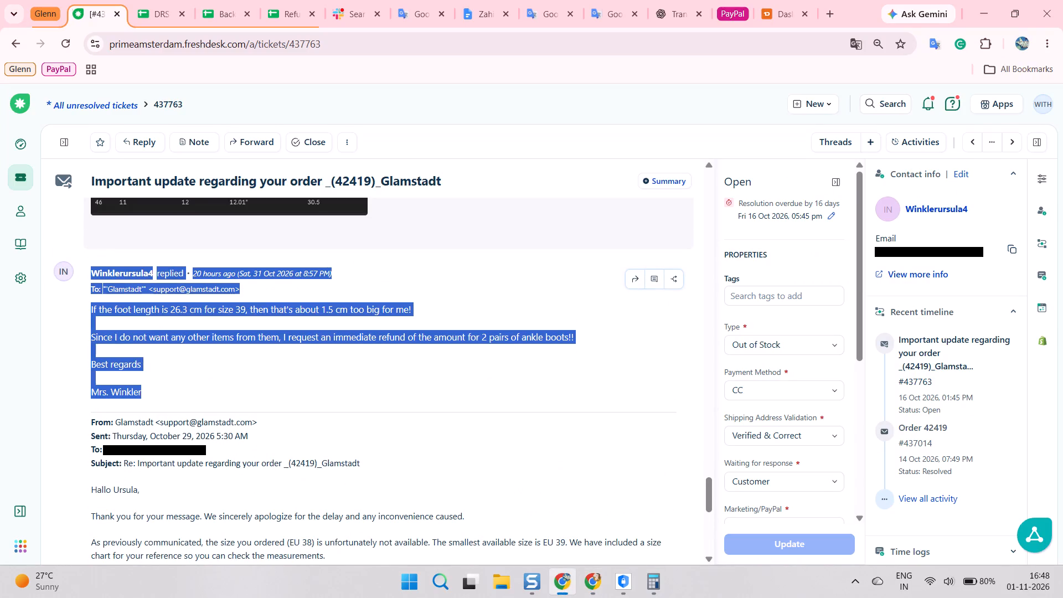
pyautogui.moveTo(182, 385); pyautogui.dragTo(182, 386)
pyautogui.hotkey('ctrl', 'c')
pyautogui.hotkey('ctrl', 'c')
pyautogui.hotkey('ctrl', 'c')
pyautogui.hotkey('ctrl', 'c')
pyautogui.hotkey('ctrl', 'c')
pyautogui.hotkey('ctrl', 'c')
pyautogui.hotkey('ctrl', 'c')
pyautogui.hotkey('ctrl', 'c')
pyautogui.hotkey('ctrl', 'c')
pyautogui.hotkey('ctrl', 'c')
pyautogui.hotkey('ctrl', 'c')
pyautogui.hotkey('ctrl', 'c')
pyautogui.hotkey('ctrl', 'c')
pyautogui.hotkey('ctrl', 'c')
pyautogui.hotkey('ctrl', 'c')
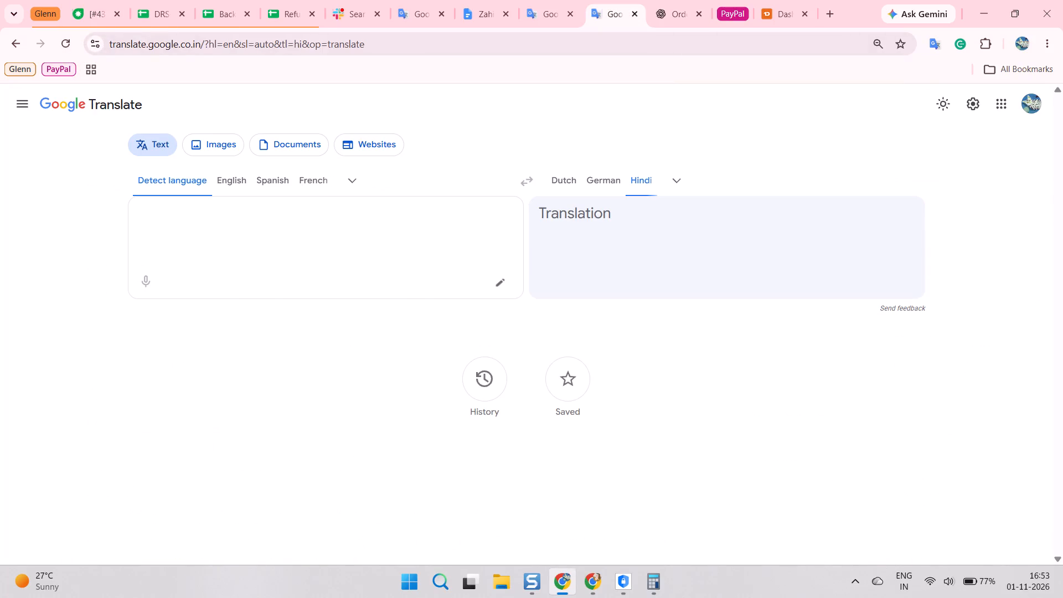
pyautogui.hotkey('ctrl', 'v')
pyautogui.click(600, 184)
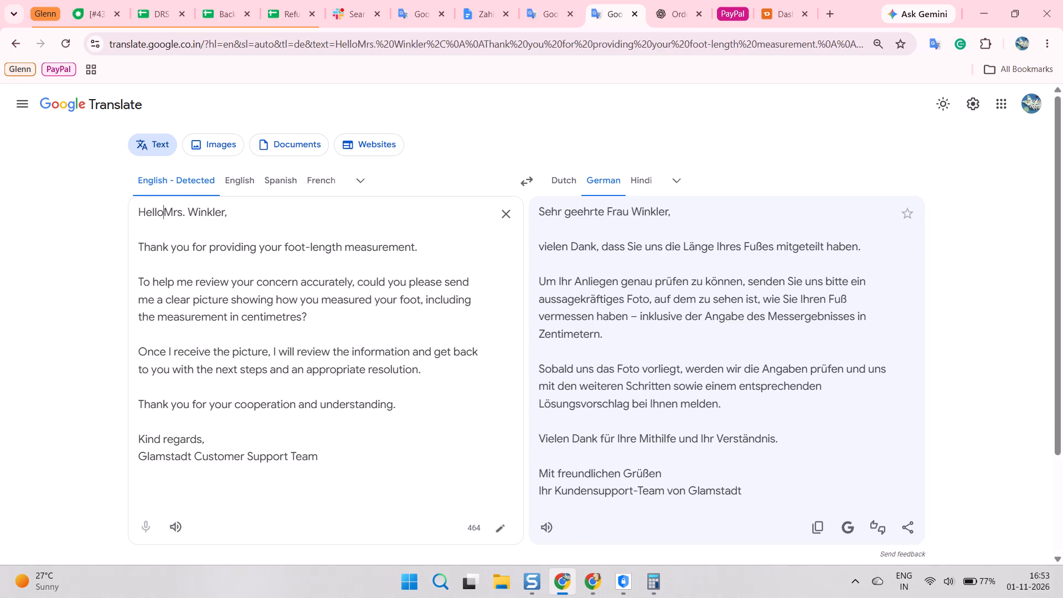
pyautogui.scroll(-5, 710, 363)
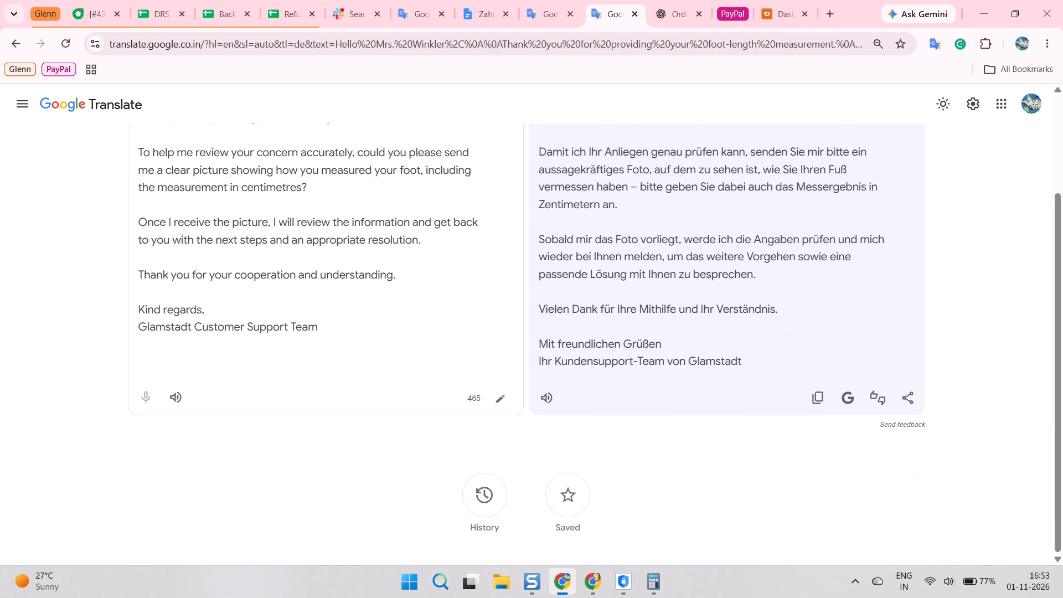
pyautogui.scroll(-2, 819, 400)
pyautogui.click(816, 399)
# Open a reply on ticket 437763 and replace its default text with the copied German translation.
pyautogui.click(97, 0)
pyautogui.scroll(-4, 318, 322)
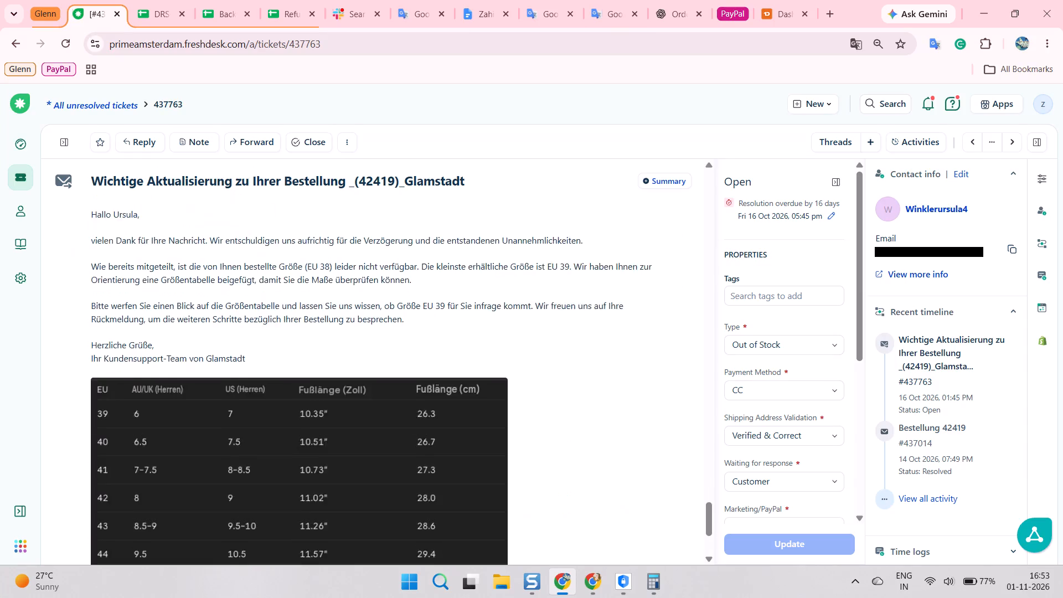
pyautogui.scroll(-3, 356, 338)
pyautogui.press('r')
pyautogui.scroll(-8, 246, 347)
pyautogui.doubleClick(120, 477)
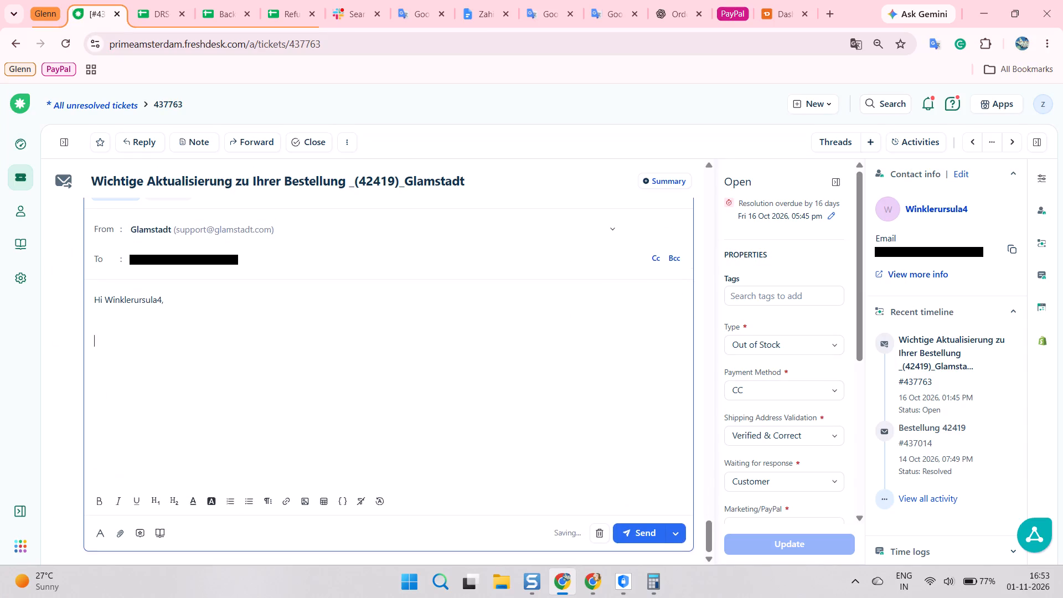
pyautogui.hotkey('ctrl', 'a')
pyautogui.press('BackSpace')
pyautogui.press('BackSpace')
pyautogui.press('BackSpace')
pyautogui.hotkey('ctrl', 'v')
# Tidy the sign-off of the German reply and send it to the customer.
pyautogui.scroll(-2, 165, 435)
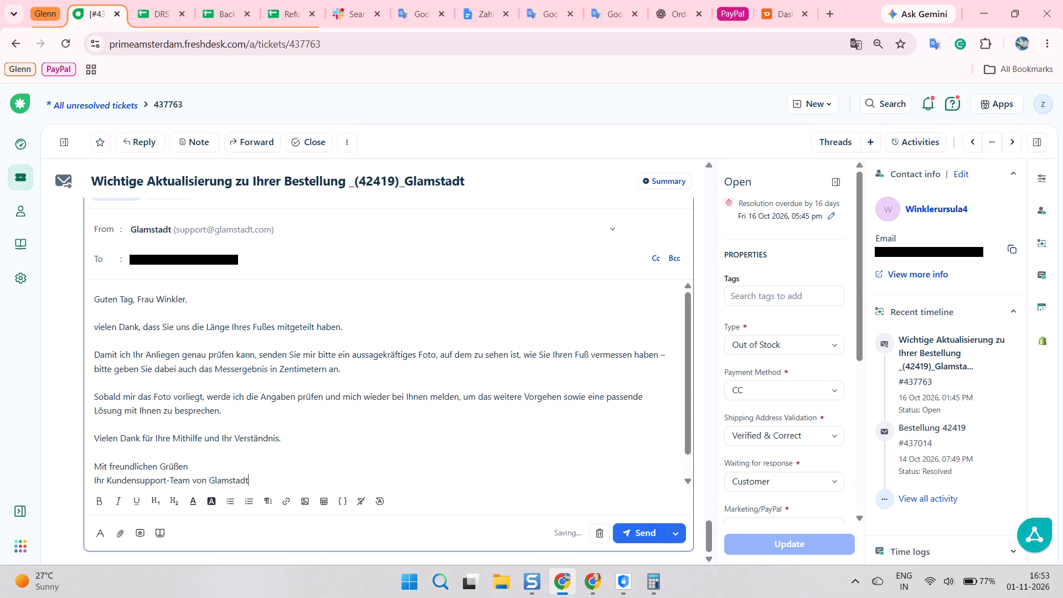
pyautogui.scroll(-3, 165, 435)
pyautogui.click(139, 470)
pyautogui.press('BackSpace')
pyautogui.scroll(-5, 412, 496)
pyautogui.click(617, 542)
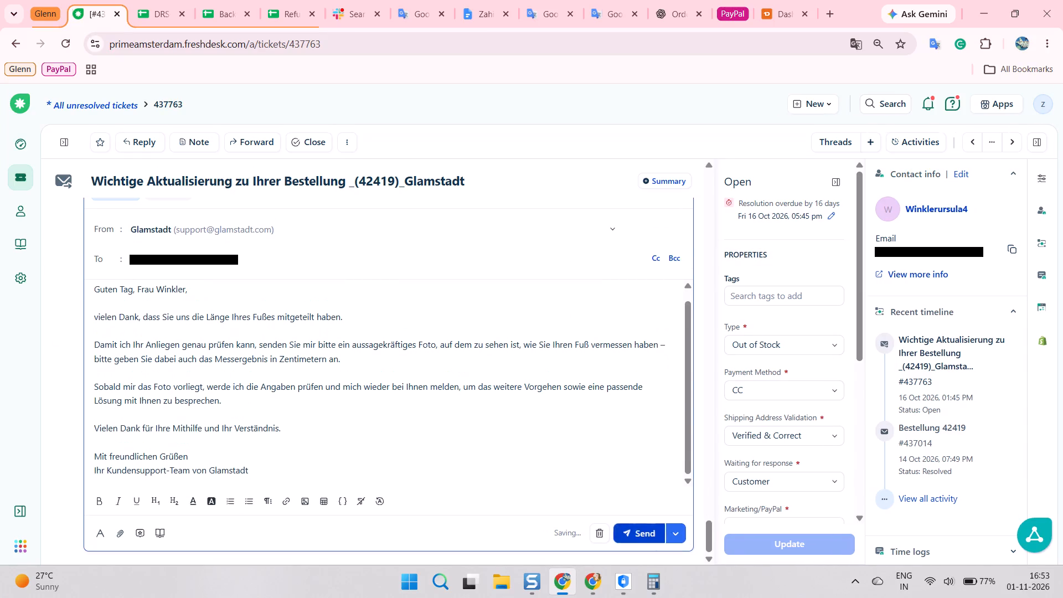
pyautogui.scroll(-5, 733, 333)
pyautogui.click(773, 281)
pyautogui.click(766, 352)
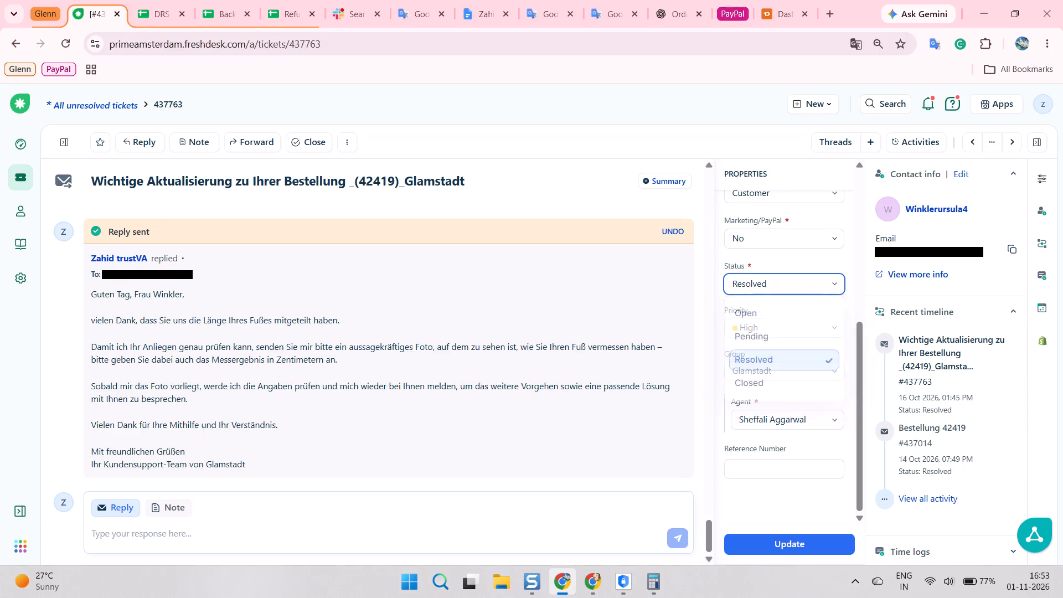
pyautogui.press('Tab')
pyautogui.press('Tab')
pyautogui.press('Tab')
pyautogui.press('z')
pyautogui.scroll(-4, 776, 466)
pyautogui.click(792, 543)
pyautogui.scroll(-2, 265, 116)
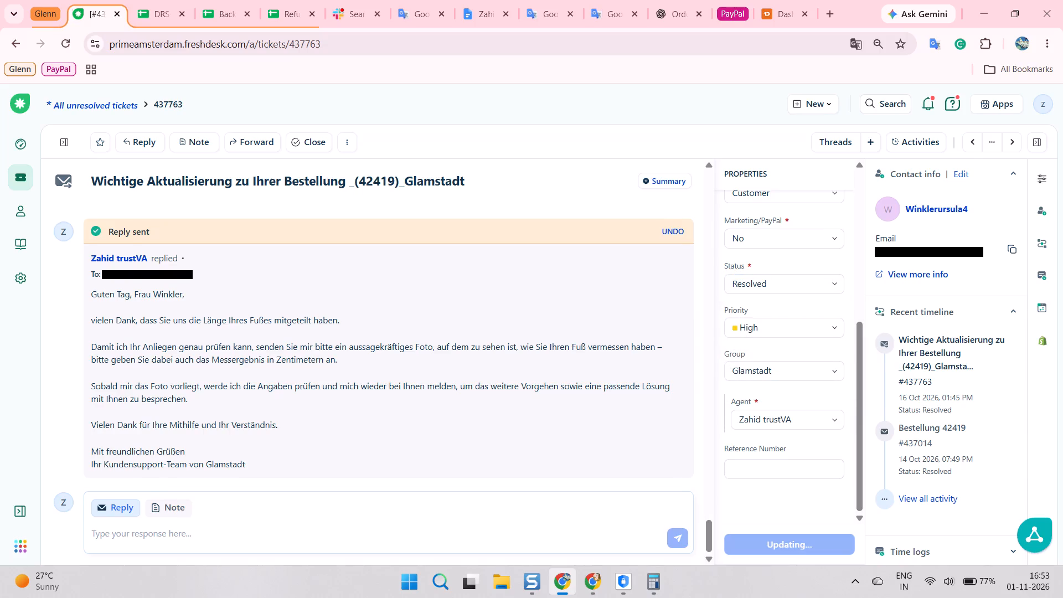
pyautogui.scroll(-3, 219, 87)
pyautogui.doubleClick(157, 105)
pyautogui.hotkey('ctrl', 'c')
pyautogui.hotkey('ctrl', 'c')
pyautogui.click(152, 0)
pyautogui.hotkey('ctrl', 'v')
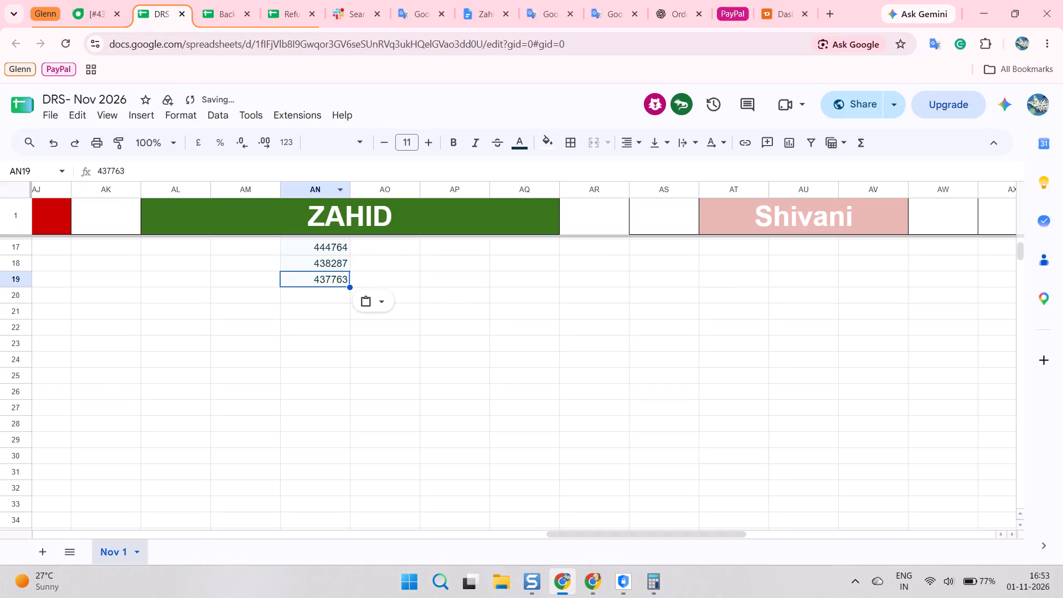
pyautogui.click(323, 291)
pyautogui.scroll(-1, 322, 285)
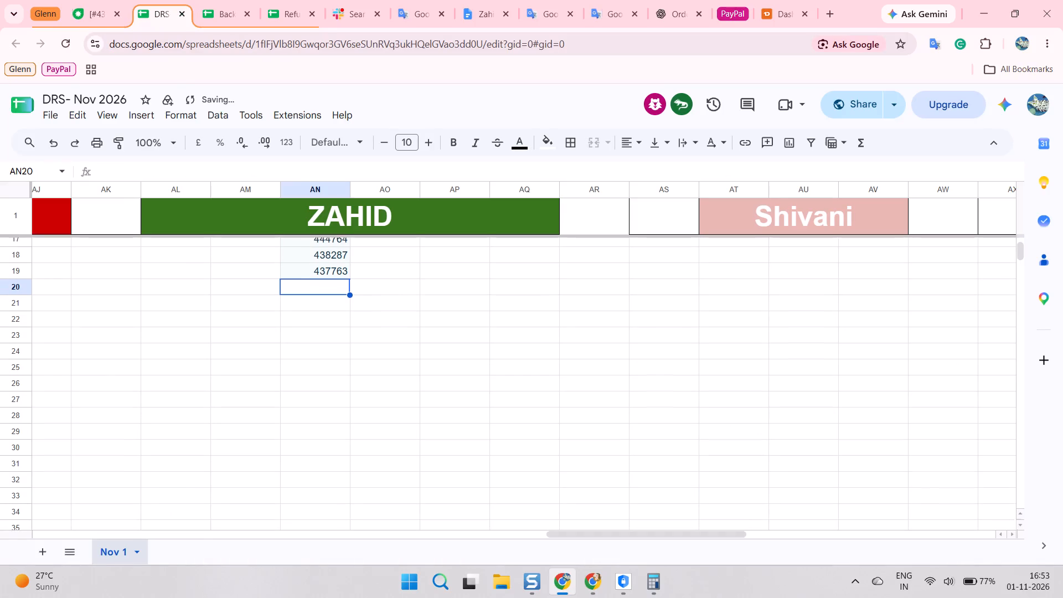
pyautogui.scroll(-1, 328, 282)
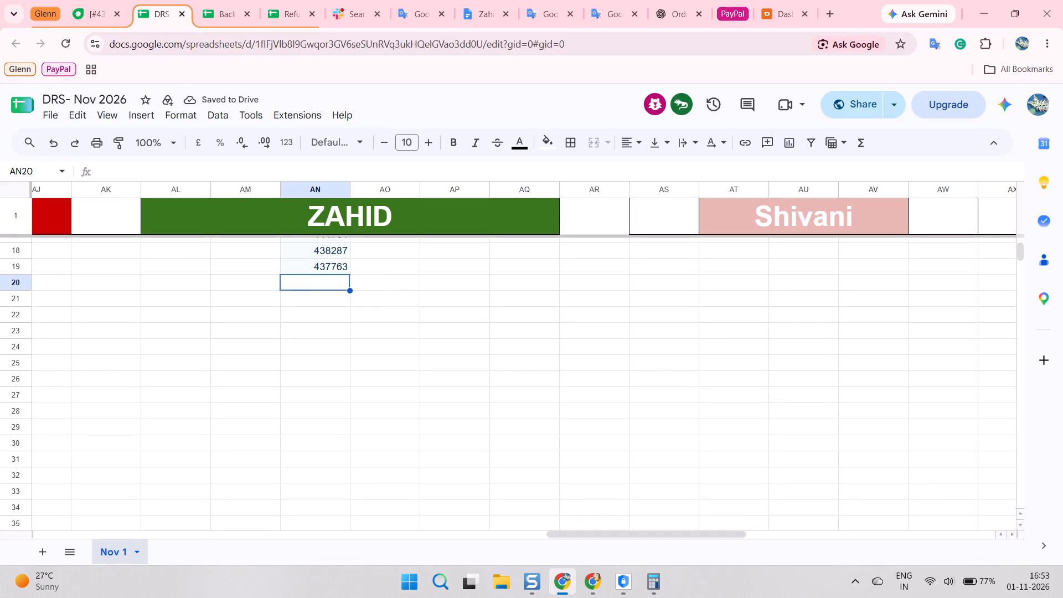
pyautogui.scroll(-1, 328, 282)
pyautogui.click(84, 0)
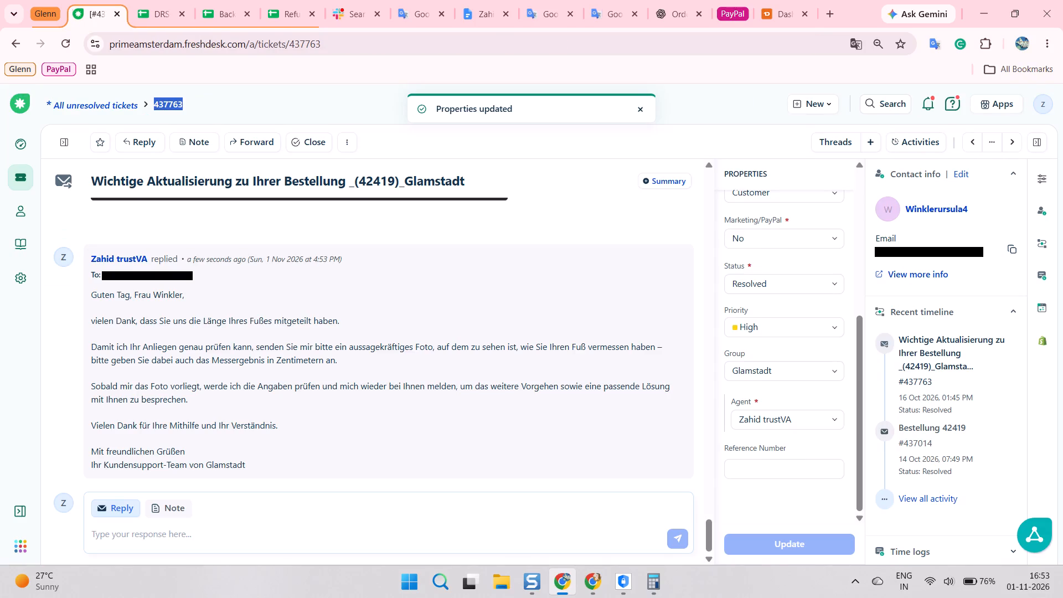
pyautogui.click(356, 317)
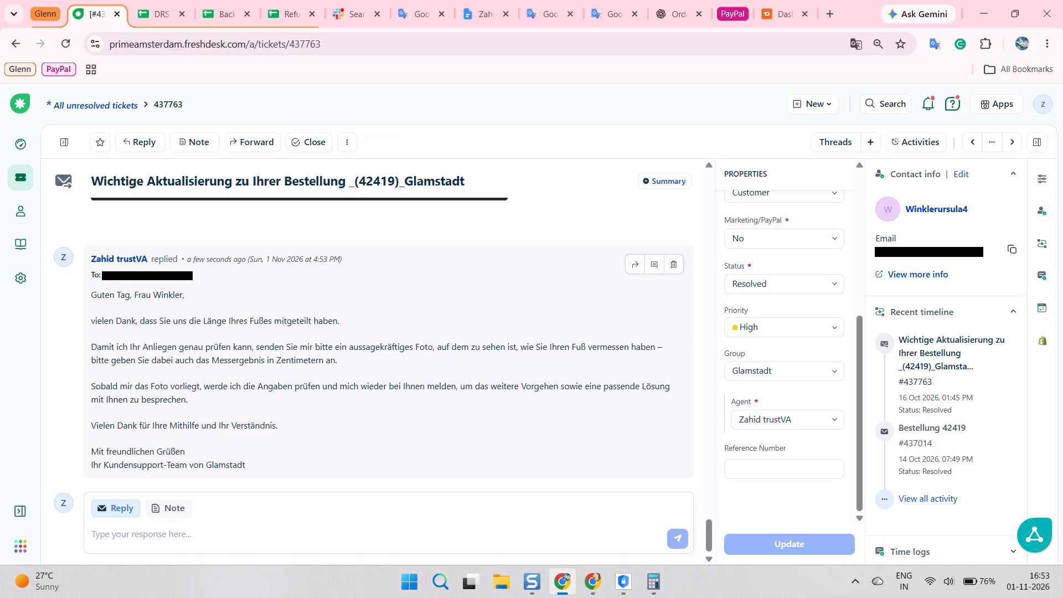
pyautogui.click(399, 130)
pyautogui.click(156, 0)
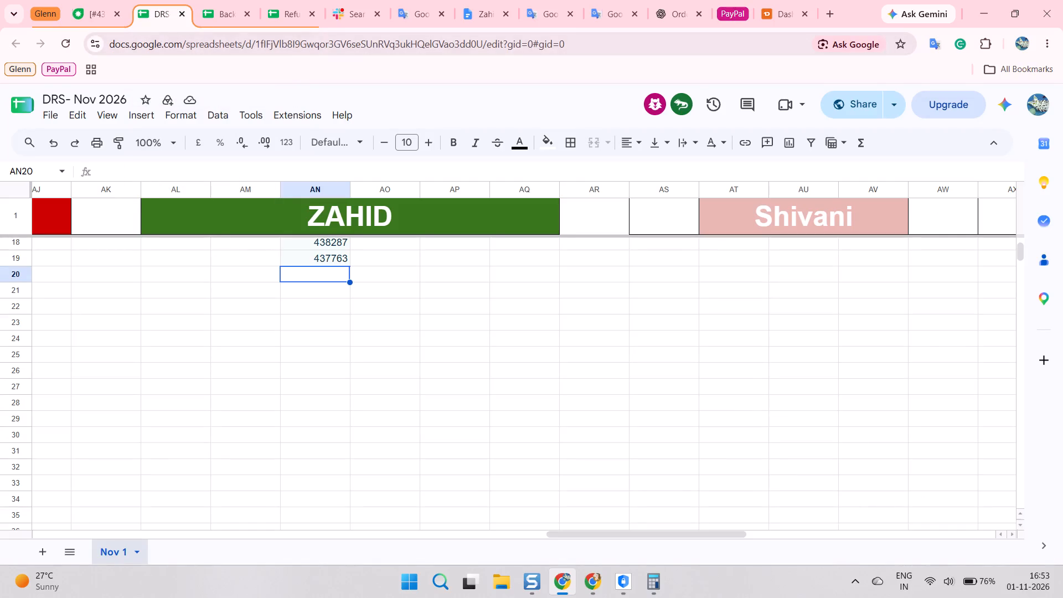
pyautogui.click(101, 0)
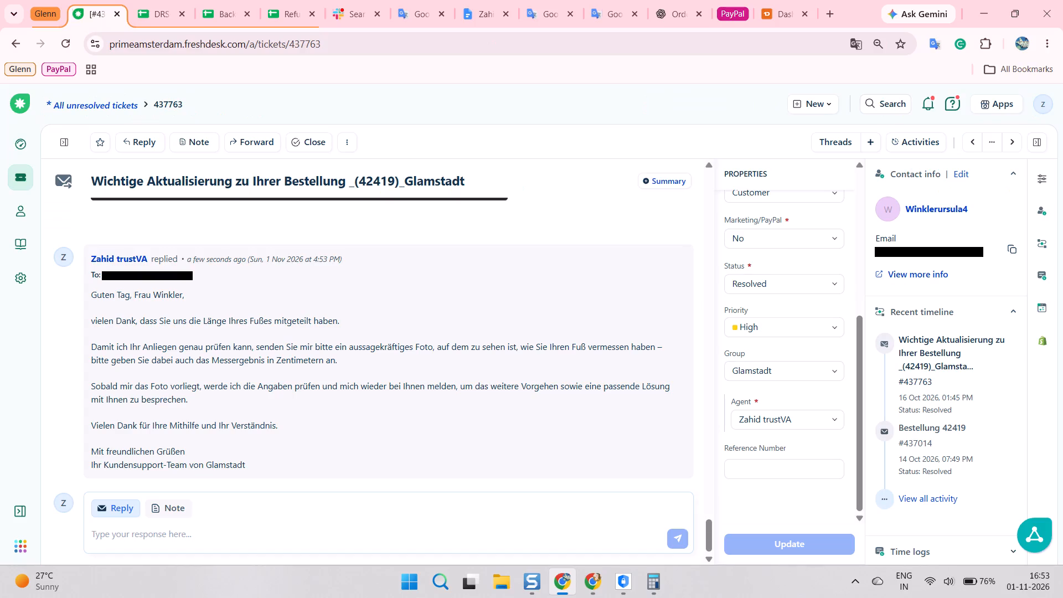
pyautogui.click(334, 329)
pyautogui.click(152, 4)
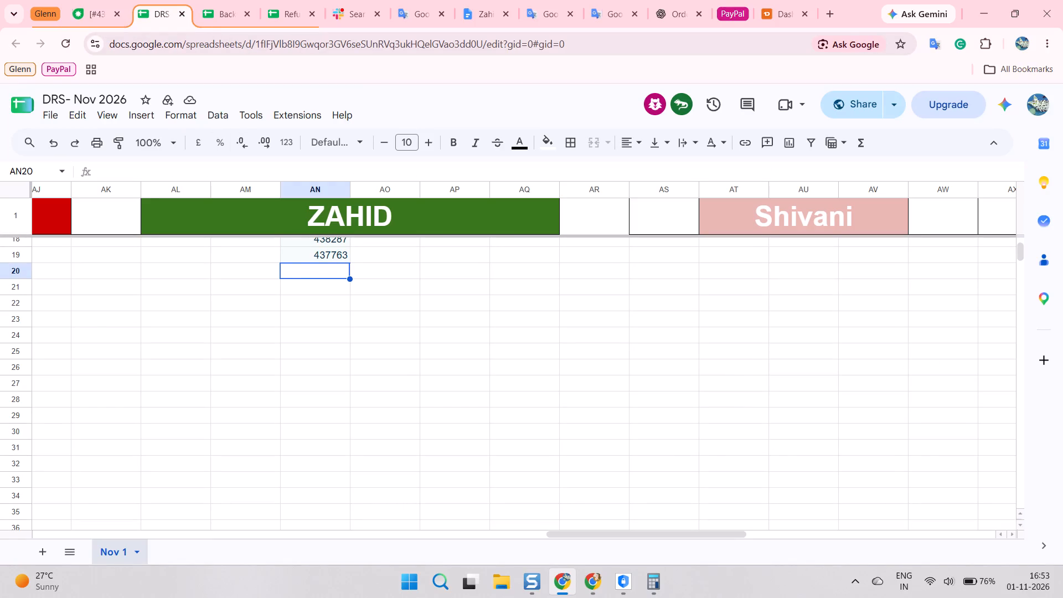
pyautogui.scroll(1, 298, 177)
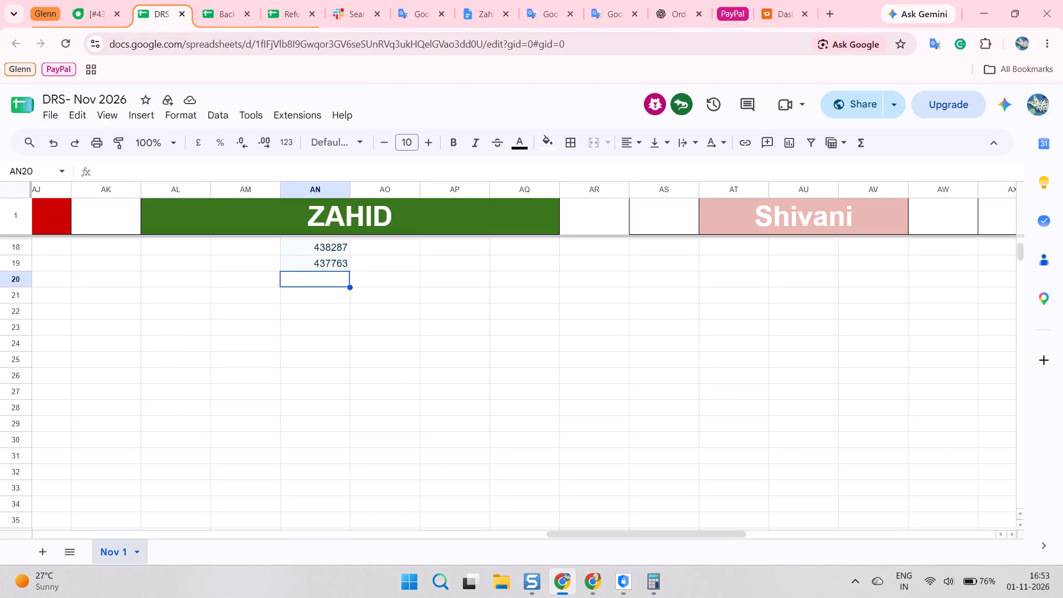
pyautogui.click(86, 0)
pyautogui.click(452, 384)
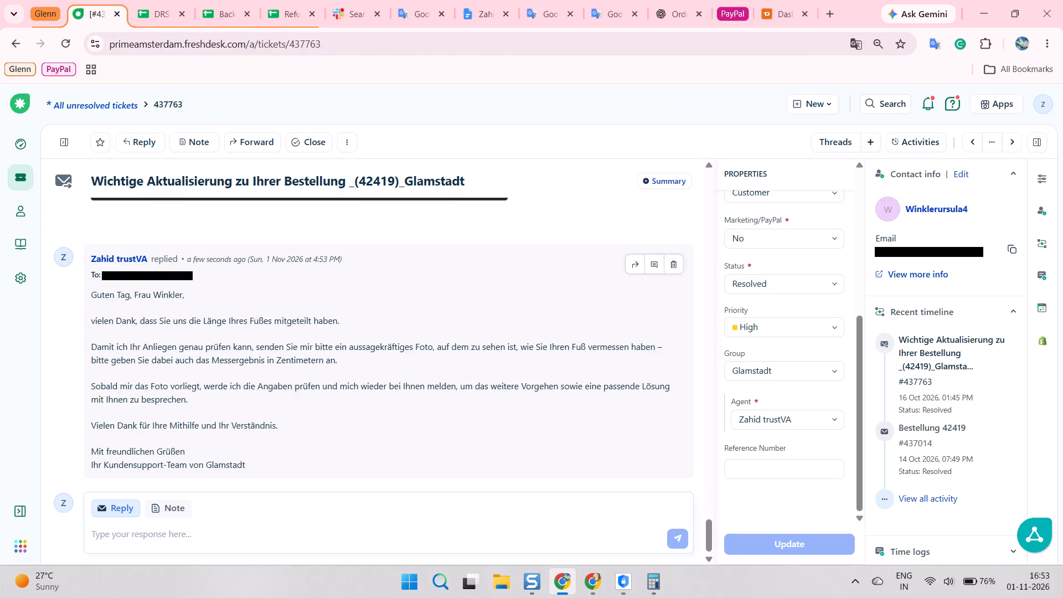
# Return to the all unresolved tickets list and open ticket 444778, "Re: Deine Bestellung wurde zugestellt ?".
pyautogui.scroll(-2, 739, 265)
pyautogui.scroll(-4, 406, 264)
pyautogui.click(20, 175)
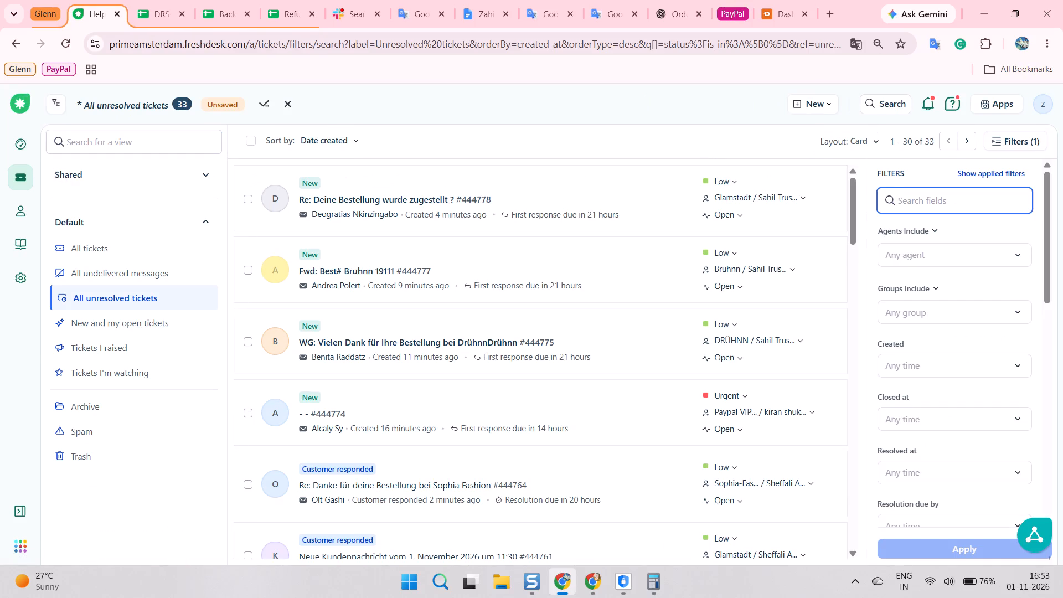
pyautogui.scroll(3, 415, 216)
pyautogui.click(368, 200)
pyautogui.scroll(-2, 379, 249)
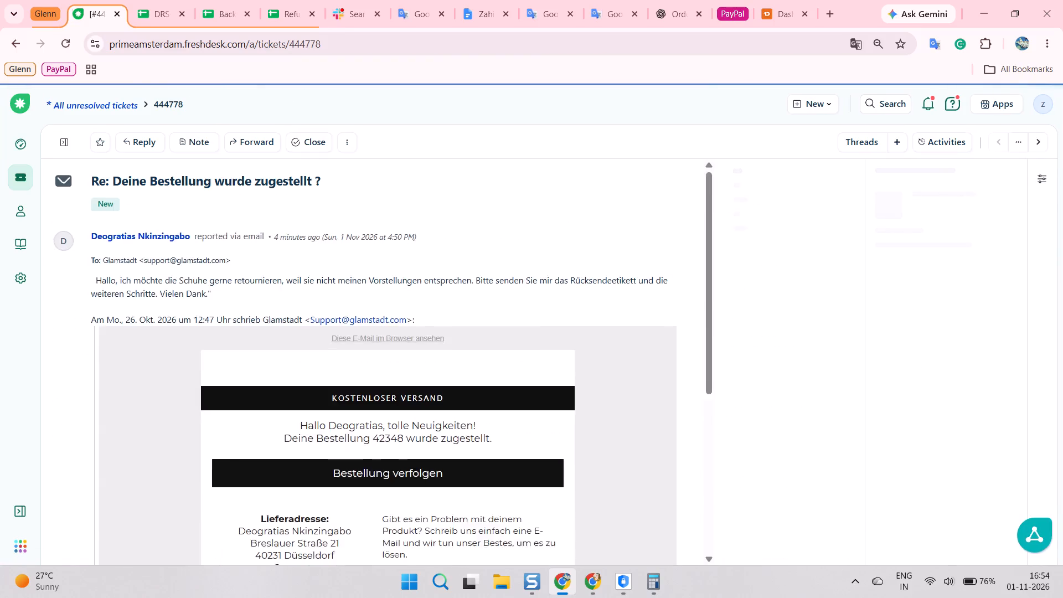
pyautogui.scroll(-13, 383, 270)
pyautogui.scroll(15, 399, 295)
pyautogui.click(414, 289)
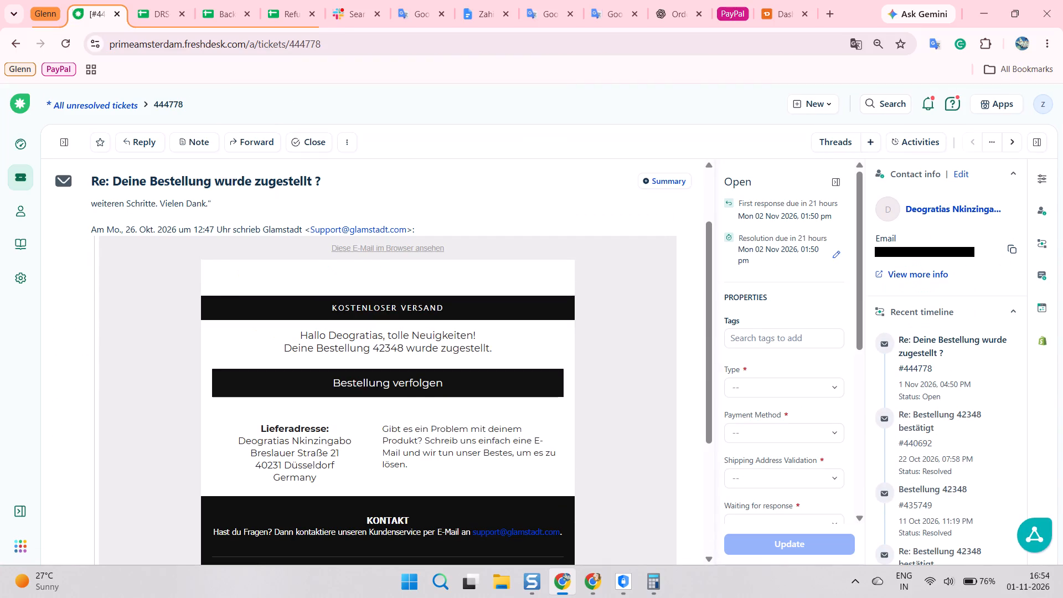
# Translate the page of ticket 444778 into English to read the customer's message.
pyautogui.rightClick(473, 221)
pyautogui.rightClick(473, 220)
pyautogui.scroll(-6, 488, 328)
pyautogui.click(542, 494)
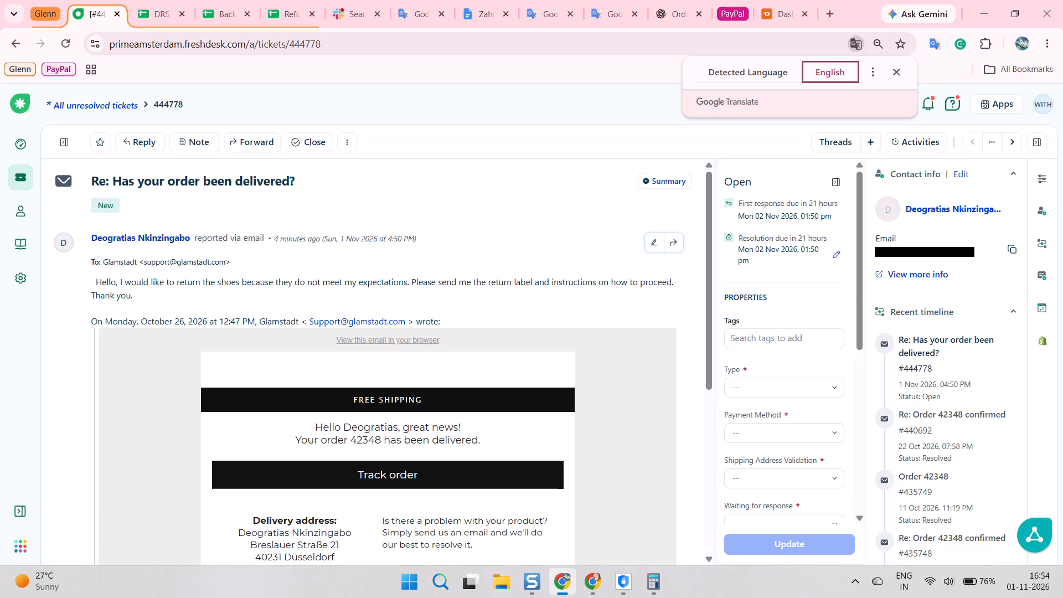
pyautogui.scroll(-2, 904, 306)
pyautogui.click(955, 230)
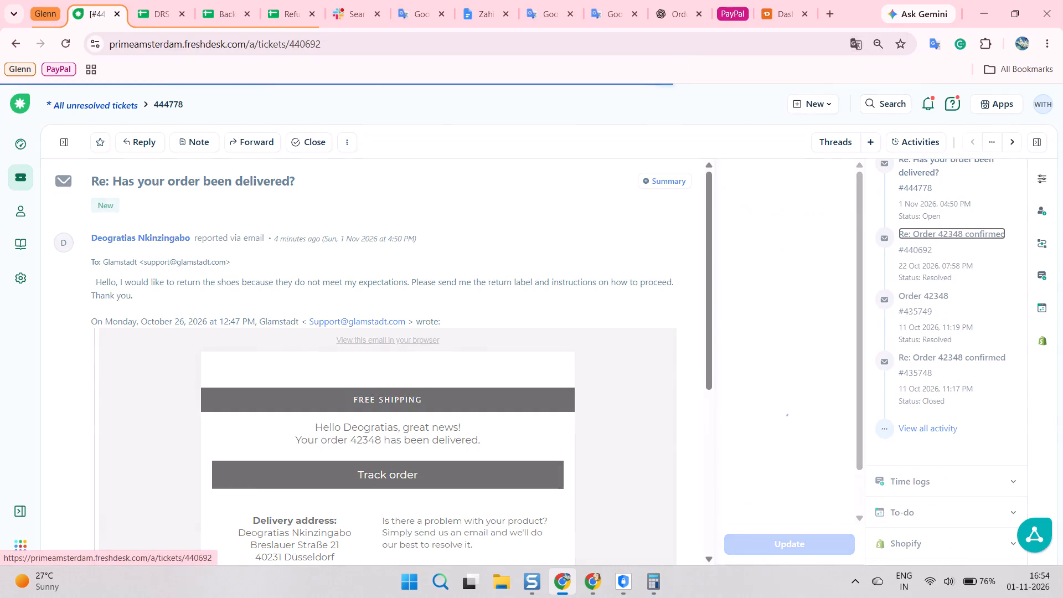
pyautogui.scroll(-11, 411, 264)
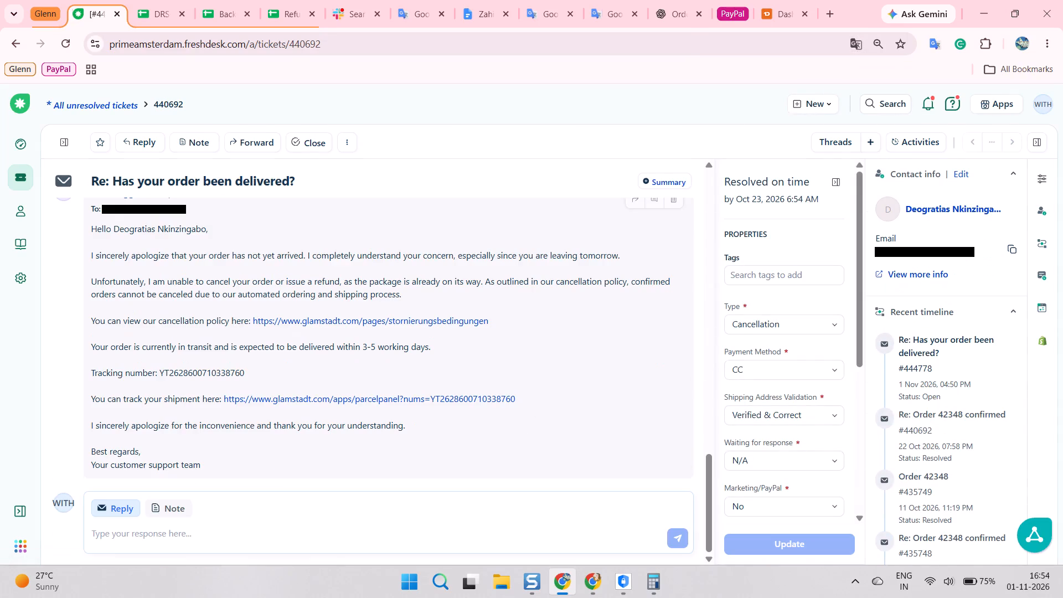
pyautogui.scroll(-4, 541, 312)
pyautogui.click(937, 329)
pyautogui.click(937, 333)
pyautogui.click(934, 344)
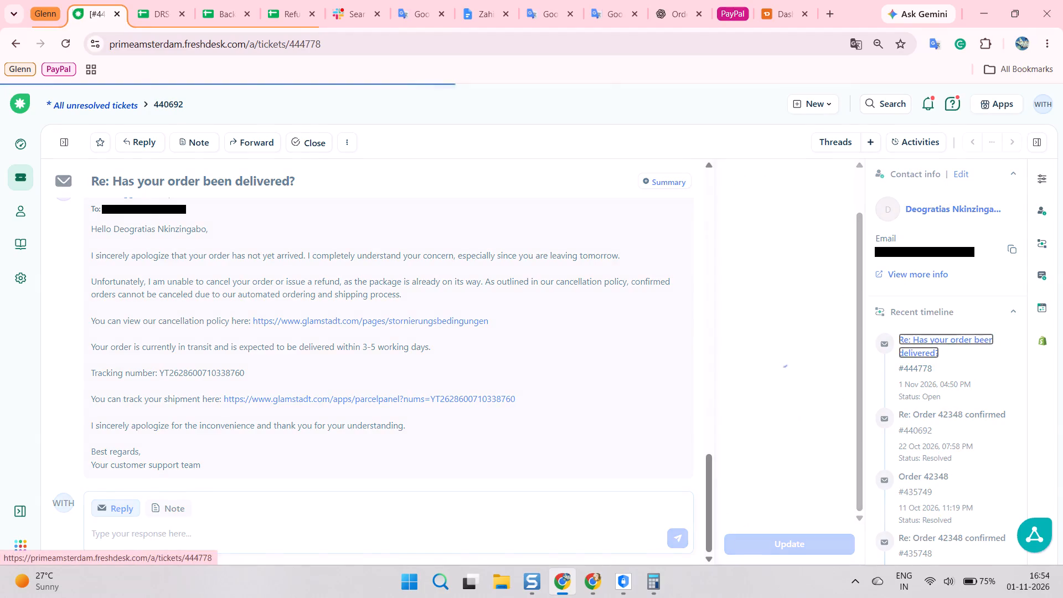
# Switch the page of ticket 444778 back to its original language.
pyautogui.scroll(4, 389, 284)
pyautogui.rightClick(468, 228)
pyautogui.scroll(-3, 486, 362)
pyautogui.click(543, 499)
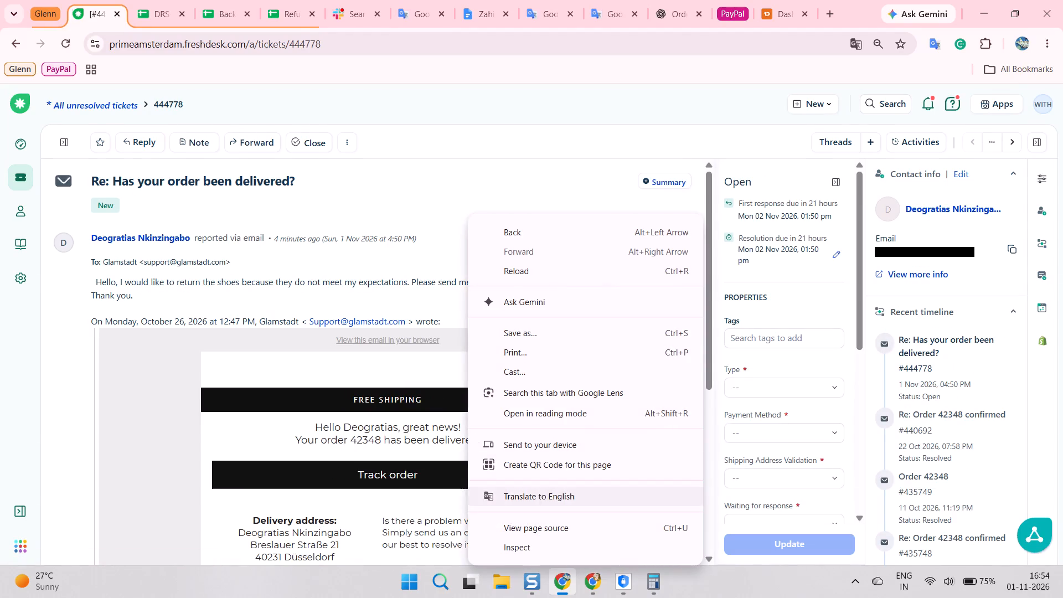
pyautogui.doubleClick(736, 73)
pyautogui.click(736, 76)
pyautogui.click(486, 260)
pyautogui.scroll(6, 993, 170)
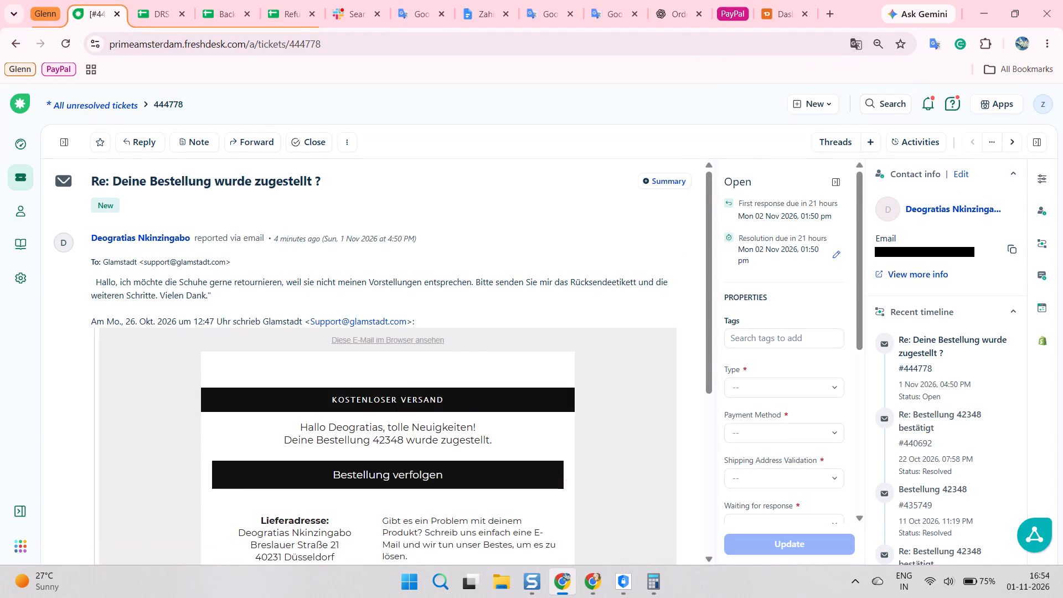
pyautogui.click(1010, 252)
pyautogui.scroll(2, 629, 259)
pyautogui.click(491, 240)
pyautogui.hotkey('alt', 'Tab')
pyautogui.scroll(4, 200, 118)
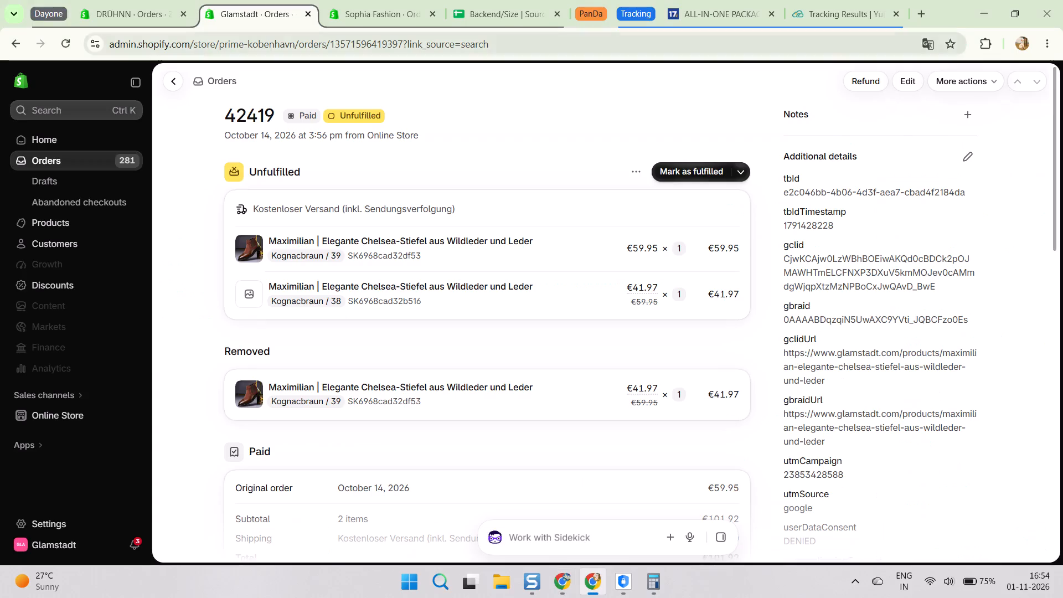
pyautogui.scroll(3, 120, 133)
pyautogui.click(41, 114)
pyautogui.hotkey('ctrl', 'v')
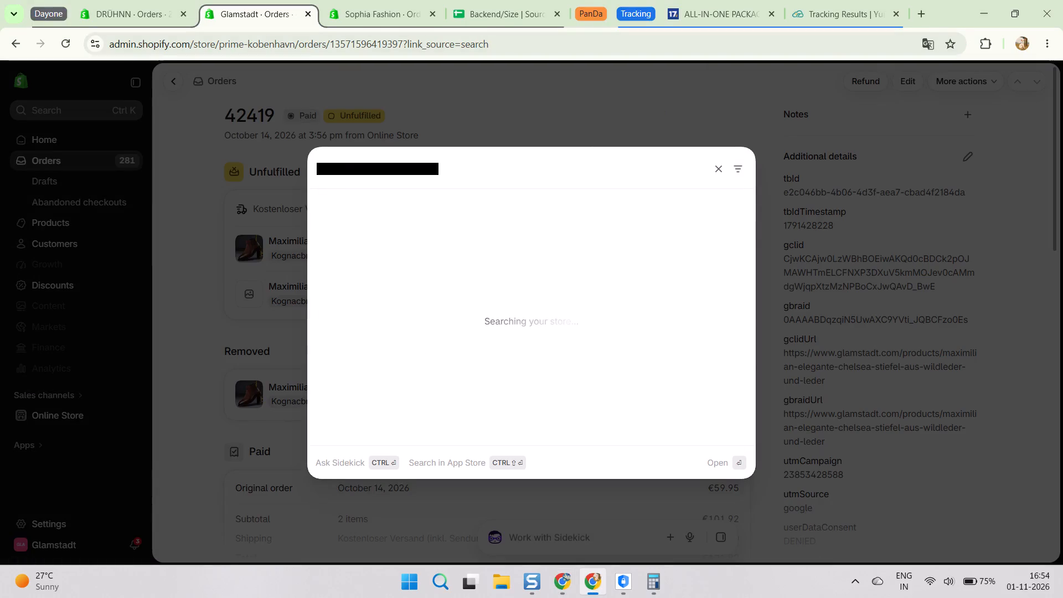
pyautogui.click(355, 268)
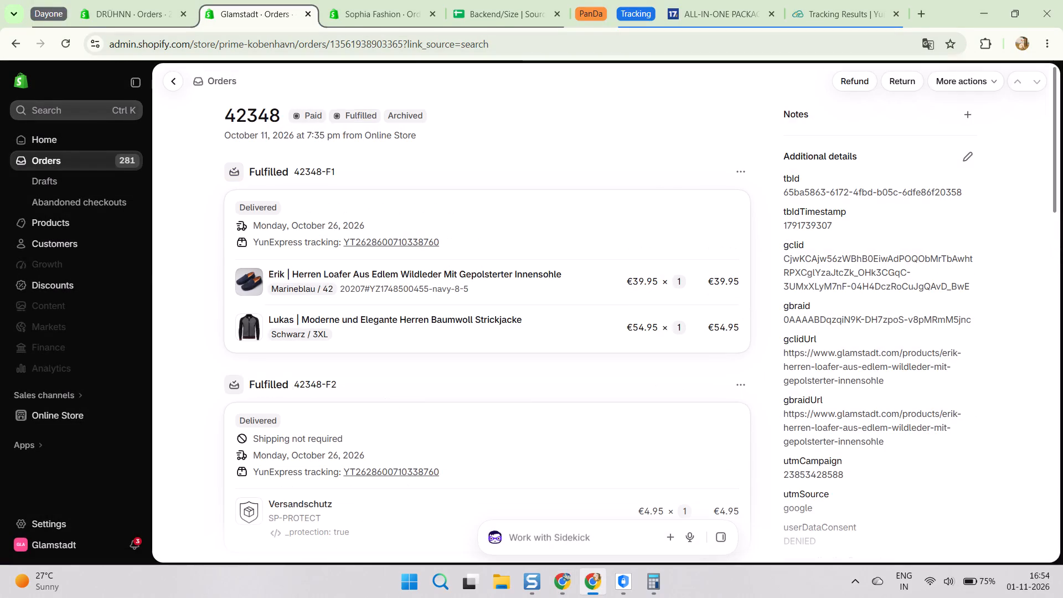
pyautogui.click(482, 157)
pyautogui.hotkey('alt', 'Tab')
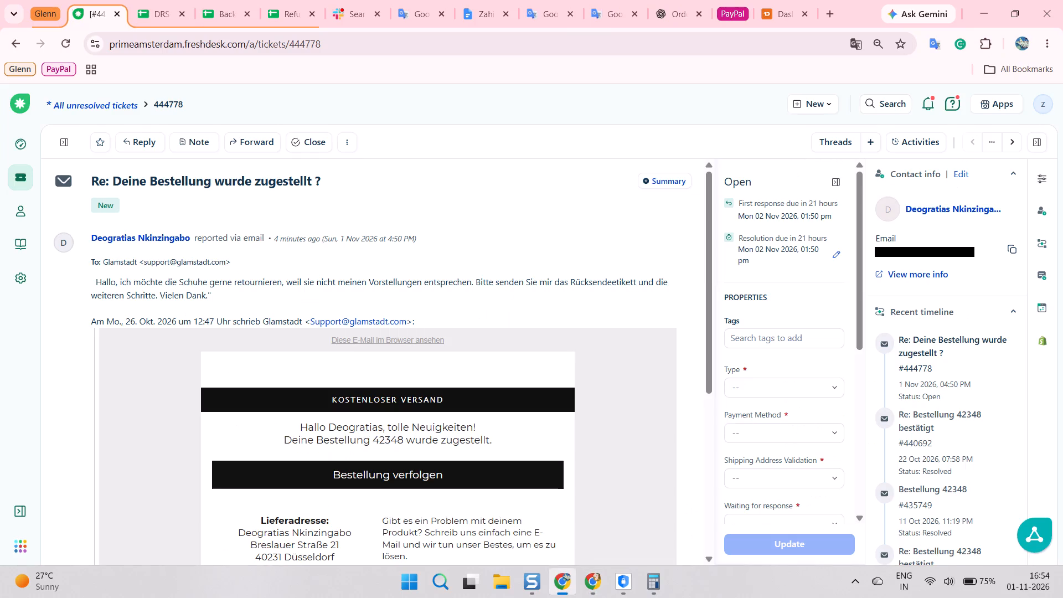
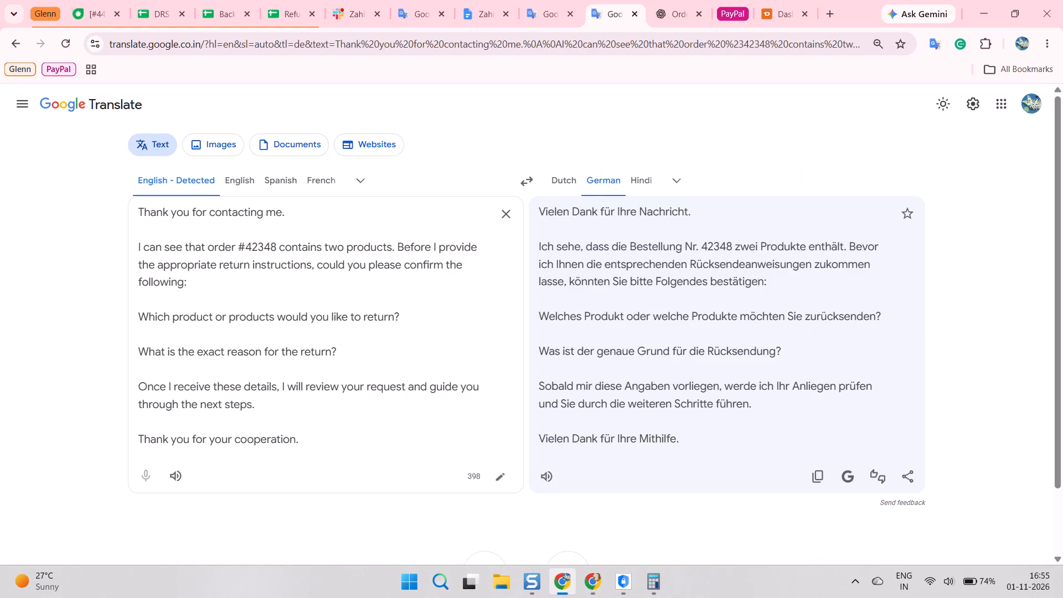
pyautogui.press('BackSpace')
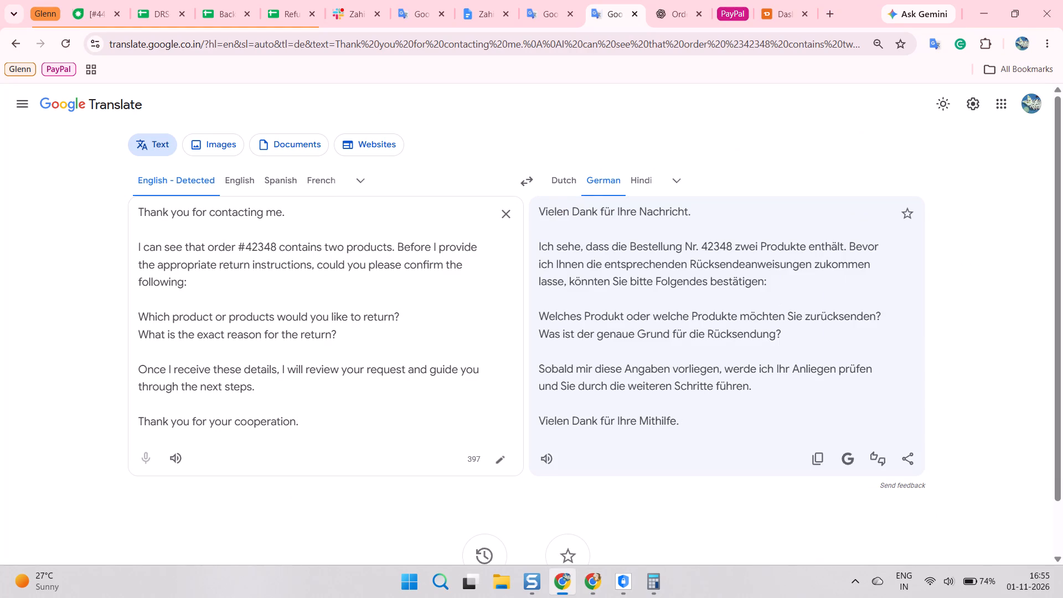
# Copy the complete German translation of the reply.
pyautogui.scroll(4, 402, 311)
pyautogui.hotkey('alt', 'Tab')
pyautogui.scroll(2, 685, 310)
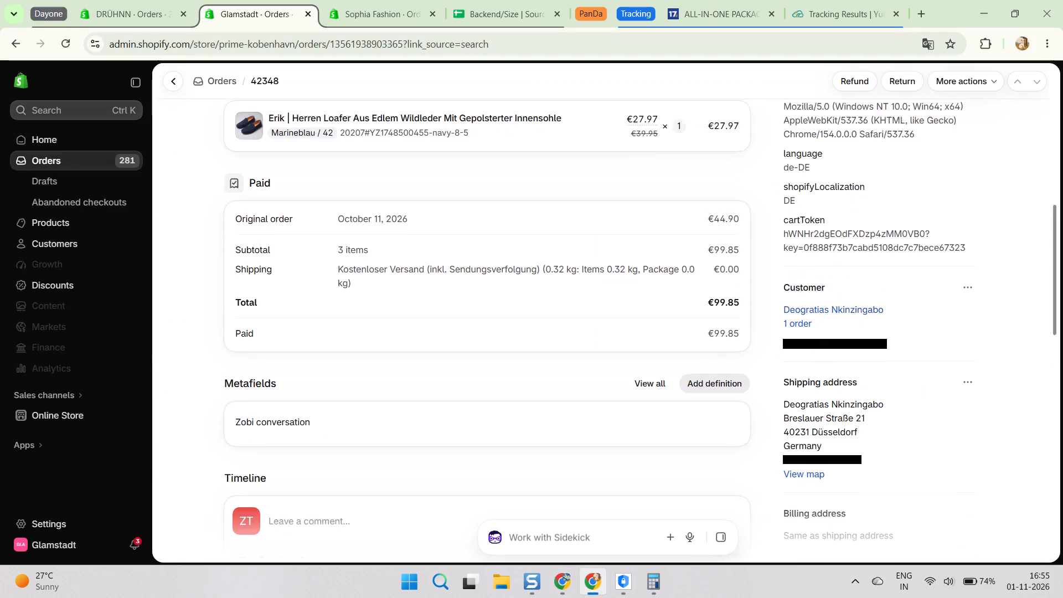
pyautogui.scroll(-1, 703, 306)
pyautogui.hotkey('alt', 'Tab')
pyautogui.scroll(1, 558, 267)
pyautogui.scroll(-7, 670, 248)
pyautogui.click(814, 398)
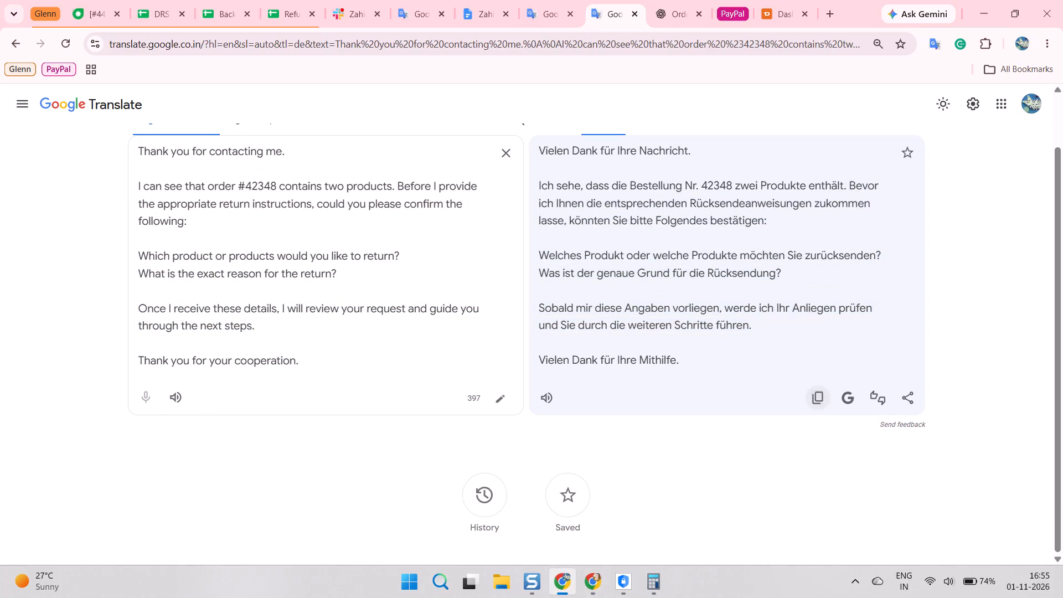
# In Freshdesk, switch the page of ticket 444778 back to its original language.
pyautogui.click(110, 1)
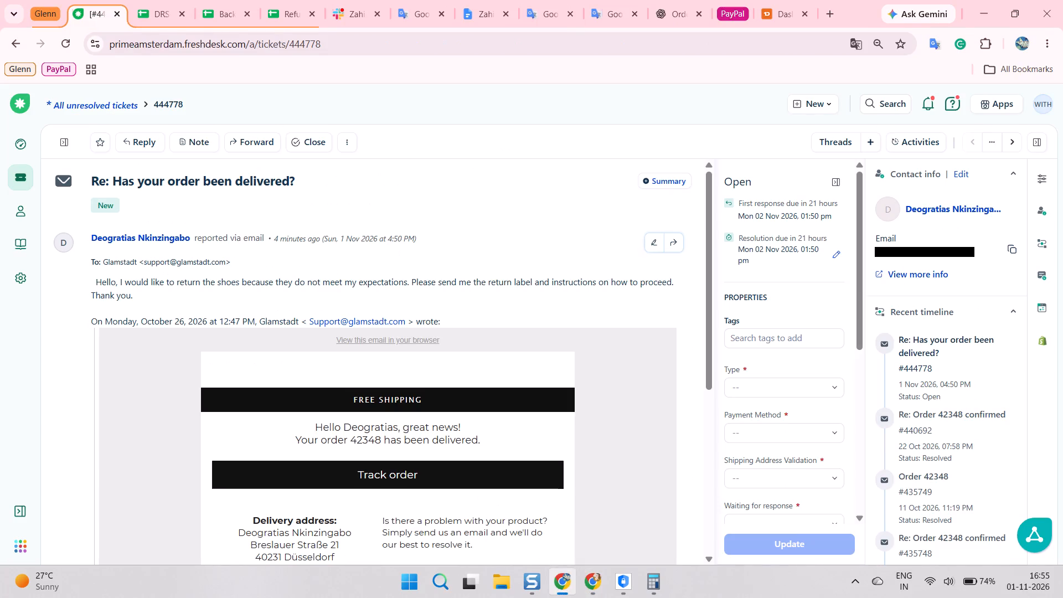
pyautogui.click(457, 231)
pyautogui.rightClick(443, 202)
pyautogui.scroll(-5, 498, 389)
pyautogui.click(522, 482)
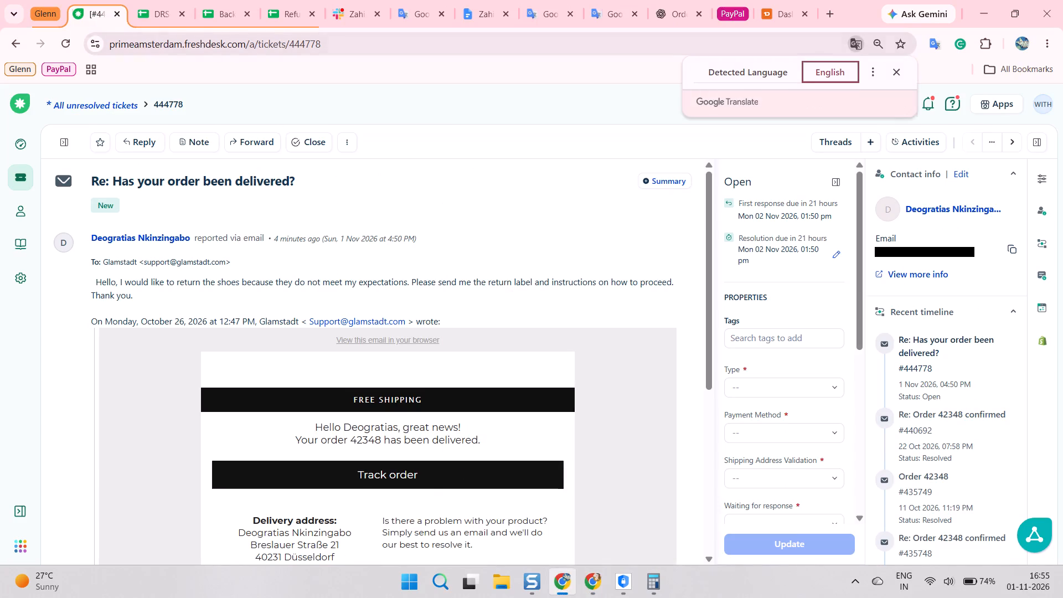
pyautogui.doubleClick(734, 68)
# Start a reply to ticket 444778 and replace its default text with the canned response found by searching "asn".
pyautogui.click(519, 218)
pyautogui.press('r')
pyautogui.scroll(-8, 326, 280)
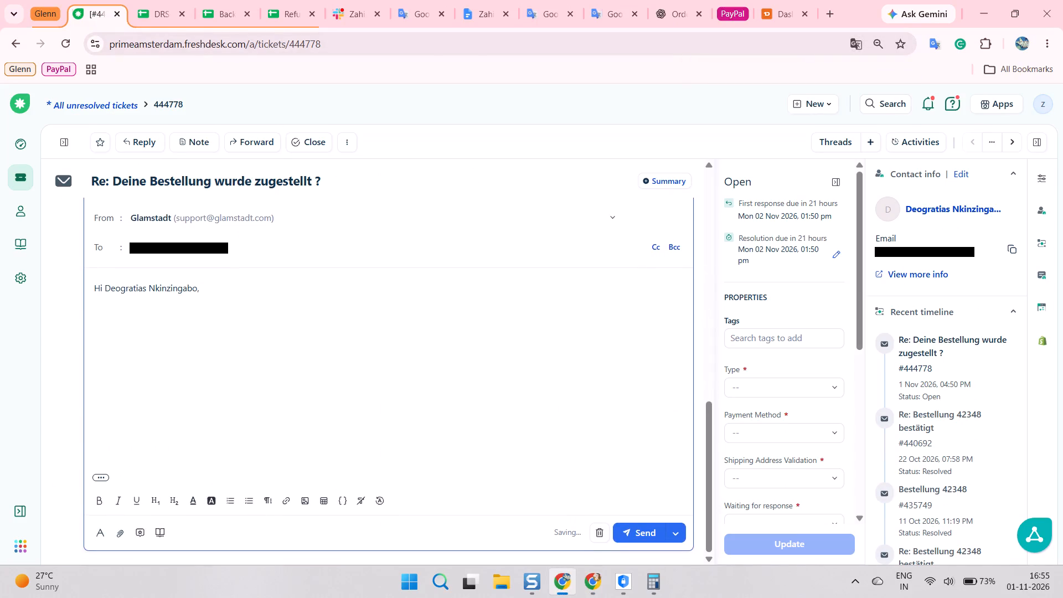
pyautogui.click(120, 476)
pyautogui.keyDown('ctrl'); pyautogui.moveTo(120, 473); pyautogui.dragTo(125, 468); pyautogui.keyUp('ctrl')
pyautogui.hotkey('ctrl', 'a')
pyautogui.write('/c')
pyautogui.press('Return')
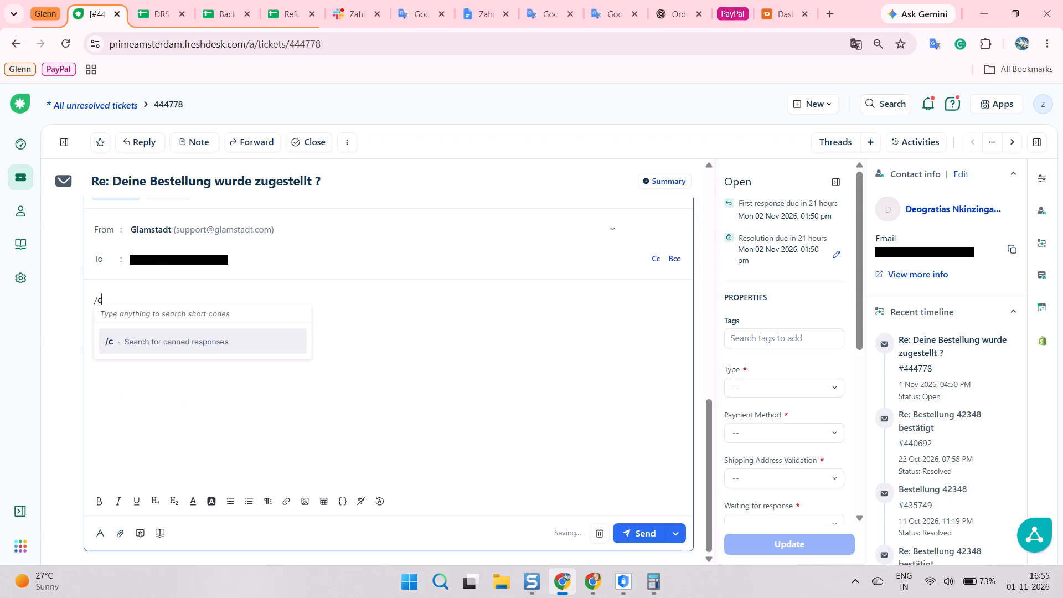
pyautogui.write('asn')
pyautogui.click(140, 340)
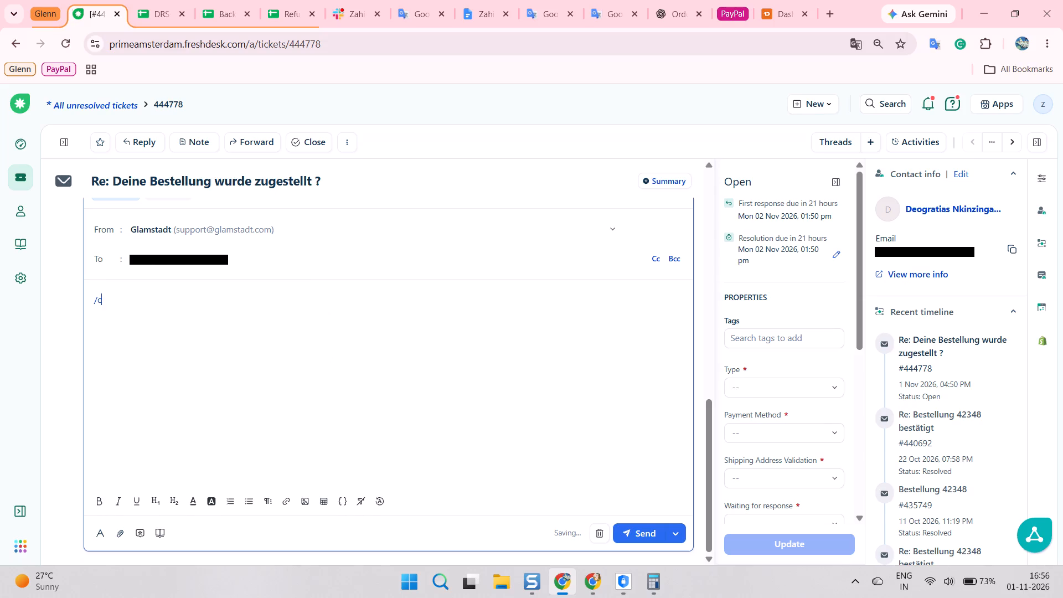
# Insert the German translation between the reply's greeting and sign-off, remove the extra blank line, and send the reply.
pyautogui.click(122, 332)
pyautogui.hotkey('ctrl', 'v')
pyautogui.hotkey('alt', 'Tab')
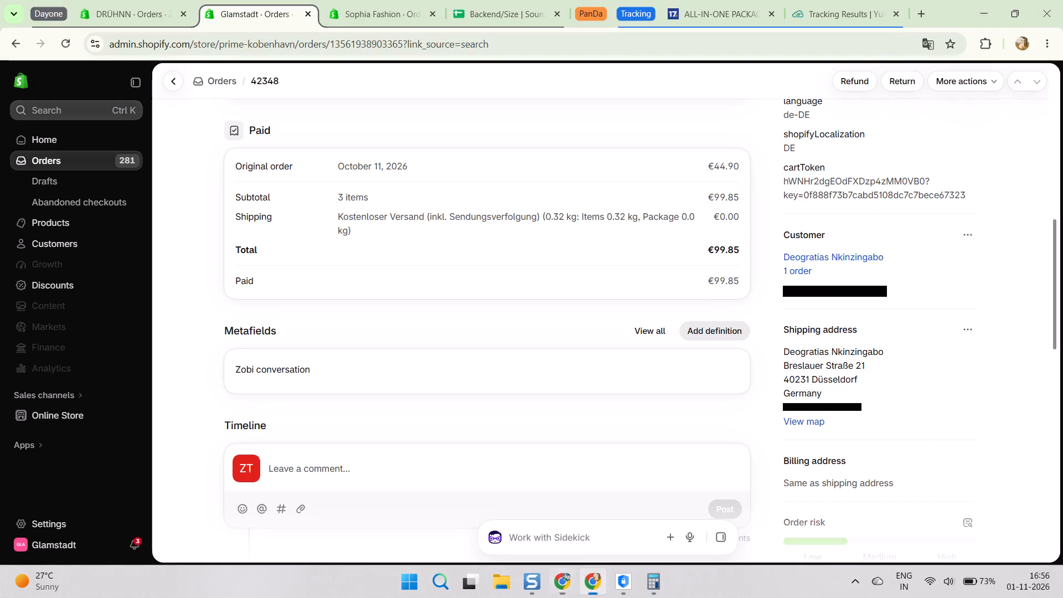
pyautogui.hotkey('alt', 'Tab')
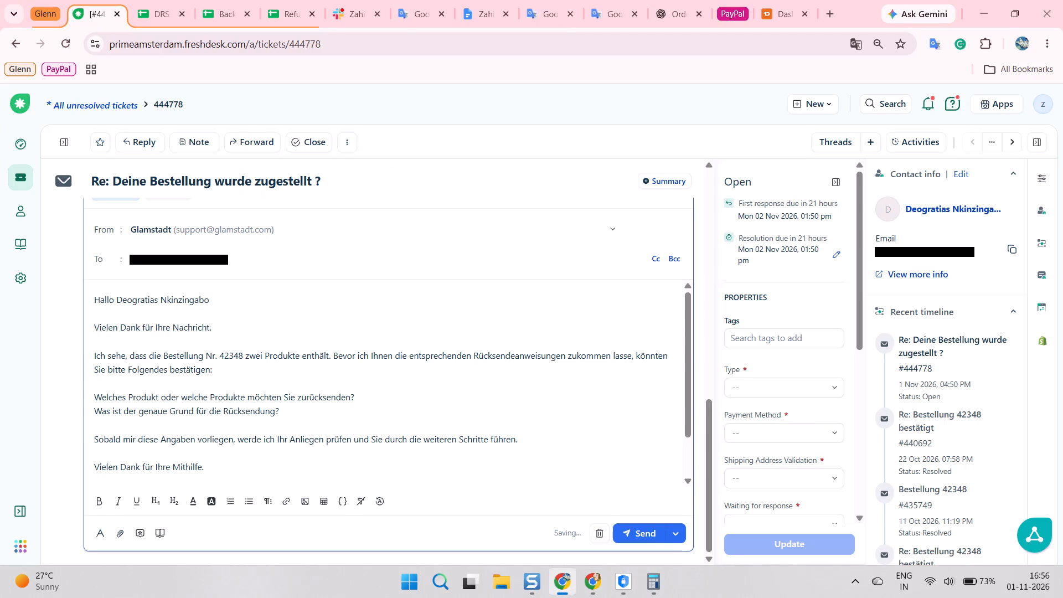
pyautogui.scroll(-7, 193, 317)
pyautogui.click(163, 433)
pyautogui.press('BackSpace')
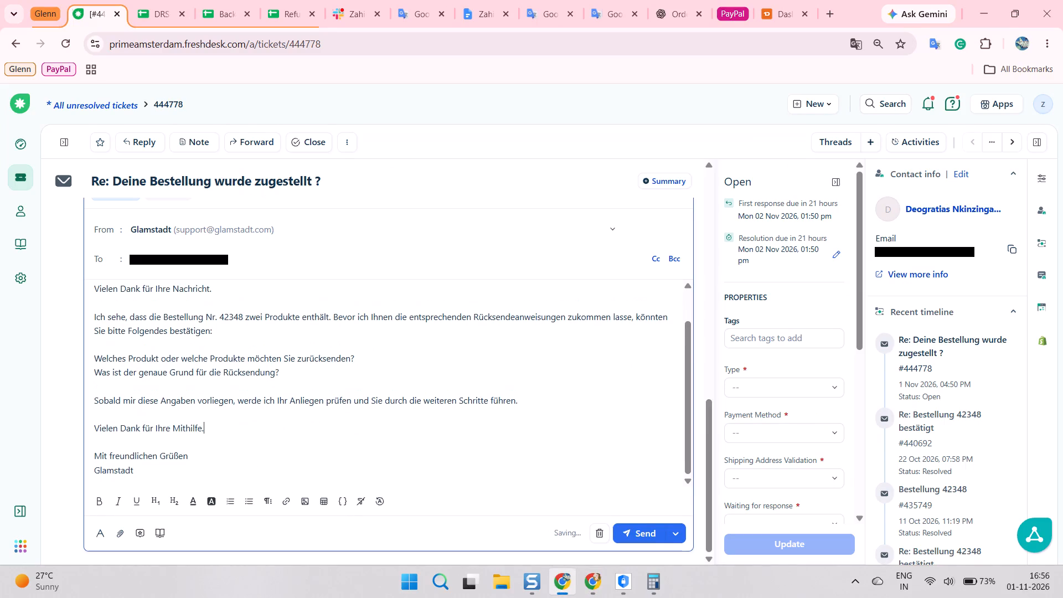
pyautogui.scroll(-5, 220, 400)
pyautogui.scroll(-6, 317, 419)
pyautogui.click(630, 531)
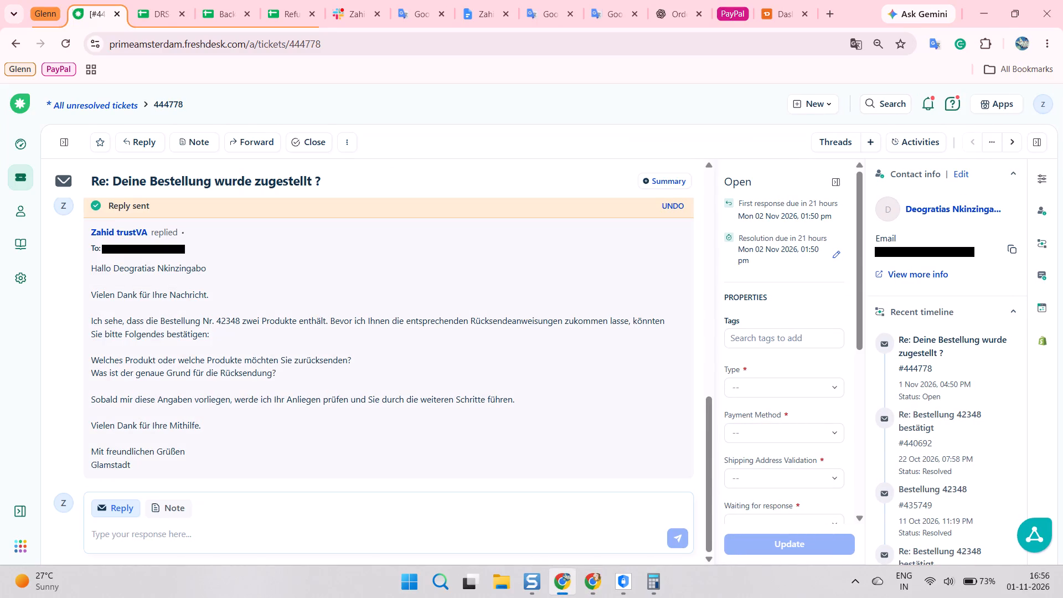
# Set the type of ticket 444778 to Return.
pyautogui.click(749, 385)
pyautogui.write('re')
pyautogui.click(747, 417)
pyautogui.press('Tab')
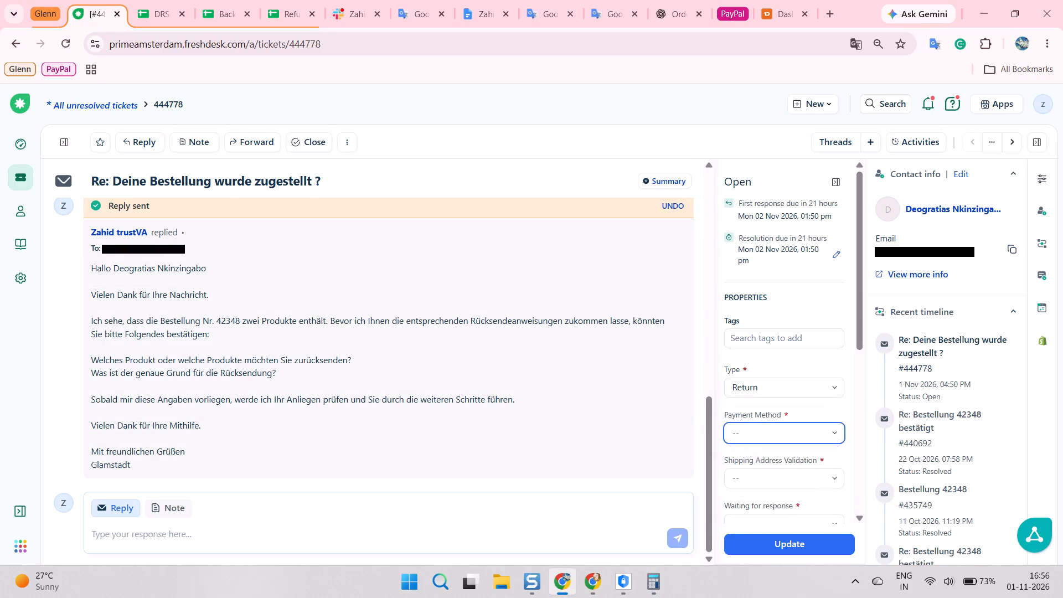
pyautogui.hotkey('alt', 'Tab')
pyautogui.scroll(-5, 764, 389)
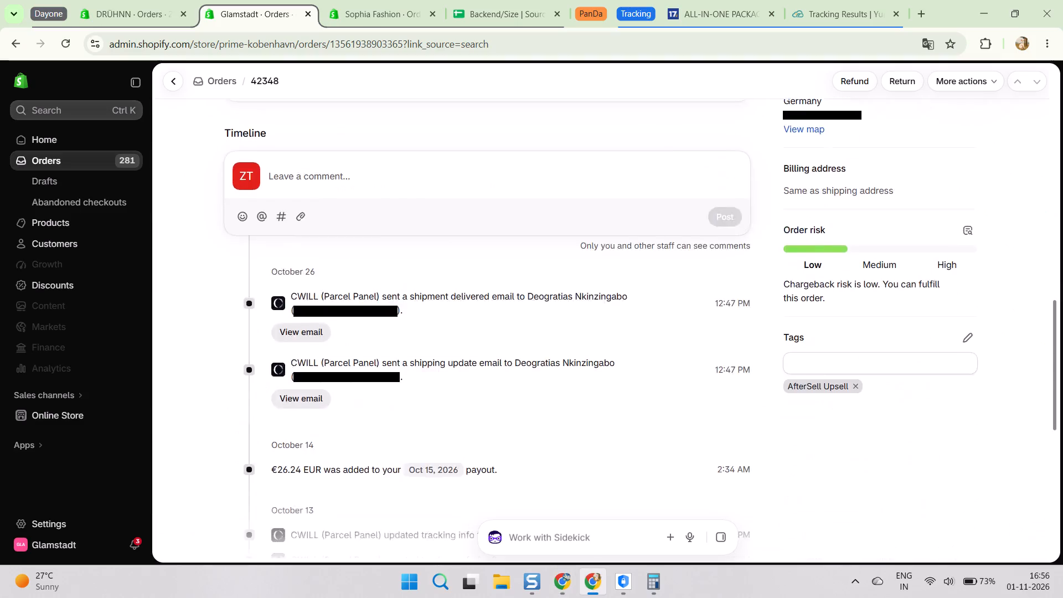
pyautogui.scroll(7, 771, 367)
pyautogui.hotkey('alt', 'Tab')
pyautogui.scroll(-2, 814, 339)
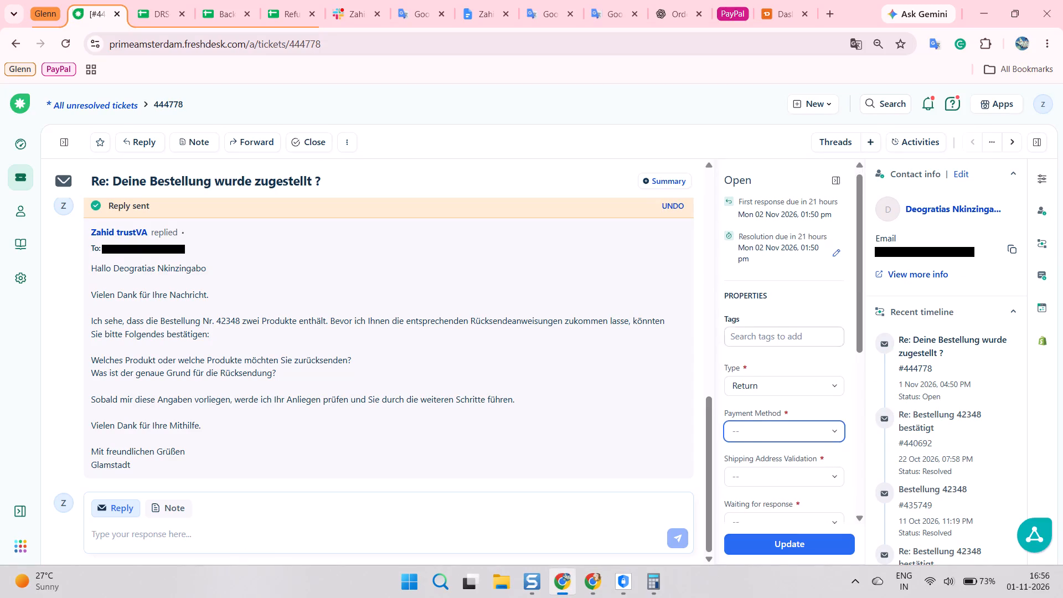
pyautogui.scroll(2, 787, 333)
pyautogui.hotkey('alt', 'Tab')
pyautogui.scroll(-1, 763, 323)
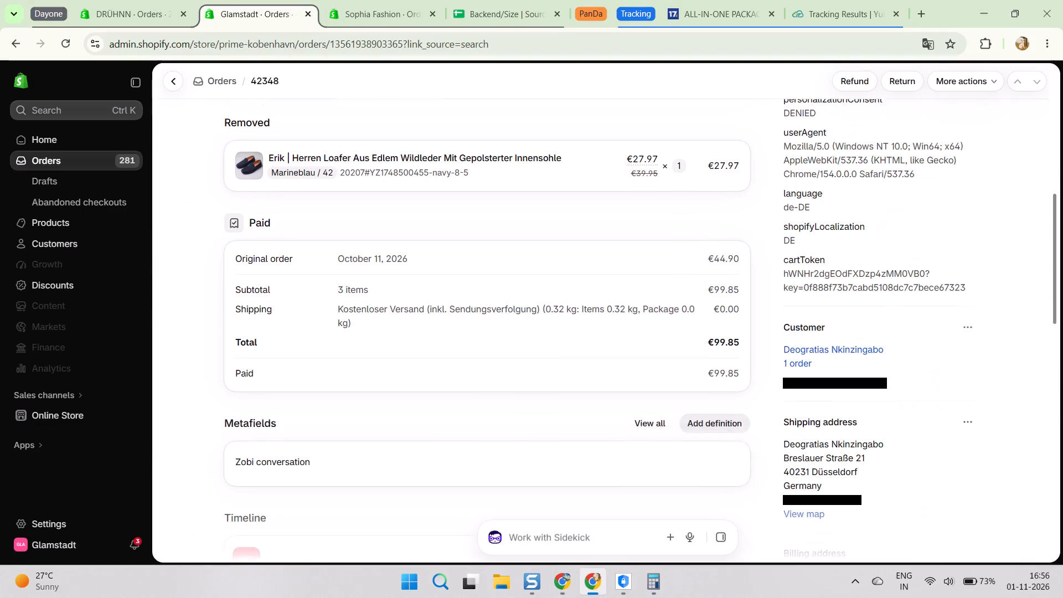
pyautogui.scroll(-9, 789, 325)
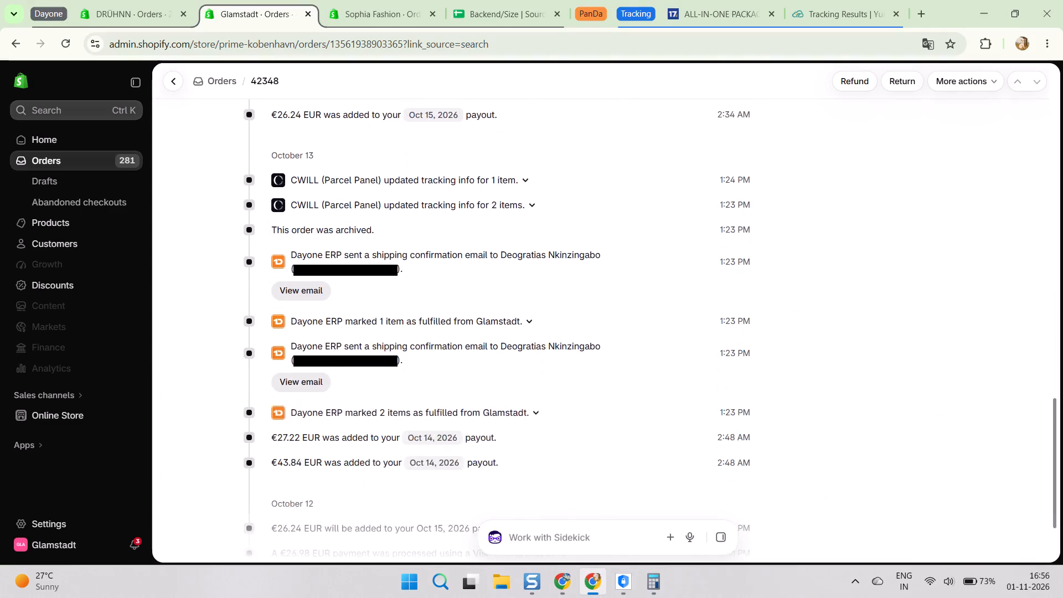
pyautogui.scroll(7, 794, 368)
pyautogui.hotkey('alt', 'Tab')
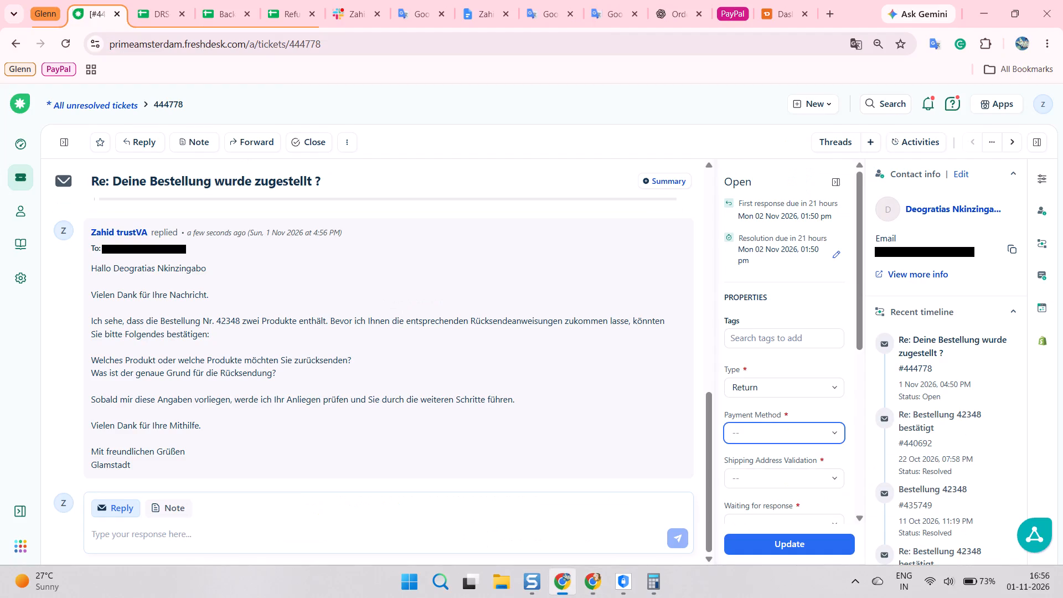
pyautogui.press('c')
pyautogui.press('Tab')
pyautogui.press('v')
pyautogui.press('Tab')
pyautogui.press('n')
pyautogui.press('Tab')
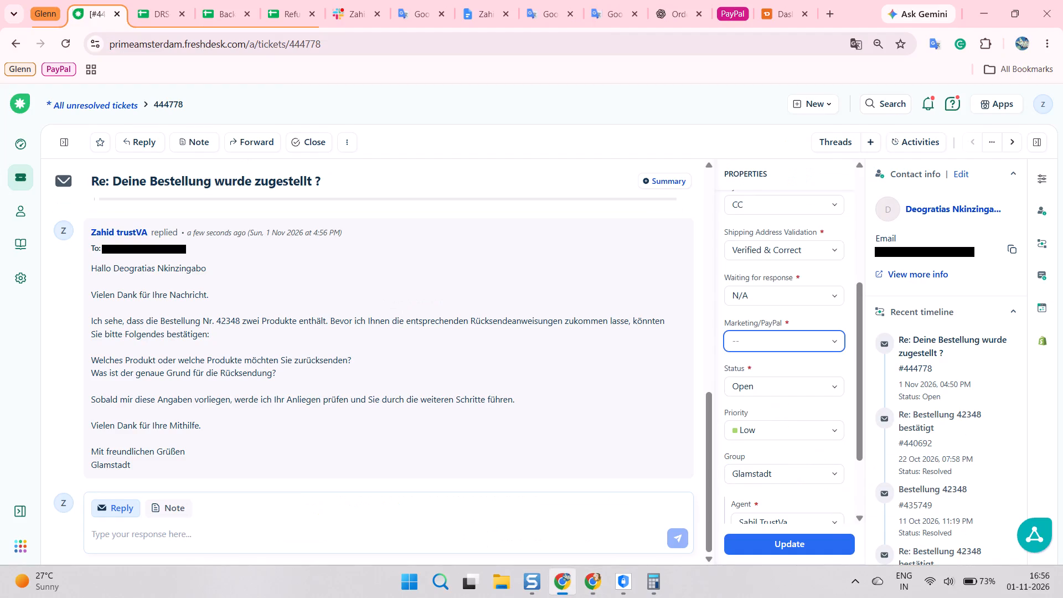
# Set Marketing/PayPal to No and status to Resolved, assign ticket 444778 to your own agent account, and save the properties.
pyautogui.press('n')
pyautogui.press('Tab')
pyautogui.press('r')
pyautogui.press('Tab')
pyautogui.press('Tab')
pyautogui.press('Tab')
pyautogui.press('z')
pyautogui.scroll(-5, 817, 439)
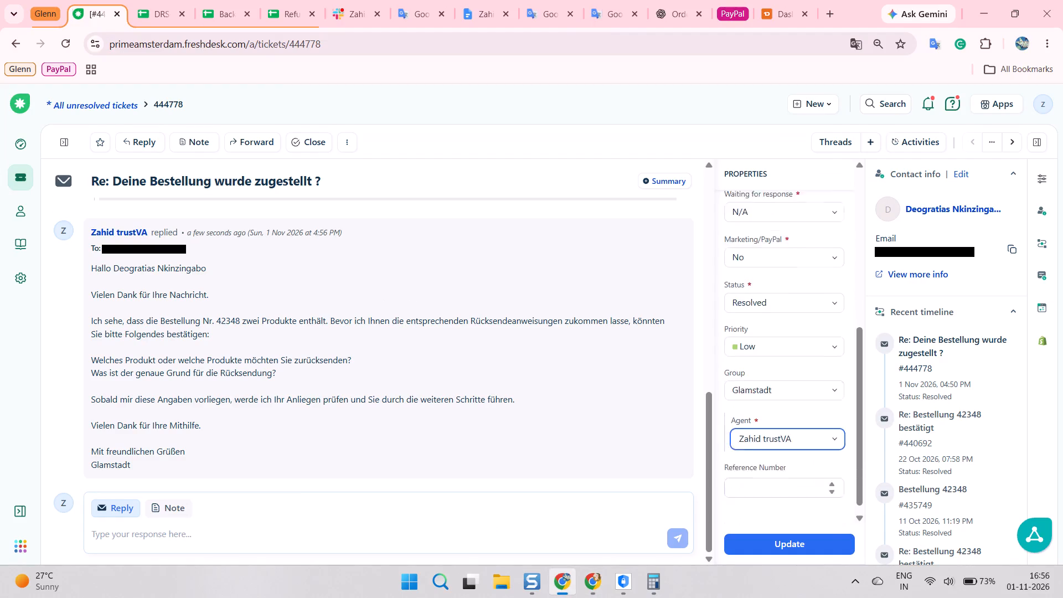
pyautogui.click(791, 551)
pyautogui.scroll(-4, 631, 447)
pyautogui.doubleClick(160, 106)
pyautogui.hotkey('ctrl', 'c')
pyautogui.hotkey('ctrl', 'c')
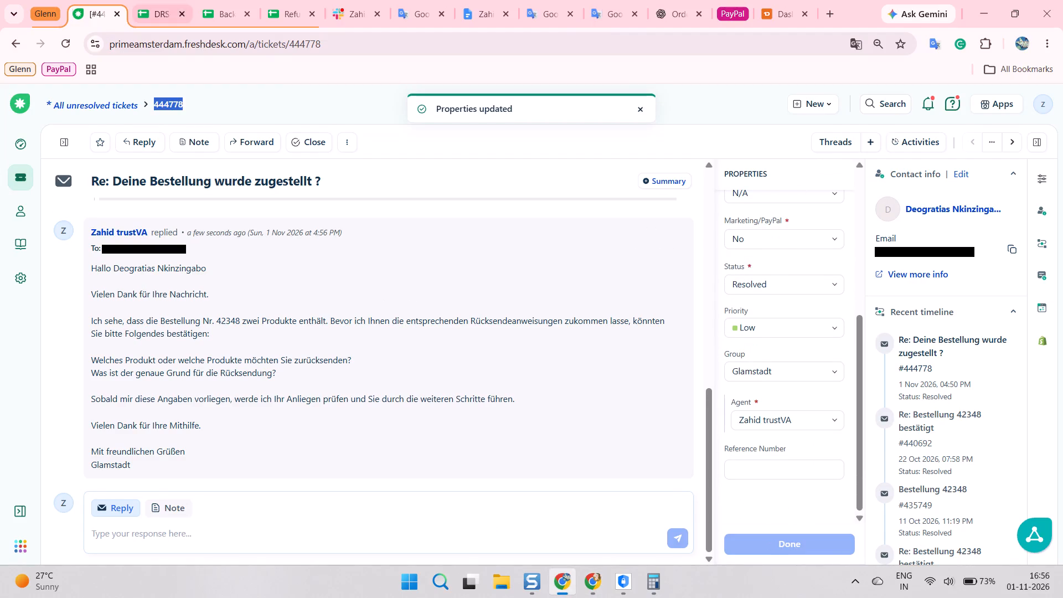
pyautogui.keyDown('ctrl'); pyautogui.click(152, 0); pyautogui.keyUp('ctrl')
pyautogui.hotkey('ctrl', 'v')
pyautogui.click(325, 298)
pyautogui.scroll(-1, 325, 298)
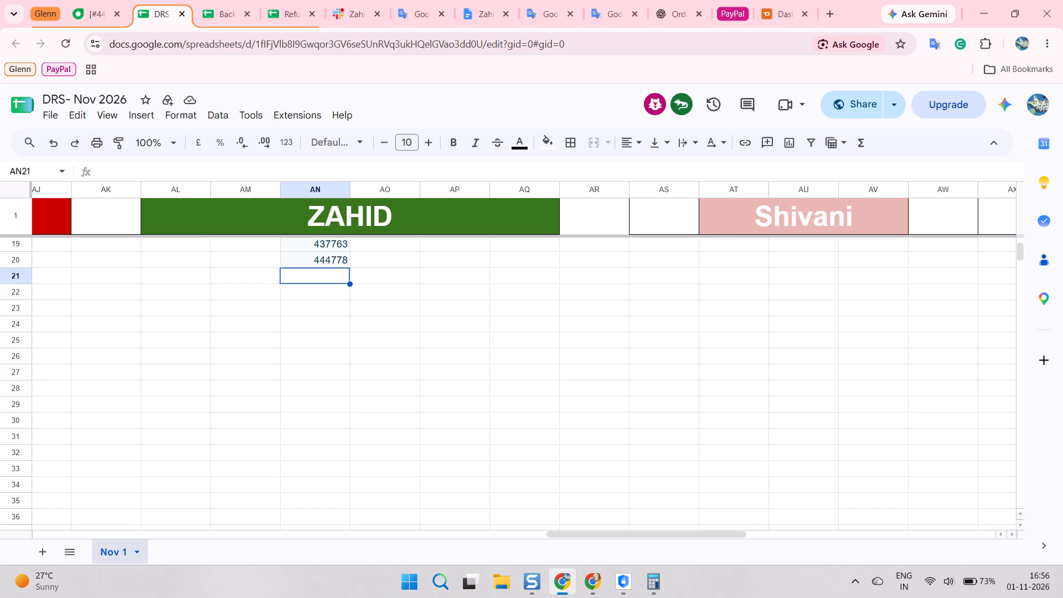
pyautogui.scroll(-2, 172, 197)
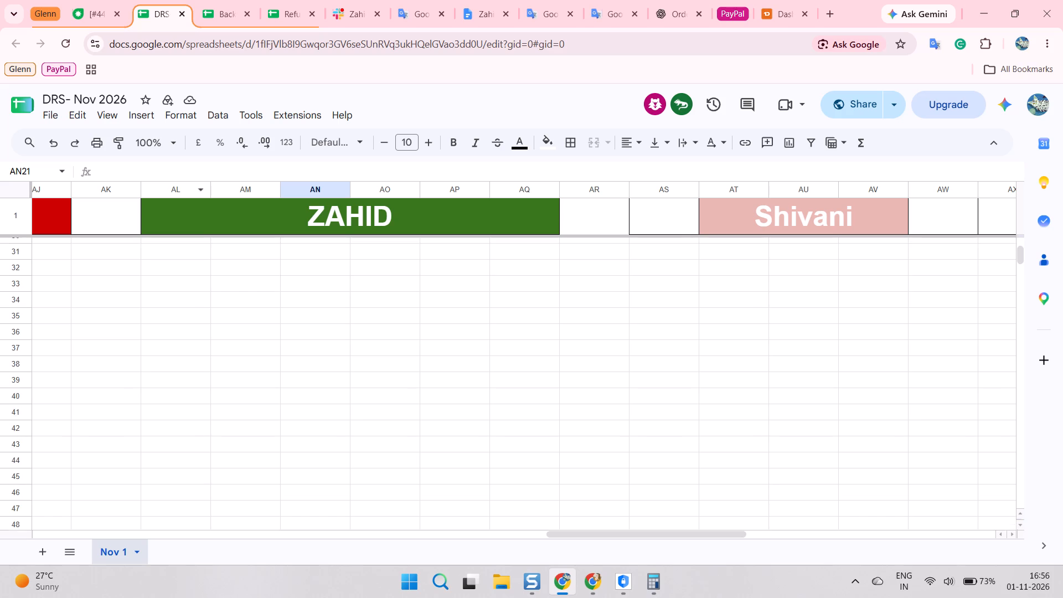
pyautogui.scroll(2, 235, 256)
# Return to Freshdesk, move on to ticket 444777 and read the customer's message.
pyautogui.click(103, 0)
pyautogui.click(444, 305)
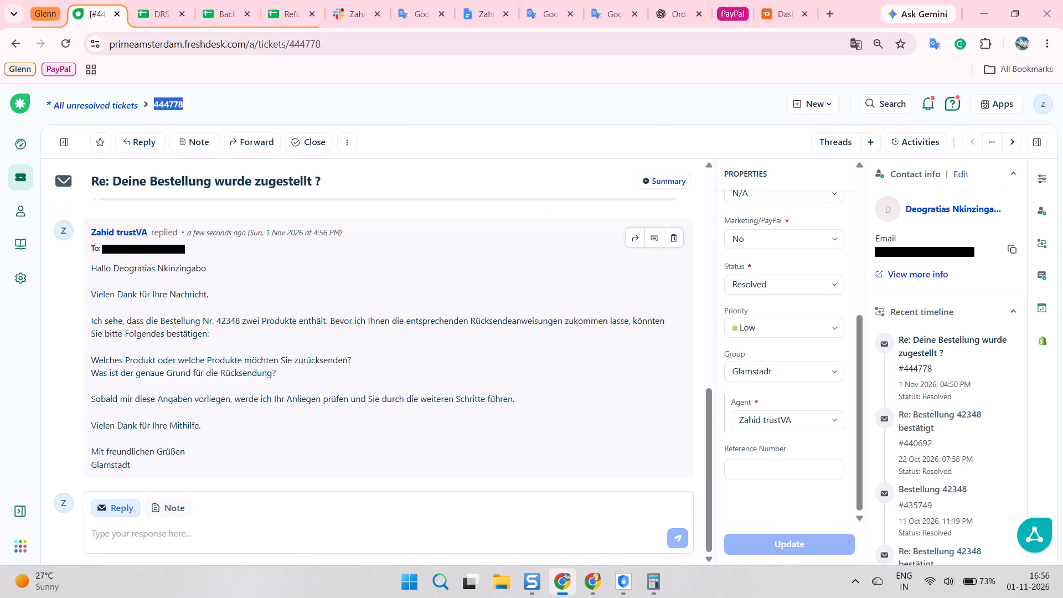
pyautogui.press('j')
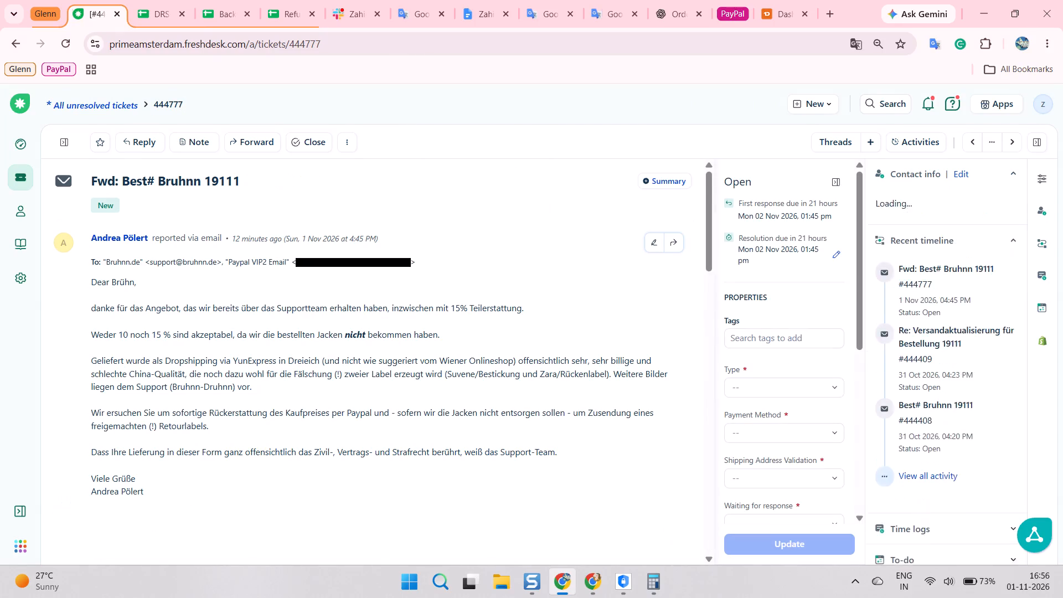
pyautogui.scroll(1, 444, 306)
pyautogui.scroll(-8, 444, 312)
pyautogui.scroll(11, 580, 336)
pyautogui.click(466, 277)
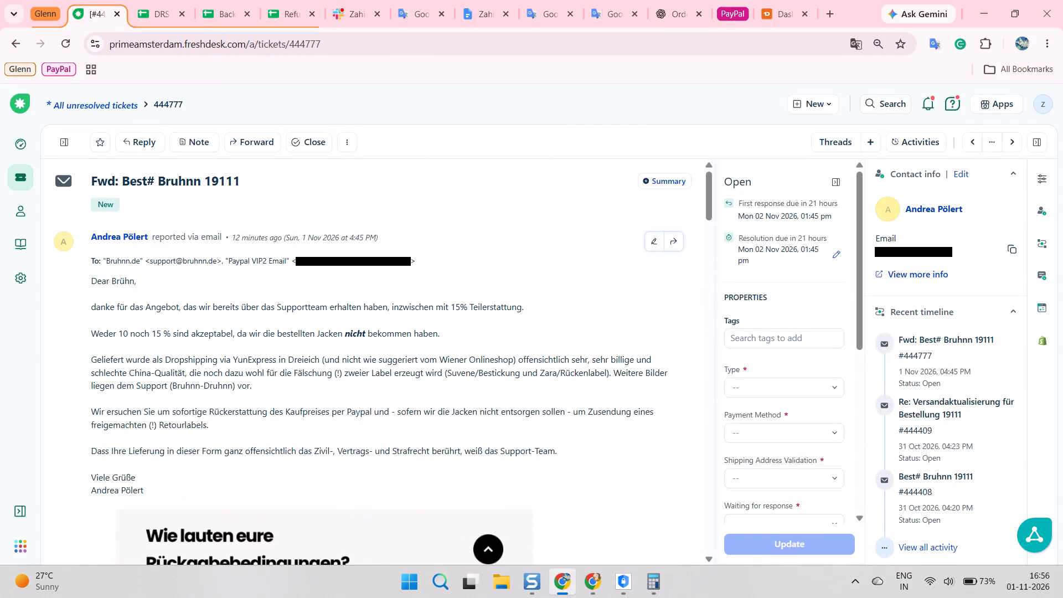
# Skip to ticket 444775, translate its page to English and read the customer's request.
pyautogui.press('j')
pyautogui.scroll(-14, 405, 267)
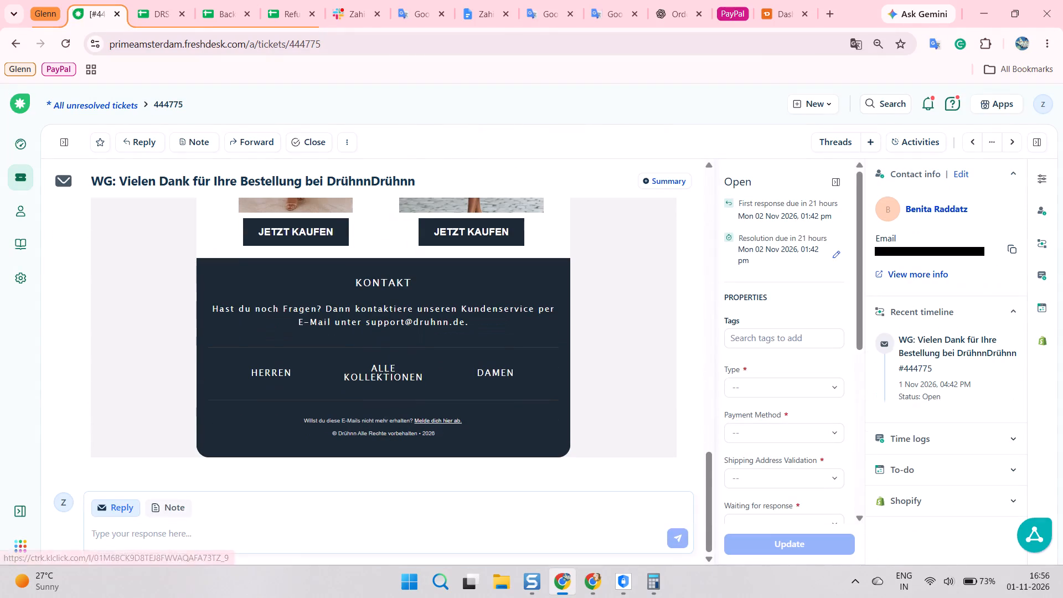
pyautogui.scroll(-2, 503, 331)
pyautogui.scroll(20, 503, 331)
pyautogui.scroll(1, 503, 331)
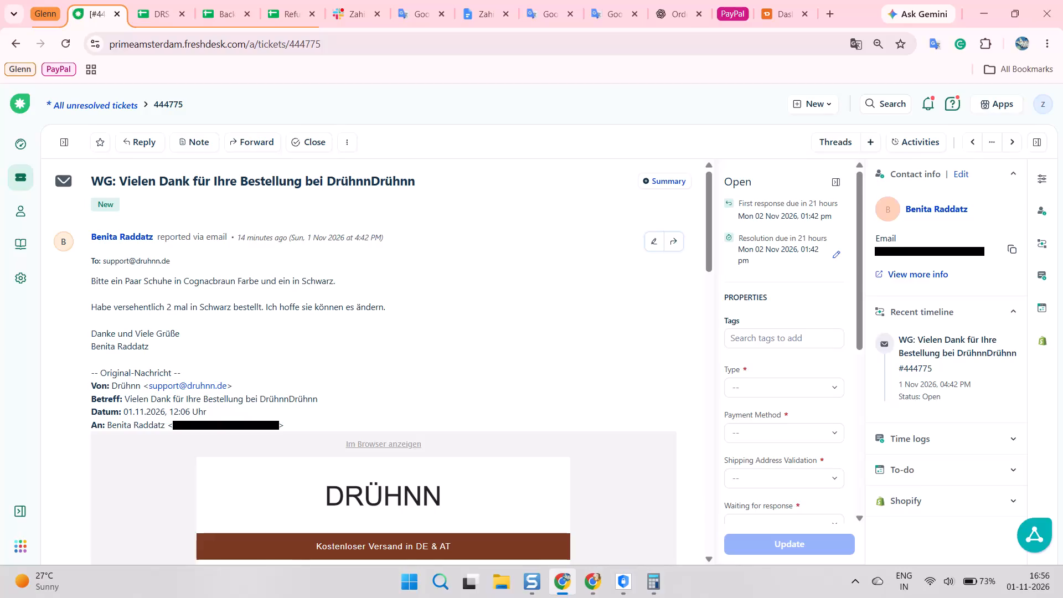
pyautogui.click(421, 290)
pyautogui.rightClick(431, 255)
pyautogui.scroll(-5, 459, 378)
pyautogui.click(522, 507)
pyautogui.click(523, 497)
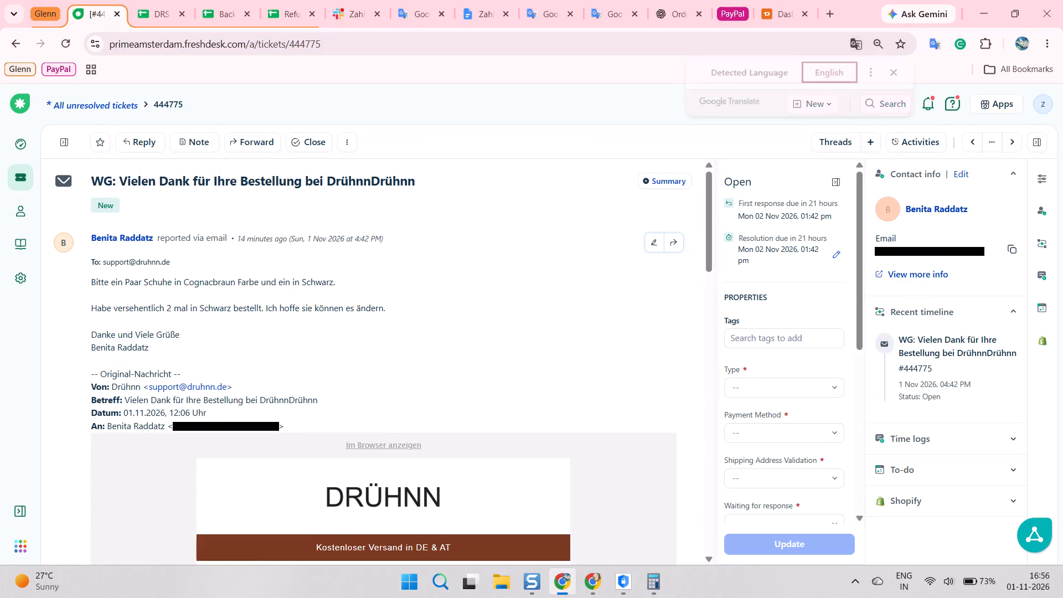
pyautogui.tripleClick(120, 282)
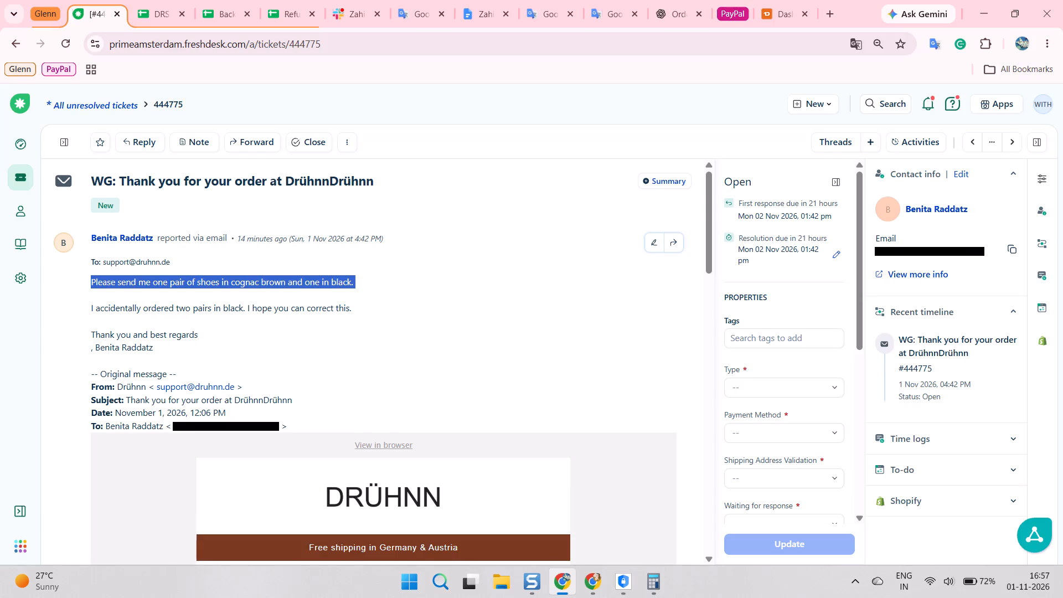
pyautogui.click(429, 297)
pyautogui.click(1014, 251)
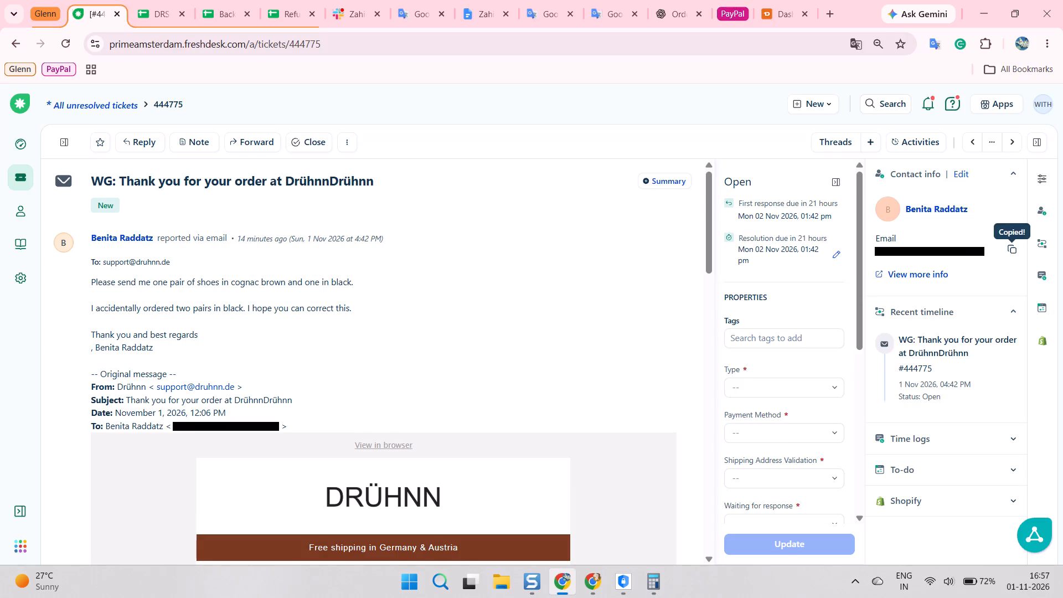
pyautogui.hotkey('alt', 'Tab')
pyautogui.click(121, 0)
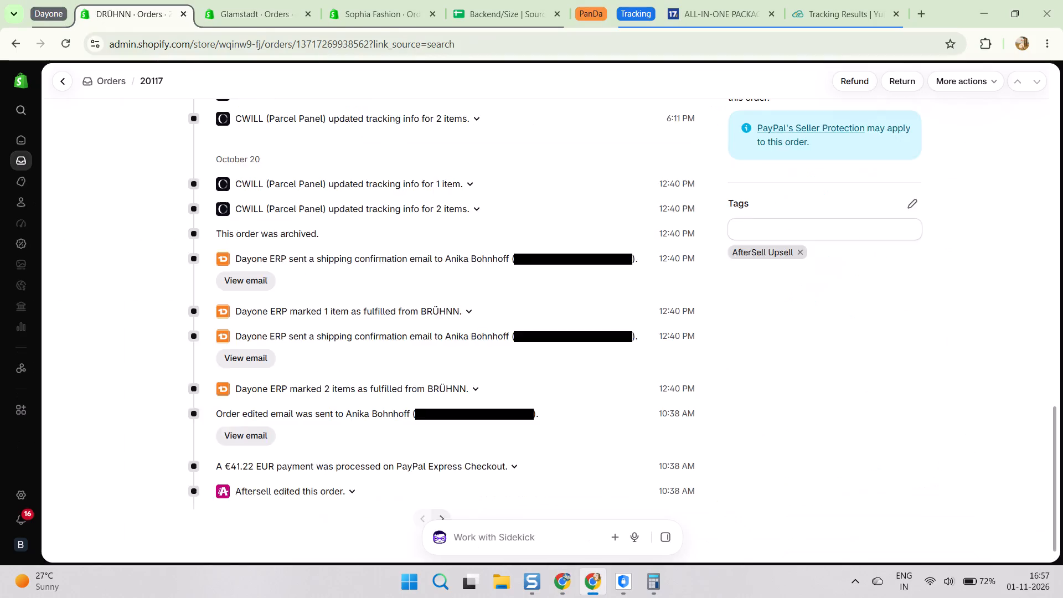
pyautogui.scroll(4, 60, 112)
pyautogui.click(25, 114)
pyautogui.hotkey('ctrl', 'v')
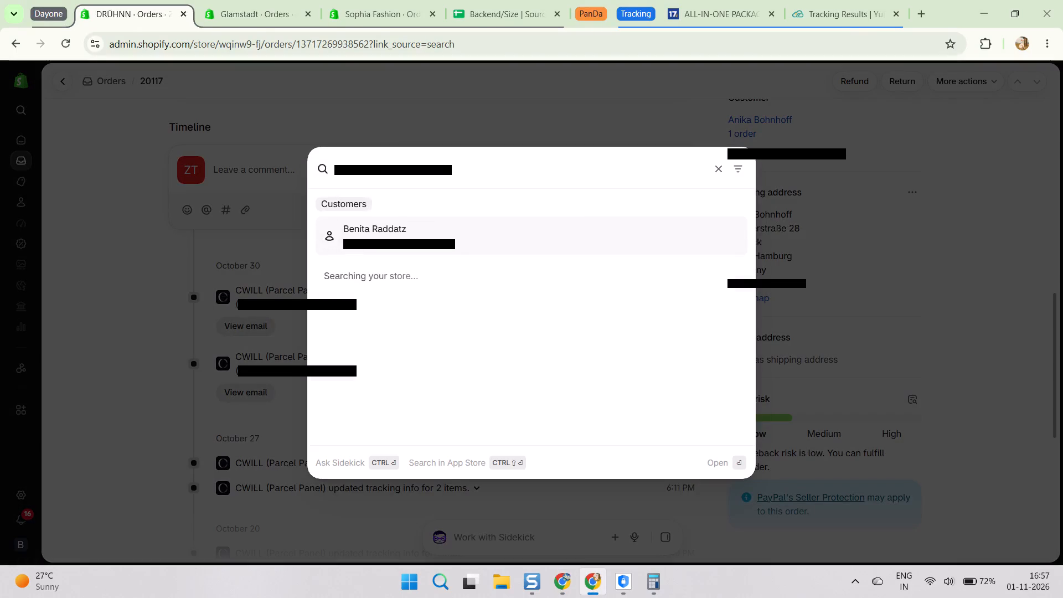
pyautogui.click(357, 267)
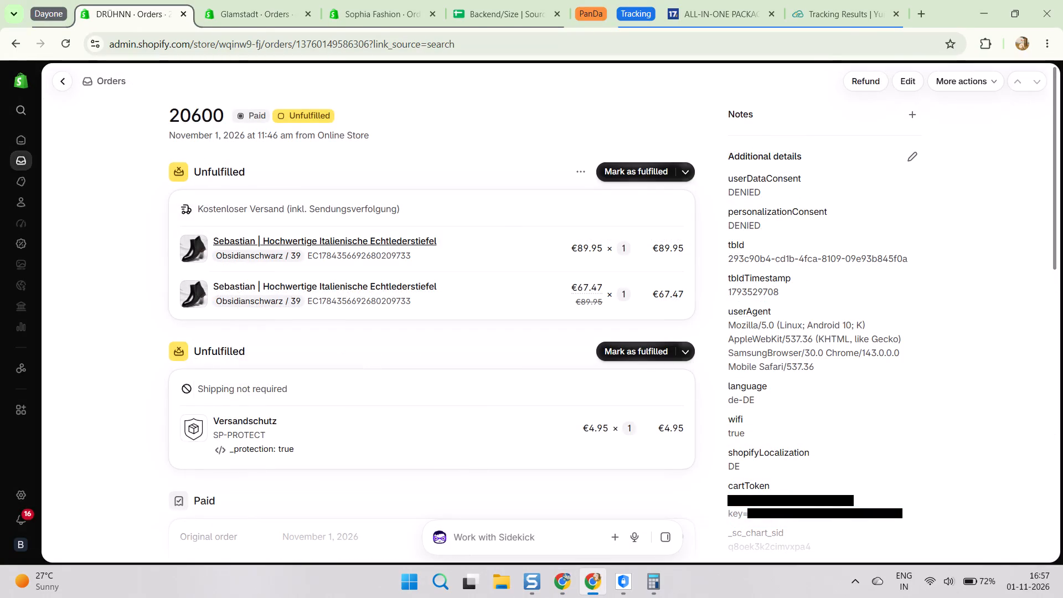
pyautogui.click(415, 189)
pyautogui.hotkey('alt', 'Tab')
pyautogui.click(426, 230)
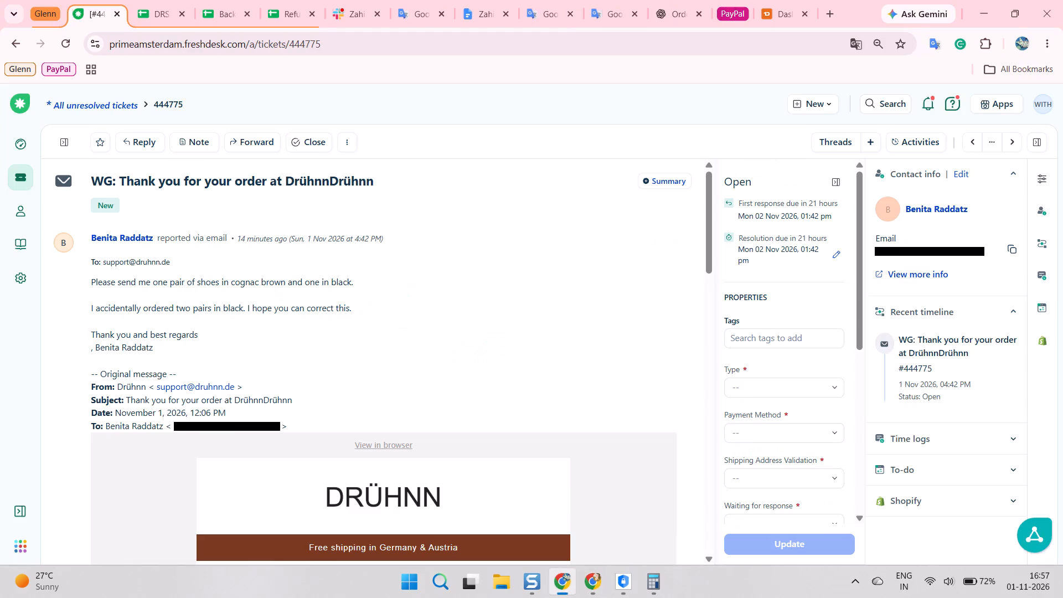
pyautogui.hotkey('alt', 'Tab')
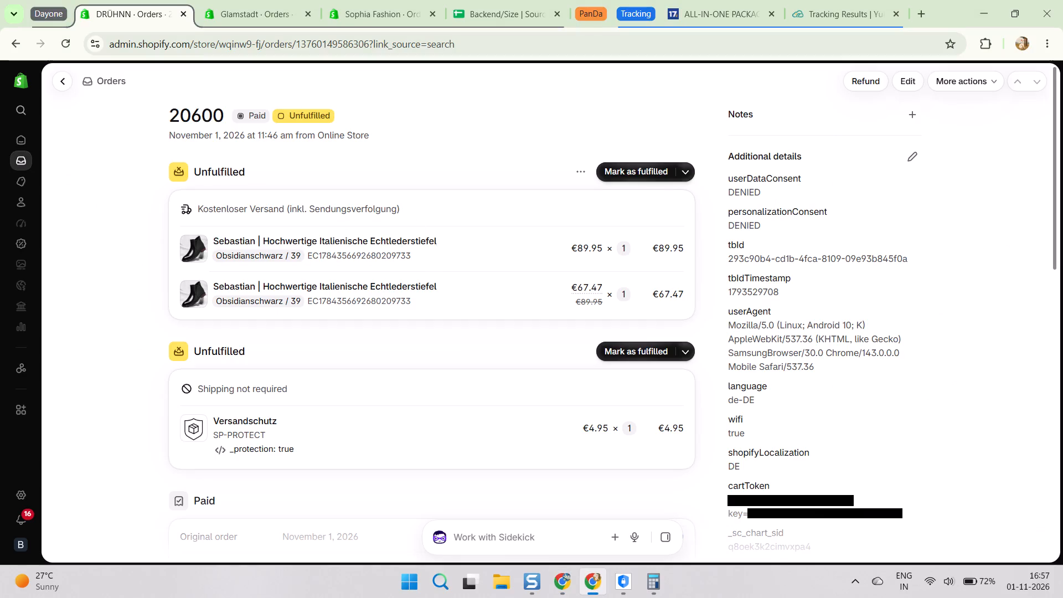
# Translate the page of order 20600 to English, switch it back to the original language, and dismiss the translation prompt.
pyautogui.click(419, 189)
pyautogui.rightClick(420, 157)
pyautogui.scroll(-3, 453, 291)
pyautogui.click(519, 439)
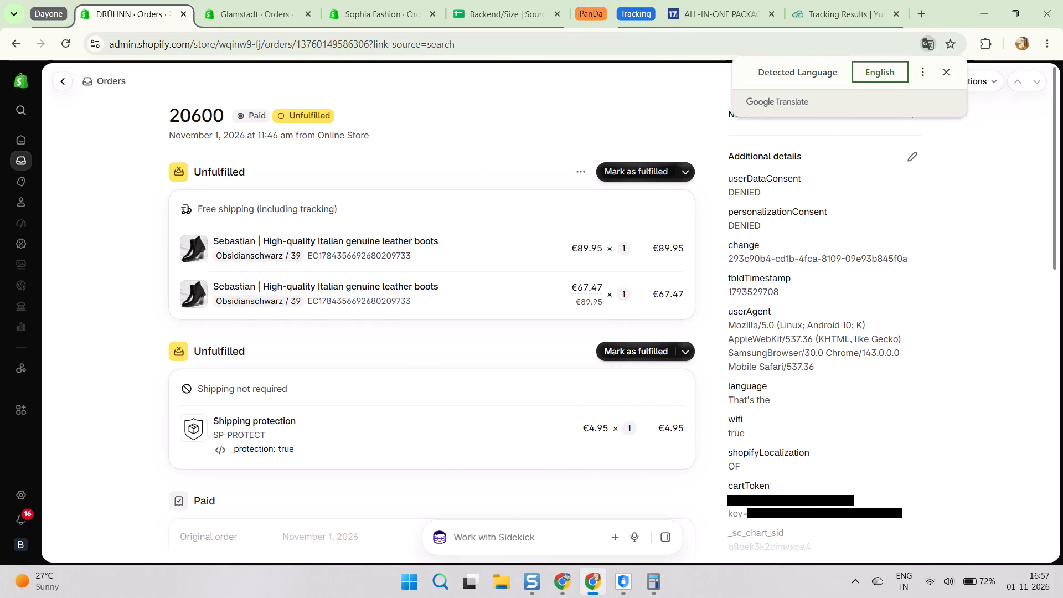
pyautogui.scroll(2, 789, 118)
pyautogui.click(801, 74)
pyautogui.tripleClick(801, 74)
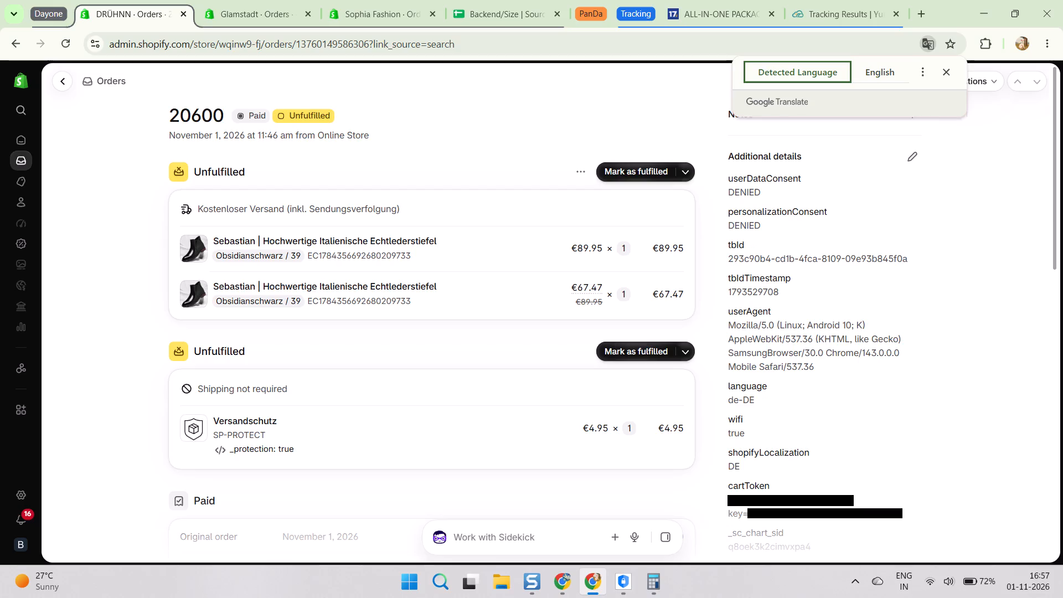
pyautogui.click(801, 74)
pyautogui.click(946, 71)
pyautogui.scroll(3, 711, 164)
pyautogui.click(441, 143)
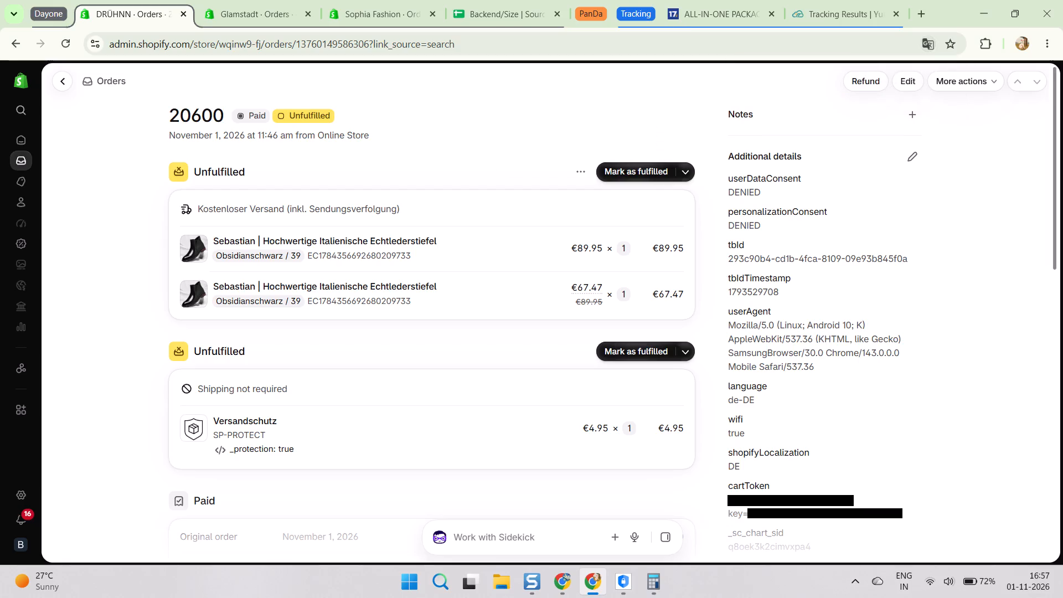
# In Freshdesk, switch the page of ticket 444775 back to its original language.
pyautogui.hotkey('alt', 'Tab')
pyautogui.click(434, 225)
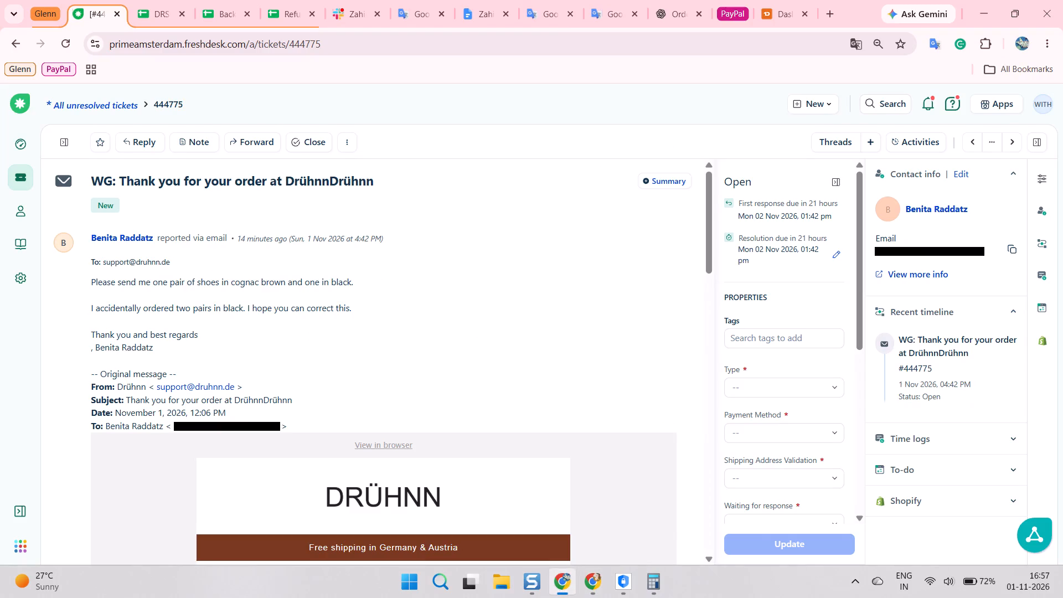
pyautogui.click(430, 236)
pyautogui.rightClick(448, 219)
pyautogui.rightClick(448, 218)
pyautogui.scroll(-5, 426, 356)
pyautogui.scroll(4, 425, 383)
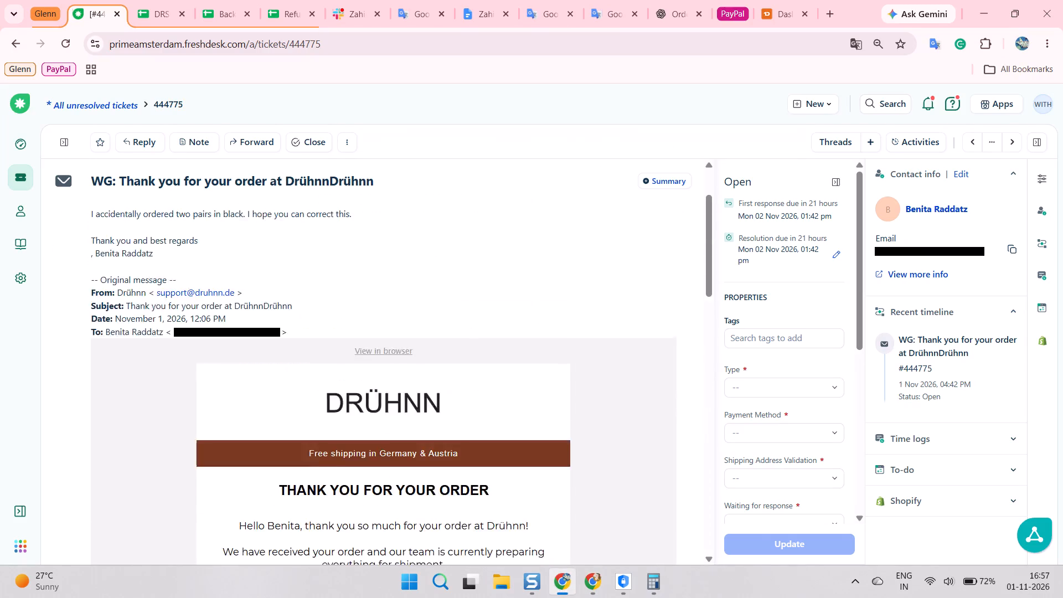
pyautogui.scroll(5, 420, 333)
pyautogui.rightClick(443, 229)
pyautogui.scroll(-3, 461, 323)
pyautogui.click(511, 503)
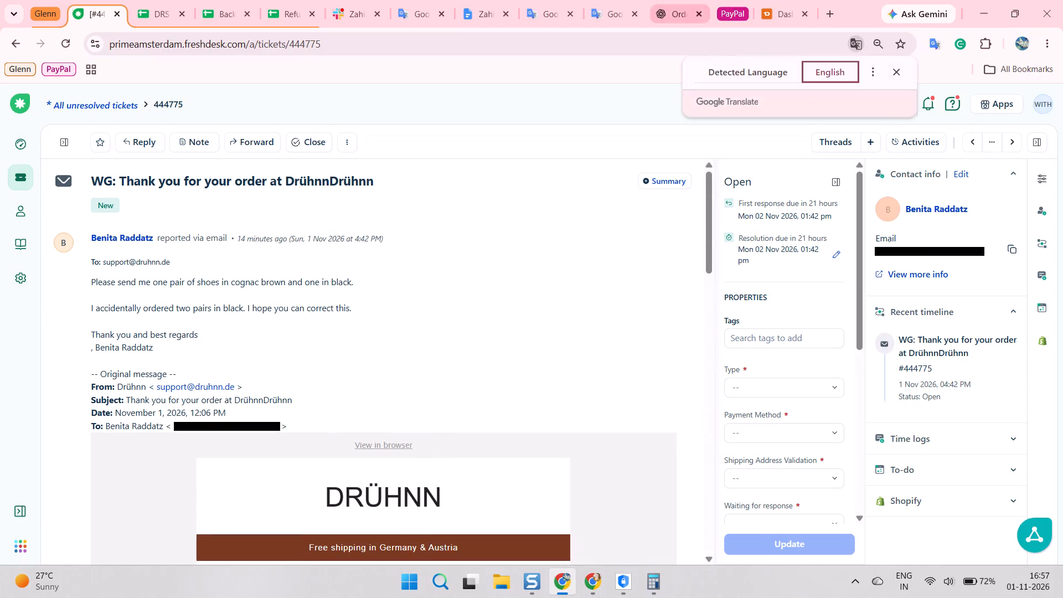
pyautogui.click(723, 70)
pyautogui.hotkey('alt', 'Tab')
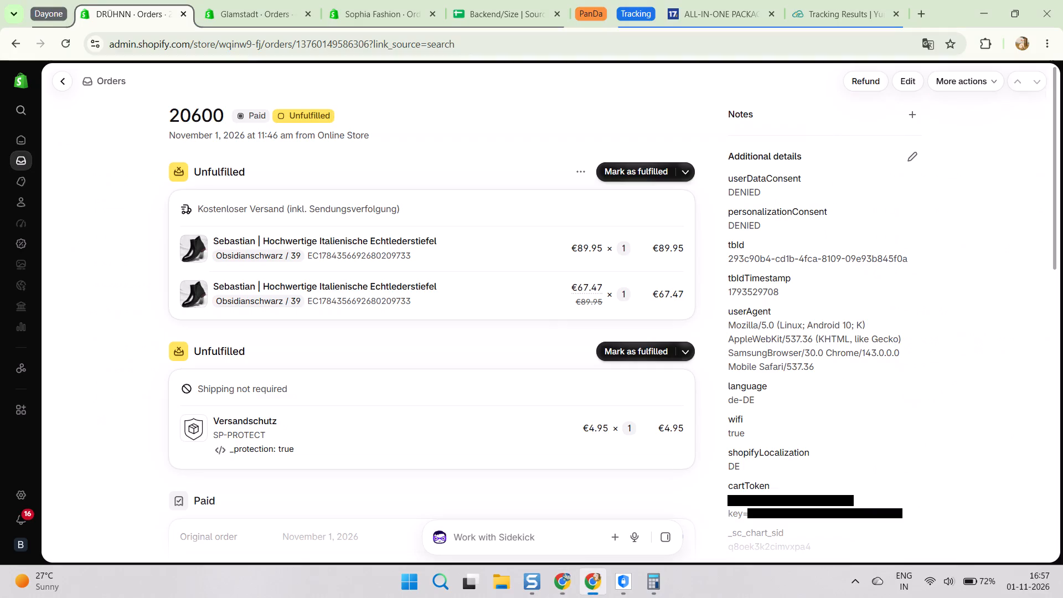
pyautogui.tripleClick(460, 286)
pyautogui.hotkey('ctrl', 'c')
pyautogui.hotkey('ctrl', 'c')
pyautogui.hotkey('ctrl', 'c')
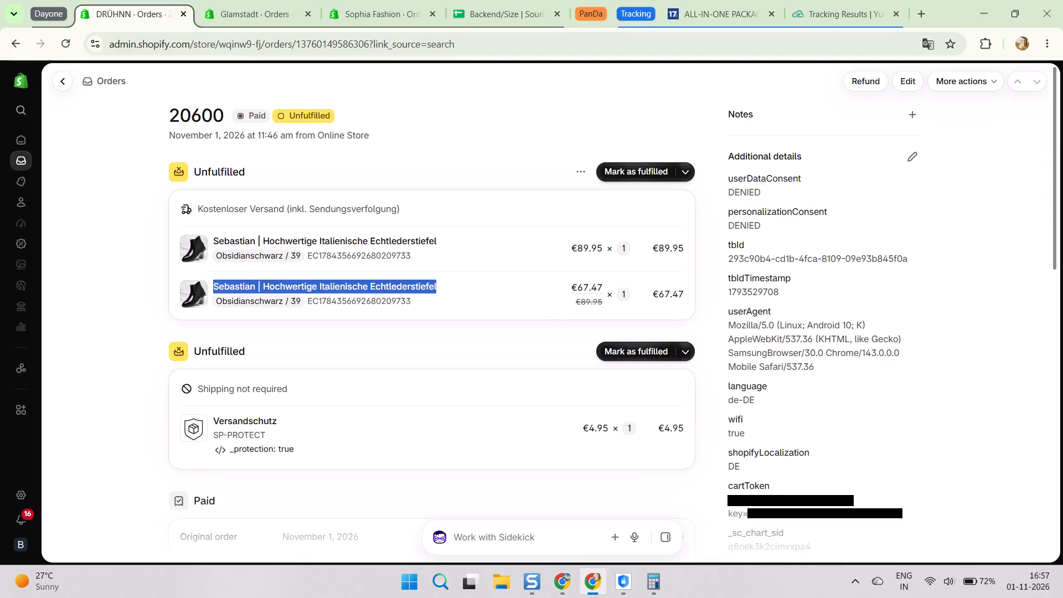
pyautogui.click(915, 80)
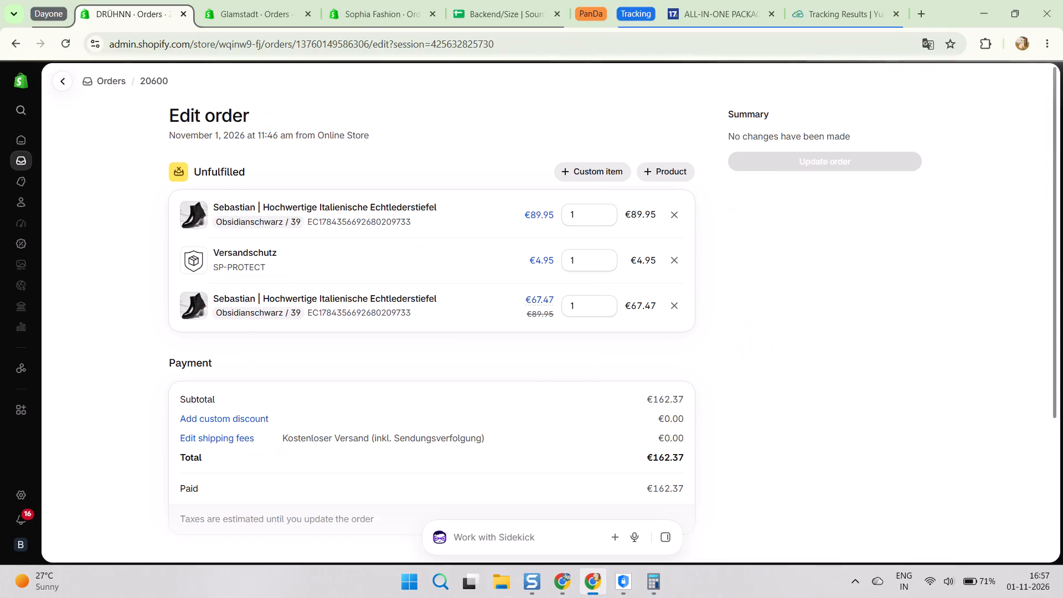
pyautogui.click(653, 178)
pyautogui.hotkey('ctrl', 'v')
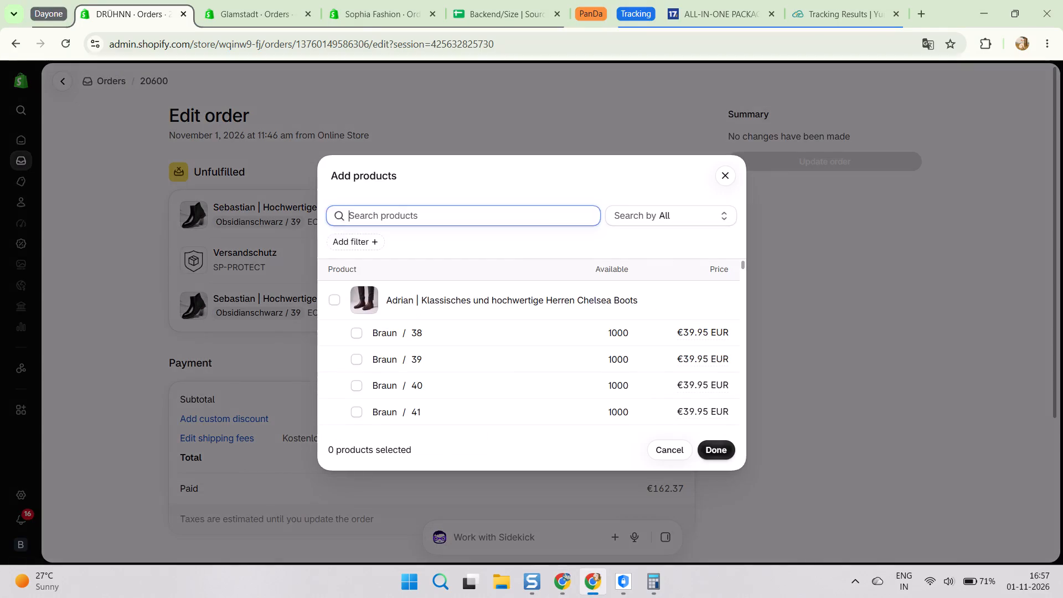
pyautogui.hotkey('ctrl', 'v')
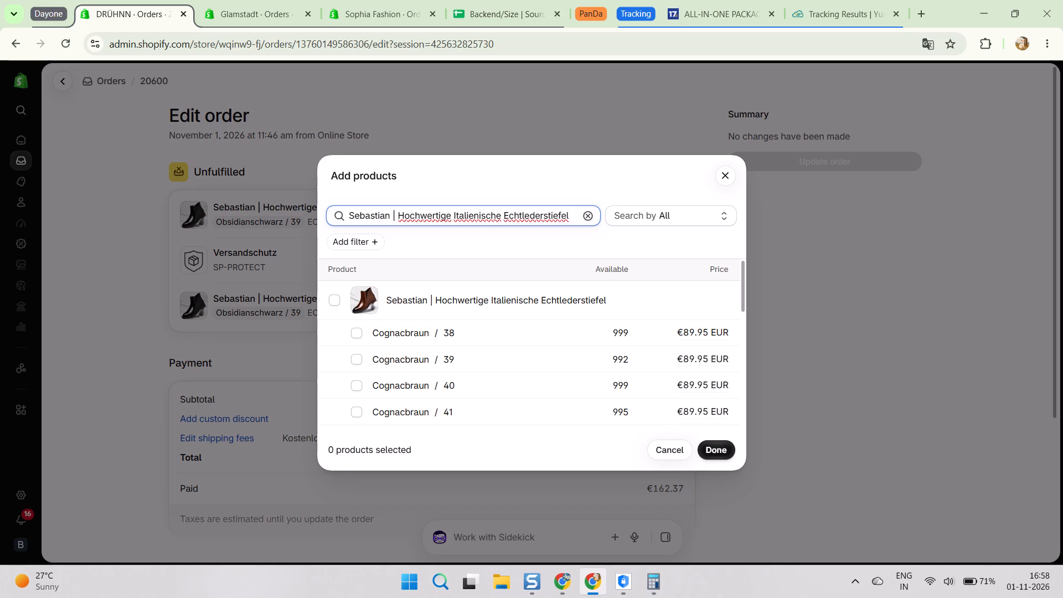
# Add the Cognacbraun / 39 variant of the Sebastian boots to the order.
pyautogui.scroll(-1, 383, 212)
pyautogui.scroll(-3, 419, 312)
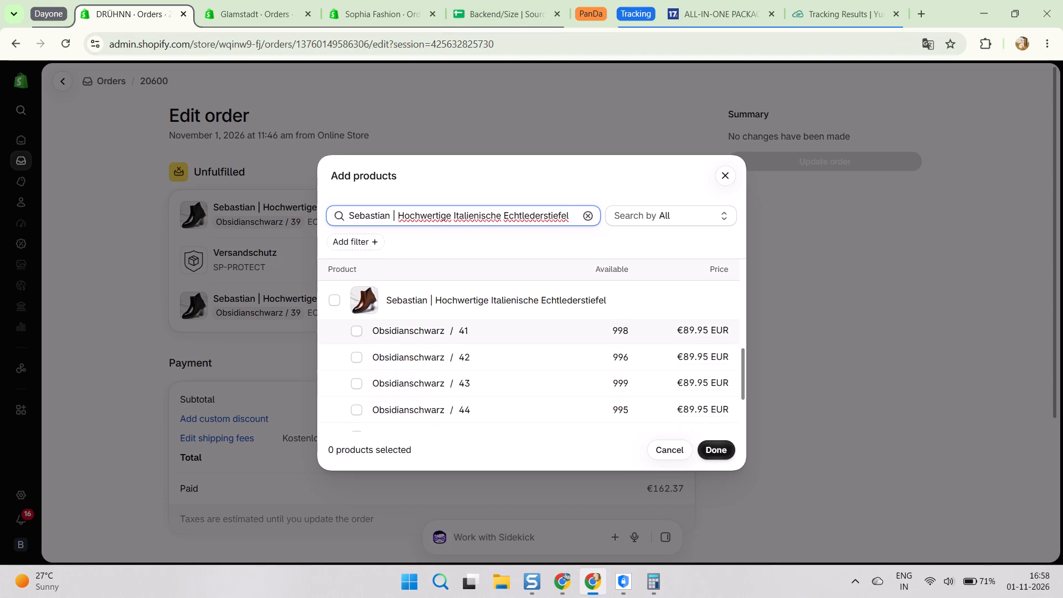
pyautogui.scroll(-5, 447, 366)
pyautogui.scroll(7, 446, 366)
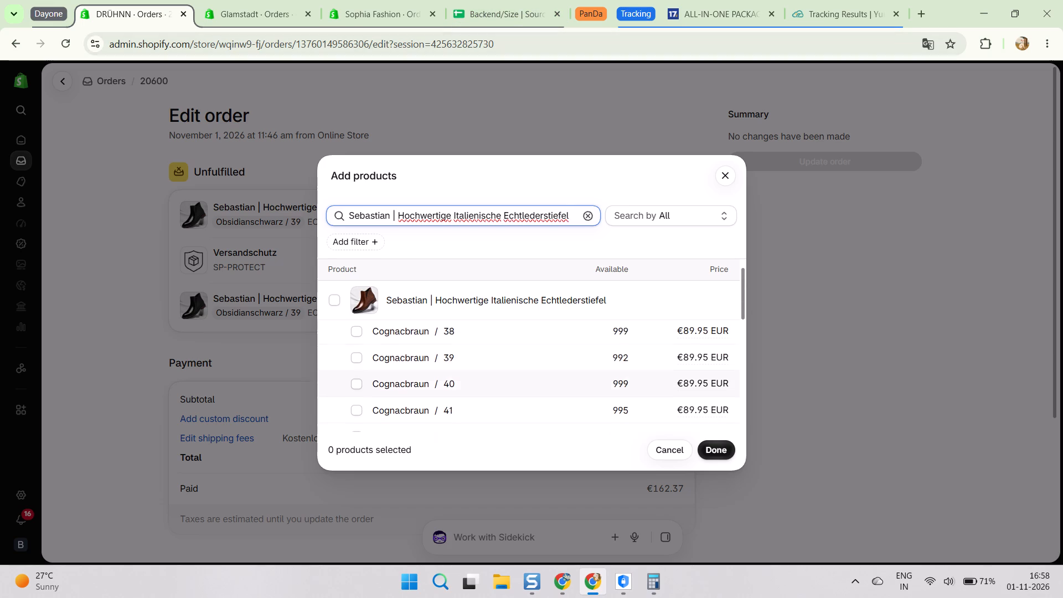
pyautogui.scroll(2, 454, 365)
pyautogui.scroll(1, 407, 362)
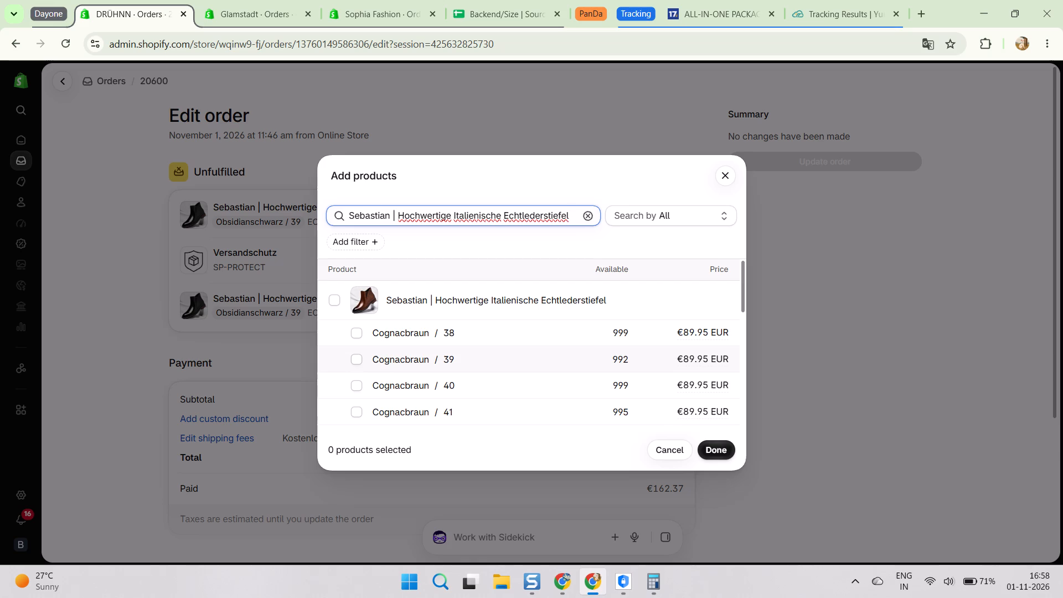
pyautogui.click(355, 362)
pyautogui.click(721, 451)
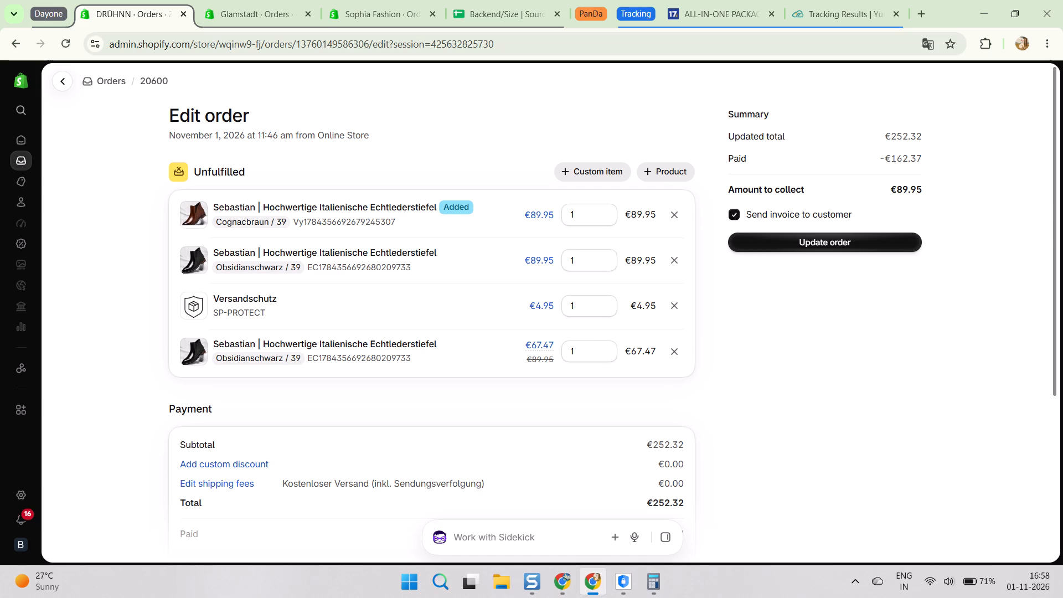
# Set the quantity of the discounted Obsidianschwarz / 39 pair, priced at €67.47, to 0.
pyautogui.click(607, 358)
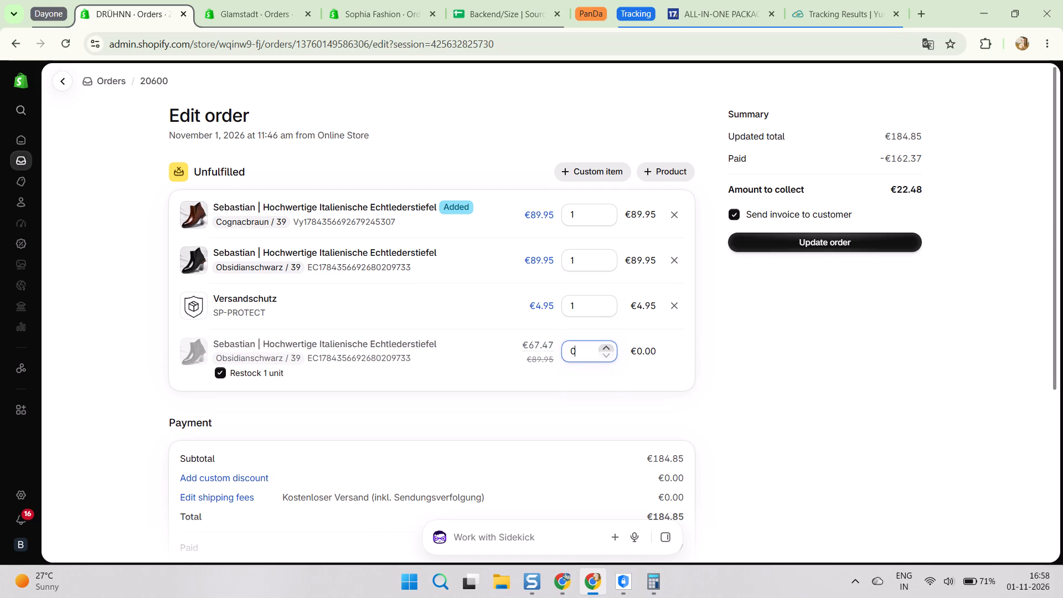
# Apply a custom amount discount of €22.48 per unit to the added Cognacbraun / 39 boots.
pyautogui.click(531, 213)
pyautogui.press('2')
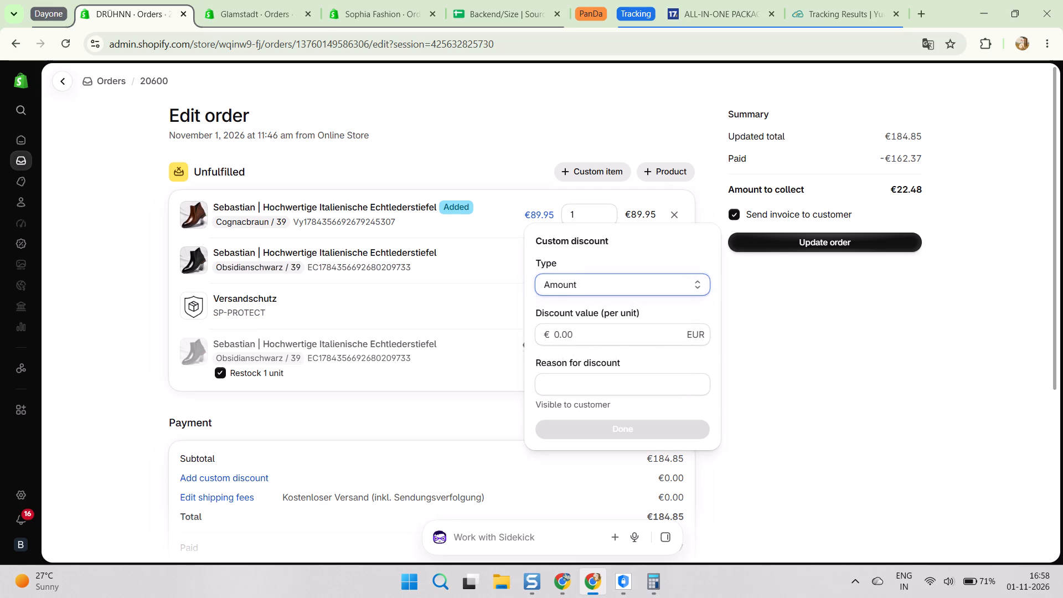
pyautogui.click(570, 336)
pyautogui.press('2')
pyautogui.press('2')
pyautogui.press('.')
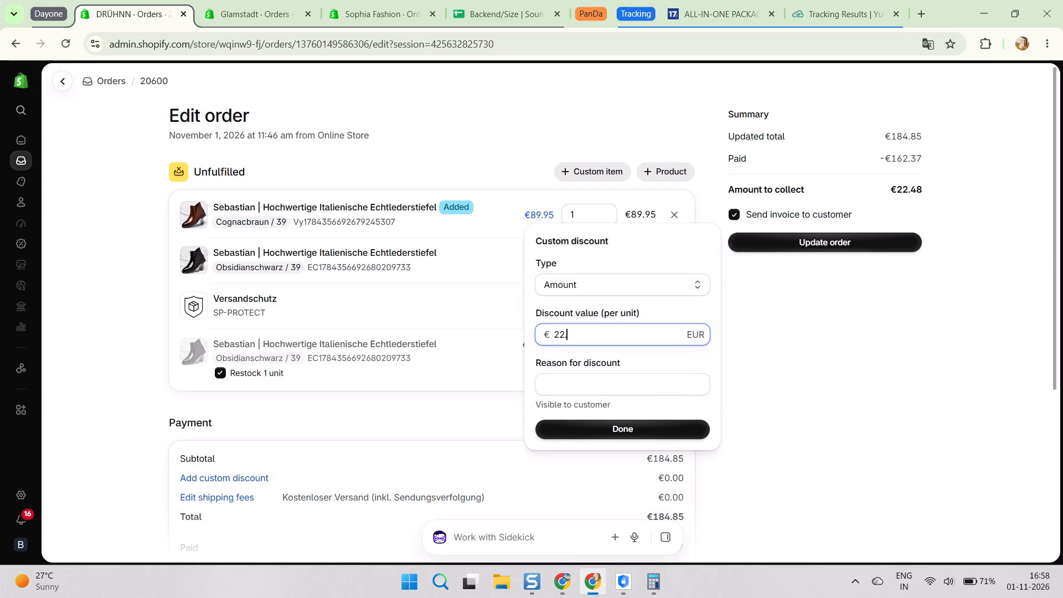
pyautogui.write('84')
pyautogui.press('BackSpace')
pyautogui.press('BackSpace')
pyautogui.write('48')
pyautogui.scroll(-6, 631, 304)
pyautogui.scroll(-3, 651, 395)
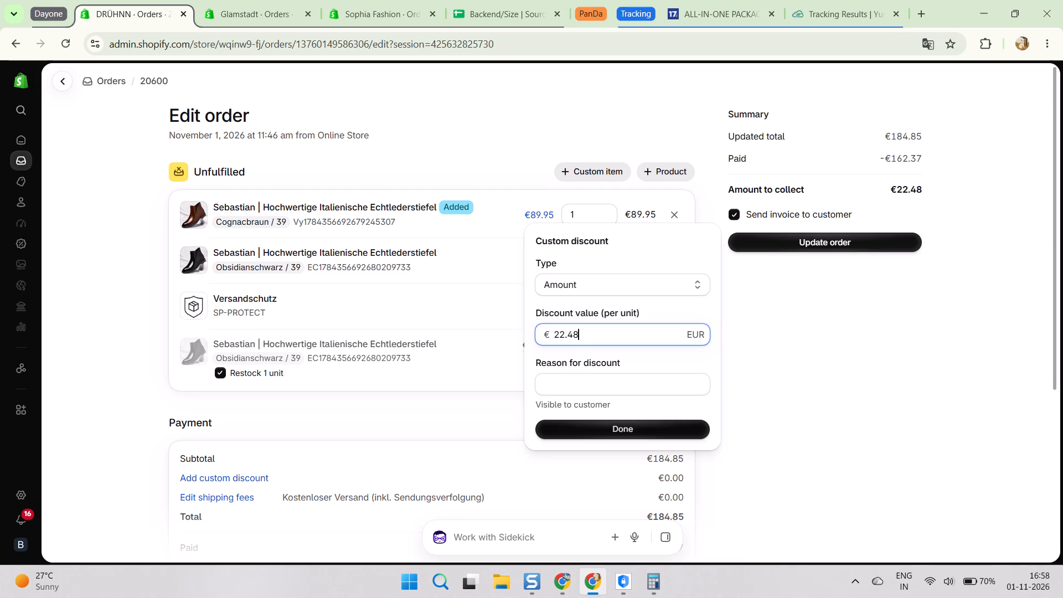
pyautogui.click(632, 429)
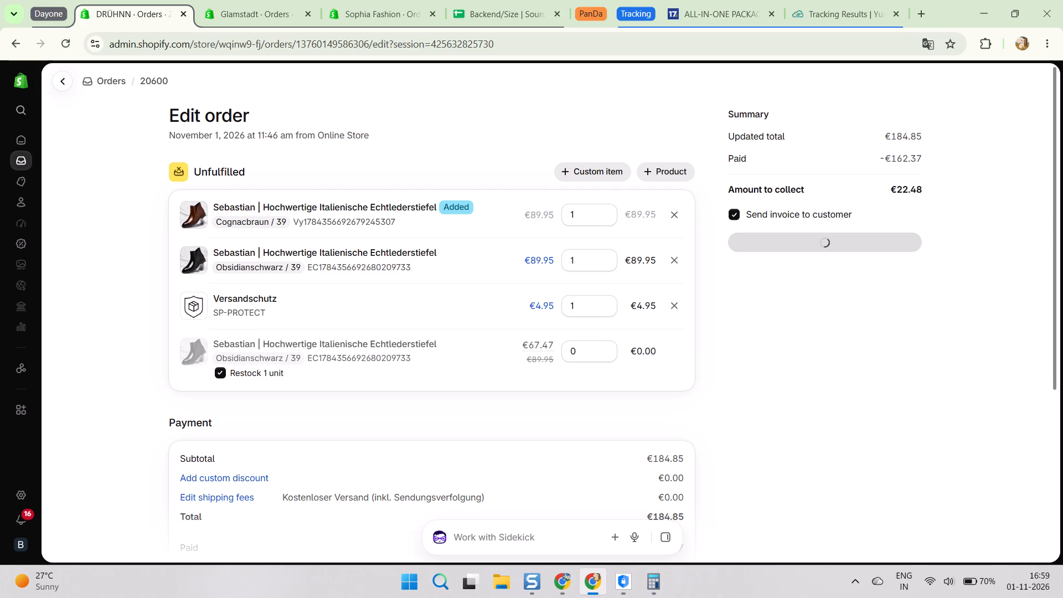
pyautogui.scroll(-1, 595, 306)
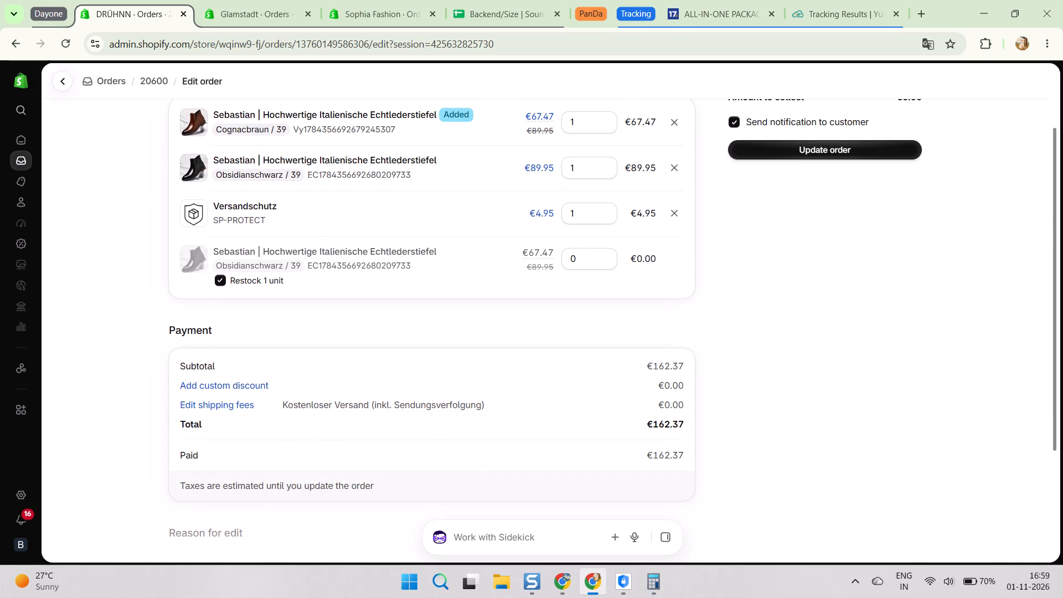
pyautogui.scroll(5, 696, 244)
pyautogui.click(777, 243)
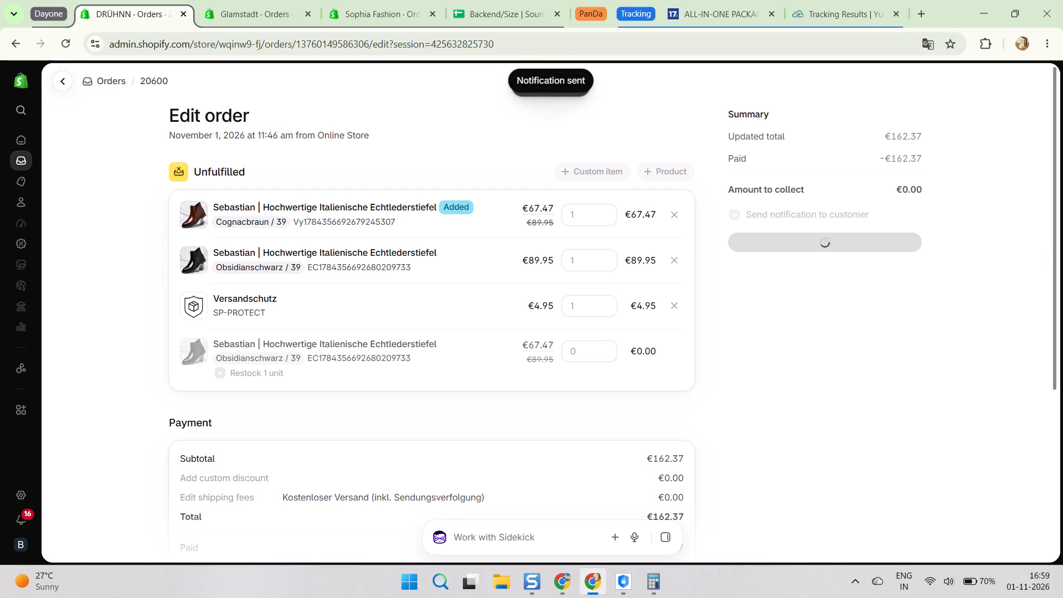
pyautogui.scroll(2, 451, 228)
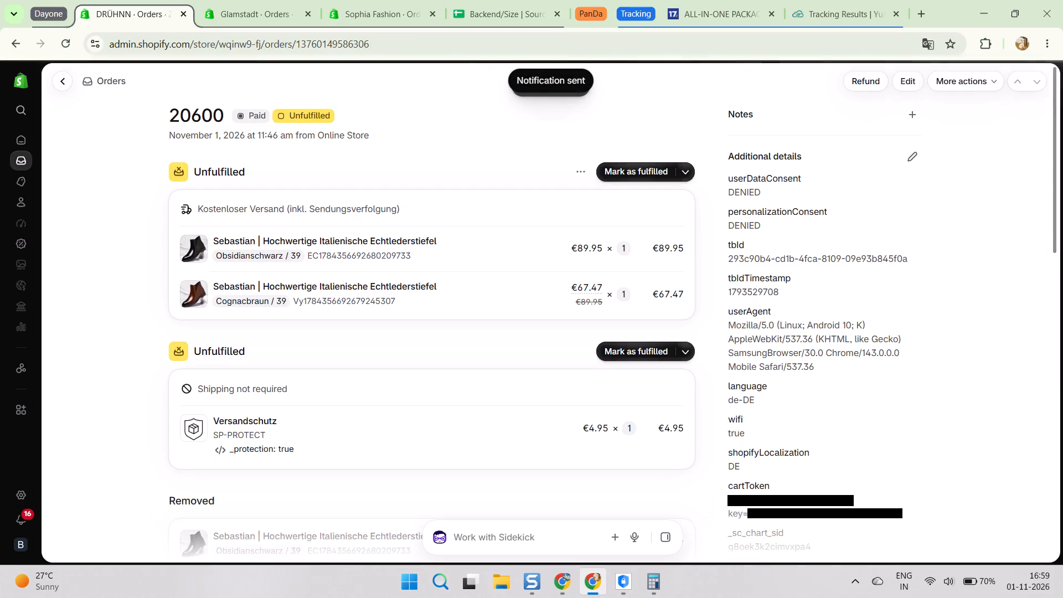
pyautogui.click(448, 168)
pyautogui.scroll(2, 450, 180)
pyautogui.click(497, 144)
pyautogui.scroll(7, 484, 161)
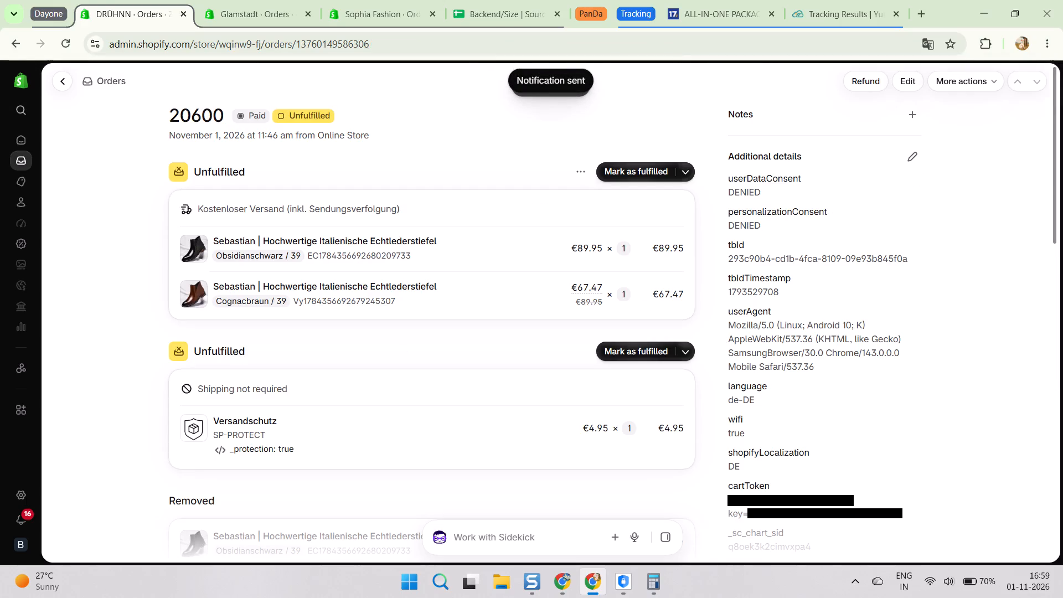
pyautogui.scroll(6, 484, 168)
pyautogui.doubleClick(188, 113)
pyautogui.hotkey('ctrl', 'c')
pyautogui.hotkey('ctrl', 'c')
pyautogui.hotkey('ctrl', 'c')
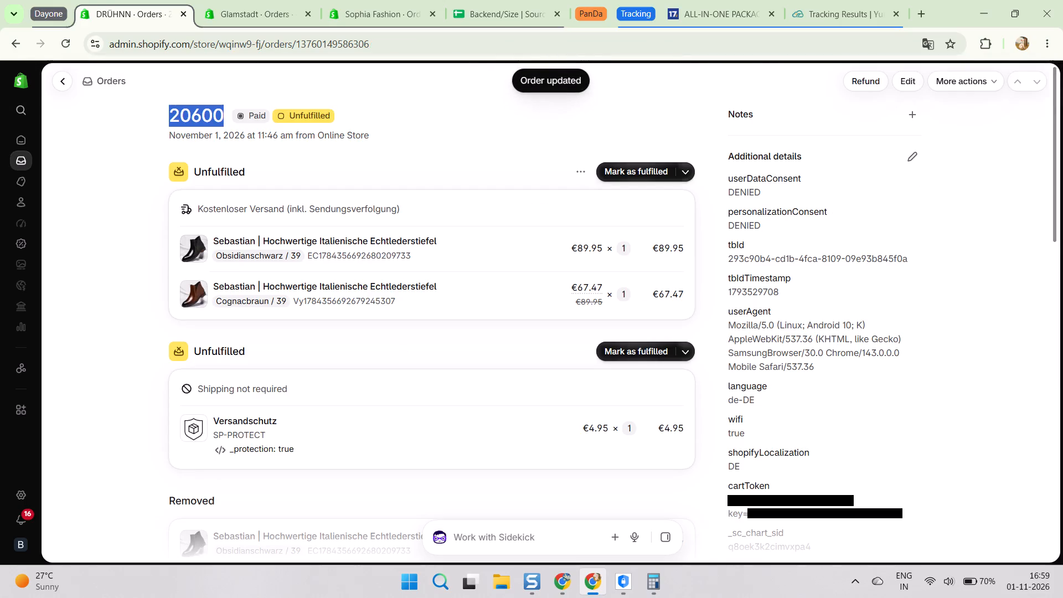
# Capture a screenshot of the order's heading and the unfulfilled section with both boot pairs.
pyautogui.click(434, 165)
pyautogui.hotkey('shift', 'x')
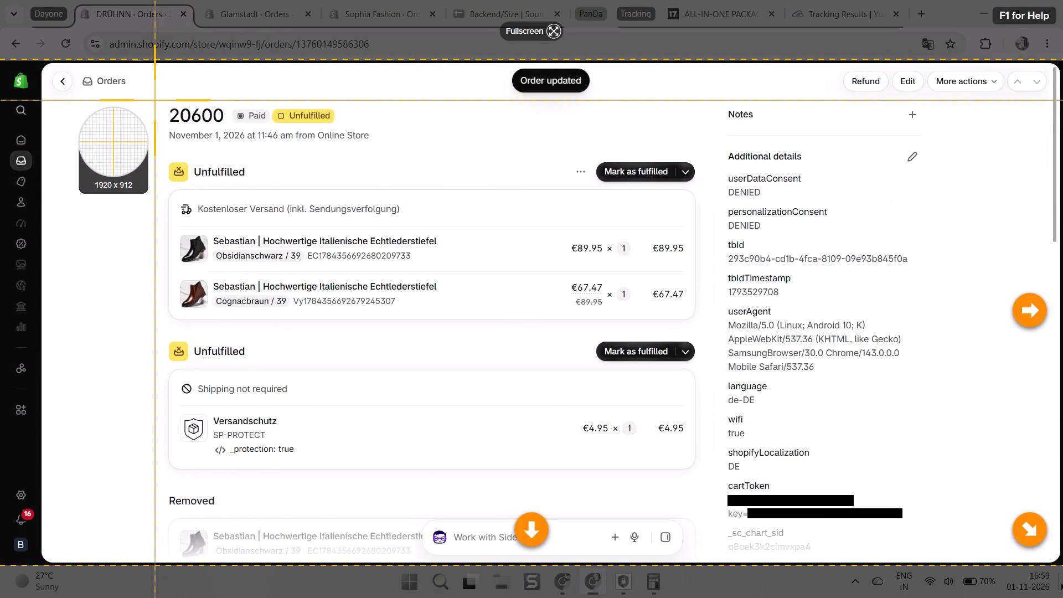
pyautogui.moveTo(158, 100); pyautogui.dragTo(707, 339)
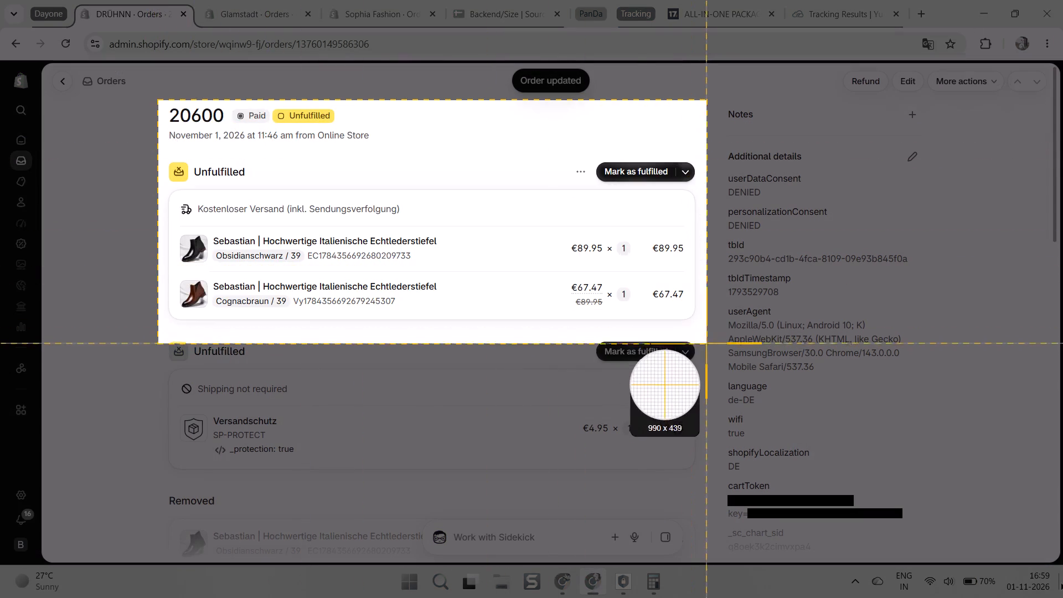
pyautogui.moveTo(707, 339); pyautogui.dragTo(705, 326)
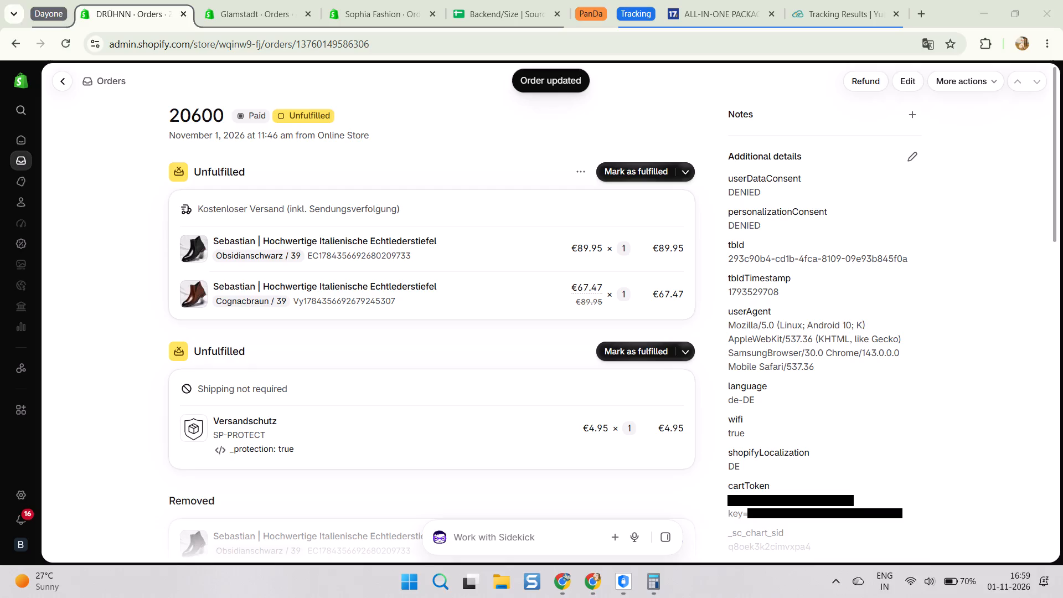
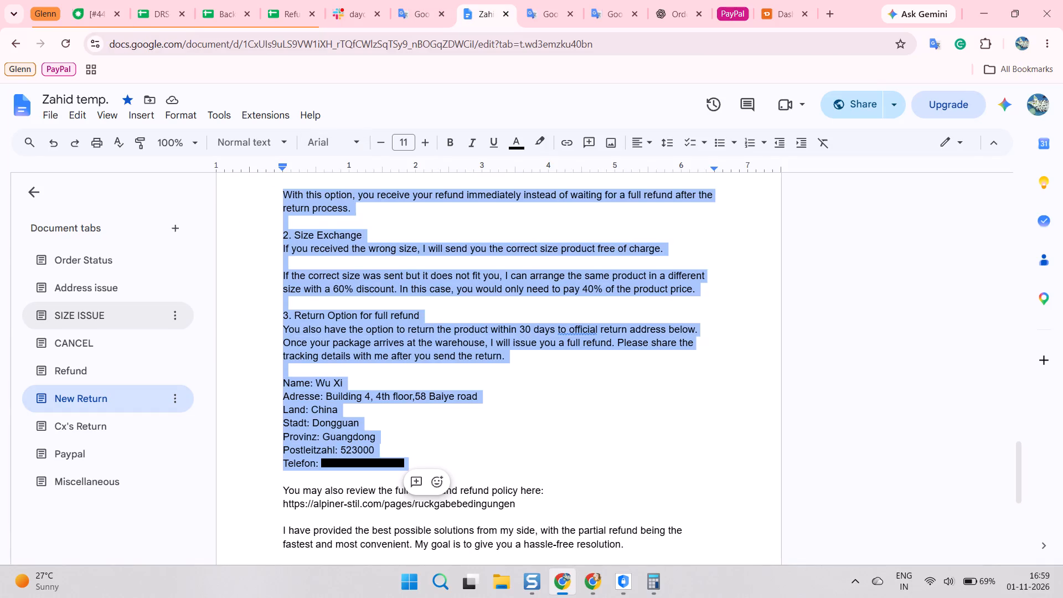
# Copy the message confirming the successful size update from the SIZE ISSUE templates in the Zahid temp. document.
pyautogui.click(91, 285)
pyautogui.click(77, 318)
pyautogui.scroll(3, 322, 329)
pyautogui.scroll(-4, 380, 310)
pyautogui.scroll(2, 379, 316)
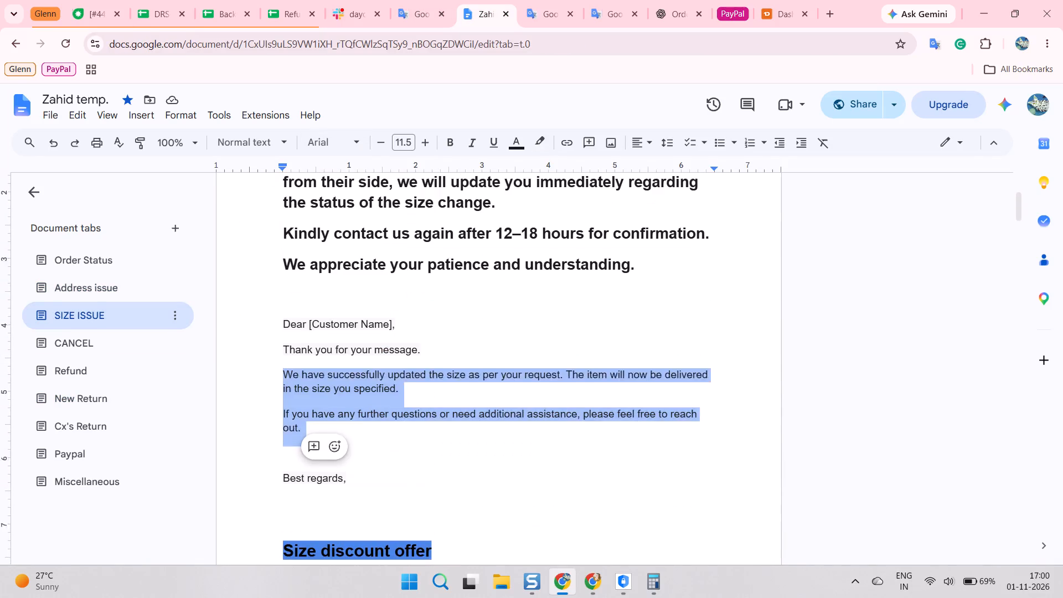
pyautogui.click(407, 317)
pyautogui.moveTo(271, 358); pyautogui.dragTo(300, 447)
pyautogui.hotkey('ctrl', 'c')
pyautogui.hotkey('ctrl', 'c')
pyautogui.hotkey('ctrl', 'c')
# Paste the template into Google Translate for German and separate its three paragraphs with blank lines.
pyautogui.click(608, 3)
pyautogui.scroll(9, 477, 136)
pyautogui.click(499, 214)
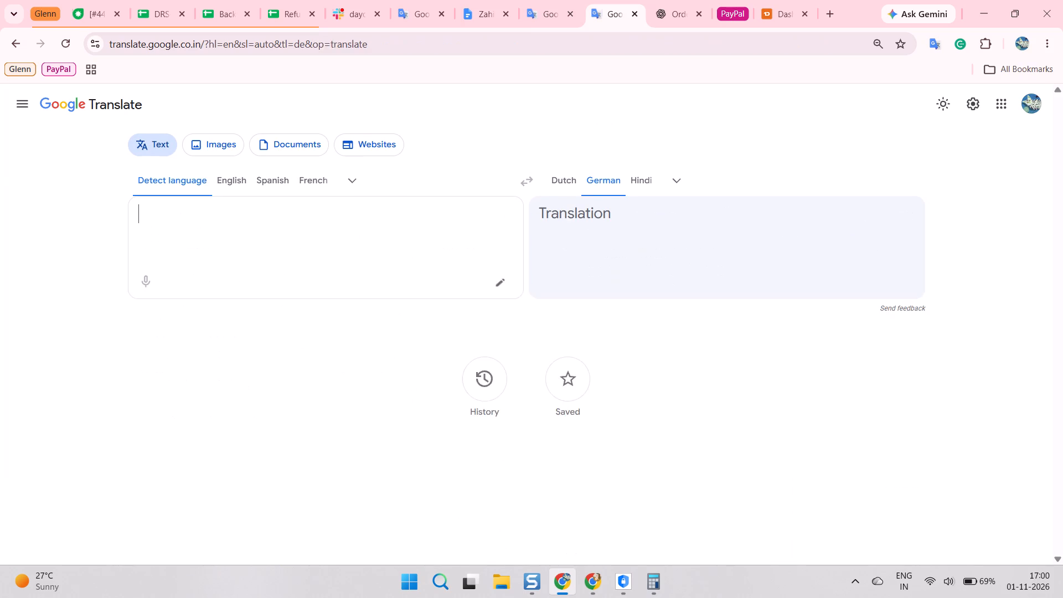
pyautogui.hotkey('ctrl', 'v')
pyautogui.press('BackSpace')
pyautogui.click(303, 208)
pyautogui.press('\\')
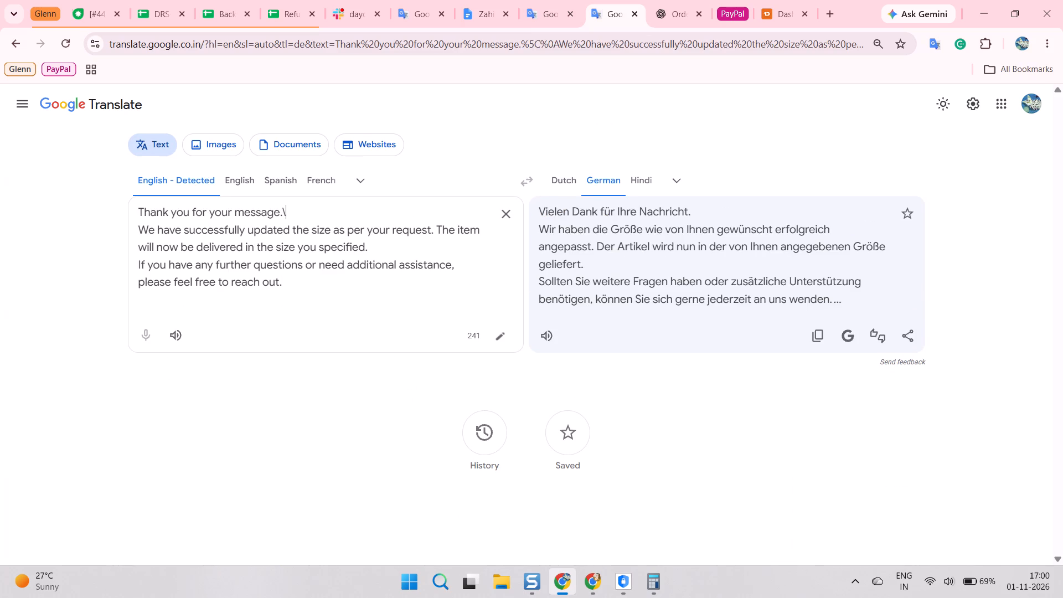
pyautogui.press('BackSpace')
pyautogui.press('Return')
pyautogui.click(376, 265)
pyautogui.press('Return')
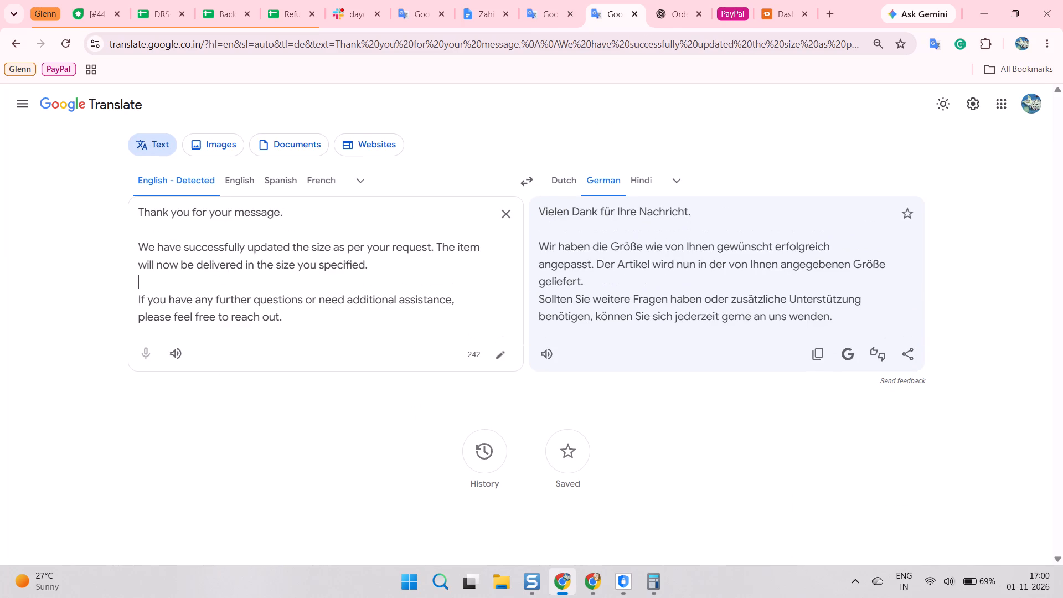
# Replace "size" with "color" in both sentences of the English source text.
pyautogui.doubleClick(317, 240)
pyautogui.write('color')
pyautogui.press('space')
pyautogui.doubleClick(310, 264)
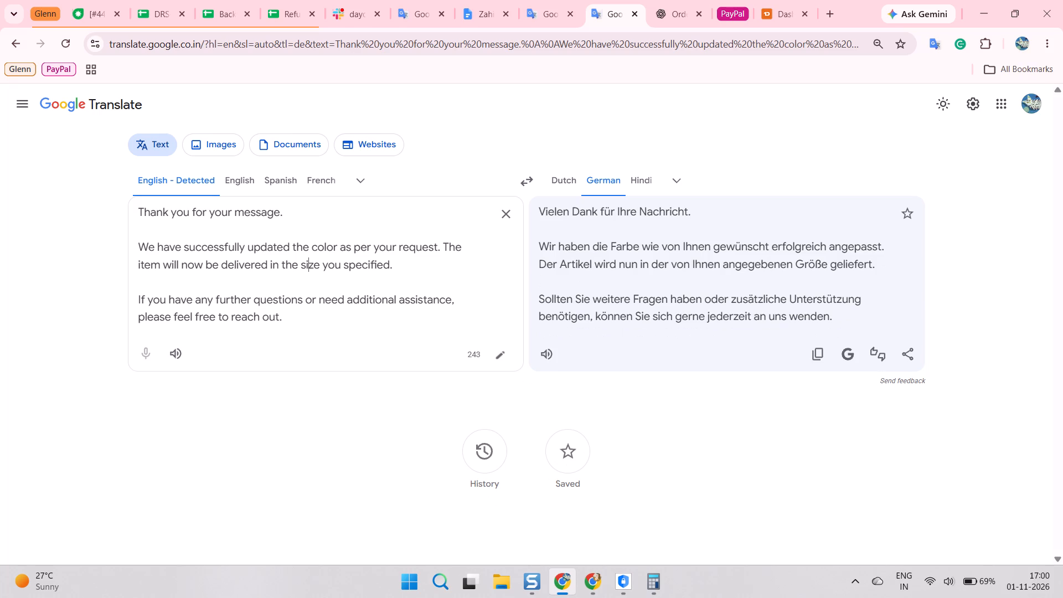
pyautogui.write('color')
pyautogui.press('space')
# Review the items and the timeline of order 20600 in the Shopify admin.
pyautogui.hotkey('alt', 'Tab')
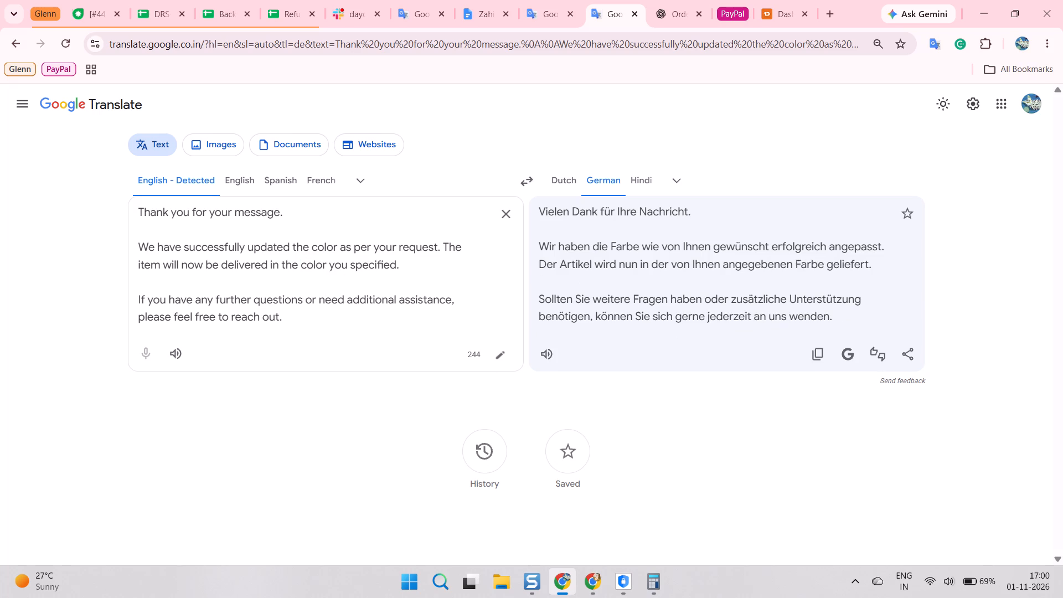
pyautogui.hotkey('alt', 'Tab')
pyautogui.click(590, 583)
pyautogui.scroll(-2, 540, 330)
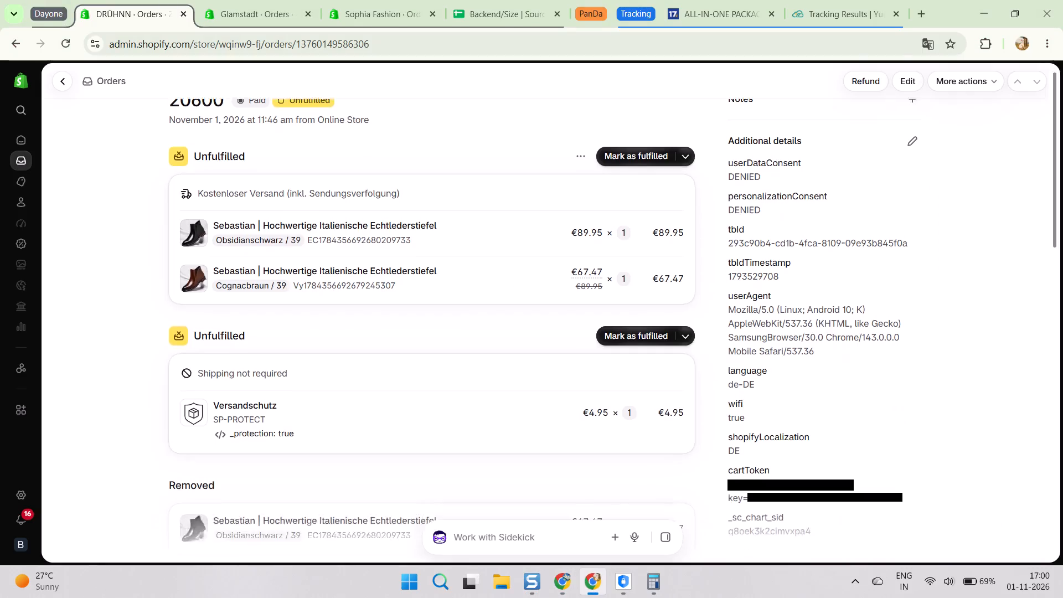
pyautogui.scroll(-4, 540, 296)
pyautogui.scroll(-6, 627, 294)
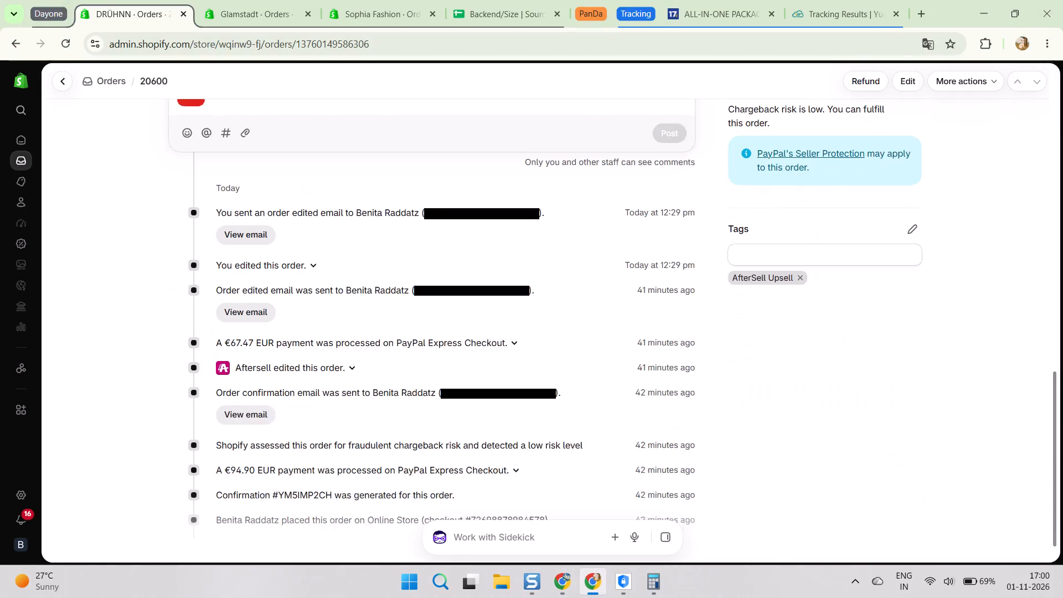
pyautogui.scroll(-4, 623, 295)
pyautogui.scroll(11, 628, 318)
pyautogui.hotkey('alt', 'Tab')
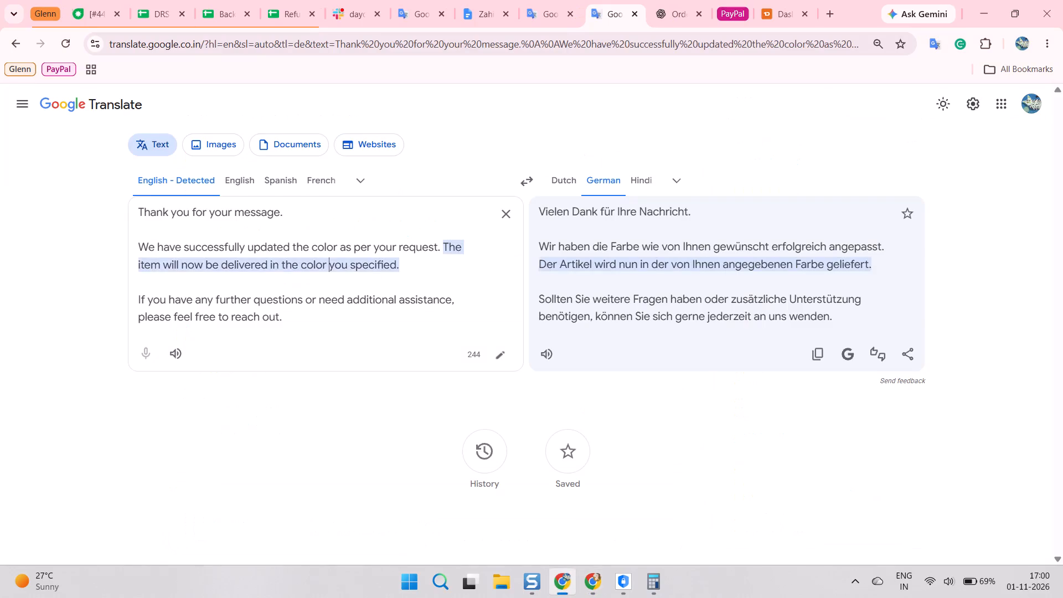
# Copy the German translation of the colour change message.
pyautogui.scroll(-2, 750, 297)
pyautogui.click(819, 362)
pyautogui.click(96, 0)
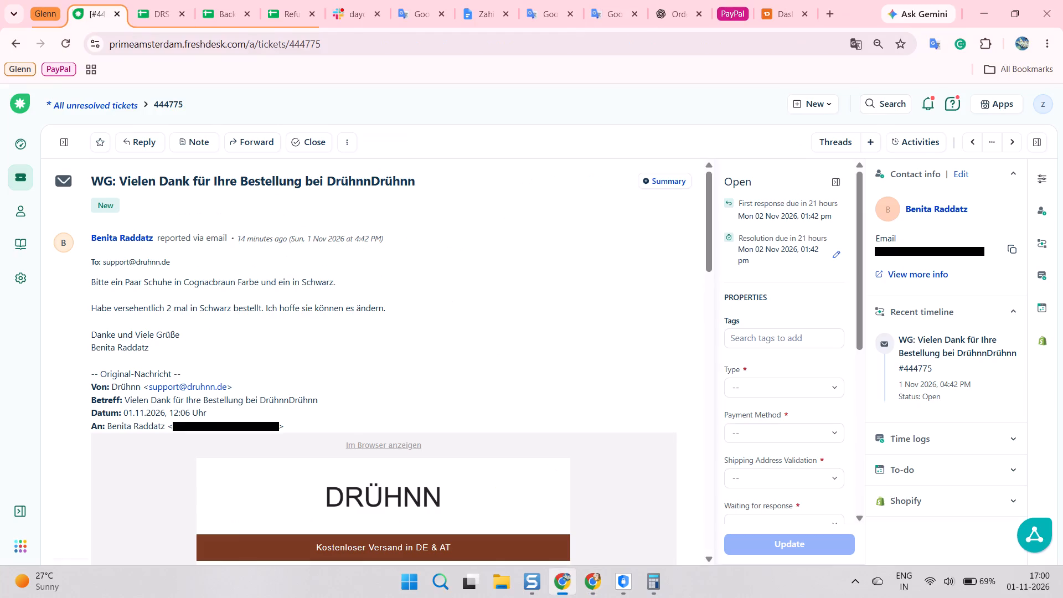
pyautogui.click(451, 323)
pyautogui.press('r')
pyautogui.scroll(-6, 219, 364)
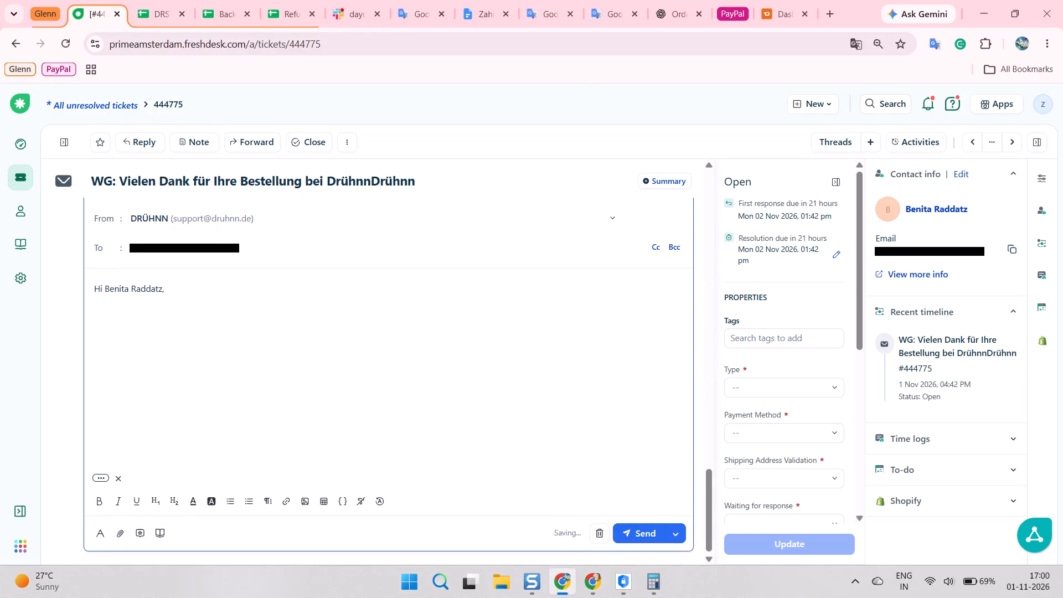
pyautogui.click(117, 479)
pyautogui.moveTo(117, 477); pyautogui.dragTo(123, 472)
pyautogui.hotkey('ctrl', 'a')
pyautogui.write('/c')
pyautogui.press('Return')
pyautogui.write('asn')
pyautogui.click(144, 333)
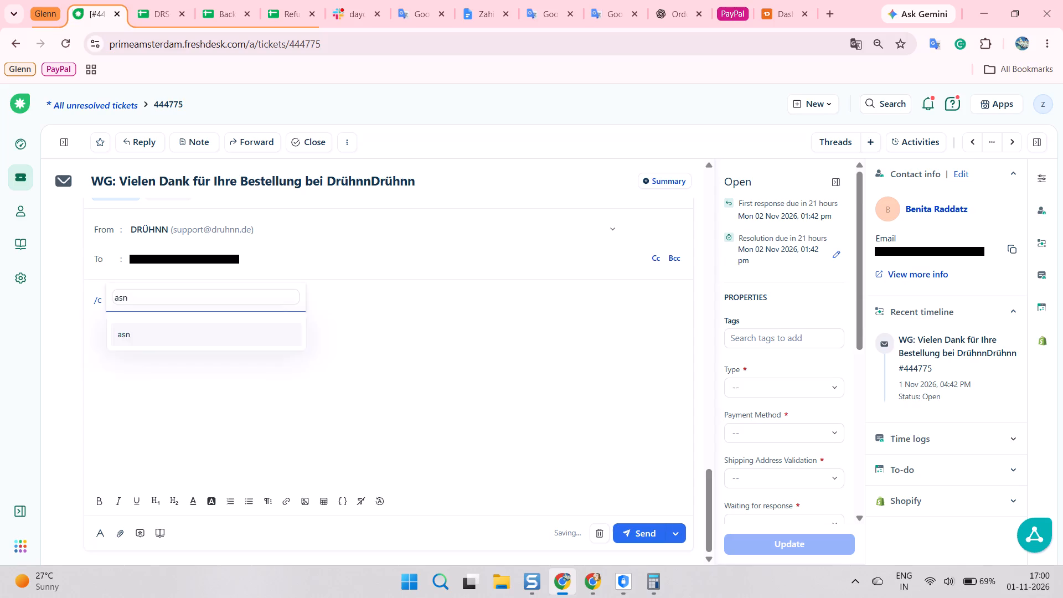
pyautogui.click(117, 329)
# Insert the German colour change message below the greeting, remove the extra blank line before the sign-off, and send the reply.
pyautogui.hotkey('ctrl', 'v')
pyautogui.scroll(-1, 117, 329)
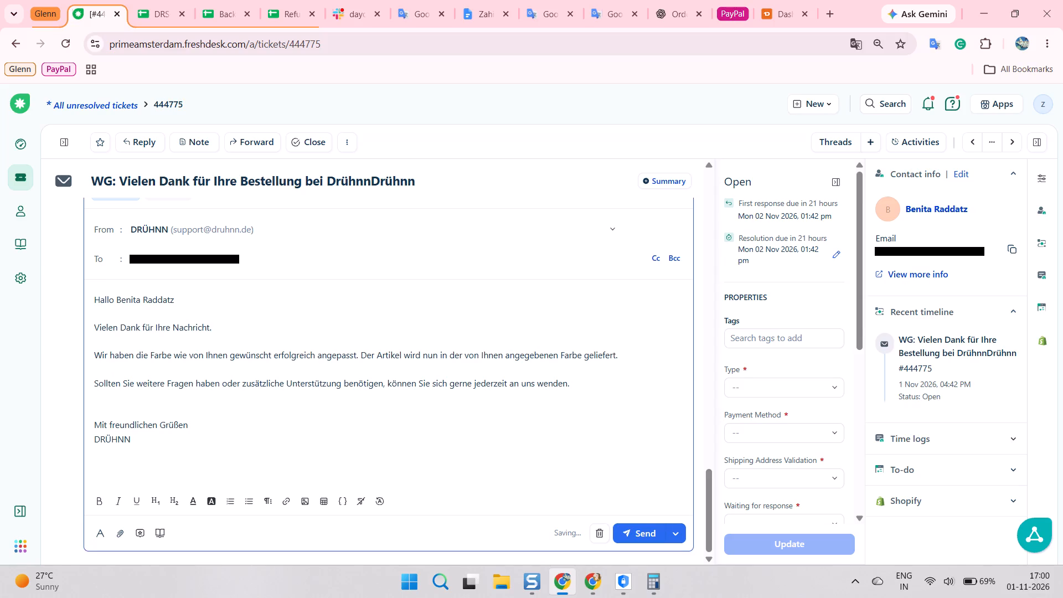
pyautogui.click(105, 401)
pyautogui.press('BackSpace')
pyautogui.hotkey('alt', 'Tab')
pyautogui.scroll(-3, 633, 319)
pyautogui.hotkey('alt', 'Tab')
pyautogui.scroll(-4, 473, 378)
pyautogui.click(622, 539)
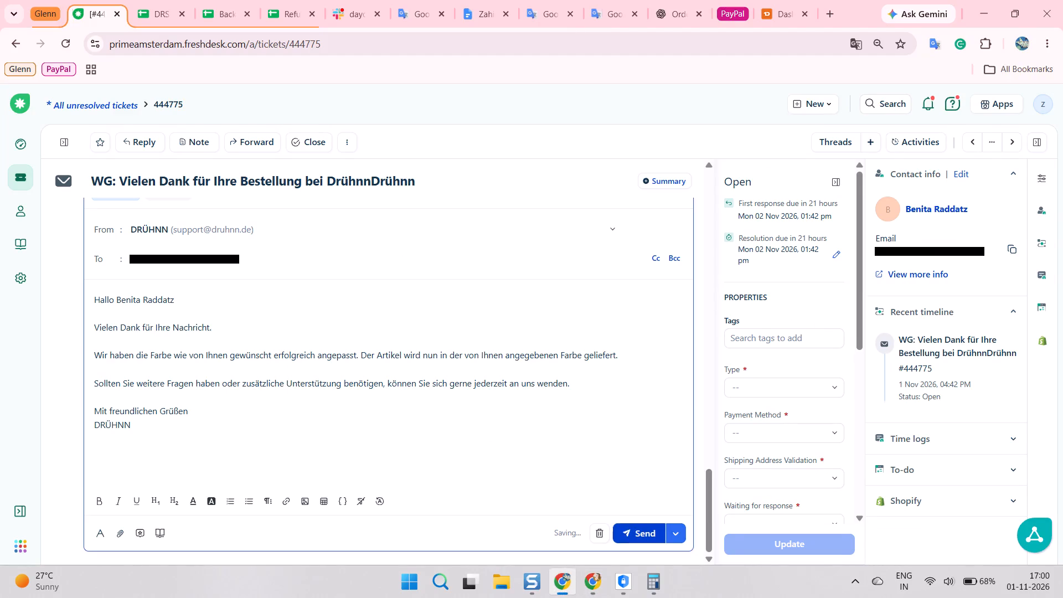
# Set Type to Color Issue, Payment Method to PayPal, Shipping Address Validation to Verified & Correct, Waiting for response to N/A, and Marketing/PayPal to No.
pyautogui.scroll(-4, 507, 341)
pyautogui.scroll(-1, 556, 341)
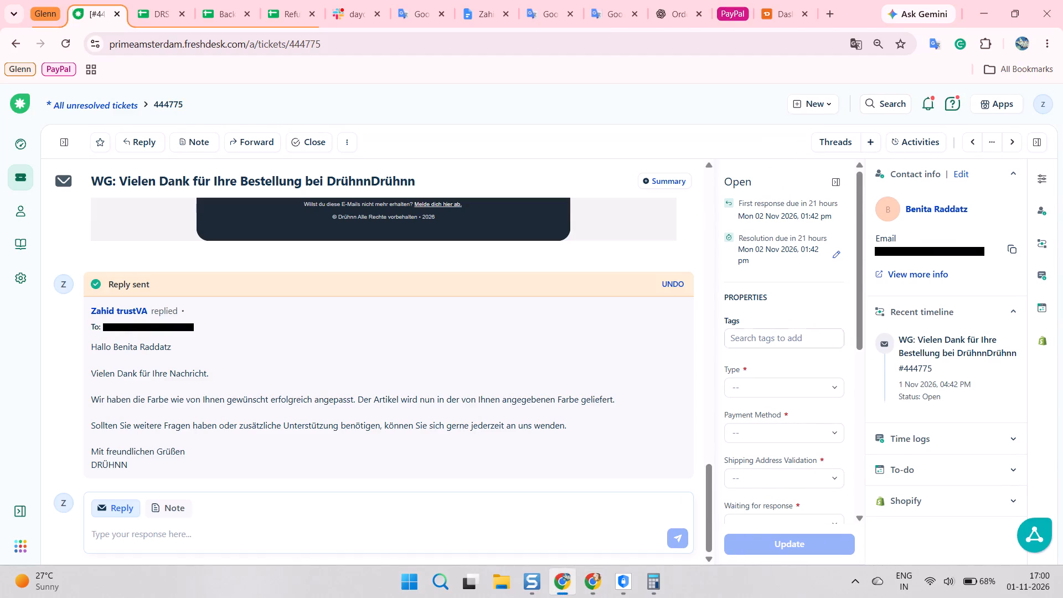
pyautogui.click(770, 382)
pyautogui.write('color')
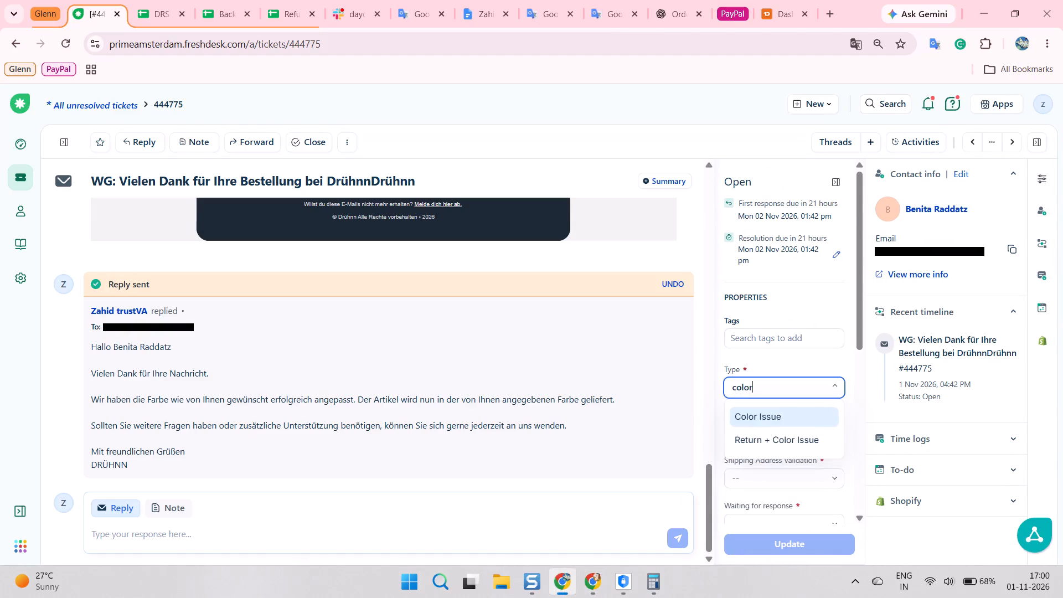
pyautogui.click(771, 424)
pyautogui.press('Tab')
pyautogui.hotkey('alt', 'Tab')
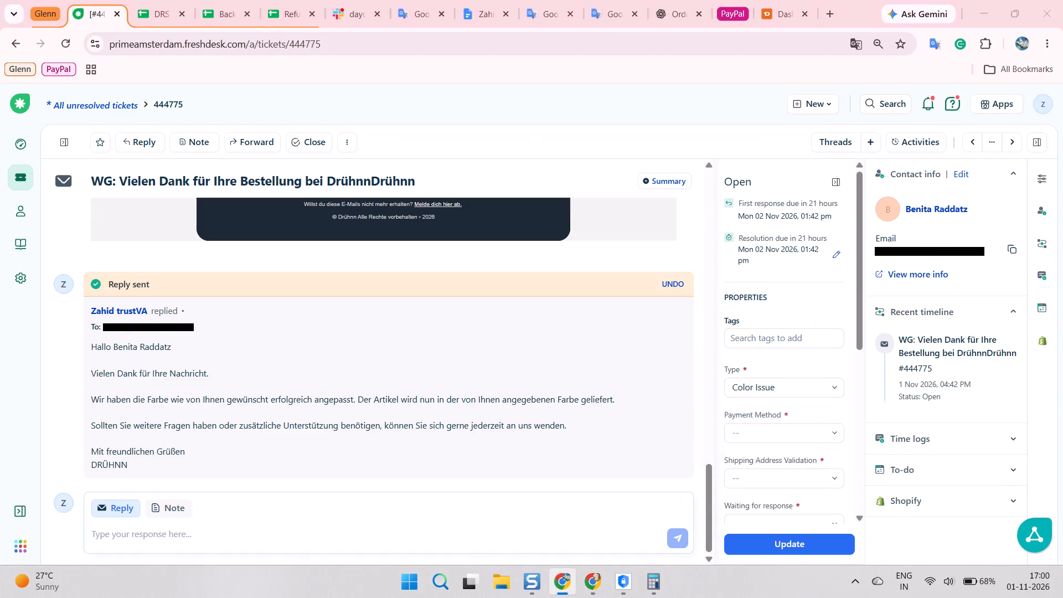
pyautogui.scroll(-8, 715, 355)
pyautogui.hotkey('alt', 'Tab')
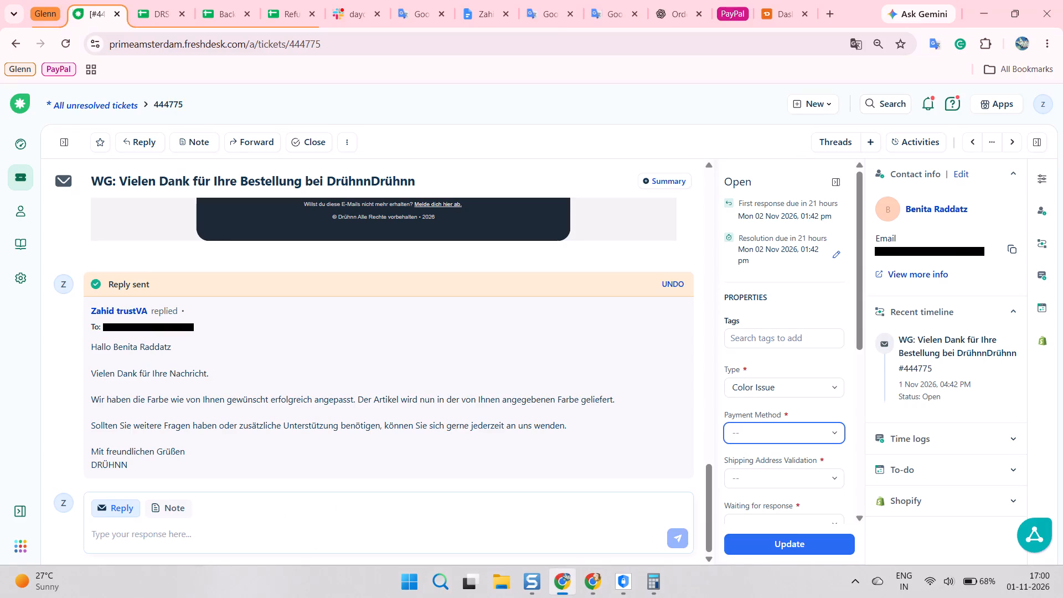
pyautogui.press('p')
pyautogui.press('Tab')
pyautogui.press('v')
pyautogui.press('Tab')
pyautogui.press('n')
pyautogui.press('Tab')
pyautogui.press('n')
pyautogui.press('Tab')
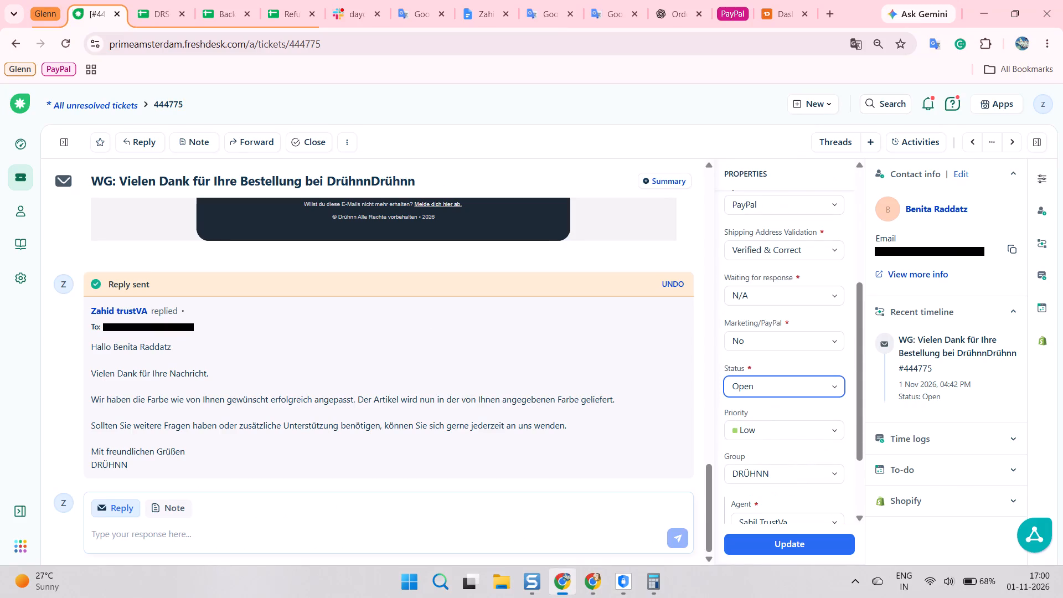
# Set the ticket's status to Resolved, assign it to agent Zahid, and update its properties.
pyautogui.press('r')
pyautogui.press('Tab')
pyautogui.press('Tab')
pyautogui.press('Tab')
pyautogui.scroll(-1, 803, 450)
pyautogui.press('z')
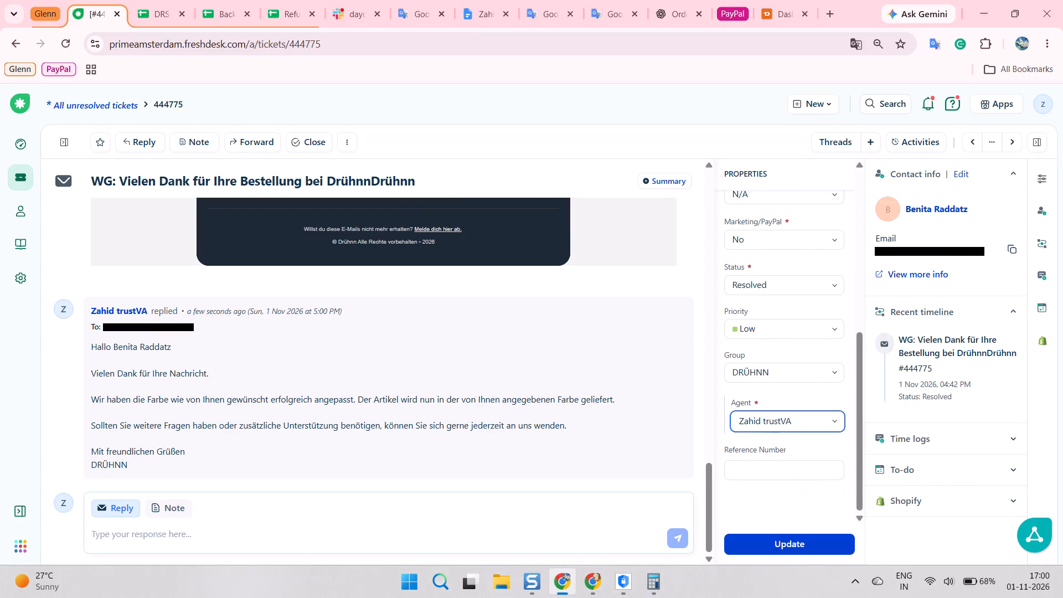
pyautogui.click(778, 544)
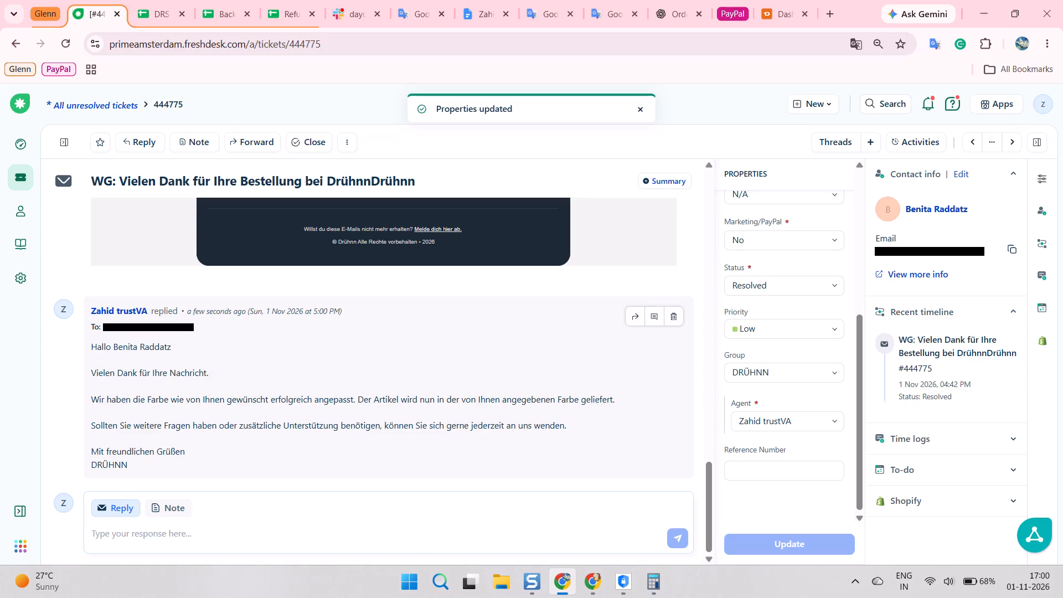
# Copy ticket number 444775 and log it in cell AN21 under ZAHID in the DRS- Nov 2026 sheet.
pyautogui.scroll(-4, 363, 298)
pyautogui.scroll(-1, 211, 111)
pyautogui.doubleClick(168, 102)
pyautogui.hotkey('ctrl', 'c')
pyautogui.hotkey('ctrl', 'c')
pyautogui.keyDown('ctrl'); pyautogui.click(155, 17); pyautogui.keyUp('ctrl')
pyautogui.hotkey('ctrl', 'v')
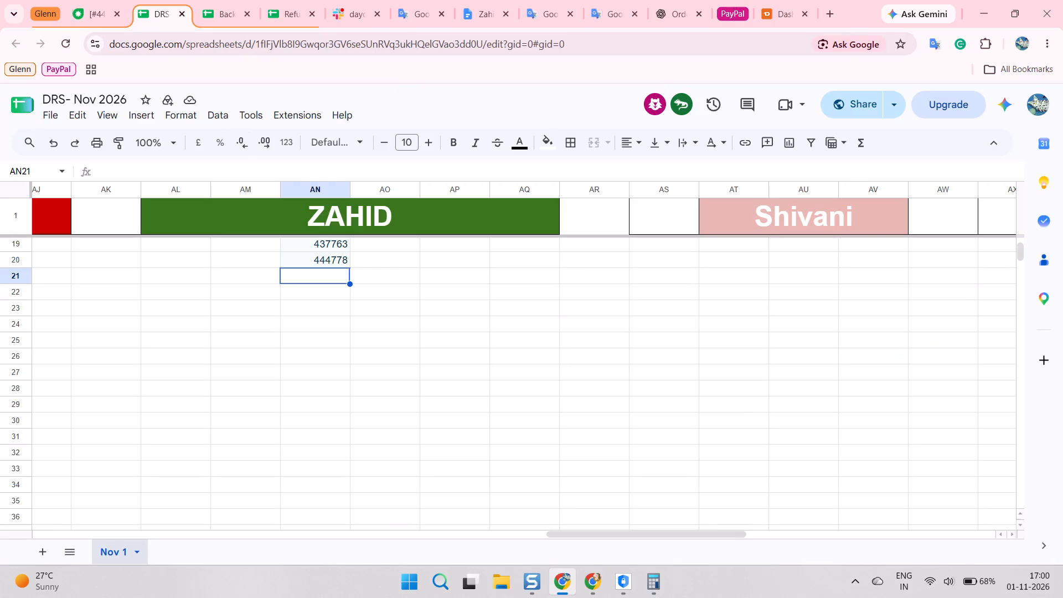
pyautogui.click(312, 281)
pyautogui.click(314, 289)
pyautogui.scroll(-1, 314, 289)
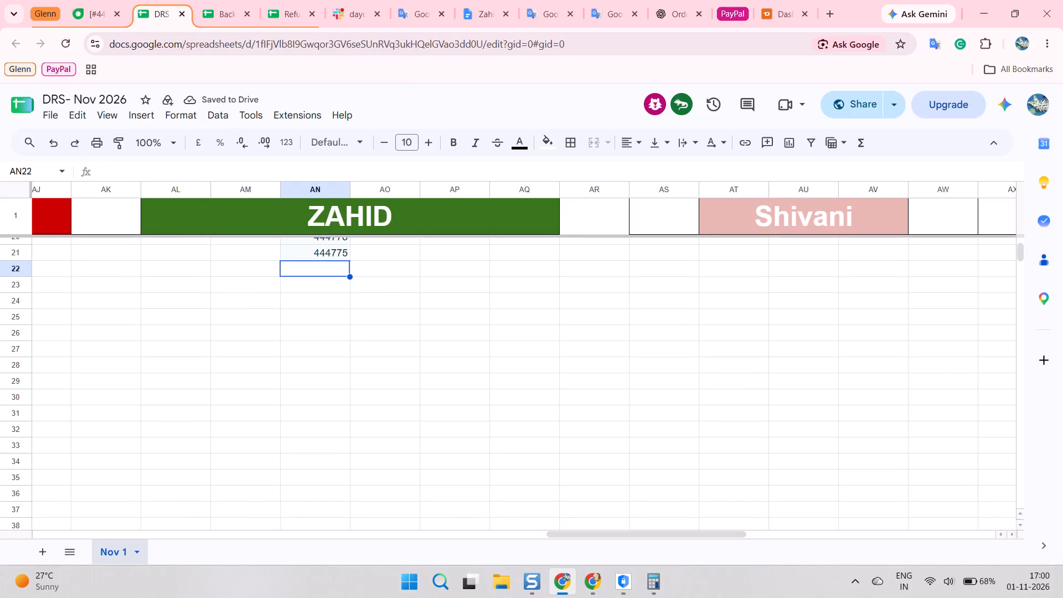
# Return to the unresolved tickets in Freshdesk and read tickets 444777 and 444774.
pyautogui.click(111, 0)
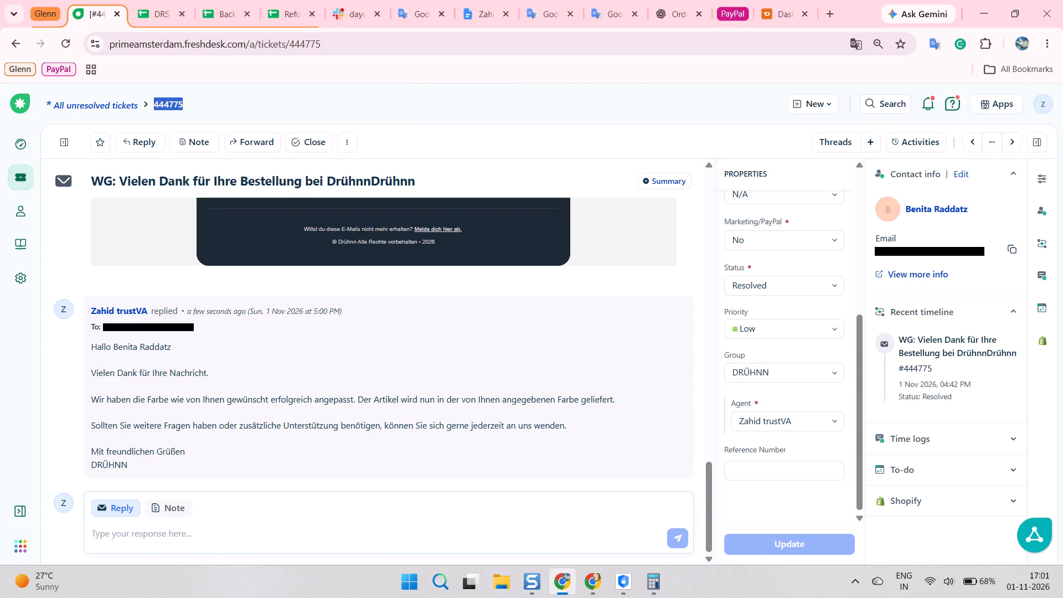
pyautogui.click(384, 348)
pyautogui.click(22, 184)
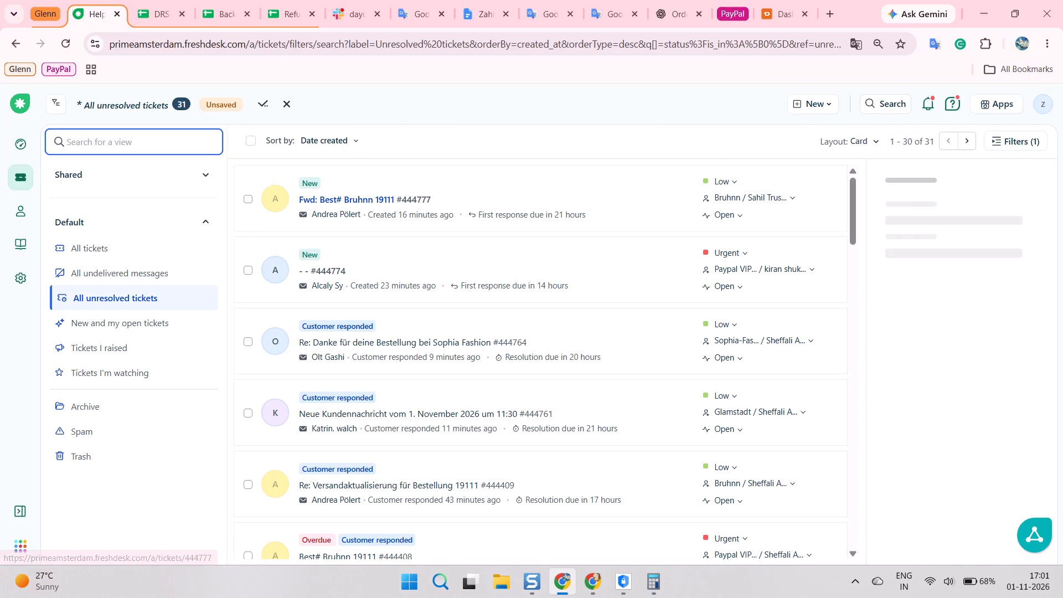
pyautogui.click(350, 197)
pyautogui.scroll(-4, 409, 273)
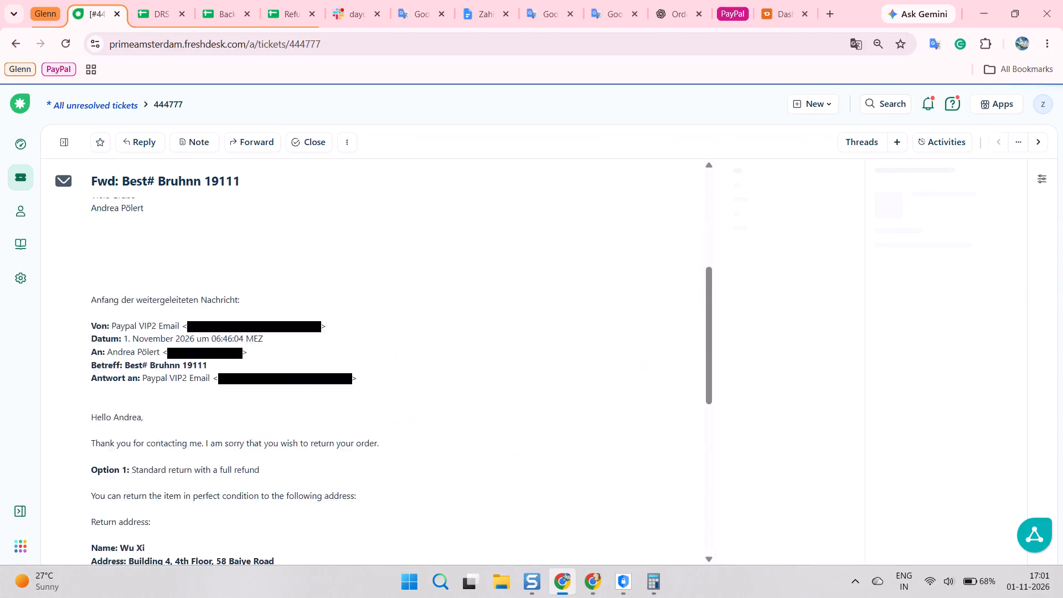
pyautogui.scroll(-20, 410, 275)
pyautogui.scroll(-11, 410, 275)
pyautogui.click(503, 369)
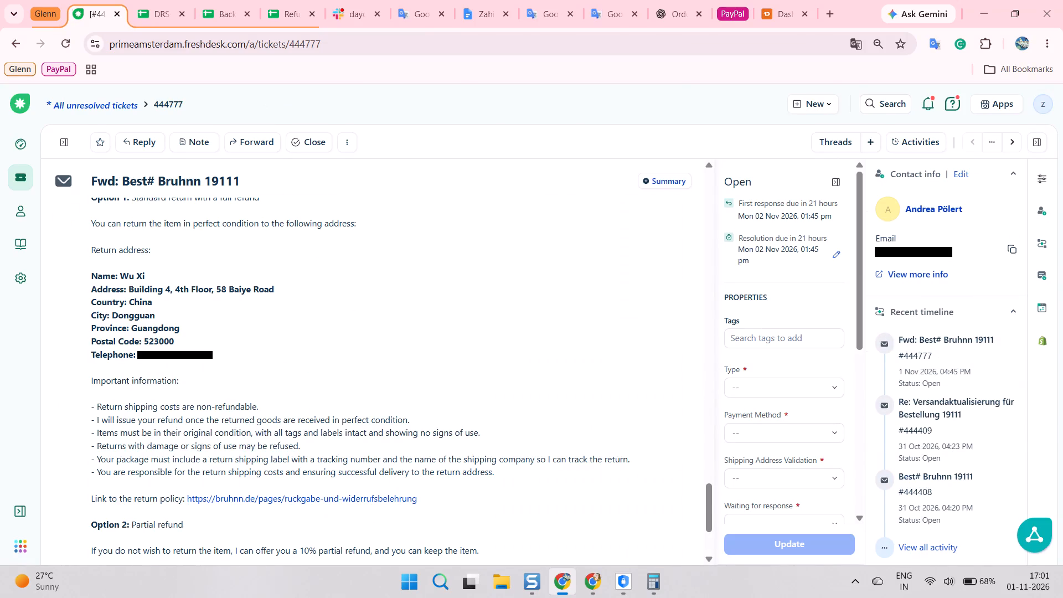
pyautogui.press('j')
pyautogui.scroll(-11, 497, 309)
pyautogui.scroll(-1, 455, 282)
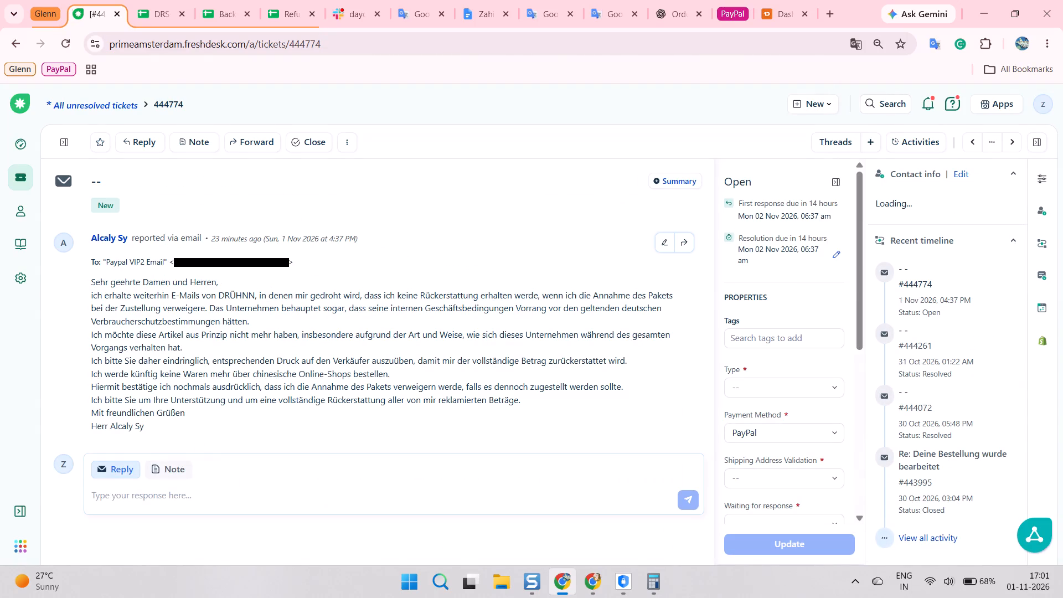
# Open ticket 444764 from the unresolved tickets list and read its conversation about the customer's delivery address.
pyautogui.click(17, 178)
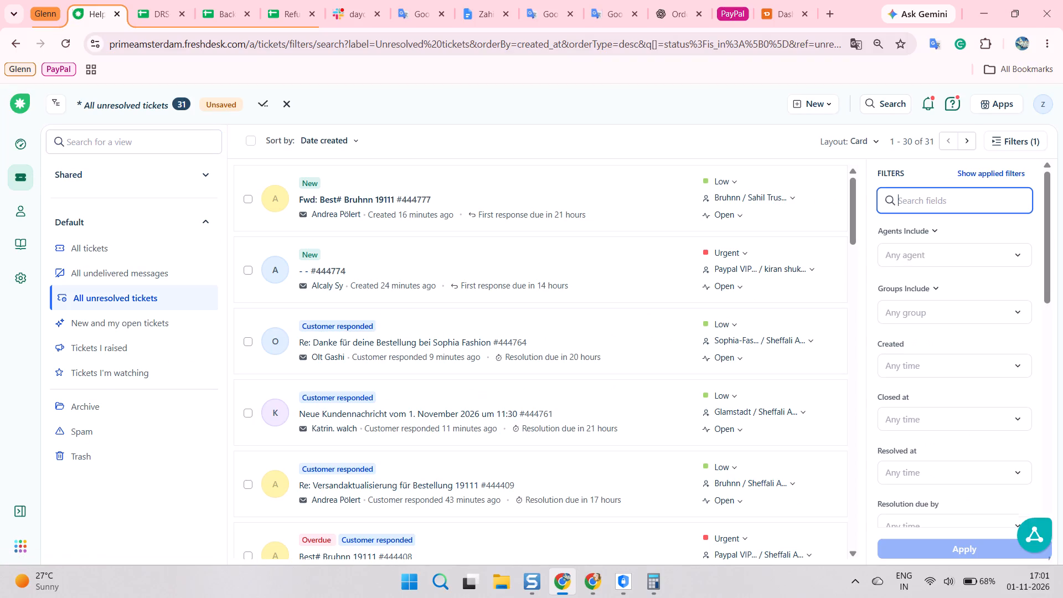
pyautogui.click(412, 343)
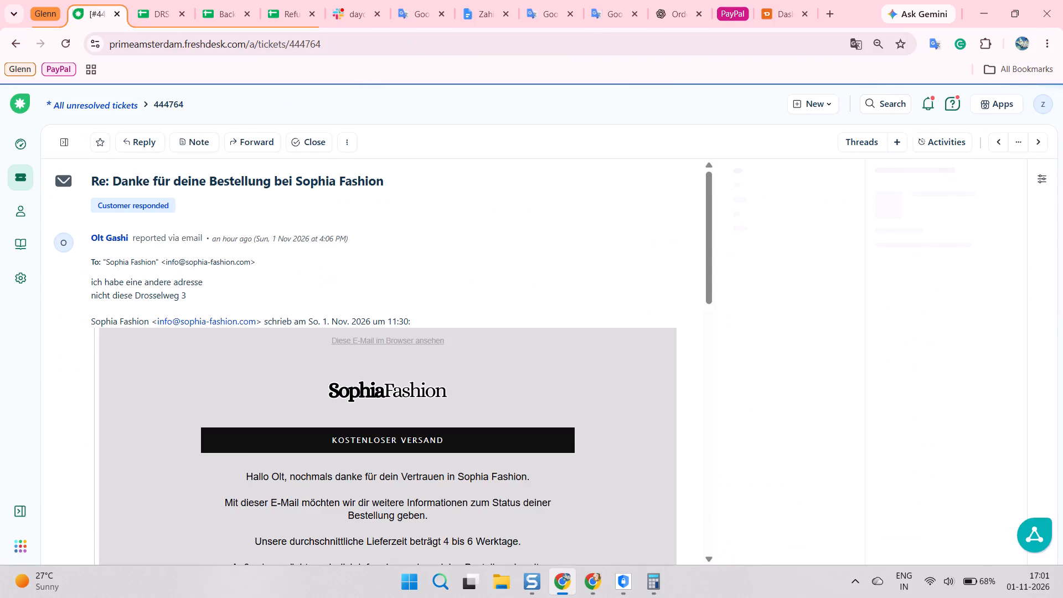
pyautogui.scroll(-11, 404, 270)
pyautogui.scroll(-1, 348, 336)
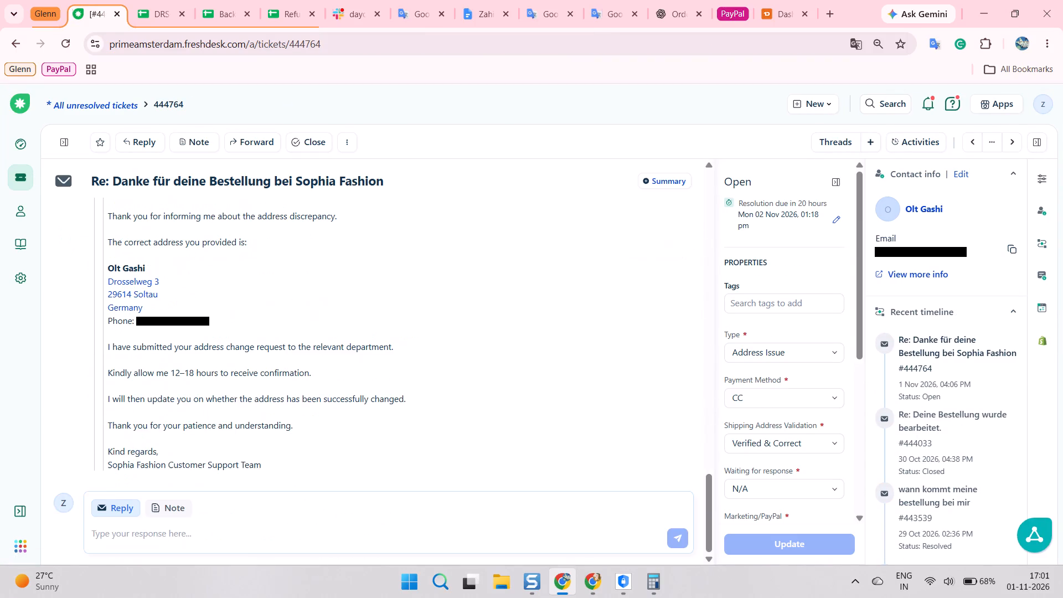
pyautogui.scroll(-5, 348, 336)
pyautogui.scroll(9, 375, 334)
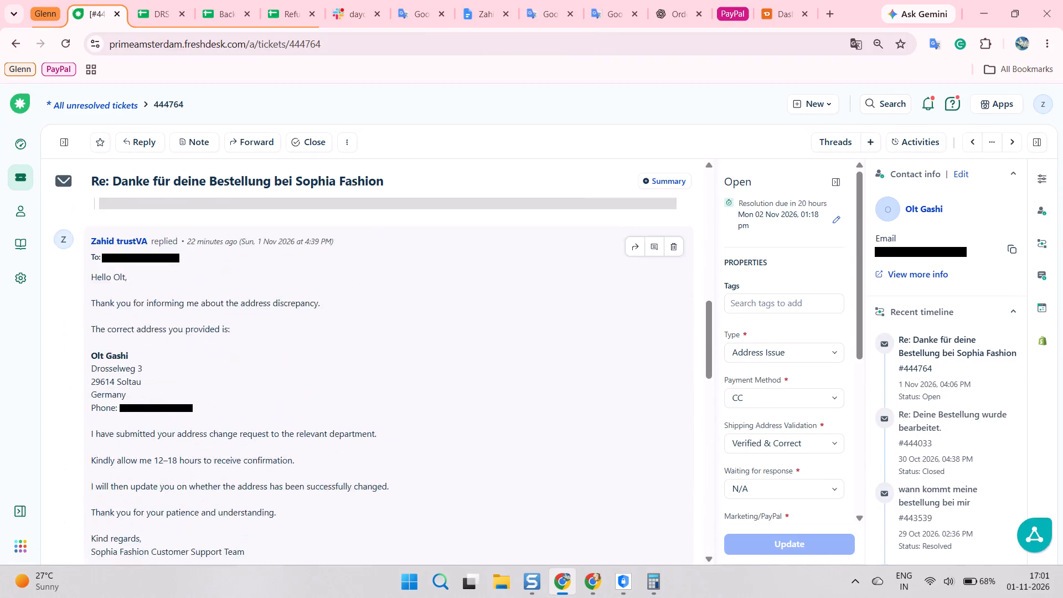
pyautogui.scroll(1, 379, 336)
pyautogui.scroll(-4, 379, 336)
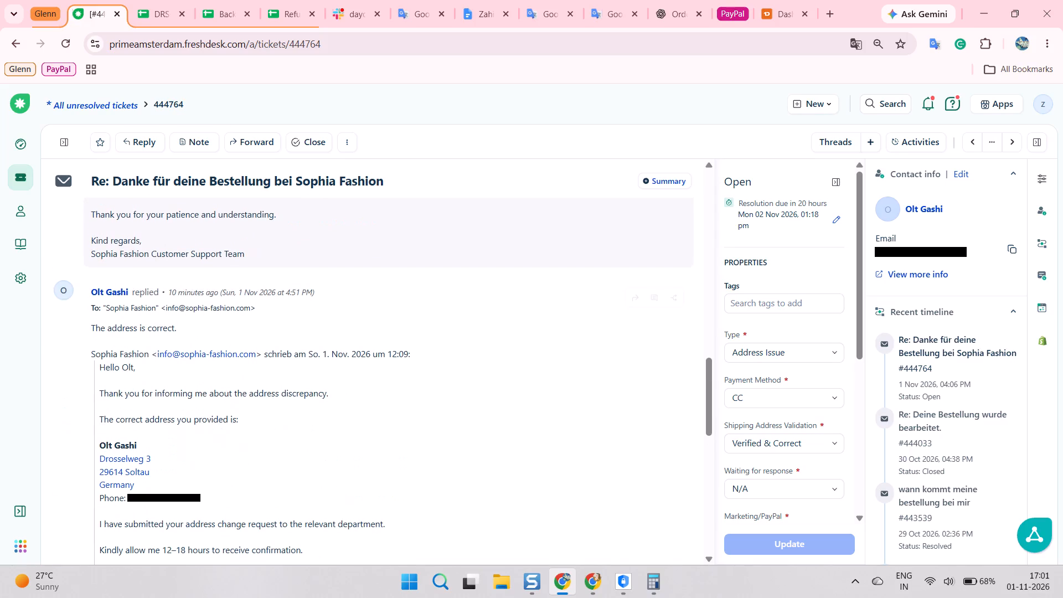
pyautogui.scroll(-4, 340, 288)
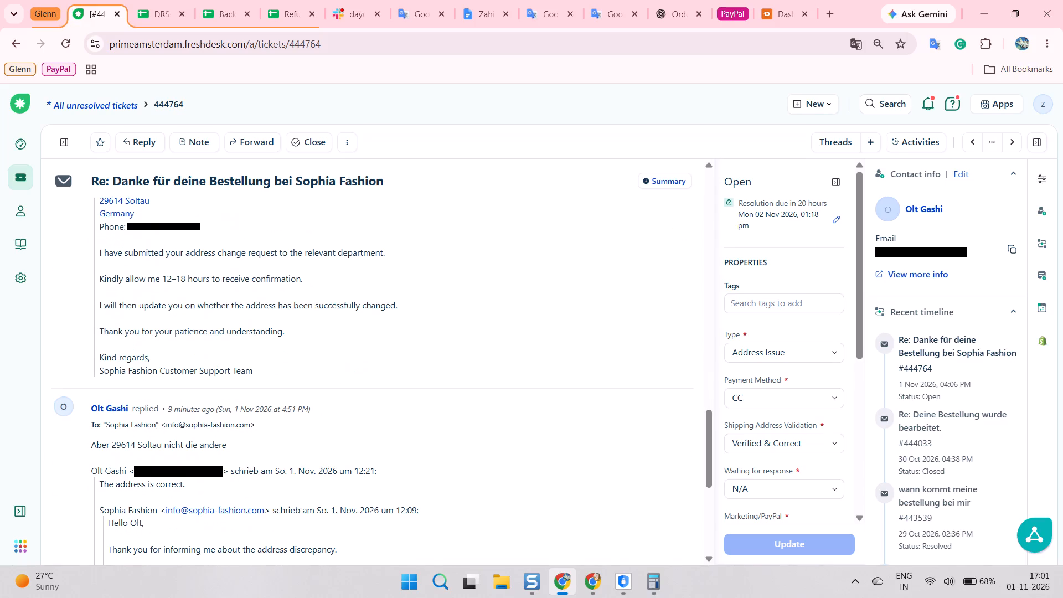
pyautogui.scroll(7, 334, 294)
pyautogui.rightClick(430, 275)
pyautogui.scroll(-4, 393, 360)
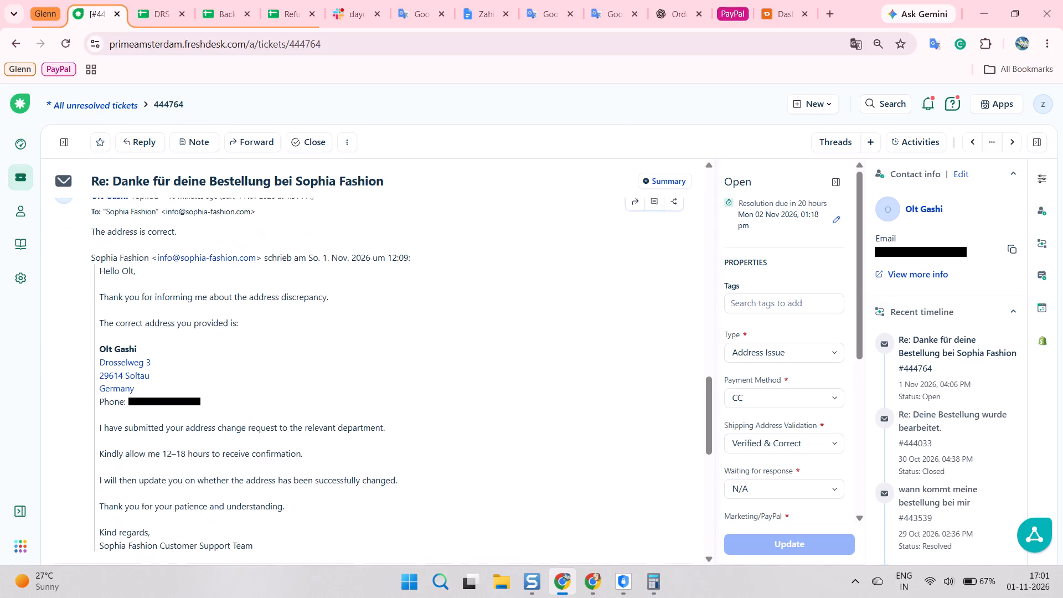
pyautogui.scroll(3, 370, 382)
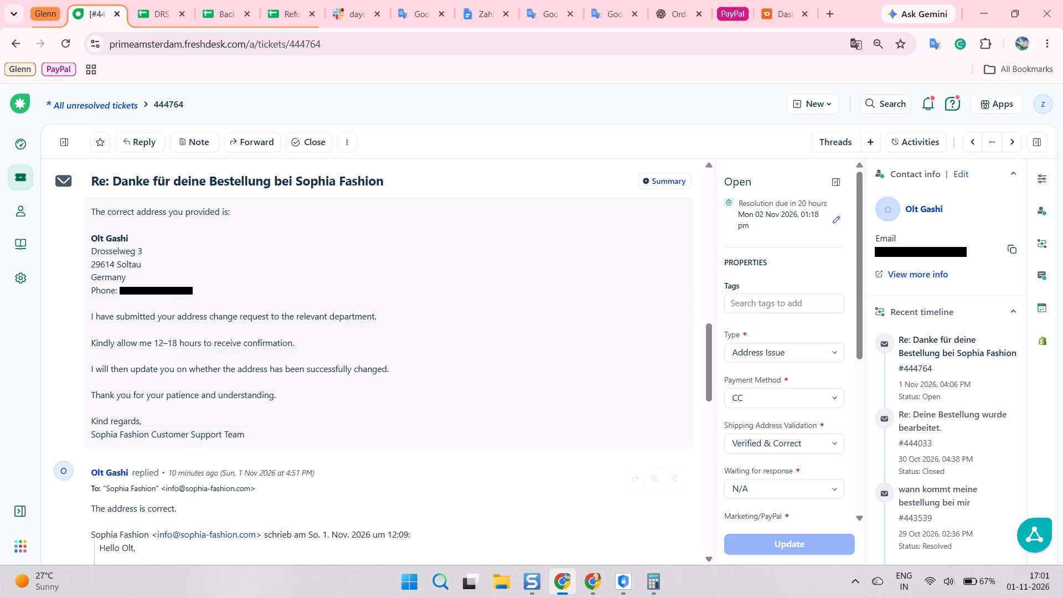
pyautogui.scroll(-3, 380, 367)
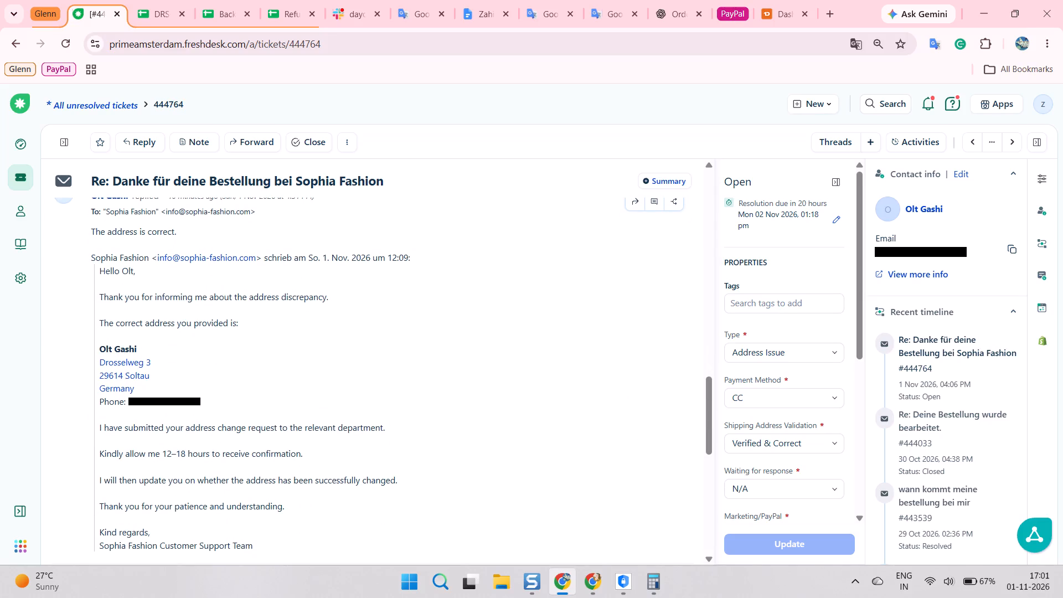
pyautogui.scroll(-1, 355, 354)
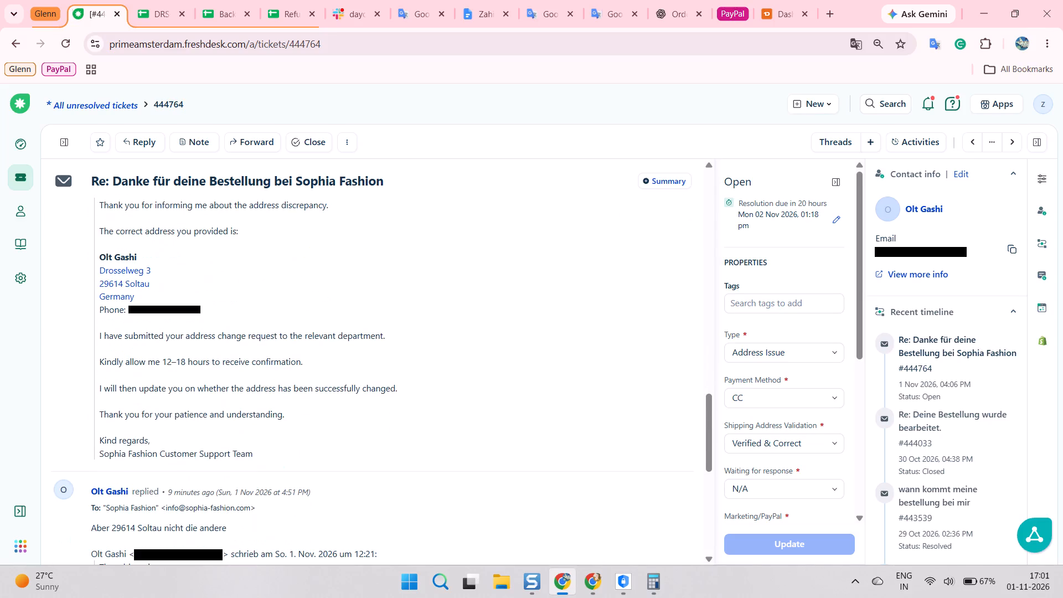
pyautogui.scroll(-2, 349, 355)
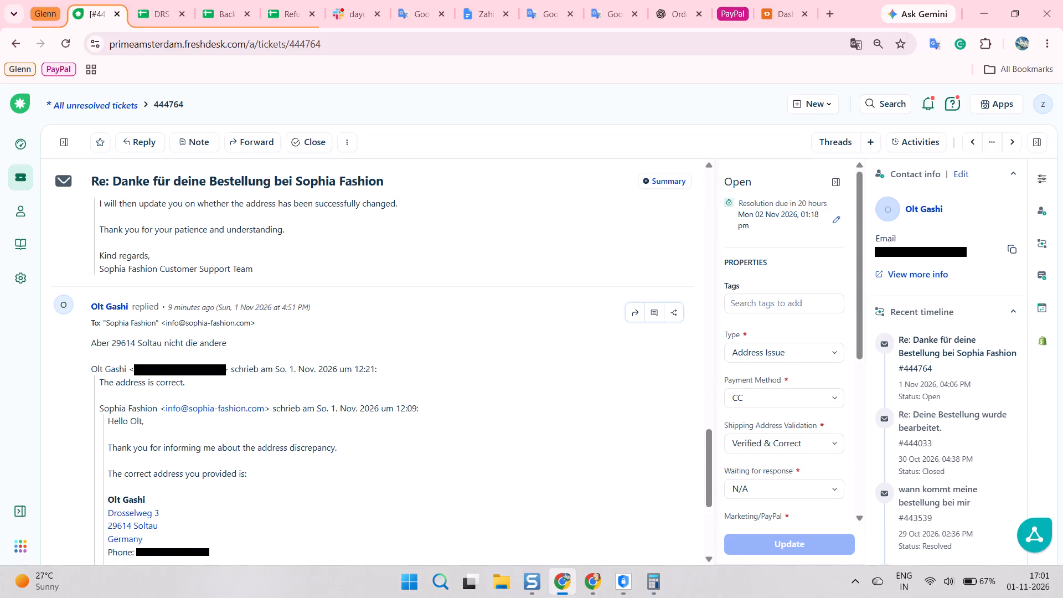
# Translate the ticket page to English to read the customer's latest reply.
pyautogui.rightClick(371, 265)
pyautogui.scroll(-3, 431, 445)
pyautogui.click(481, 496)
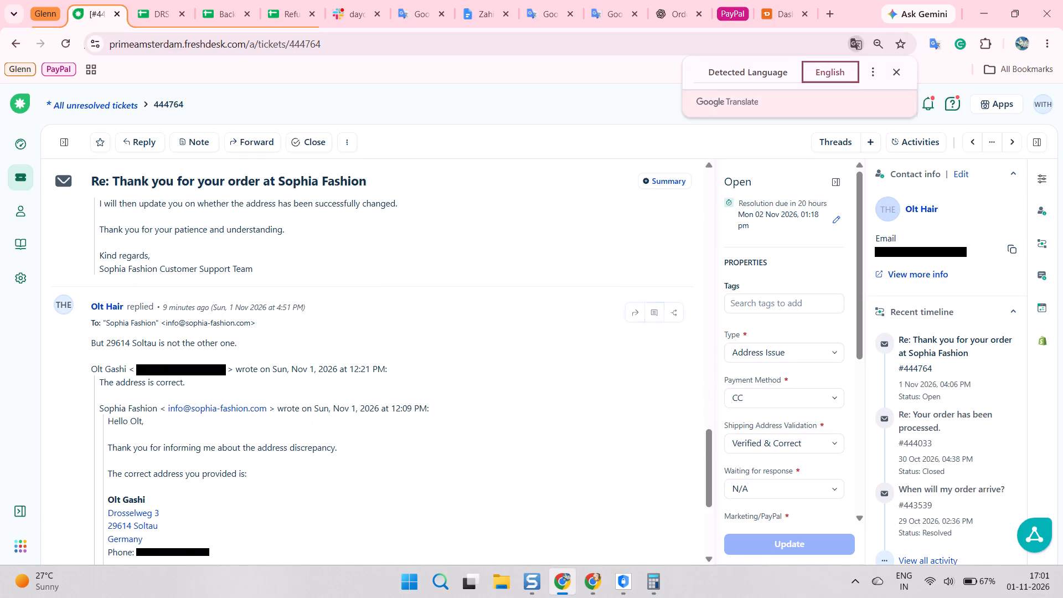
# Copy the customer's email address from the contact info and switch to the Sophia Fashion store in Shopify to check order 4136.
pyautogui.click(1012, 247)
pyautogui.click(343, 323)
pyautogui.hotkey('alt', 'Tab')
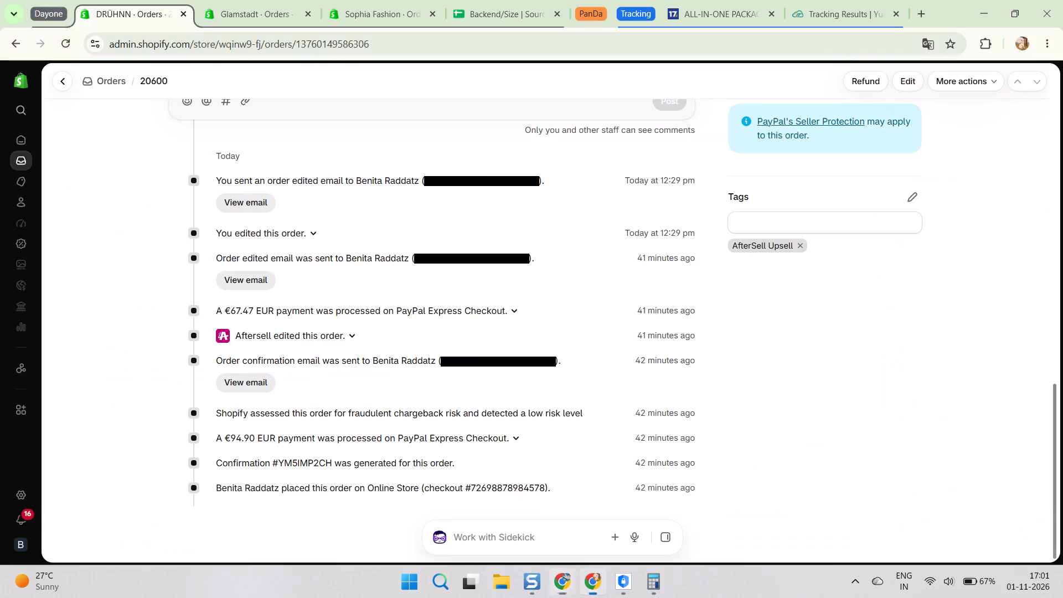
pyautogui.click(365, 0)
pyautogui.scroll(1, 336, 51)
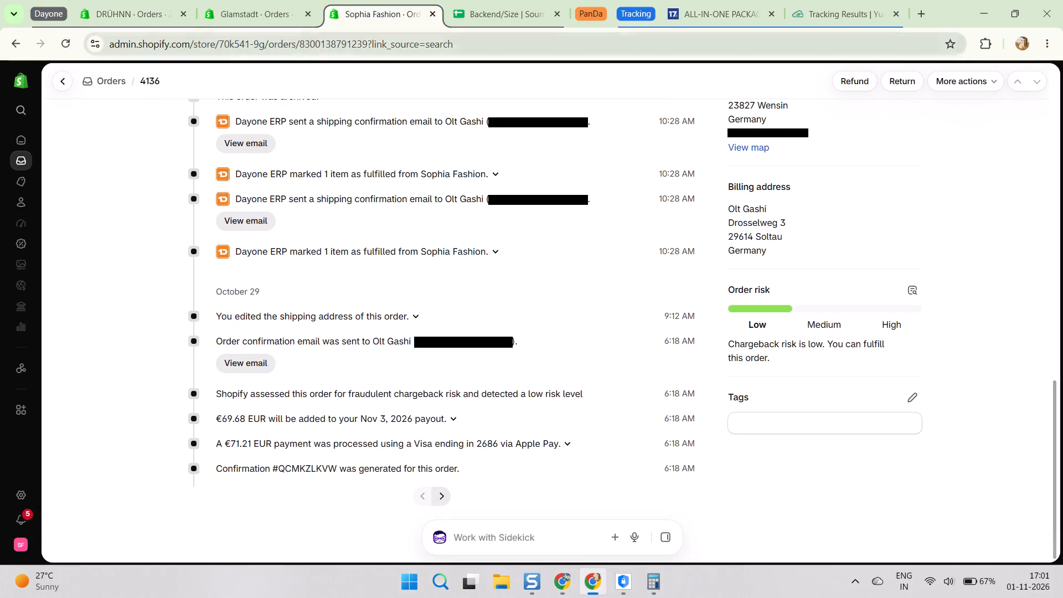
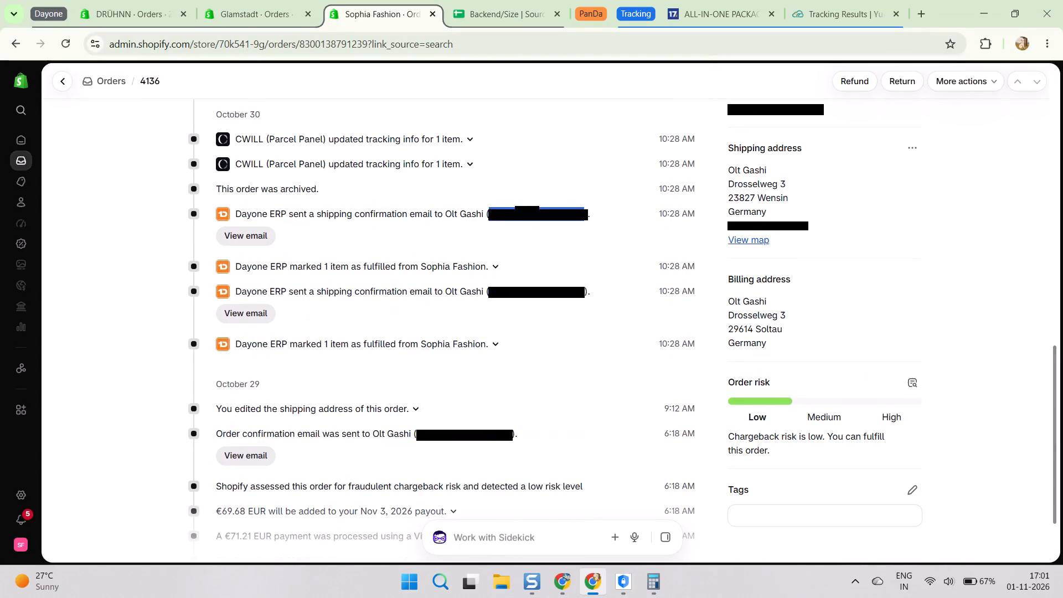
pyautogui.scroll(1, 776, 231)
pyautogui.hotkey('alt', 'Tab')
pyautogui.scroll(2, 279, 334)
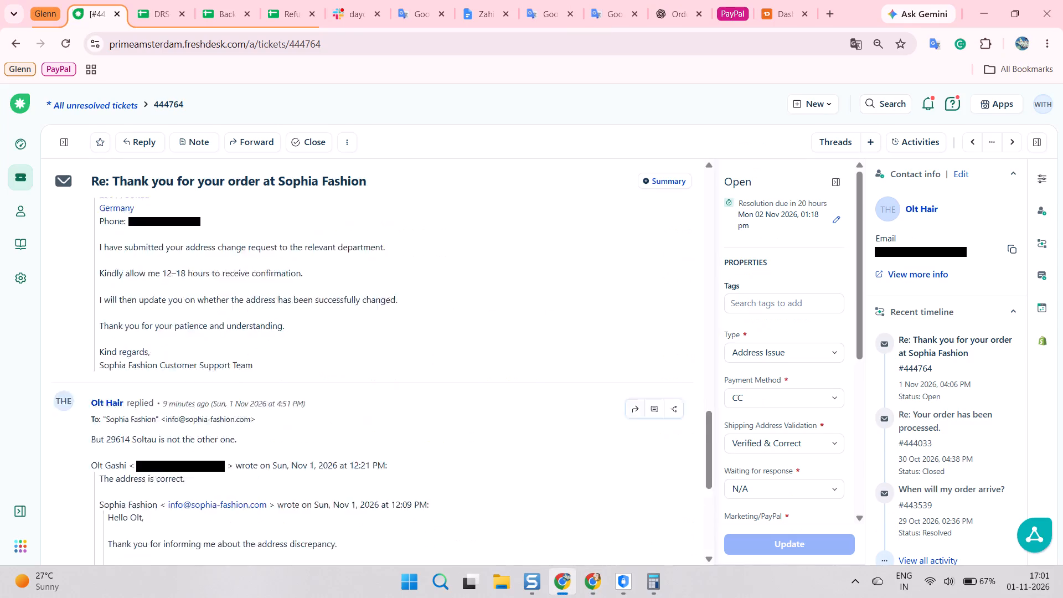
pyautogui.scroll(2, 281, 330)
pyautogui.scroll(-2, 312, 318)
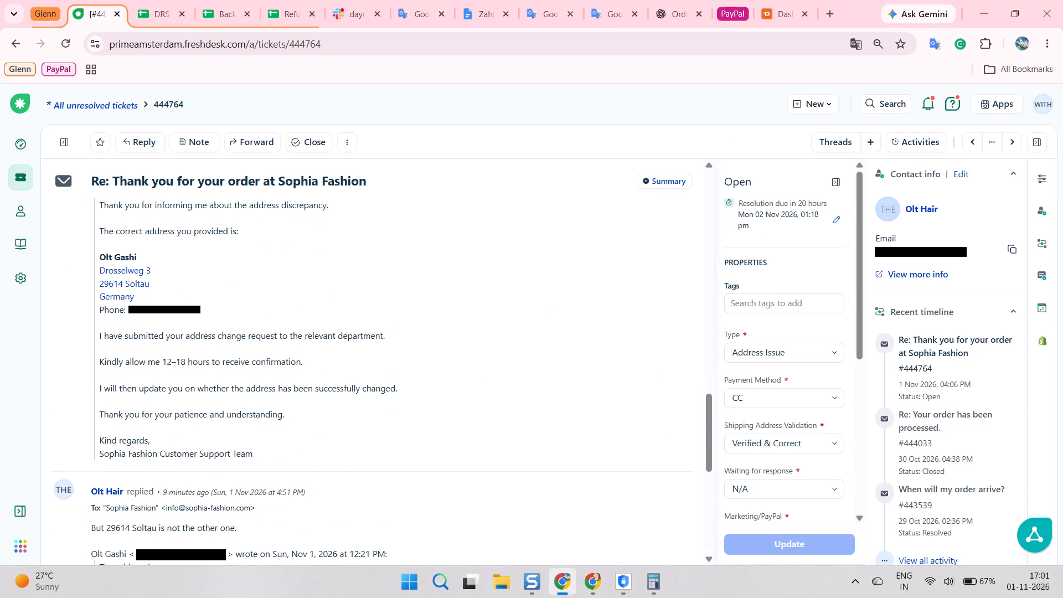
pyautogui.scroll(-1, 316, 317)
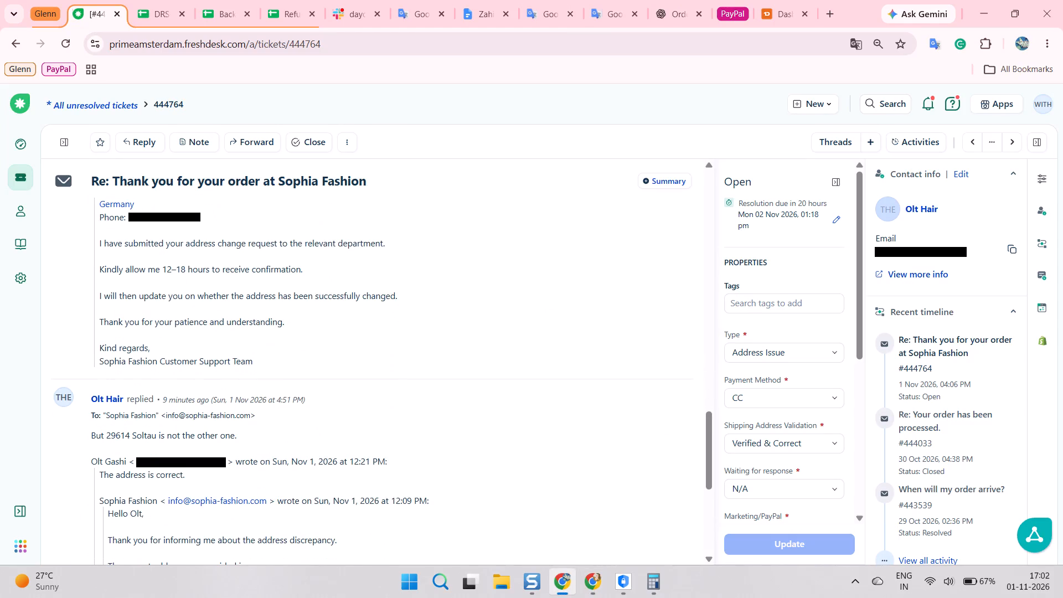
pyautogui.hotkey('alt', 'Tab')
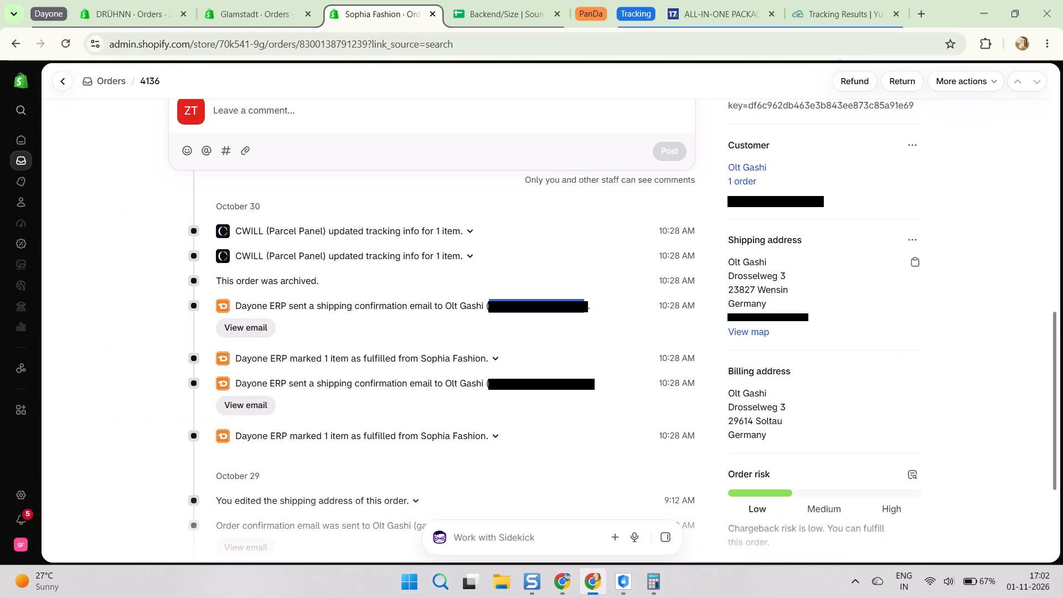
pyautogui.hotkey('alt', 'Tab')
pyautogui.click(354, 395)
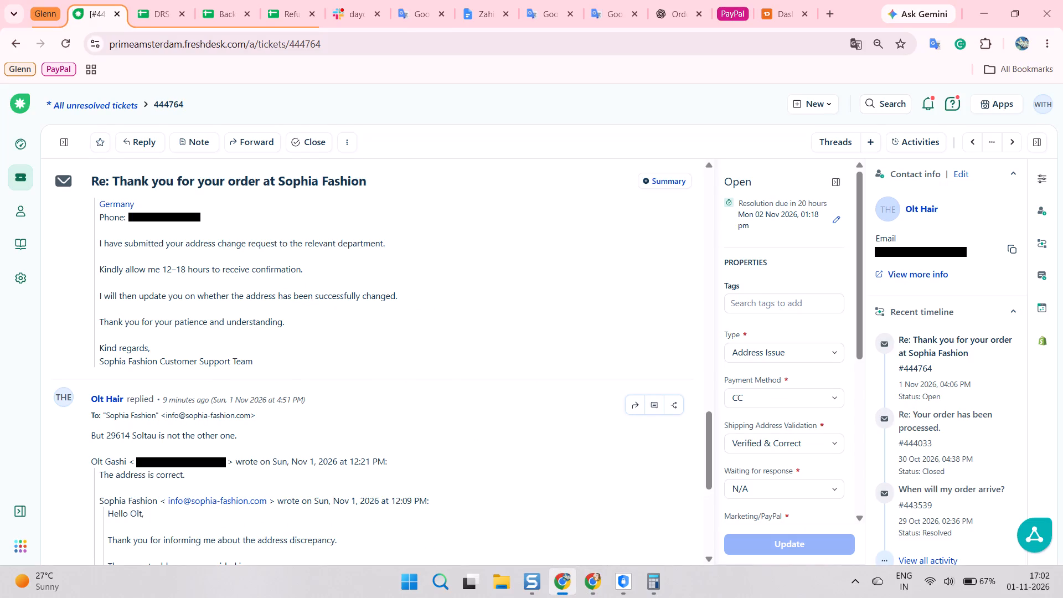
pyautogui.hotkey('alt', 'Tab')
pyautogui.scroll(-1, 838, 371)
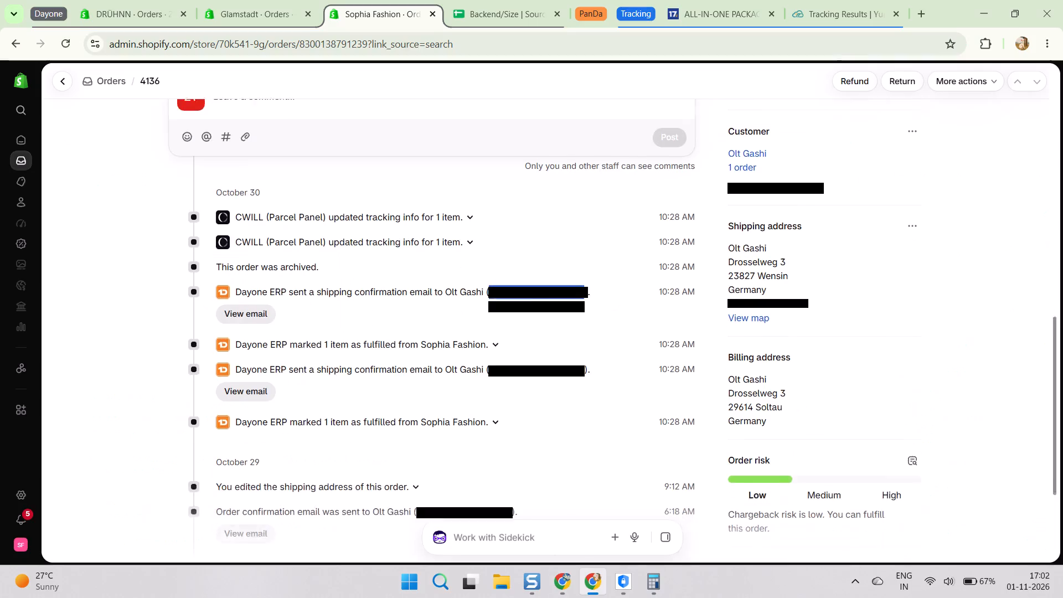
pyautogui.hotkey('alt', 'Tab')
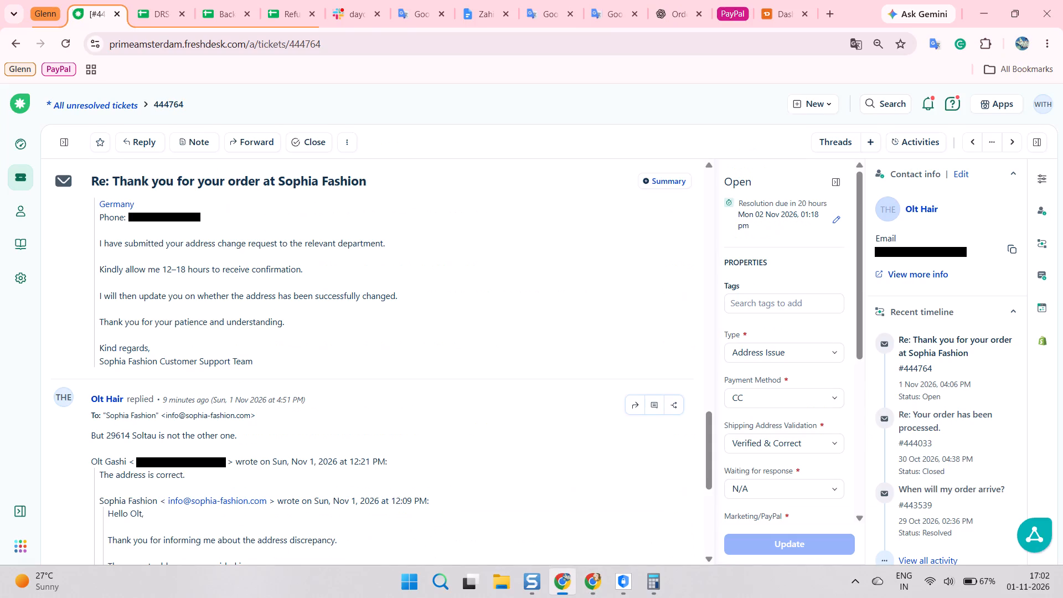
pyautogui.hotkey('alt', 'Tab')
pyautogui.hotkey('alt', 'Tab')
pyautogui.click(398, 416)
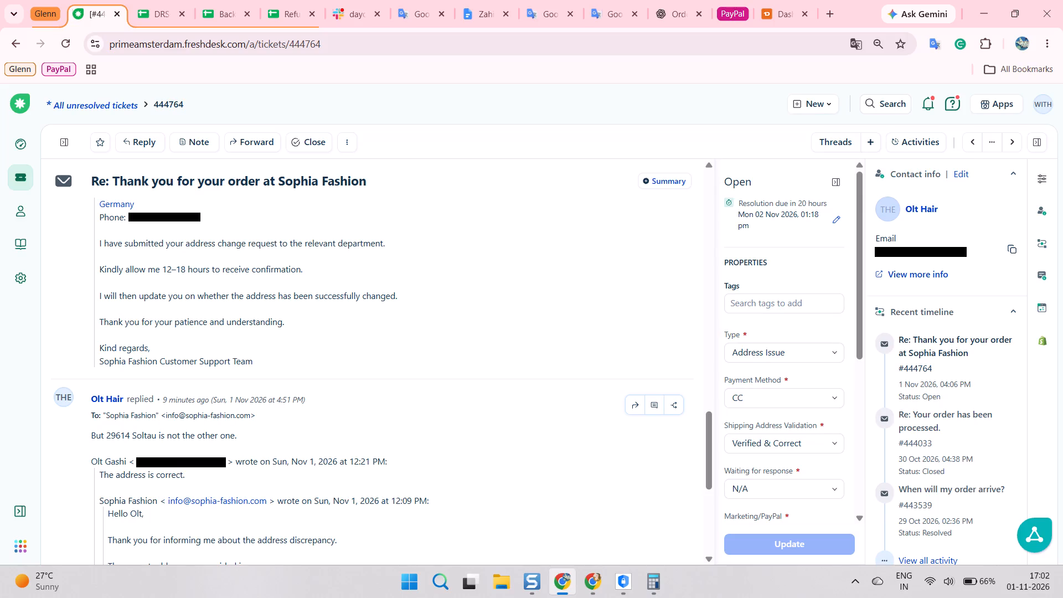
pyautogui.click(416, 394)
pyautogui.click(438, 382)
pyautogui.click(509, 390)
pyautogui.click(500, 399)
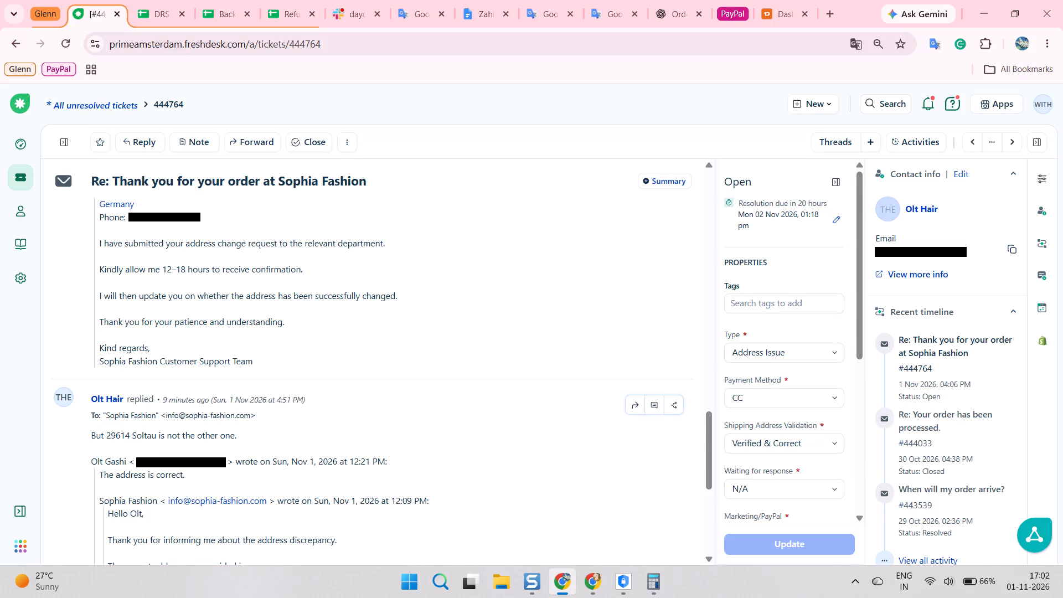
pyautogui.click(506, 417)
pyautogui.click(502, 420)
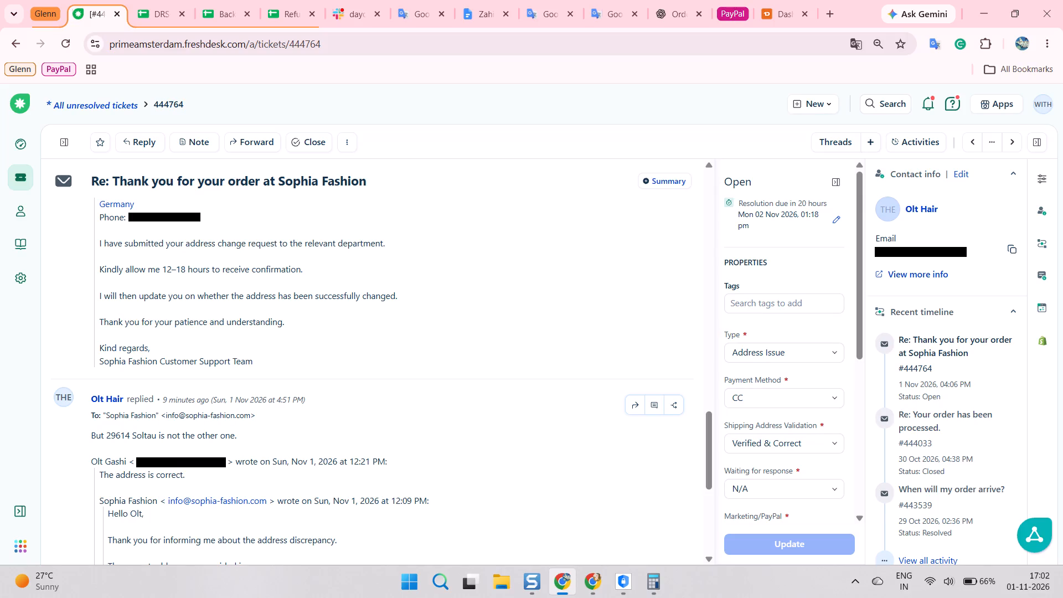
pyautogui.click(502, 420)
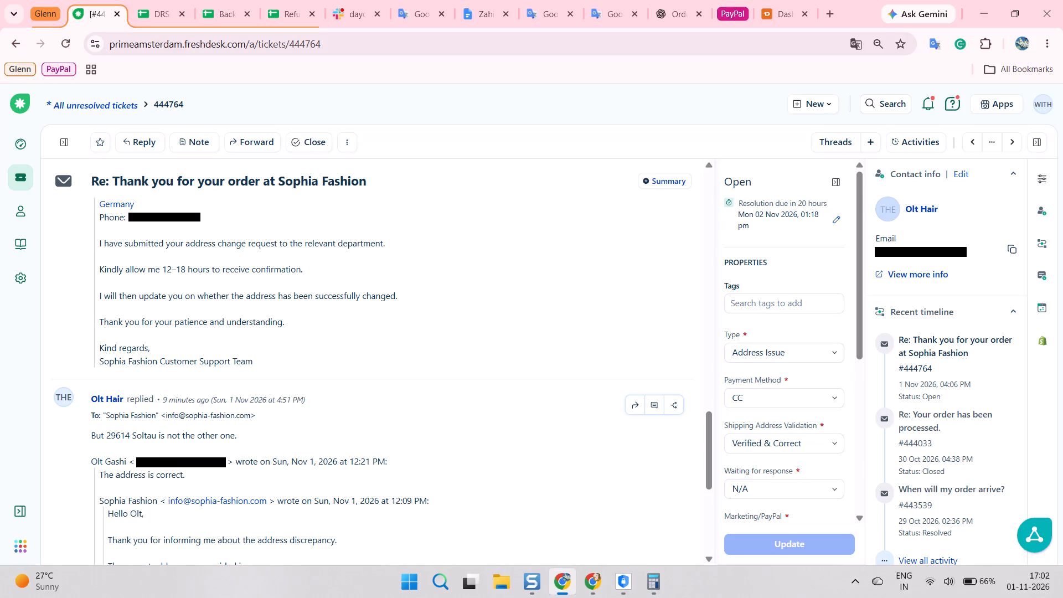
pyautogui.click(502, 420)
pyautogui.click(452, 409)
pyautogui.hotkey('alt', 'Tab')
pyautogui.click(607, 282)
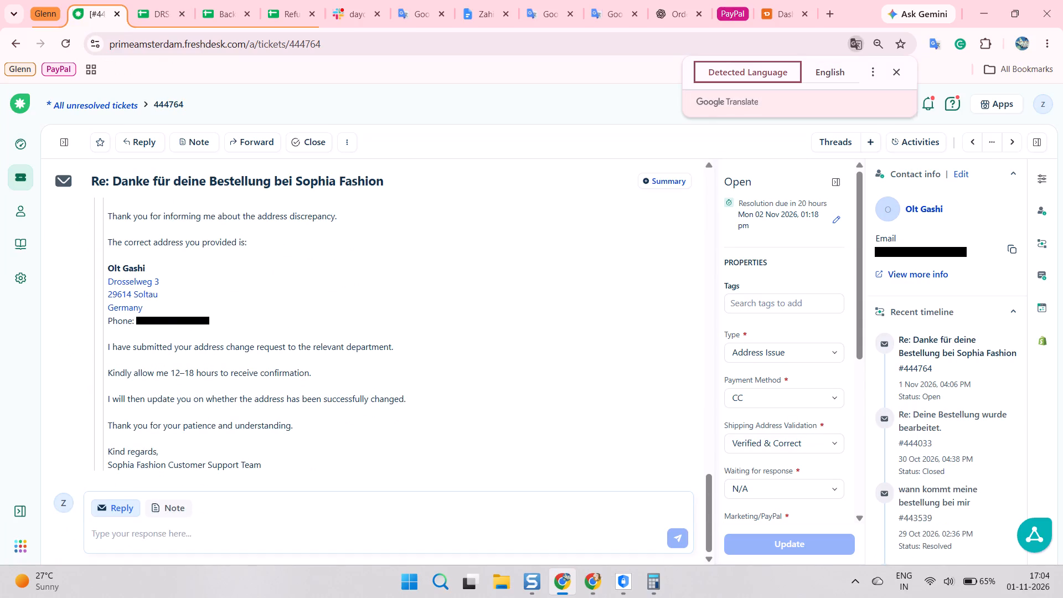
# Start a reply on ticket 444764 and replace its default greeting with the canned response "aun".
pyautogui.scroll(1, 297, 262)
pyautogui.click(350, 286)
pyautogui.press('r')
pyautogui.scroll(-4, 240, 362)
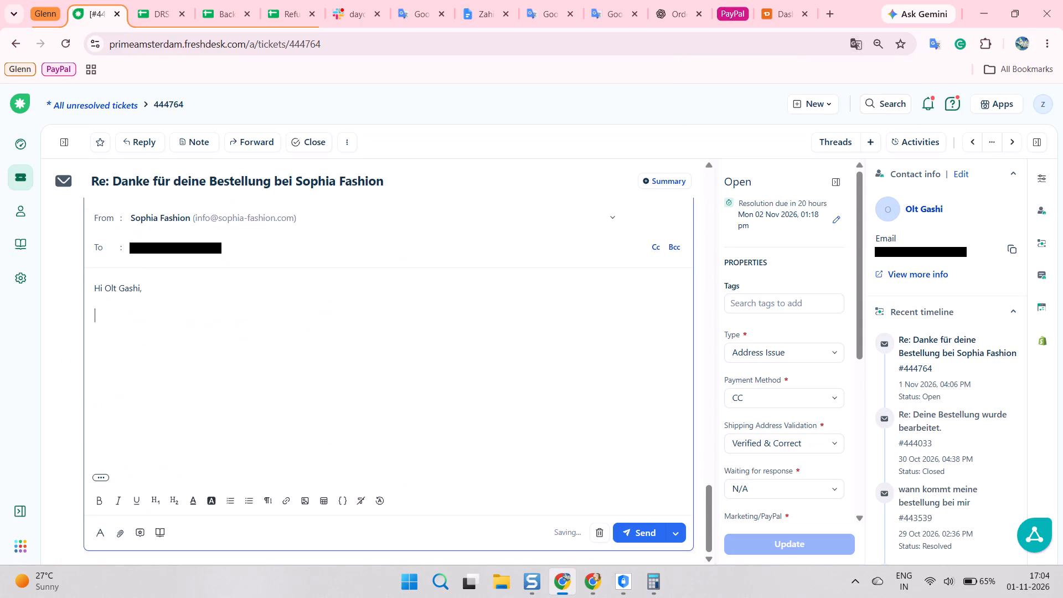
pyautogui.scroll(-2, 143, 437)
pyautogui.click(116, 475)
pyautogui.keyDown('ctrl'); pyautogui.moveTo(124, 468); pyautogui.dragTo(132, 465); pyautogui.keyUp('ctrl')
pyautogui.hotkey('ctrl', 'a')
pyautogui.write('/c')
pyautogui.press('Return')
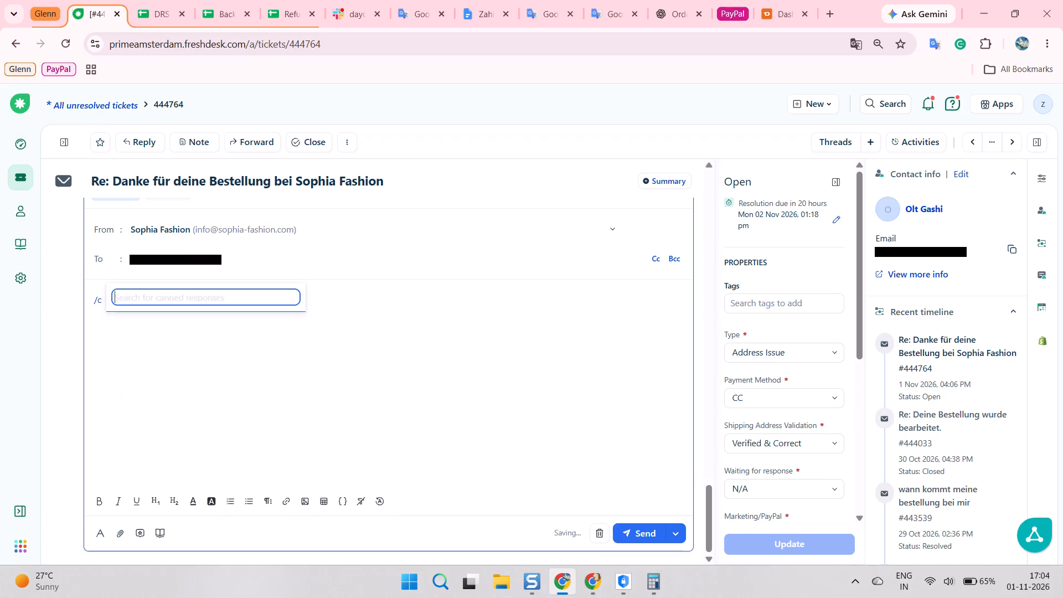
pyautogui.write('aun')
pyautogui.click(156, 336)
pyautogui.click(118, 320)
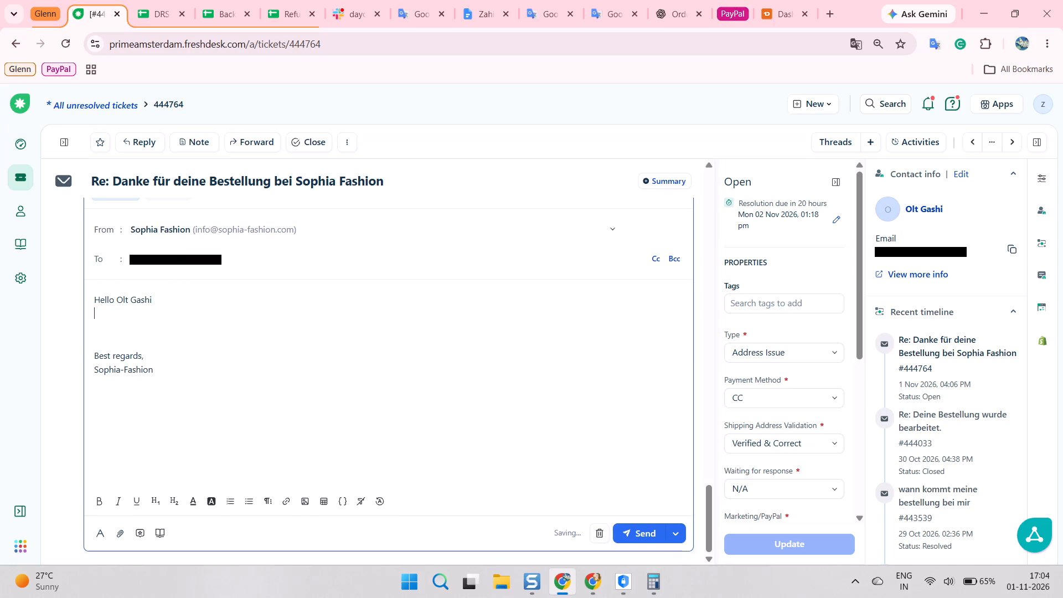
# Paste the copied ChatGPT body text between the reply's greeting and its sign-off.
pyautogui.click(113, 321)
pyautogui.hotkey('ctrl', 'v')
pyautogui.scroll(-4, 115, 322)
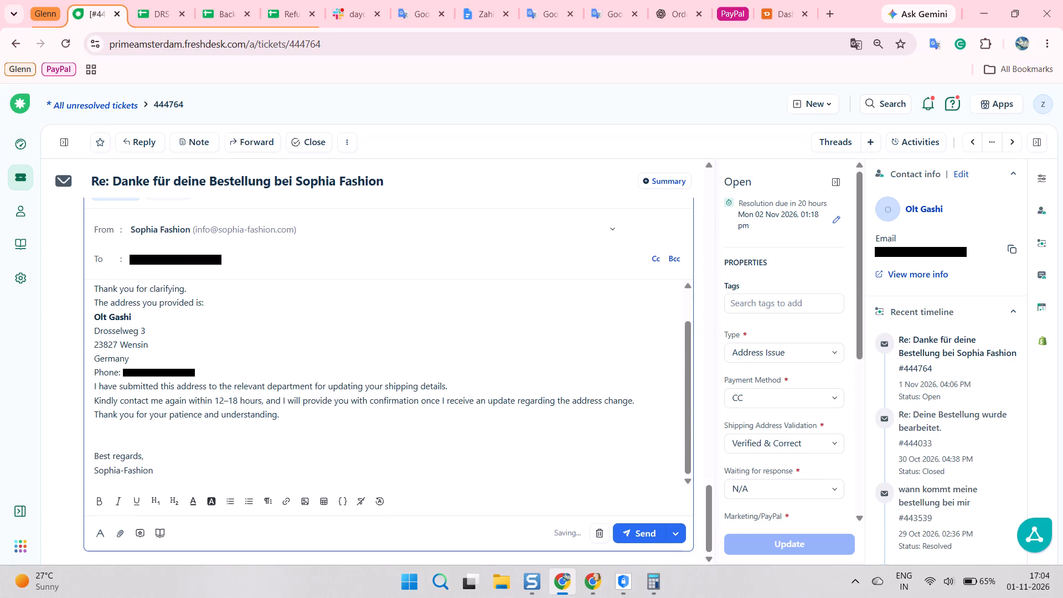
# Separate the reply's paragraphs and address block with blank lines, and remove the extra blank line before "Best regards".
pyautogui.click(195, 292)
pyautogui.press('Return')
pyautogui.click(225, 320)
pyautogui.press('Return')
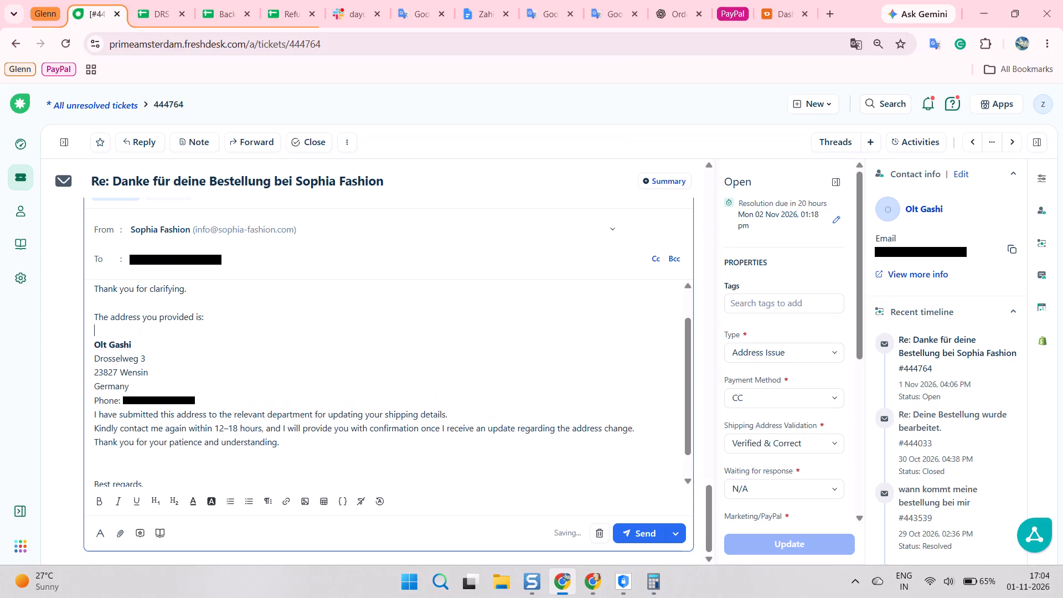
pyautogui.click(208, 403)
pyautogui.press('Return')
pyautogui.click(466, 426)
pyautogui.press('Return')
pyautogui.click(641, 458)
pyautogui.press('Return')
pyautogui.scroll(-3, 370, 429)
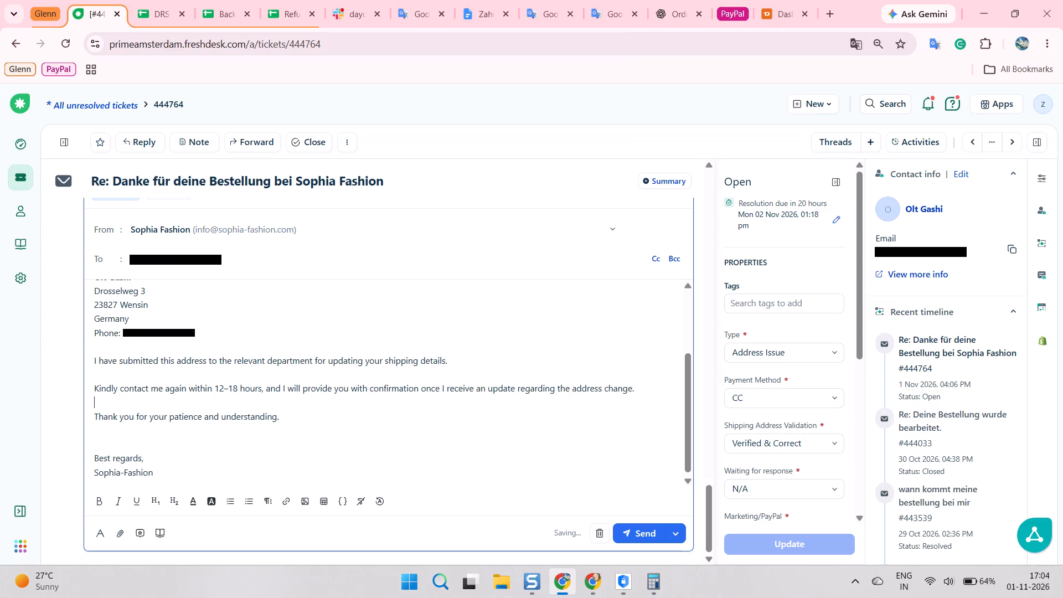
pyautogui.click(161, 431)
pyautogui.press('BackSpace')
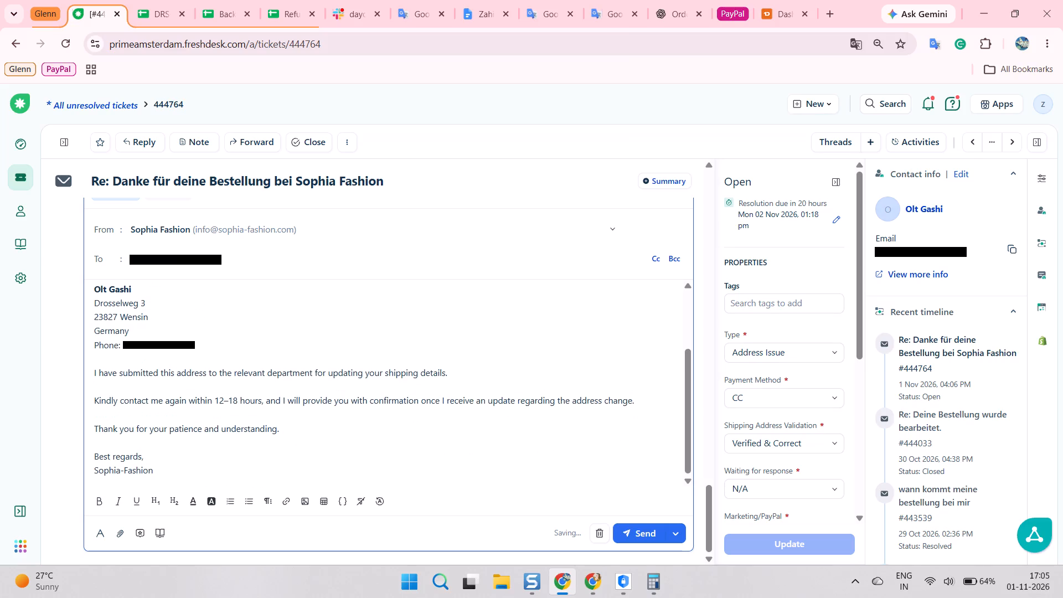
# Review the formatted address-update reply from greeting to sign-off and send it to the customer.
pyautogui.scroll(-3, 274, 364)
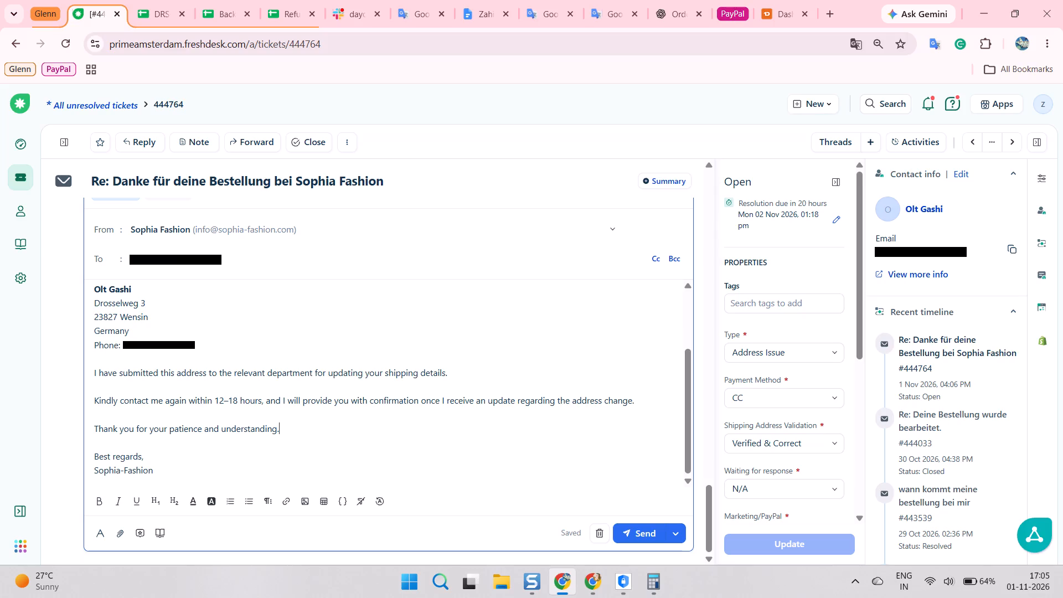
pyautogui.scroll(-12, 298, 318)
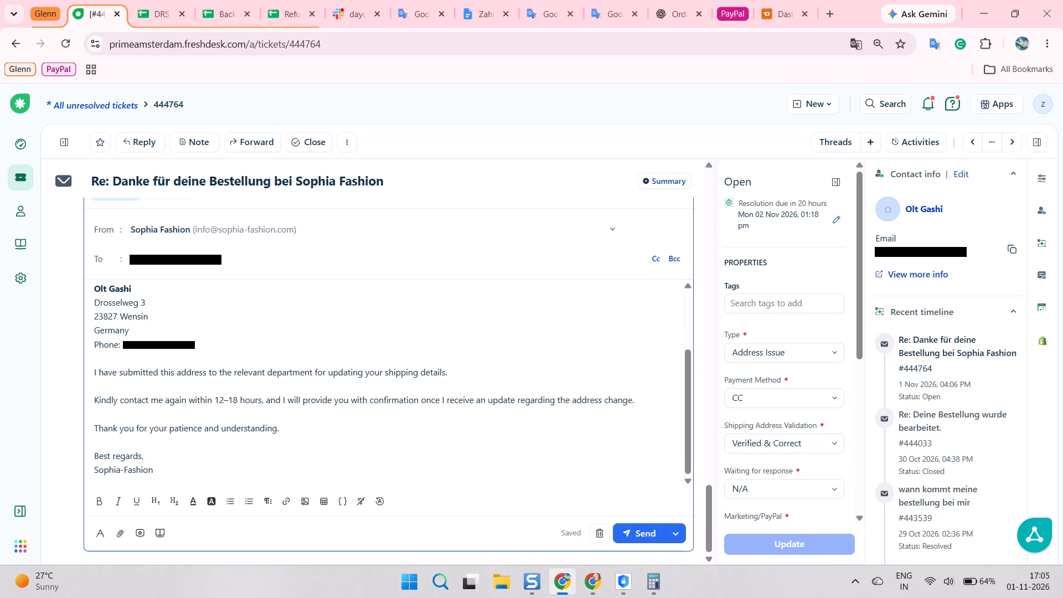
pyautogui.scroll(-8, 427, 413)
pyautogui.scroll(-3, 531, 429)
pyautogui.scroll(2, 537, 432)
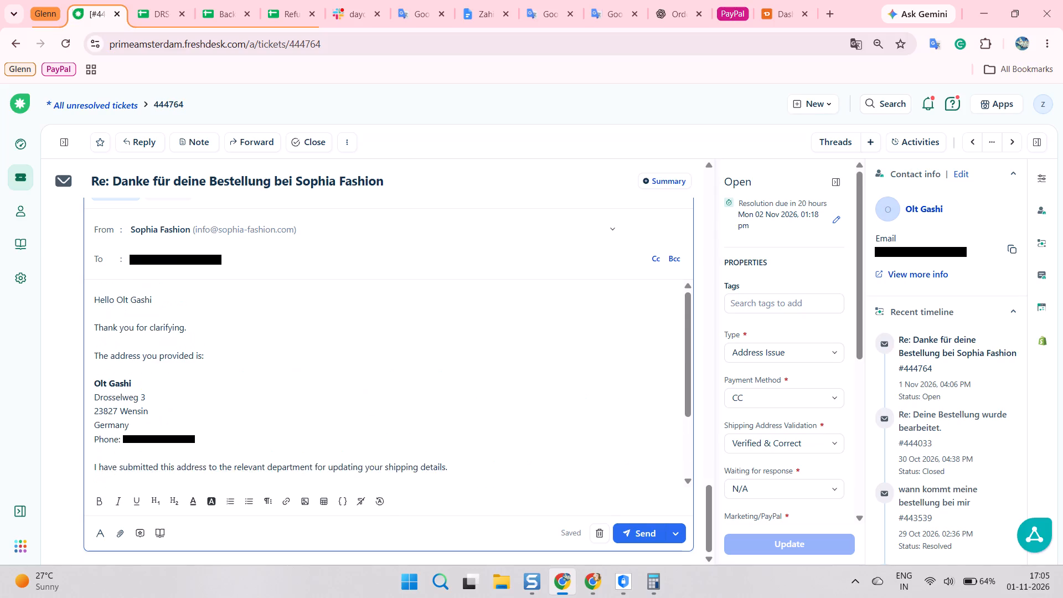
pyautogui.scroll(-19, 539, 421)
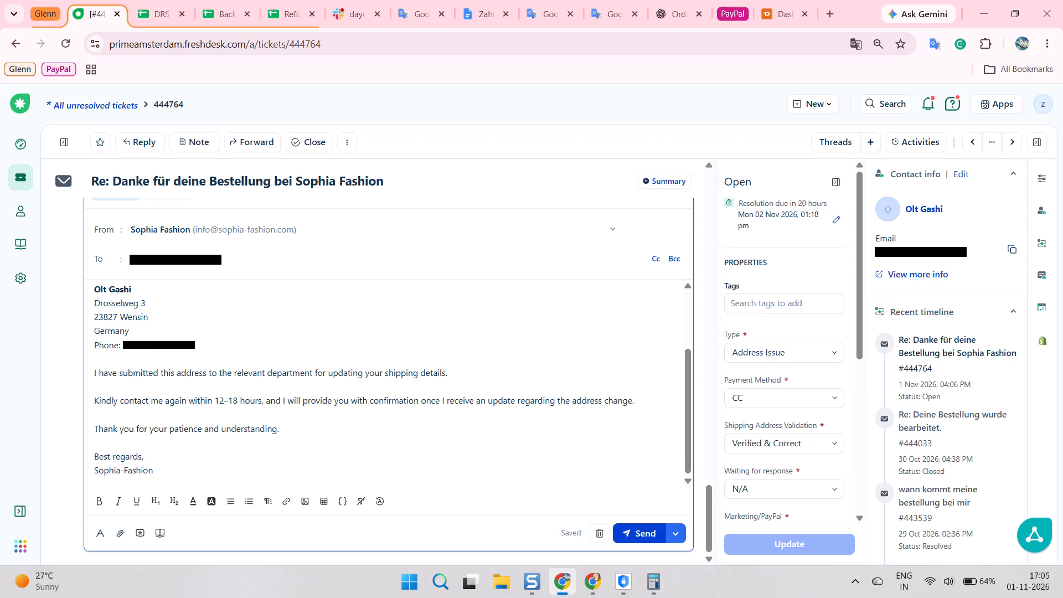
pyautogui.scroll(-17, 660, 539)
pyautogui.click(639, 534)
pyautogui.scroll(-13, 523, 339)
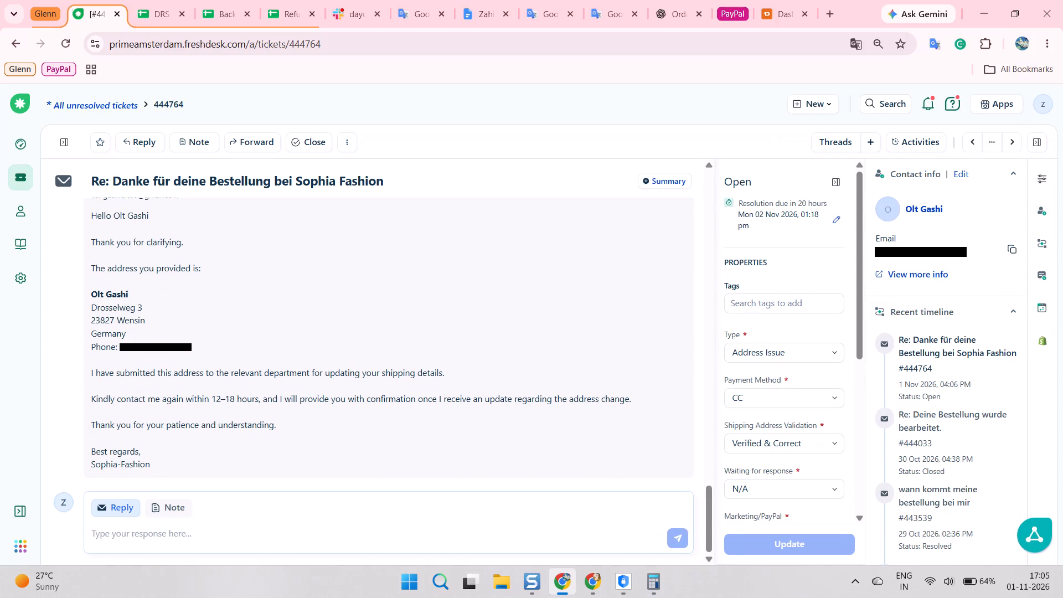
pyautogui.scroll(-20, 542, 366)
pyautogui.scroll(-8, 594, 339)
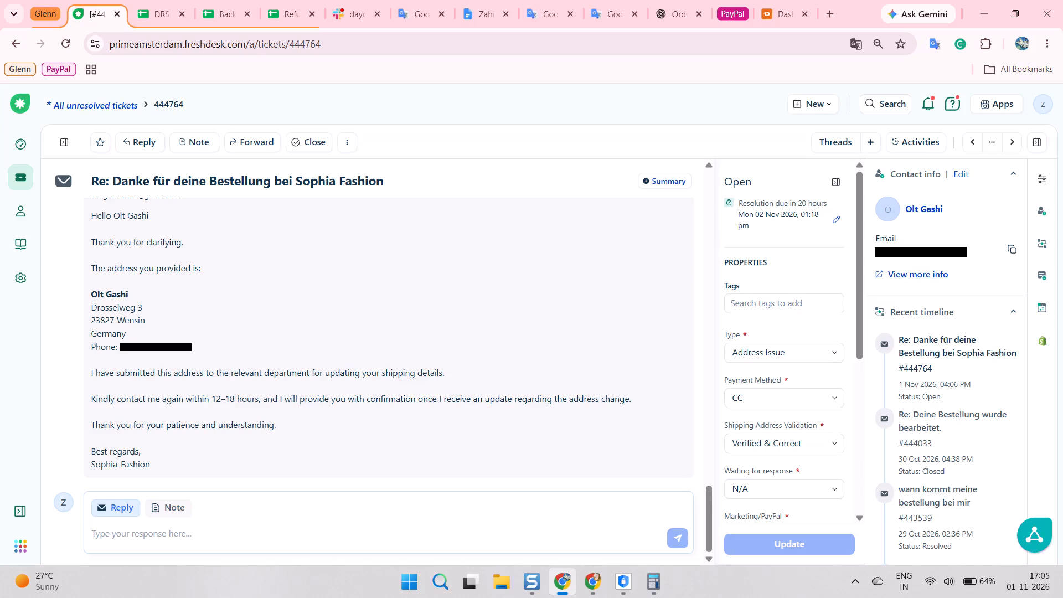
# Set ticket 444764's status to Resolved, assign it to agent Zahid, and save the updated properties.
pyautogui.scroll(-6, 591, 324)
pyautogui.scroll(-3, 738, 323)
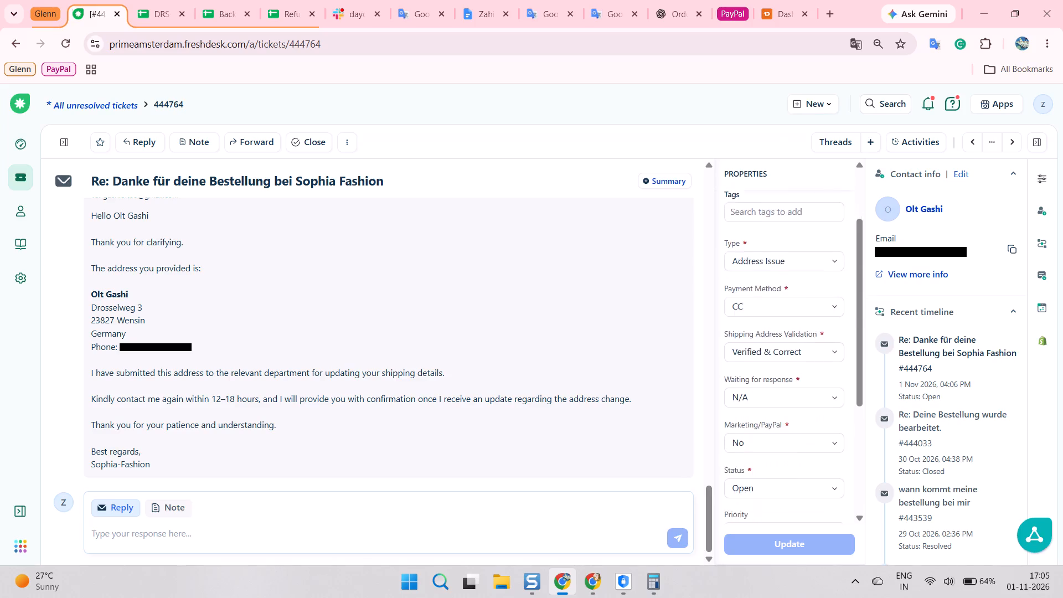
pyautogui.scroll(-1, 820, 324)
pyautogui.click(758, 285)
pyautogui.click(759, 356)
pyautogui.press('Tab')
pyautogui.press('Tab')
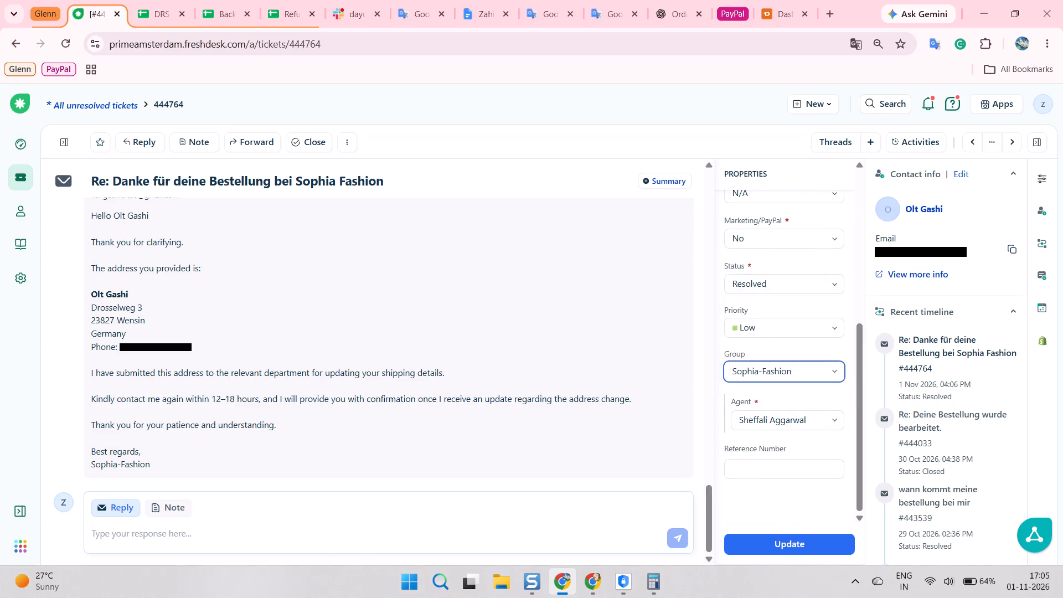
pyautogui.press('Tab')
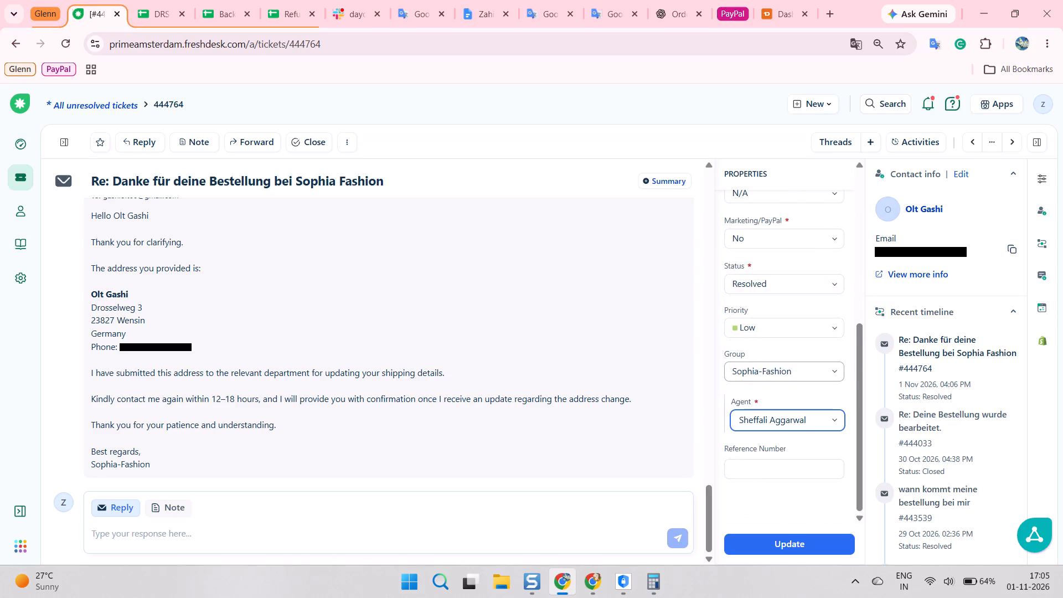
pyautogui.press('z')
pyautogui.scroll(-7, 768, 406)
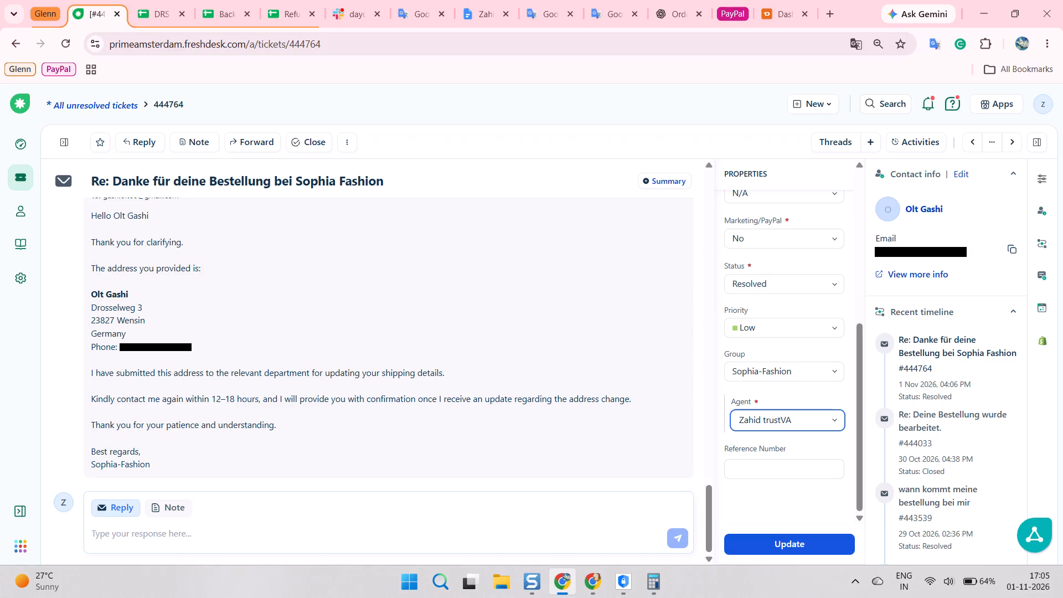
pyautogui.click(788, 544)
pyautogui.scroll(-3, 797, 483)
pyautogui.scroll(-3, 806, 435)
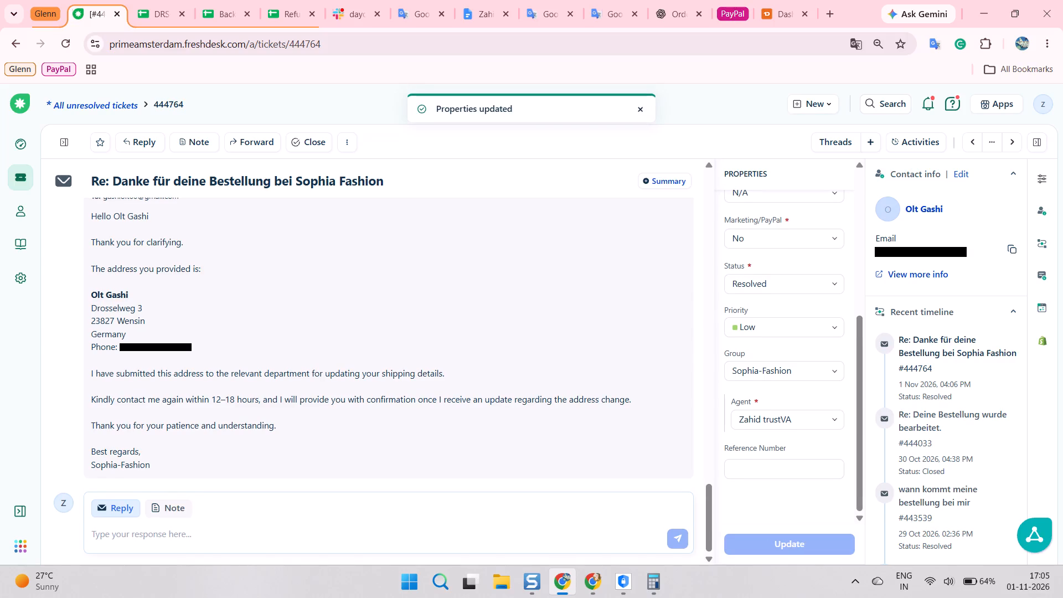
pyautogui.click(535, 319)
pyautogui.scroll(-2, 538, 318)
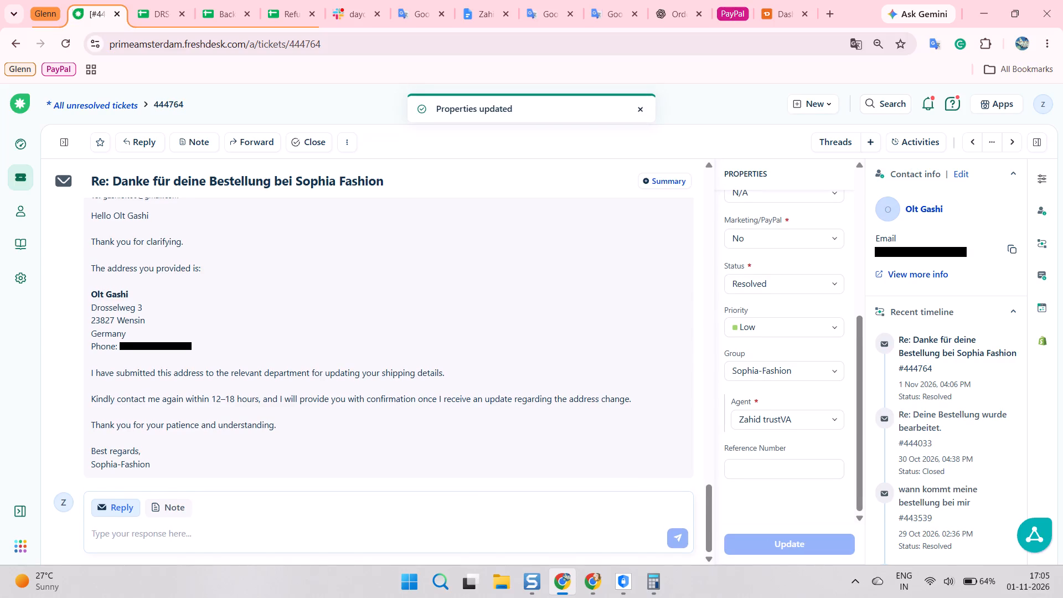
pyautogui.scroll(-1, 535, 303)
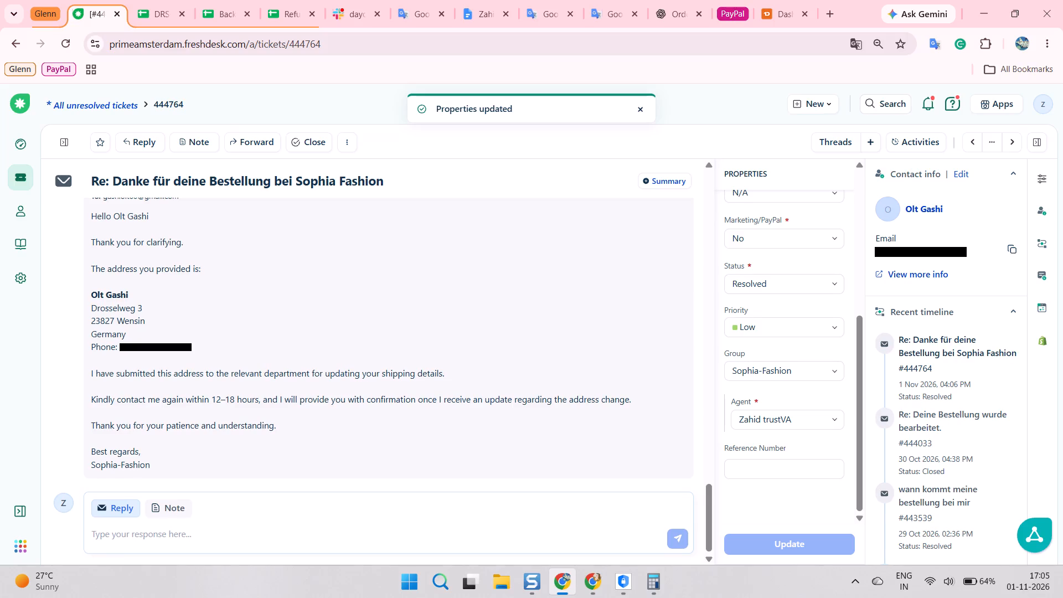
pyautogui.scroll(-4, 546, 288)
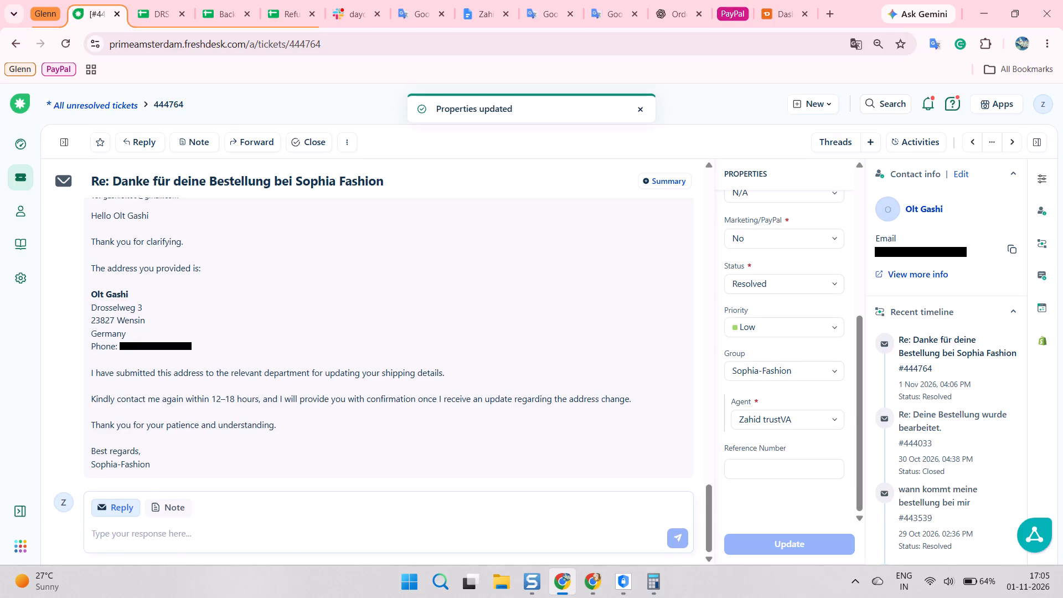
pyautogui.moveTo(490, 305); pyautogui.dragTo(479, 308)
pyautogui.doubleClick(168, 106)
pyautogui.hotkey('ctrl', 'c')
pyautogui.hotkey('ctrl', 'c')
pyautogui.click(137, 4)
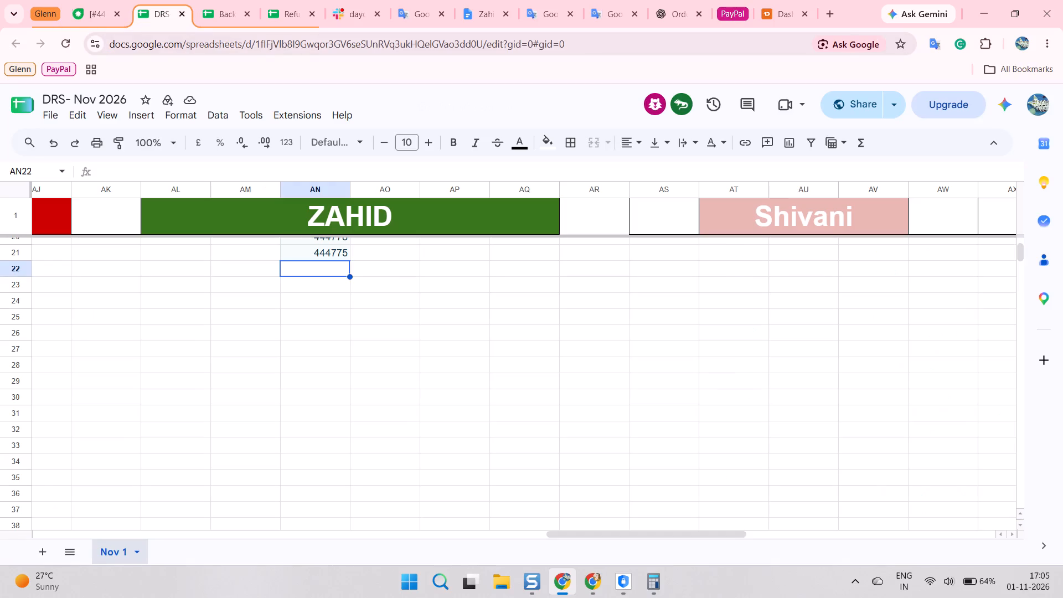
pyautogui.hotkey('ctrl', 'v')
pyautogui.click(308, 284)
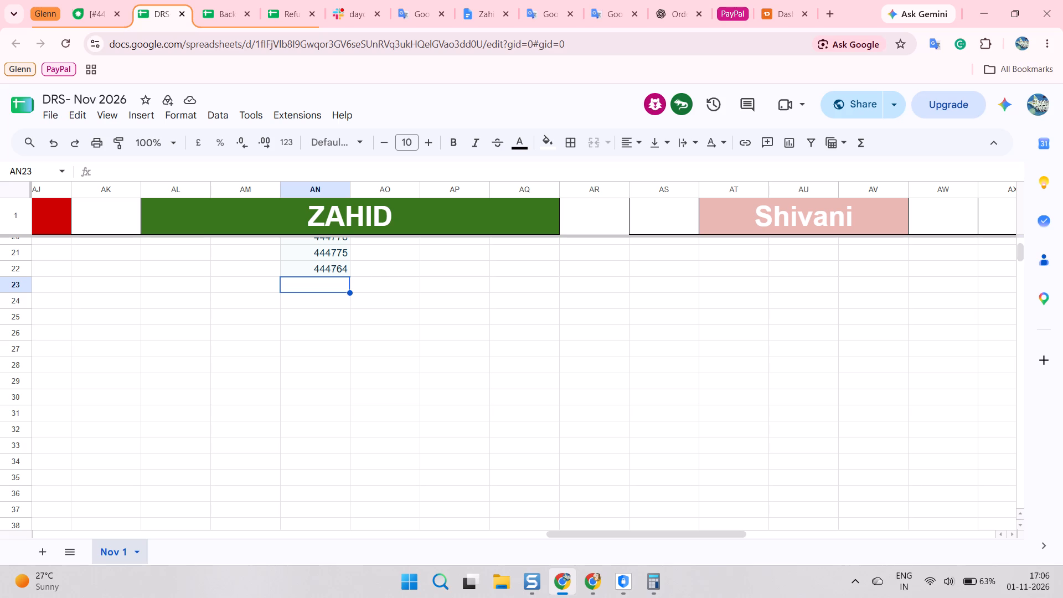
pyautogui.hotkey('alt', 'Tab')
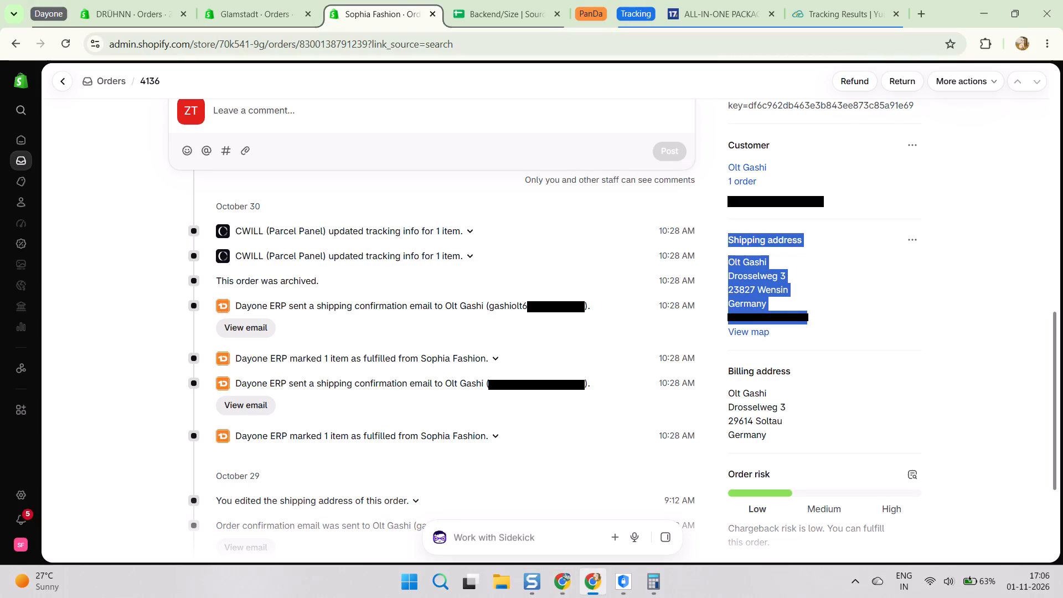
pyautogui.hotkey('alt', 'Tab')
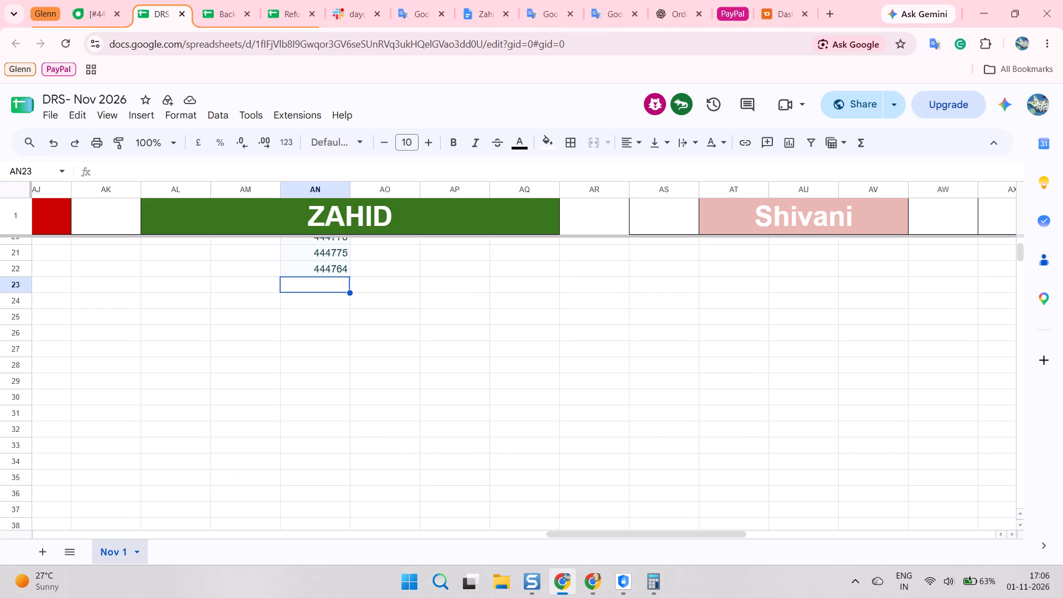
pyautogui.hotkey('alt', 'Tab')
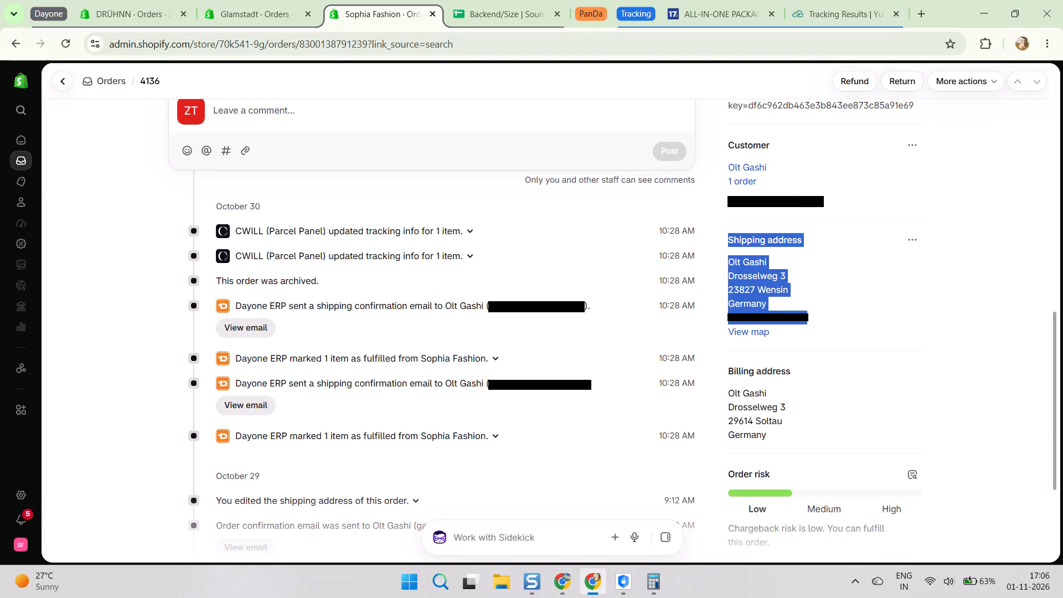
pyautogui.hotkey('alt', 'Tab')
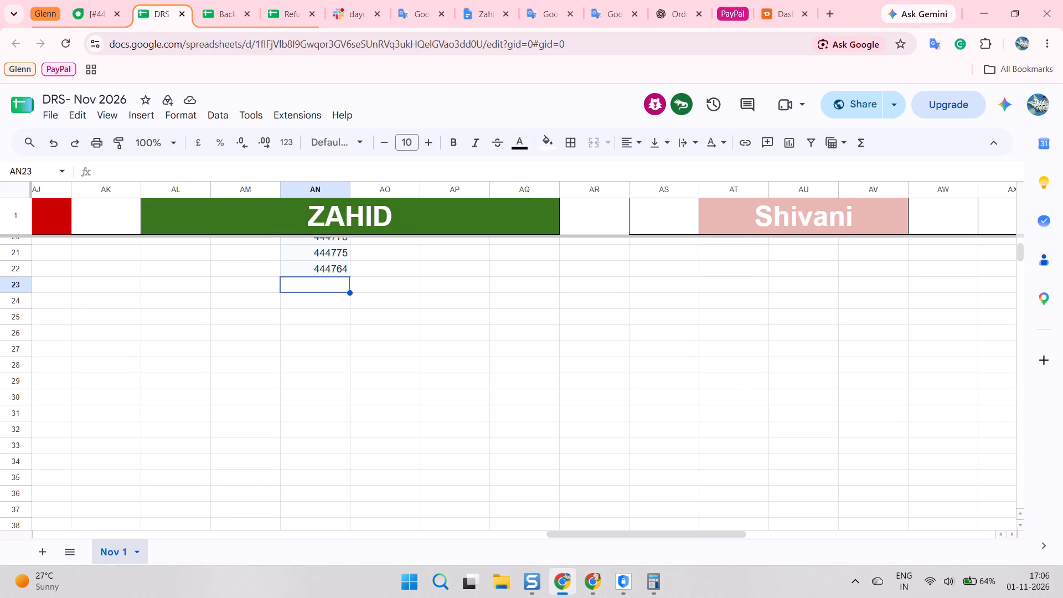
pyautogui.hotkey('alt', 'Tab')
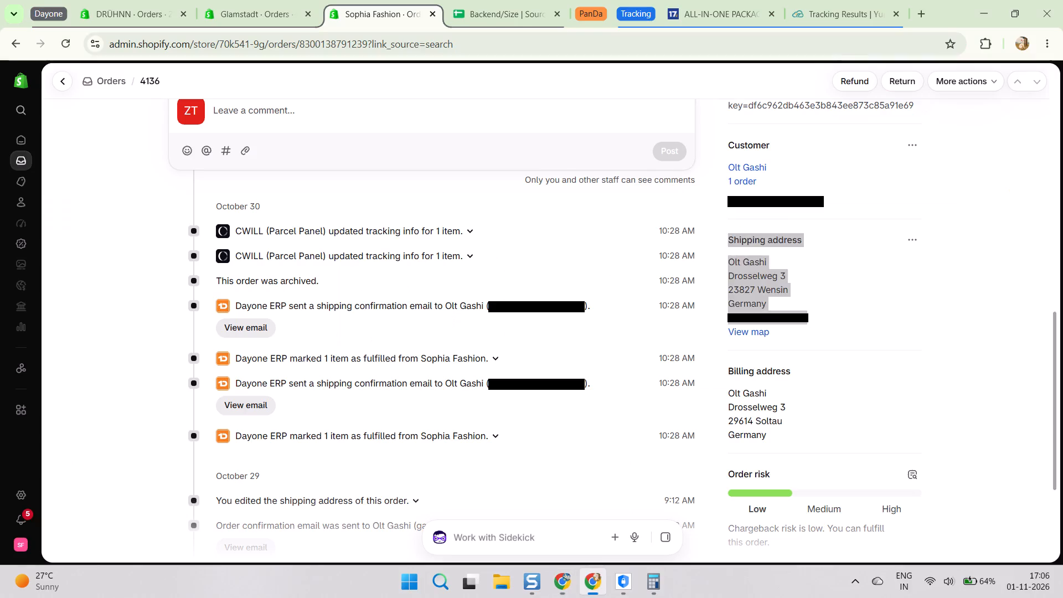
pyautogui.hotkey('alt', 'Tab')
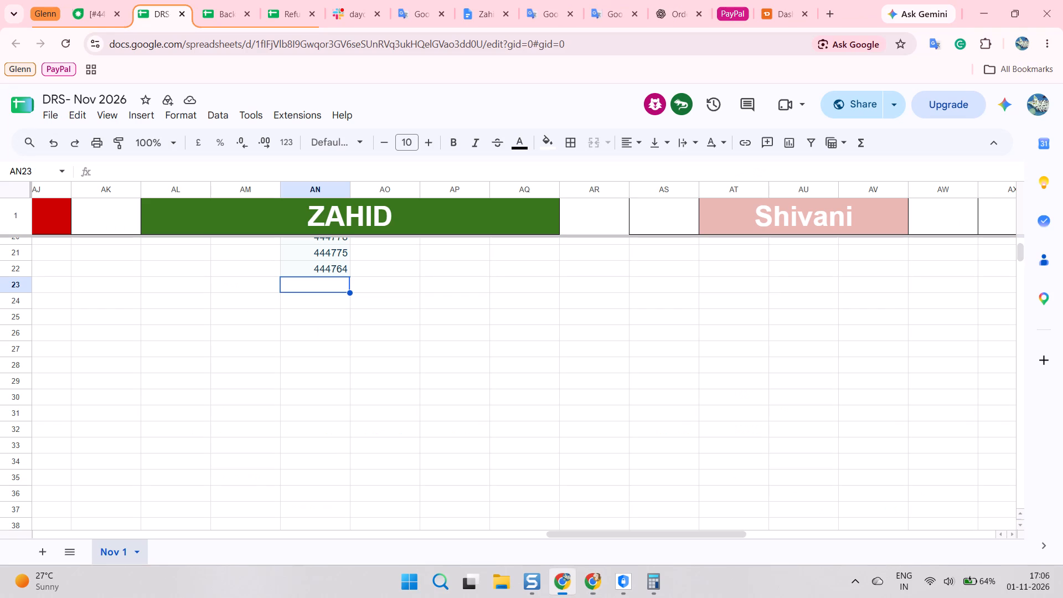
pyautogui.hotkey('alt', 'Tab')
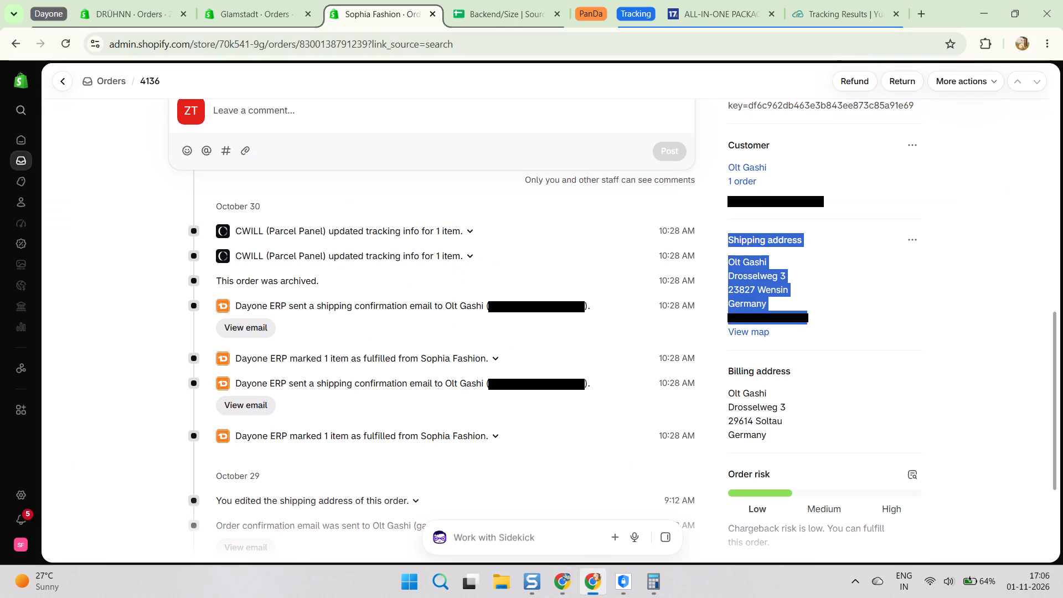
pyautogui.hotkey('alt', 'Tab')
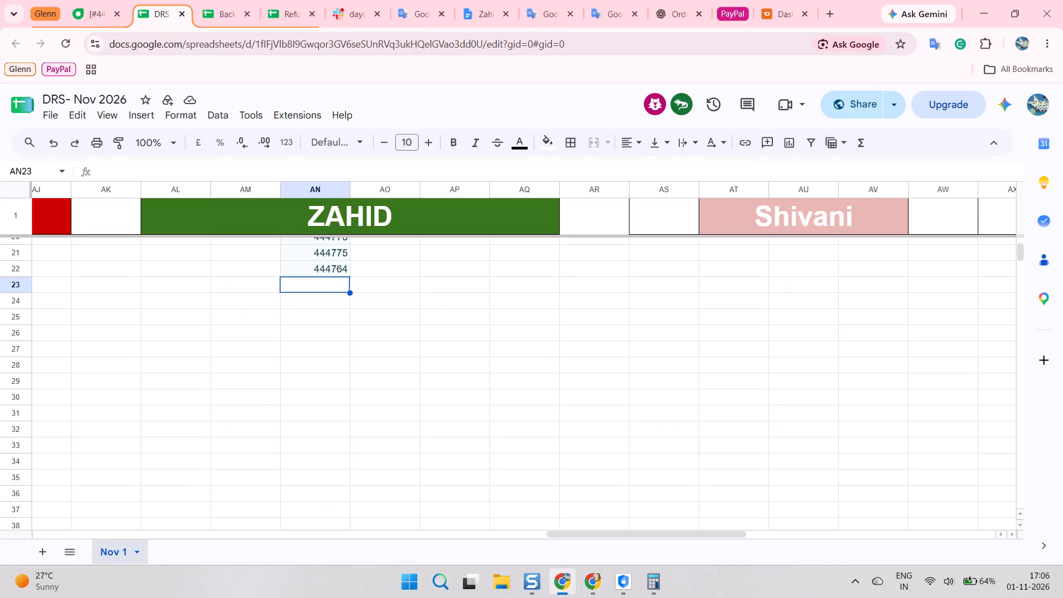
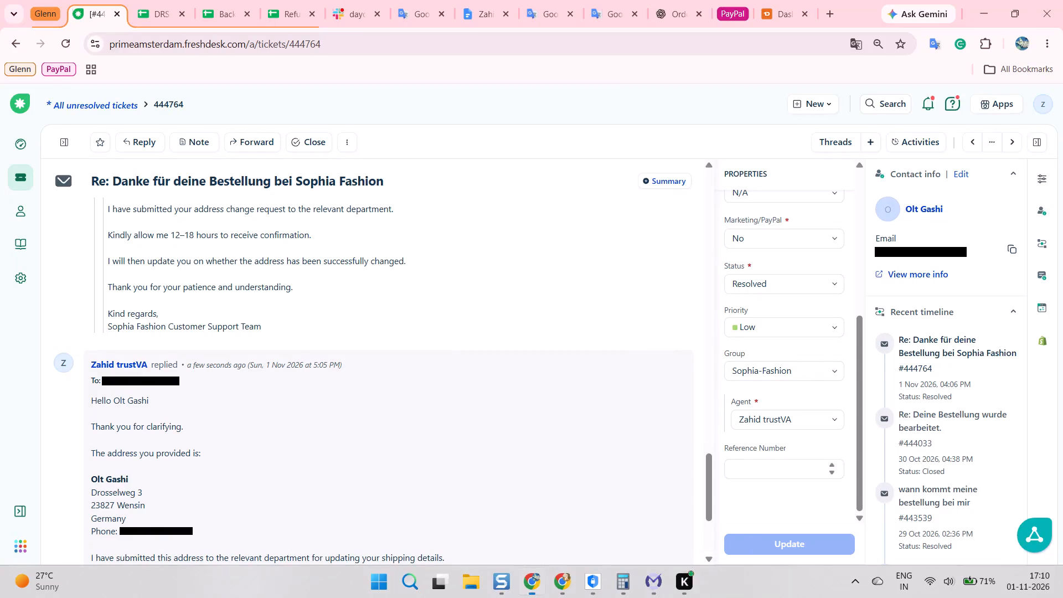
# Turn on Work Mode in MeraMonitor to start the work timer, and dismiss its notification.
pyautogui.click(669, 595)
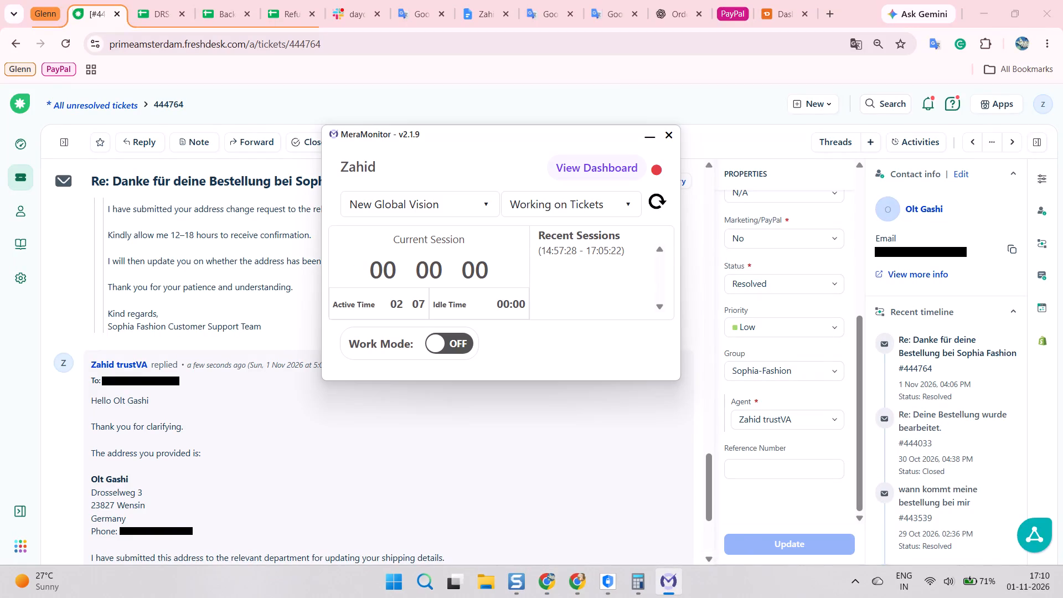
pyautogui.click(449, 347)
pyautogui.click(648, 136)
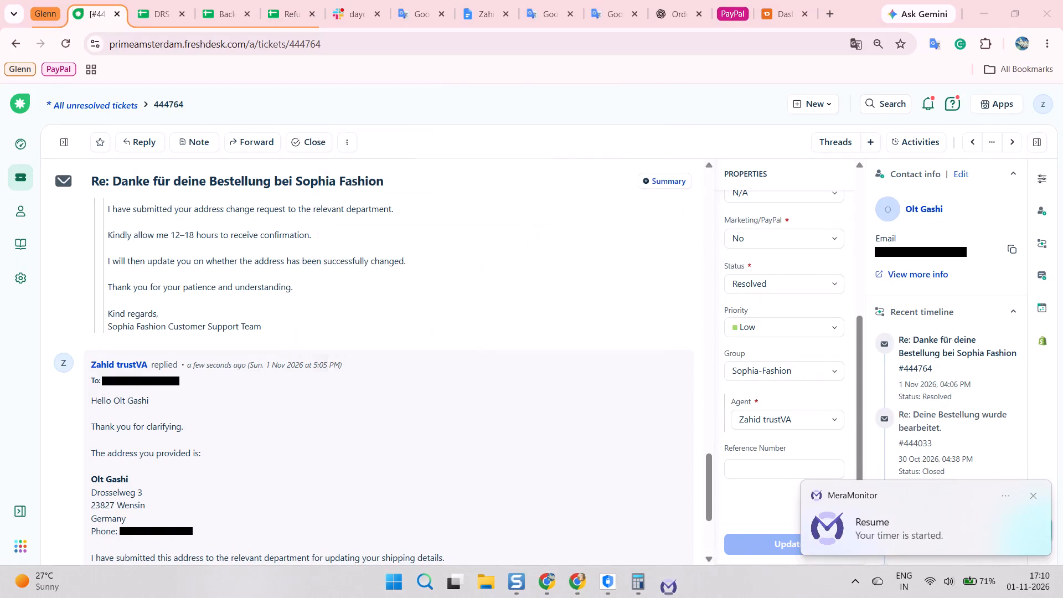
pyautogui.click(1034, 492)
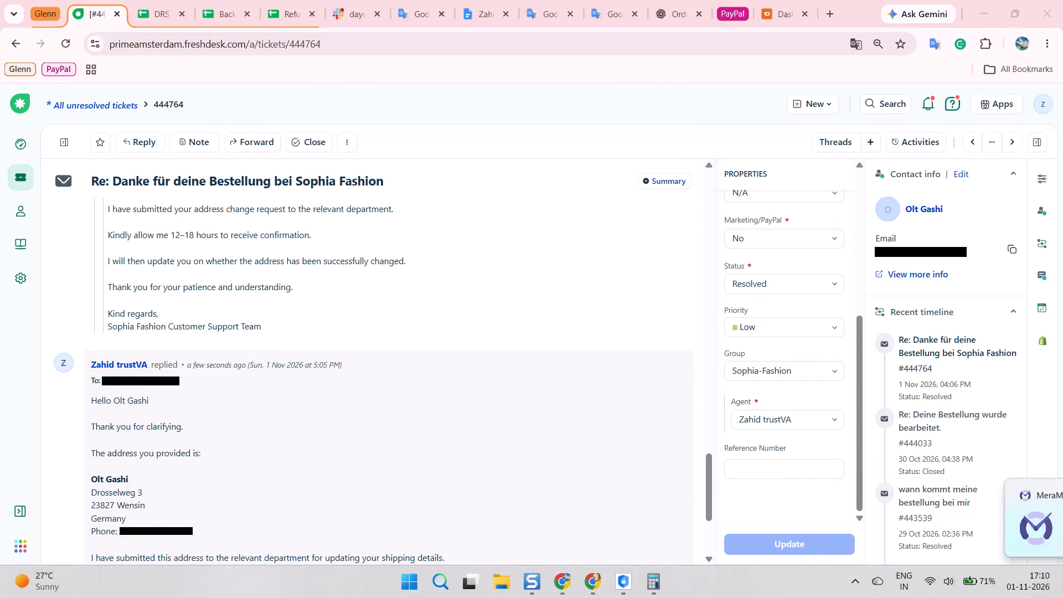
pyautogui.click(367, 389)
pyautogui.scroll(-5, 214, 244)
pyautogui.scroll(-4, 328, 308)
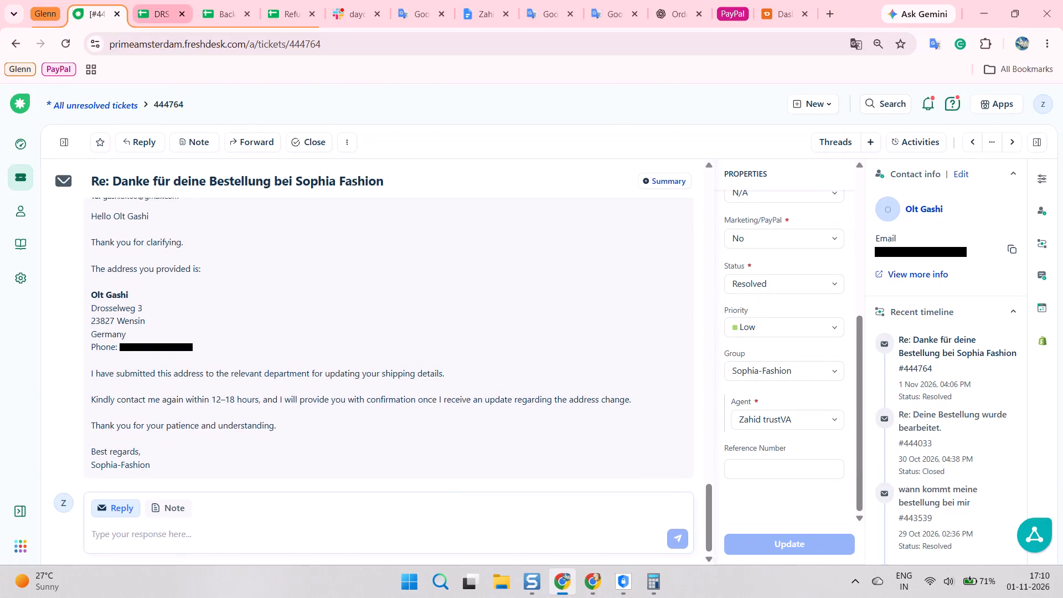
pyautogui.click(152, 0)
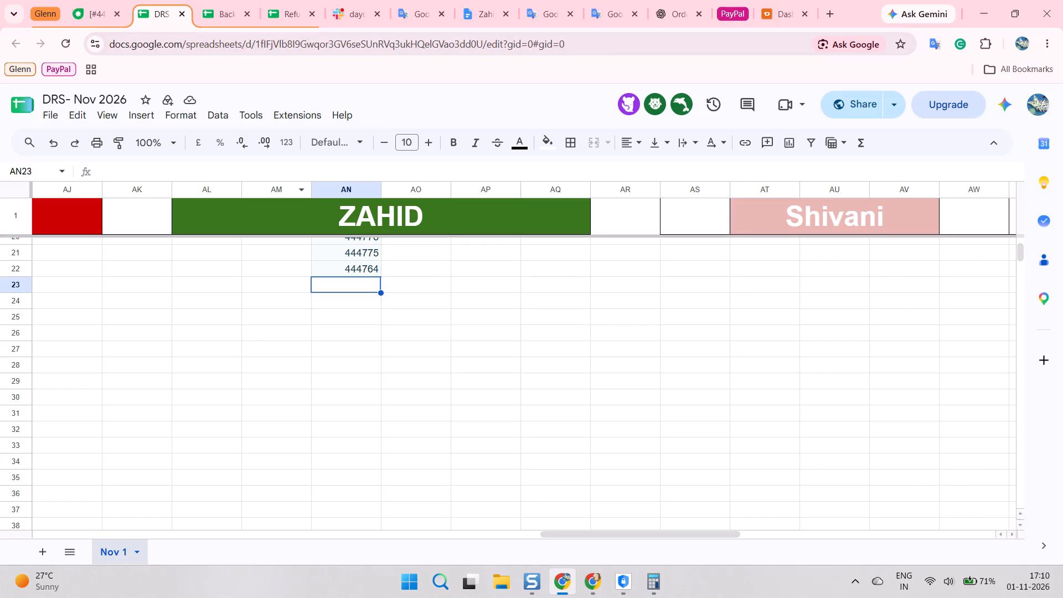
pyautogui.click(117, 0)
pyautogui.click(327, 319)
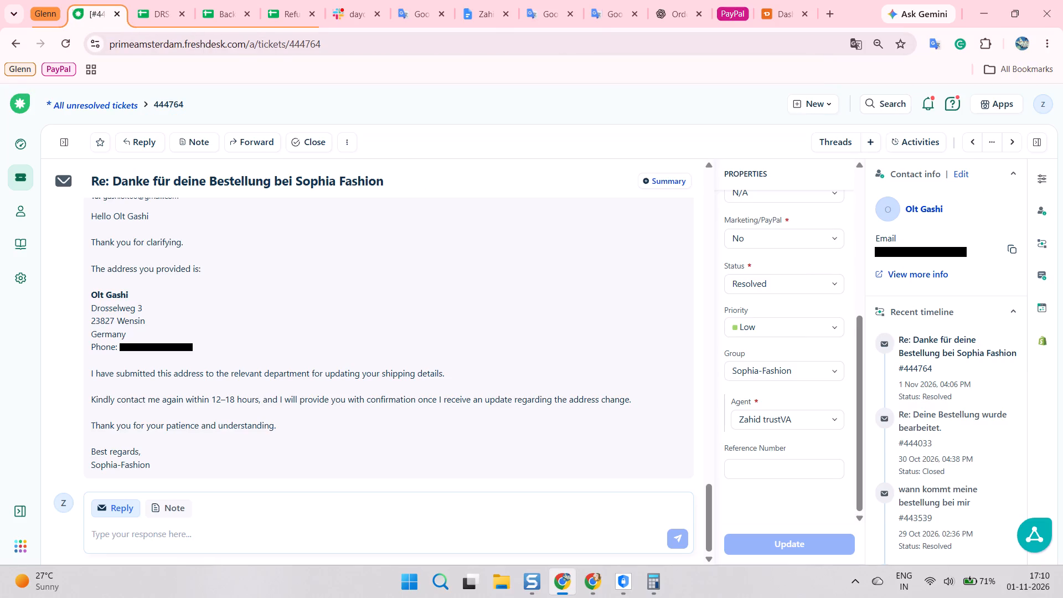
pyautogui.click(20, 183)
pyautogui.scroll(6, 375, 251)
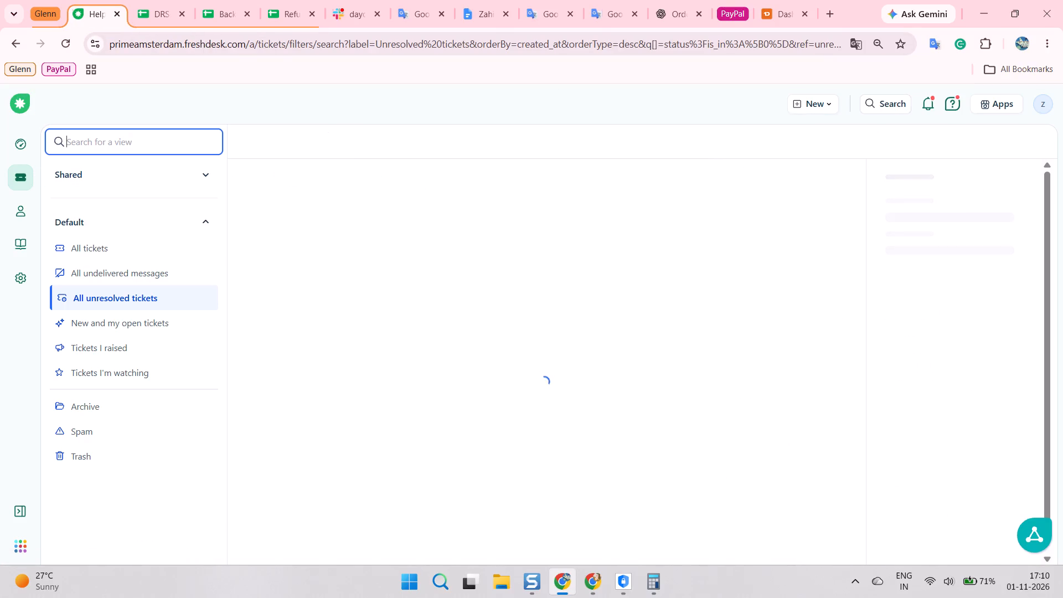
pyautogui.scroll(12, 410, 246)
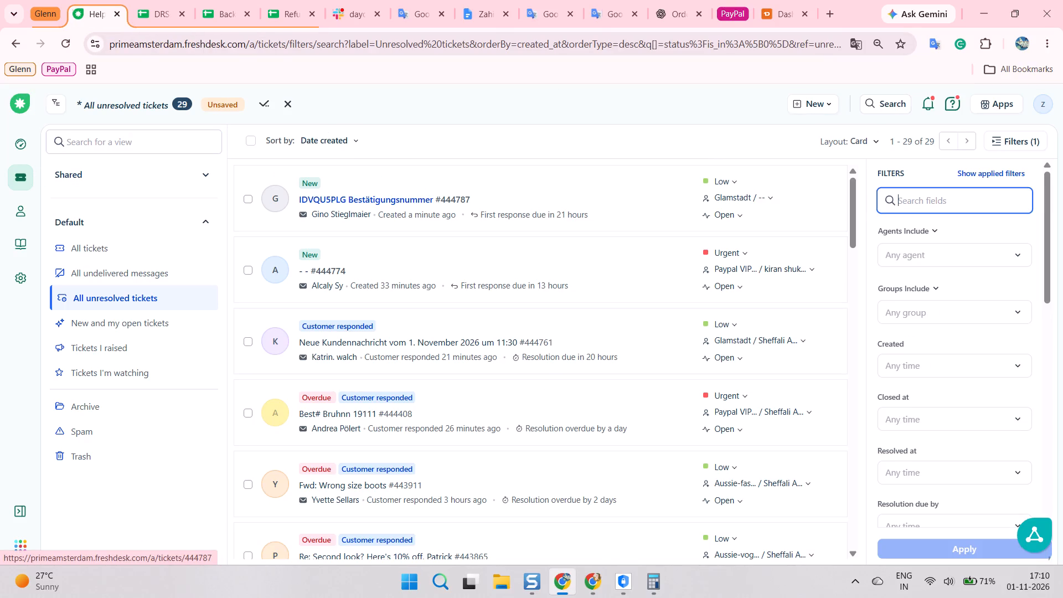
pyautogui.click(365, 198)
pyautogui.scroll(2, 373, 230)
pyautogui.click(453, 279)
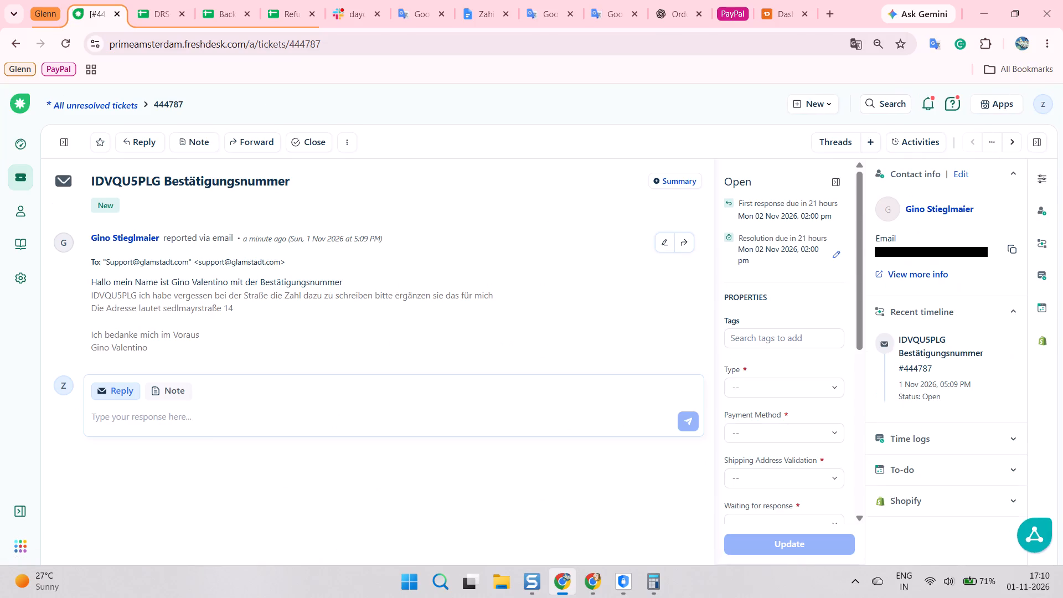
# Translate the ticket page into English.
pyautogui.rightClick(426, 228)
pyautogui.scroll(-4, 451, 350)
pyautogui.click(500, 494)
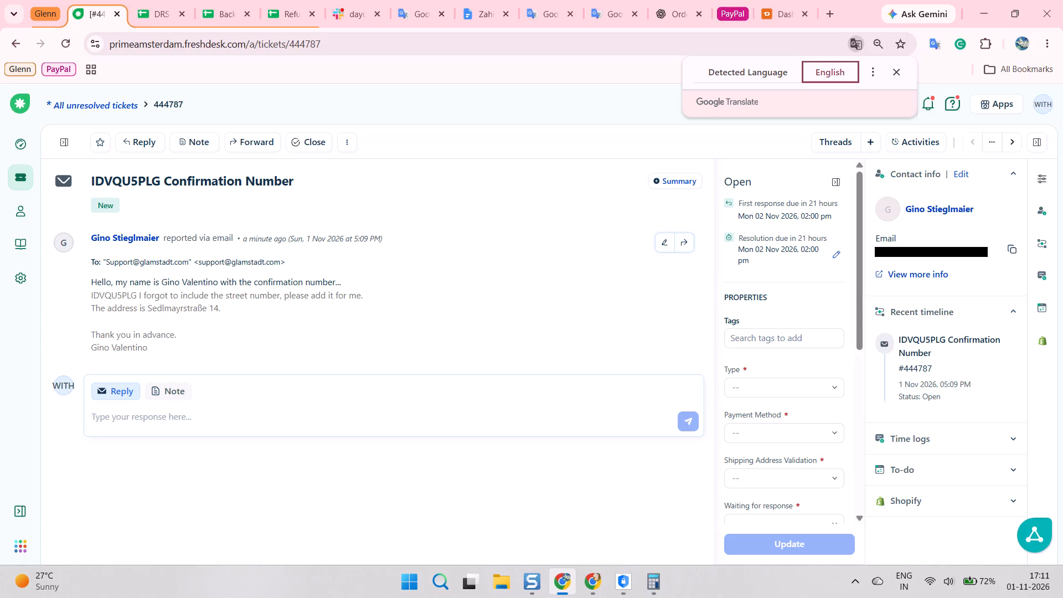
# Copy the customer's email address from ticket #444787 and search the Glamstadt Shopify store for it.
pyautogui.click(1018, 248)
pyautogui.click(1012, 250)
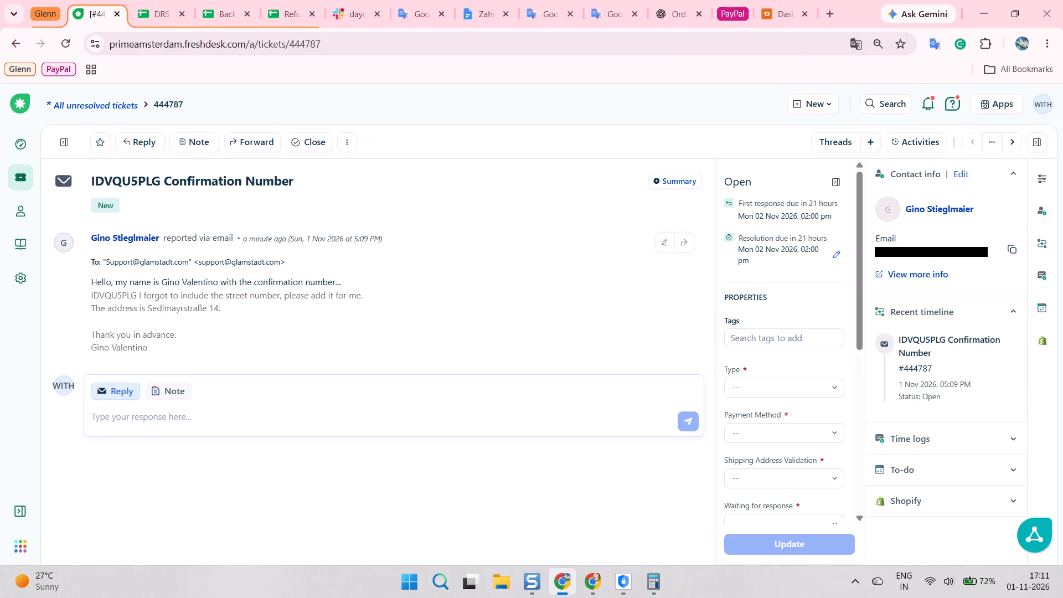
pyautogui.click(426, 287)
pyautogui.hotkey('alt', 'Tab')
pyautogui.click(227, 0)
pyautogui.scroll(4, 156, 126)
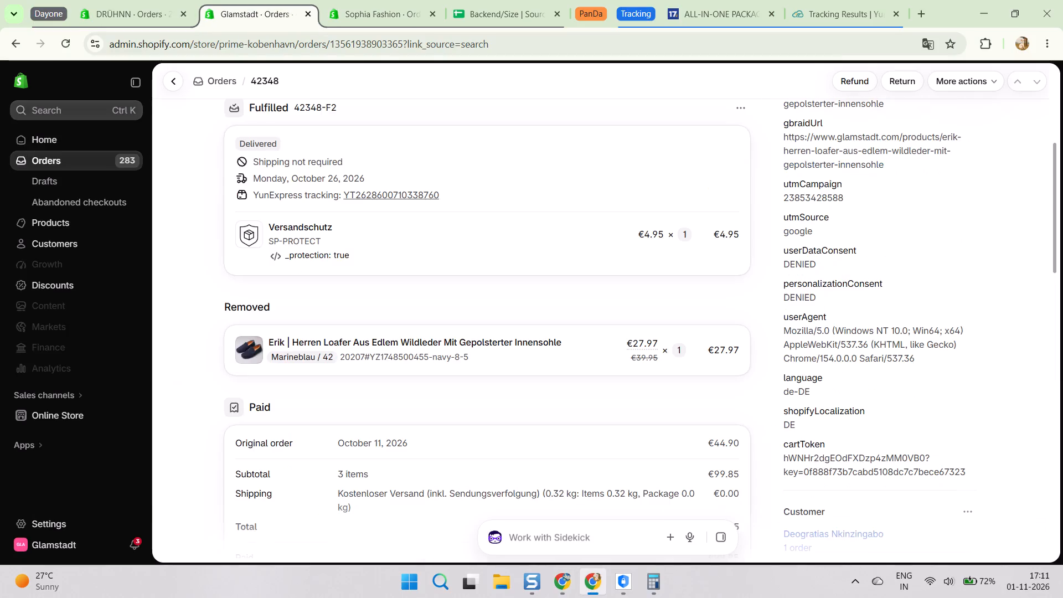
pyautogui.click(59, 113)
pyautogui.hotkey('ctrl', 'v')
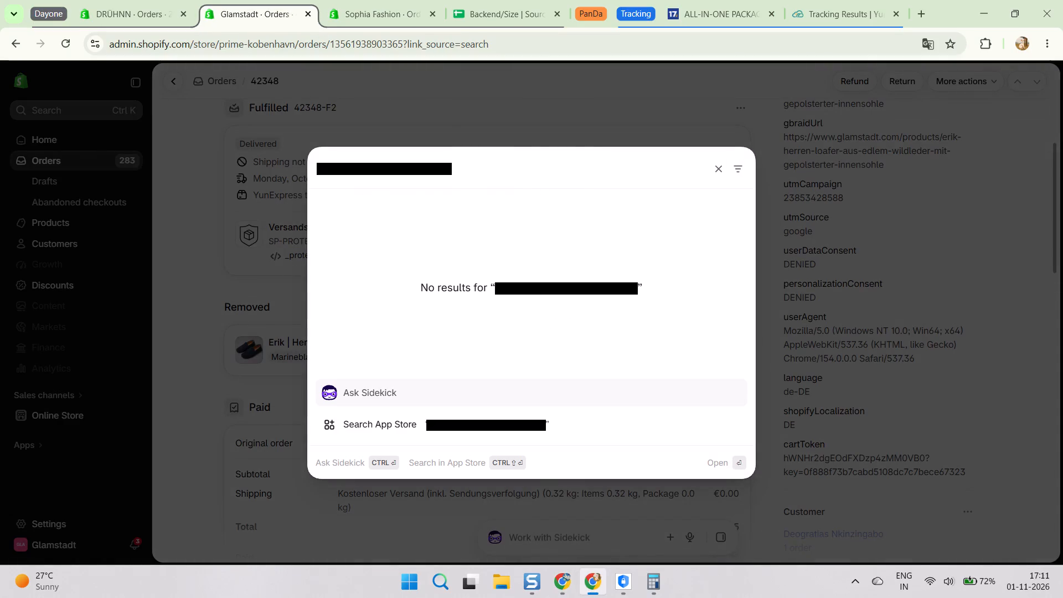
pyautogui.click(187, 172)
pyautogui.hotkey('alt', 'Tab')
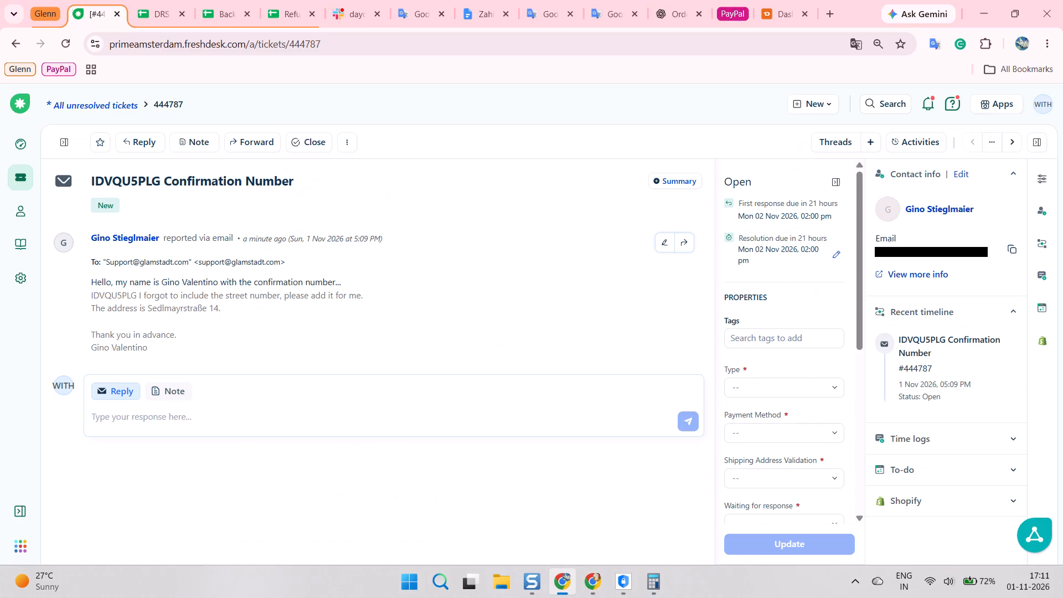
pyautogui.doubleClick(114, 287)
pyautogui.doubleClick(111, 300)
pyautogui.hotkey('ctrl', 'c')
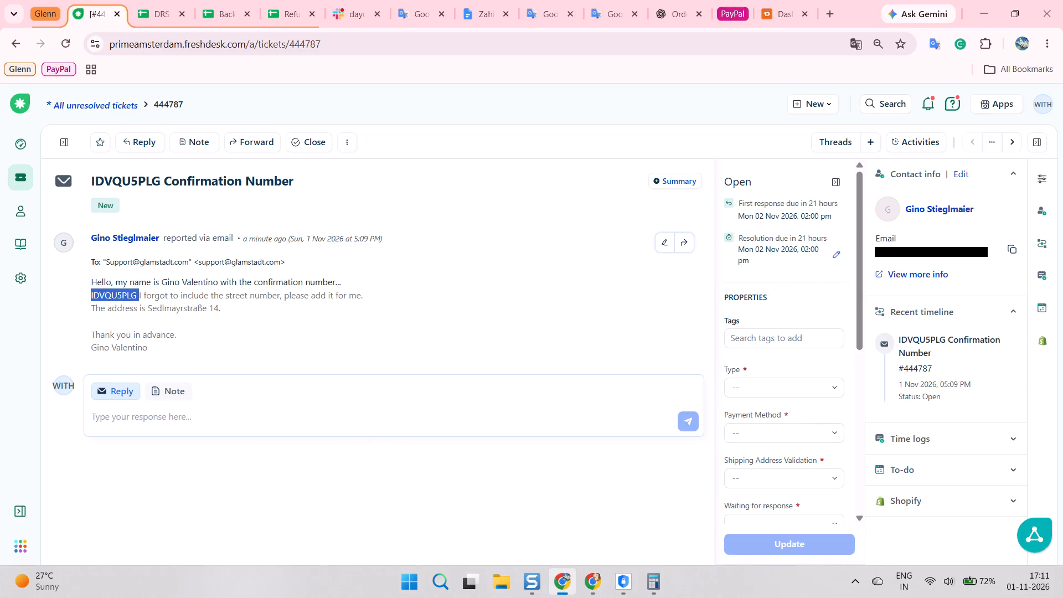
pyautogui.hotkey('ctrl', 'c')
pyautogui.hotkey('alt', 'Tab')
pyautogui.click(57, 110)
pyautogui.hotkey('ctrl', 'v')
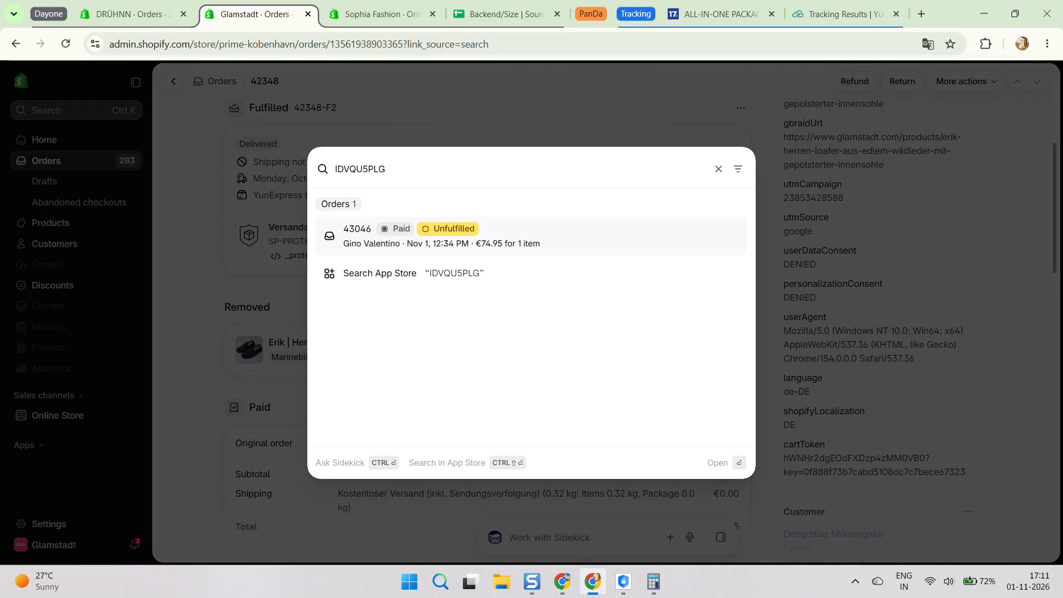
pyautogui.click(353, 227)
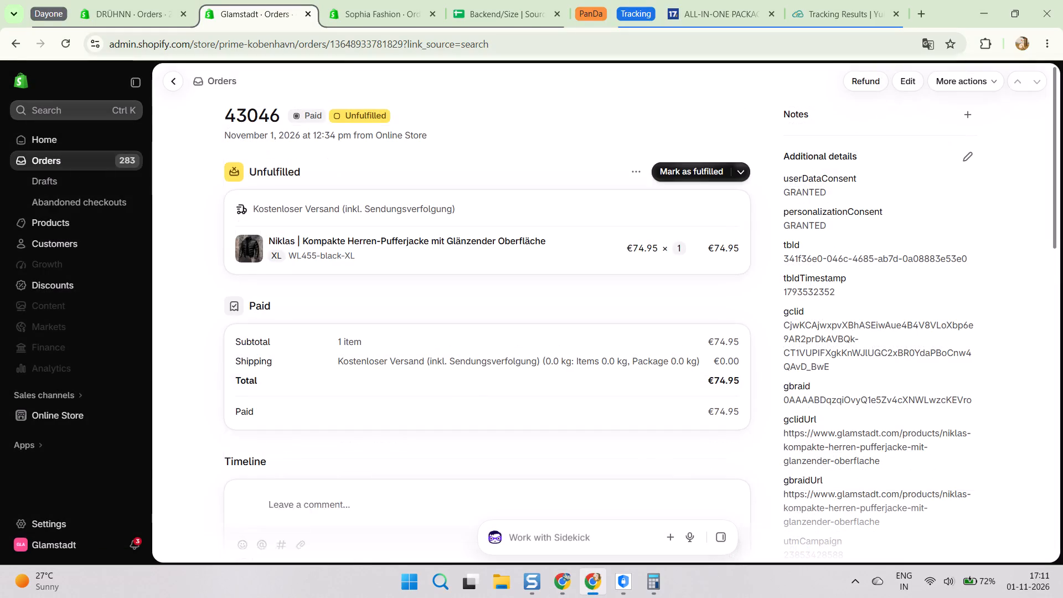
pyautogui.click(462, 161)
pyautogui.scroll(-2, 462, 160)
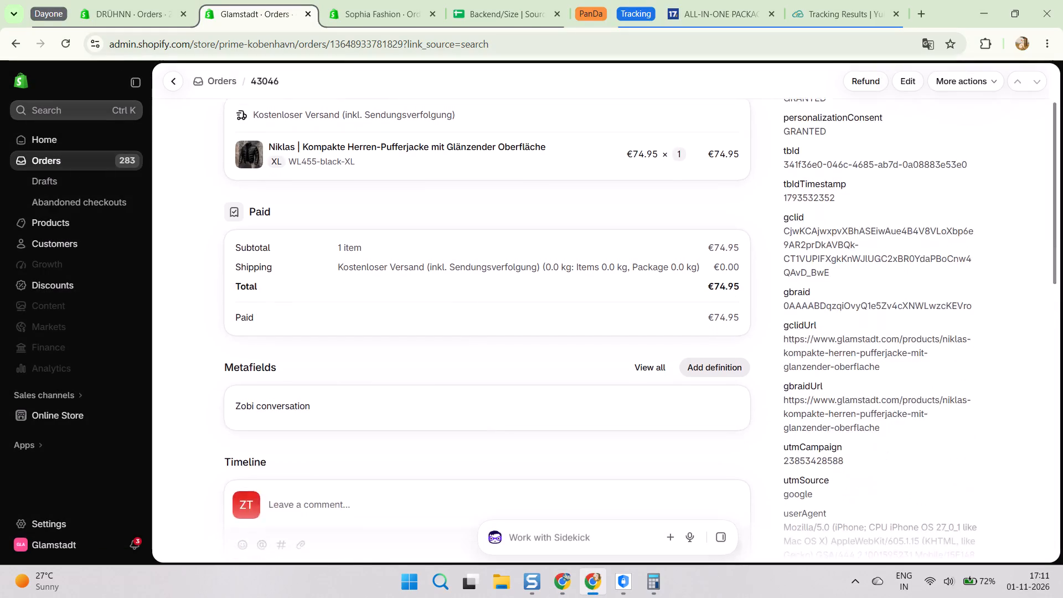
pyautogui.scroll(-6, 523, 197)
pyautogui.scroll(3, 577, 236)
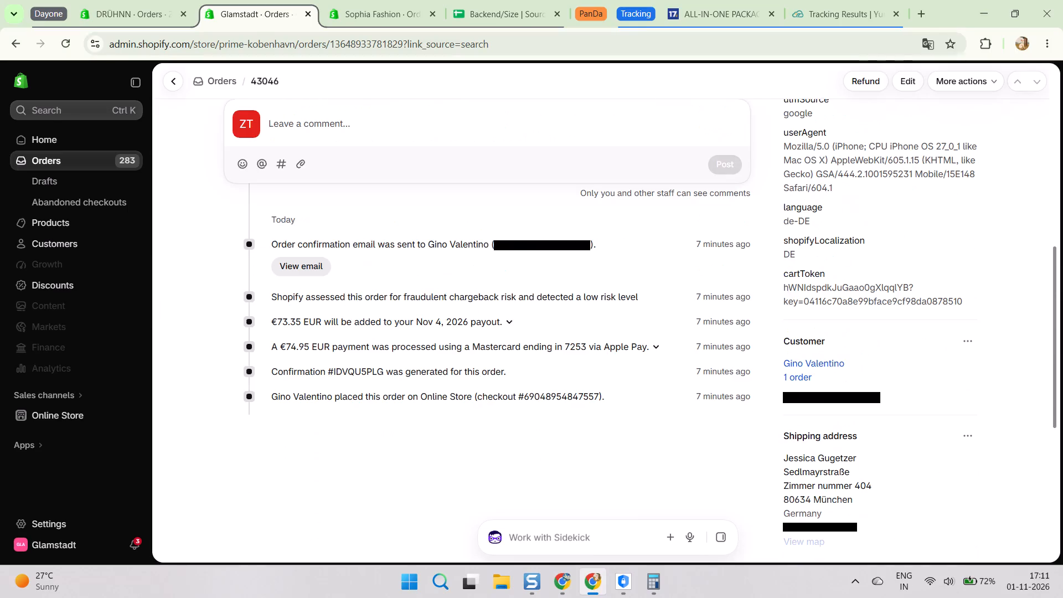
pyautogui.scroll(-2, 577, 236)
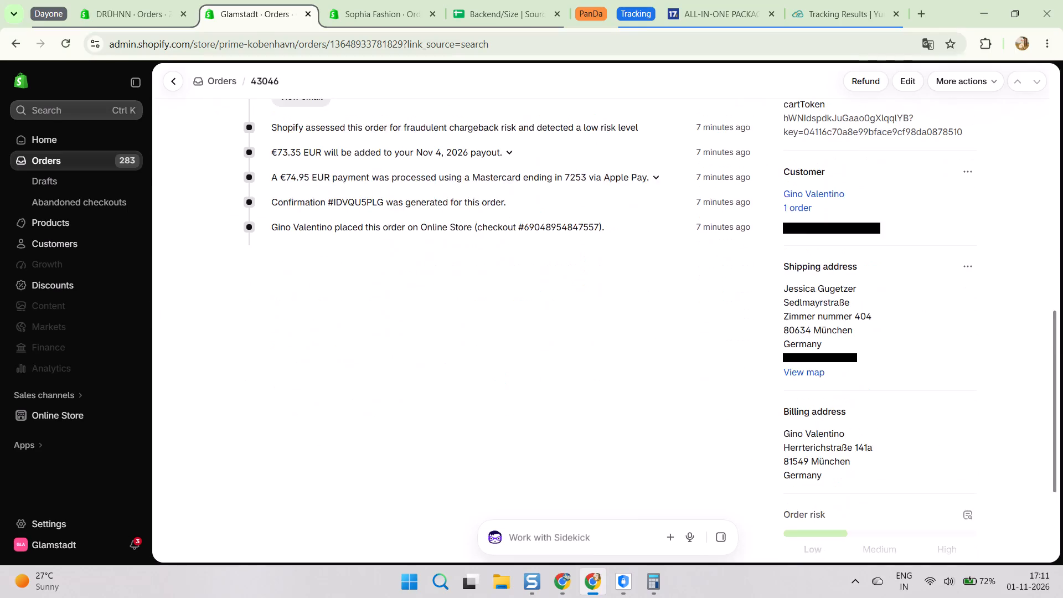
pyautogui.scroll(-1, 605, 249)
pyautogui.scroll(2, 600, 256)
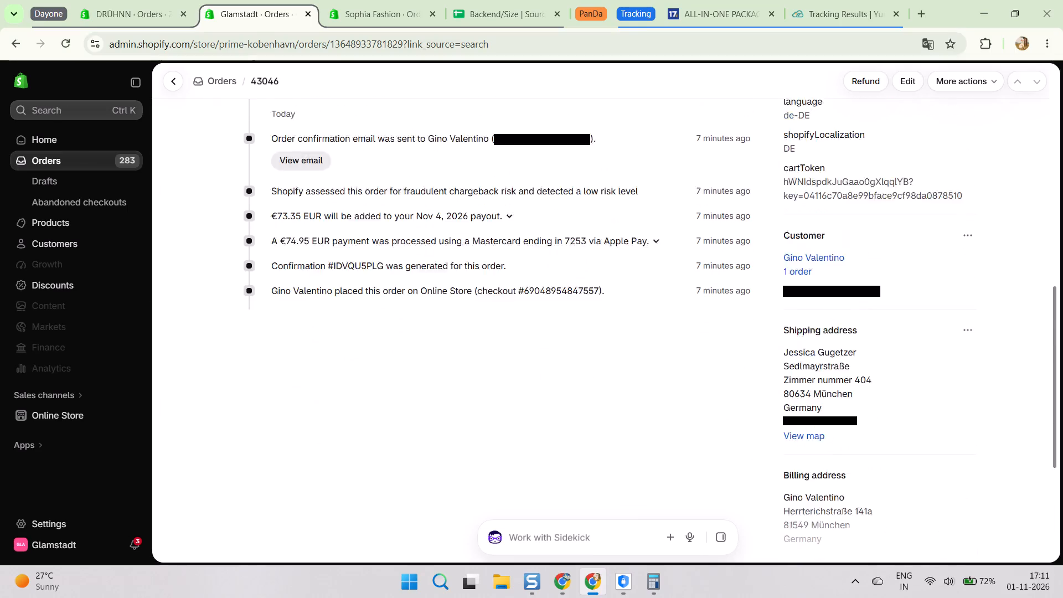
pyautogui.scroll(-3, 612, 255)
pyautogui.scroll(2, 615, 256)
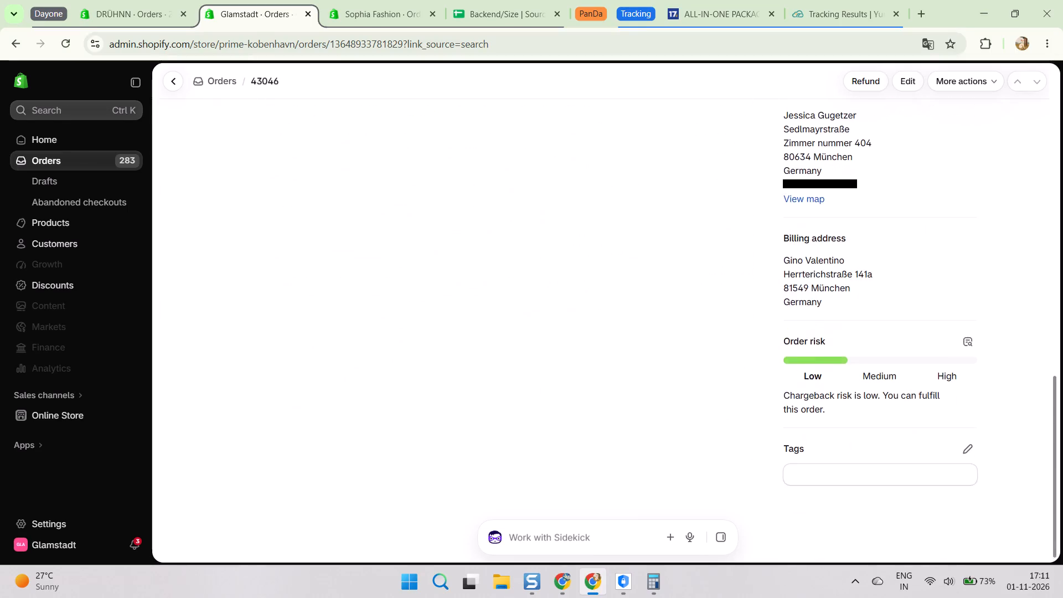
pyautogui.scroll(1, 617, 256)
pyautogui.scroll(-2, 618, 259)
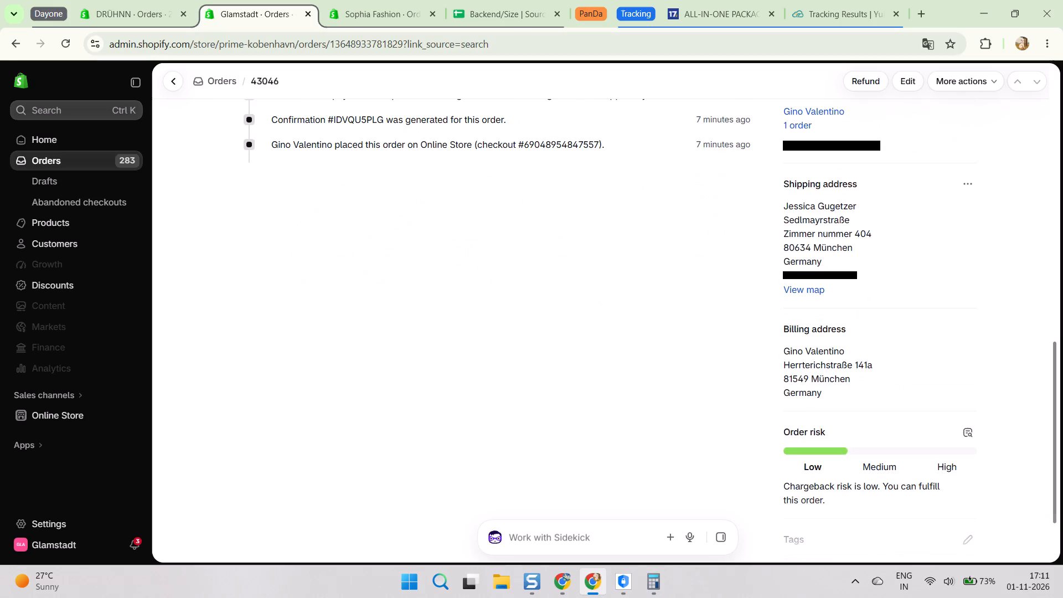
pyautogui.scroll(17, 694, 275)
pyautogui.click(504, 157)
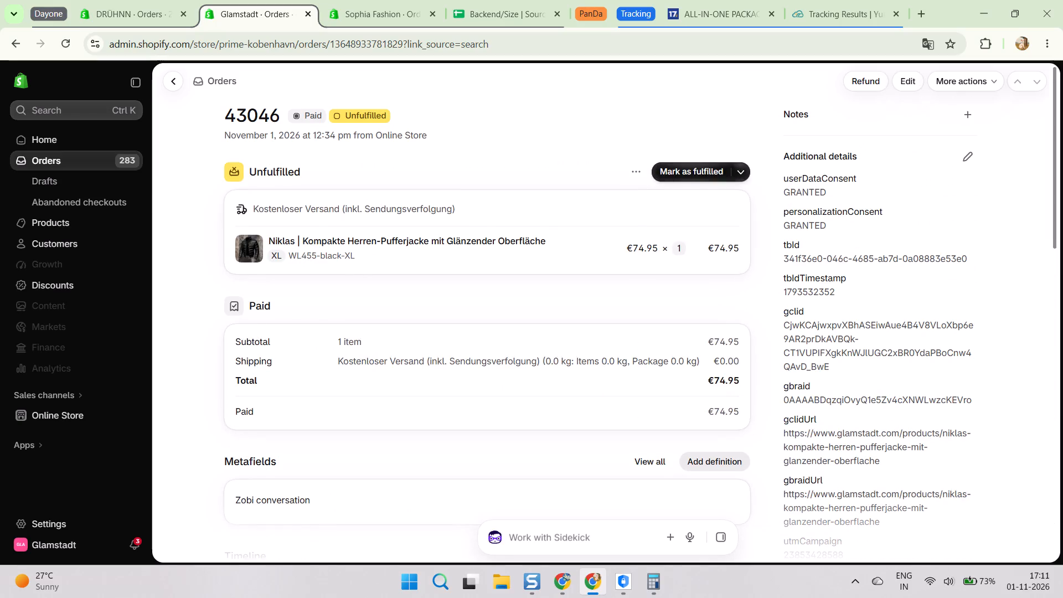
pyautogui.click(465, 161)
pyautogui.scroll(-5, 689, 234)
pyautogui.scroll(-2, 874, 266)
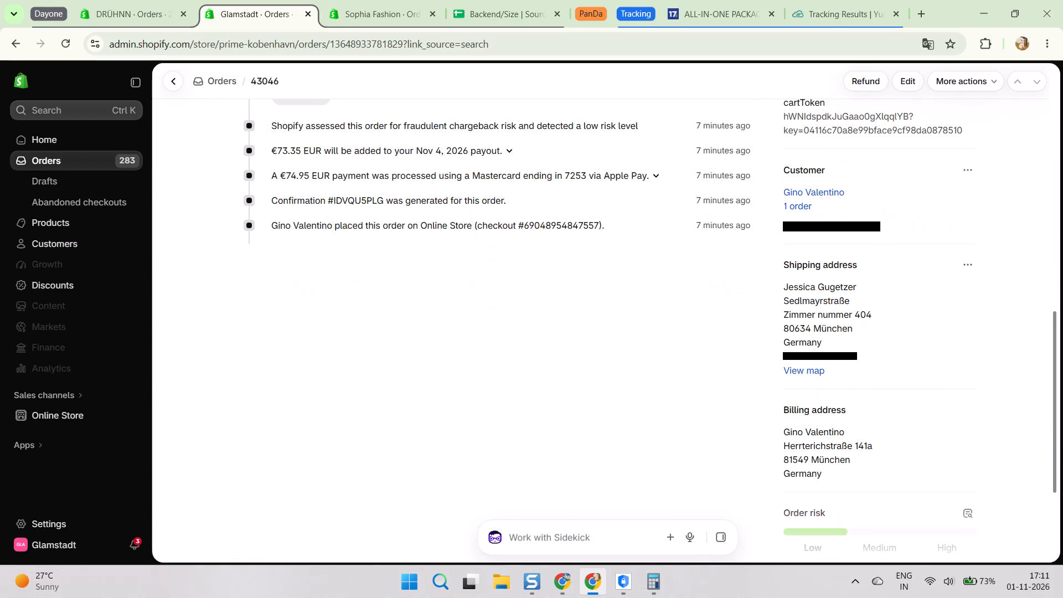
pyautogui.click(974, 265)
pyautogui.click(914, 293)
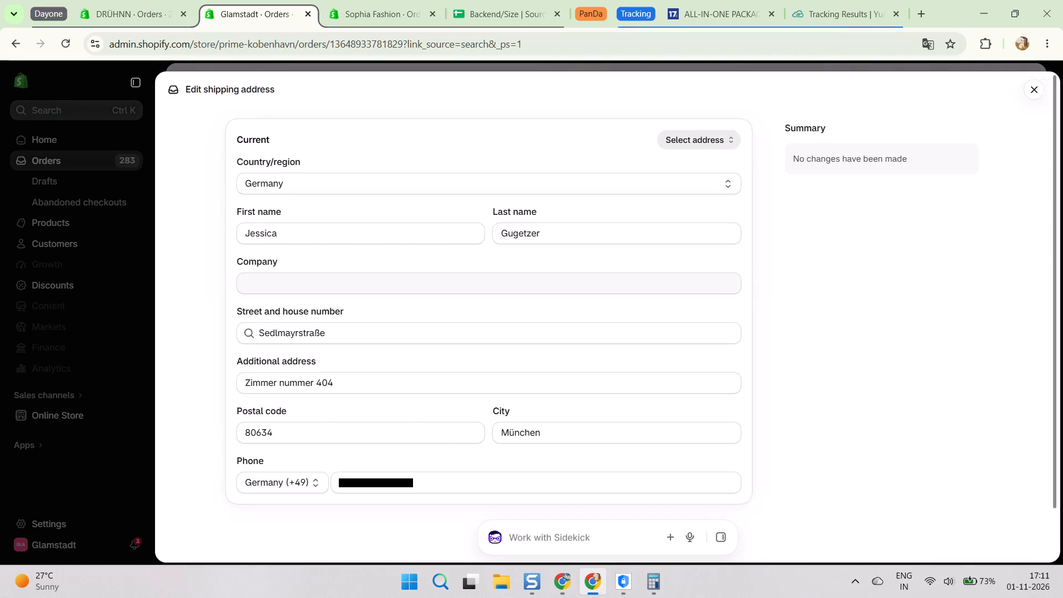
pyautogui.hotkey('alt', 'Tab')
pyautogui.click(213, 315)
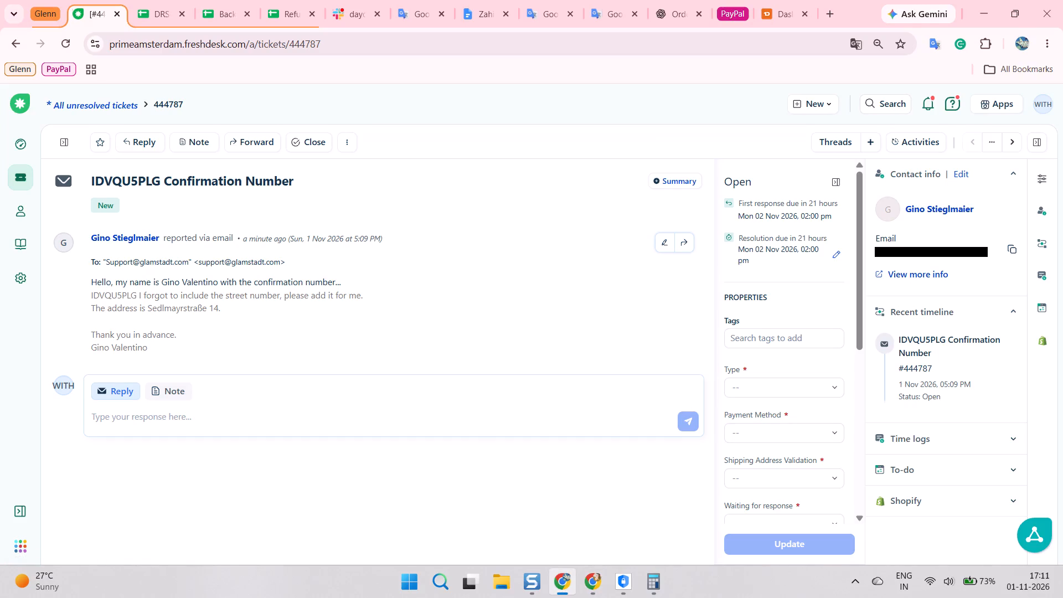
pyautogui.hotkey('alt', 'Tab')
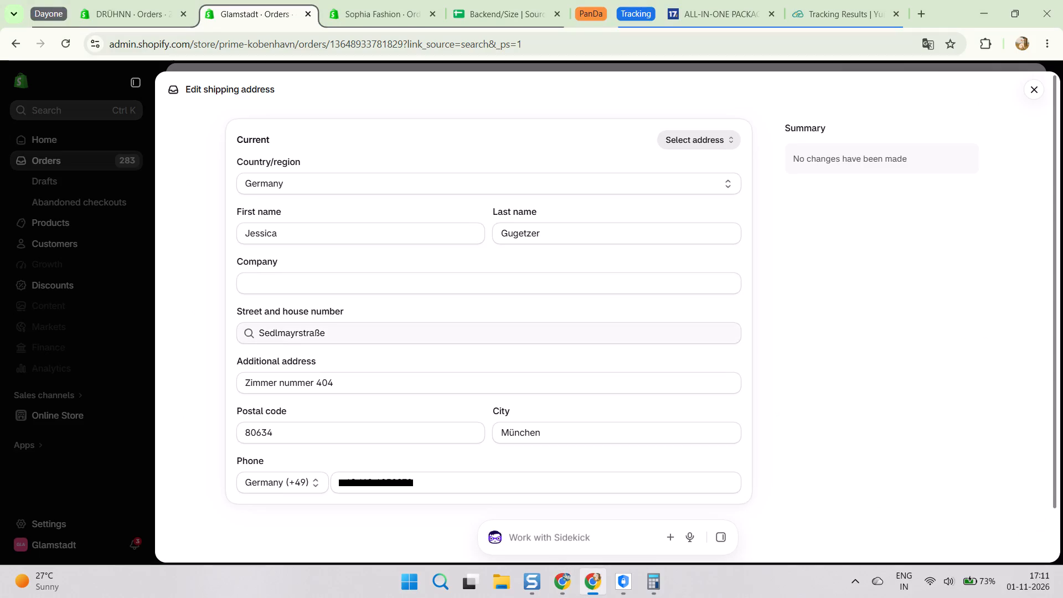
pyautogui.hotkey('alt', 'Tab')
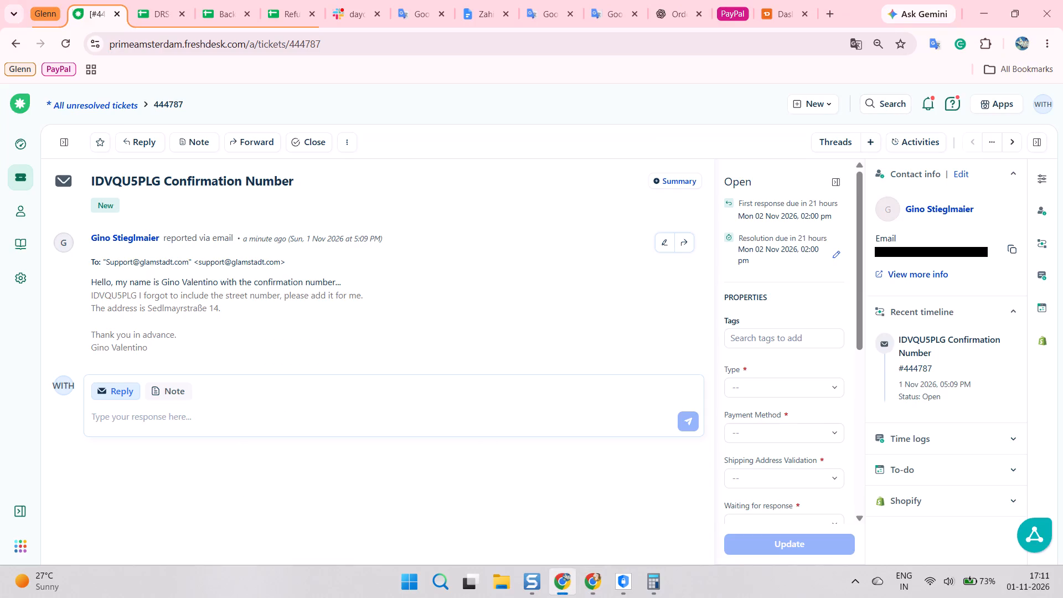
pyautogui.hotkey('alt', 'Tab')
pyautogui.click(353, 335)
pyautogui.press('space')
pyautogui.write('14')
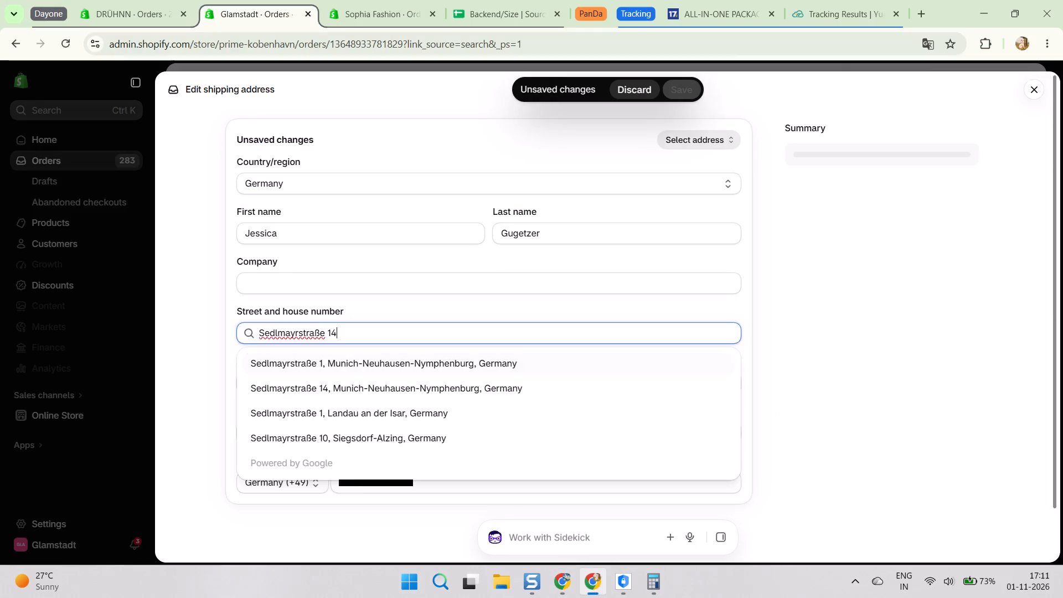
pyautogui.click(400, 306)
# Clear the additional address line and save the edited shipping address.
pyautogui.scroll(-2, 412, 325)
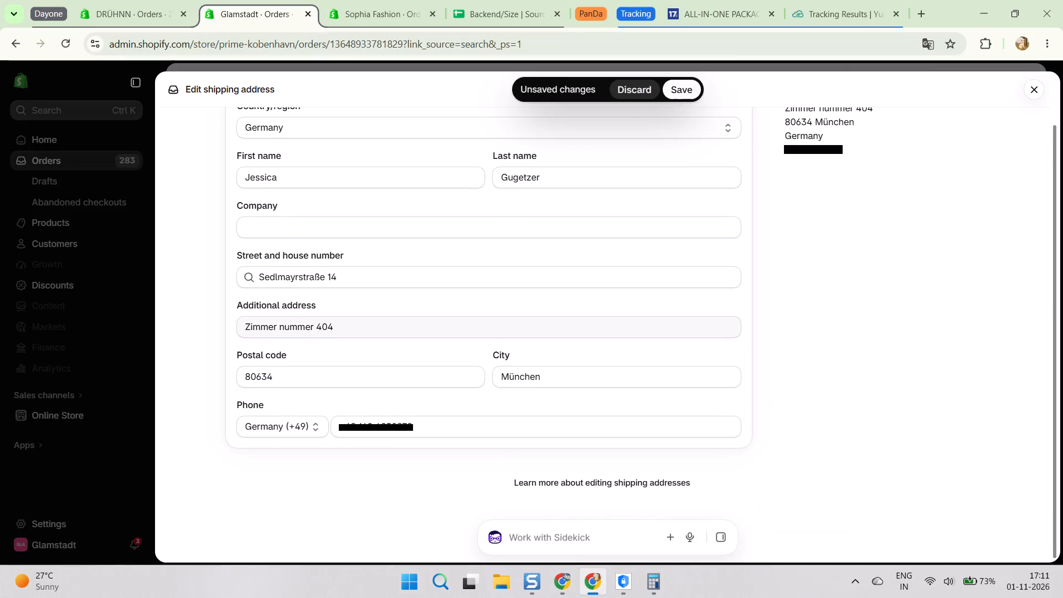
pyautogui.tripleClick(366, 326)
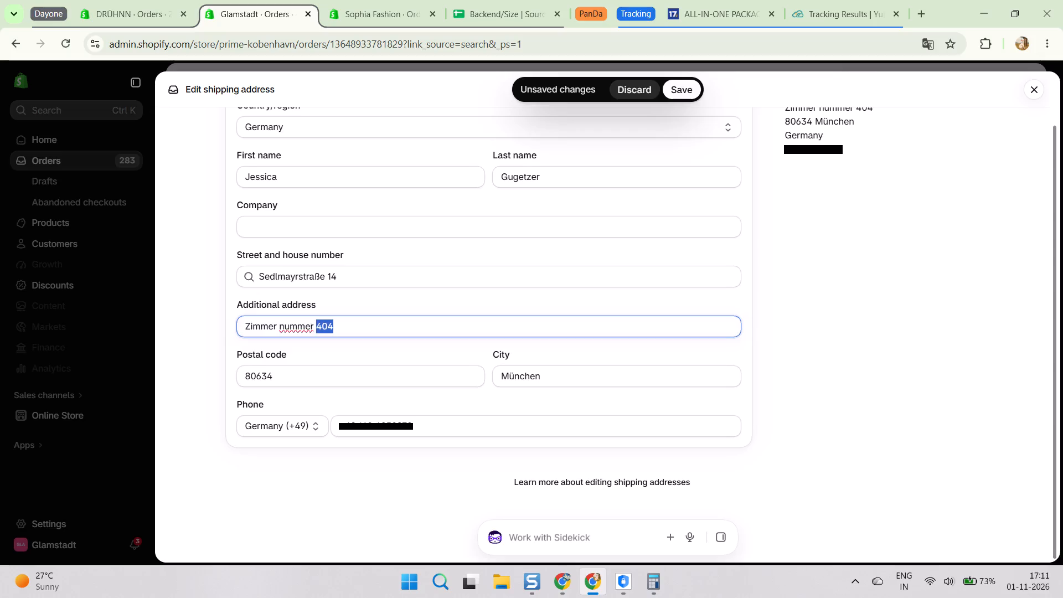
pyautogui.click(366, 326)
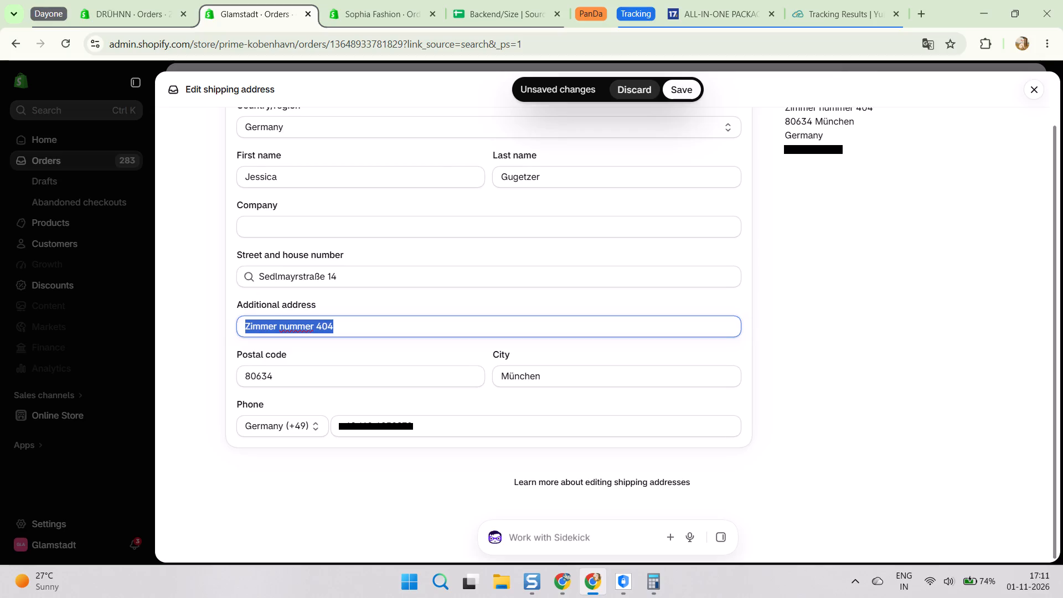
pyautogui.press('BackSpace')
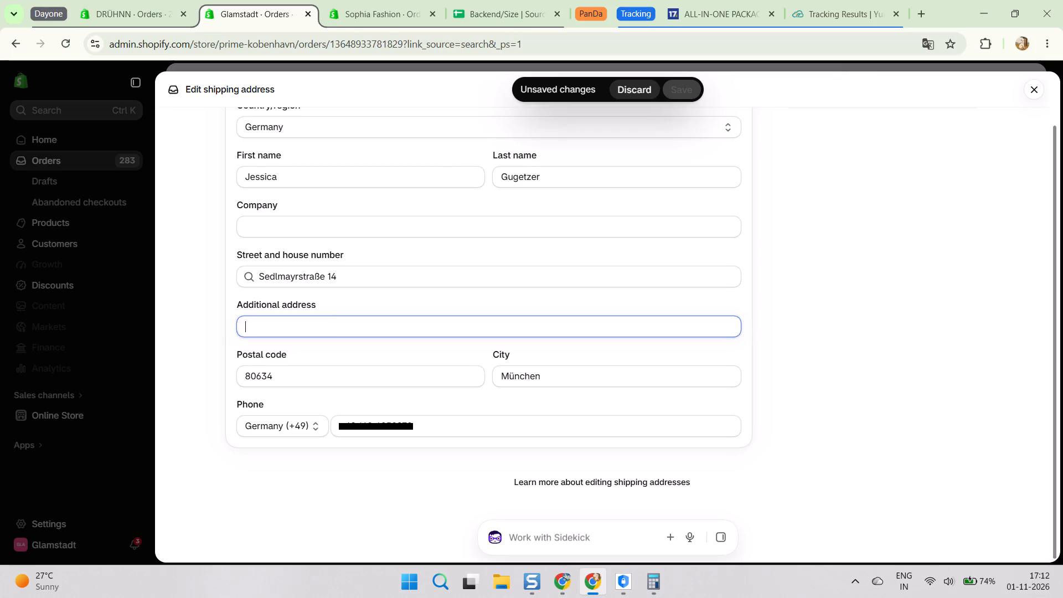
pyautogui.scroll(3, 516, 174)
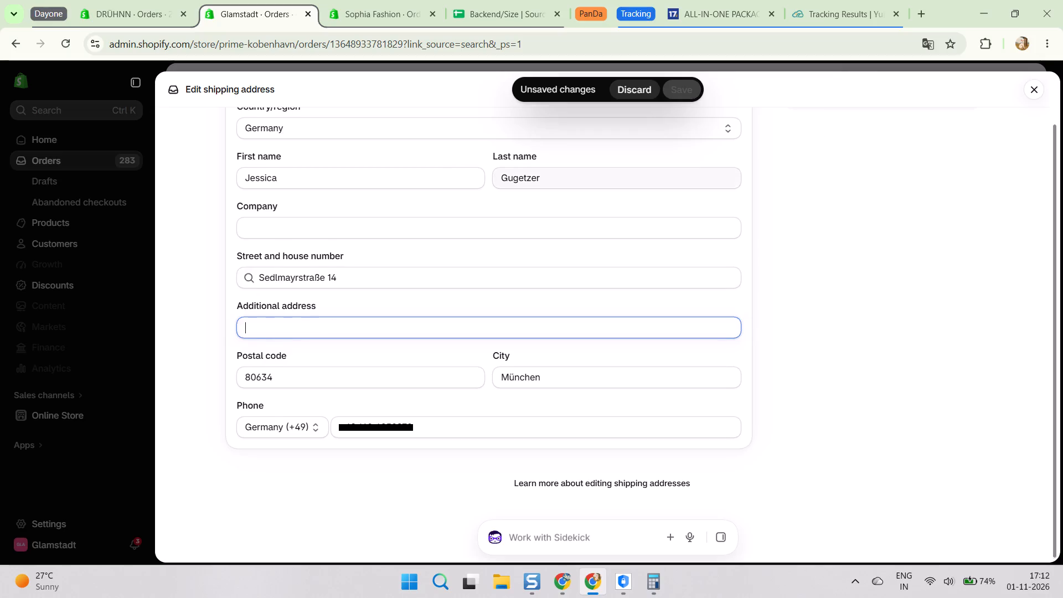
pyautogui.scroll(3, 539, 156)
pyautogui.click(693, 92)
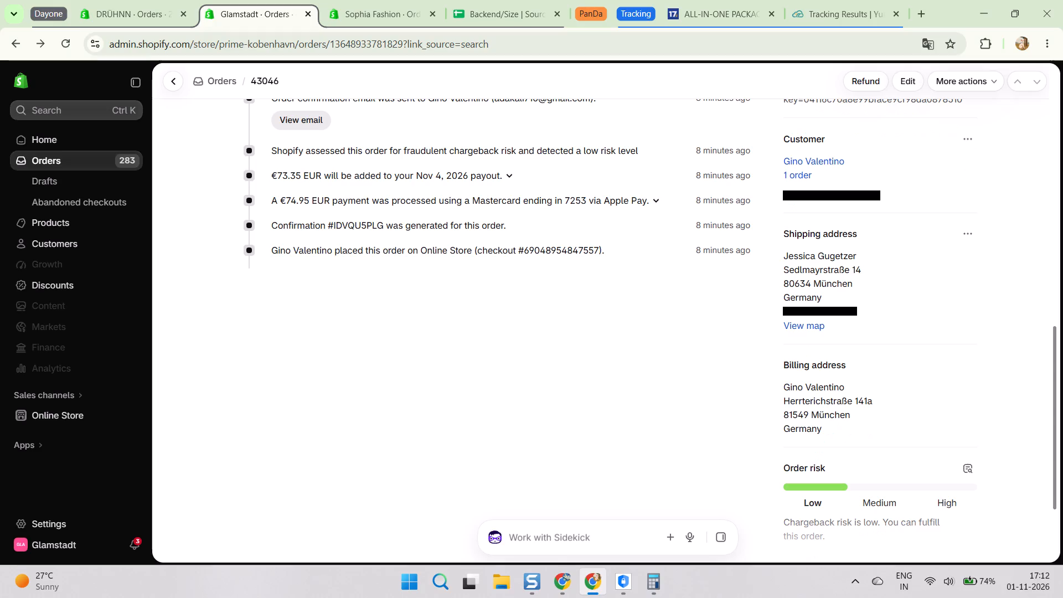
pyautogui.scroll(7, 607, 117)
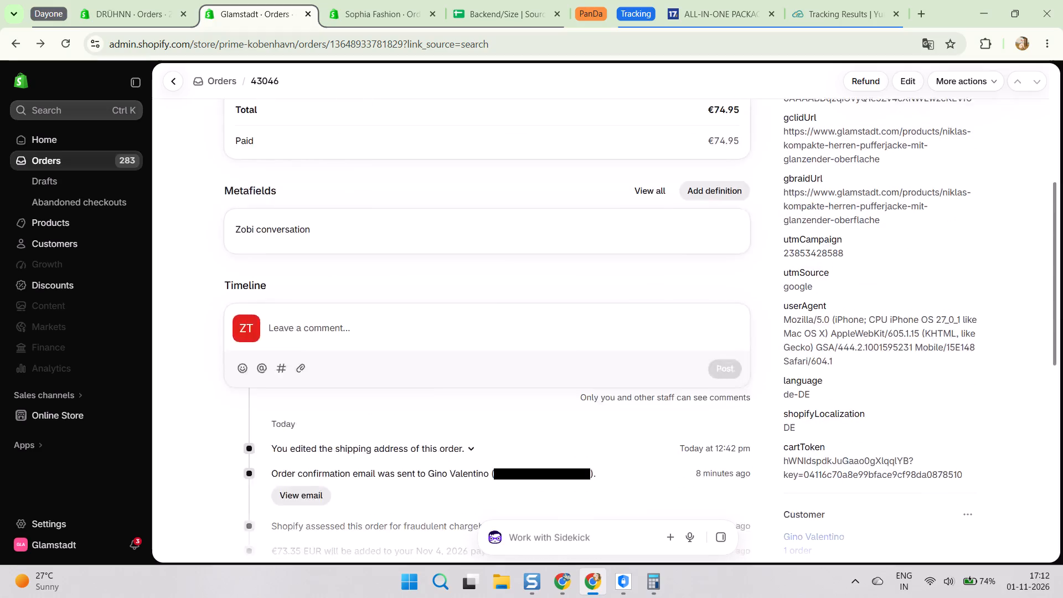
pyautogui.scroll(4, 501, 258)
pyautogui.doubleClick(245, 125)
pyautogui.hotkey('ctrl', 'c')
pyautogui.hotkey('ctrl', 'c')
pyautogui.hotkey('alt', 'Tab')
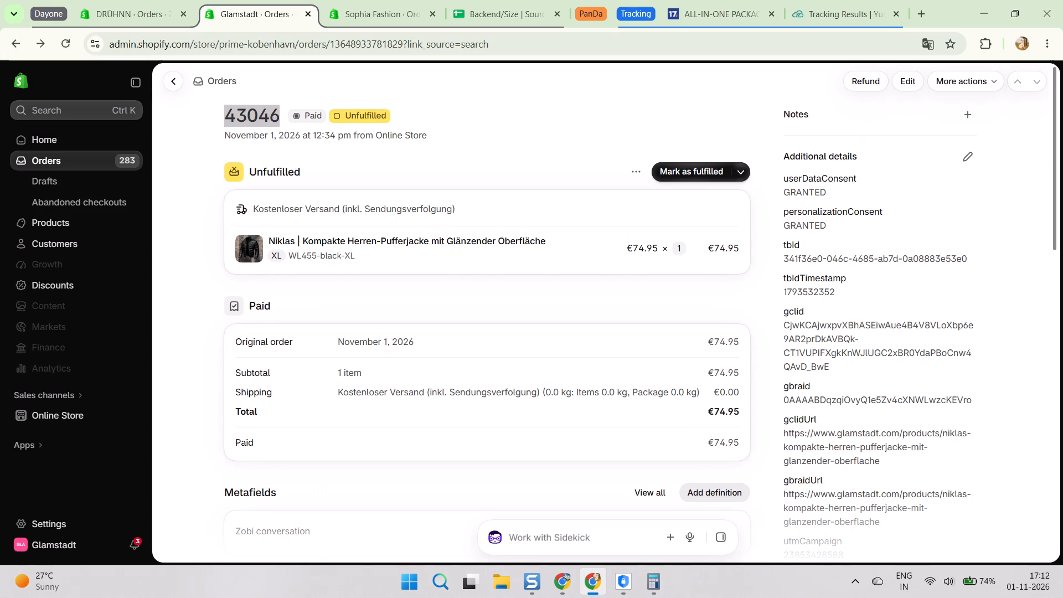
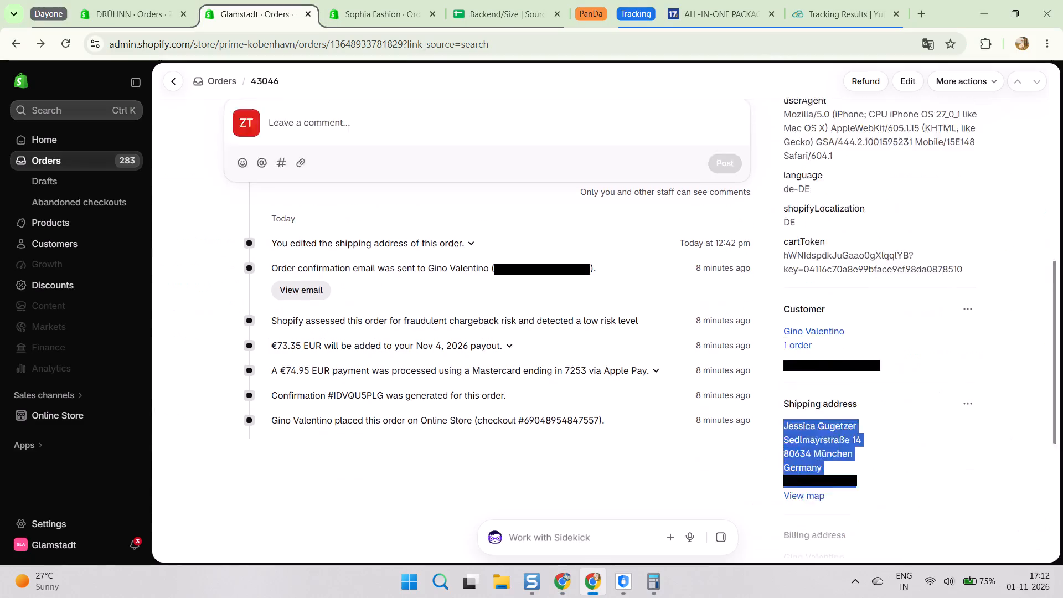
pyautogui.scroll(-3, 902, 311)
pyautogui.click(973, 411)
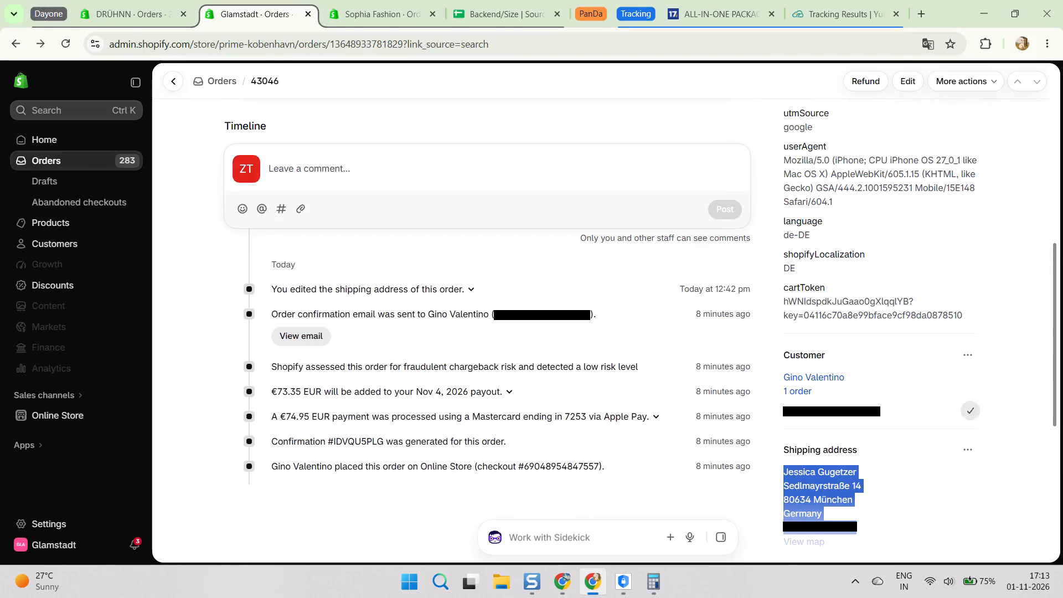
pyautogui.hotkey('alt', 'Tab')
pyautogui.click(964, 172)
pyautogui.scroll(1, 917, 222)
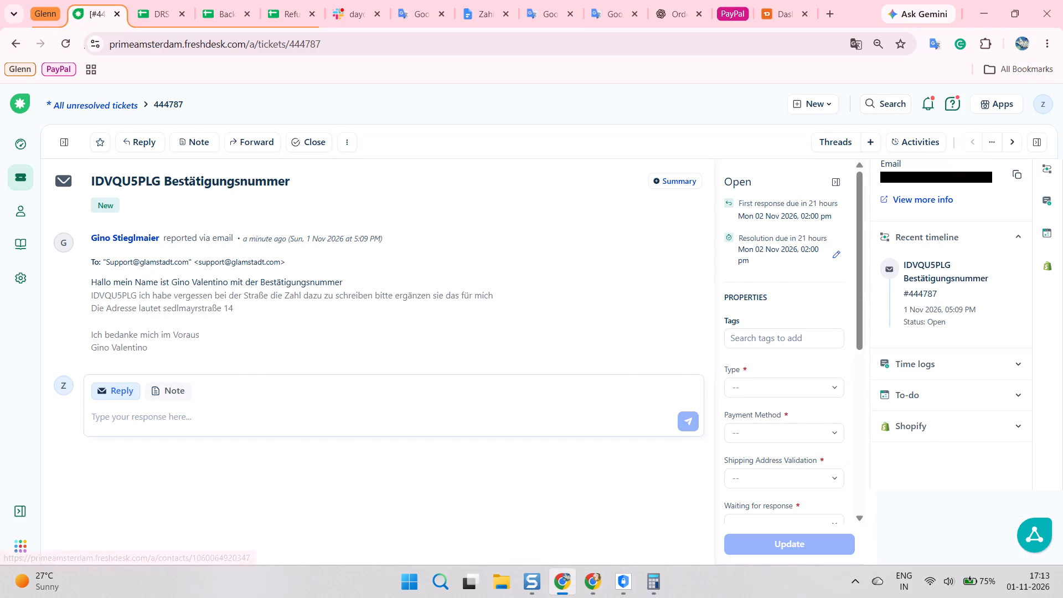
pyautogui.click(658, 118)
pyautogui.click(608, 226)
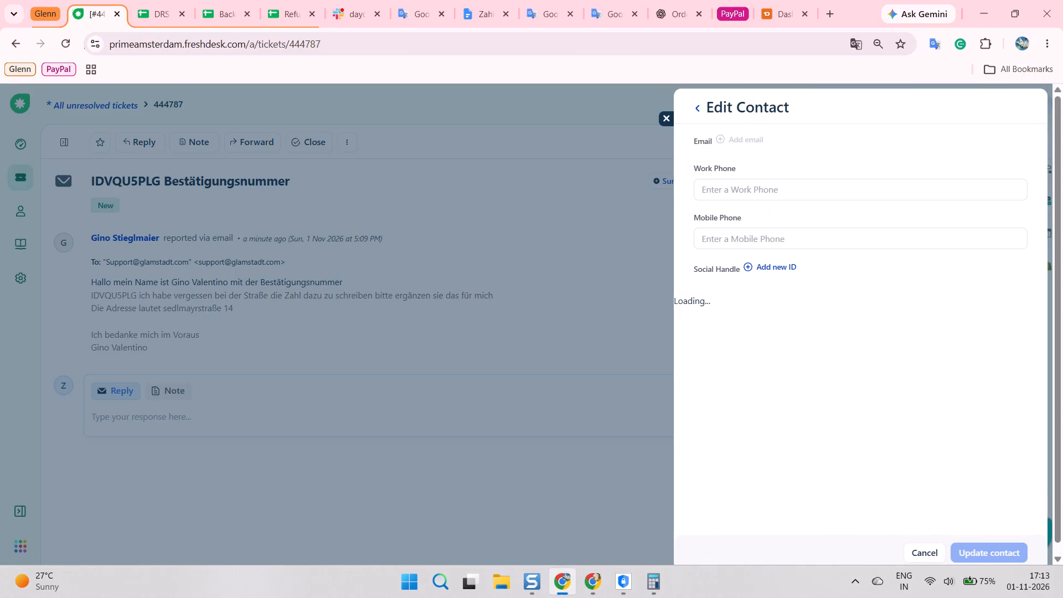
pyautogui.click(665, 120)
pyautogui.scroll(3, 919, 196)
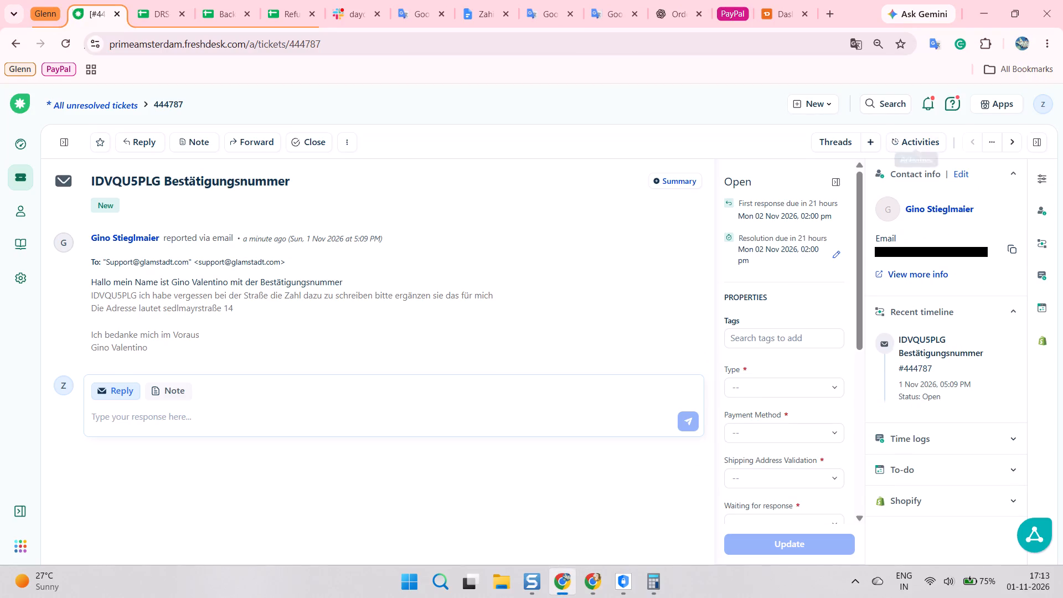
# Add the copied order email to the ticket's contact, make it the primary email, and update the contact.
pyautogui.click(961, 173)
pyautogui.scroll(2, 918, 207)
pyautogui.click(707, 187)
pyautogui.scroll(3, 768, 219)
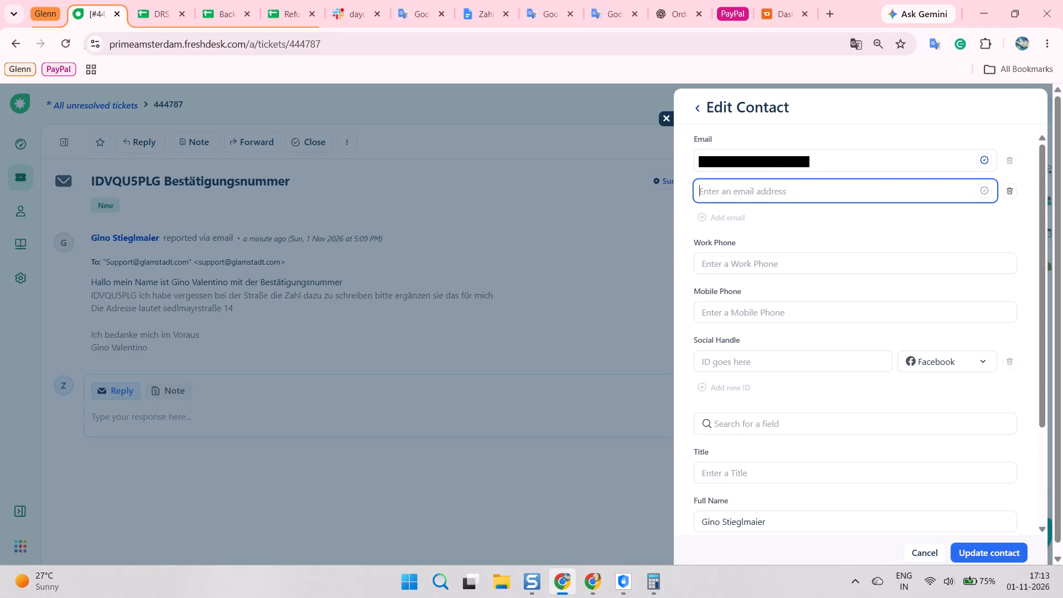
pyautogui.hotkey('ctrl', 'v')
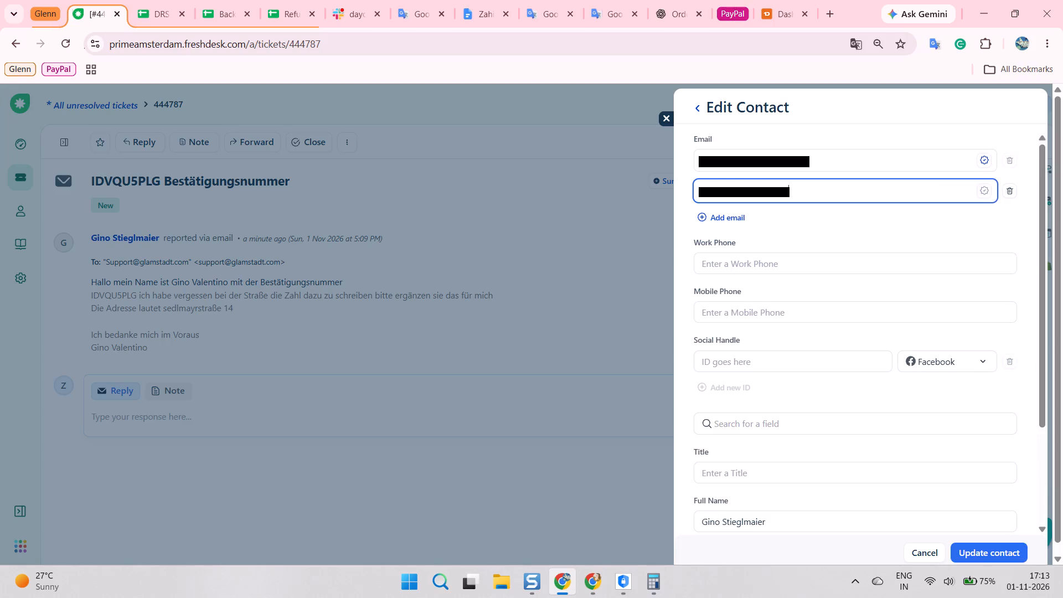
pyautogui.click(978, 189)
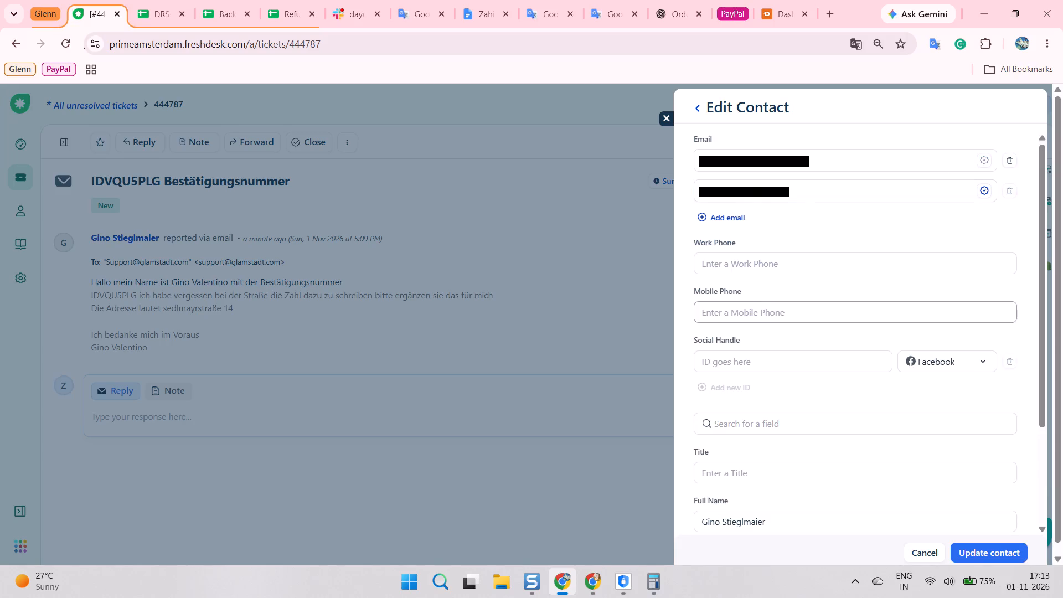
pyautogui.click(995, 553)
pyautogui.click(994, 553)
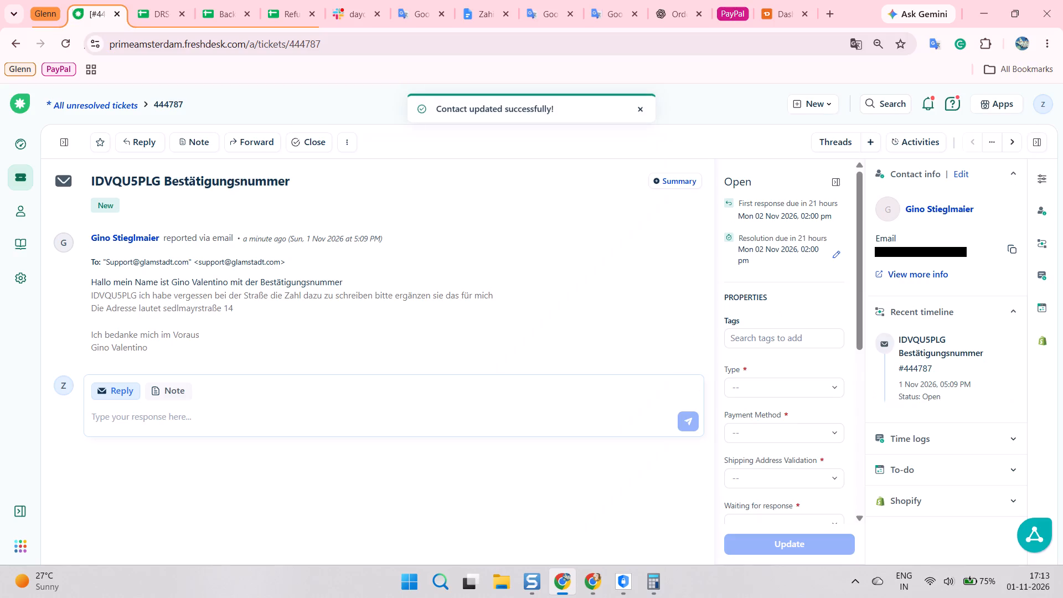
# Reload the page of ticket 444787.
pyautogui.click(57, 40)
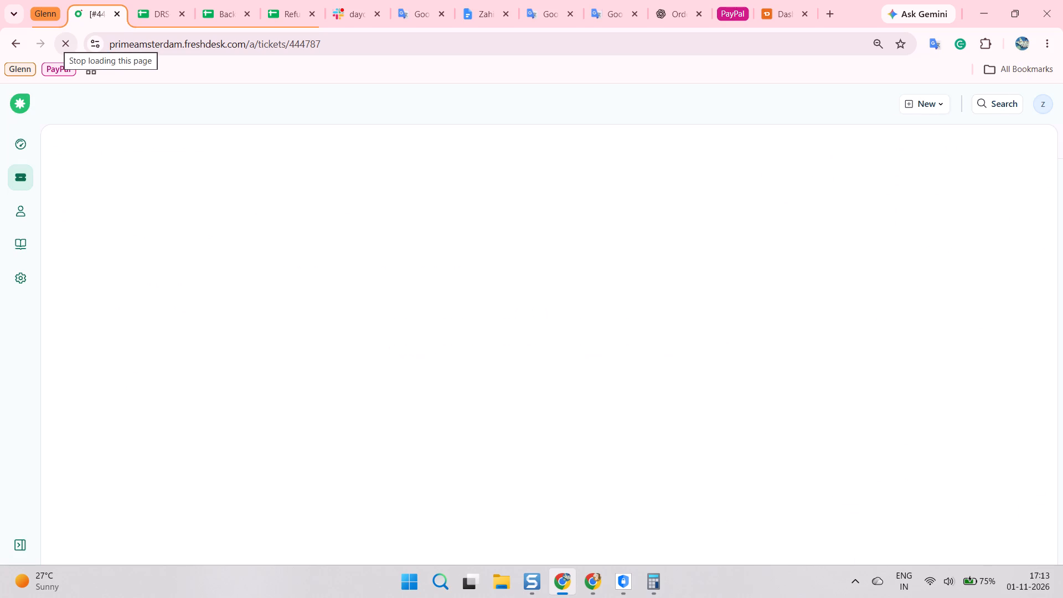
pyautogui.scroll(3, 380, 269)
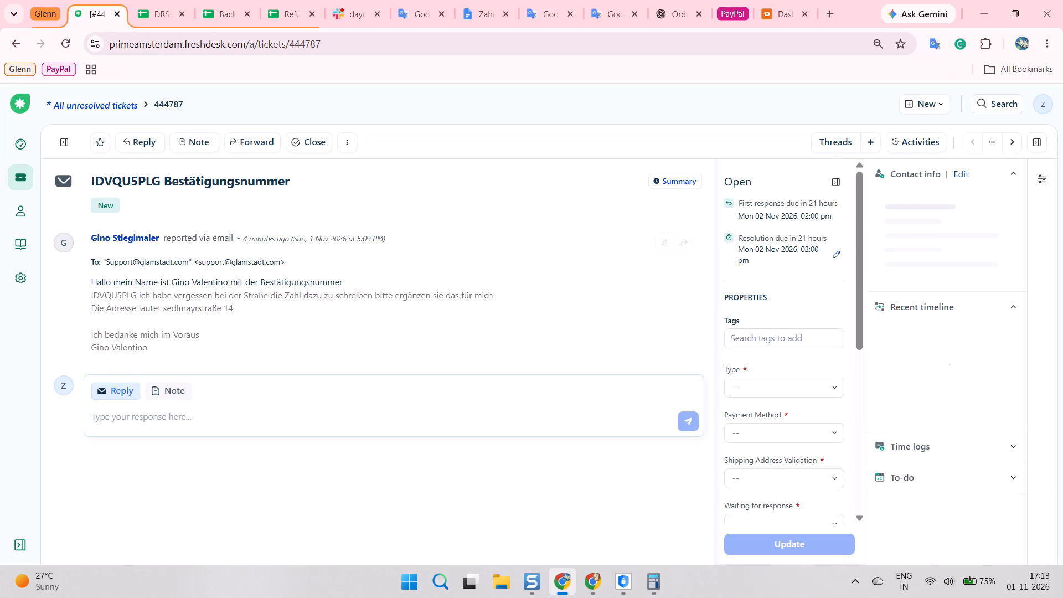
pyautogui.click(441, 256)
# Copy the Address update confirmation text from the Address issue section of the Zahid temp. template document.
pyautogui.click(481, 0)
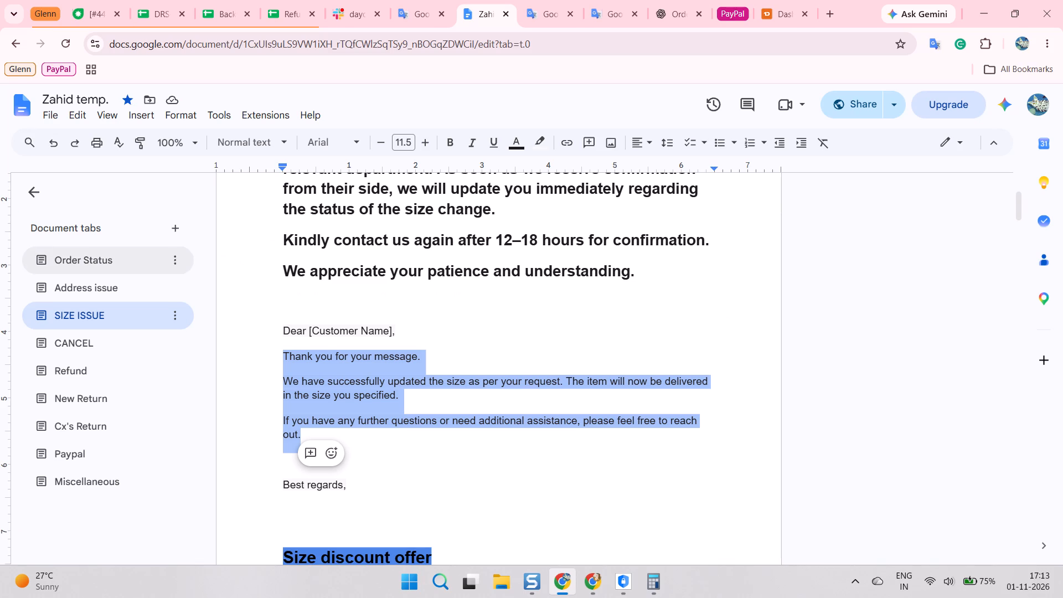
pyautogui.click(100, 289)
pyautogui.scroll(5, 142, 277)
pyautogui.scroll(-2, 305, 295)
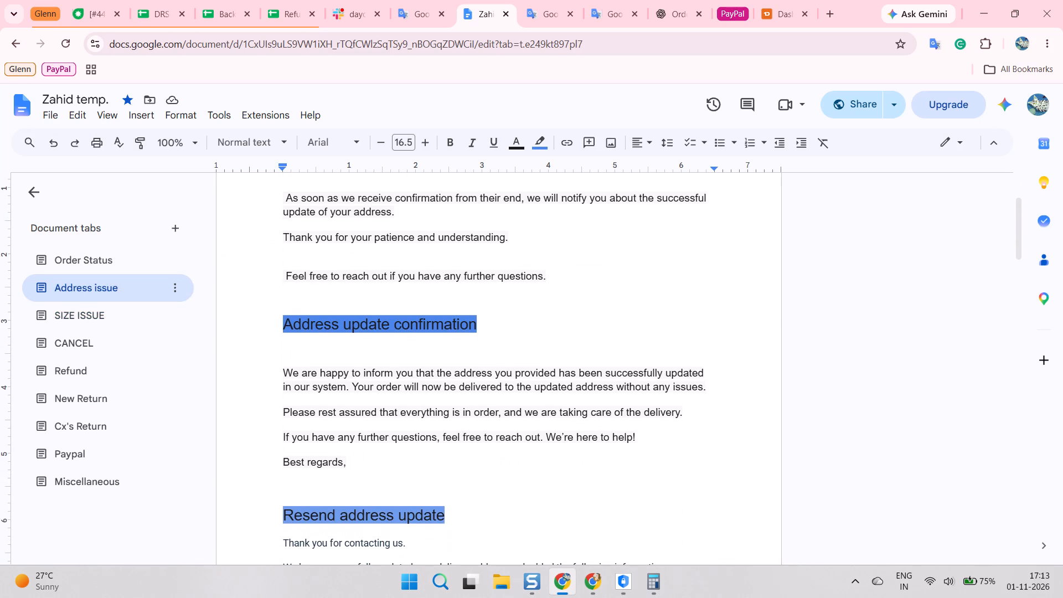
pyautogui.moveTo(266, 375); pyautogui.dragTo(638, 442)
pyautogui.hotkey('ctrl', 'c')
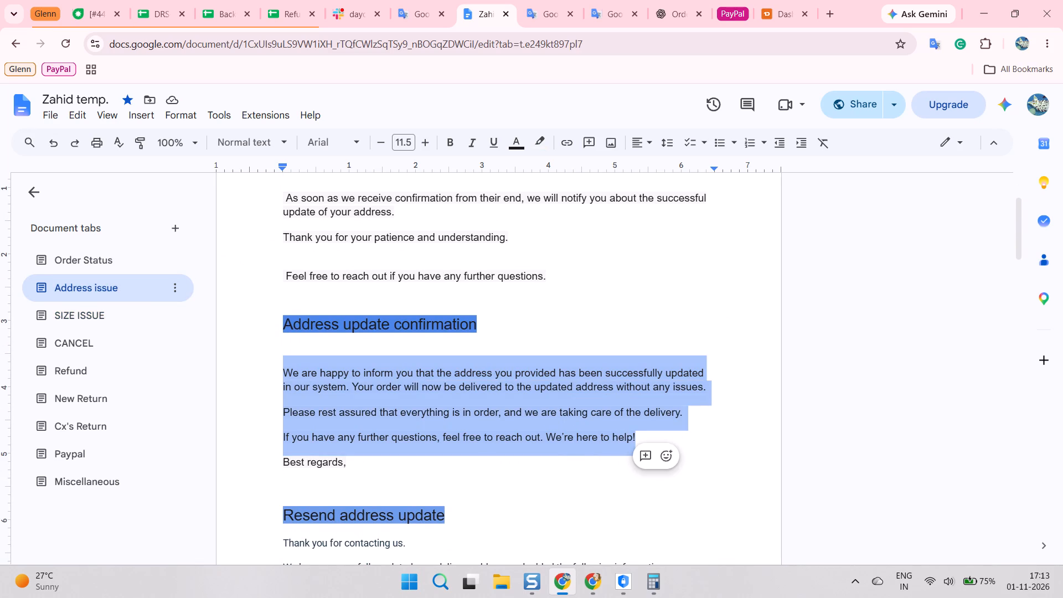
pyautogui.hotkey('ctrl', 'c')
pyautogui.hotkey('ctrl', 'c')
# Replace the Google Translate source text with the copied template and separate its paragraphs with blank lines.
pyautogui.click(605, 0)
pyautogui.scroll(8, 457, 220)
pyautogui.click(510, 214)
pyautogui.hotkey('ctrl', 'v')
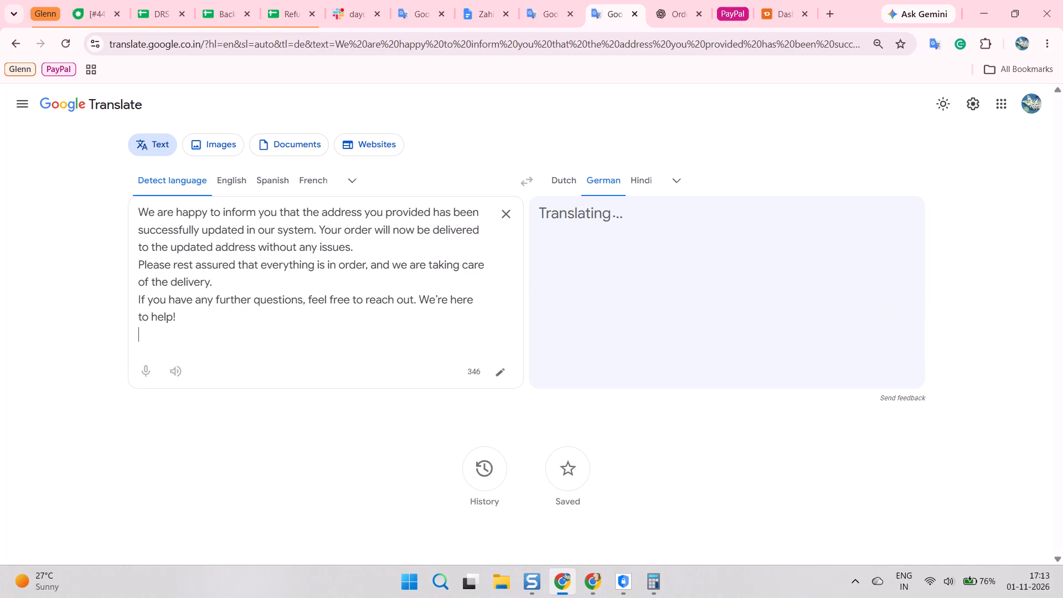
pyautogui.press('BackSpace')
pyautogui.click(249, 280)
pyautogui.press('Return')
pyautogui.click(379, 254)
pyautogui.press('Return')
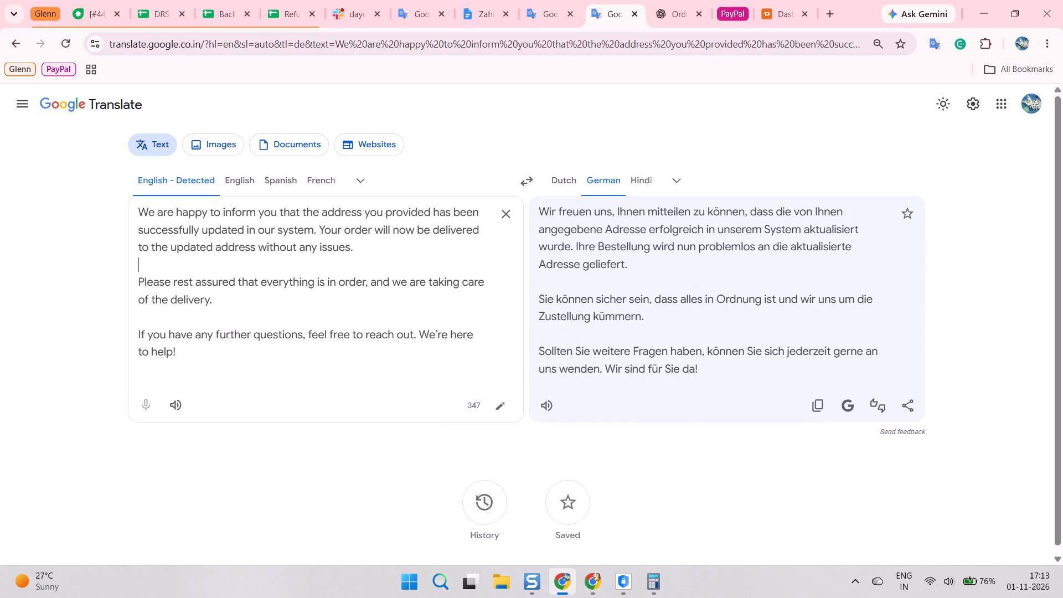
pyautogui.press('Return')
pyautogui.press('Return')
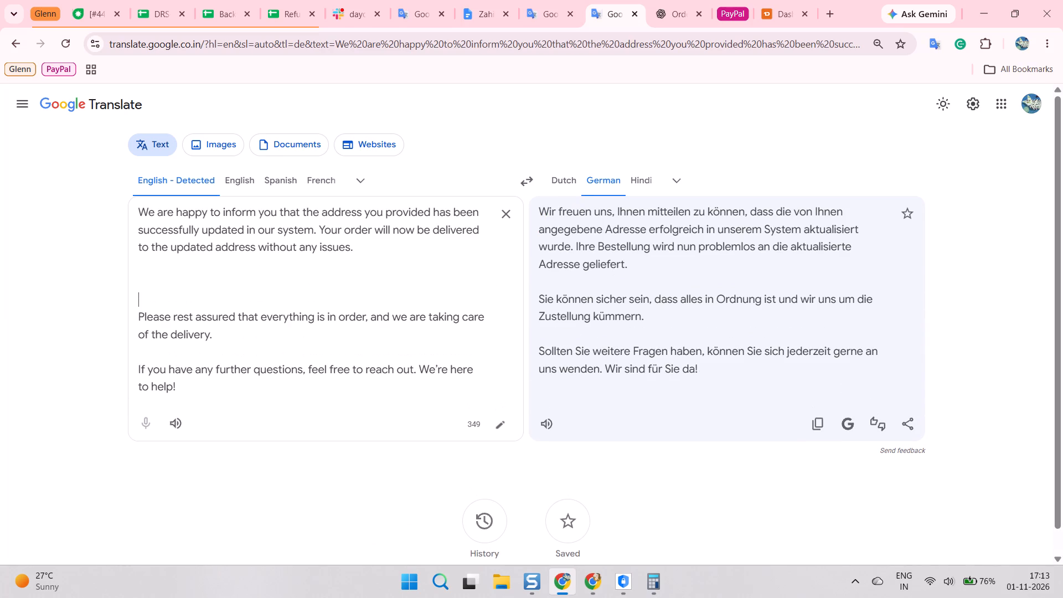
pyautogui.moveTo(141, 283); pyautogui.dragTo(151, 279)
pyautogui.hotkey('alt', 'Tab')
pyautogui.scroll(-3, 791, 242)
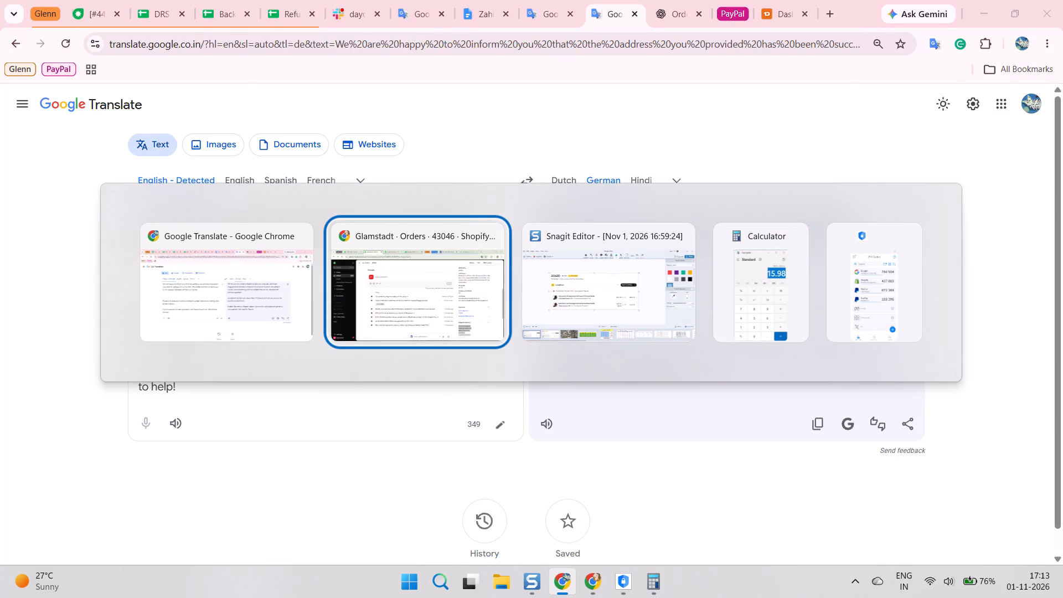
pyautogui.click(401, 297)
pyautogui.scroll(-2, 811, 346)
pyautogui.click(755, 300)
pyautogui.moveTo(776, 262); pyautogui.dragTo(789, 273)
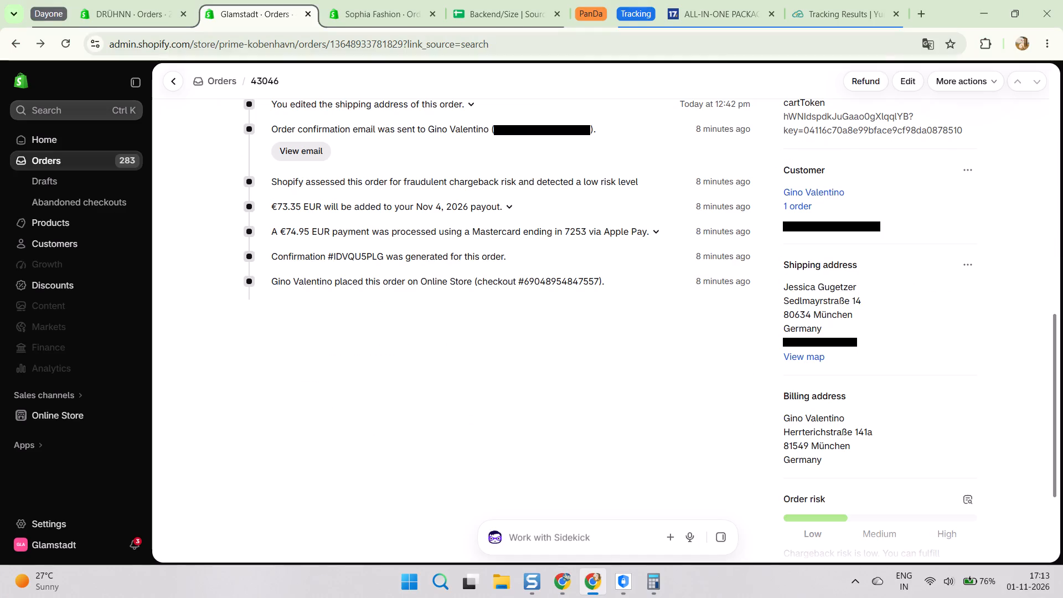
pyautogui.moveTo(789, 273); pyautogui.dragTo(887, 341)
pyautogui.hotkey('ctrl', 'c')
pyautogui.hotkey('ctrl', 'c')
pyautogui.hotkey('alt', 'Tab')
pyautogui.hotkey('ctrl', 'v')
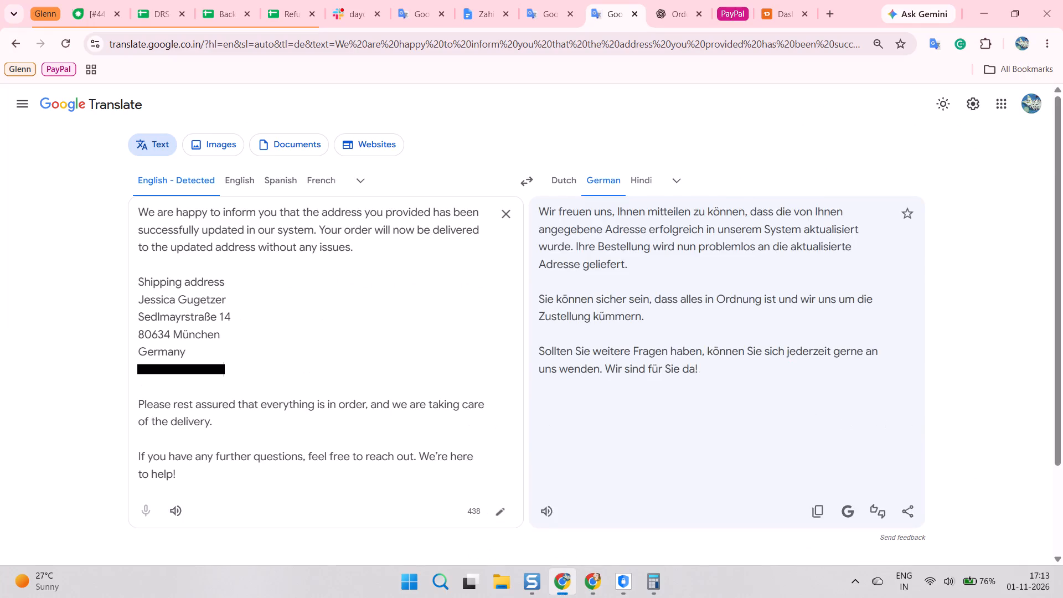
# Copy the complete German translation and return to ticket 444787 in Freshdesk.
pyautogui.scroll(-2, 224, 308)
pyautogui.hotkey('alt', 'Tab')
pyautogui.hotkey('alt', 'Tab')
pyautogui.scroll(4, 636, 281)
pyautogui.scroll(-9, 627, 219)
pyautogui.click(818, 405)
pyautogui.click(94, 0)
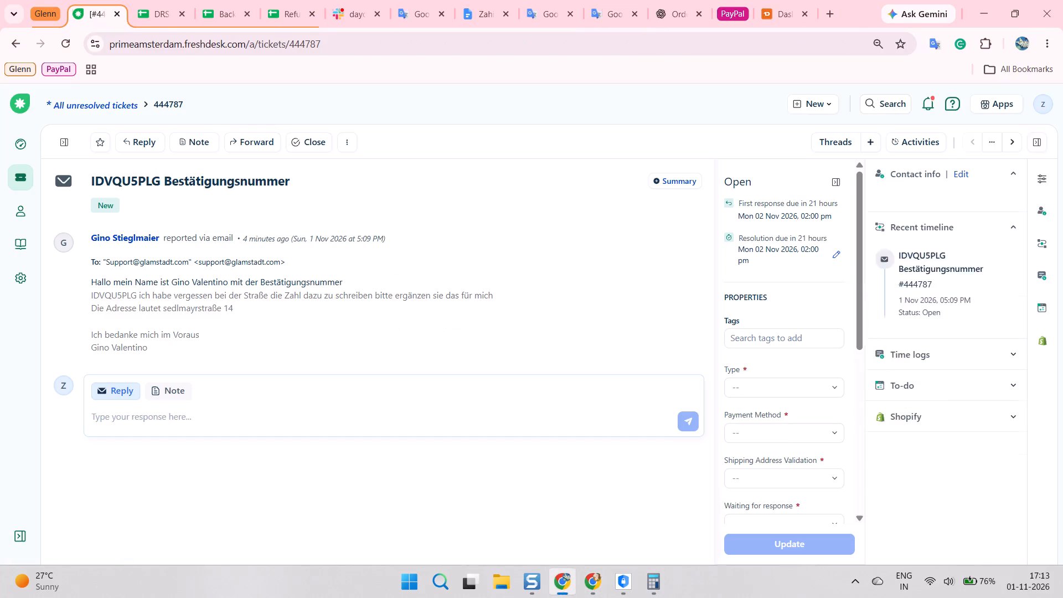
# Start a reply to ticket 444787 and replace its default text with the canned response asn.
pyautogui.click(403, 300)
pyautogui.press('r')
pyautogui.scroll(-7, 235, 322)
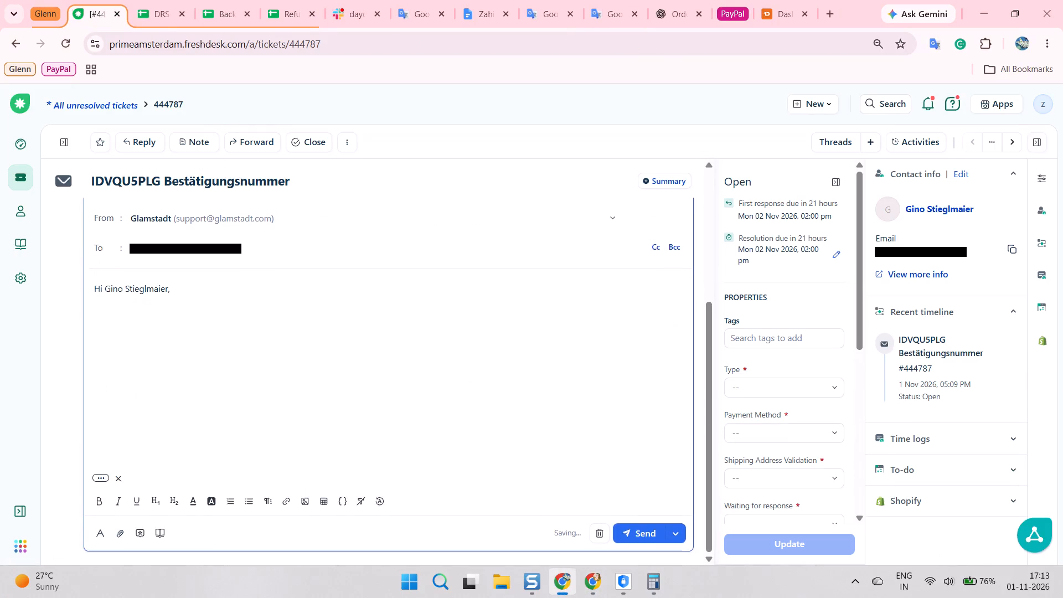
pyautogui.click(122, 475)
pyautogui.keyDown('ctrl'); pyautogui.moveTo(122, 475); pyautogui.dragTo(128, 468); pyautogui.keyUp('ctrl')
pyautogui.hotkey('ctrl', 'a')
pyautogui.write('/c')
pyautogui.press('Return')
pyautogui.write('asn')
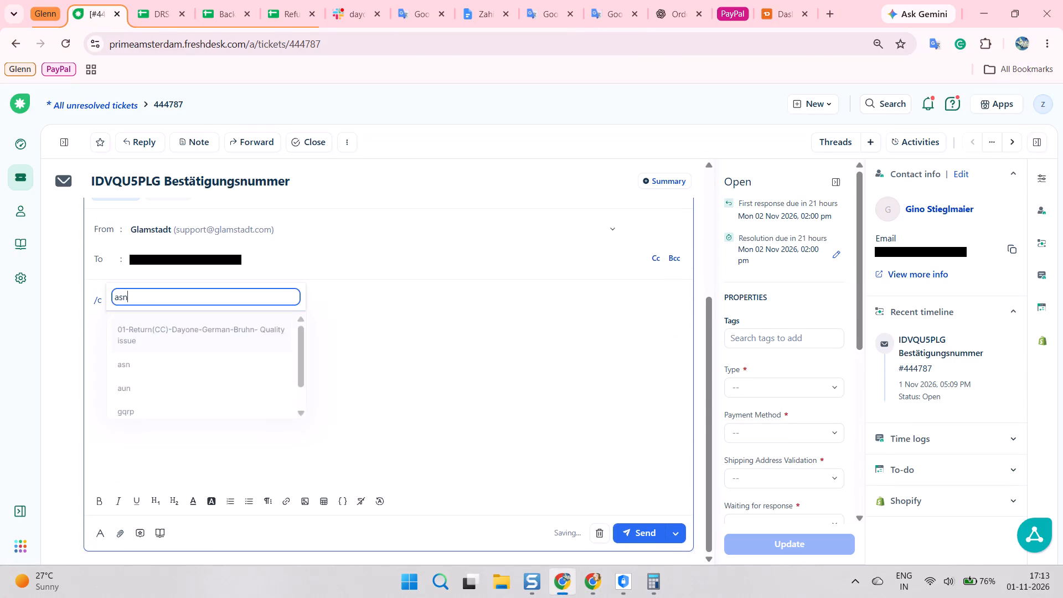
pyautogui.click(152, 338)
pyautogui.click(123, 332)
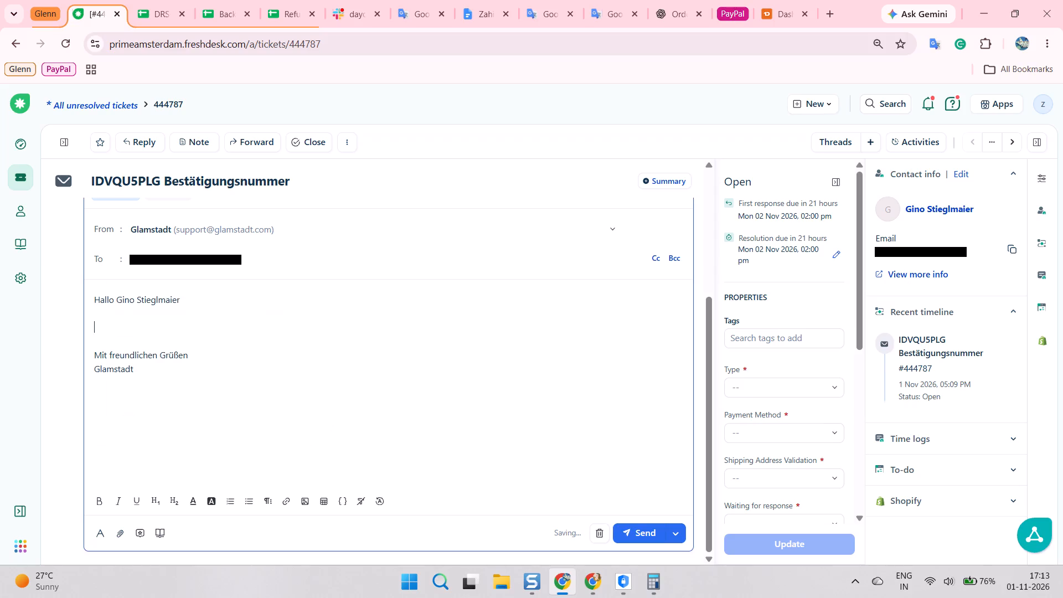
# Insert the German translation between the reply's greeting and sign-off, and remove the extra blank line before the sign-off.
pyautogui.hotkey('ctrl', 'v')
pyautogui.scroll(-2, 134, 336)
pyautogui.click(116, 430)
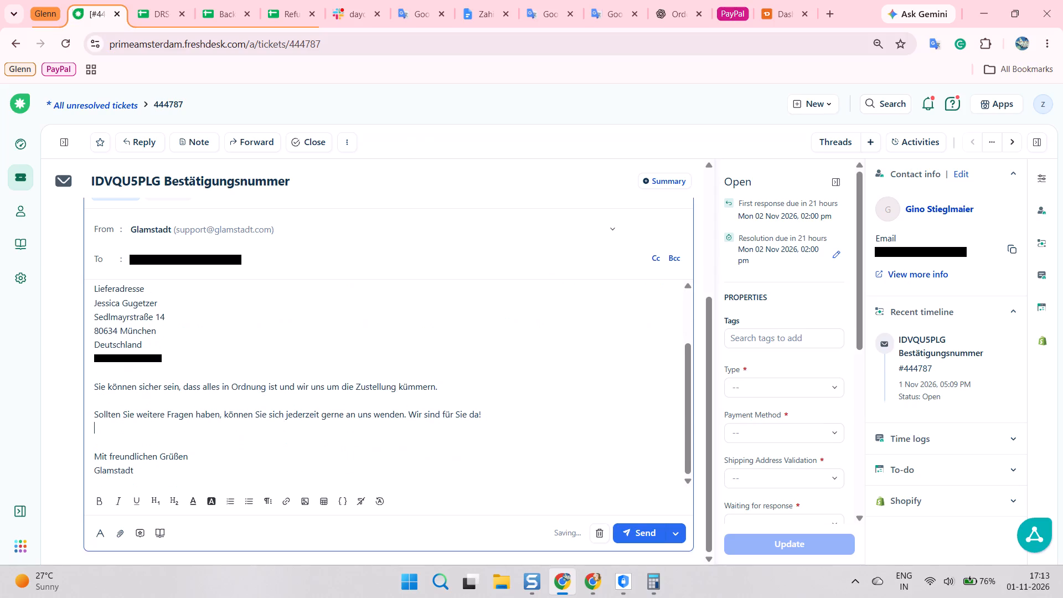
pyautogui.press('BackSpace')
# Make the Lieferadresse heading bold and send the reply.
pyautogui.scroll(1, 142, 401)
pyautogui.tripleClick(121, 364)
pyautogui.hotkey('ctrl', 'b')
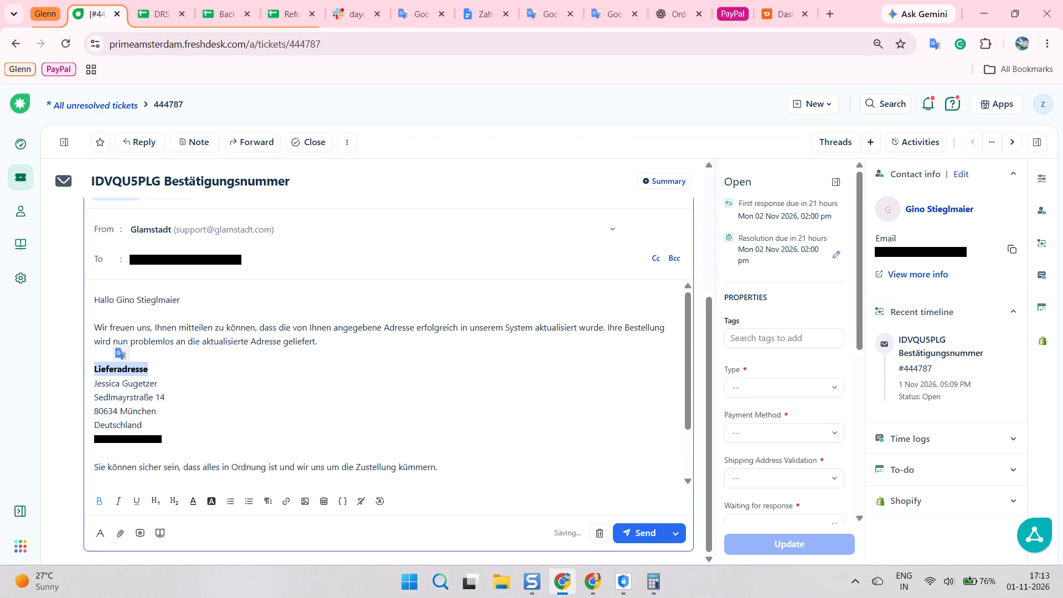
pyautogui.scroll(1, 208, 373)
pyautogui.scroll(-11, 379, 407)
pyautogui.click(641, 539)
pyautogui.scroll(-5, 286, 336)
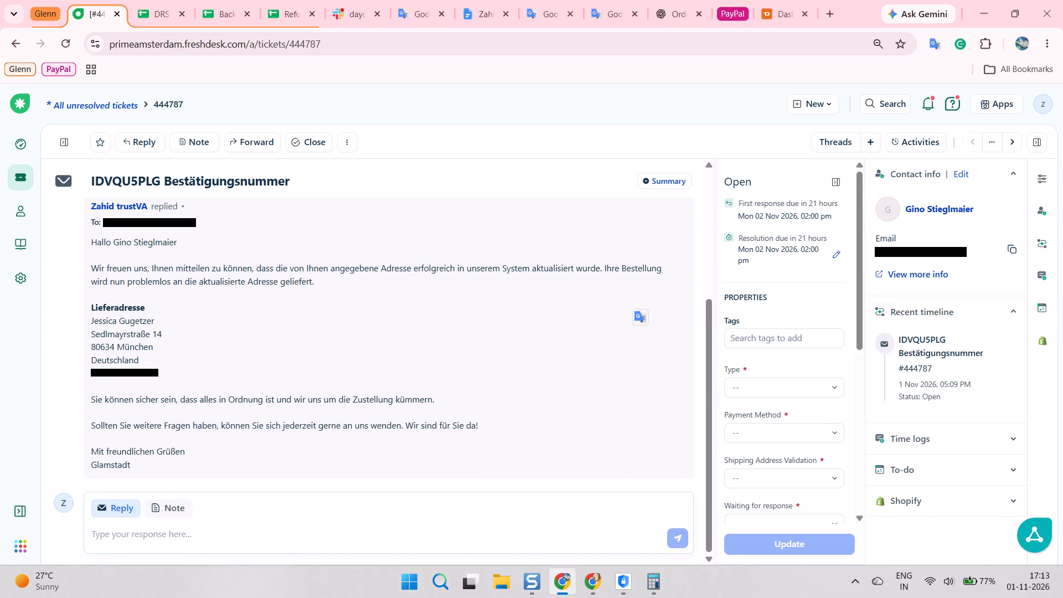
# Set type to Address Issue, payment method to CC, shipping address validation to Verified & Correct, waiting for response to N/A, and Marketing/PayPal to No.
pyautogui.scroll(-2, 520, 319)
pyautogui.click(774, 384)
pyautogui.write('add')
pyautogui.click(766, 416)
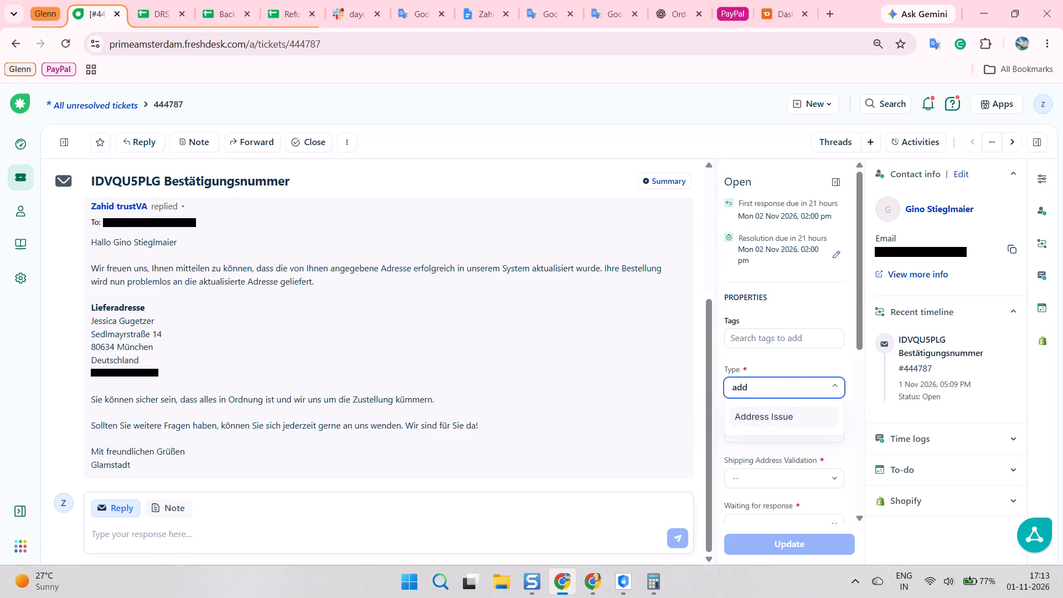
pyautogui.press('Tab')
pyautogui.hotkey('alt', 'Tab')
pyautogui.scroll(-5, 777, 321)
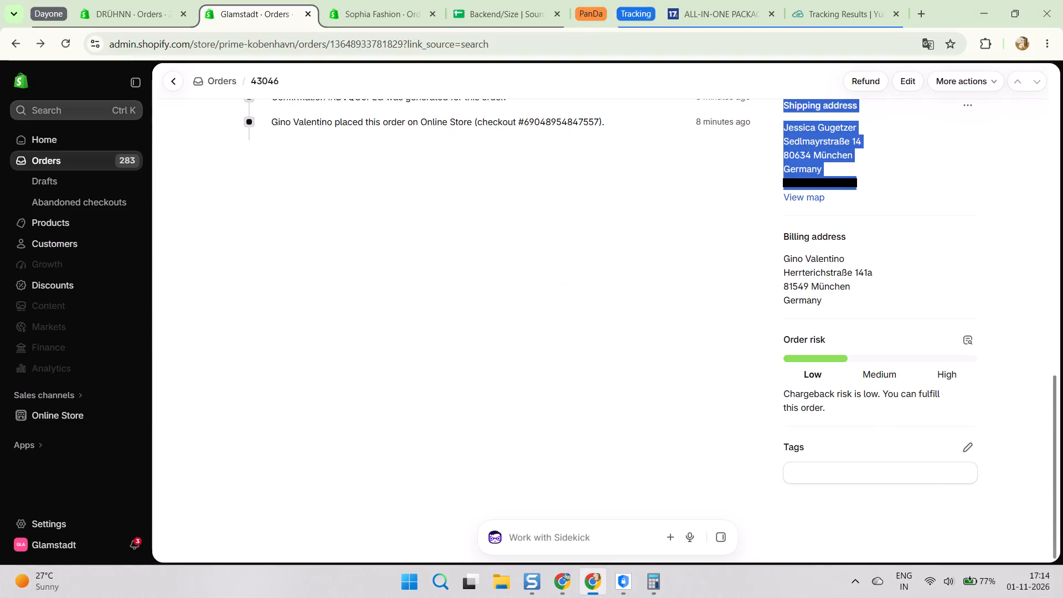
pyautogui.hotkey('alt', 'Tab')
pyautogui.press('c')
pyautogui.press('Tab')
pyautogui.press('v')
pyautogui.press('Tab')
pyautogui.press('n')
pyautogui.press('Tab')
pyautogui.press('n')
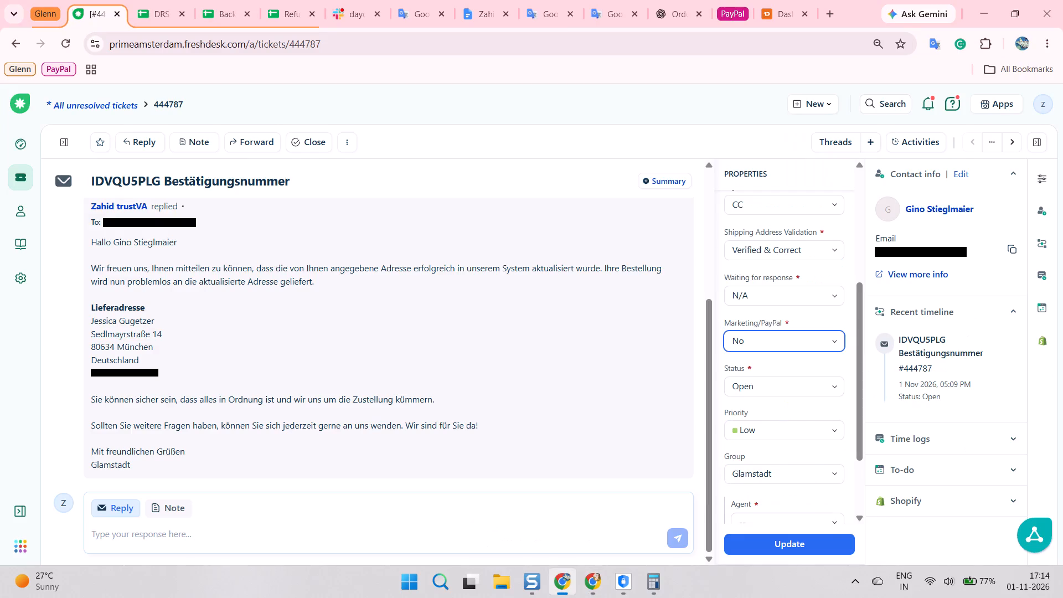
# Set the ticket status to Resolved, assign it to agent Zahid, and update the properties.
pyautogui.press('Tab')
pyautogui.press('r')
pyautogui.press('Tab')
pyautogui.press('Tab')
pyautogui.press('Tab')
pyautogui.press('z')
pyautogui.scroll(-4, 773, 317)
pyautogui.click(777, 547)
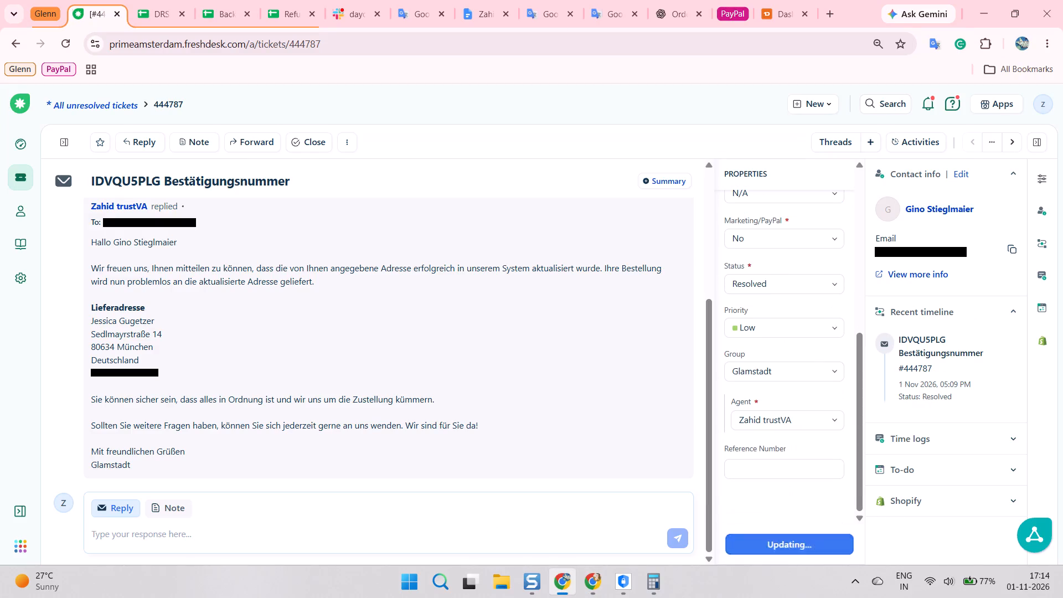
pyautogui.scroll(-3, 266, 244)
pyautogui.doubleClick(165, 99)
pyautogui.hotkey('ctrl', 'c')
pyautogui.hotkey('ctrl', 'c')
pyautogui.keyDown('ctrl'); pyautogui.click(154, 0); pyautogui.keyUp('ctrl')
pyautogui.hotkey('ctrl', 'v')
pyautogui.click(354, 304)
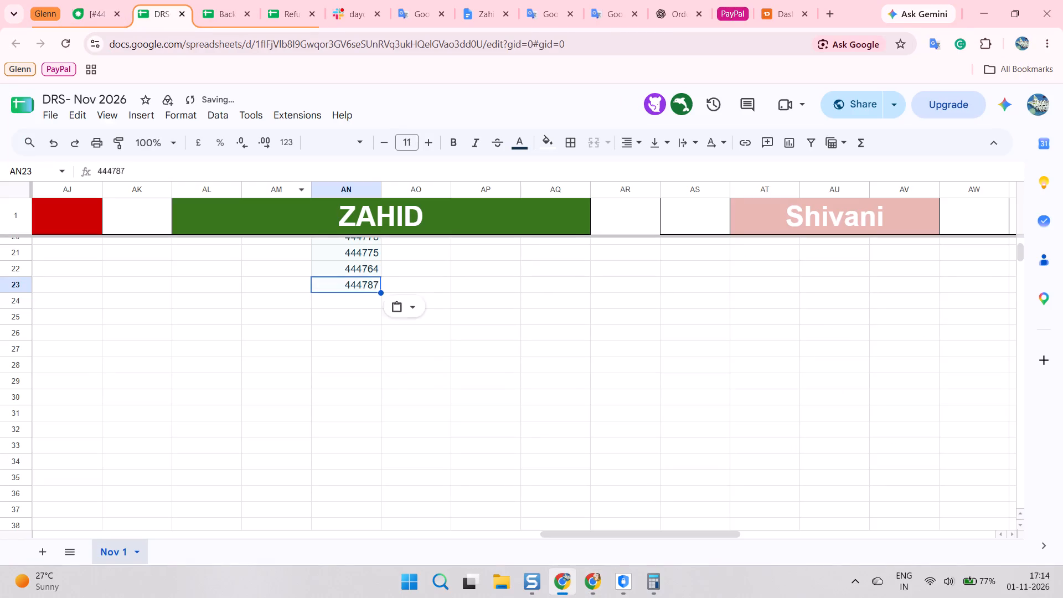
pyautogui.scroll(-1, 356, 304)
# Return to Freshdesk, go to the next ticket, 444774, and read the customer's message.
pyautogui.click(90, 0)
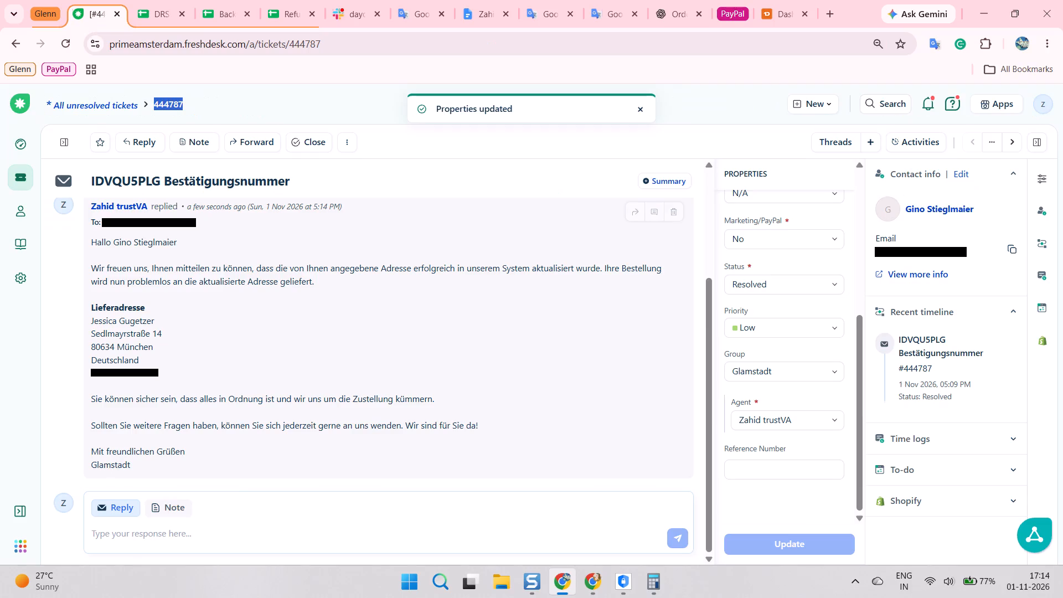
pyautogui.click(392, 340)
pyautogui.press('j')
pyautogui.scroll(-2, 432, 312)
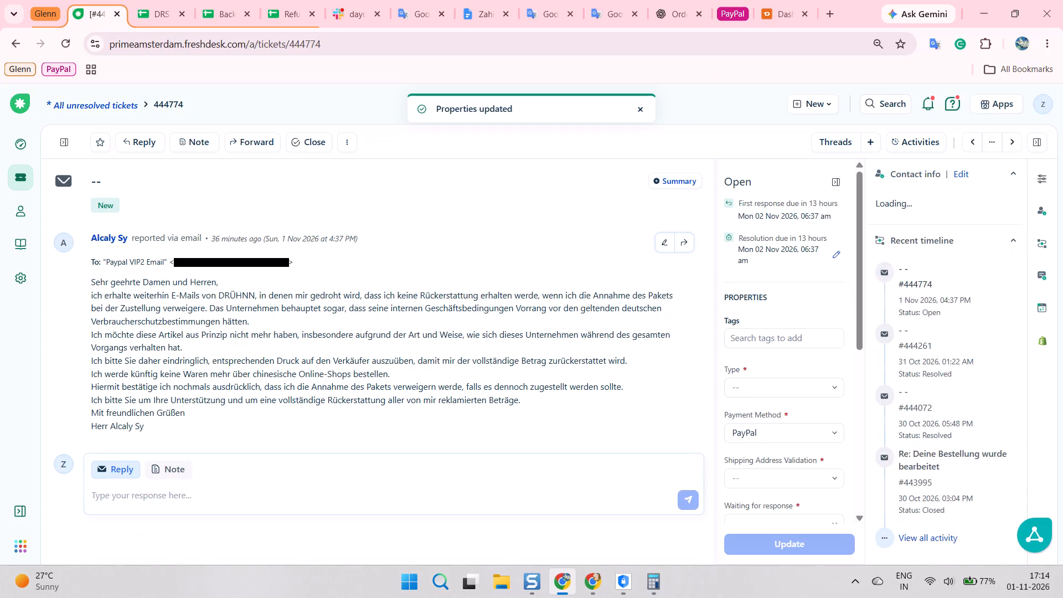
pyautogui.scroll(-1, 432, 312)
pyautogui.scroll(3, 437, 339)
pyautogui.click(13, 173)
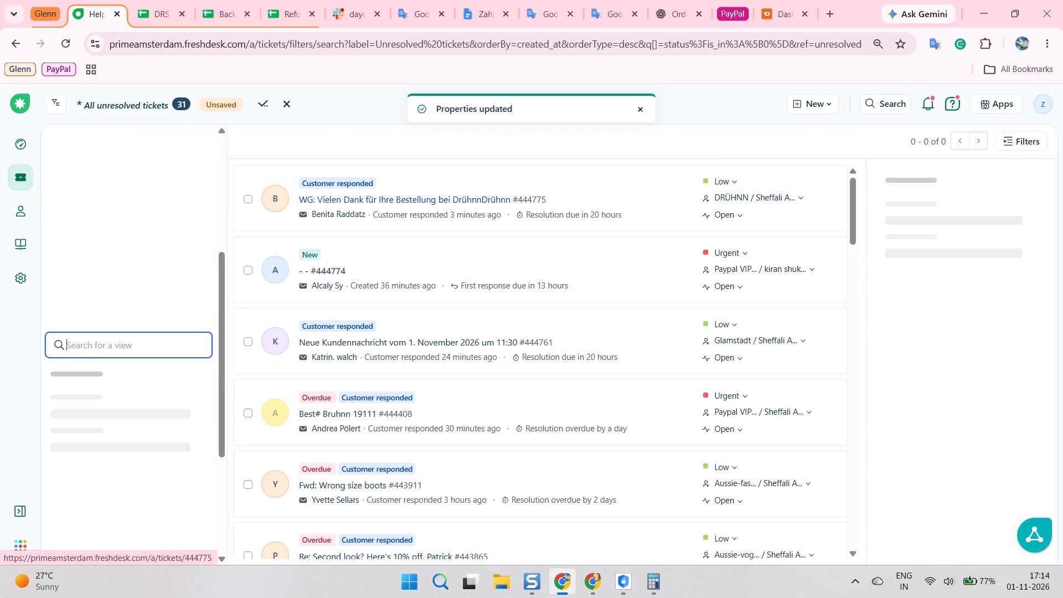
pyautogui.click(385, 200)
pyautogui.scroll(-18, 384, 203)
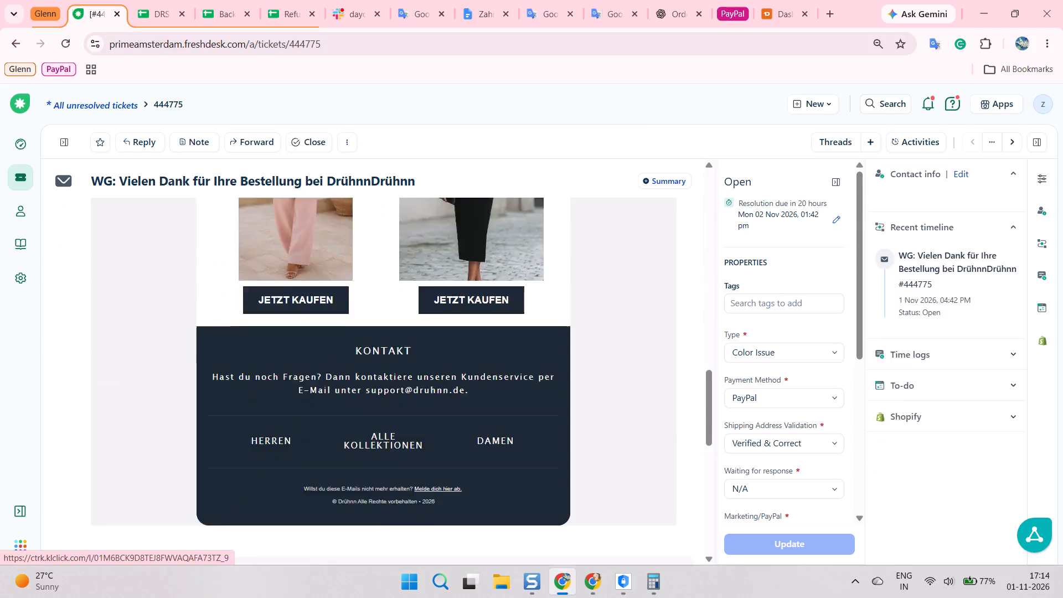
pyautogui.scroll(-4, 429, 275)
pyautogui.scroll(2, 379, 316)
pyautogui.rightClick(390, 290)
pyautogui.scroll(-4, 427, 442)
pyautogui.click(469, 503)
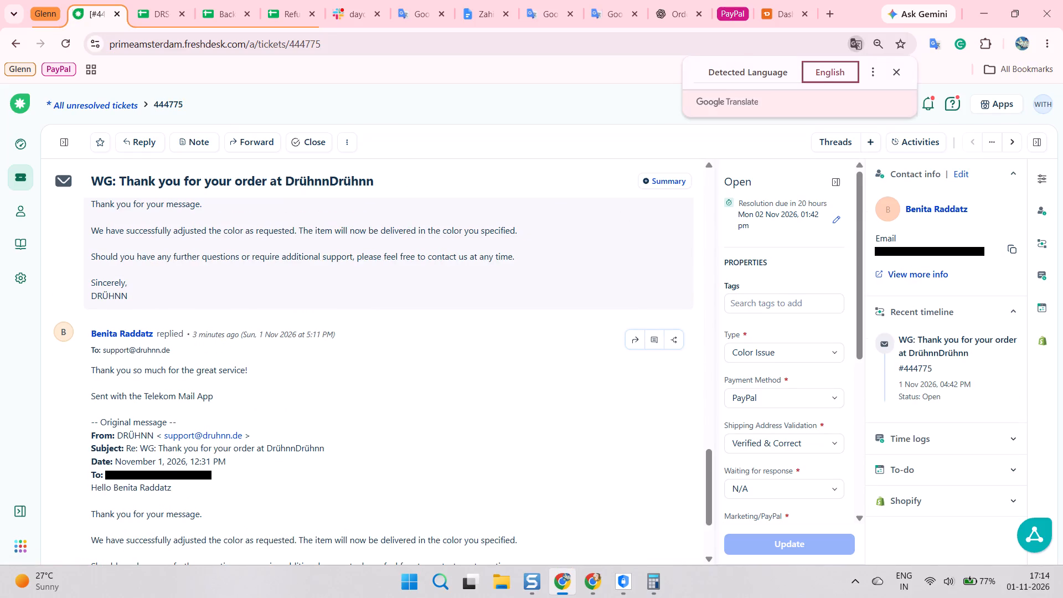
# Copy the customer's latest reply in English, from the sender line through the thank-you sentence.
pyautogui.moveTo(81, 328); pyautogui.dragTo(295, 386)
pyautogui.hotkey('ctrl', 'c')
pyautogui.hotkey('ctrl', 'c')
pyautogui.click(205, 296)
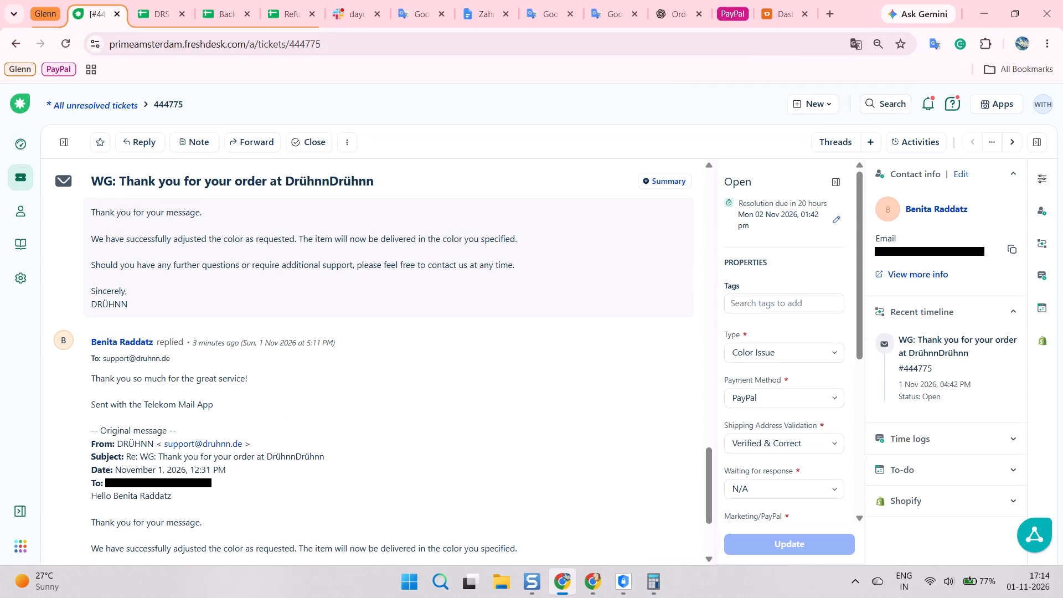
pyautogui.moveTo(82, 331); pyautogui.dragTo(287, 386)
pyautogui.hotkey('ctrl', 'c')
pyautogui.hotkey('ctrl', 'c')
pyautogui.hotkey('ctrl', 'c')
pyautogui.hotkey('ctrl', 'c')
pyautogui.hotkey('ctrl', 'c')
pyautogui.hotkey('ctrl', 'c')
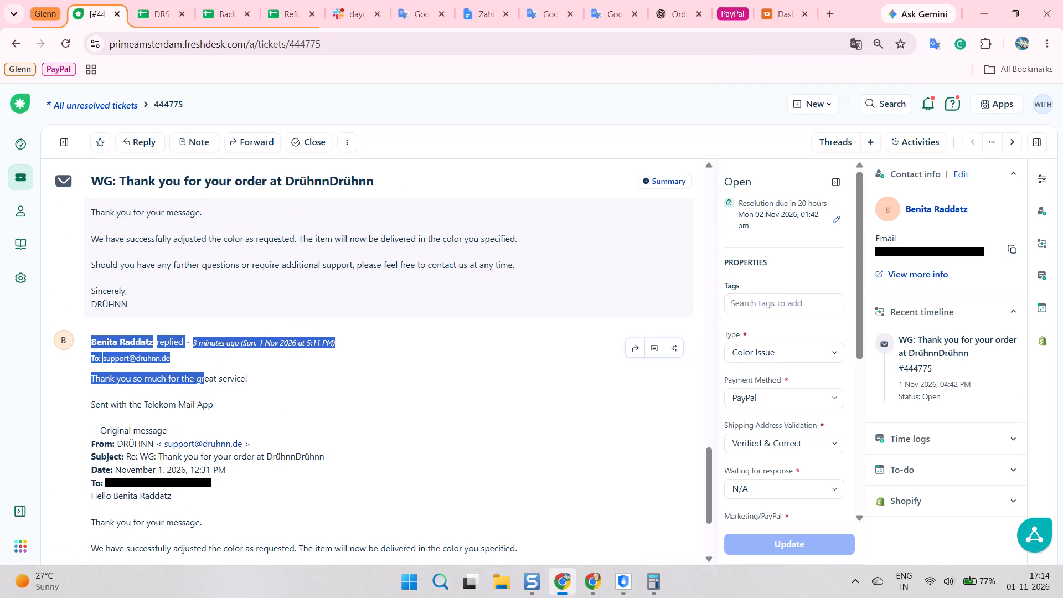
pyautogui.scroll(2, 309, 382)
pyautogui.click(412, 387)
pyautogui.scroll(-2, 434, 378)
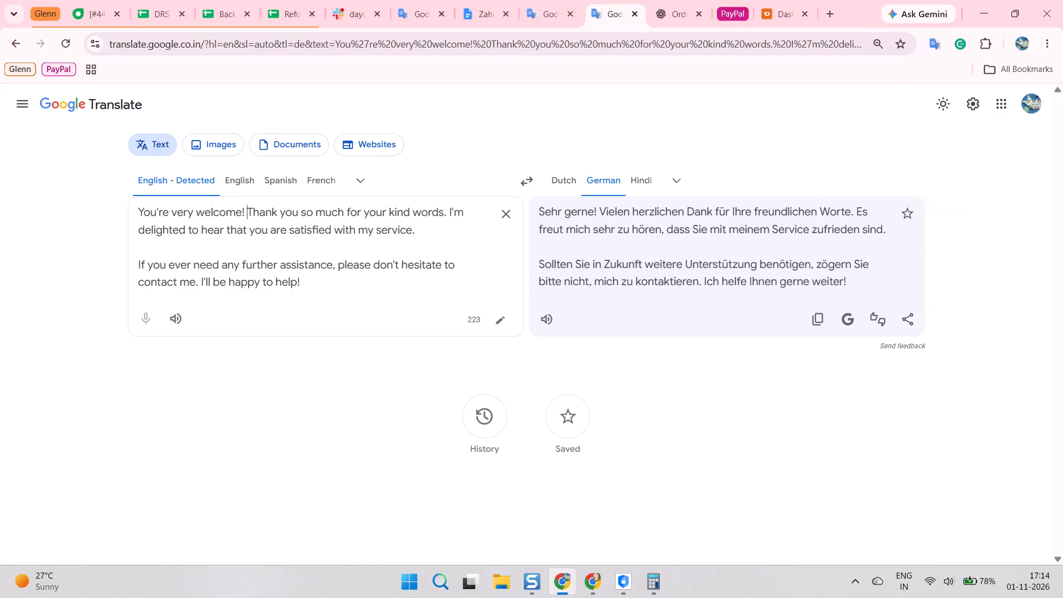
pyautogui.press('BackSpace')
pyautogui.press('Return')
pyautogui.press('Return')
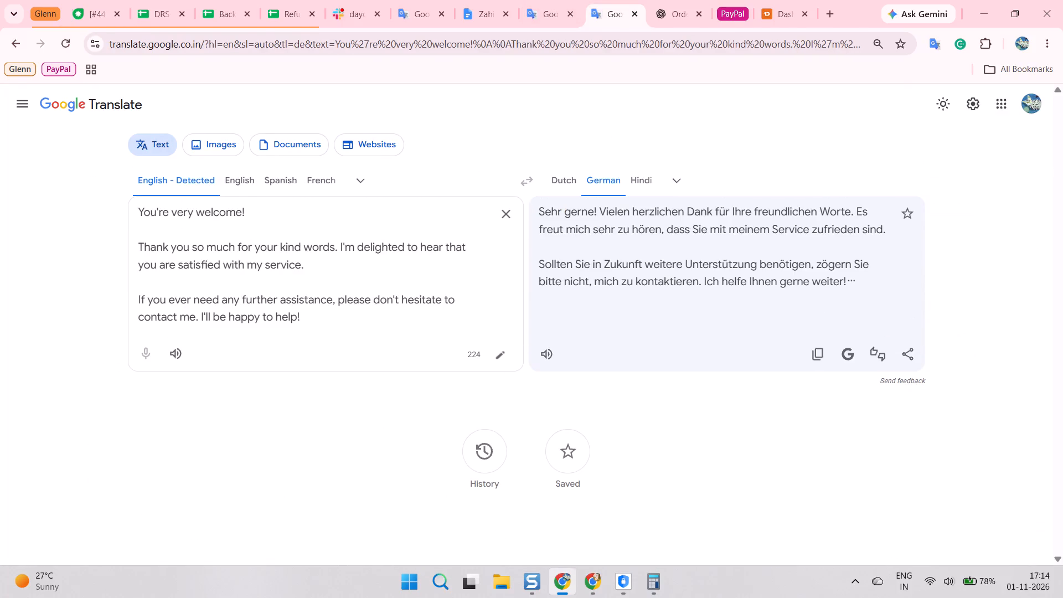
pyautogui.click(807, 346)
pyautogui.click(84, 0)
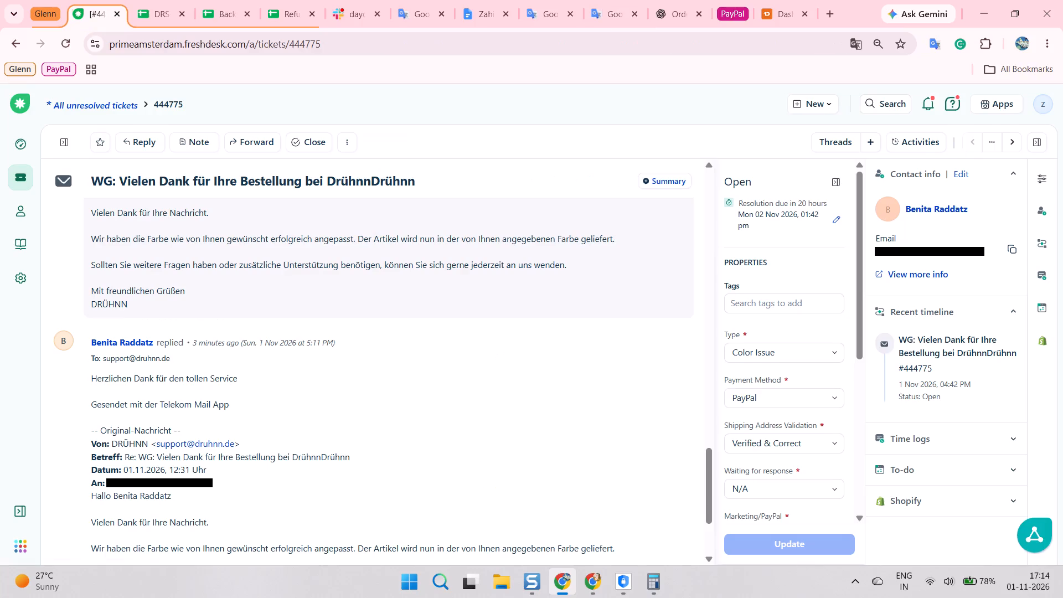
pyautogui.click(447, 382)
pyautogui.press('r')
pyautogui.scroll(-8, 107, 408)
pyautogui.click(115, 476)
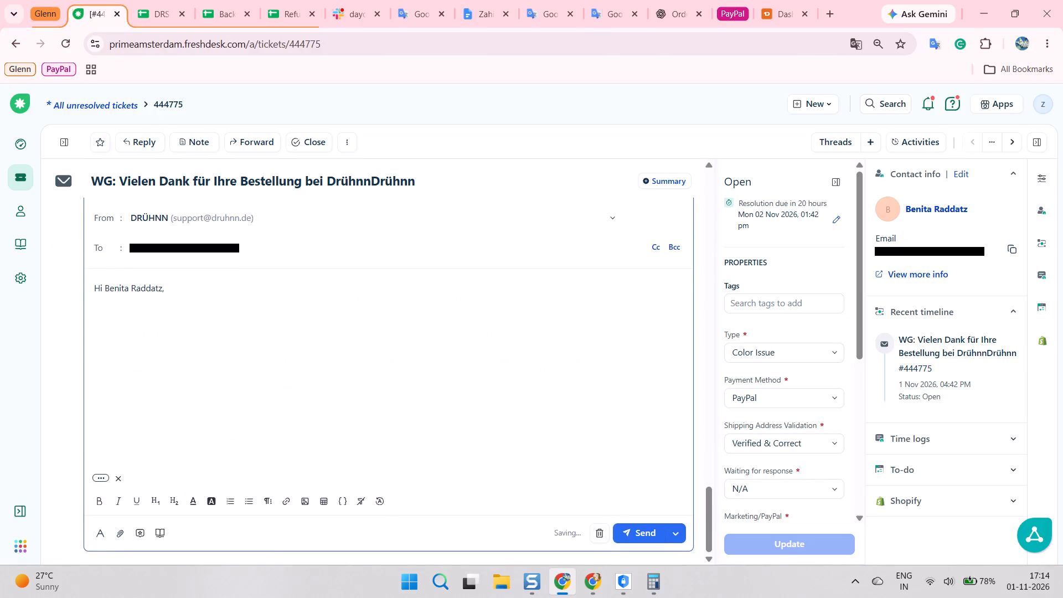
pyautogui.keyDown('ctrl'); pyautogui.moveTo(118, 473); pyautogui.dragTo(136, 463); pyautogui.keyUp('ctrl')
pyautogui.hotkey('ctrl', 'a')
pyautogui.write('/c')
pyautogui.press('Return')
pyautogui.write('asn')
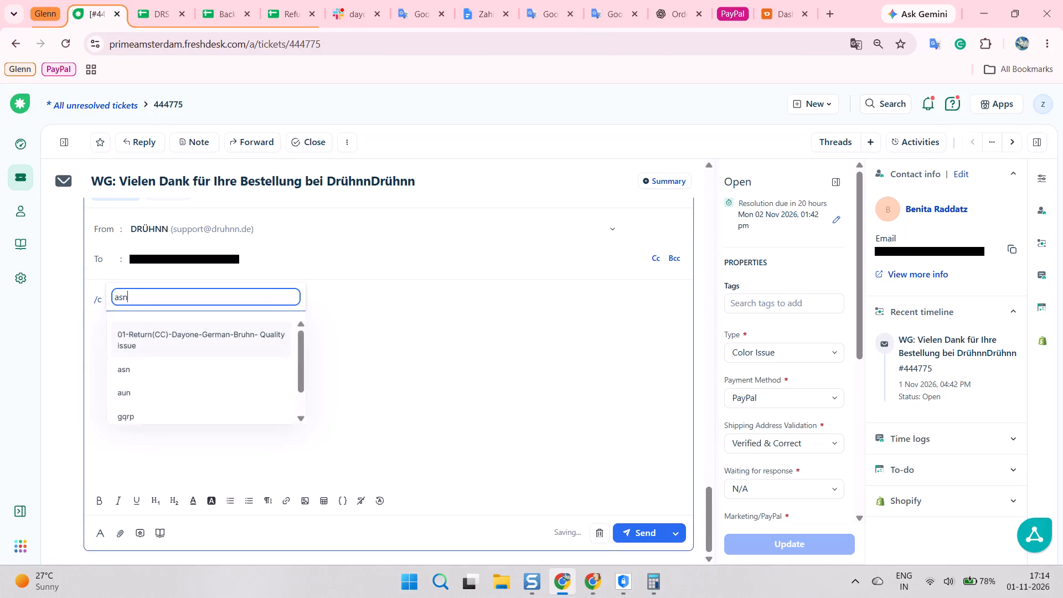
pyautogui.click(153, 329)
# Paste the German response between the greeting and signature, remove the extra blank line, and send the reply.
pyautogui.click(122, 329)
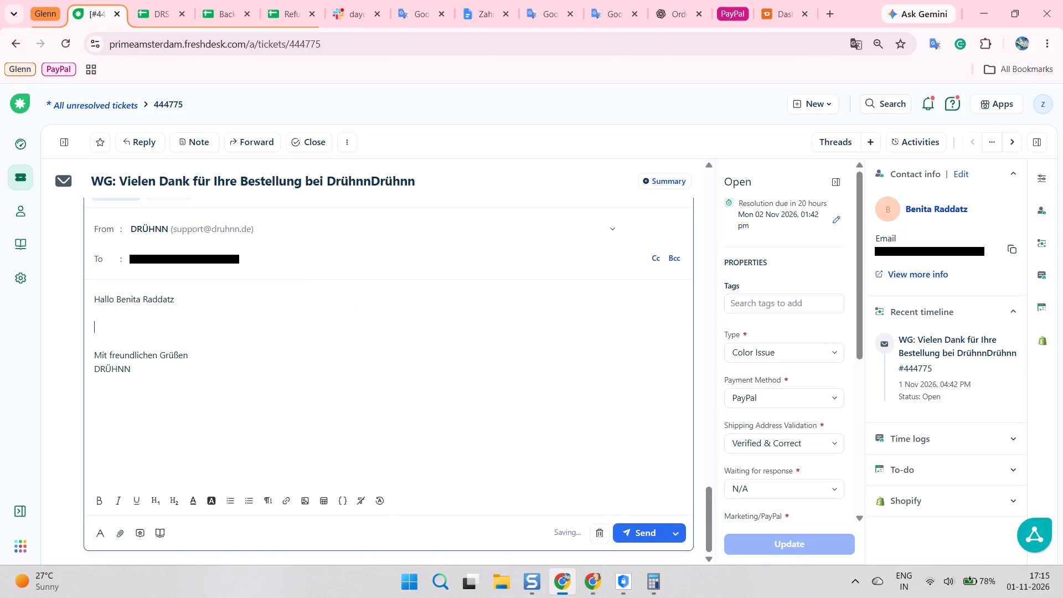
pyautogui.hotkey('ctrl', 'v')
pyautogui.scroll(-6, 131, 332)
pyautogui.click(139, 406)
pyautogui.press('BackSpace')
pyautogui.scroll(-4, 296, 398)
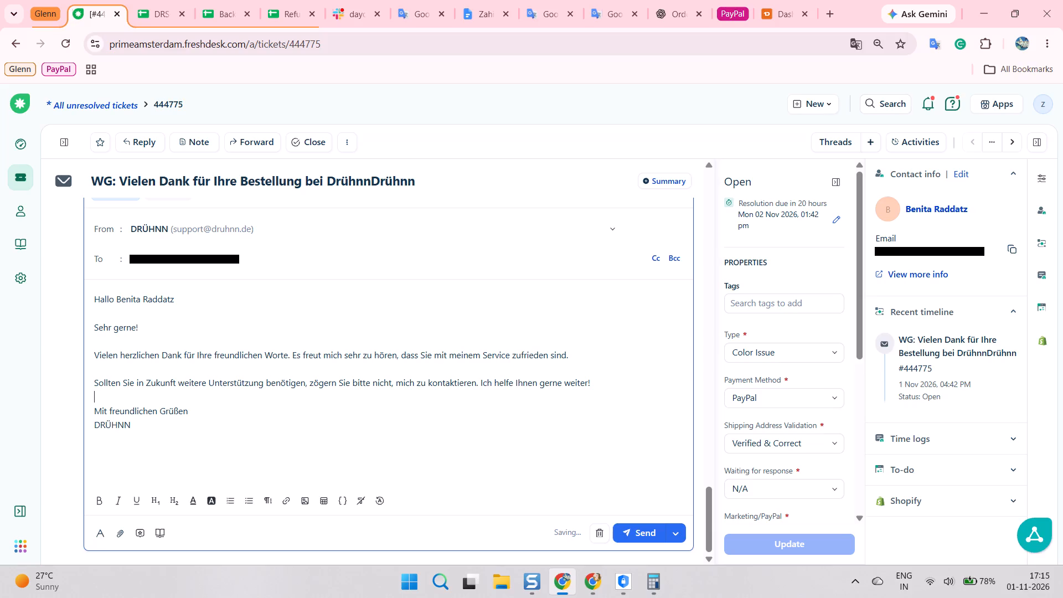
pyautogui.scroll(-4, 497, 476)
pyautogui.click(649, 533)
# Set the ticket status to Resolved, assign it to agent Zahid, and update the properties.
pyautogui.scroll(-5, 777, 333)
pyautogui.click(761, 283)
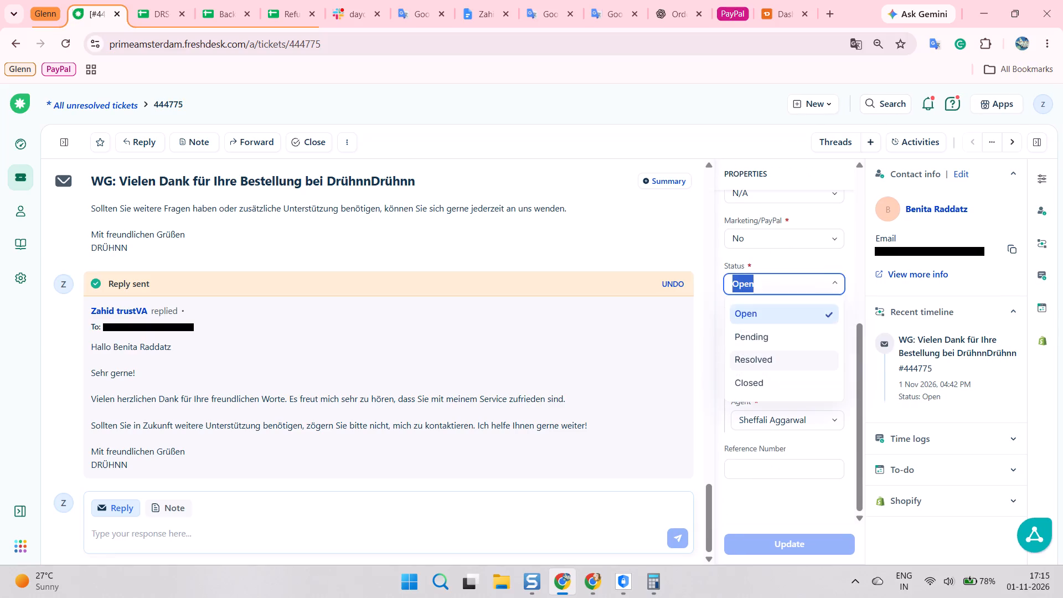
pyautogui.click(771, 362)
pyautogui.press('Tab')
pyautogui.press('Tab')
pyautogui.press('Tab')
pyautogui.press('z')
pyautogui.scroll(-9, 771, 383)
pyautogui.moveTo(797, 544); pyautogui.dragTo(797, 549)
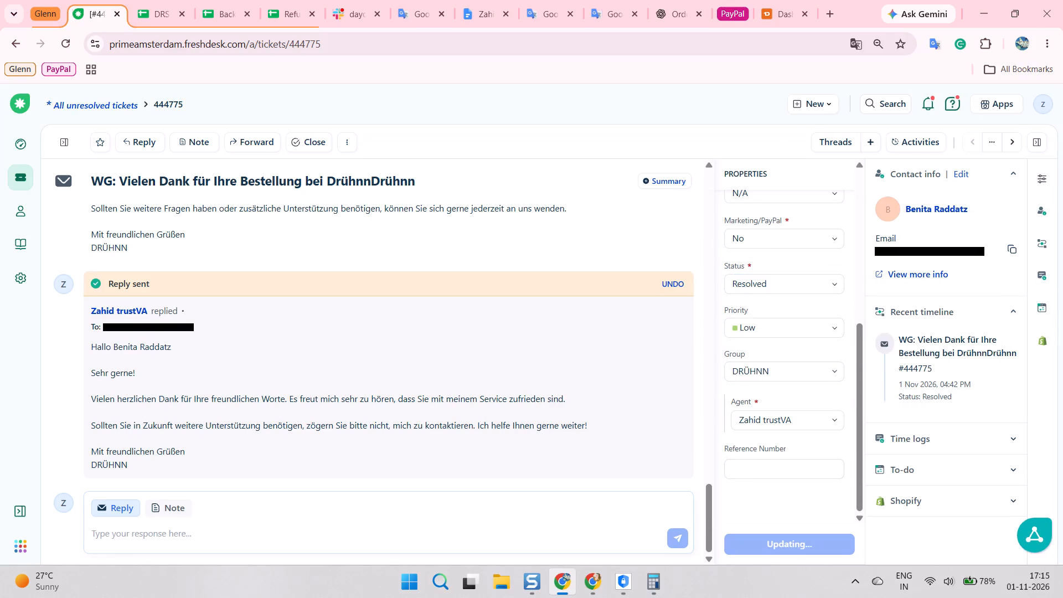
pyautogui.scroll(-4, 681, 489)
pyautogui.doubleClick(162, 109)
pyautogui.hotkey('ctrl', 'c')
pyautogui.hotkey('ctrl', 'c')
pyautogui.keyDown('ctrl'); pyautogui.click(142, 4); pyautogui.keyUp('ctrl')
pyautogui.hotkey('ctrl', 'v')
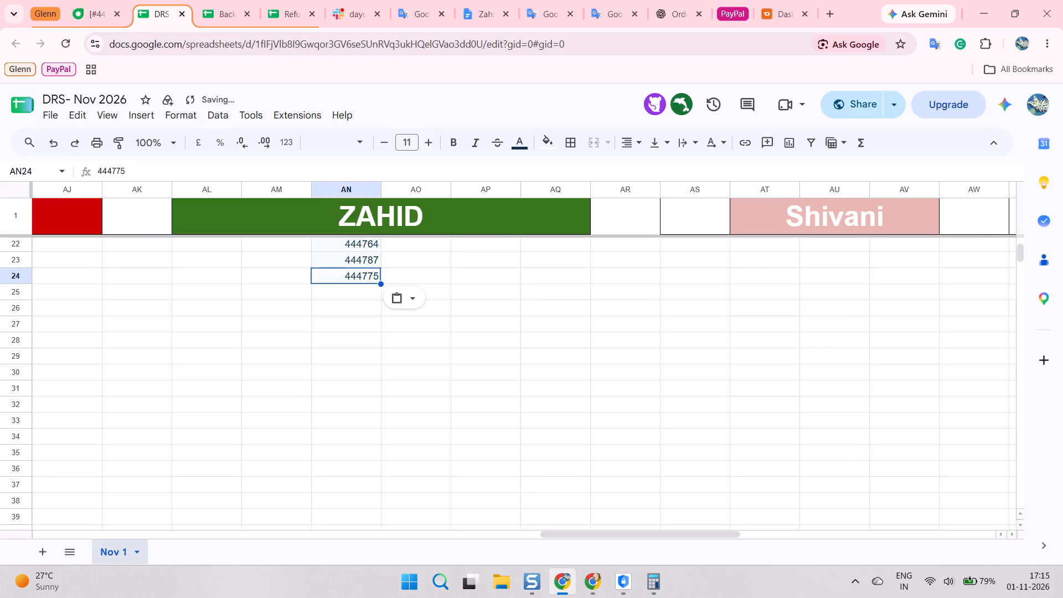
pyautogui.click(360, 293)
pyautogui.scroll(-1, 360, 296)
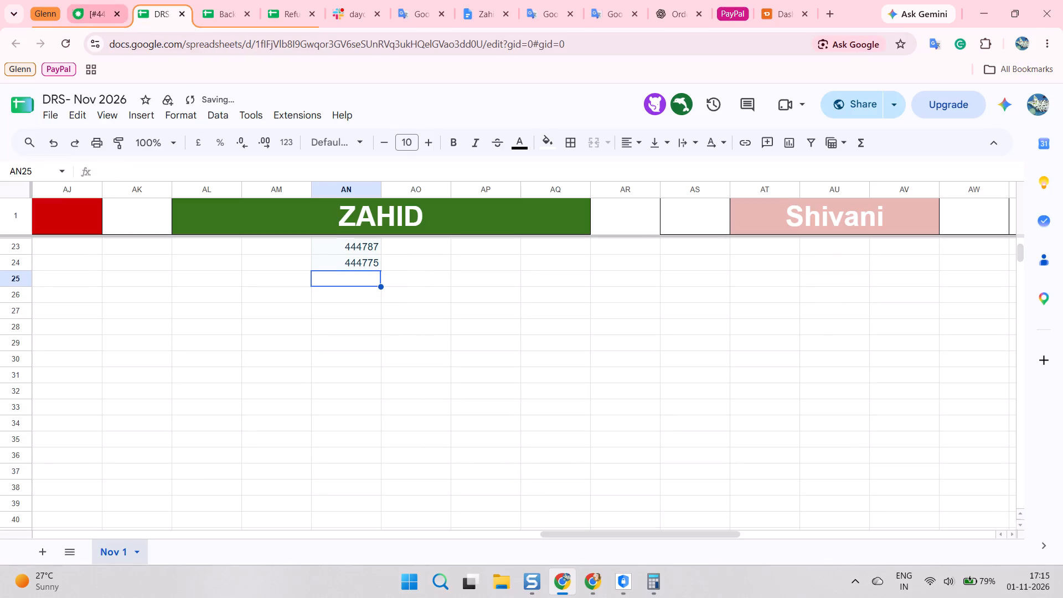
pyautogui.click(98, 0)
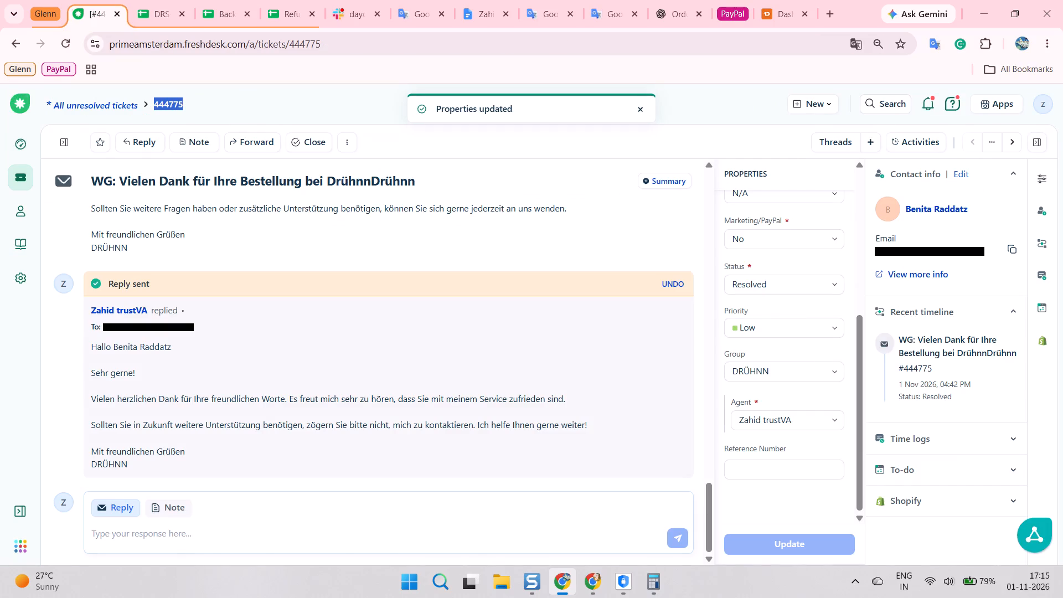
pyautogui.click(19, 181)
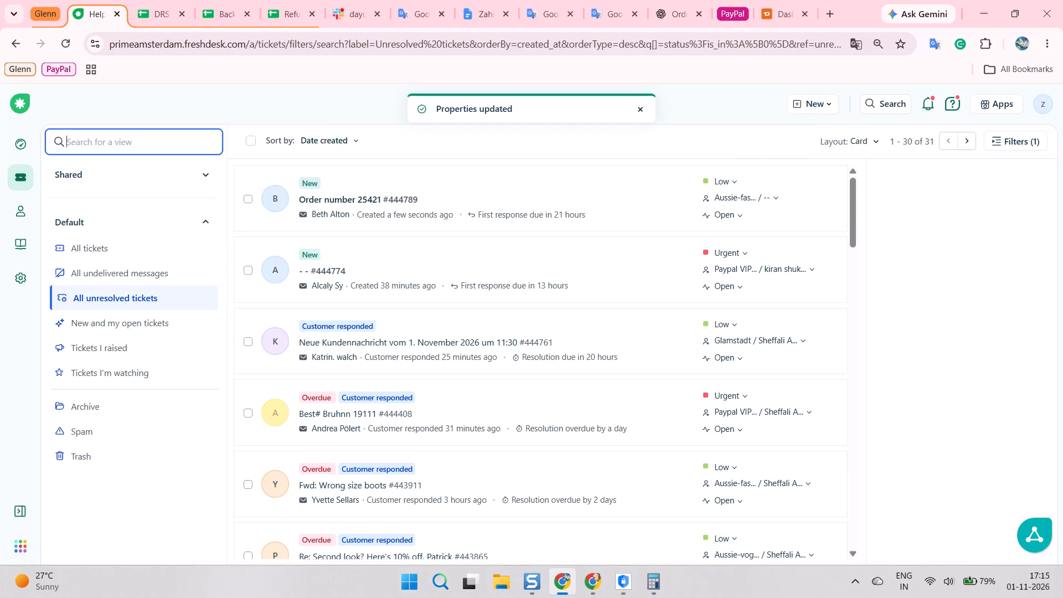
pyautogui.click(352, 199)
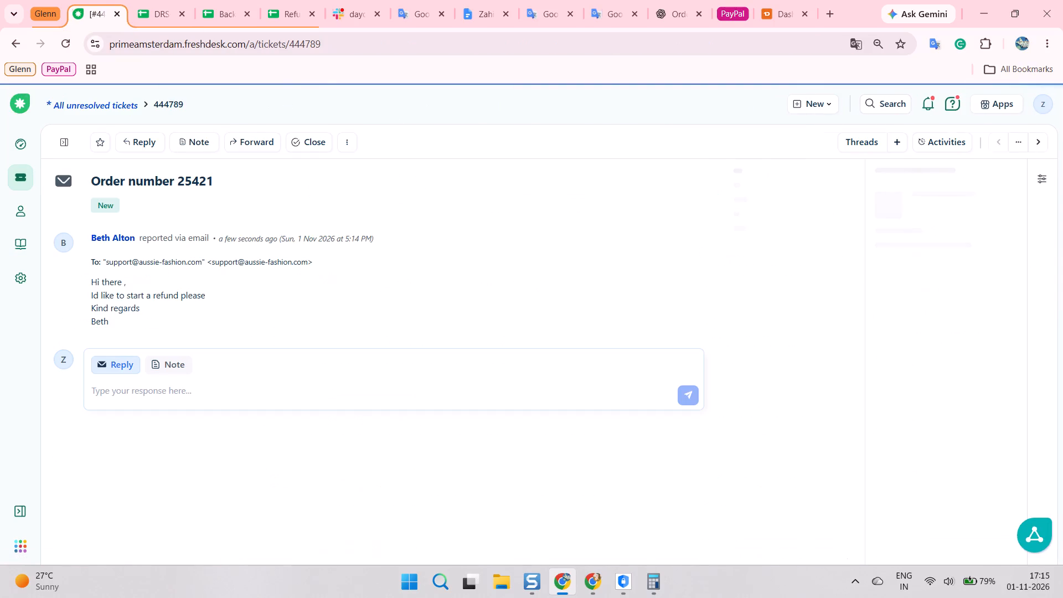
pyautogui.scroll(-3, 365, 230)
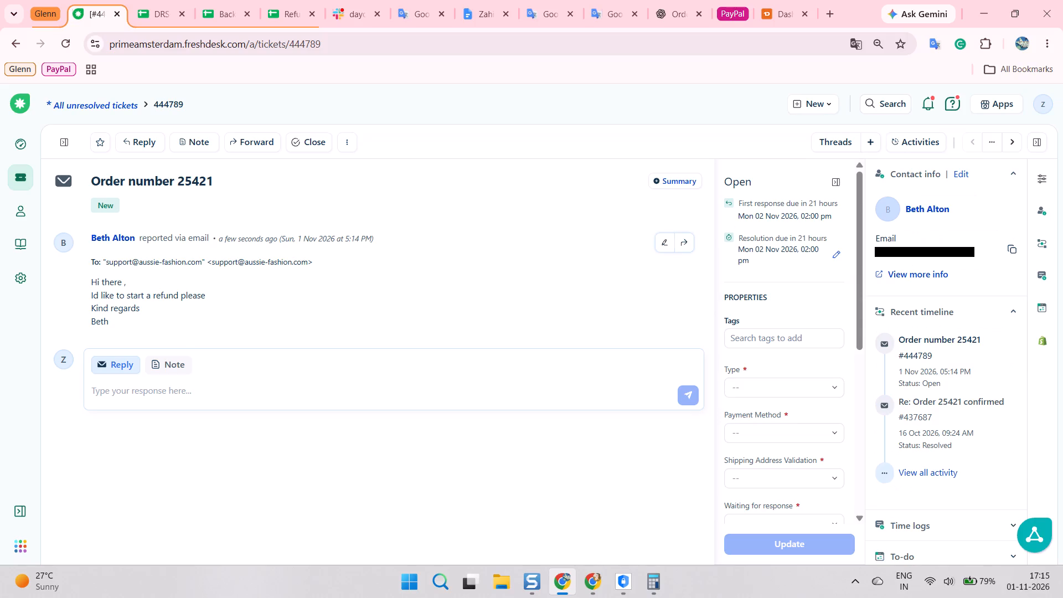
pyautogui.scroll(6, 445, 287)
pyautogui.click(1013, 250)
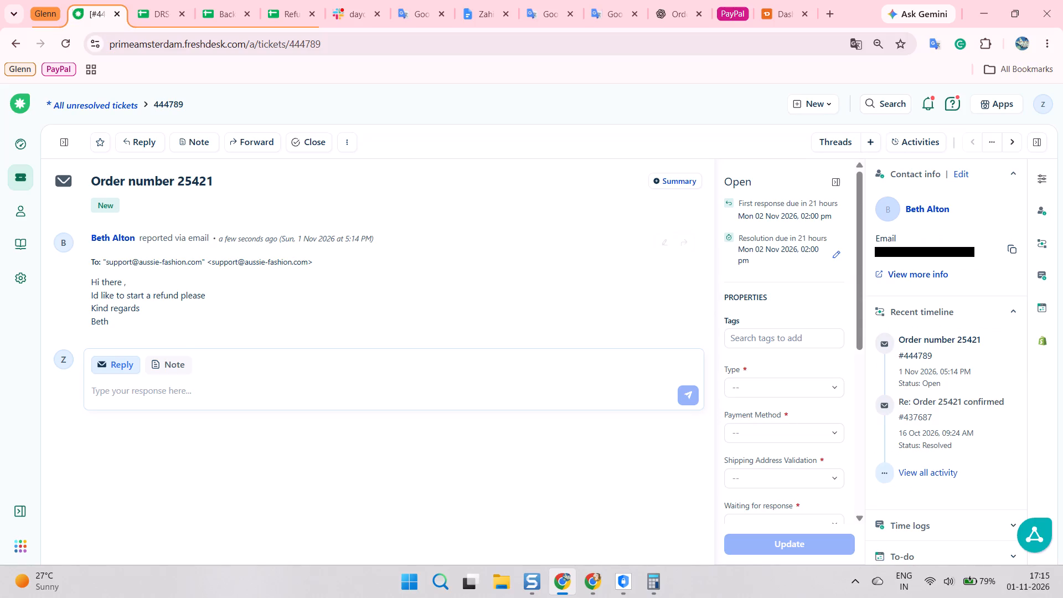
pyautogui.click(367, 278)
# Switch to the Shopify browser window and open the Aussie Fashion store admin in place of the Sophia Fashion order.
pyautogui.hotkey('alt', 'Tab')
pyautogui.click(367, 0)
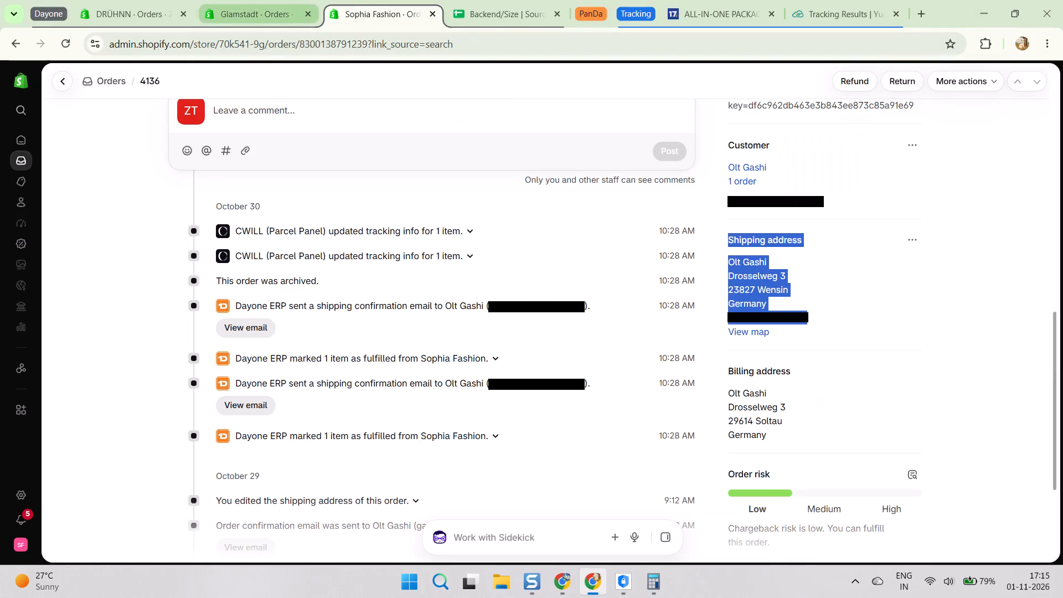
pyautogui.click(281, 58)
pyautogui.click(293, 40)
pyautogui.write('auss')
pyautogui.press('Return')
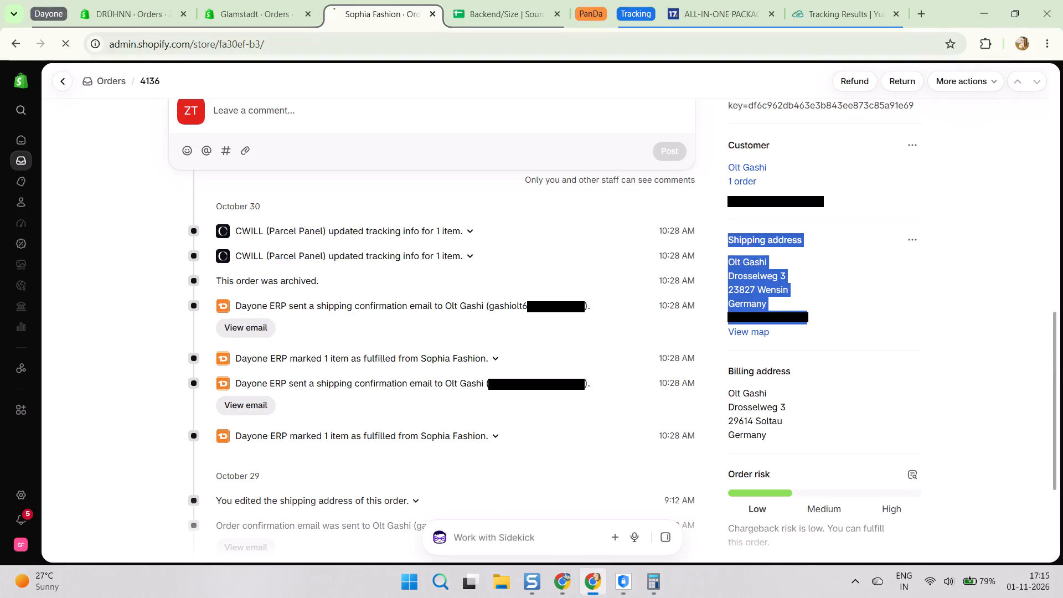
# Copy the contact's email address from Freshdesk ticket 444789 and return to the Aussie Fashion store admin.
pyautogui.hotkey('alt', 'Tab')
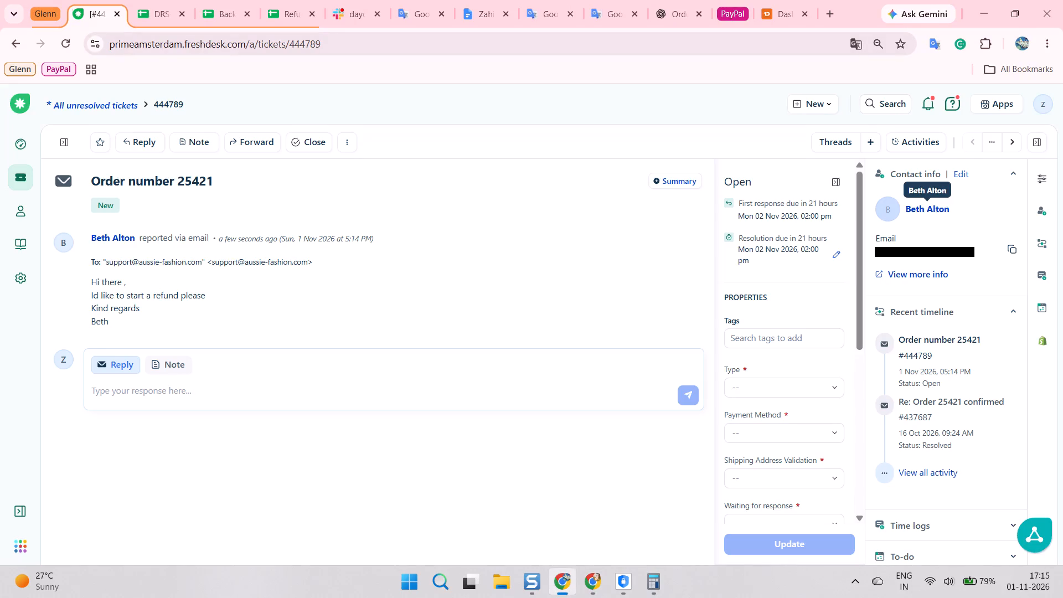
pyautogui.click(1013, 251)
pyautogui.hotkey('alt', 'Tab')
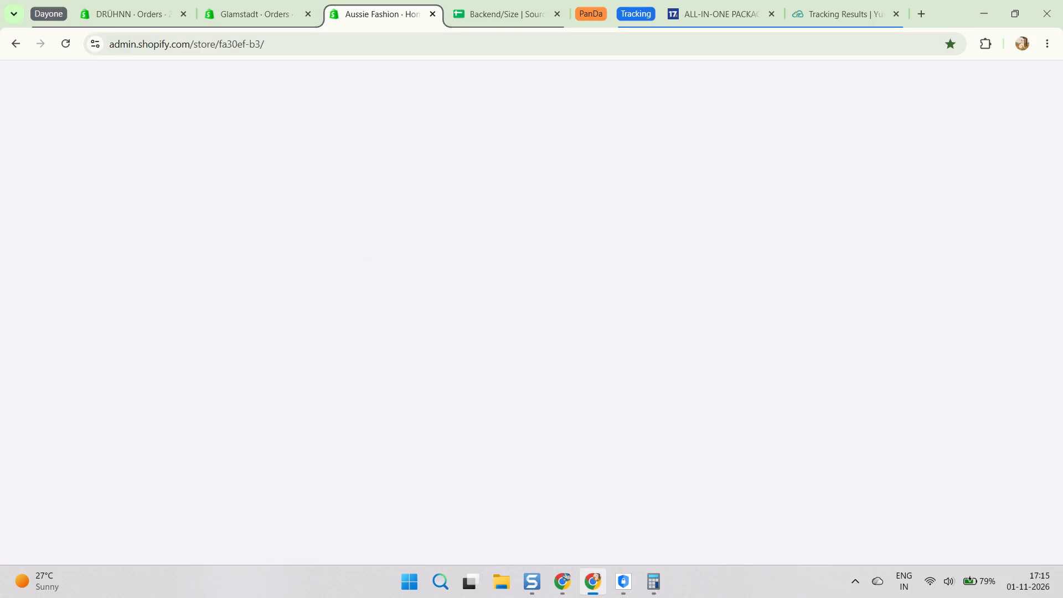
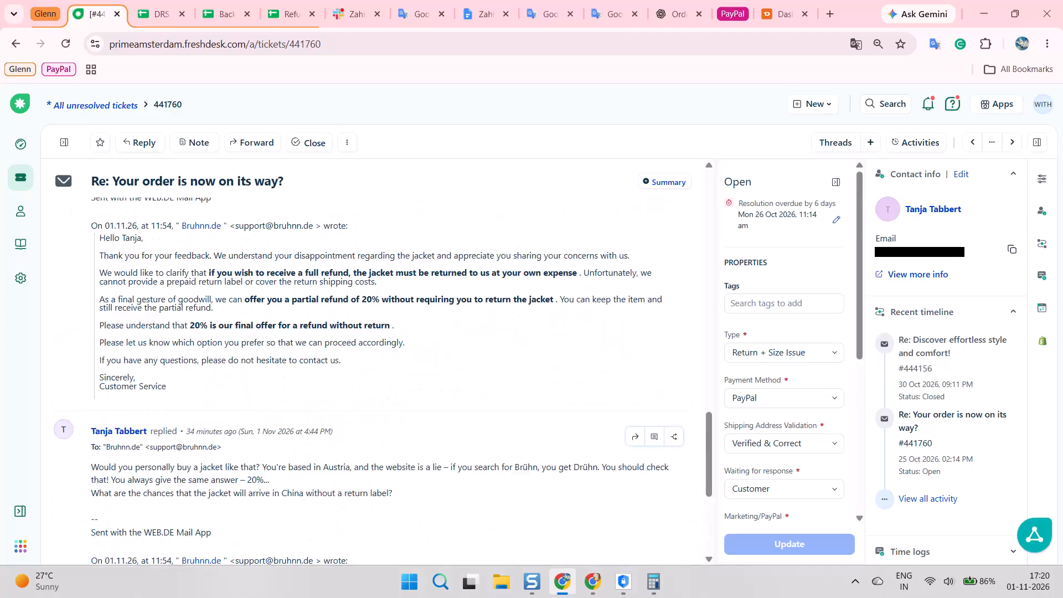
pyautogui.scroll(3, 466, 337)
pyautogui.scroll(-6, 466, 337)
pyautogui.scroll(7, 466, 337)
pyautogui.scroll(-5, 466, 337)
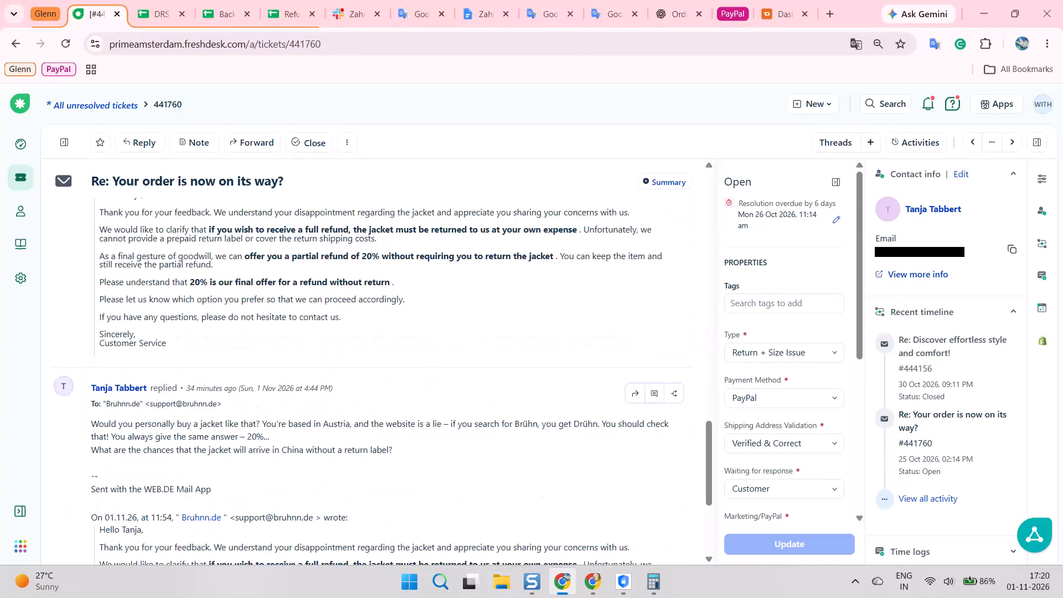